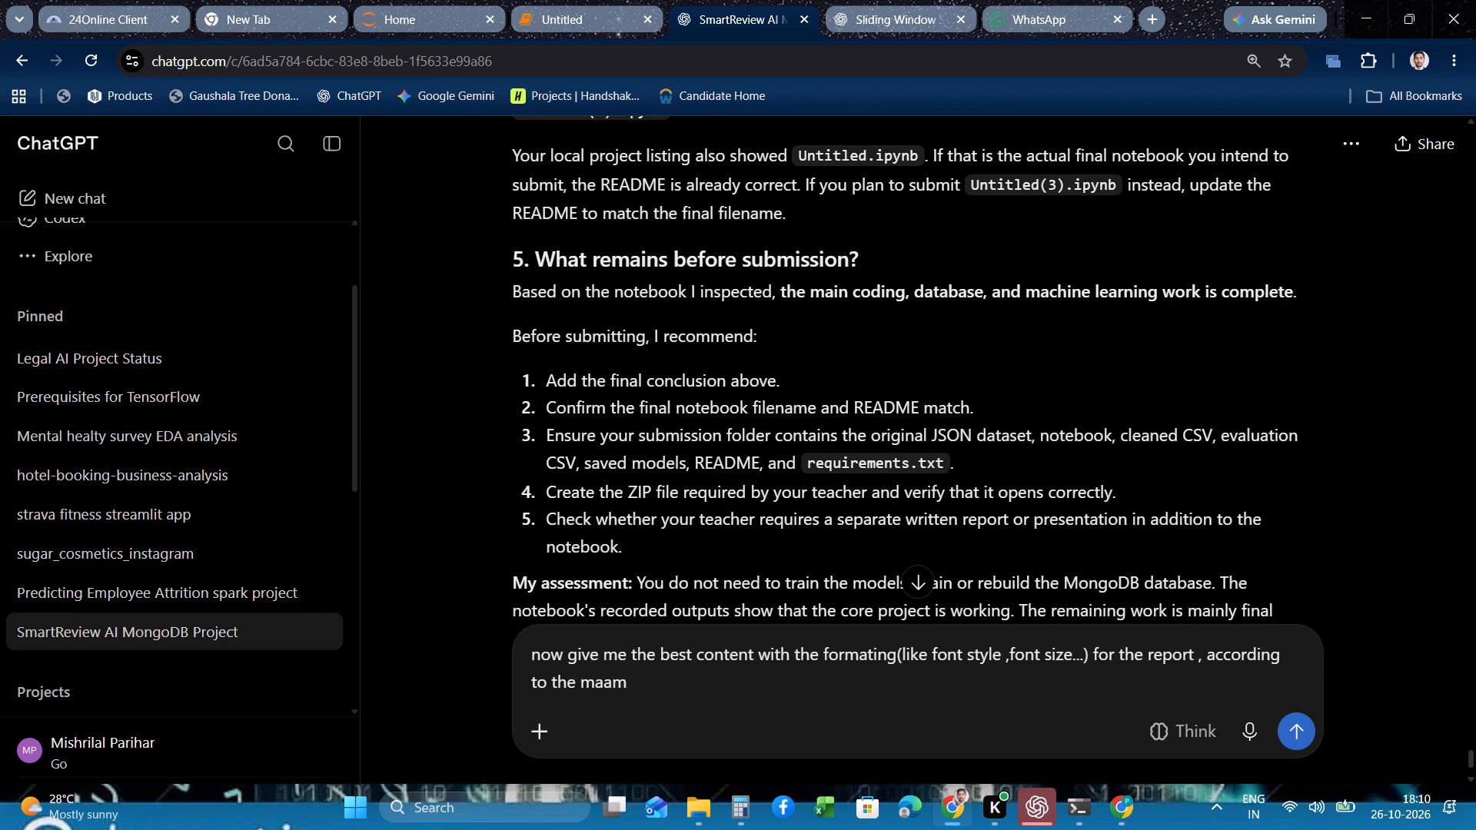
Replace the word "maam" at the end of the draft prompt with "teacher requirement".
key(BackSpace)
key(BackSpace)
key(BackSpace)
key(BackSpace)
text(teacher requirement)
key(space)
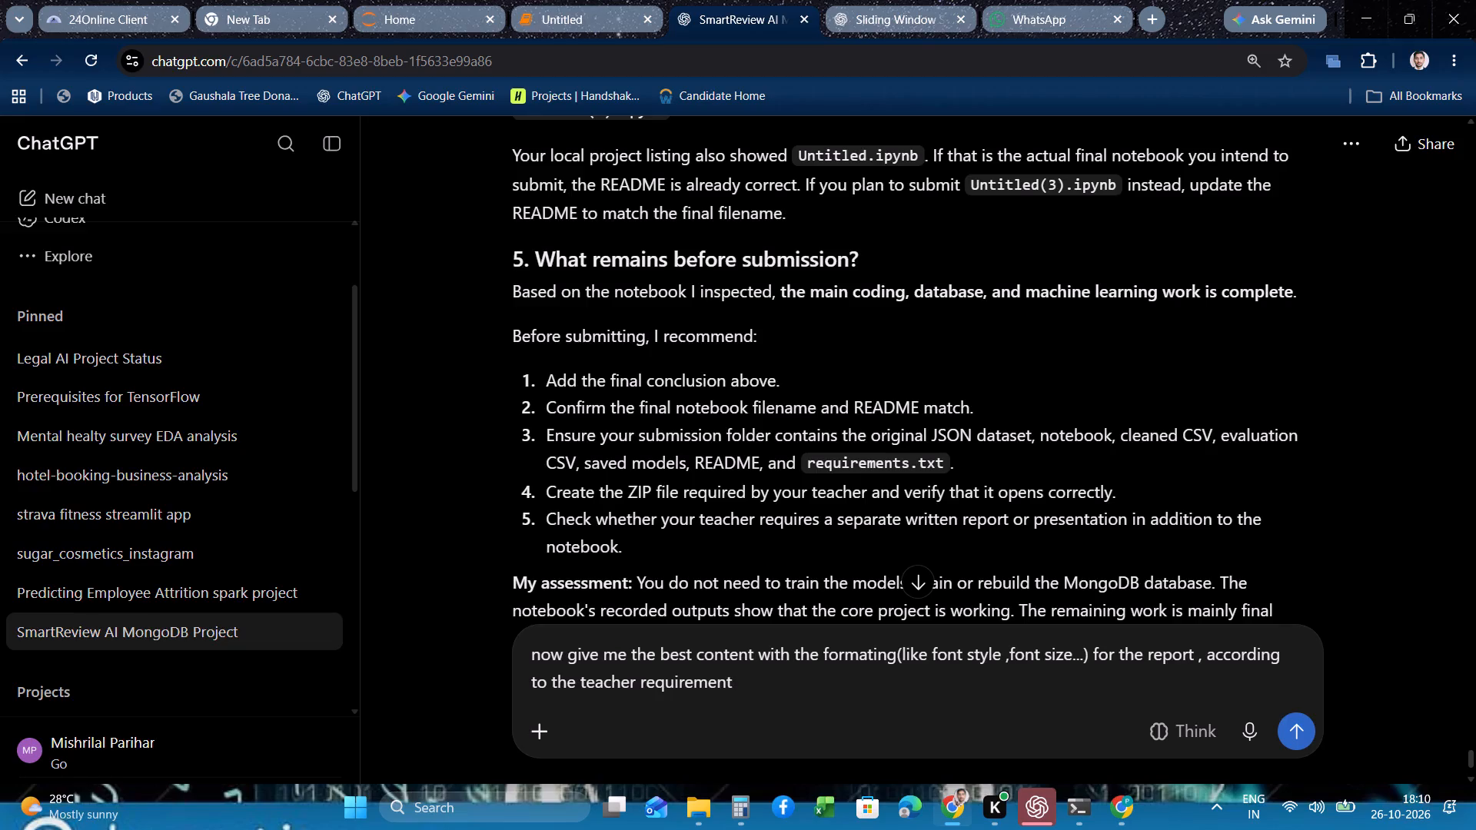
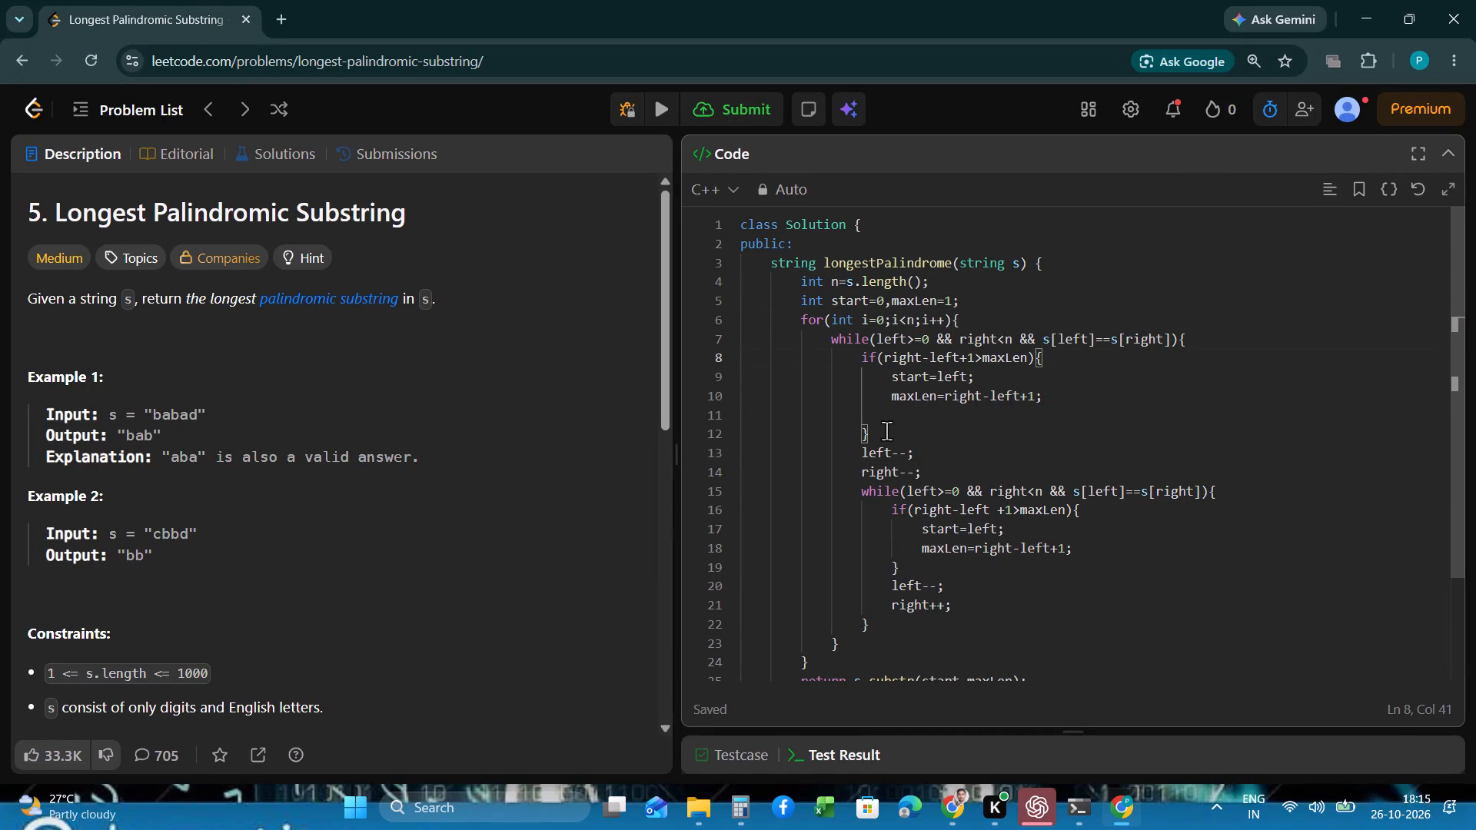
In the LeetCode C++ solution, add a line below "right--;" and outdent it one level to align with the first while loop.
click(946, 474)
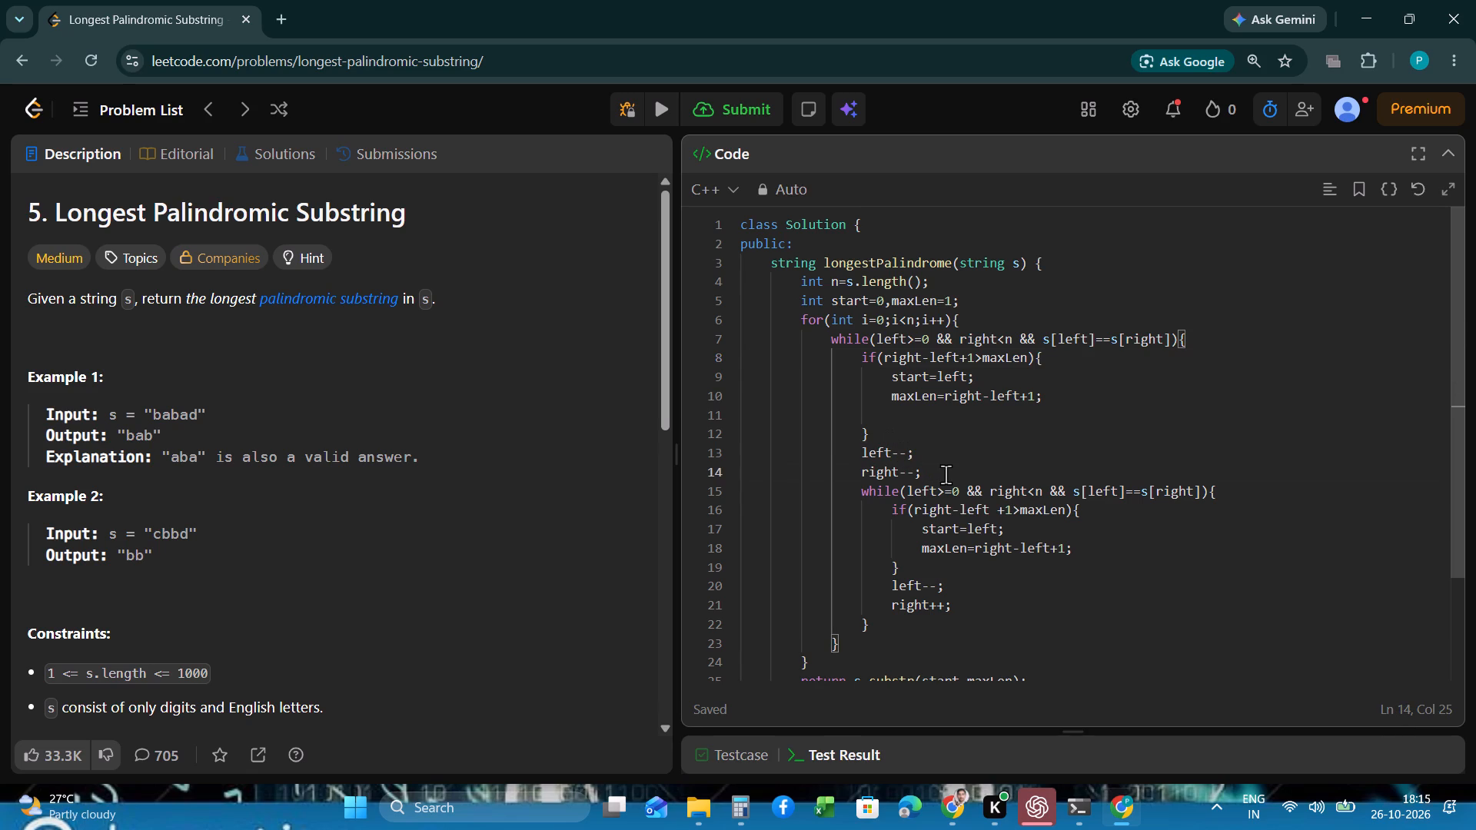
key(Return)
key(BackSpace)
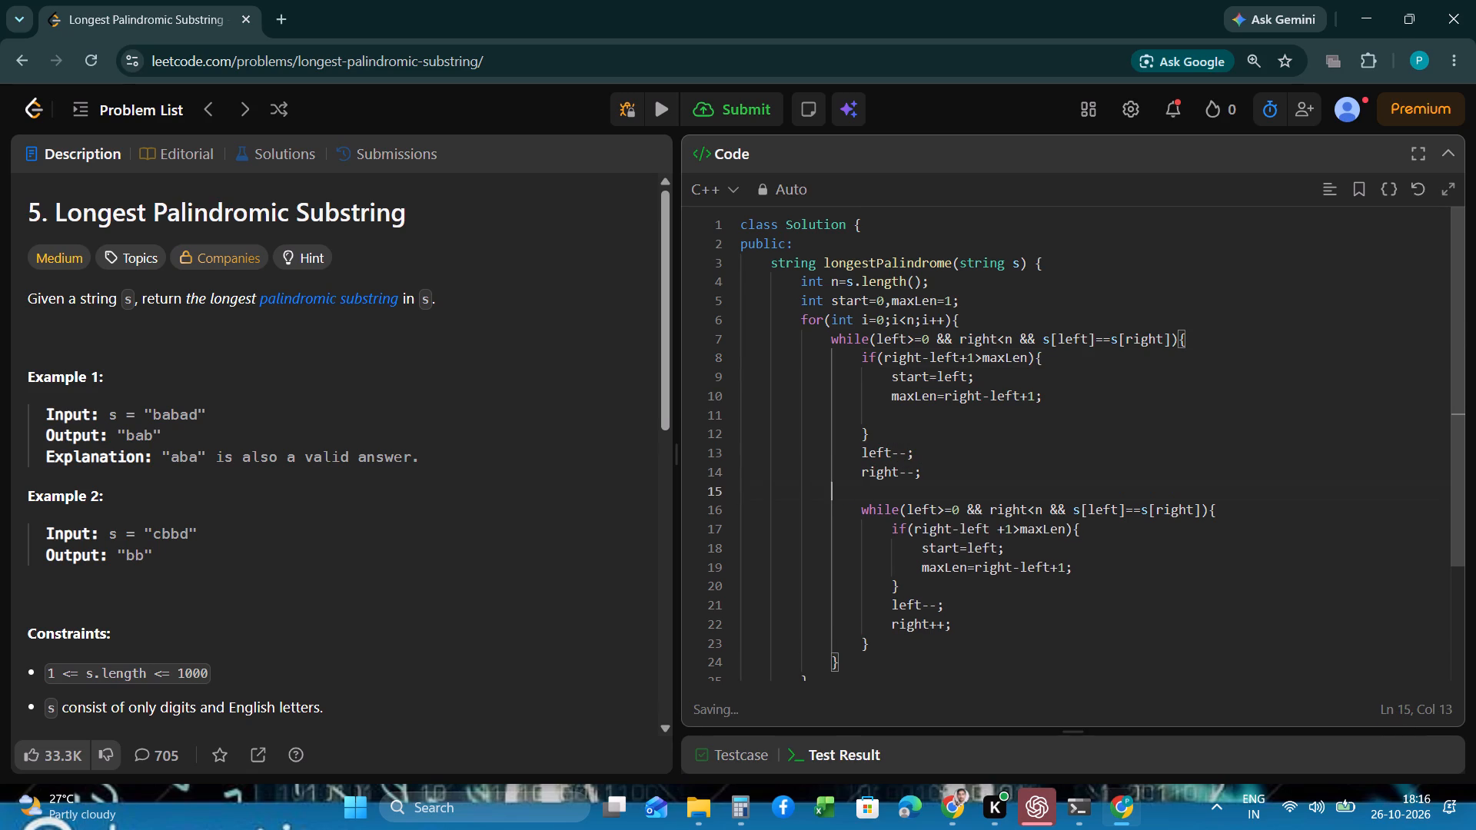
In the longestPalindrome code, add a closing brace before the second while loop and remove the surplus brace after it.
key(shift+braceright)
scroll(946, 474, down, 1)
click(850, 640)
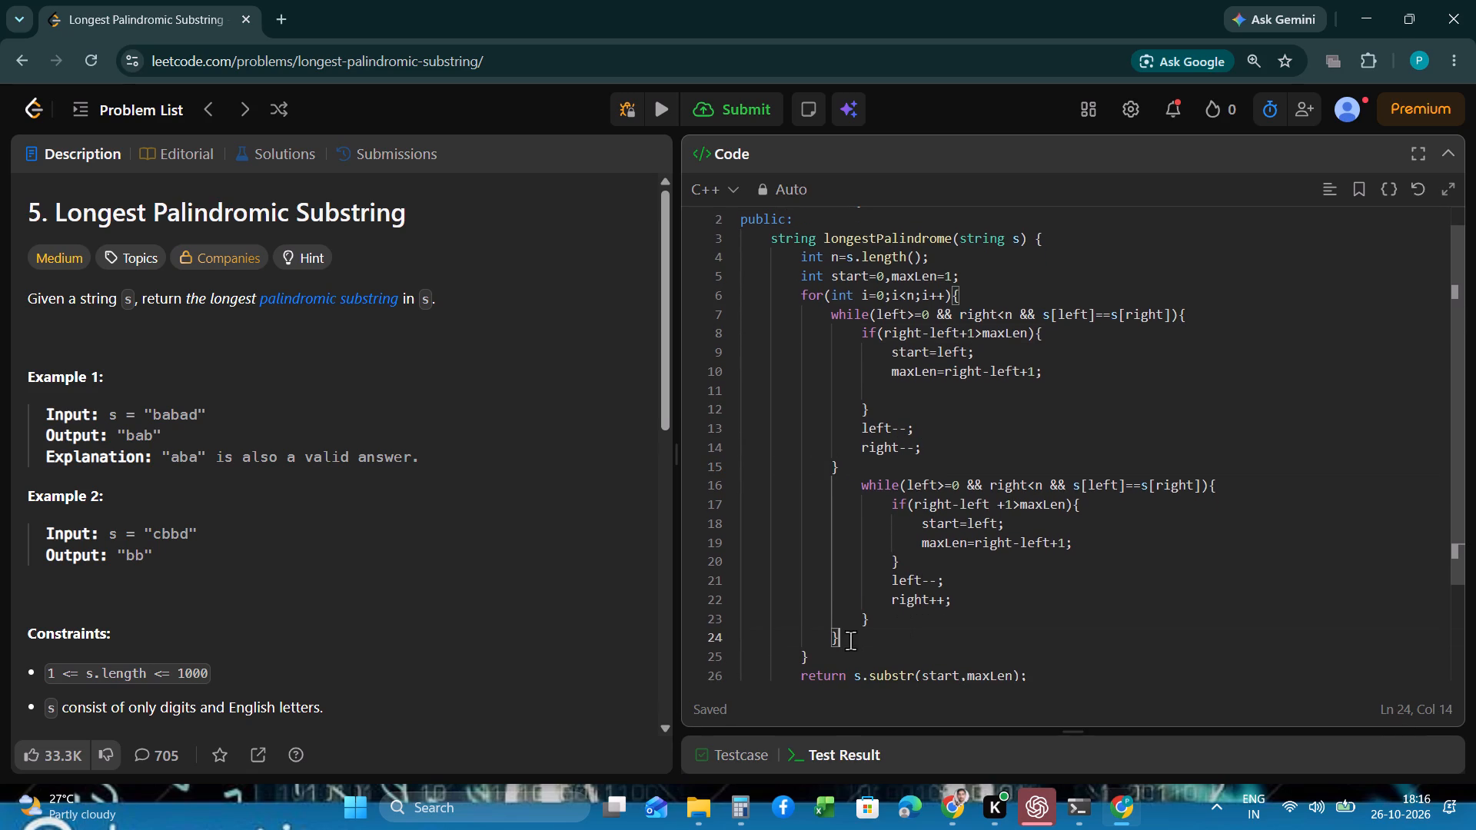
key(BackSpace)
Outdent the second while loop one level to align with the first, and delete the blank line below it.
drag(873, 622, 860, 490)
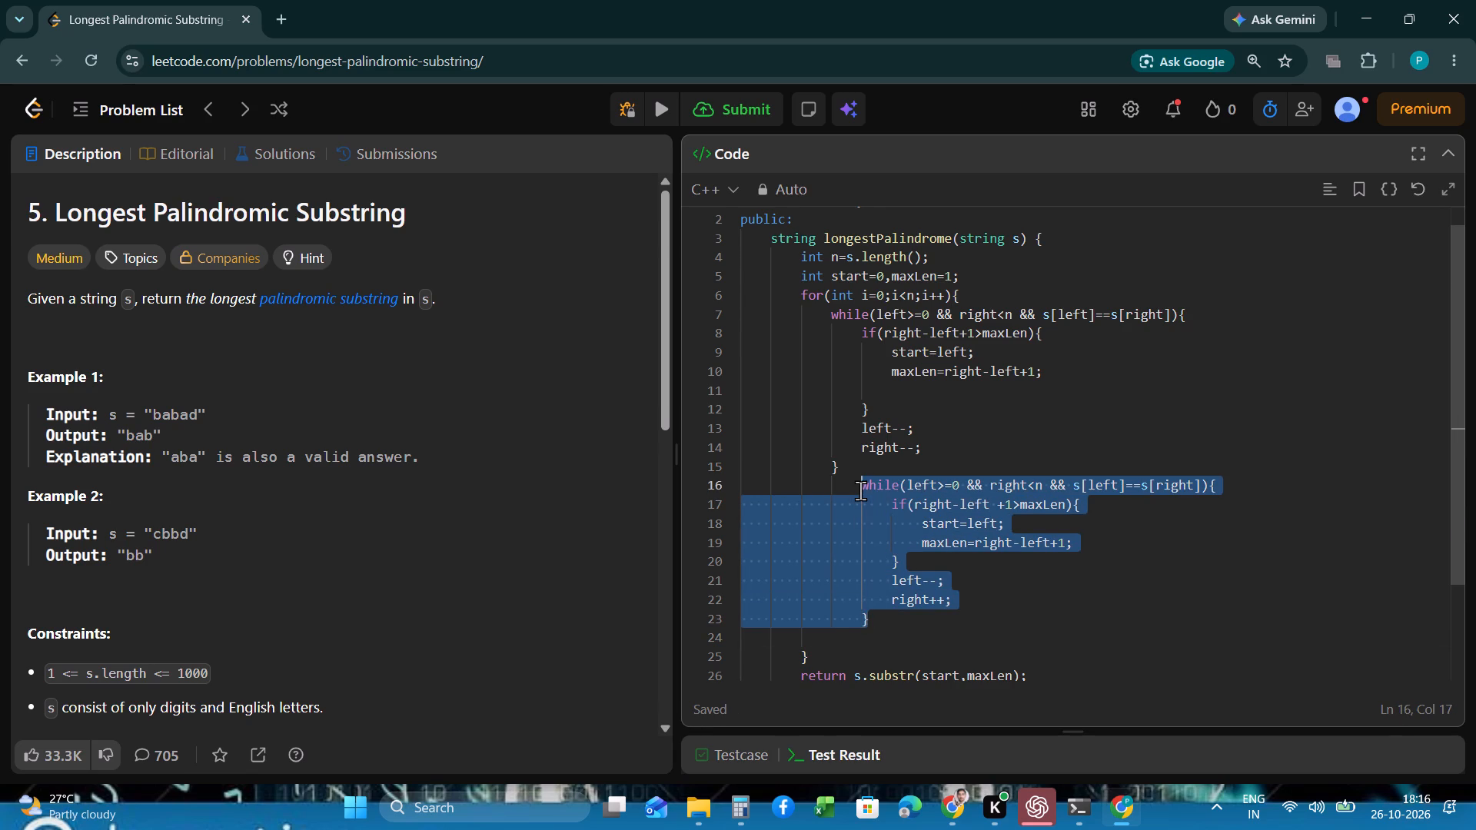
key(shift+Tab)
click(875, 506)
scroll(875, 506, down, 1)
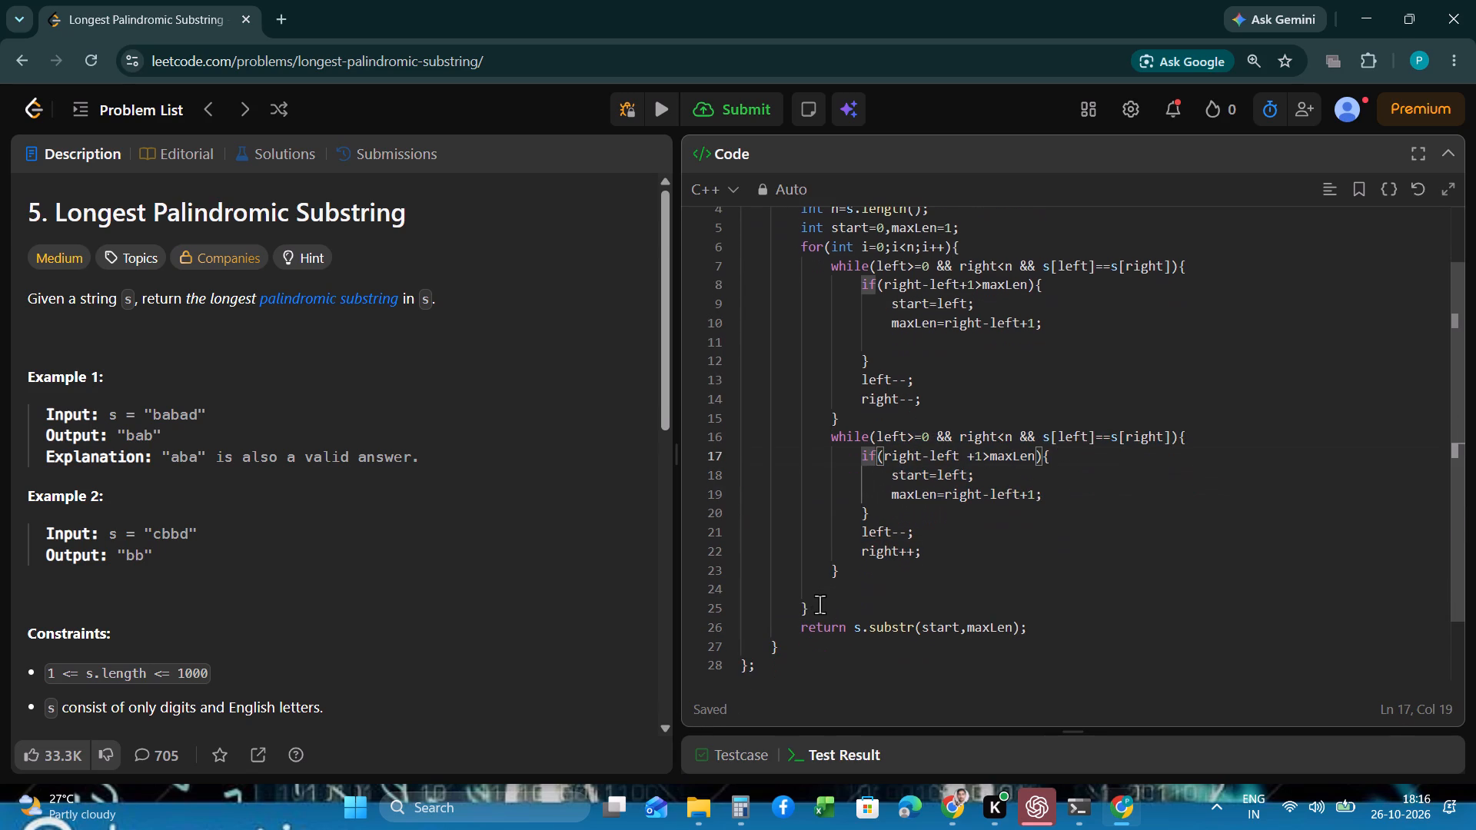
click(816, 584)
key(BackSpace)
key(BackSpace)
key(BackSpace)
key(BackSpace)
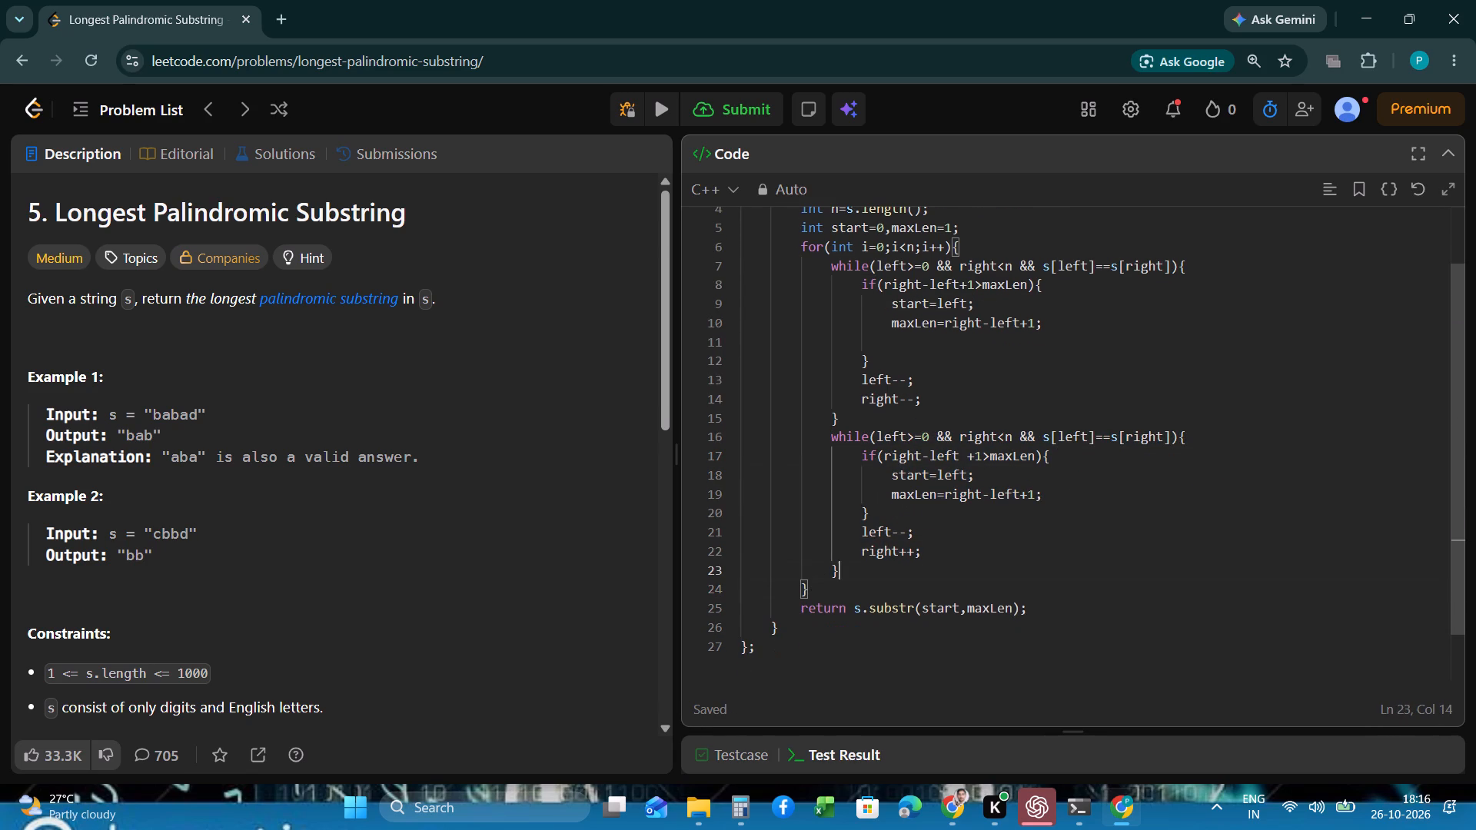
Run the code and examine the test result, enlarging the code area above it.
click(667, 102)
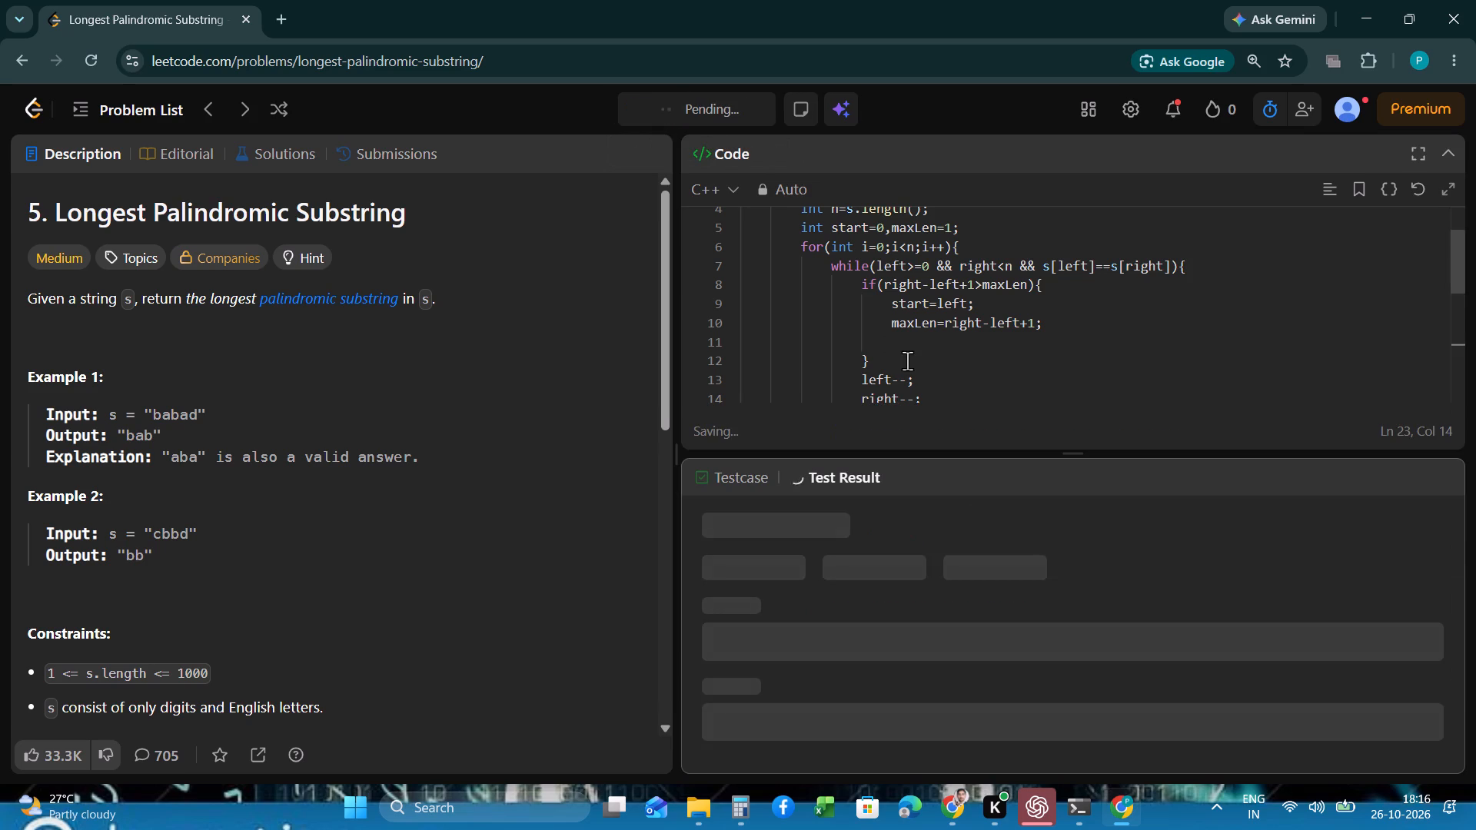
scroll(908, 361, down, 1)
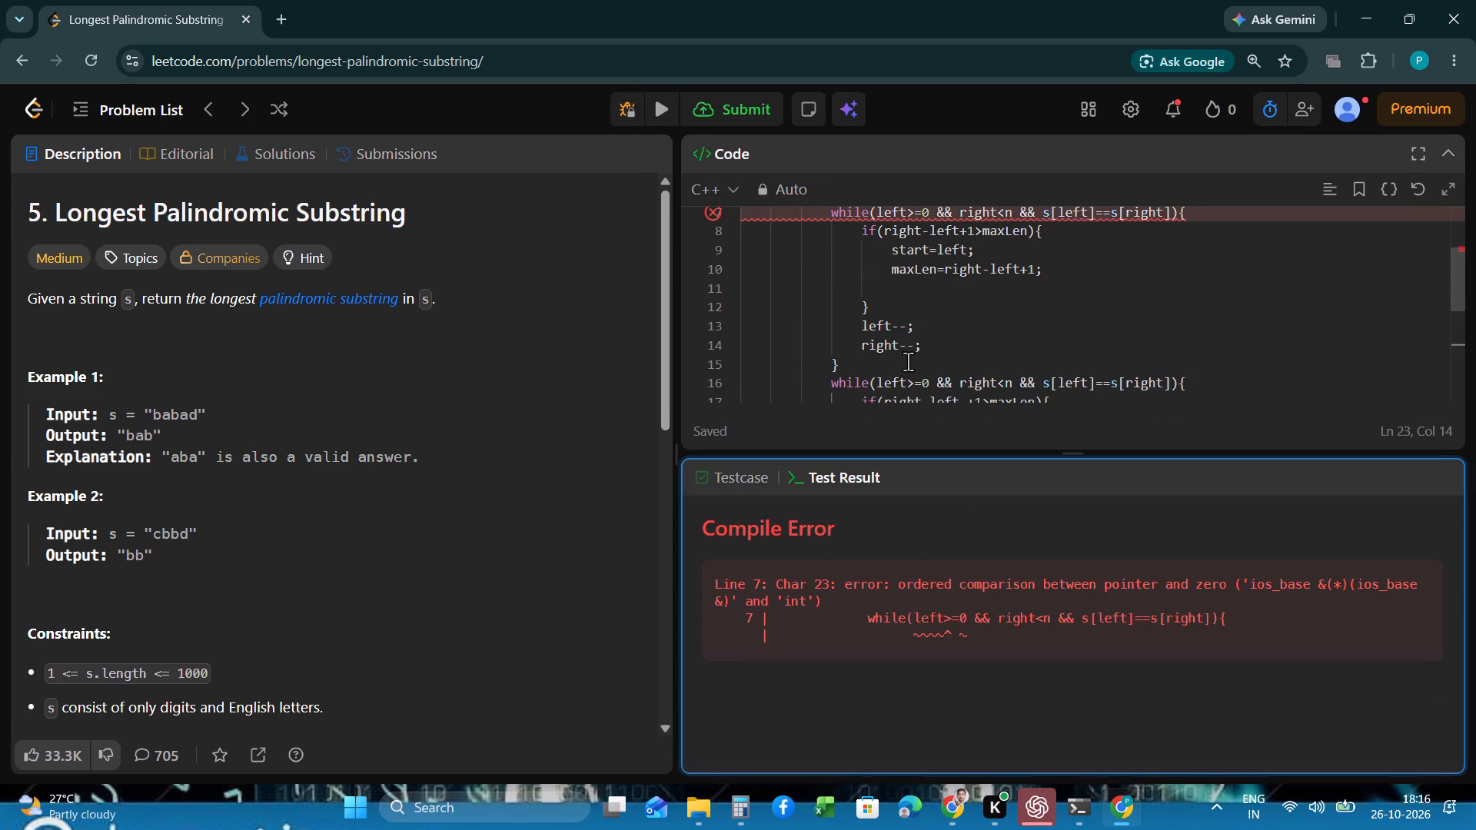
drag(969, 453, 973, 577)
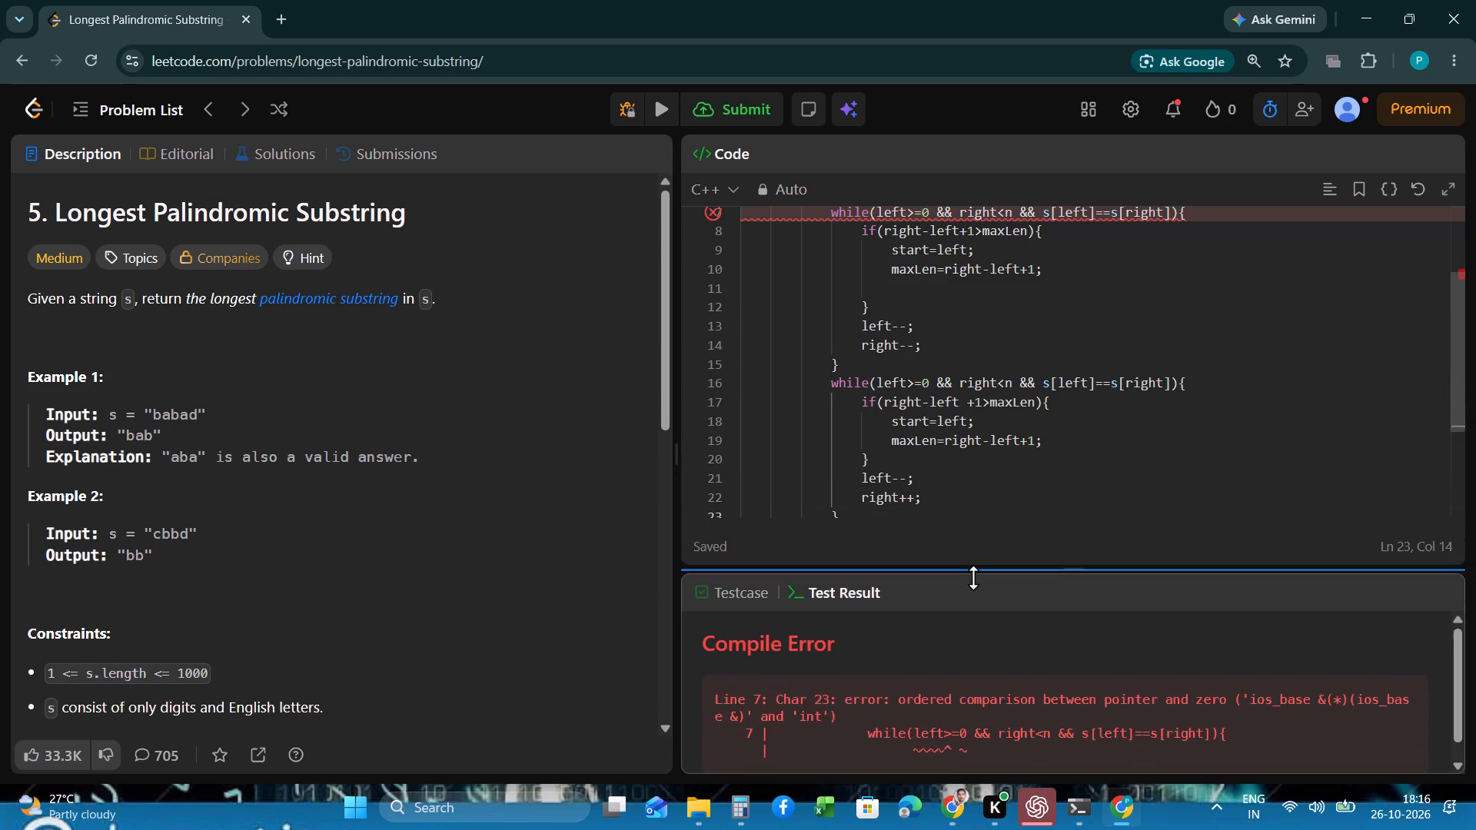
drag(973, 577, 977, 613)
scroll(1039, 683, down, 1)
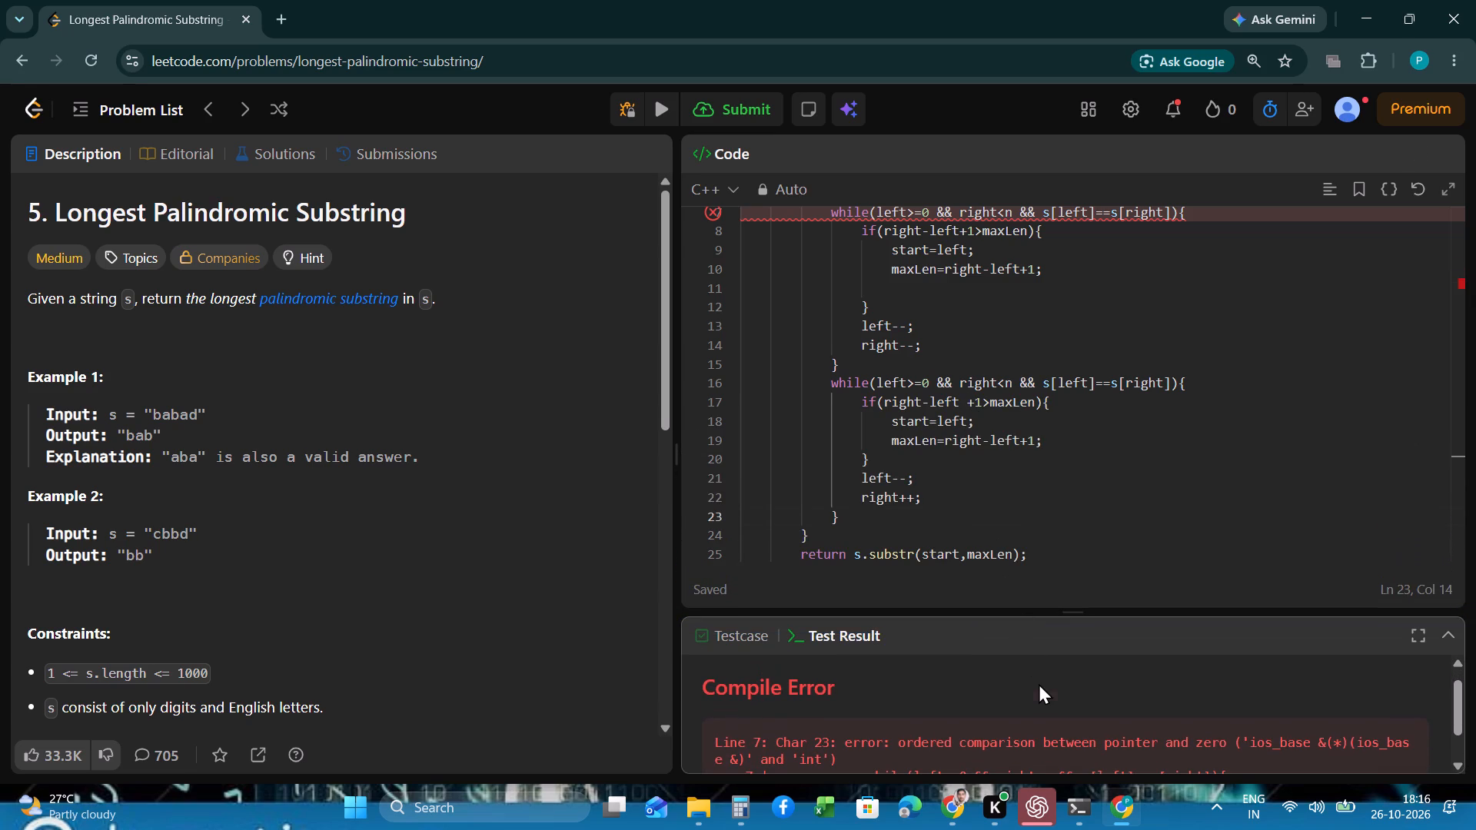
scroll(1039, 683, down, 2)
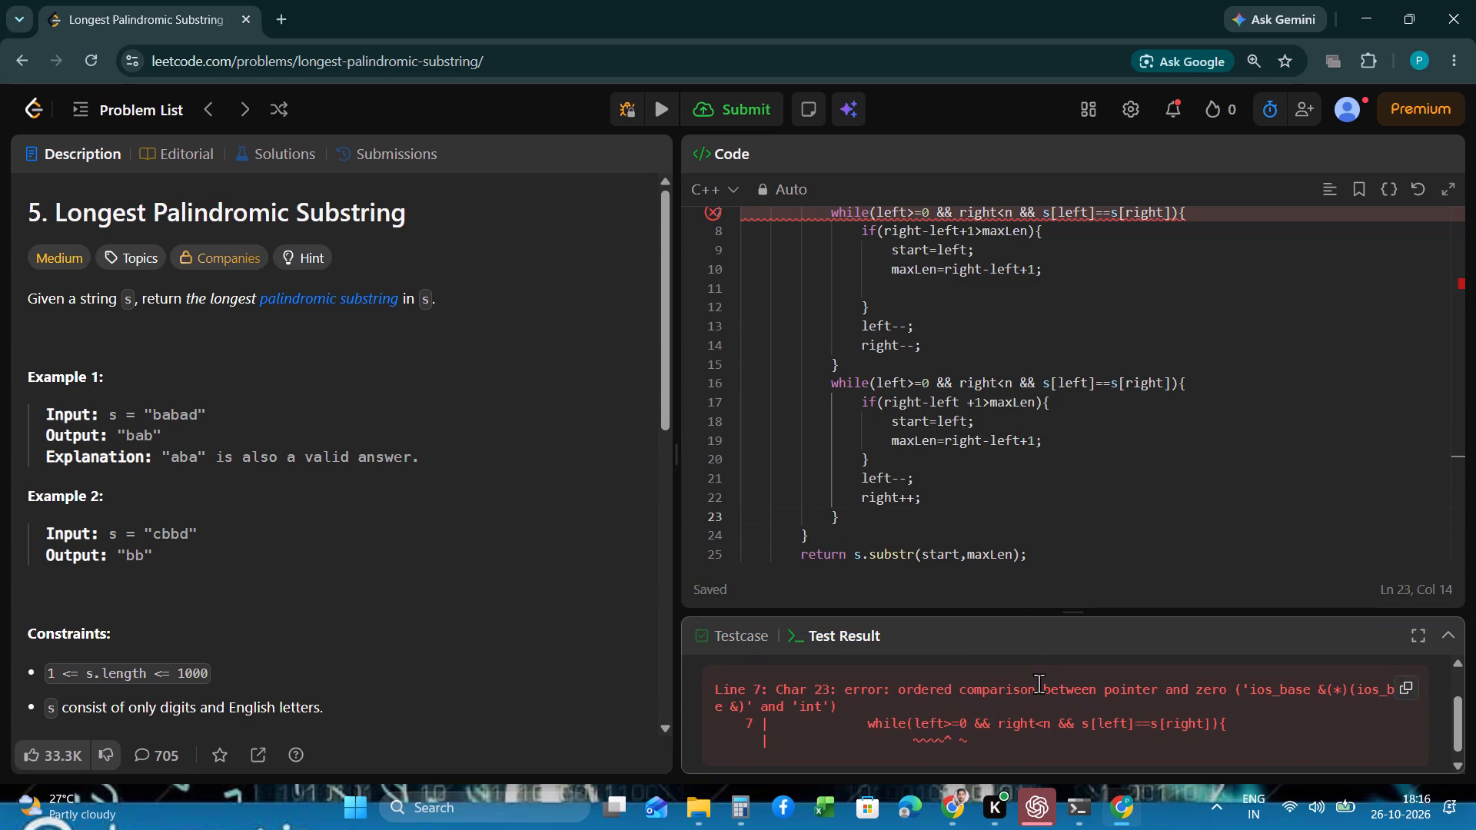
scroll(1039, 683, down, 1)
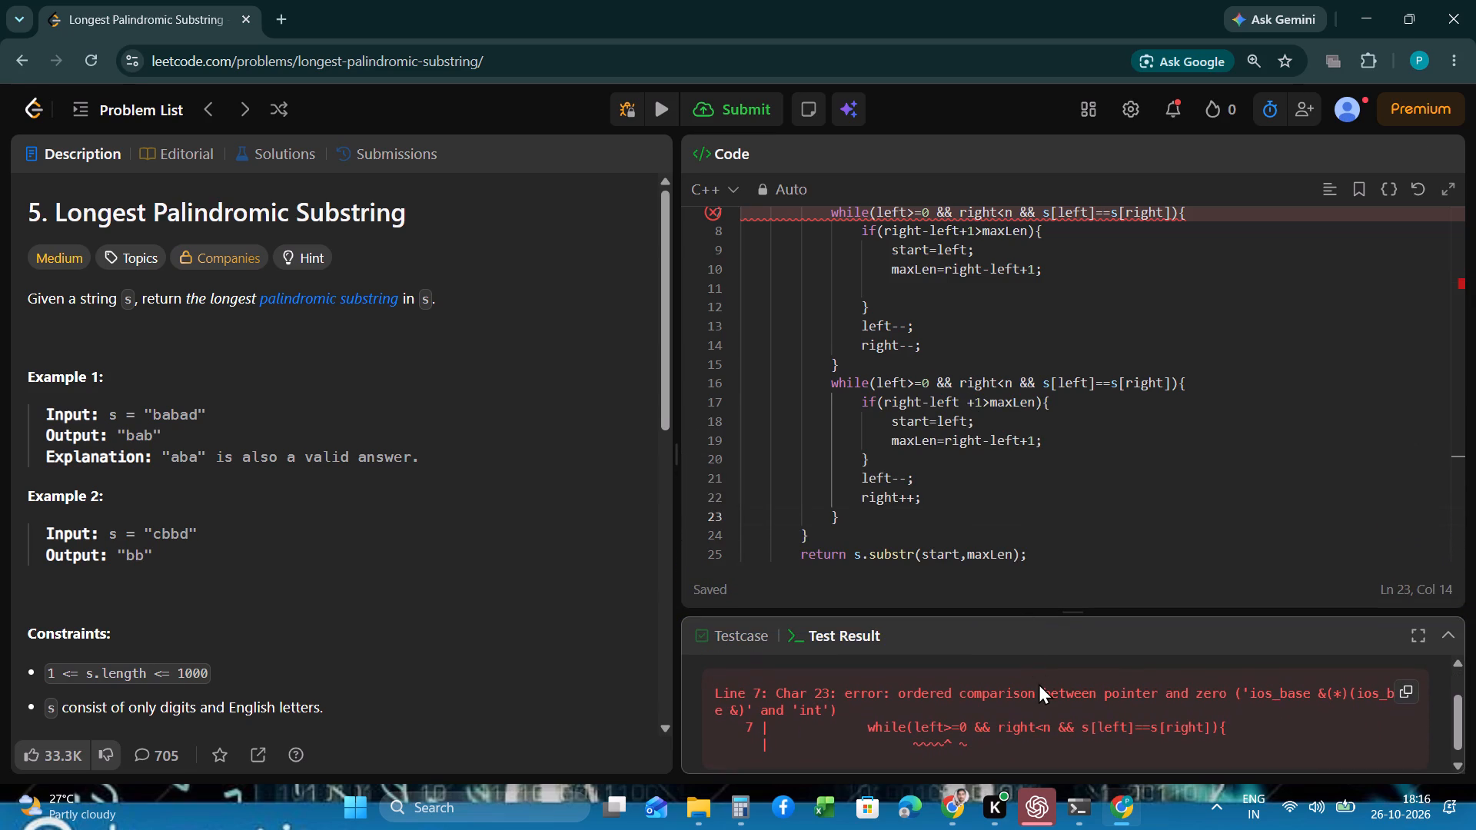
Insert a space after "left" in the first while loop's condition.
scroll(904, 398, up, 1)
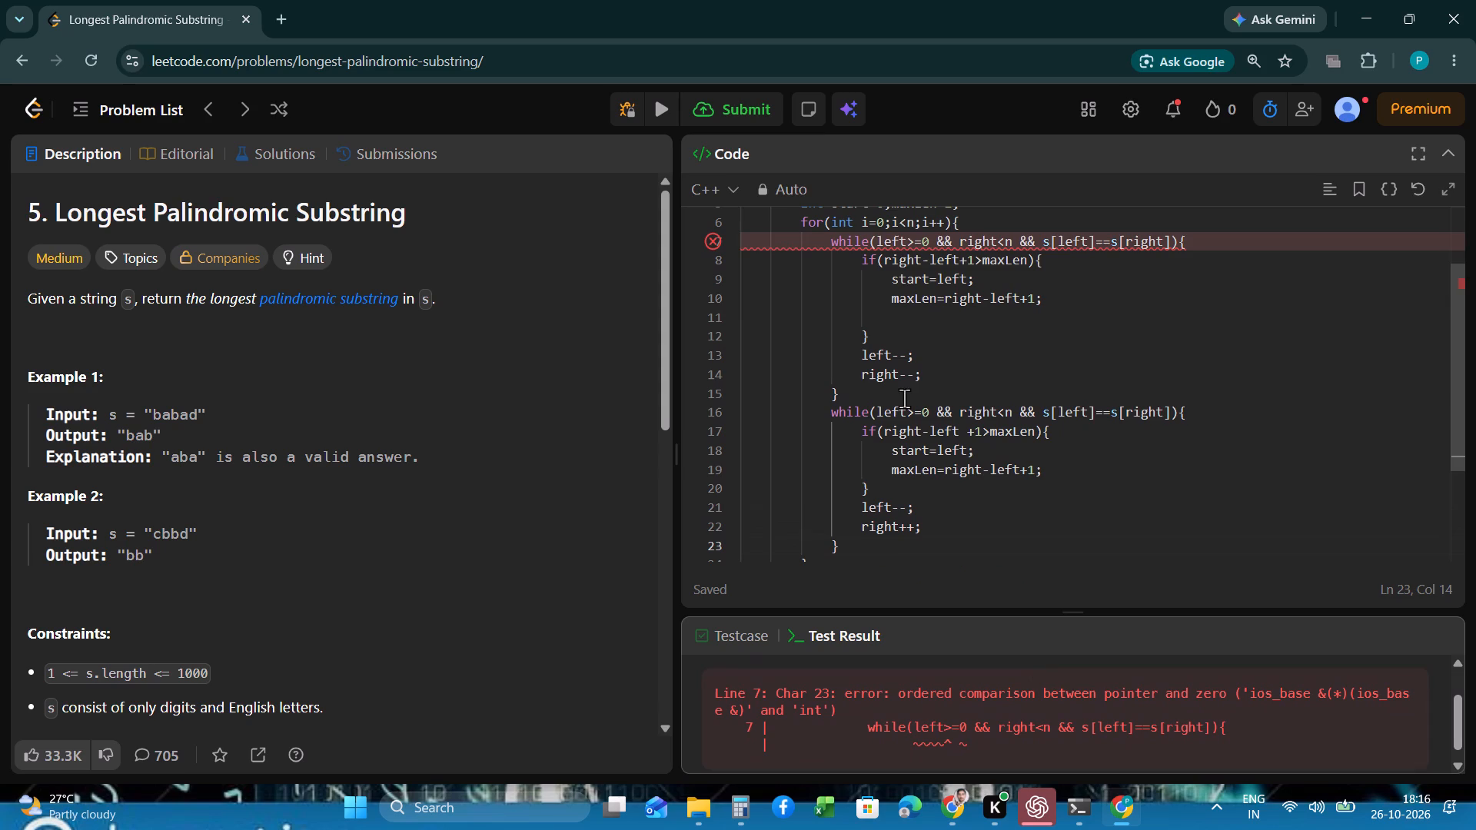
scroll(904, 398, up, 1)
click(907, 241)
key(space)
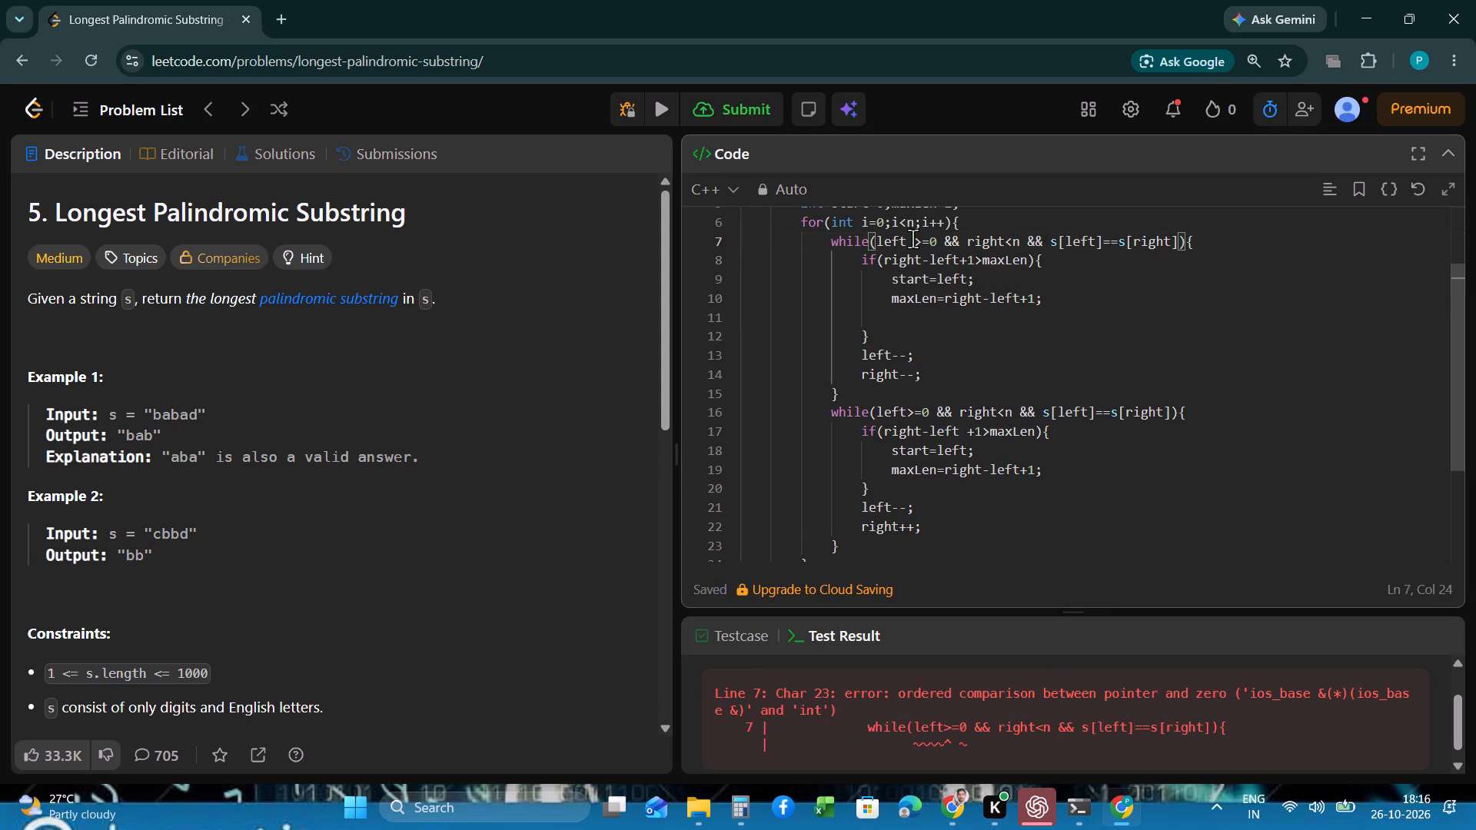
Declare "int left=i,right=i;" as the first line inside the for loop.
scroll(911, 238, up, 2)
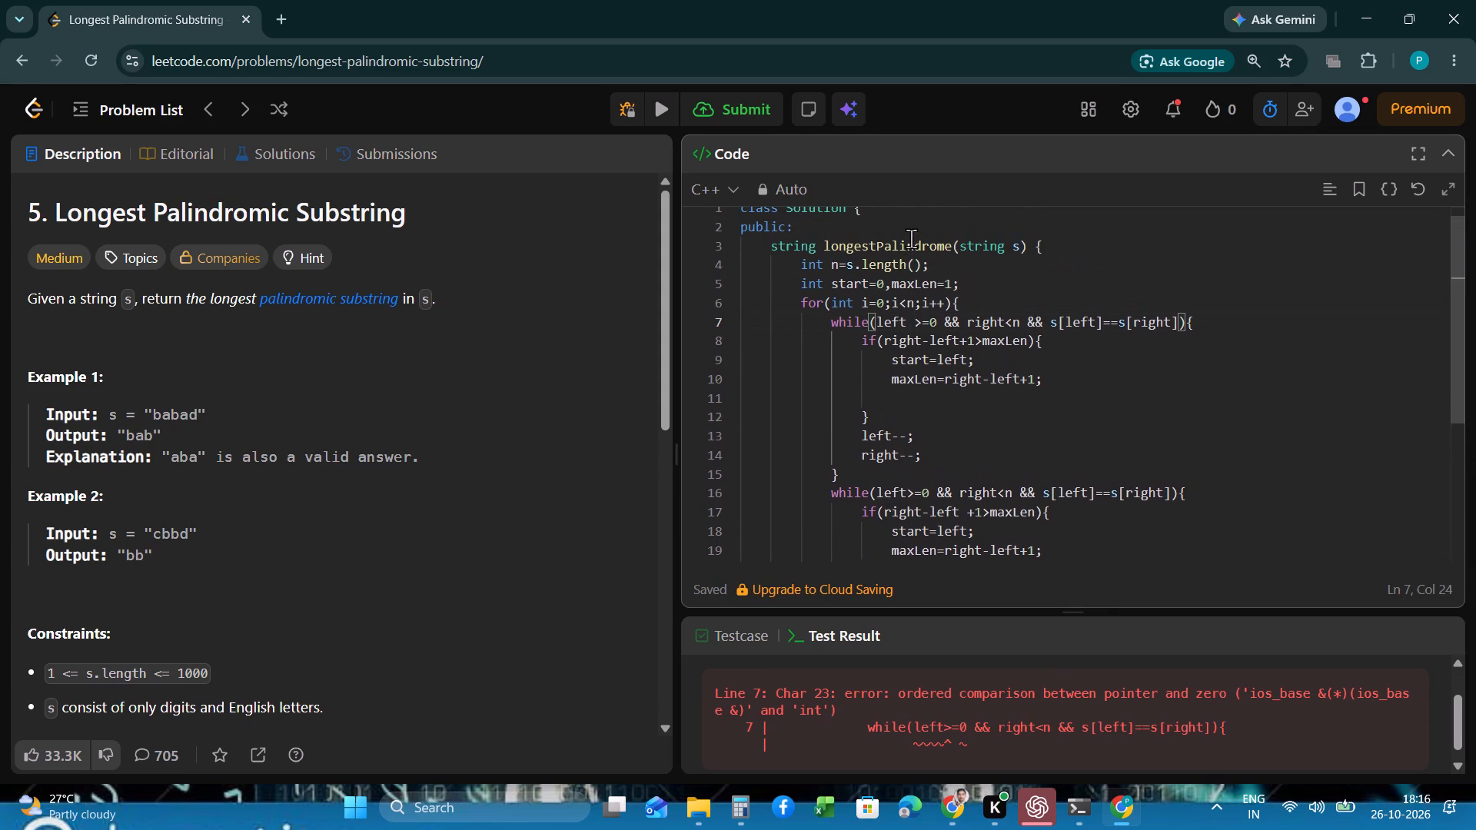
scroll(911, 238, up, 1)
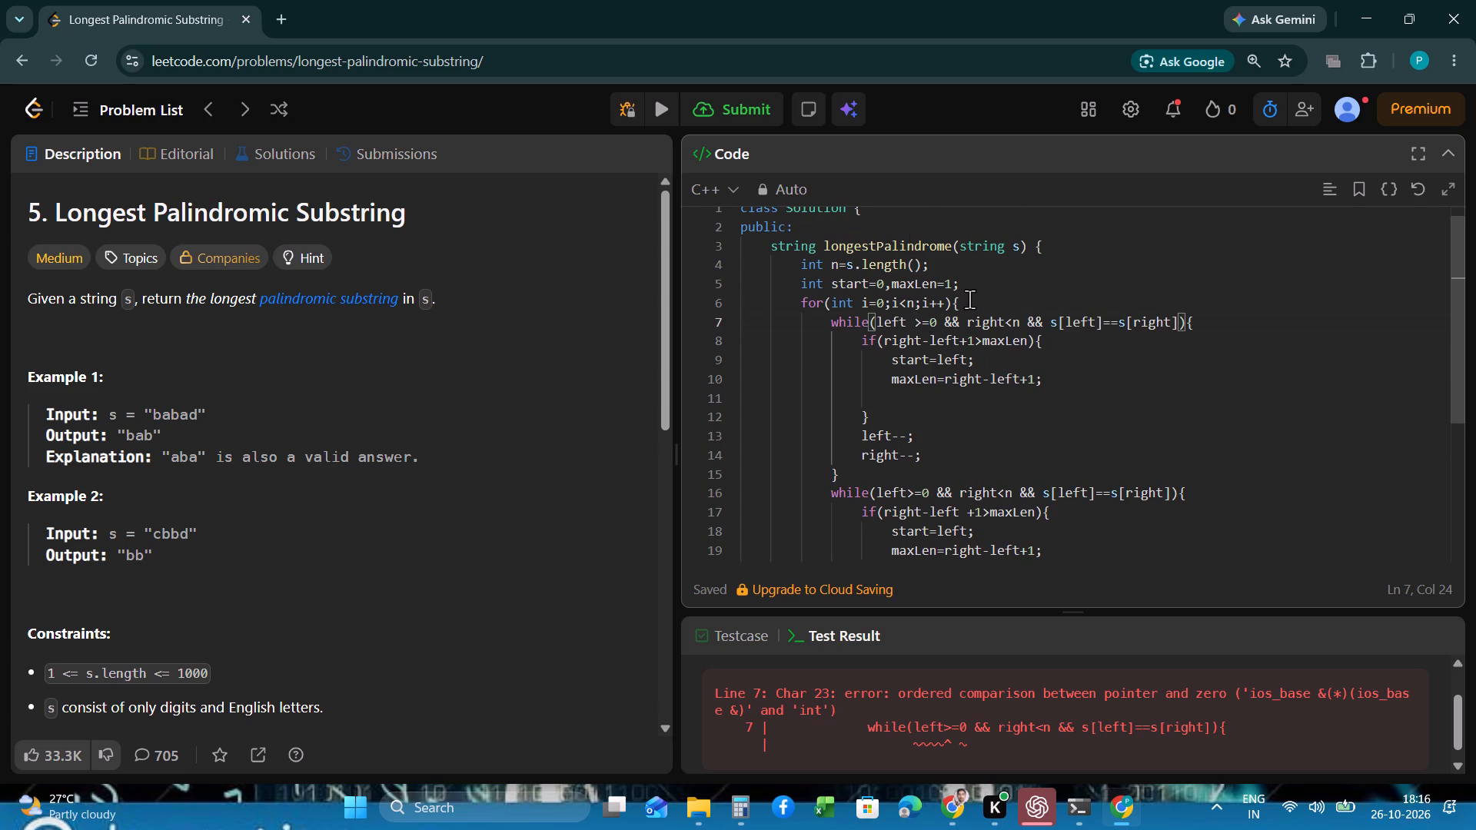
click(983, 304)
key(Return)
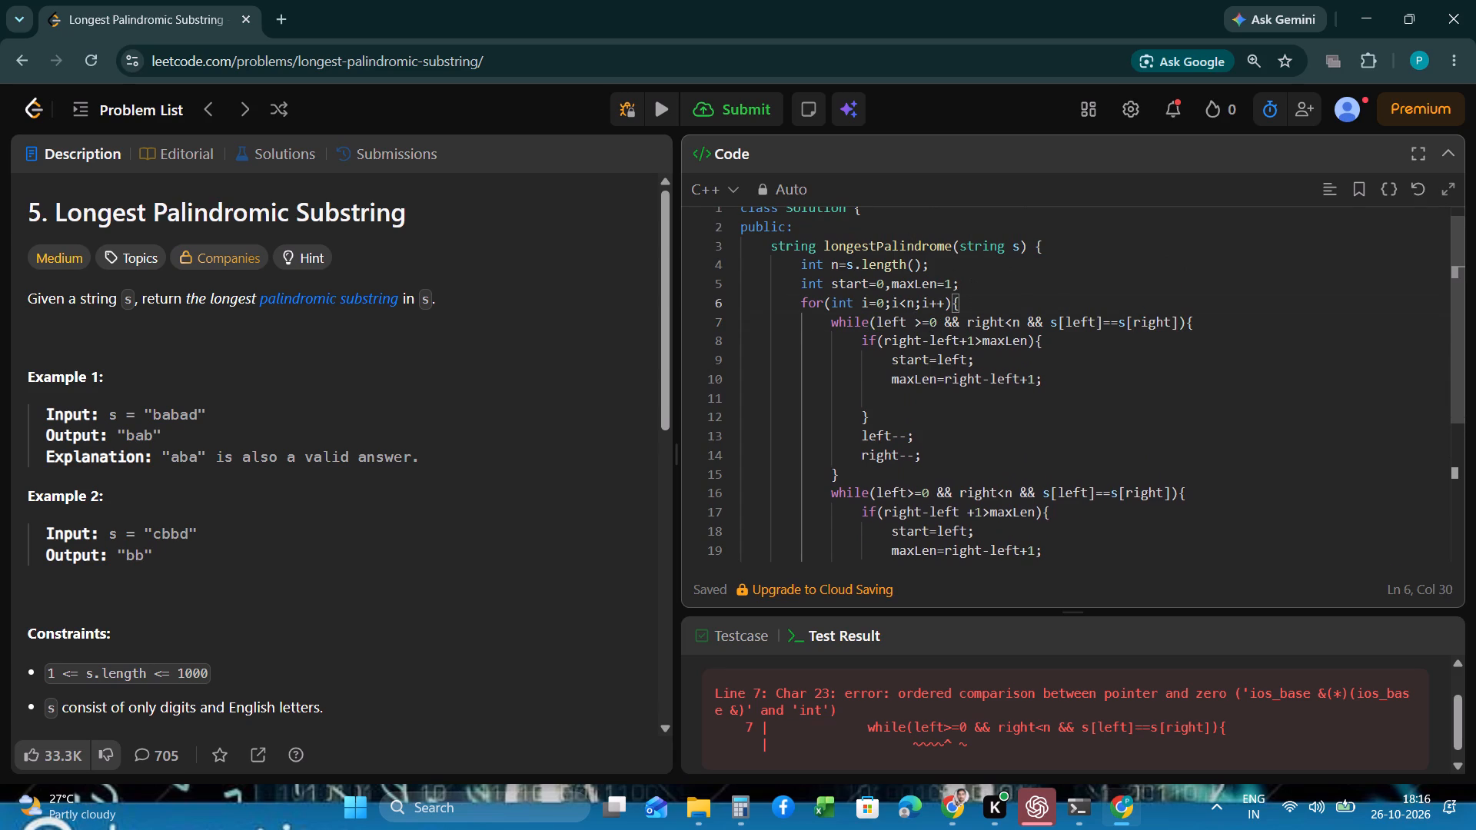
text(int left)
key(equal)
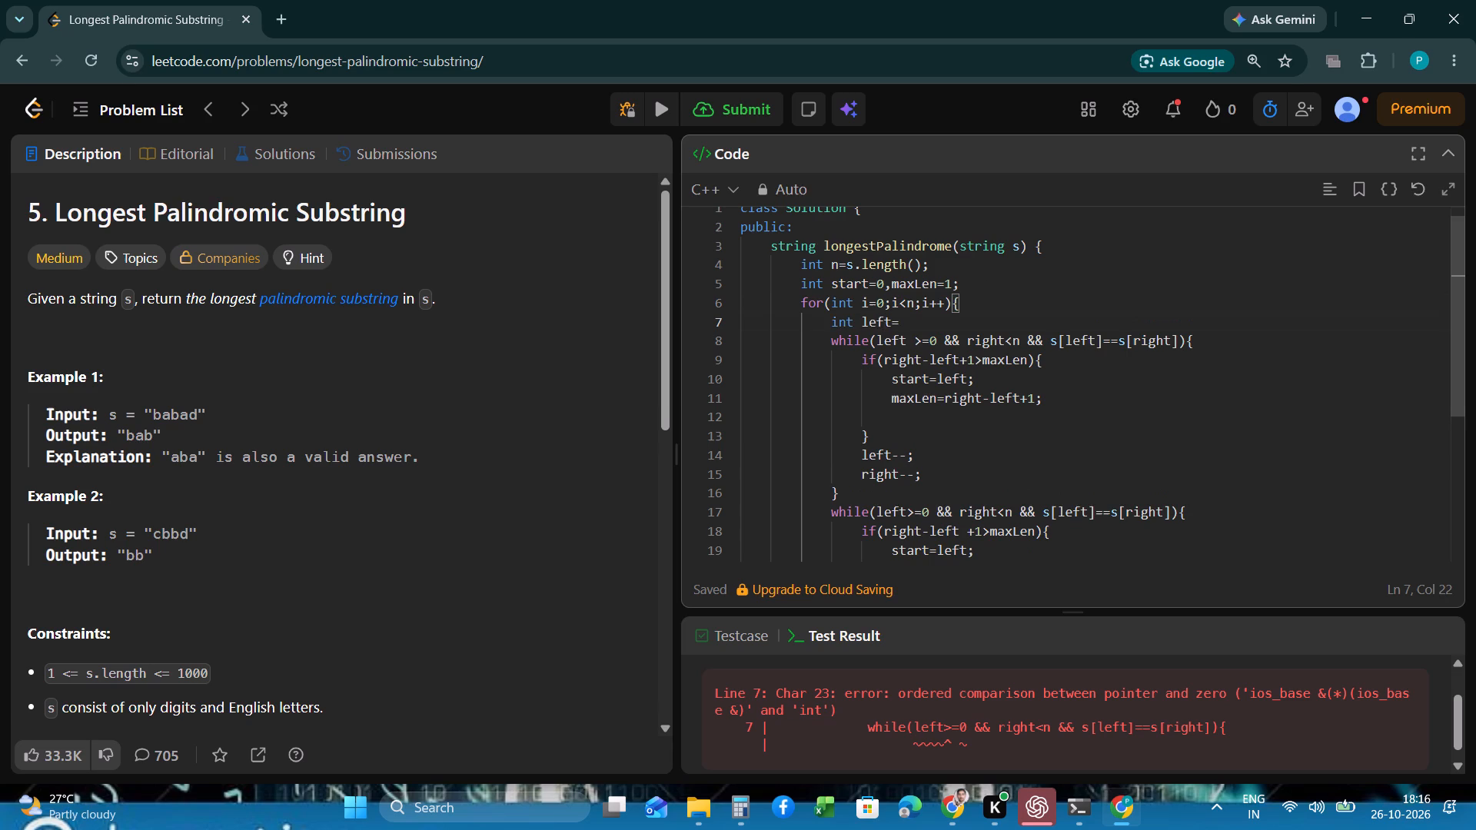
text(i,right)
text(=i;)
Run the code again, examine the Case 1 input, output and expected values, and collapse the results area.
click(657, 110)
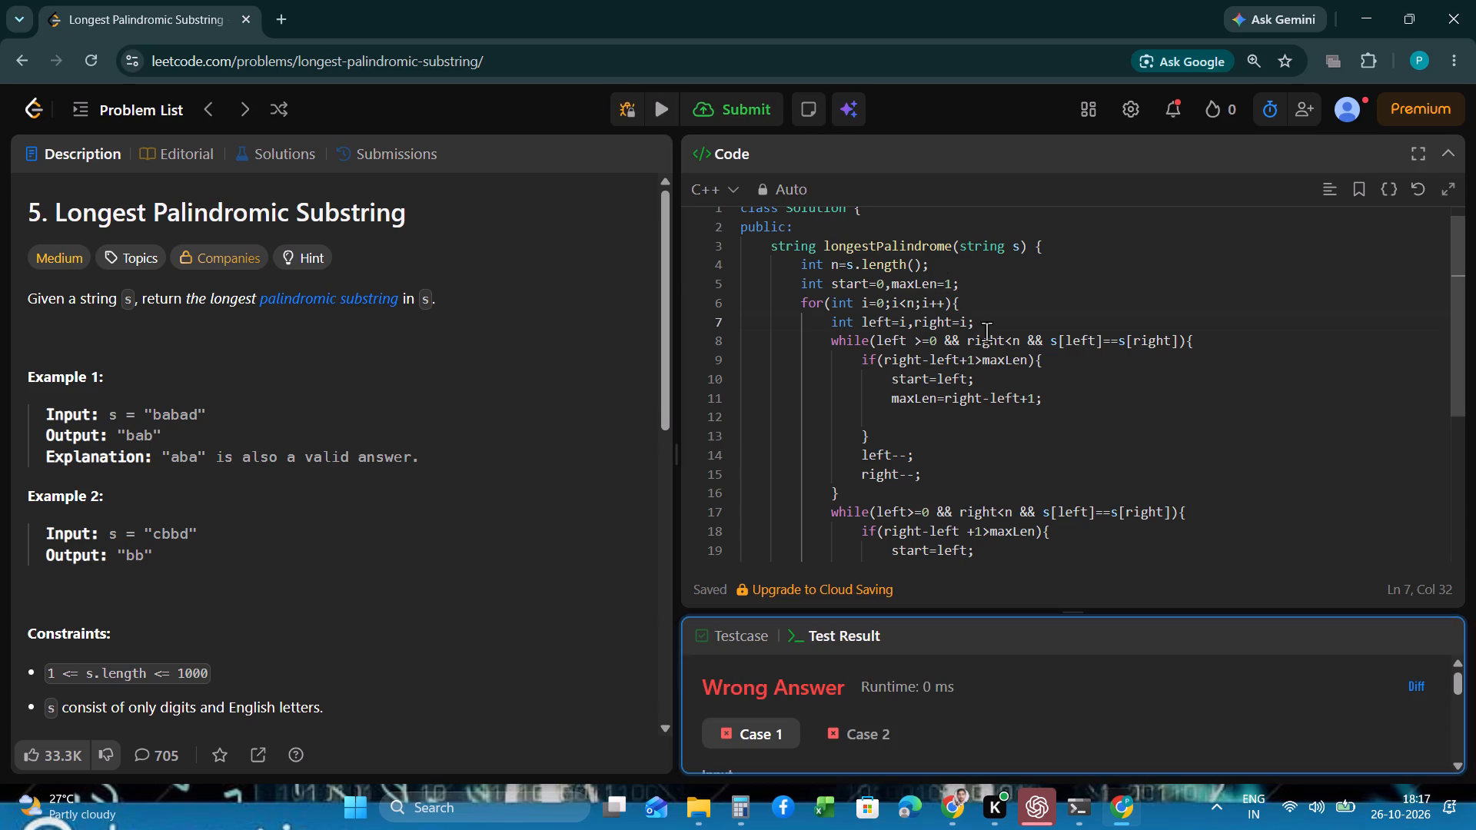
scroll(986, 331, down, 9)
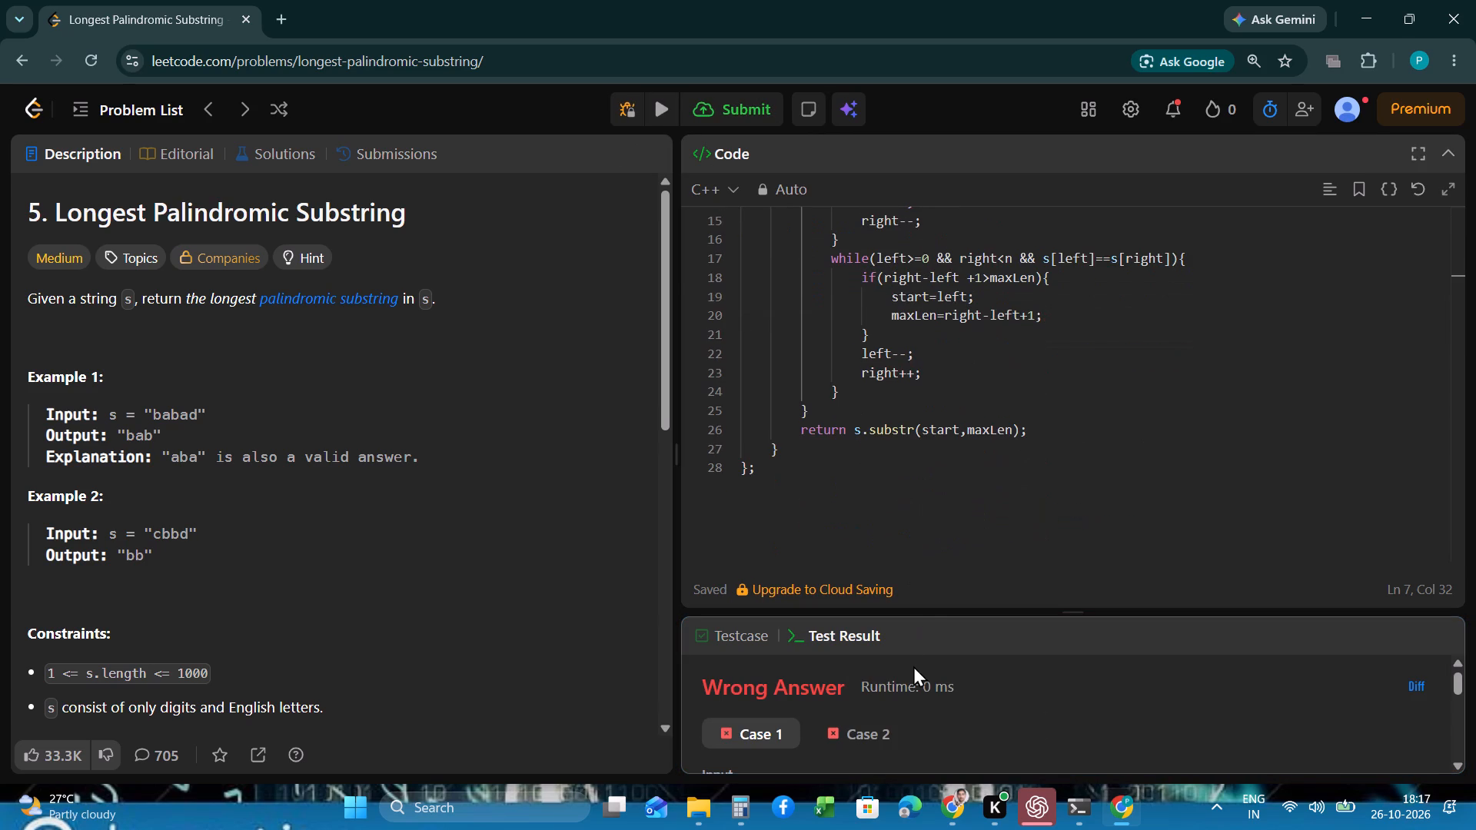
drag(922, 609, 930, 315)
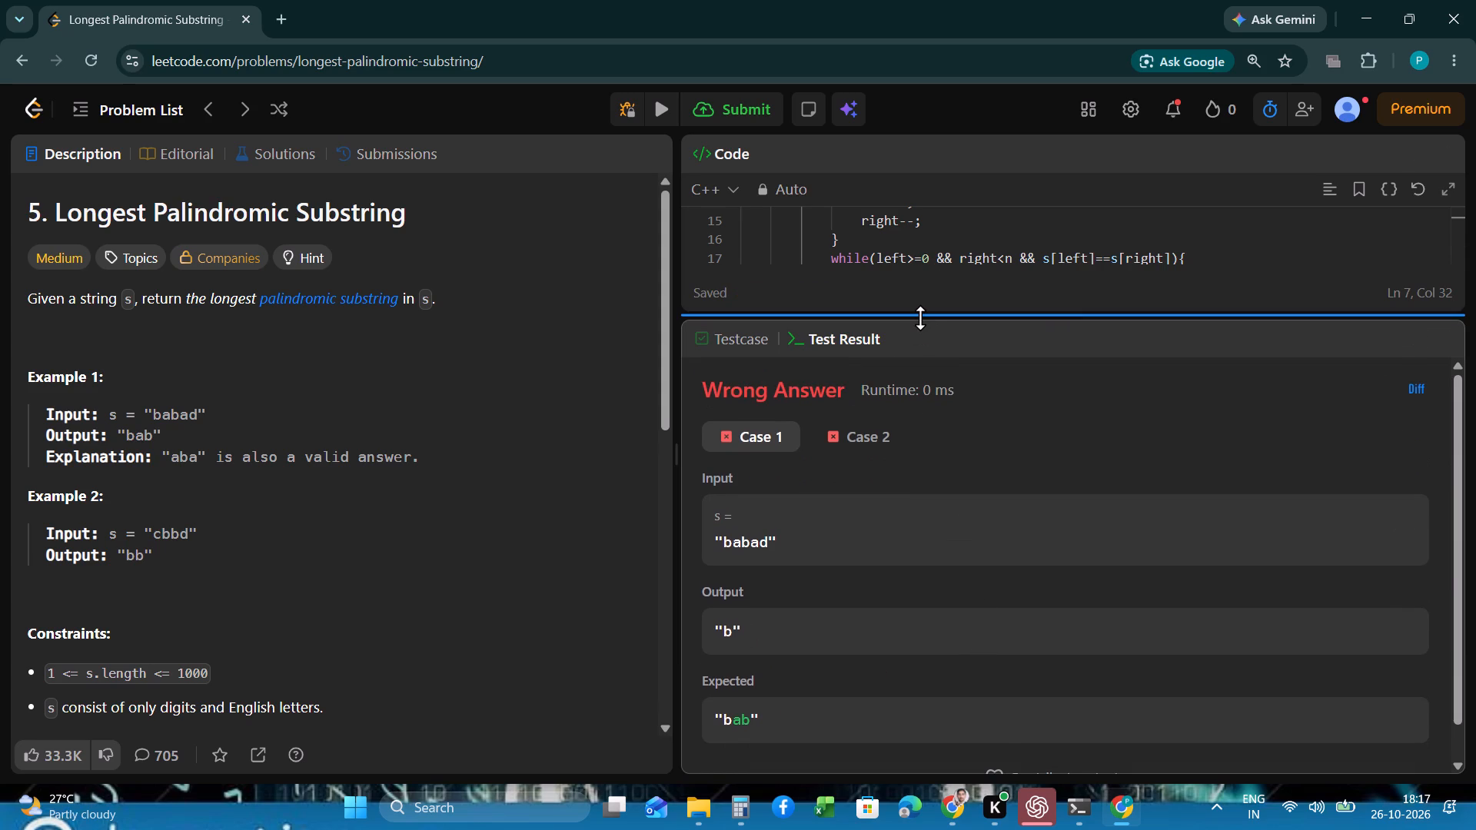
drag(920, 317, 979, 812)
Review the longestPalindrome code from the variable declarations through both while loops to look for the logic mistake.
scroll(957, 486, up, 4)
scroll(903, 343, up, 2)
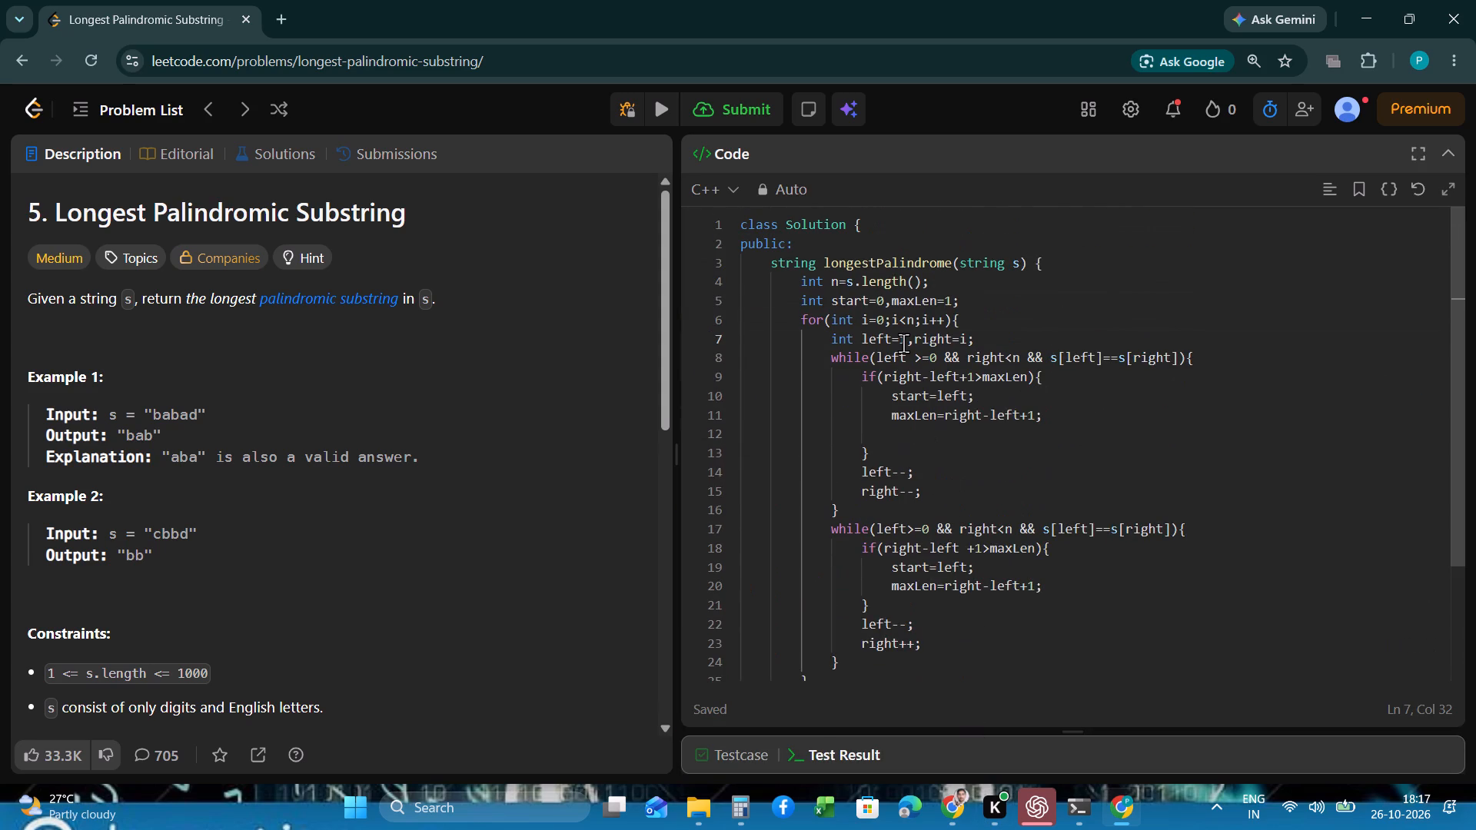
scroll(903, 343, down, 3)
scroll(903, 343, up, 3)
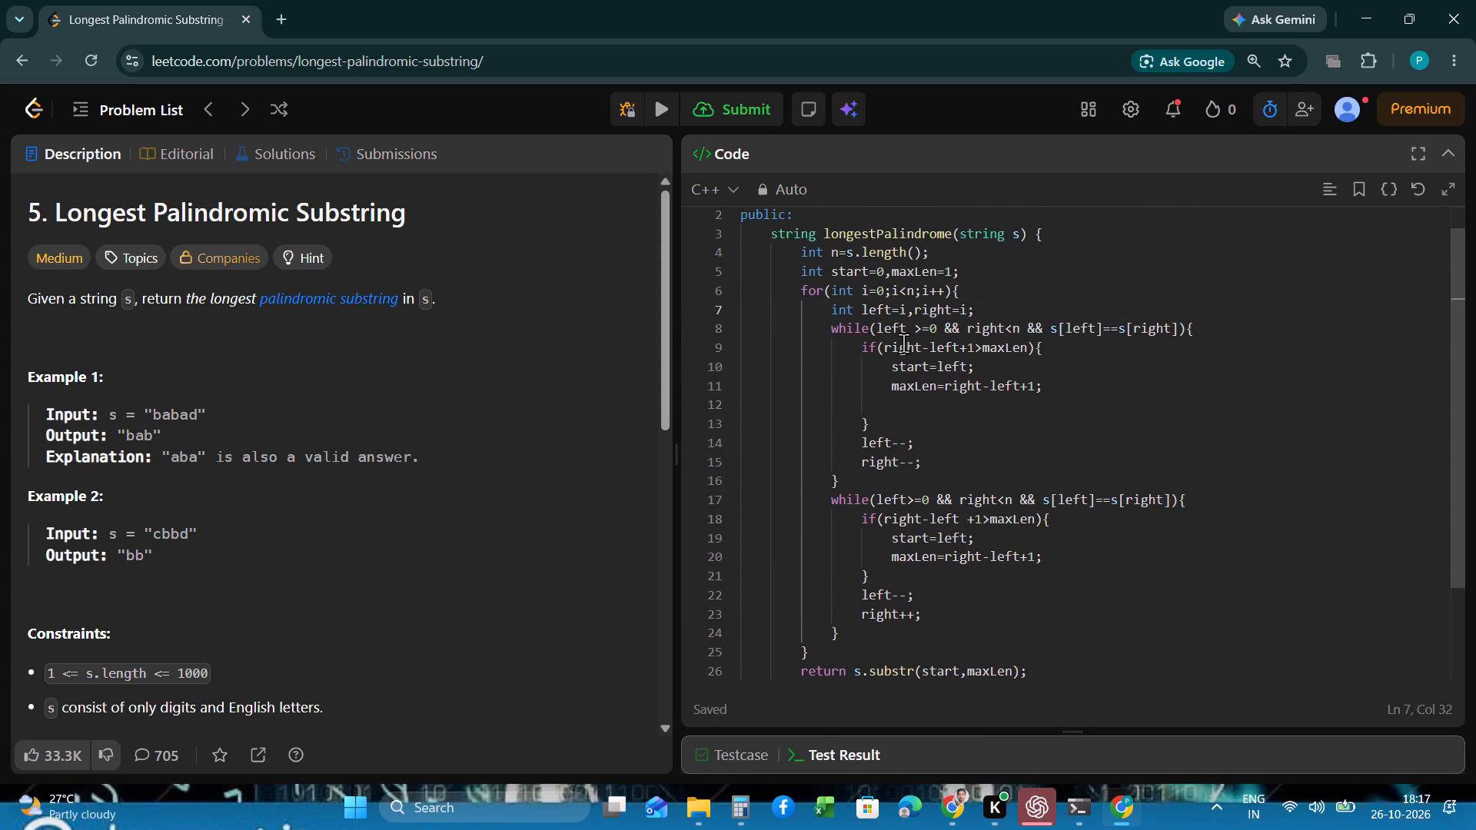
scroll(903, 343, up, 1)
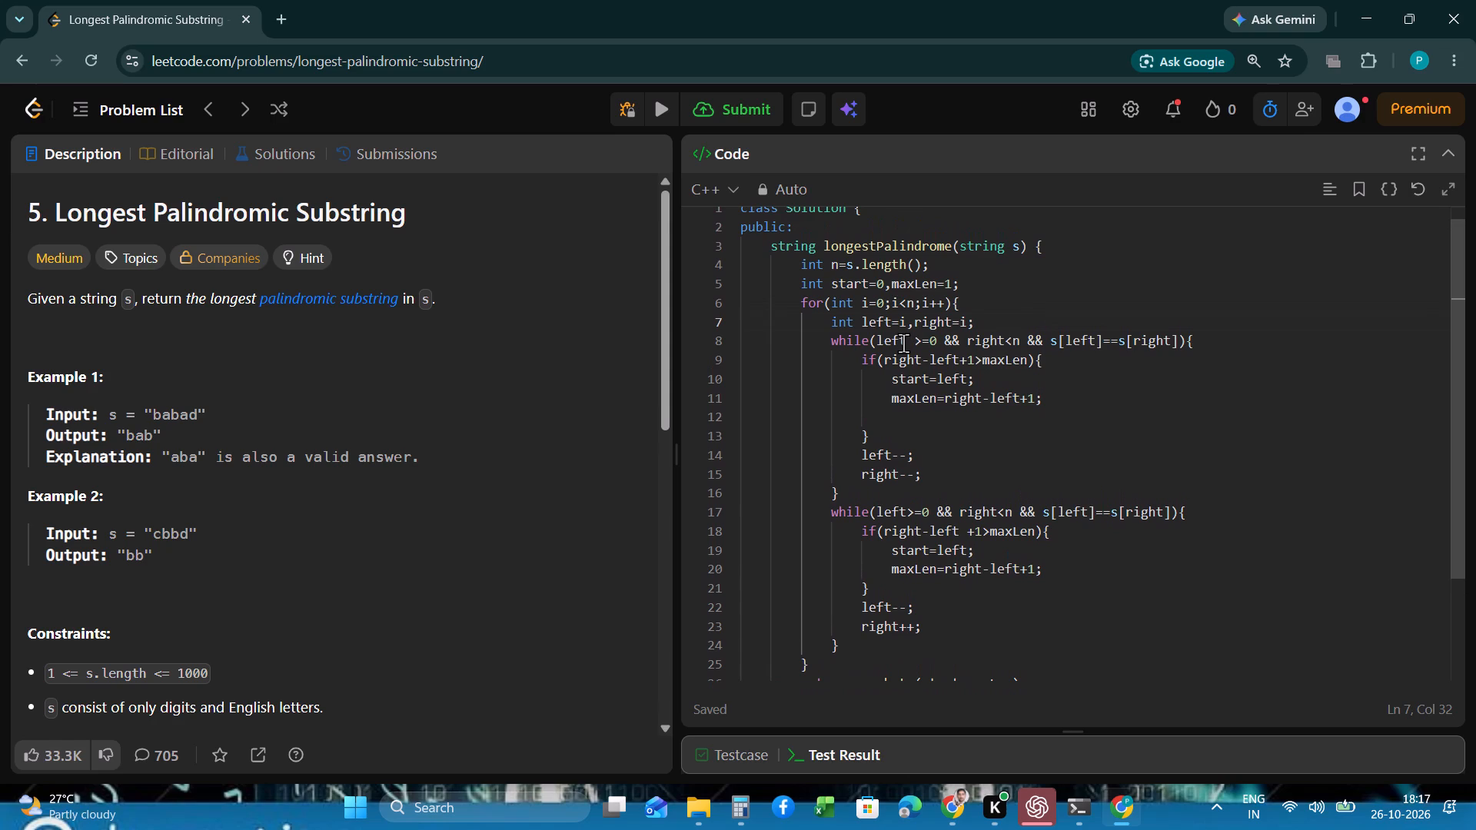
scroll(903, 343, up, 1)
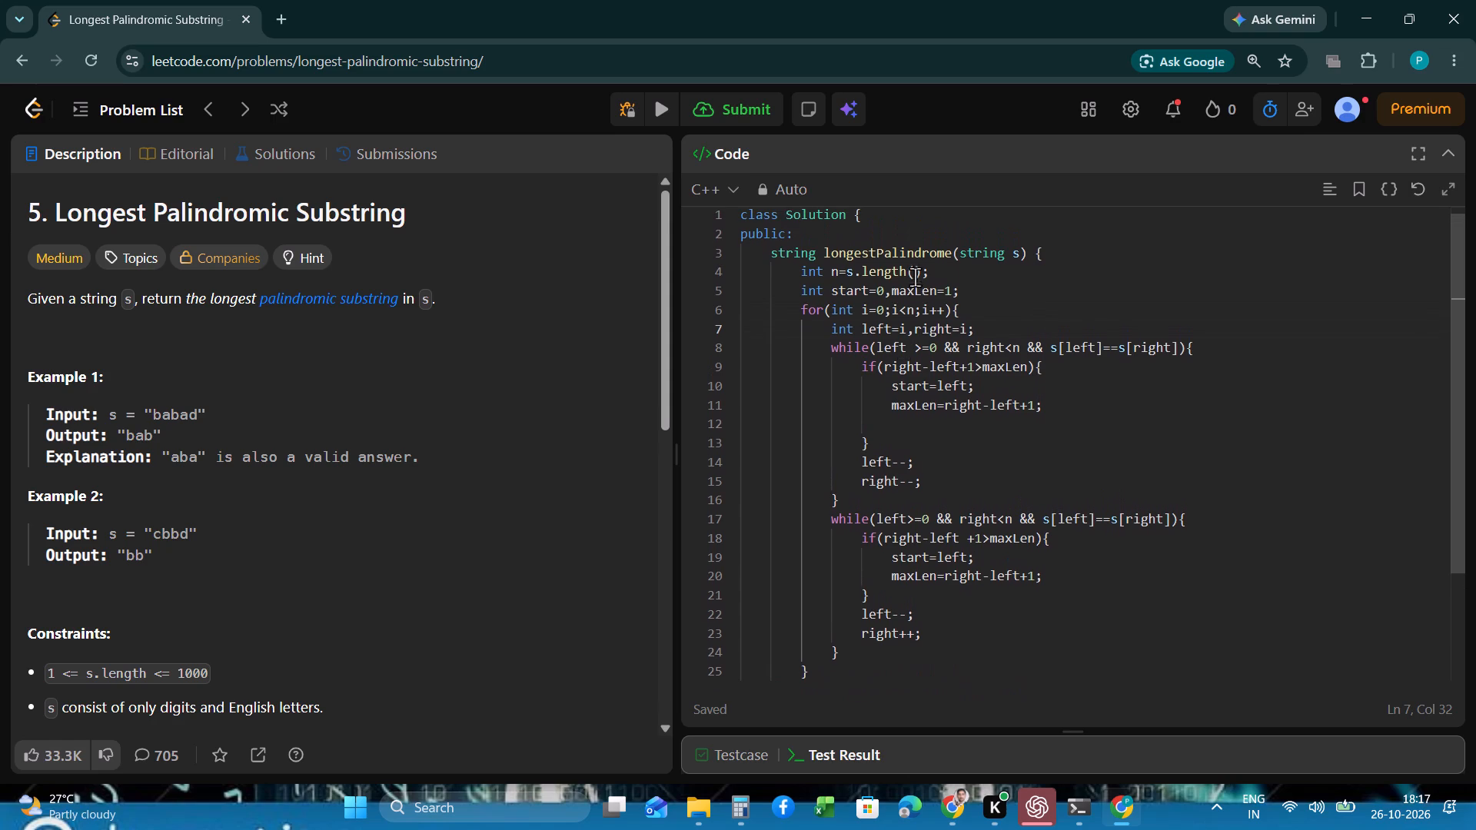
click(933, 269)
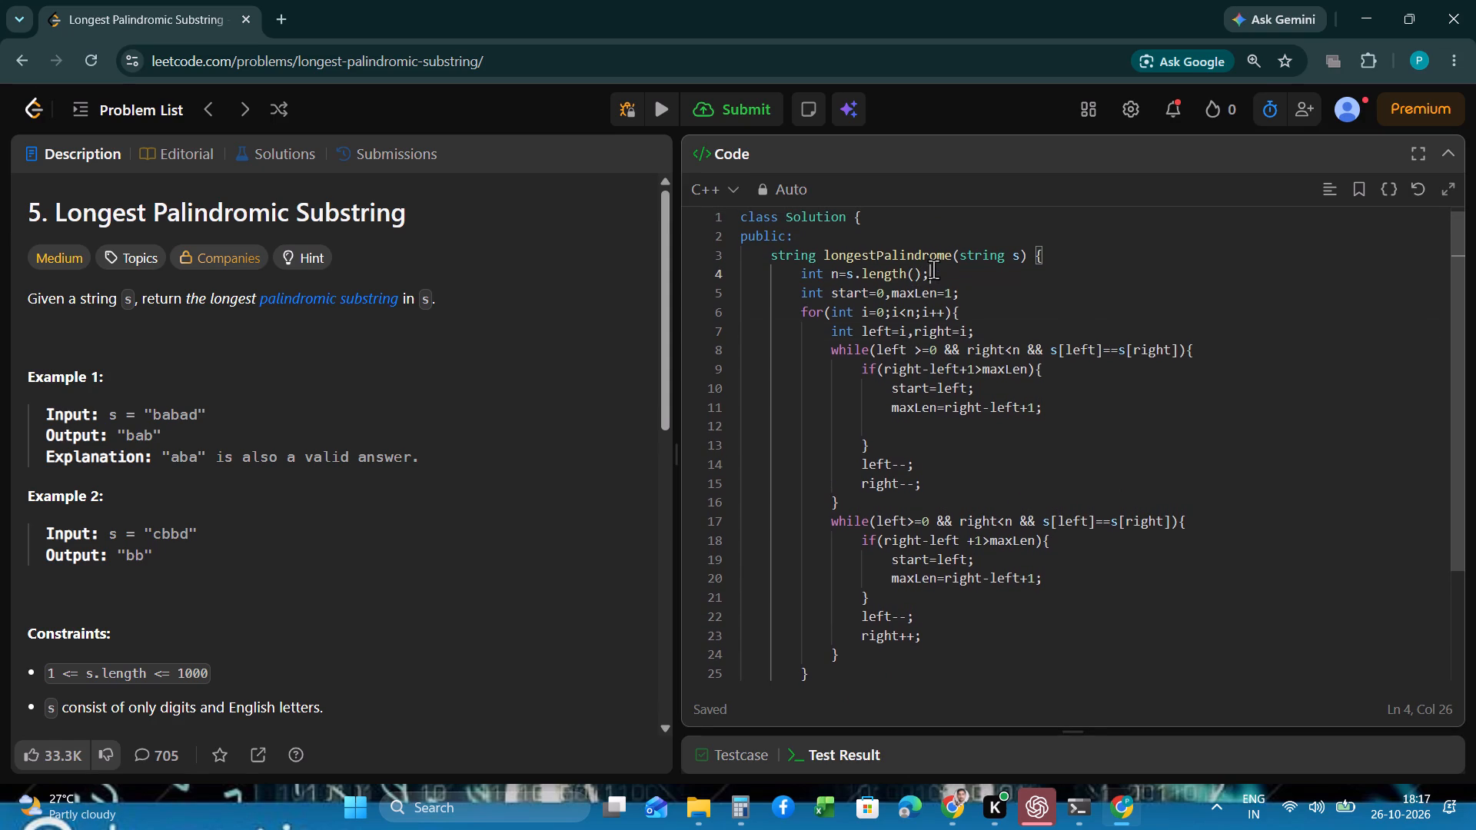
click(981, 296)
scroll(981, 296, down, 1)
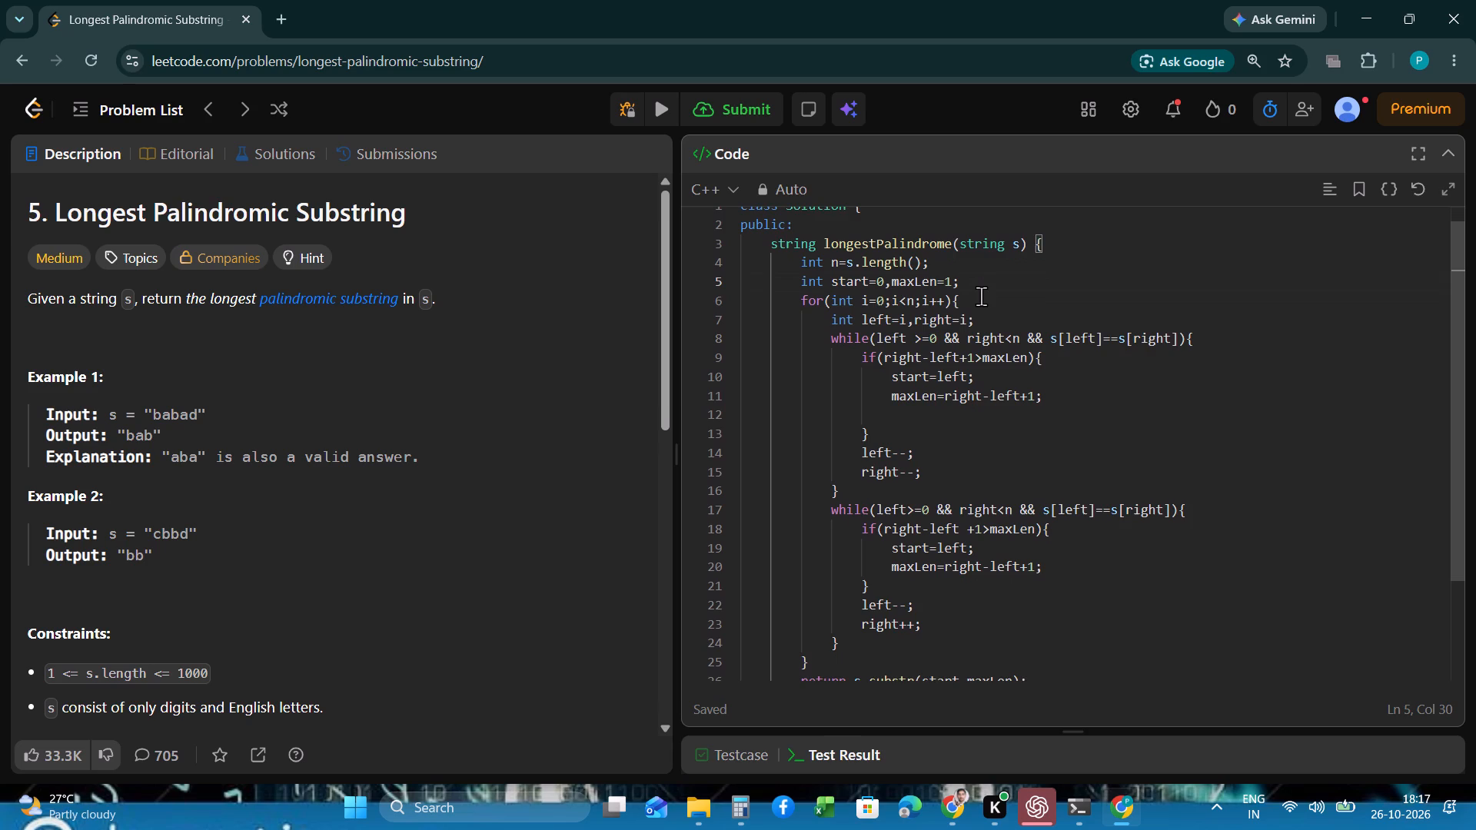
scroll(981, 296, down, 1)
click(980, 301)
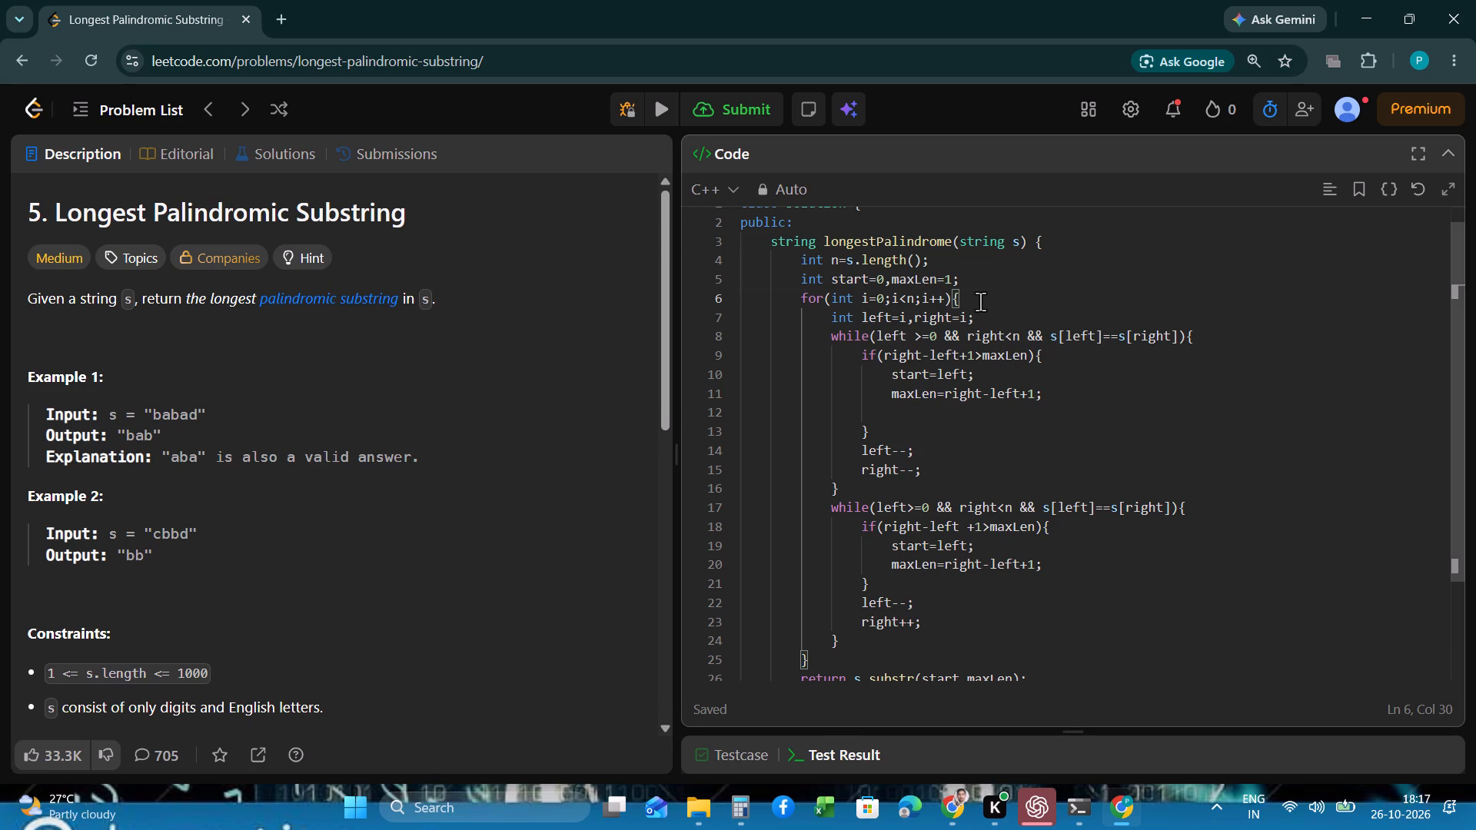
scroll(980, 301, down, 1)
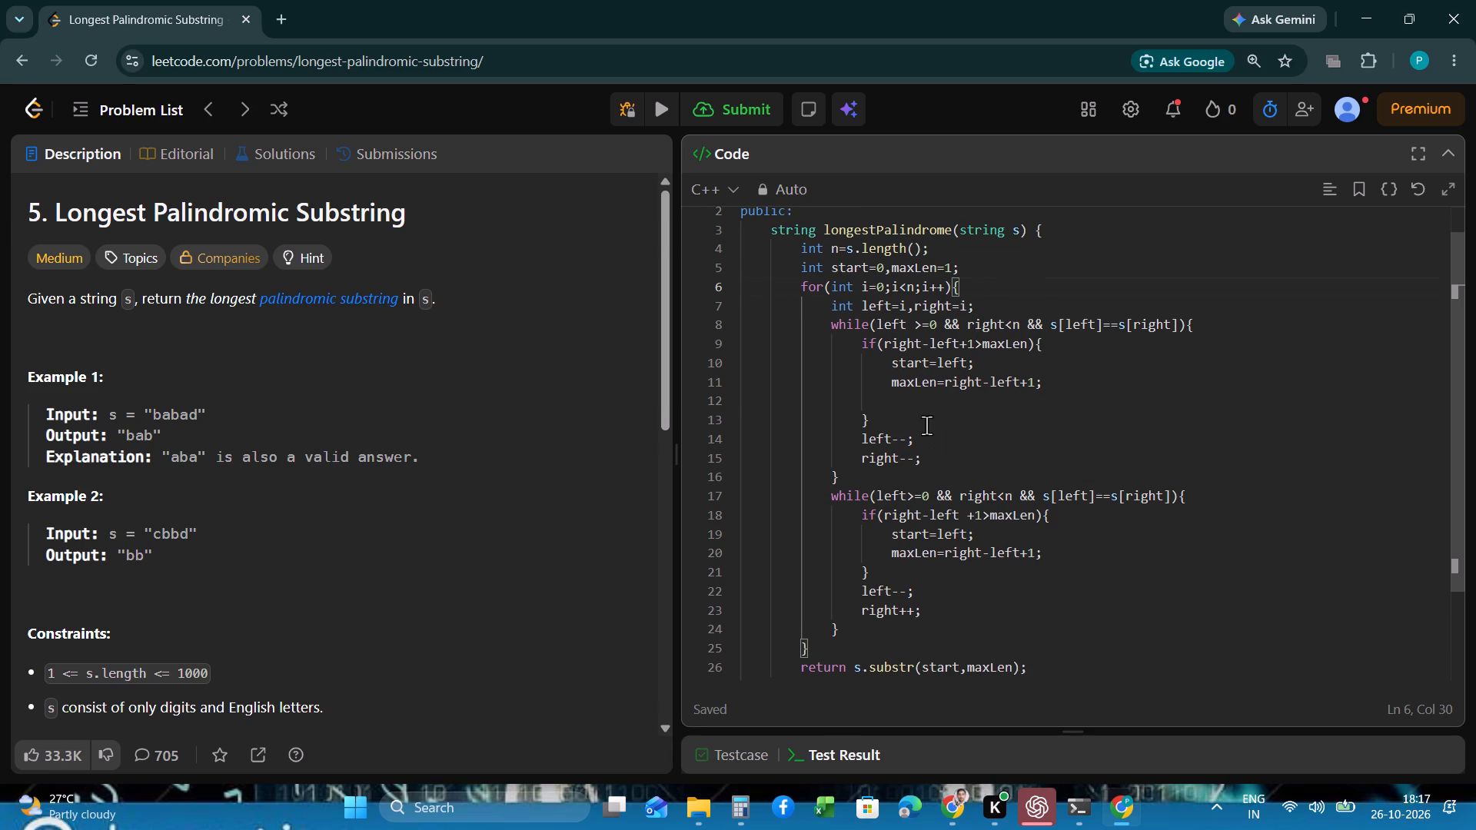
click(923, 391)
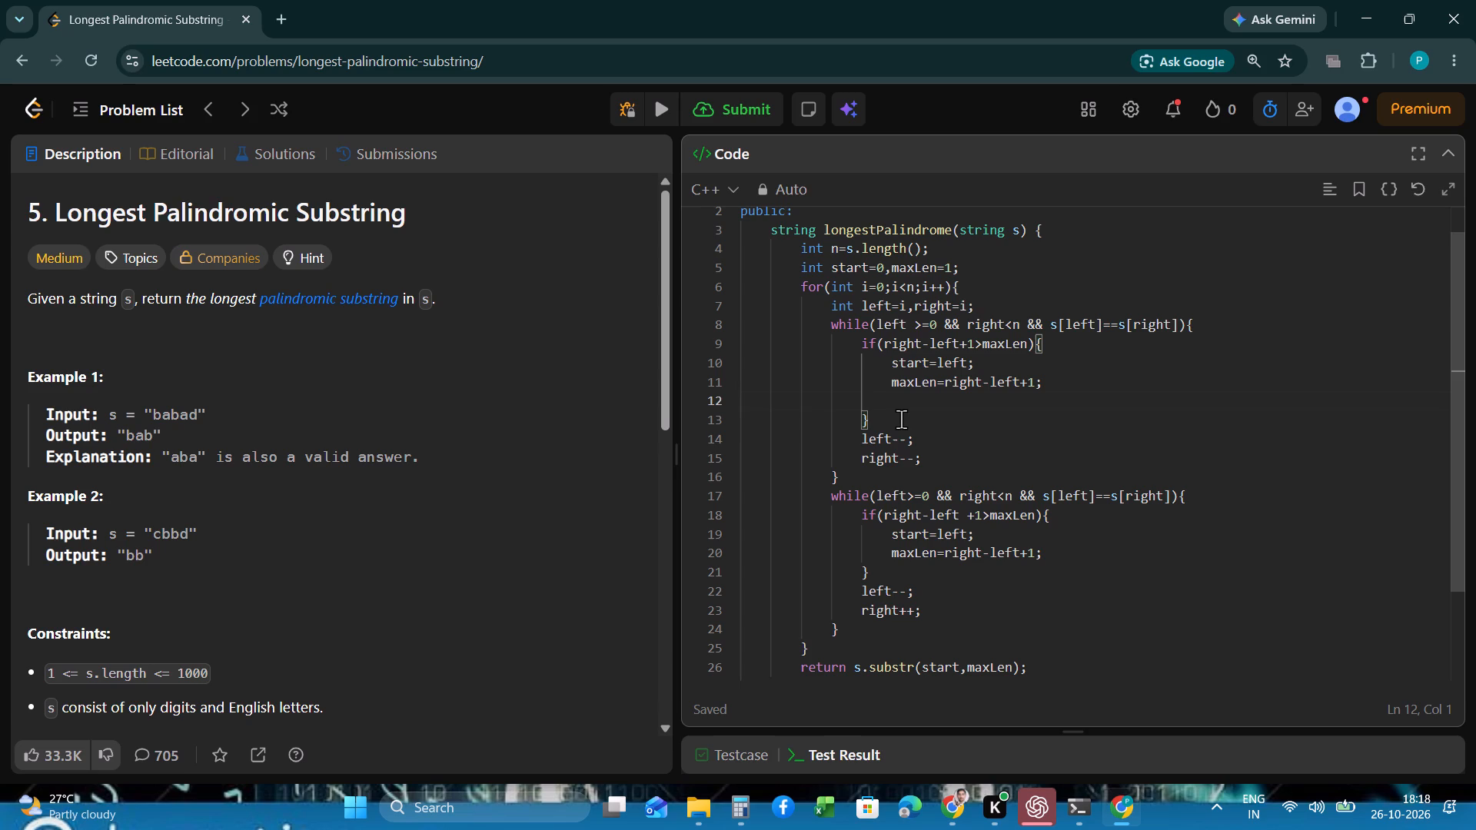
Change "right--" to "right++" at the end of the first while loop.
click(915, 465)
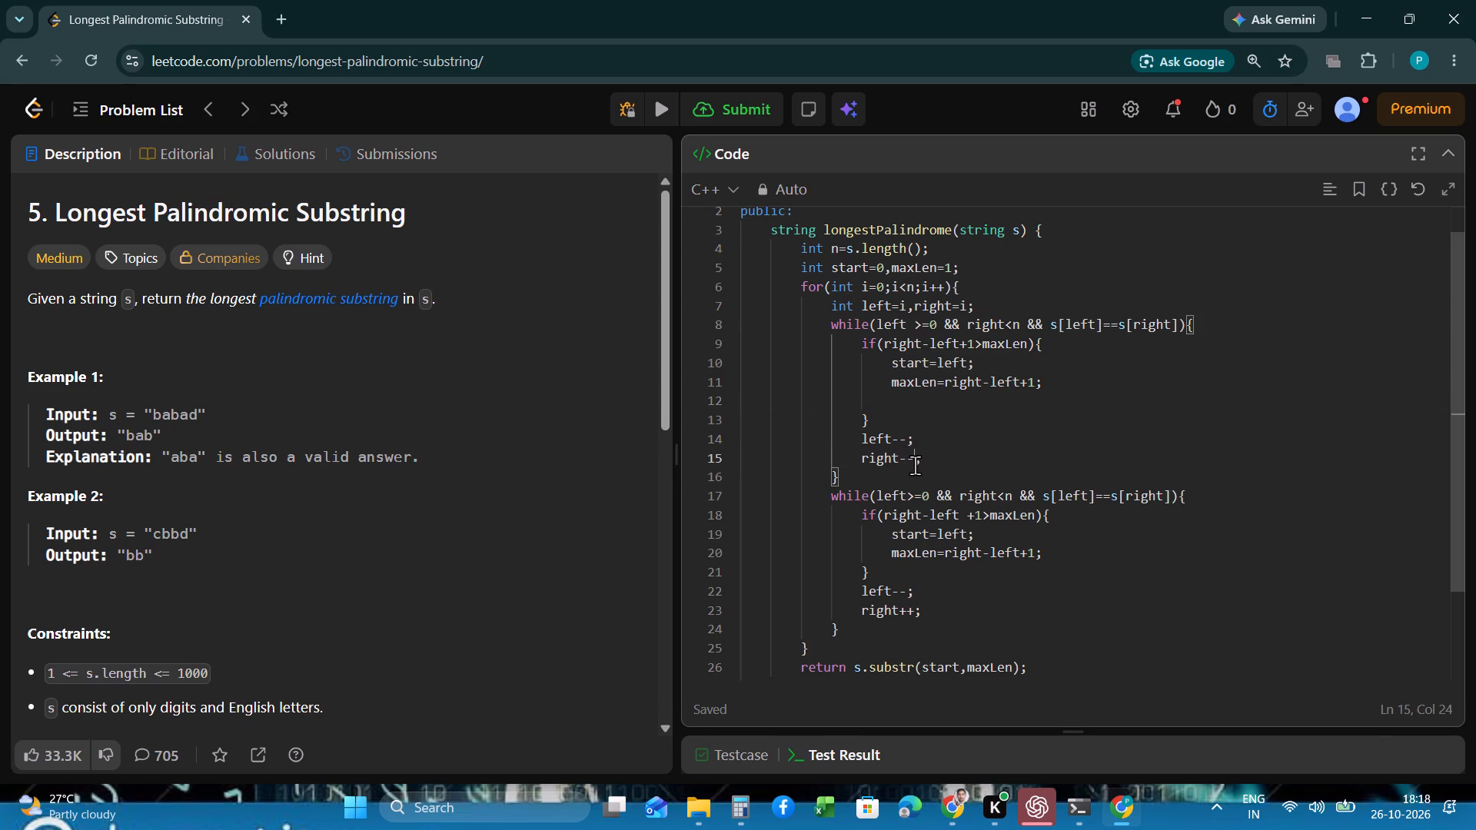
key(BackSpace)
key(BackSpace)
text(++)
Insert "left=i;" and "right=i+1;" on separate lines between the first and second while loops.
click(879, 472)
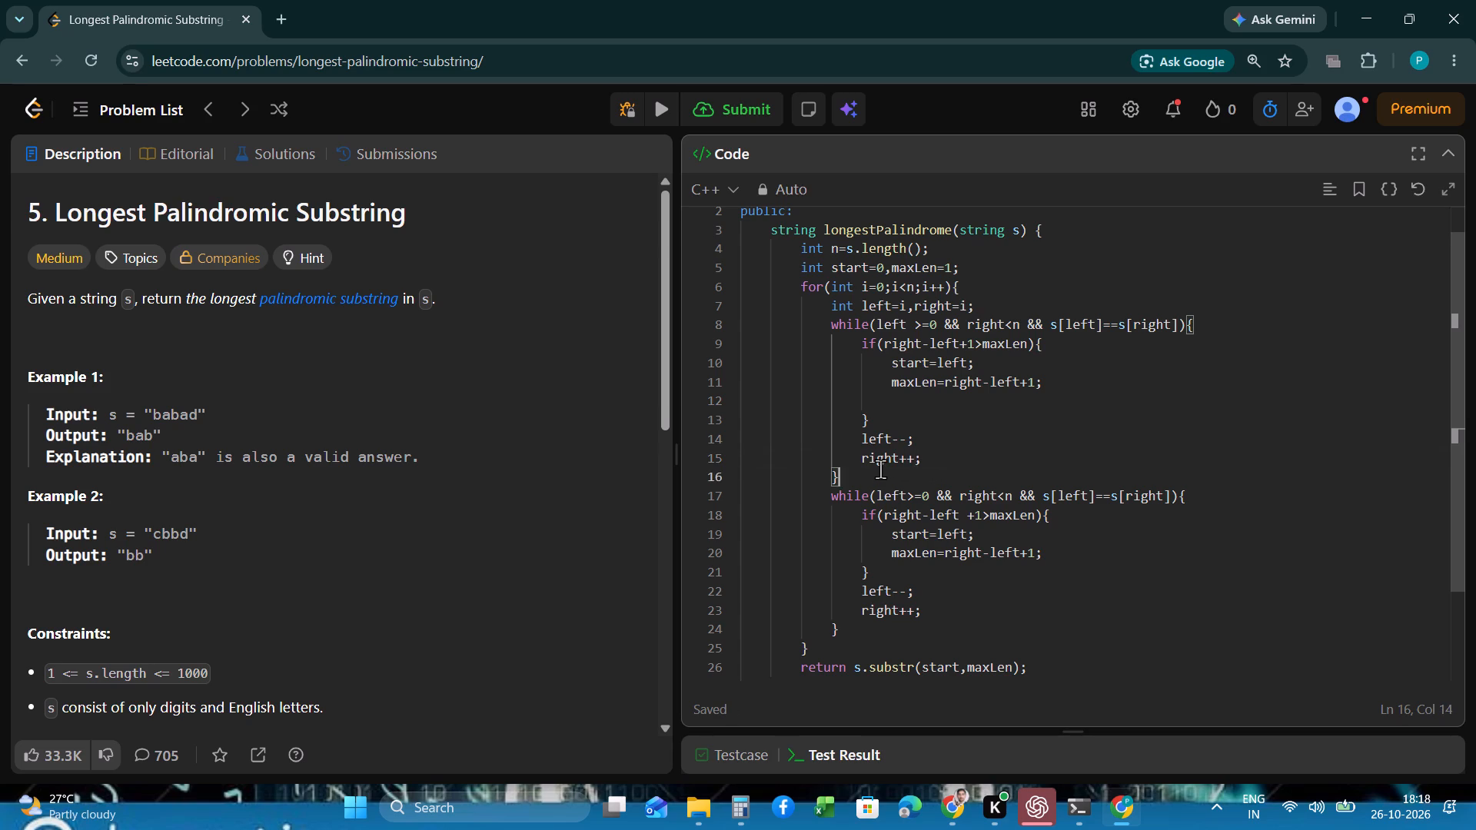
key(Return)
text(left)
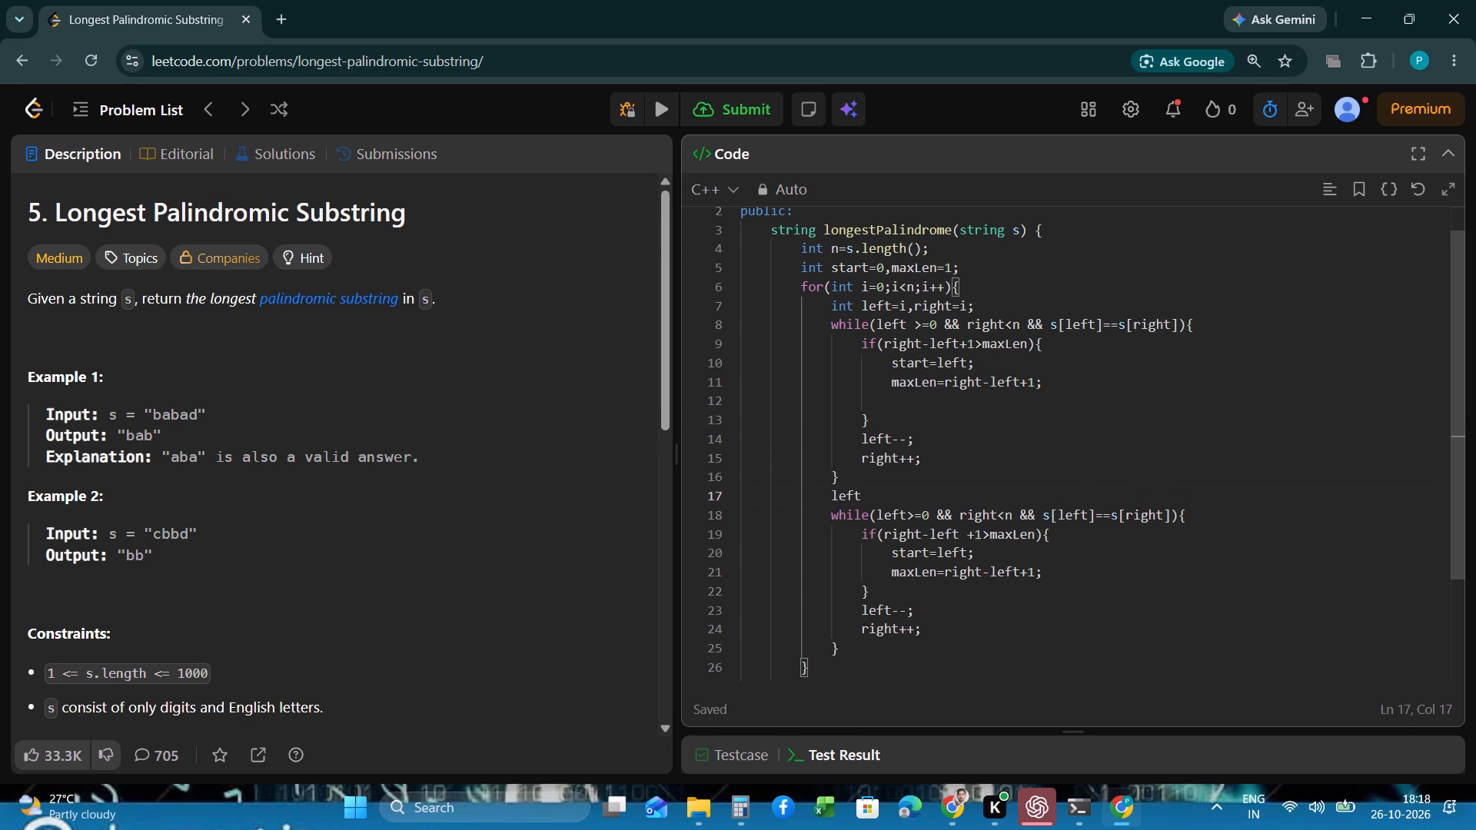
text(=i;)
key(Return)
text(right)
text(=i+1)
key(semicolon)
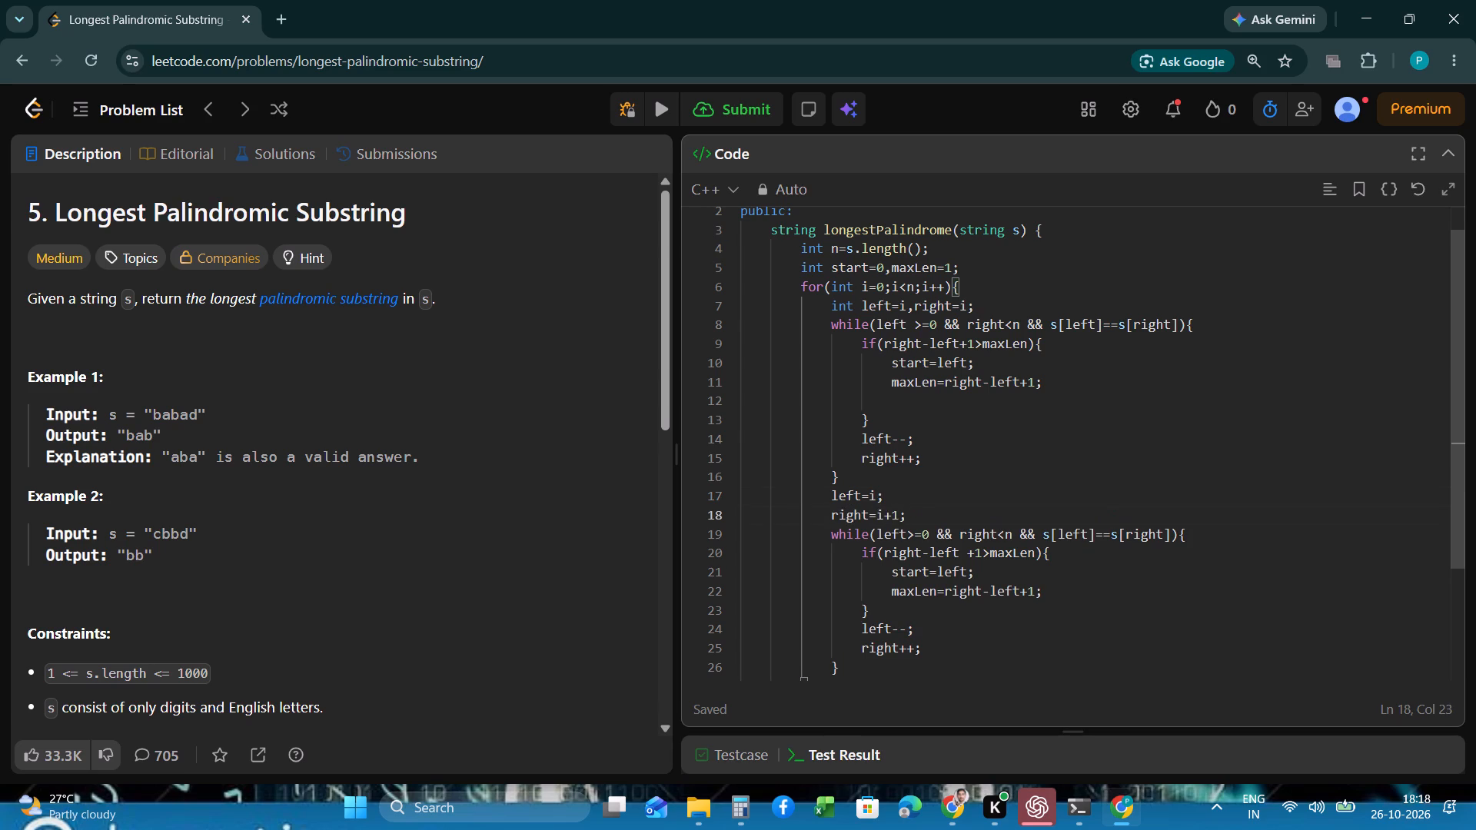
Run the code on the sample cases and enlarge the code area to review both while loops.
click(660, 120)
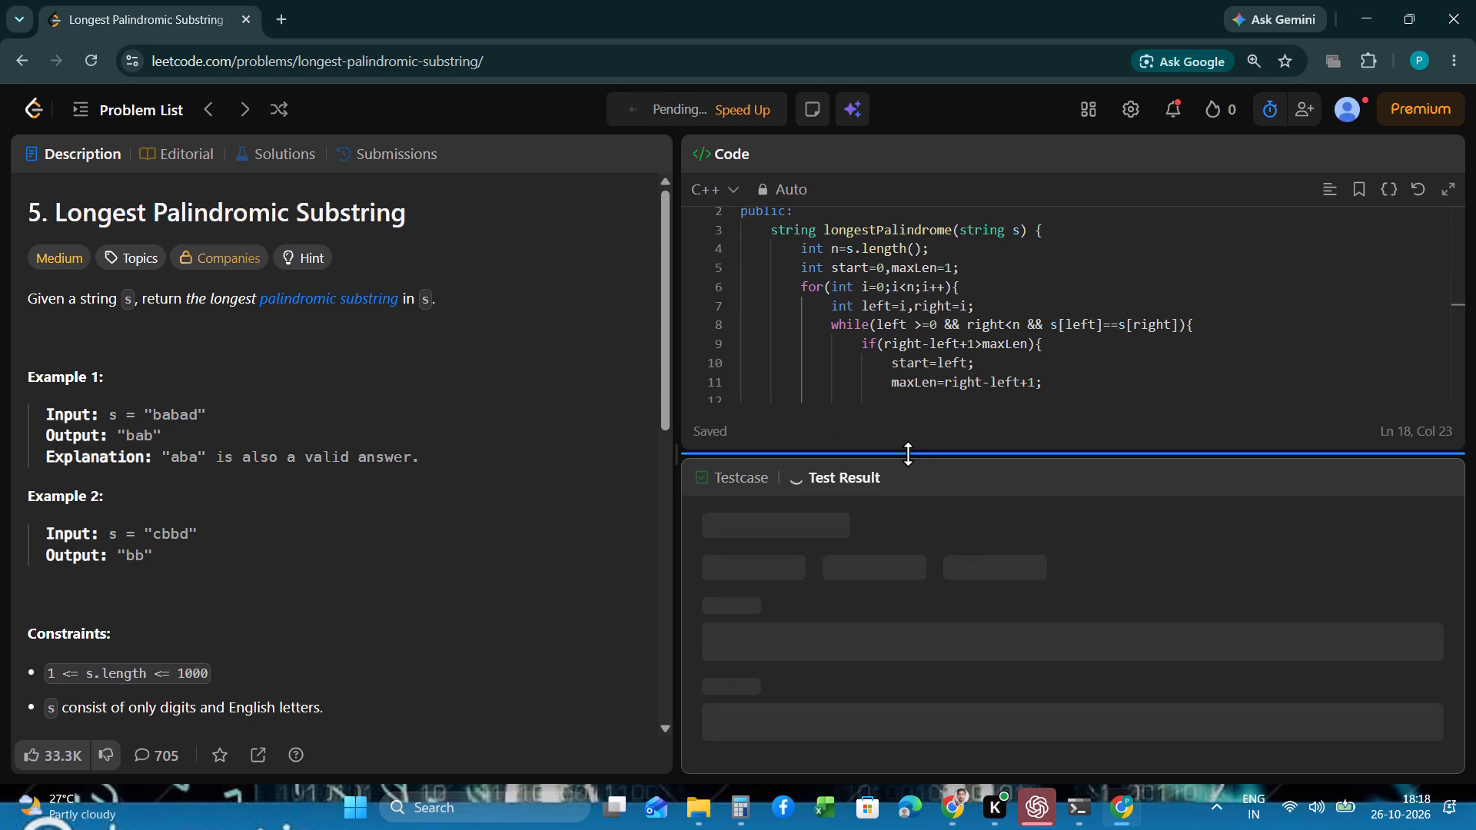
drag(908, 453, 906, 492)
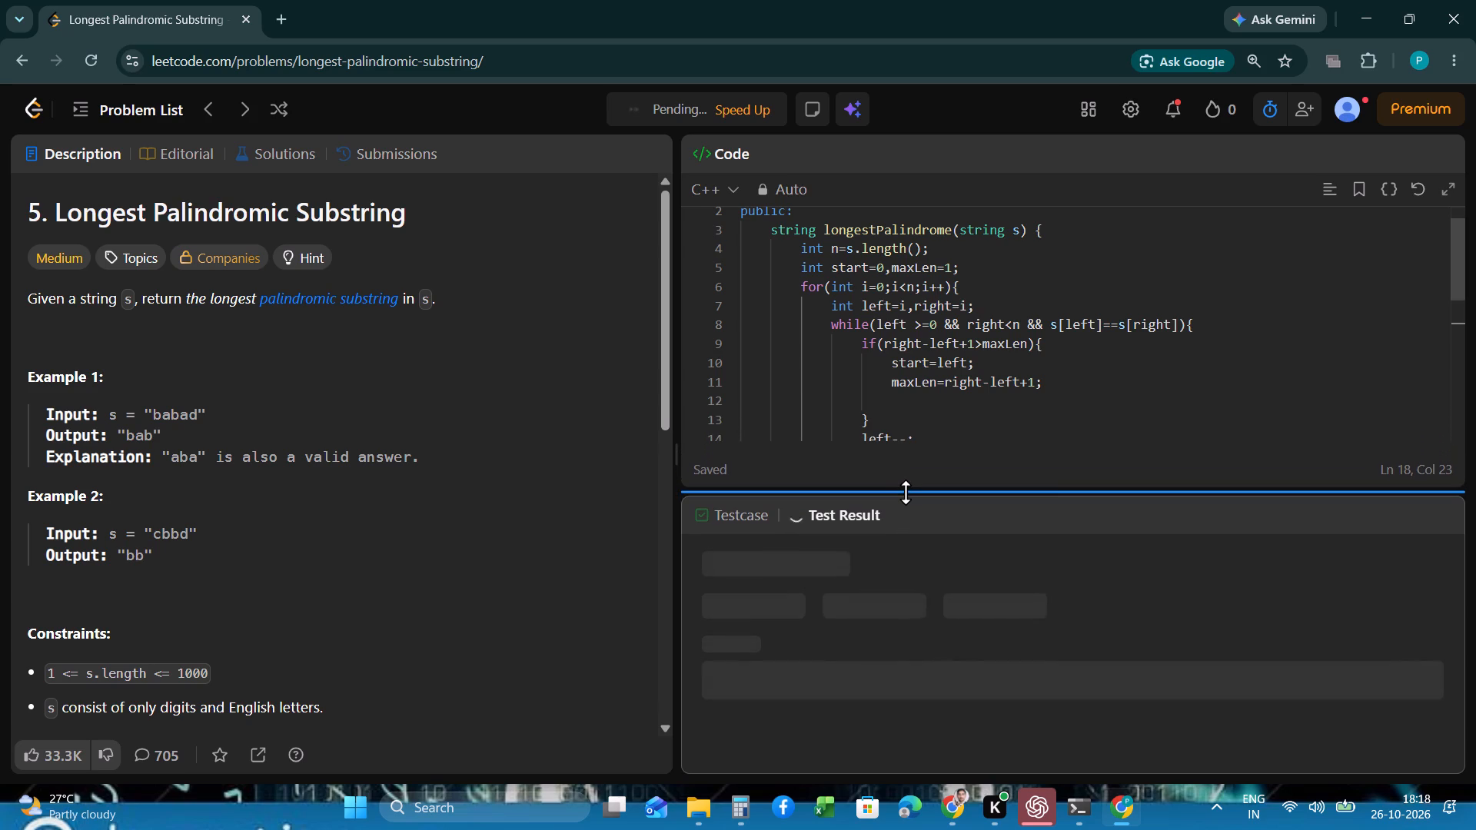
drag(906, 492, 909, 528)
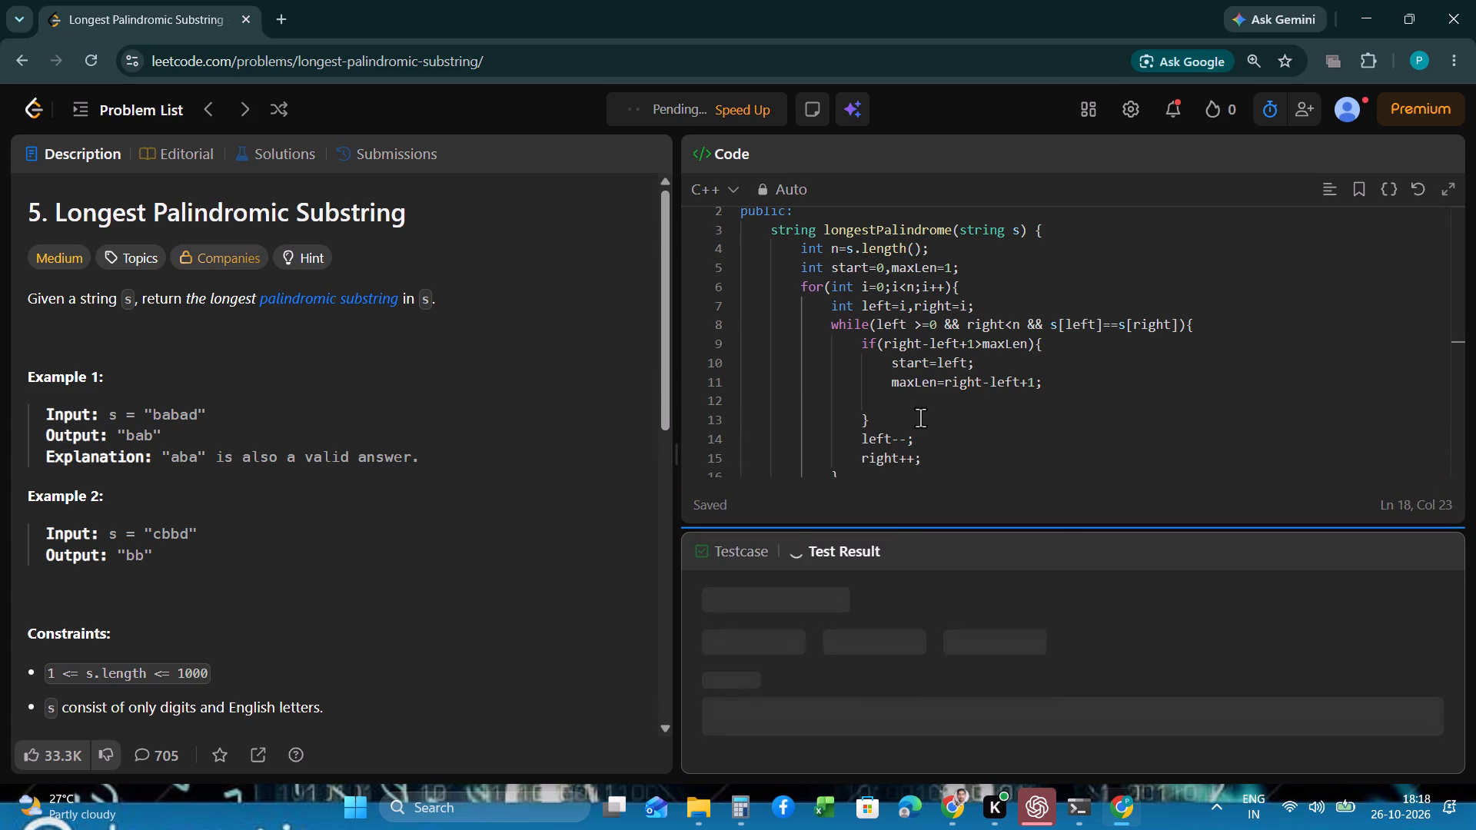
scroll(942, 273, down, 3)
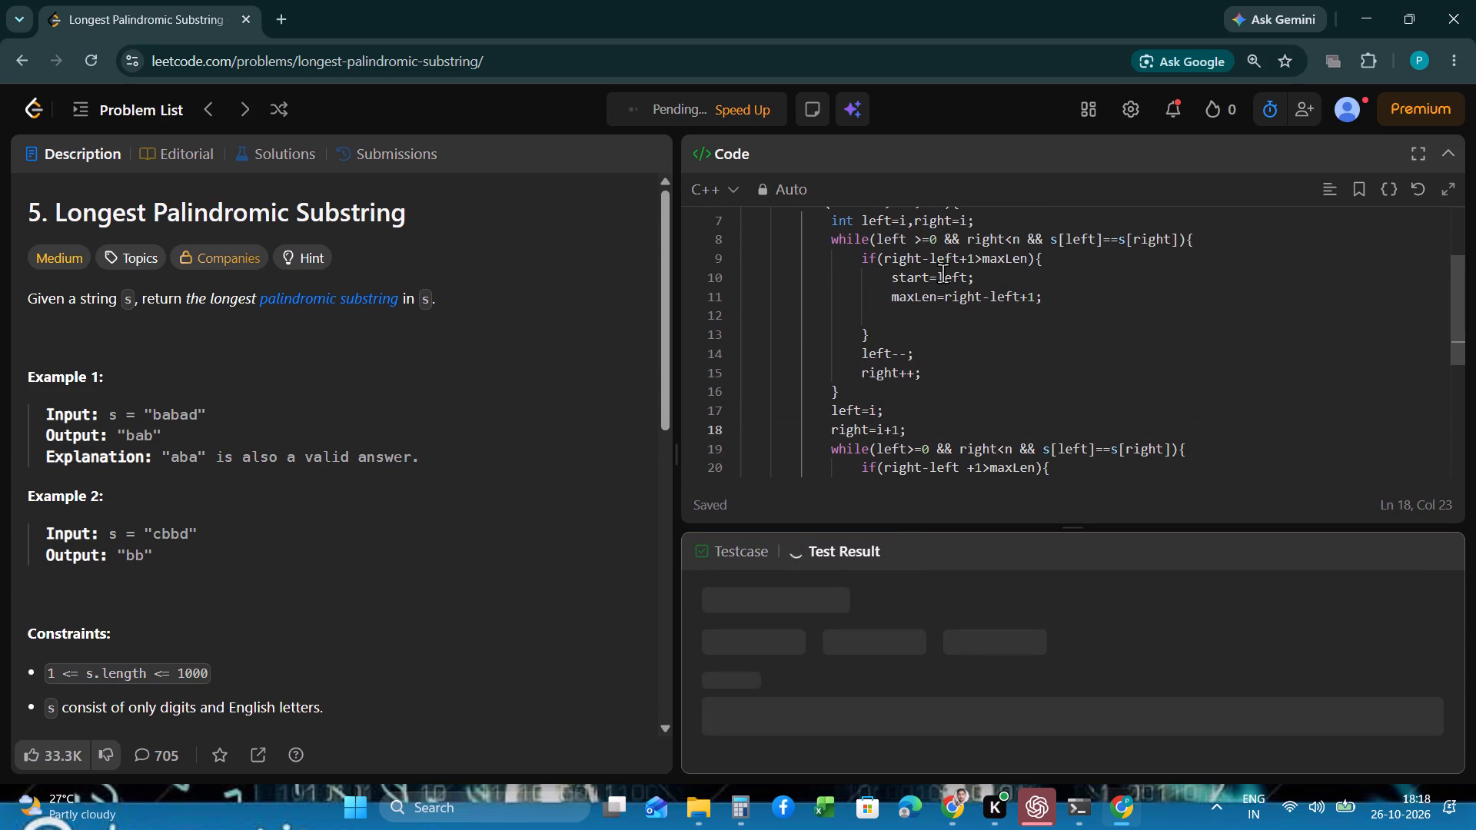
scroll(942, 273, down, 4)
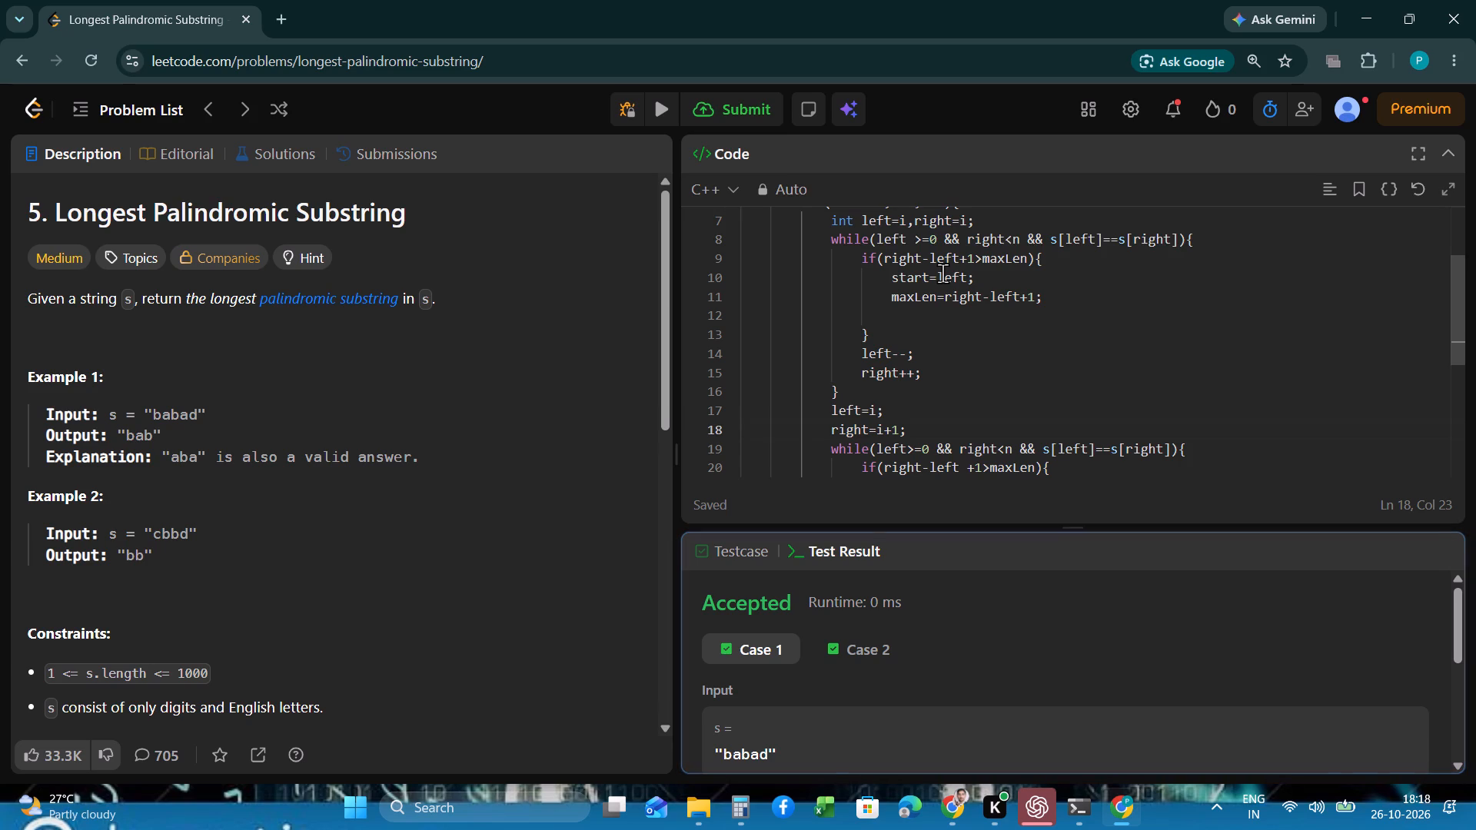
scroll(942, 273, down, 1)
Submit the longestPalindrome solution for judging and enlarge the code area to review the rest of the code.
click(740, 99)
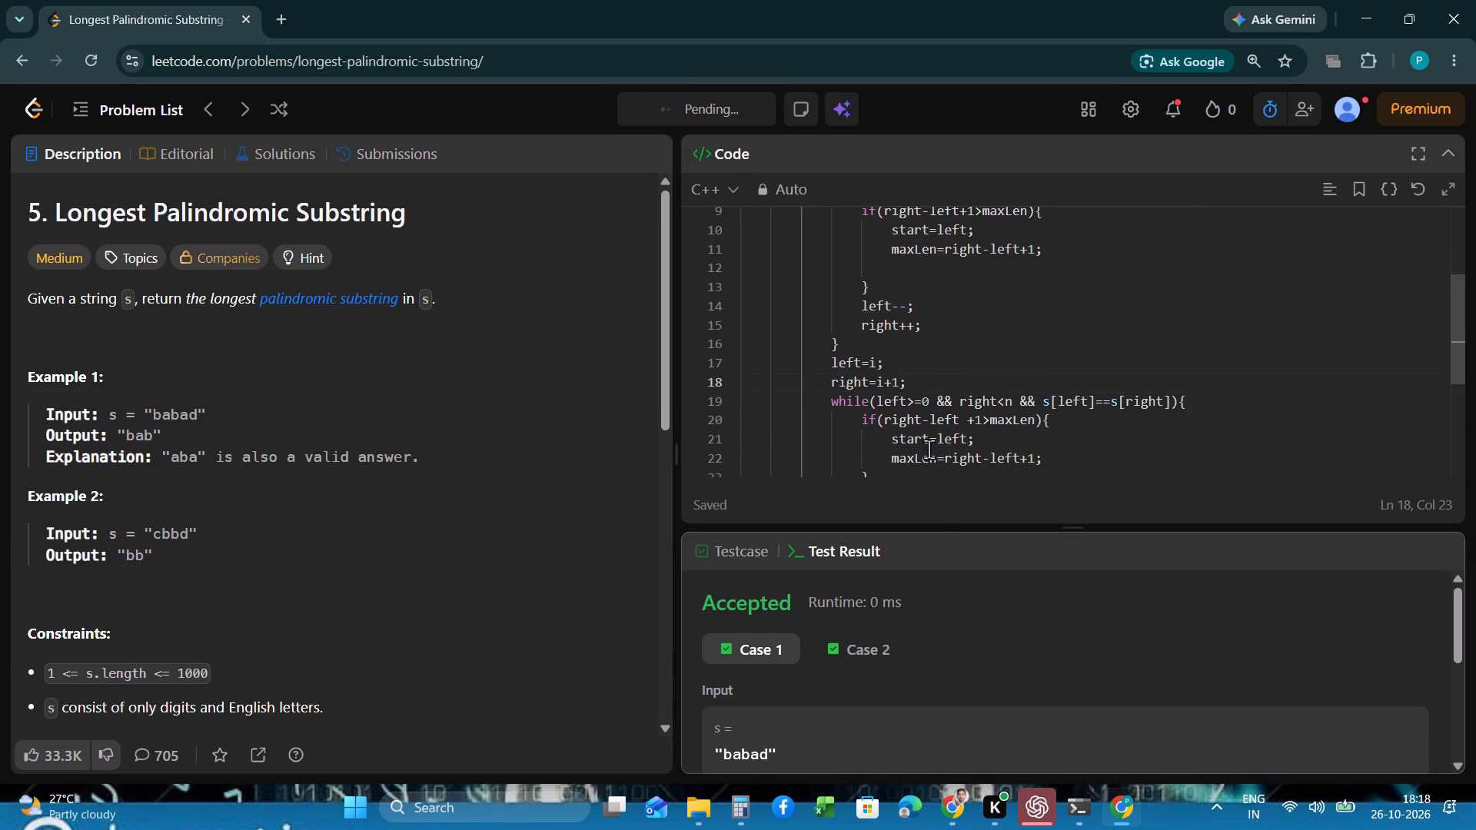
drag(928, 530, 913, 637)
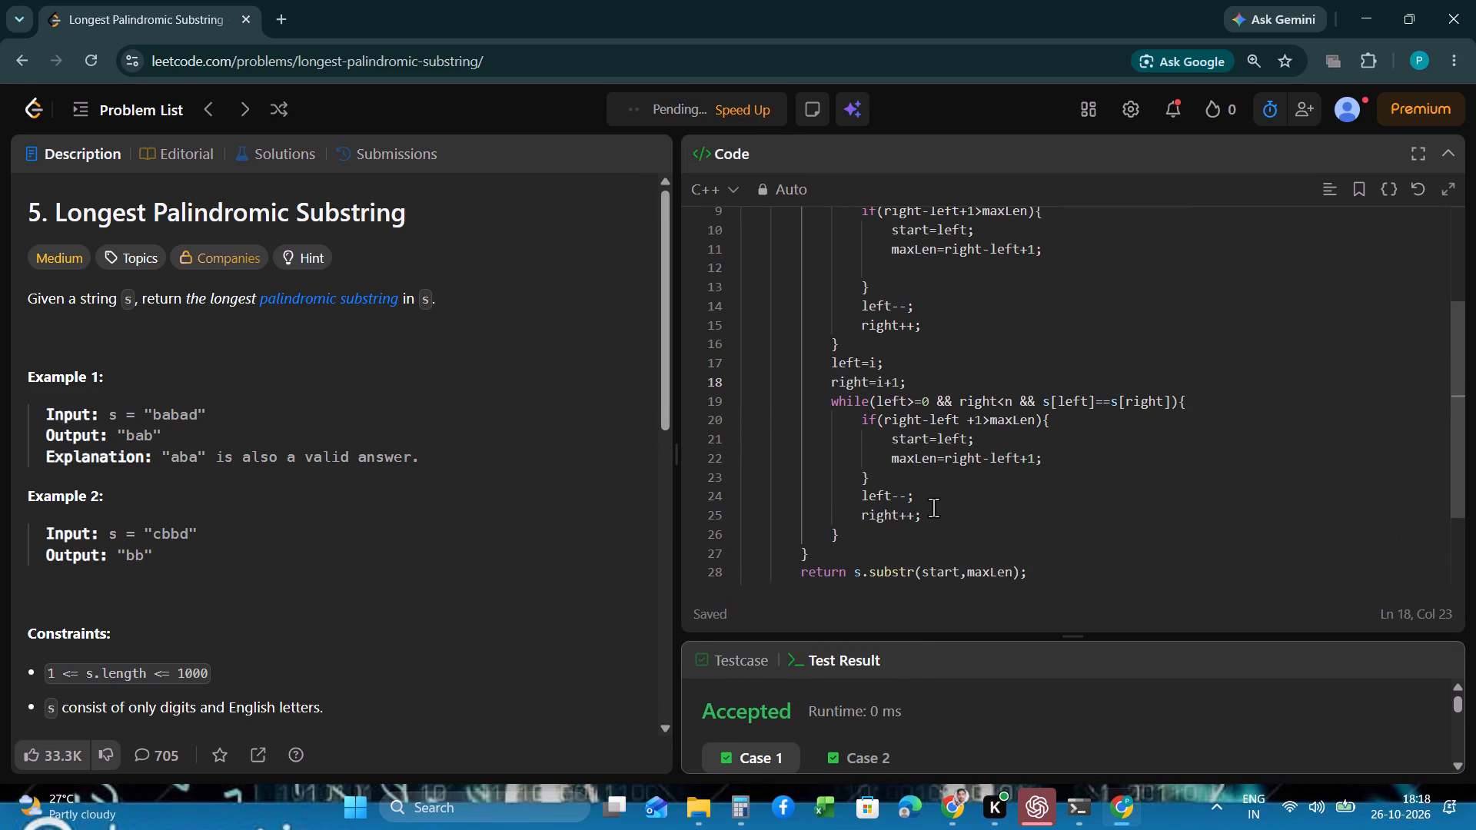
scroll(934, 504, down, 3)
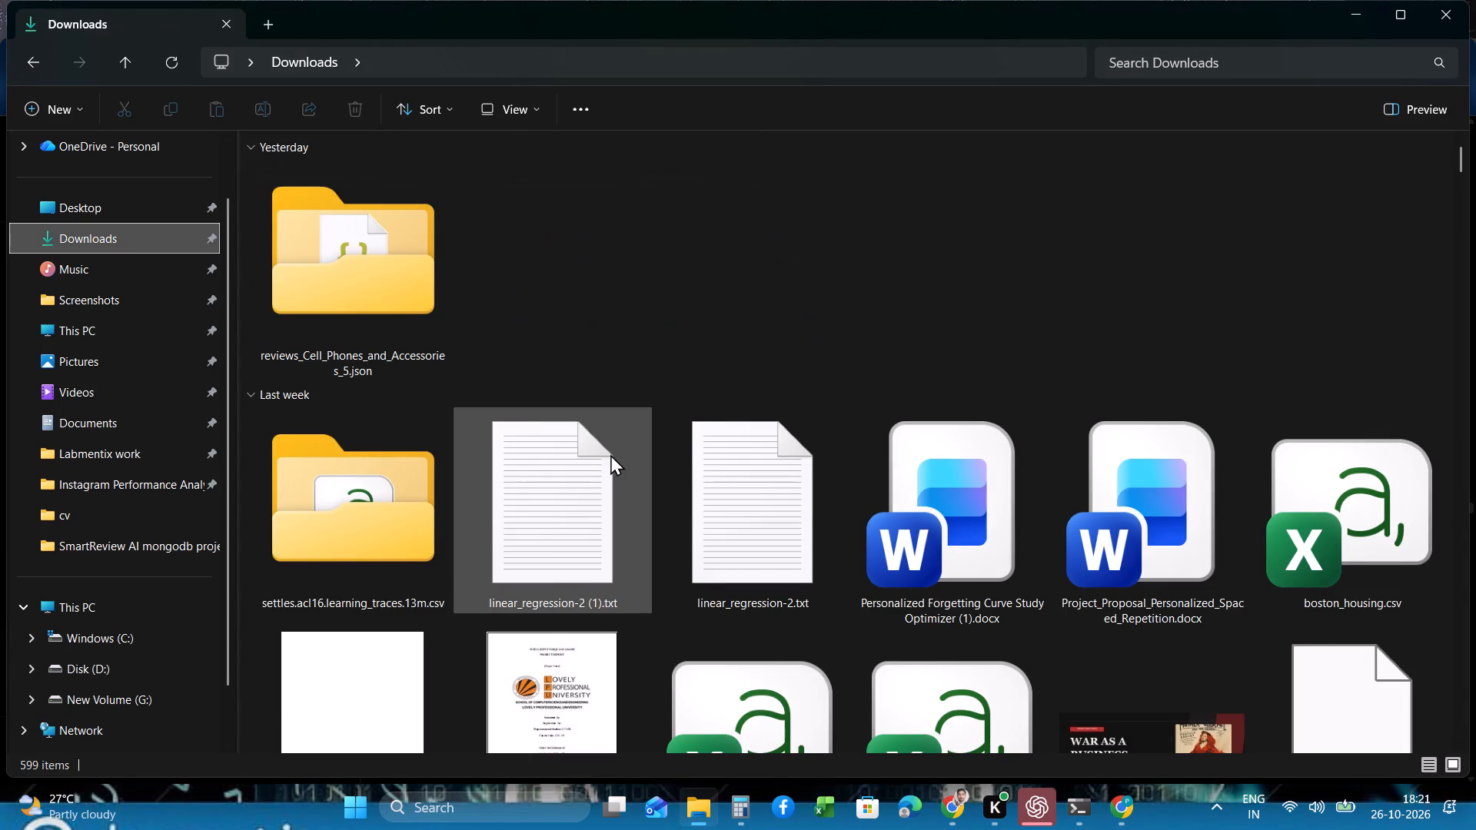
scroll(666, 315, down, 2)
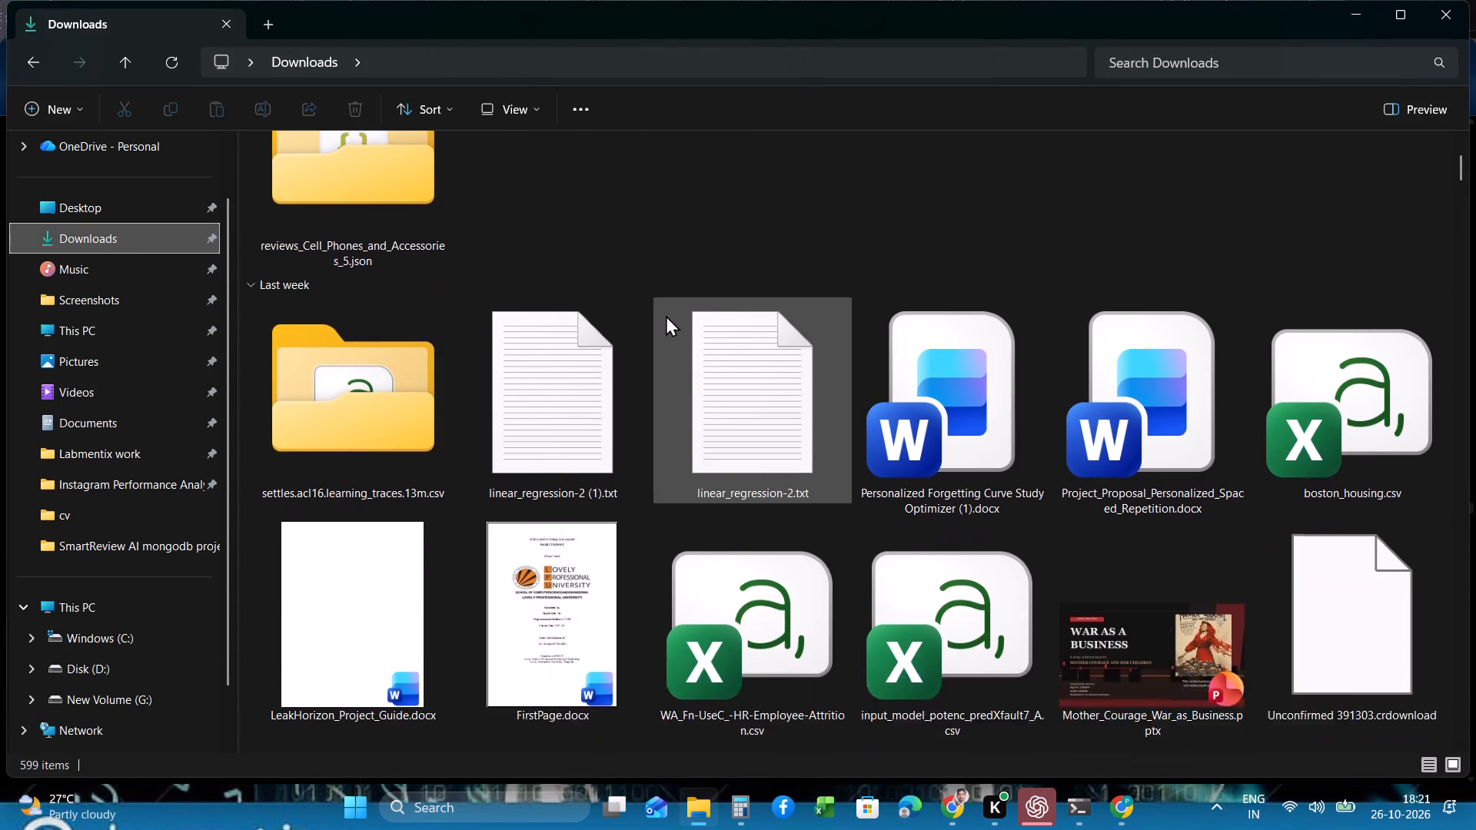
scroll(666, 315, down, 2)
double_click(553, 453)
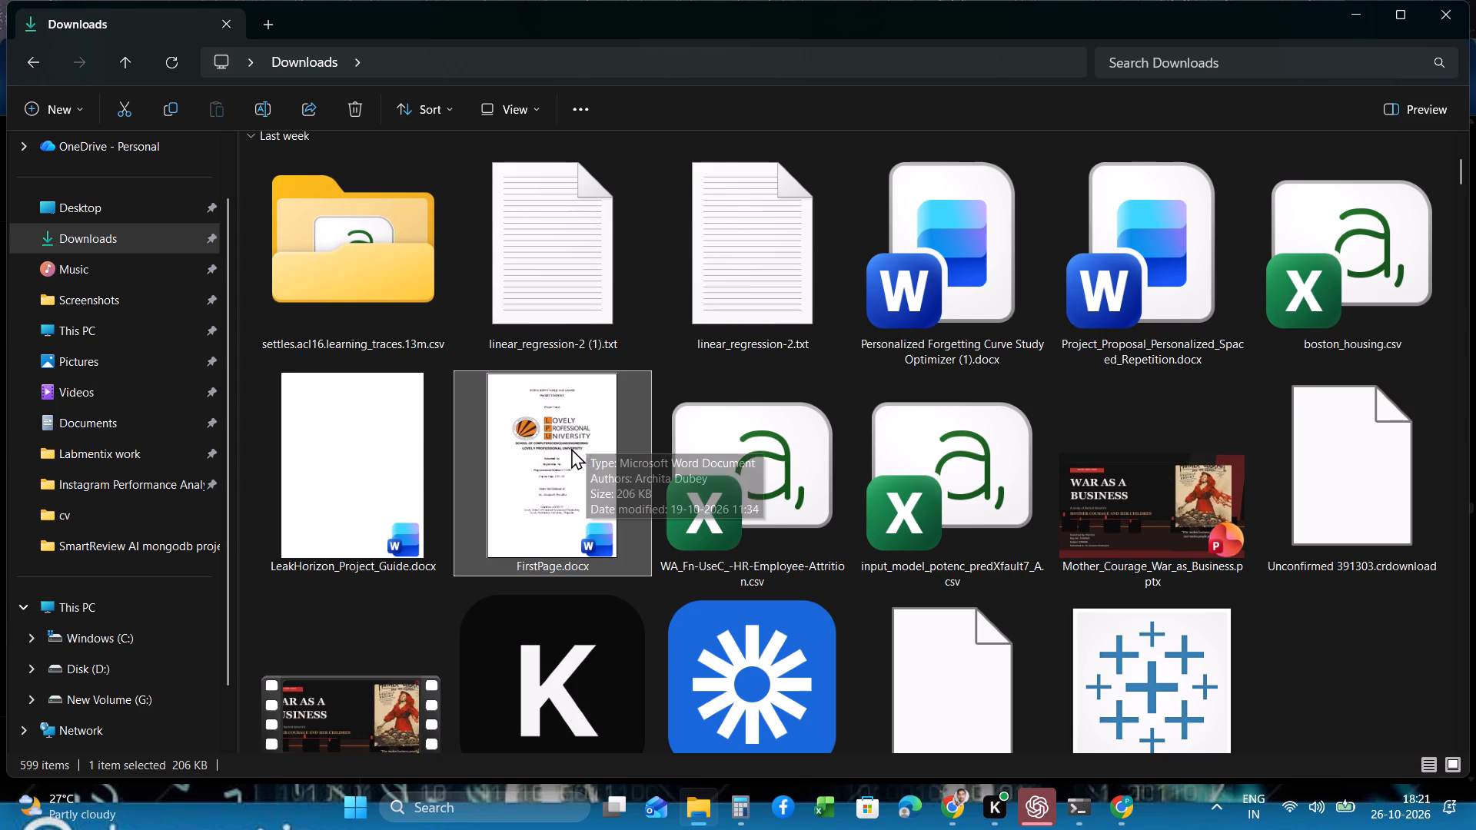
double_click(567, 454)
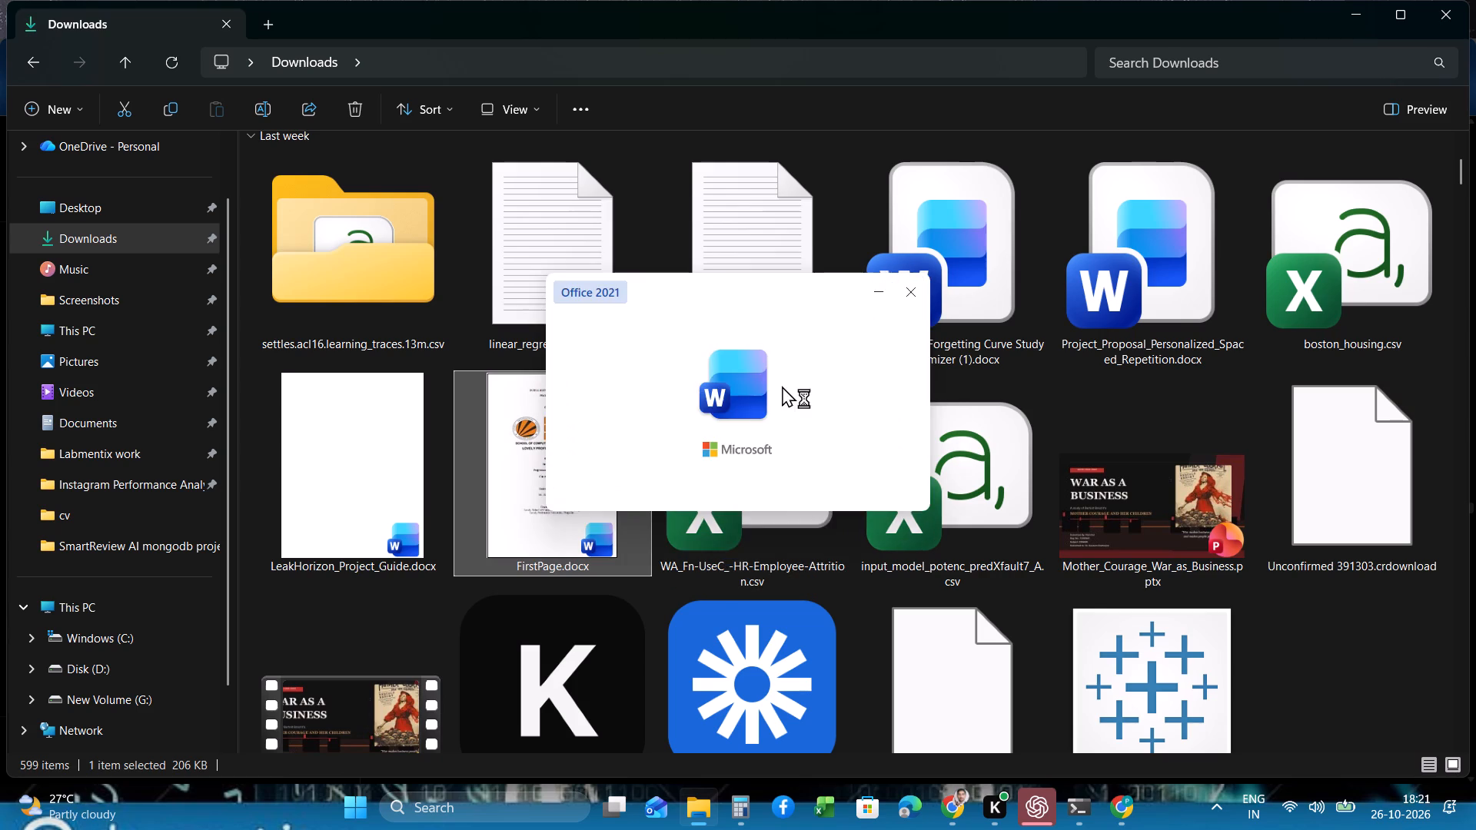
Maximize the FirstPage.docx window, look over the cover page, and enable editing for the protected document.
click(1282, 67)
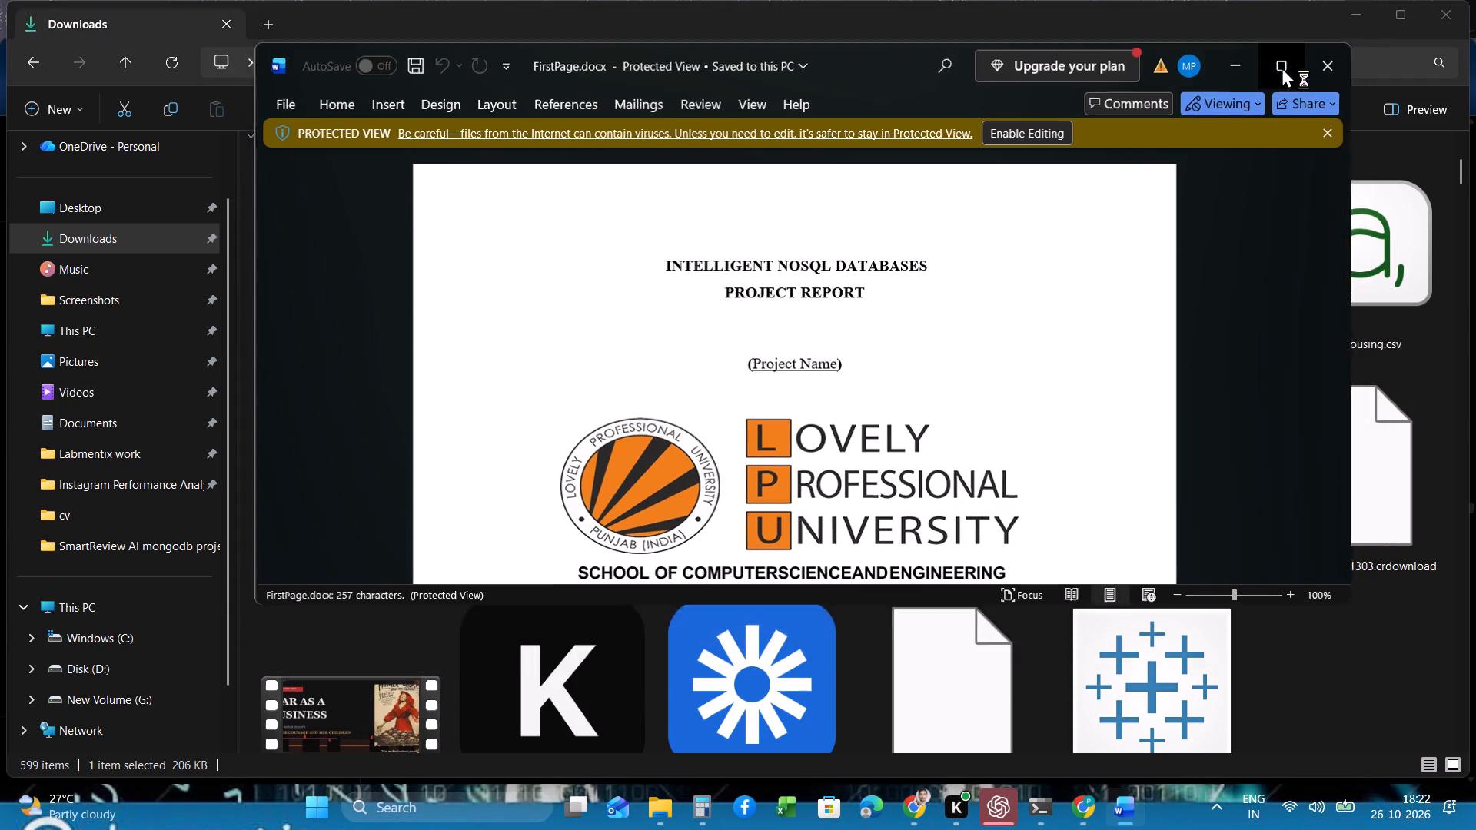
scroll(1014, 275, down, 1)
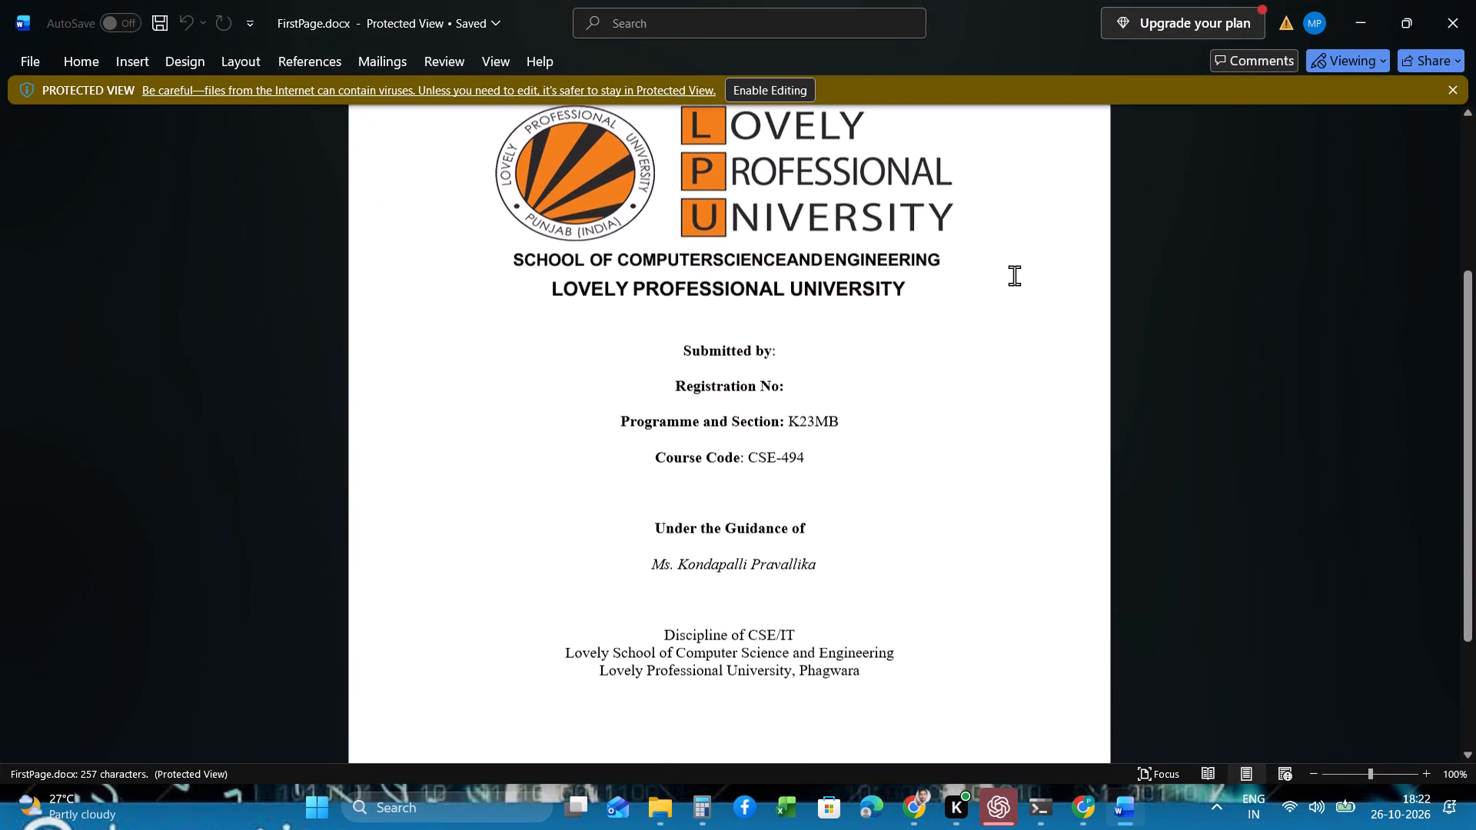
scroll(1014, 275, down, 1)
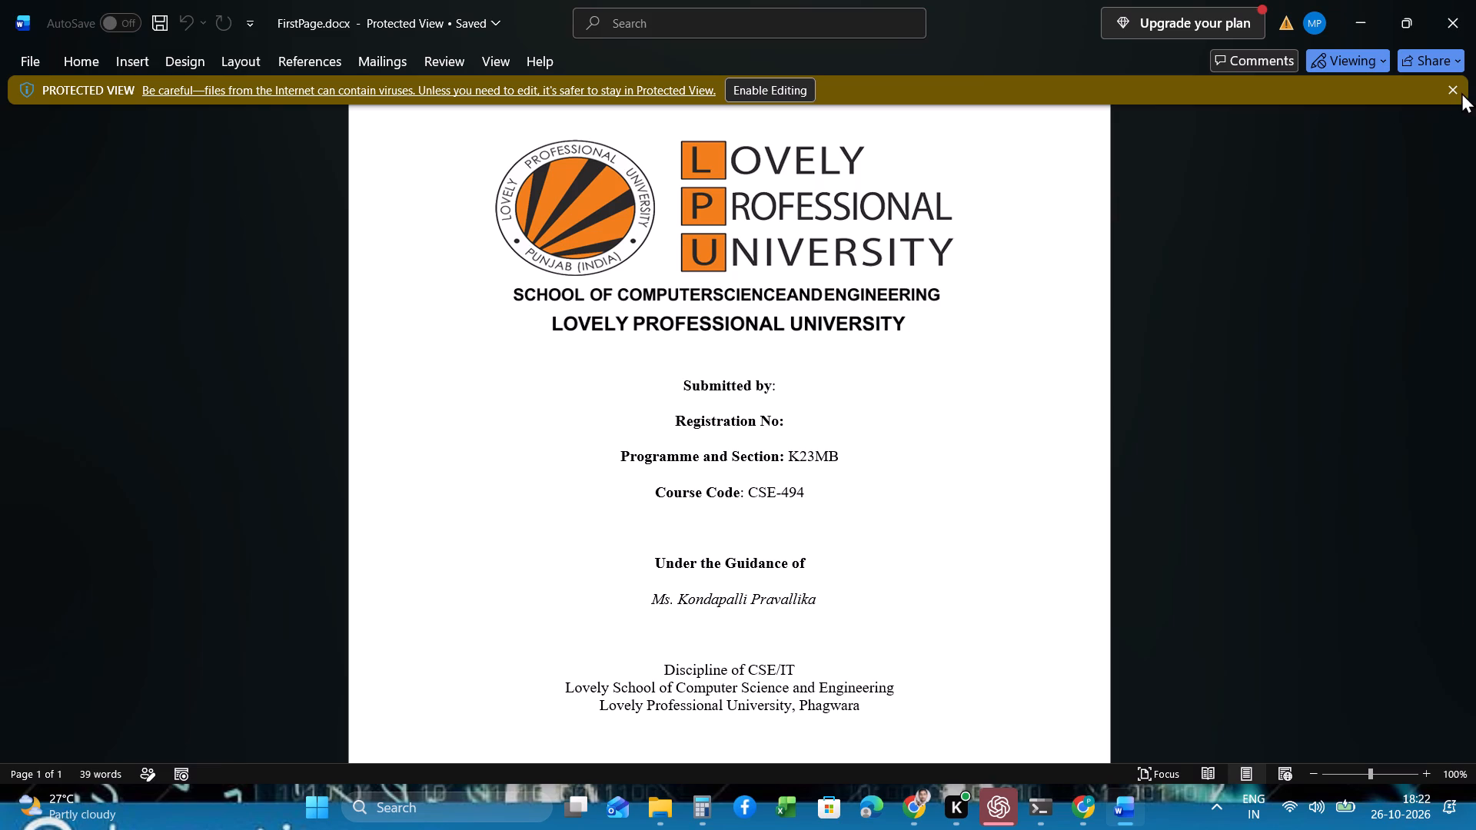
click(781, 92)
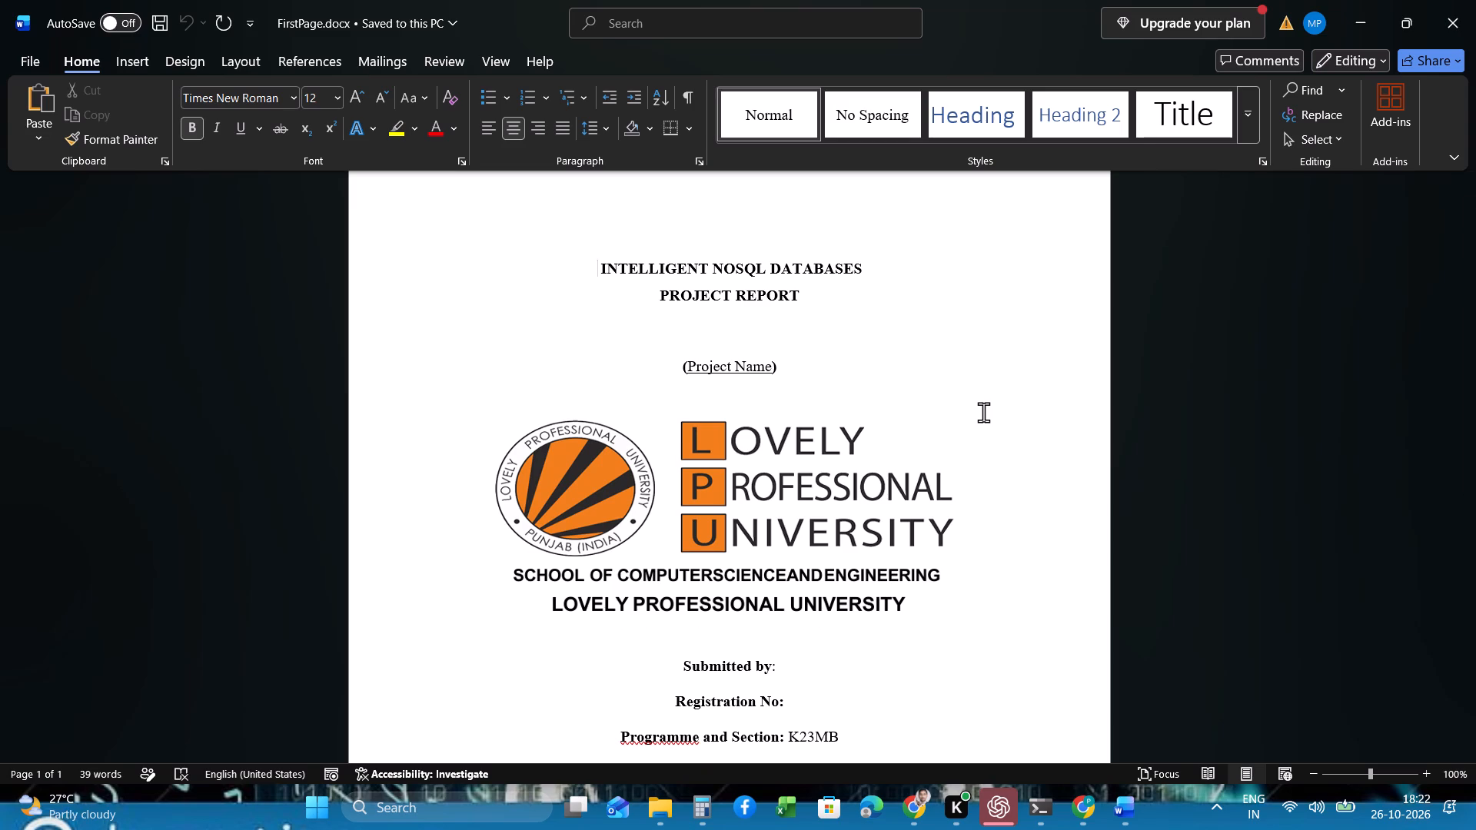
Fill in the student's name after "Submitted by" and the student's registration number after "Registration No" on the cover page.
scroll(983, 412, down, 2)
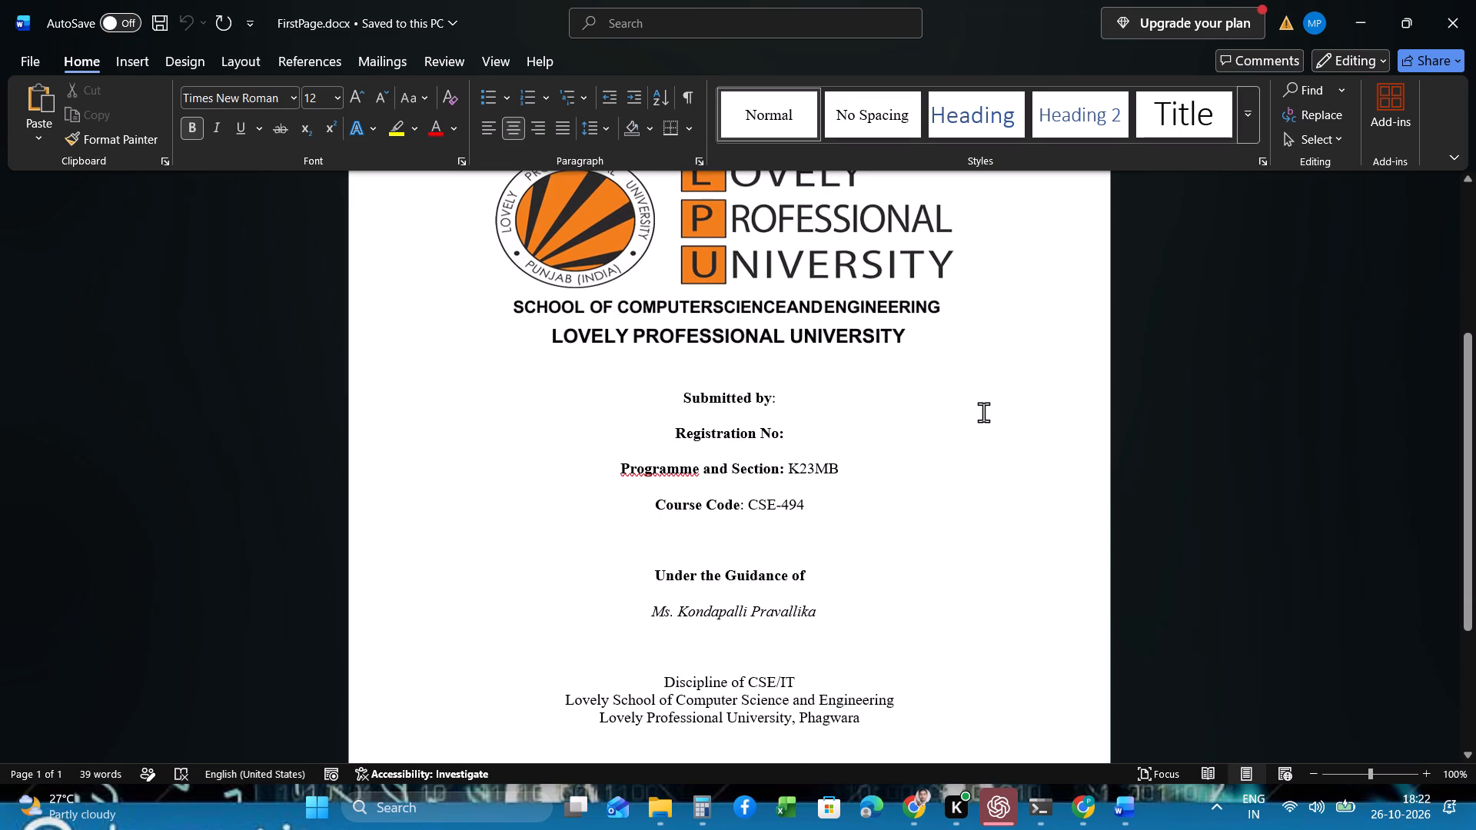
click(835, 401)
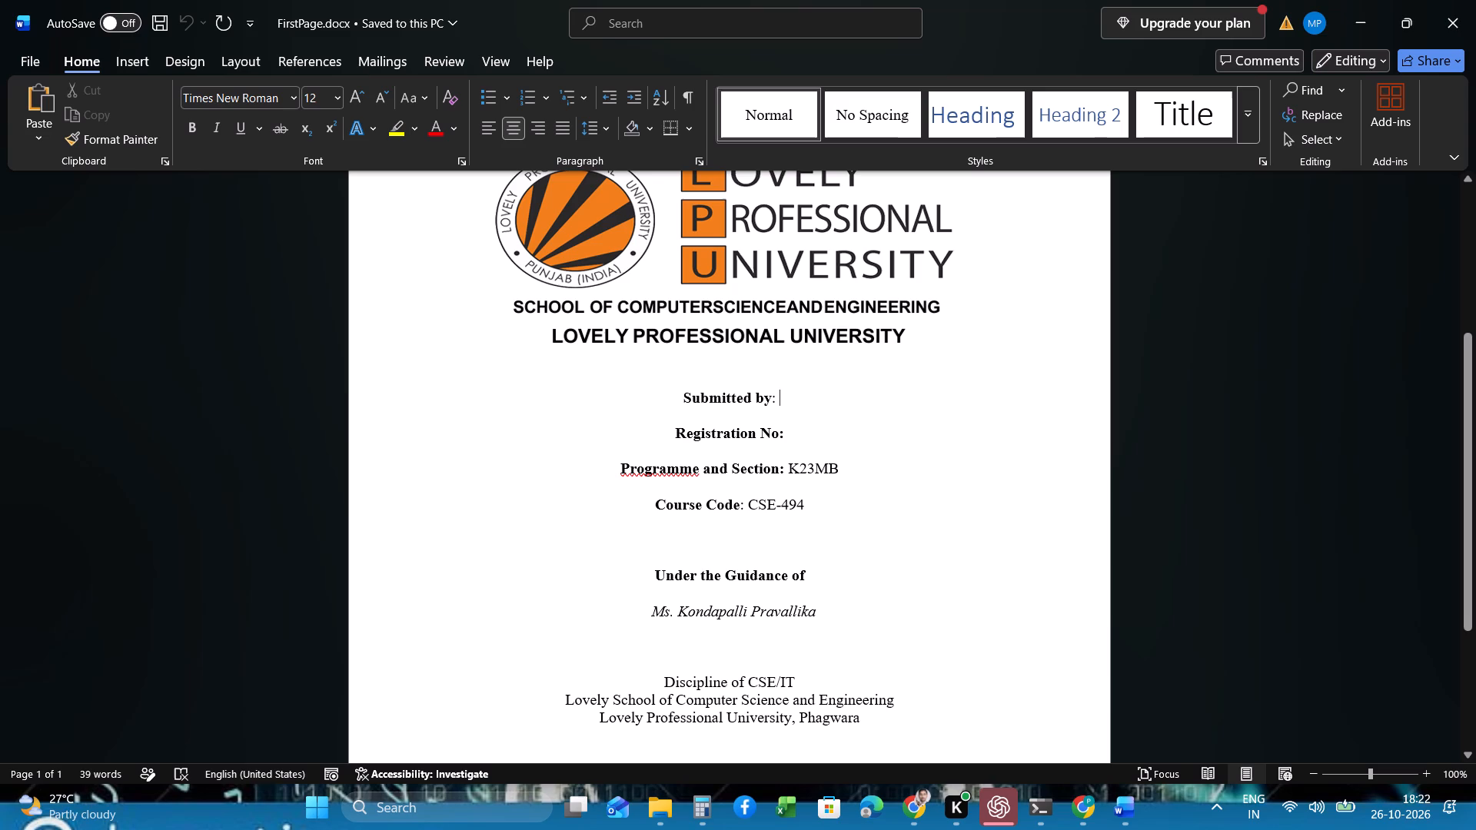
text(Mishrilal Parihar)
click(804, 429)
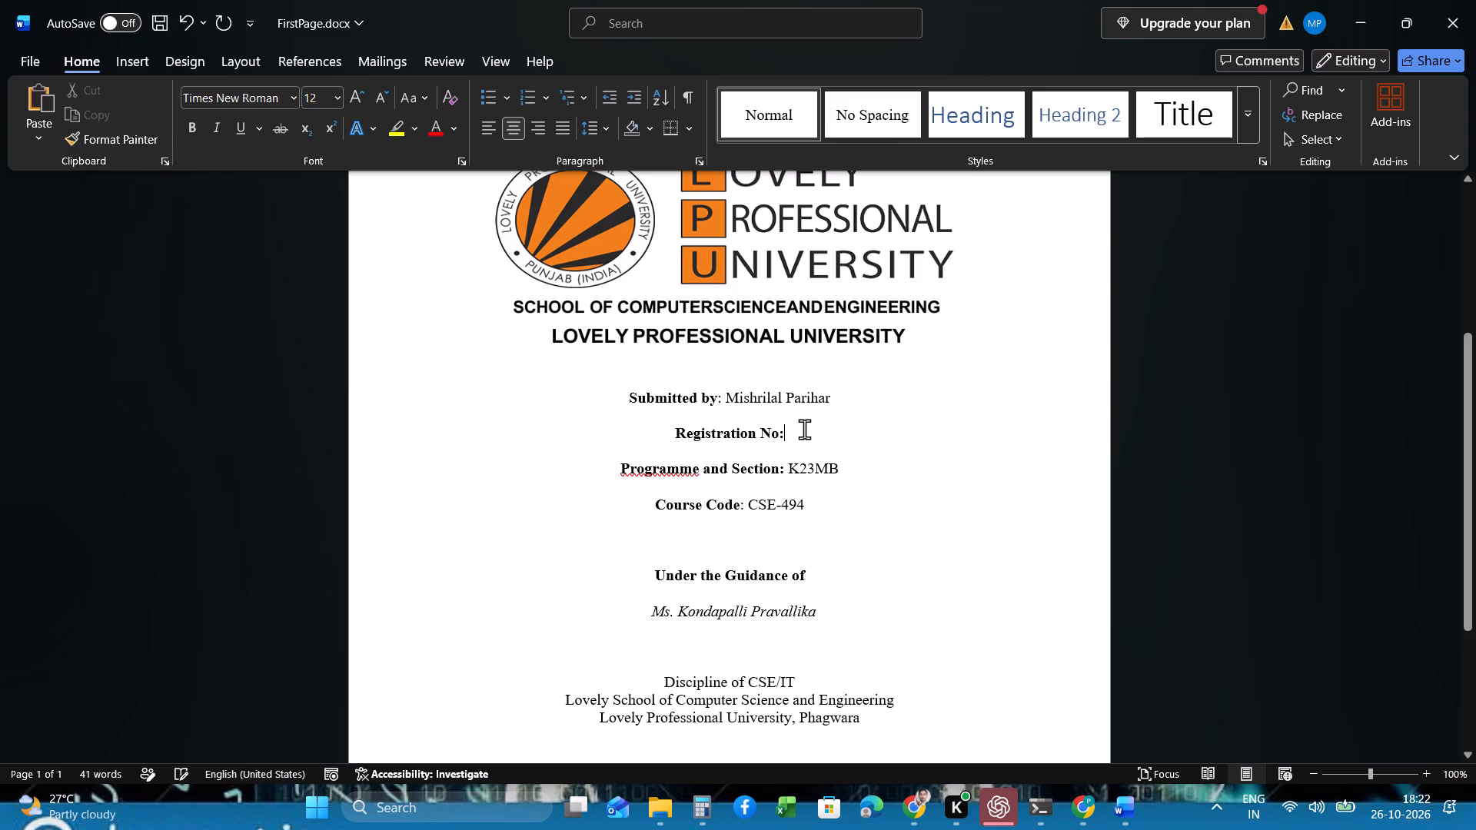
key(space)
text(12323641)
Remove the bold formatting from the registration number so that only its label stays bold.
scroll(804, 429, down, 1)
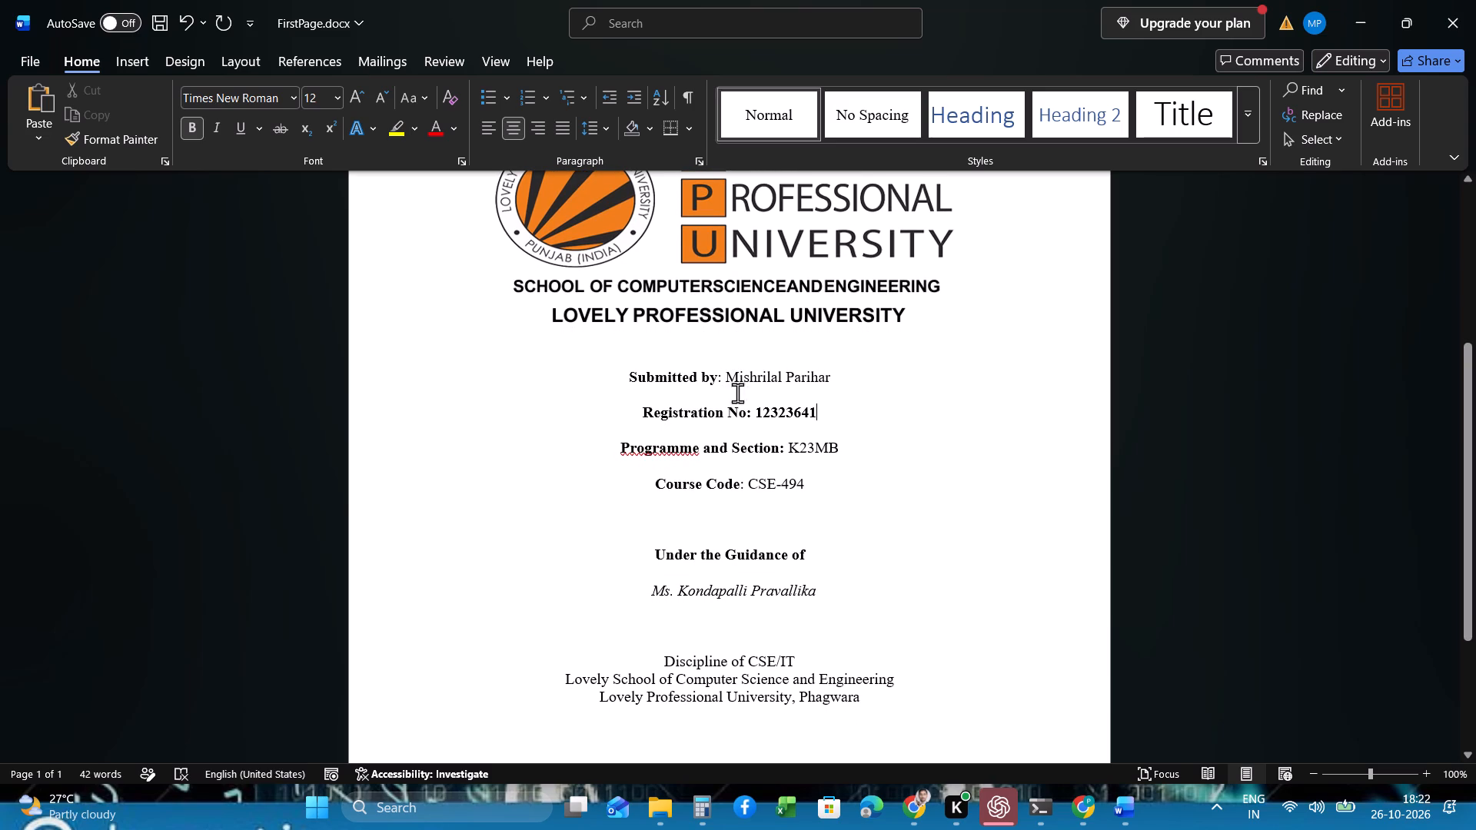
drag(754, 410, 832, 416)
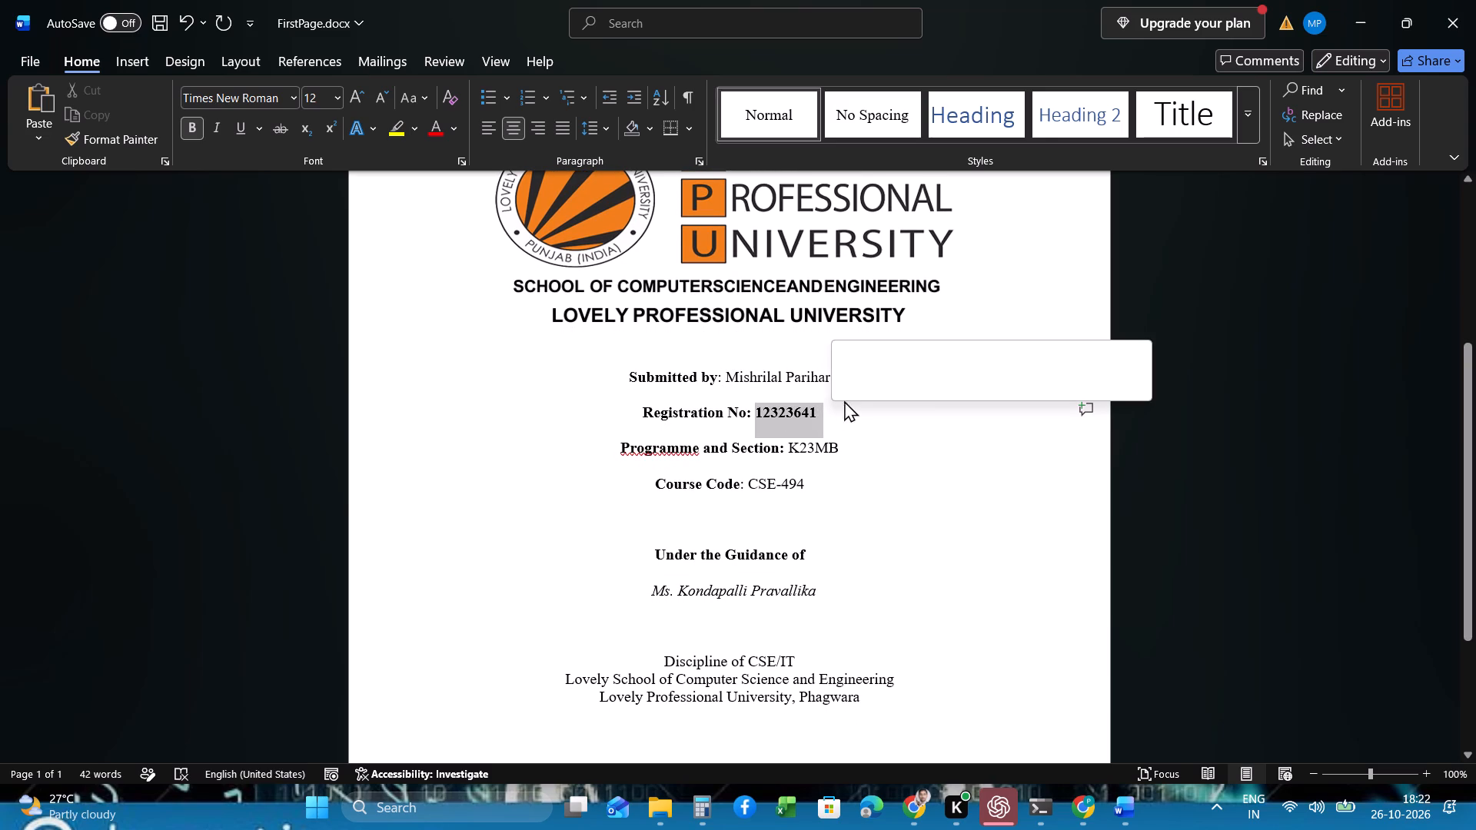
click(844, 379)
click(784, 430)
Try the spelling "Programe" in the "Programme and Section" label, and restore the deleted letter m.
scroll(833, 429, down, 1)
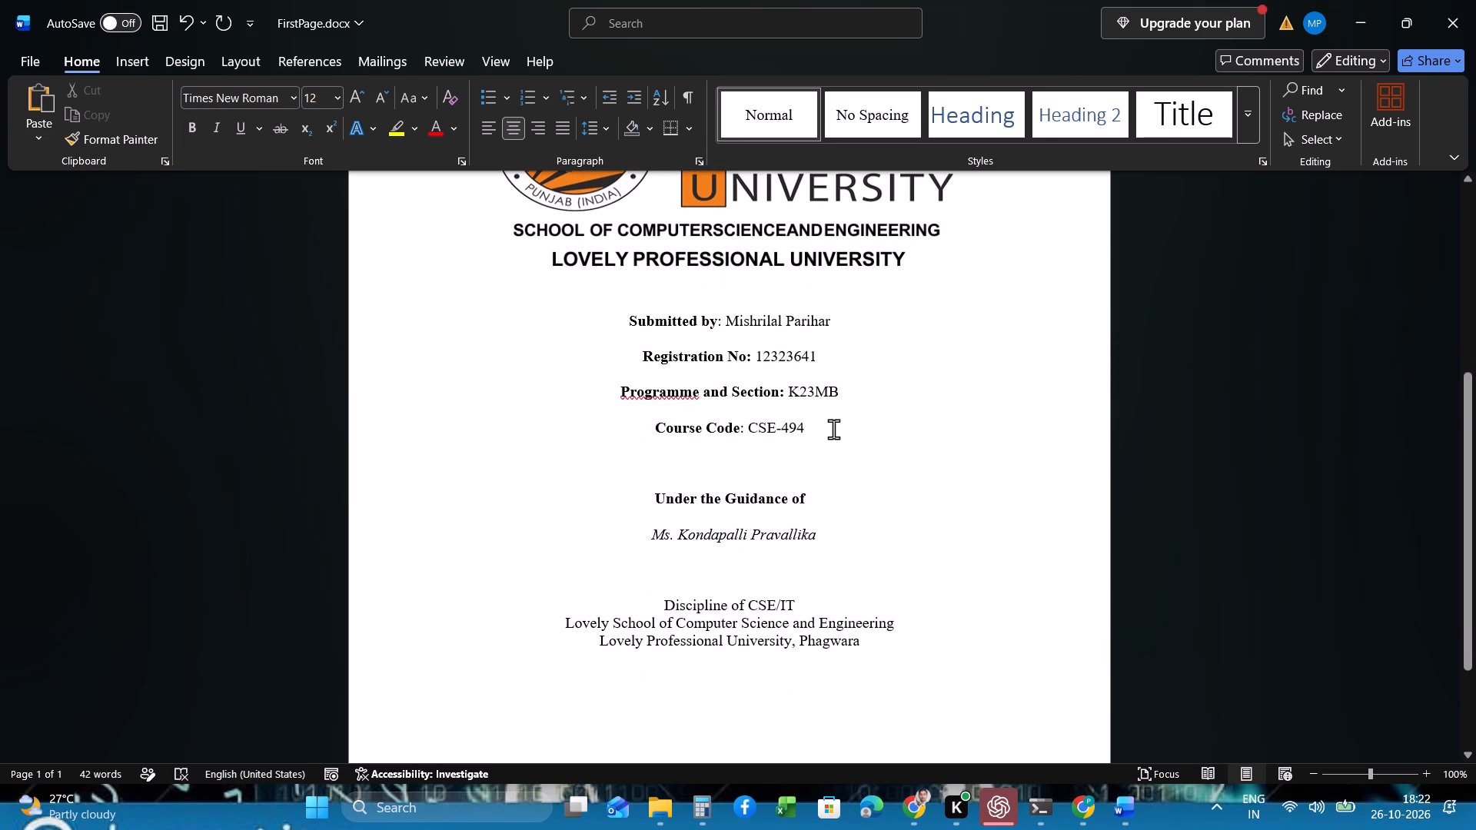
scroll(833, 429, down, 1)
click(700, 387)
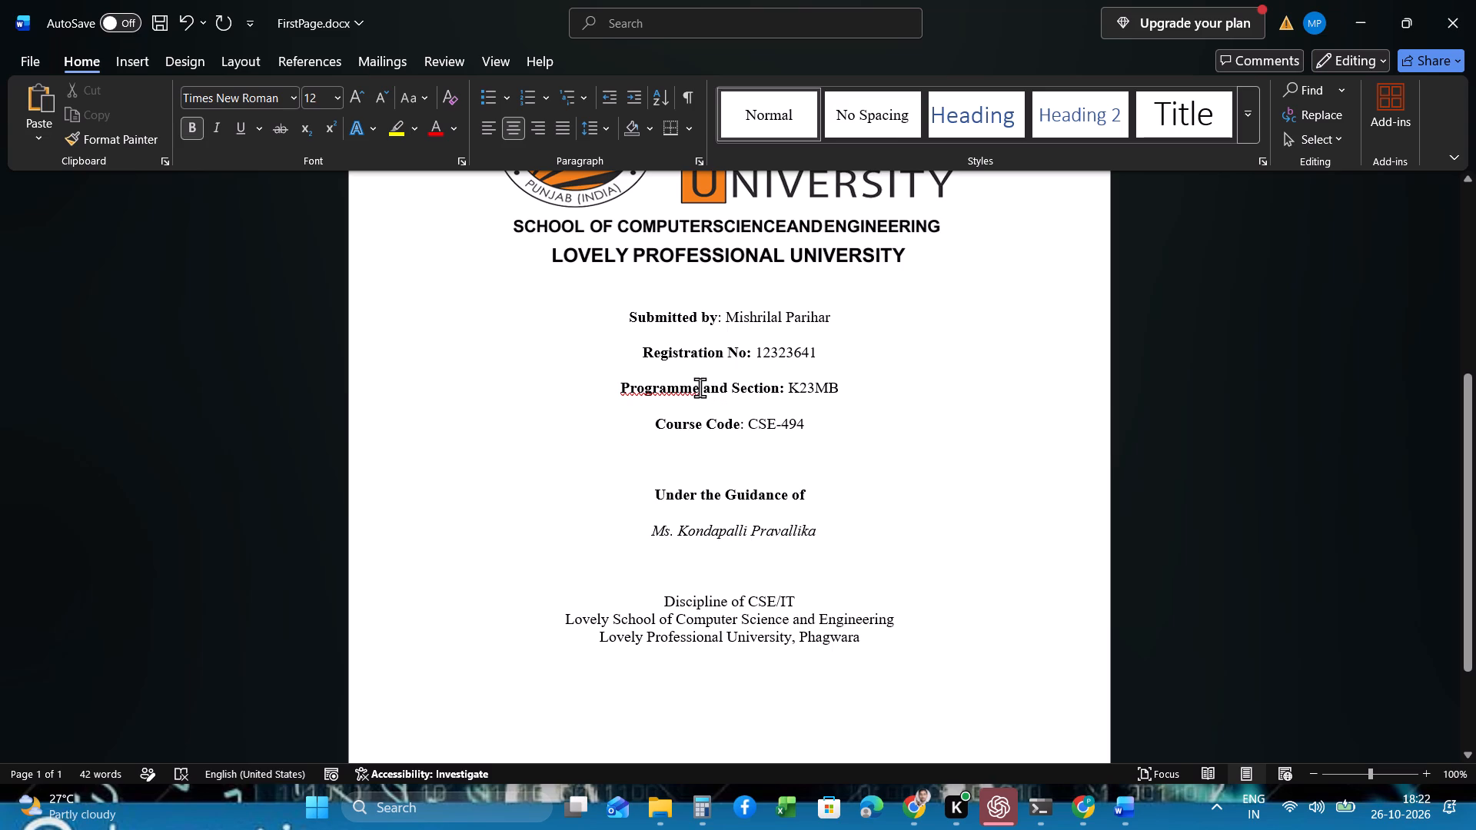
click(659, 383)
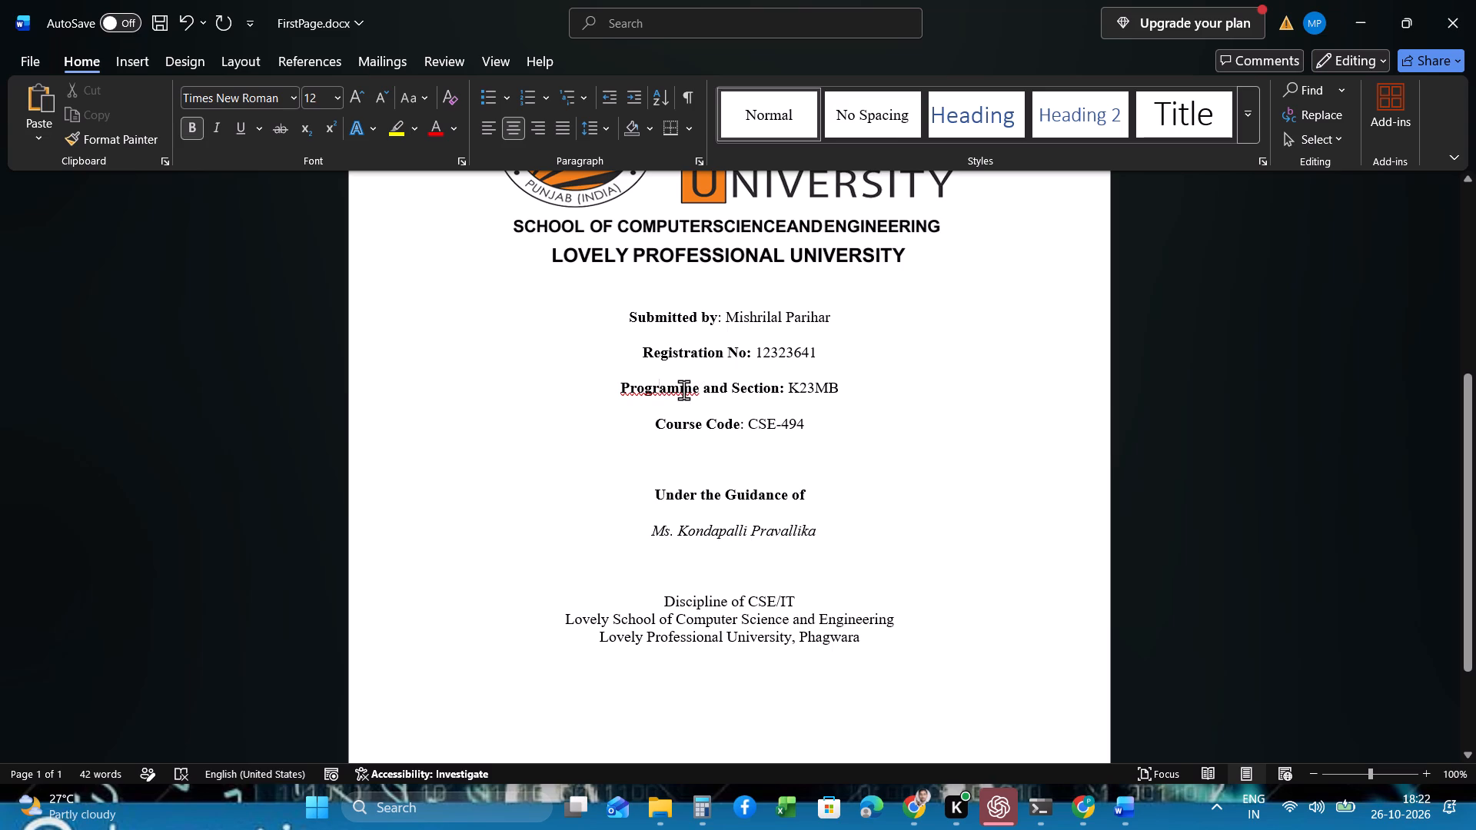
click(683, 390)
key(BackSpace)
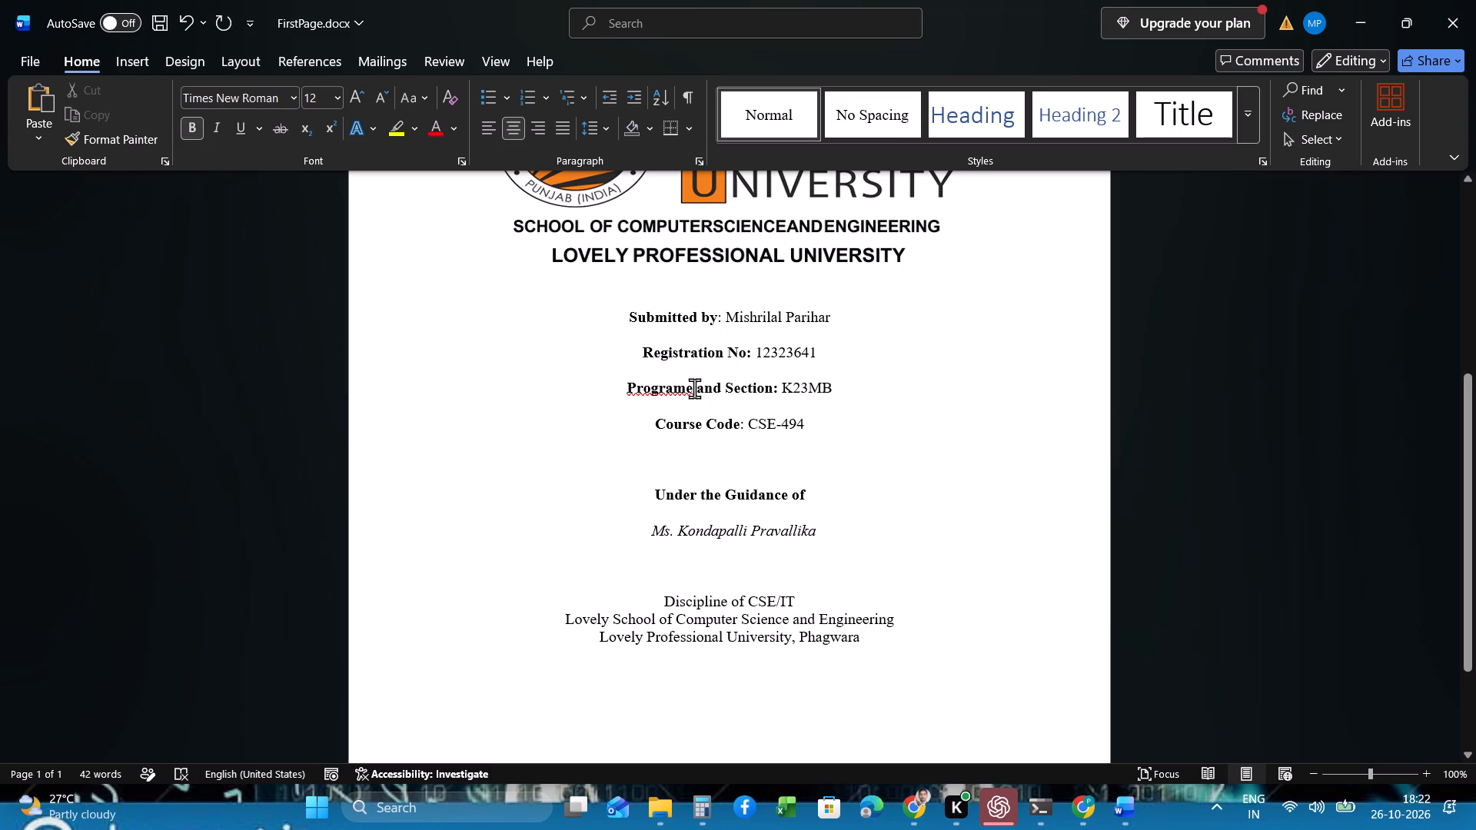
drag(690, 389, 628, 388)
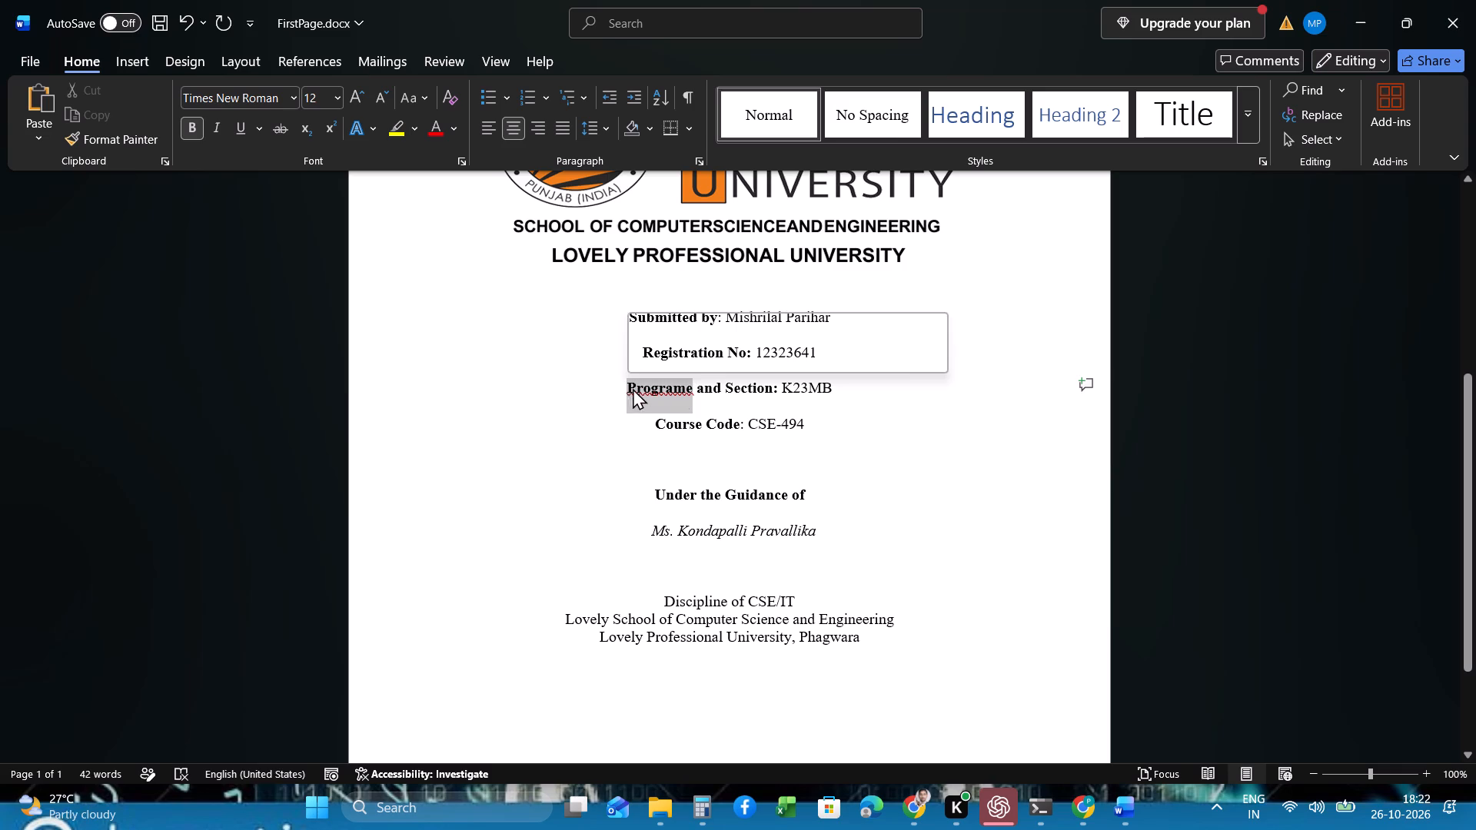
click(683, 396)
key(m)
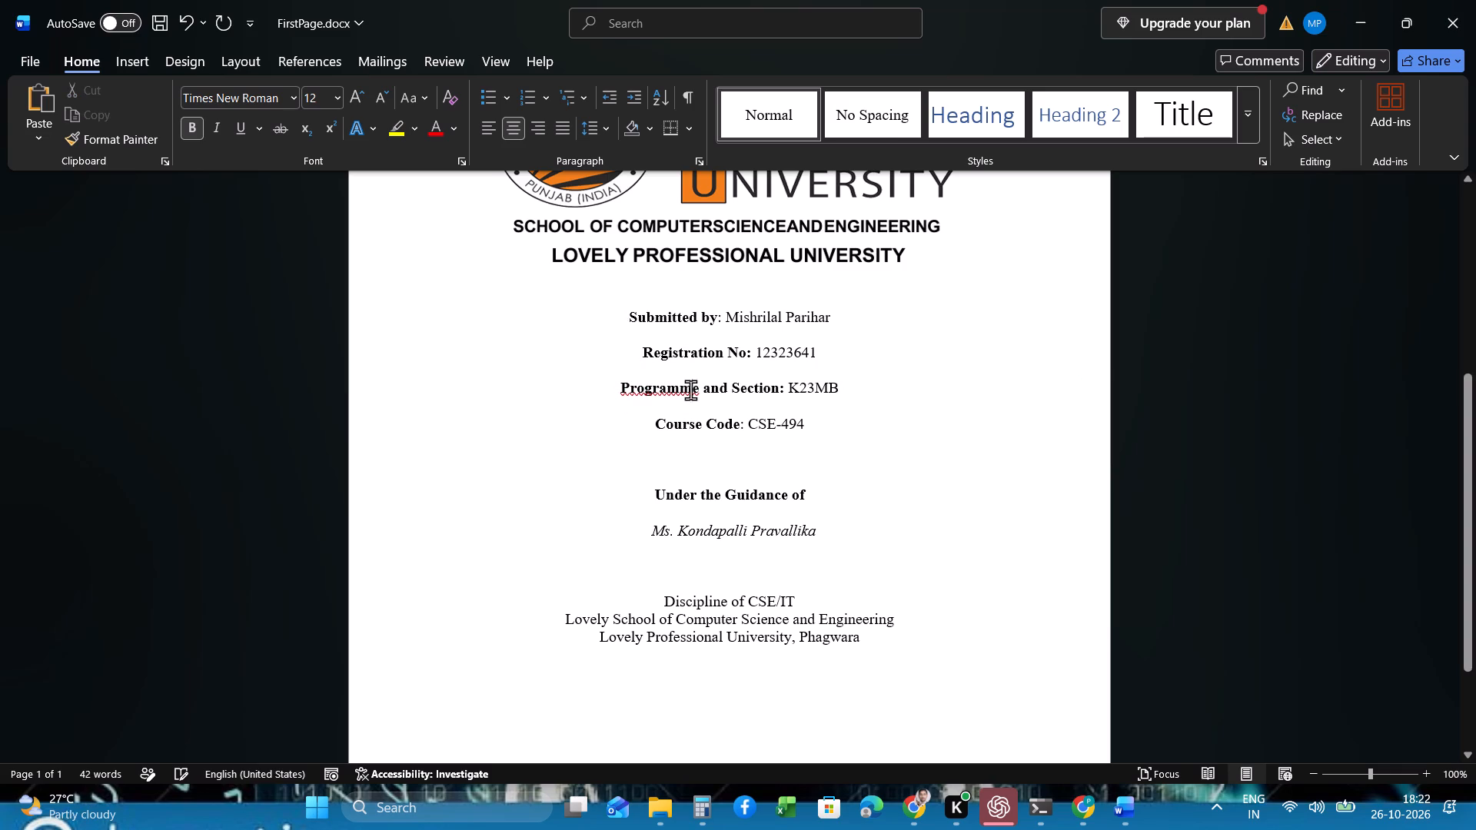
Copy the word "Programme" from the cover page and switch to the SmartReview AI chat in ChatGPT, ready to enter a message.
drag(703, 390, 623, 387)
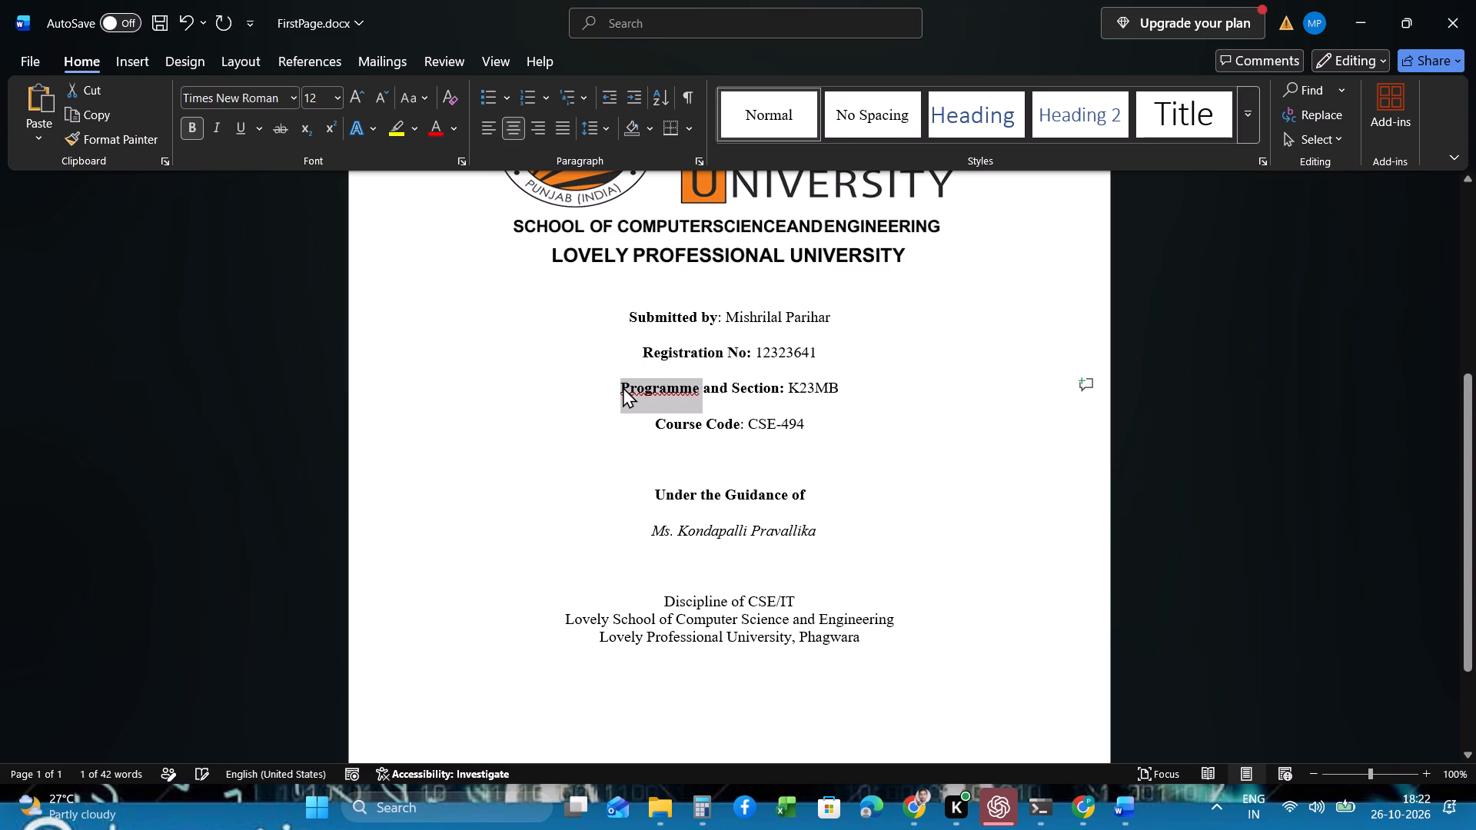
key(ctrl+c)
click(926, 727)
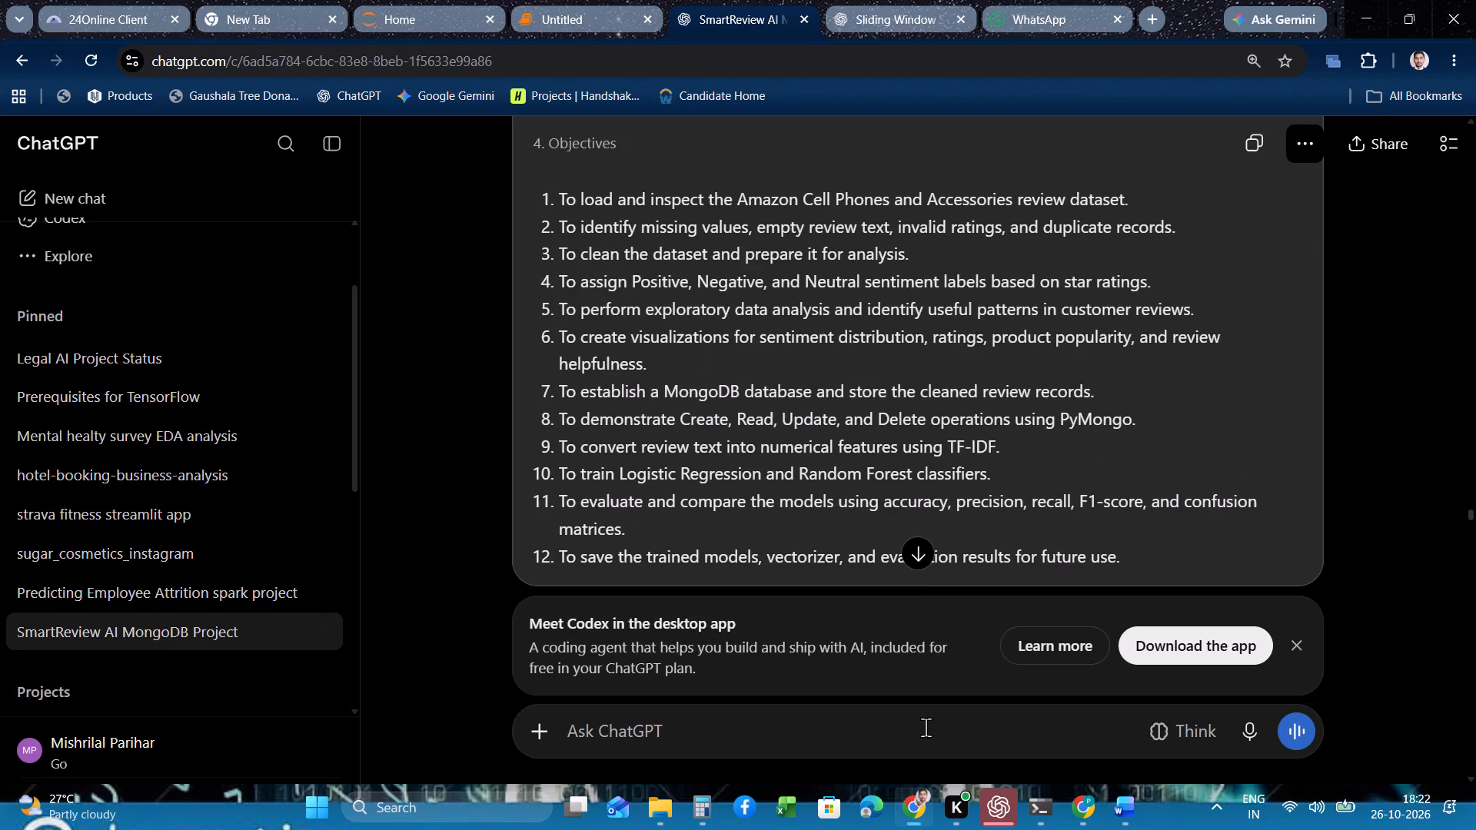
Search Google for "Programme" in a new Chrome tab, using the copied word.
click(1149, 24)
key(ctrl+v)
key(Return)
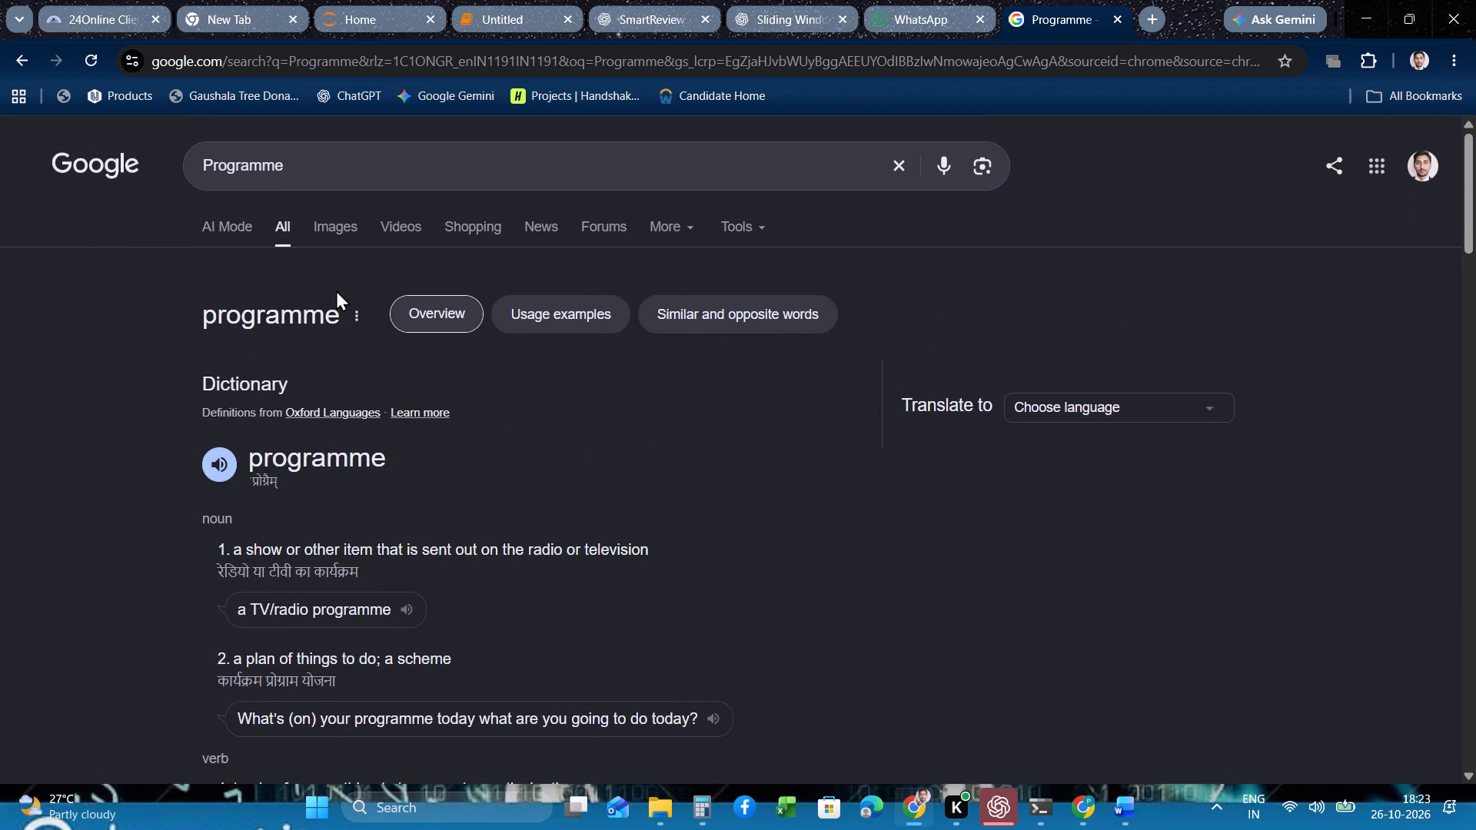
Expand the related question "Is it a program or programme?", read its answer, and check the search suggestions for Programme.
scroll(336, 290, down, 2)
scroll(386, 409, down, 2)
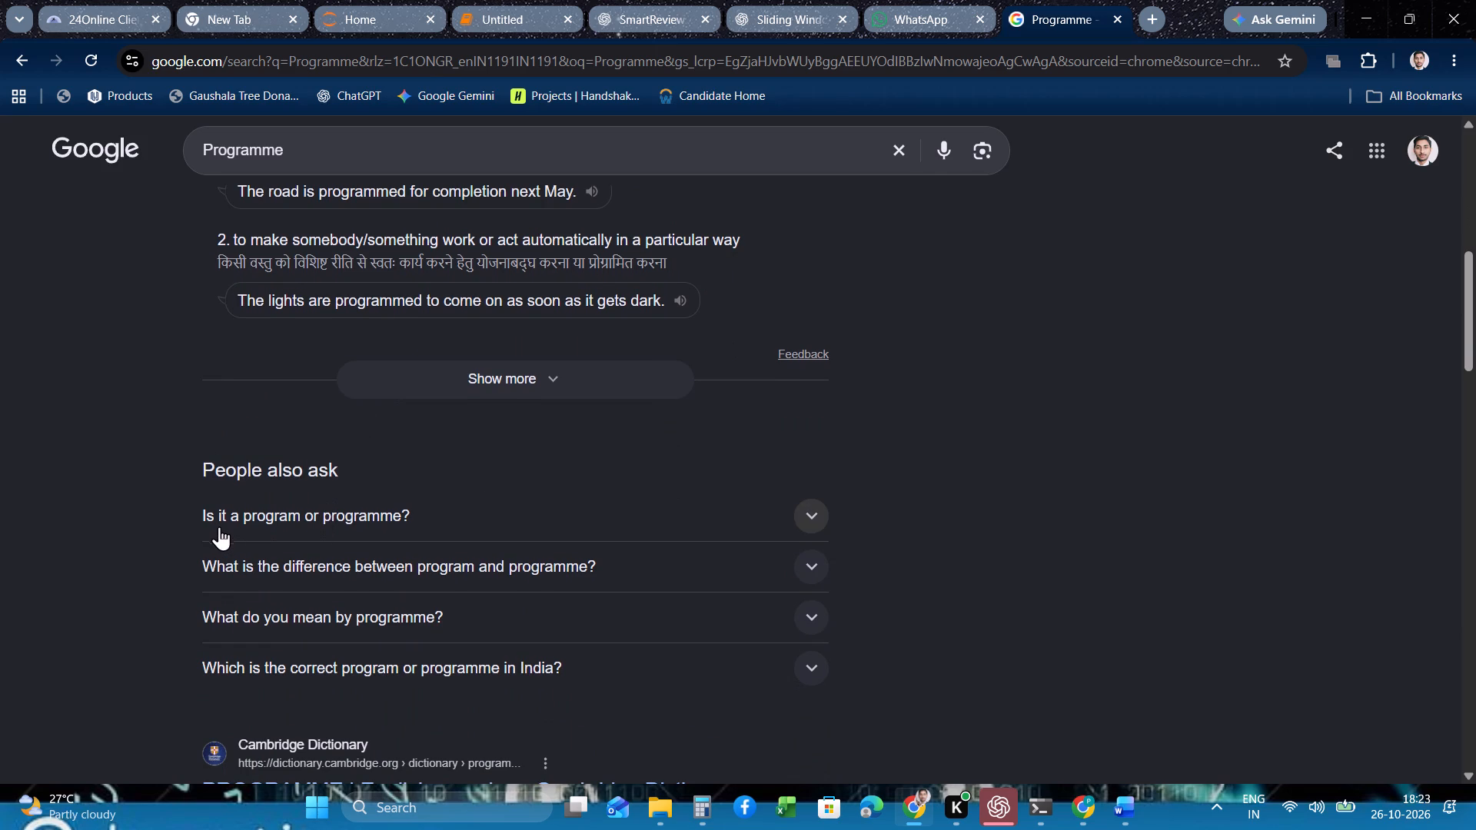
click(342, 526)
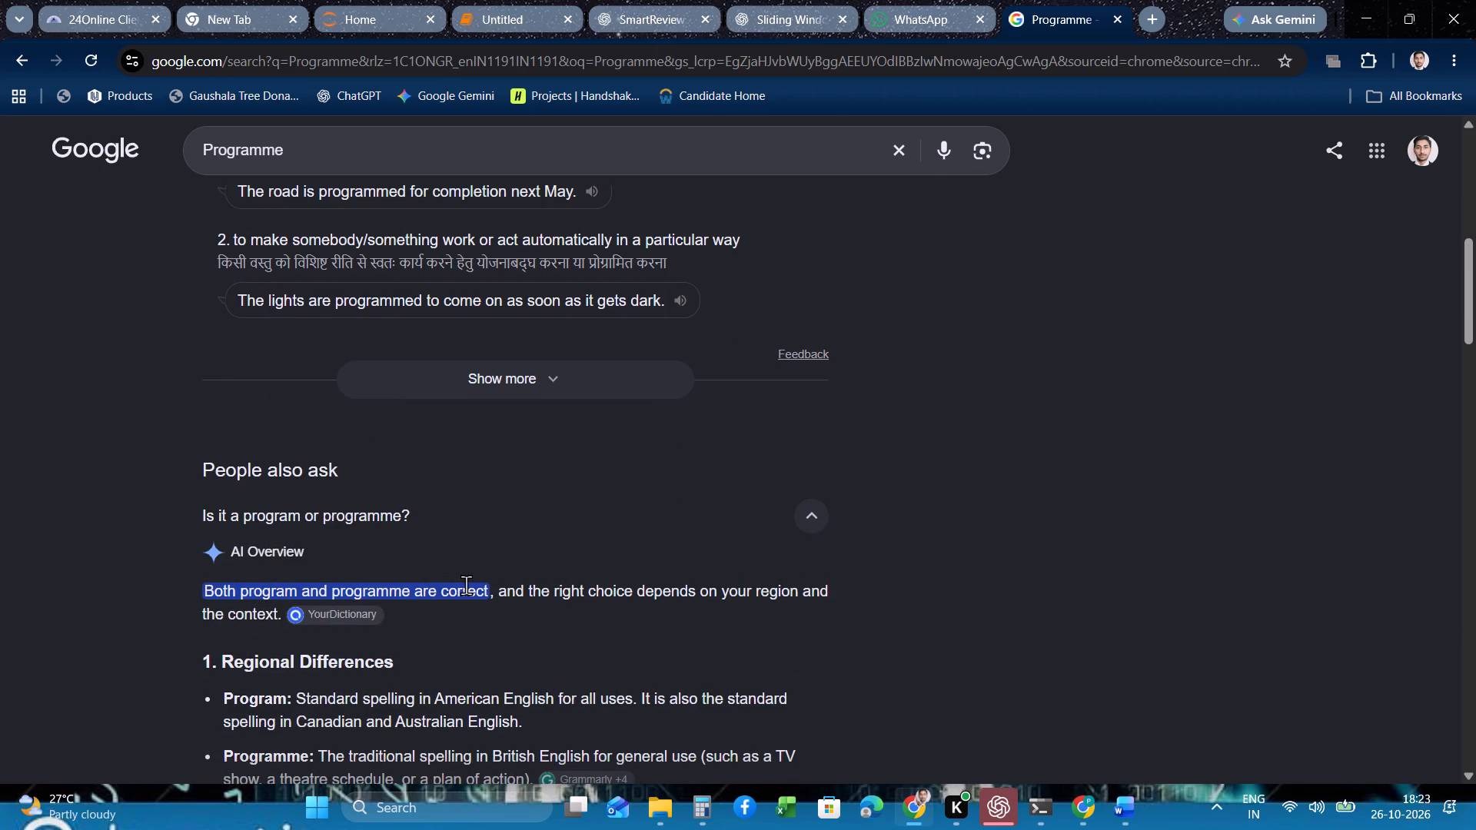
drag(539, 590, 713, 589)
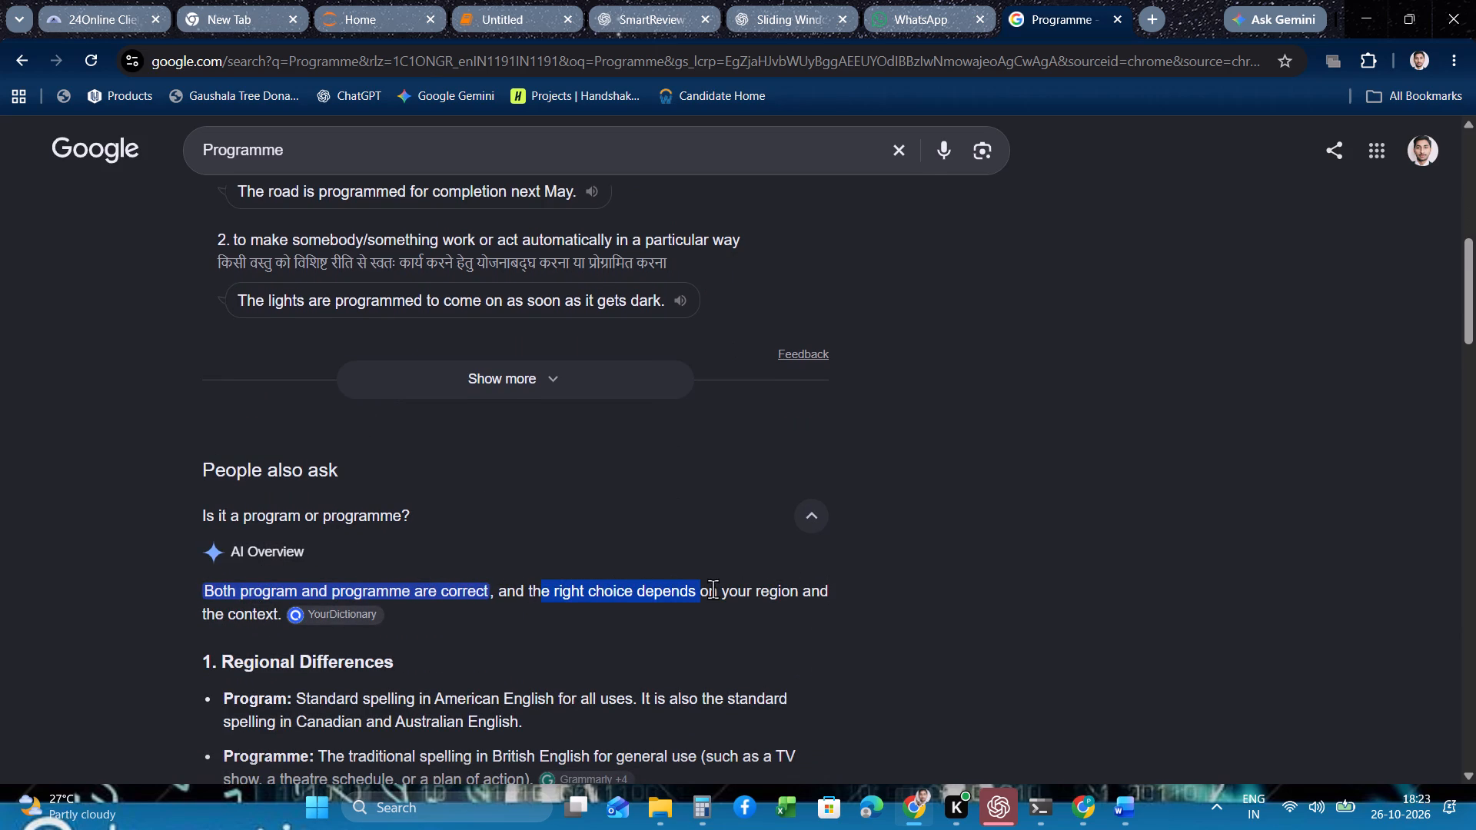
drag(713, 589, 837, 608)
scroll(794, 589, right, 1)
click(837, 608)
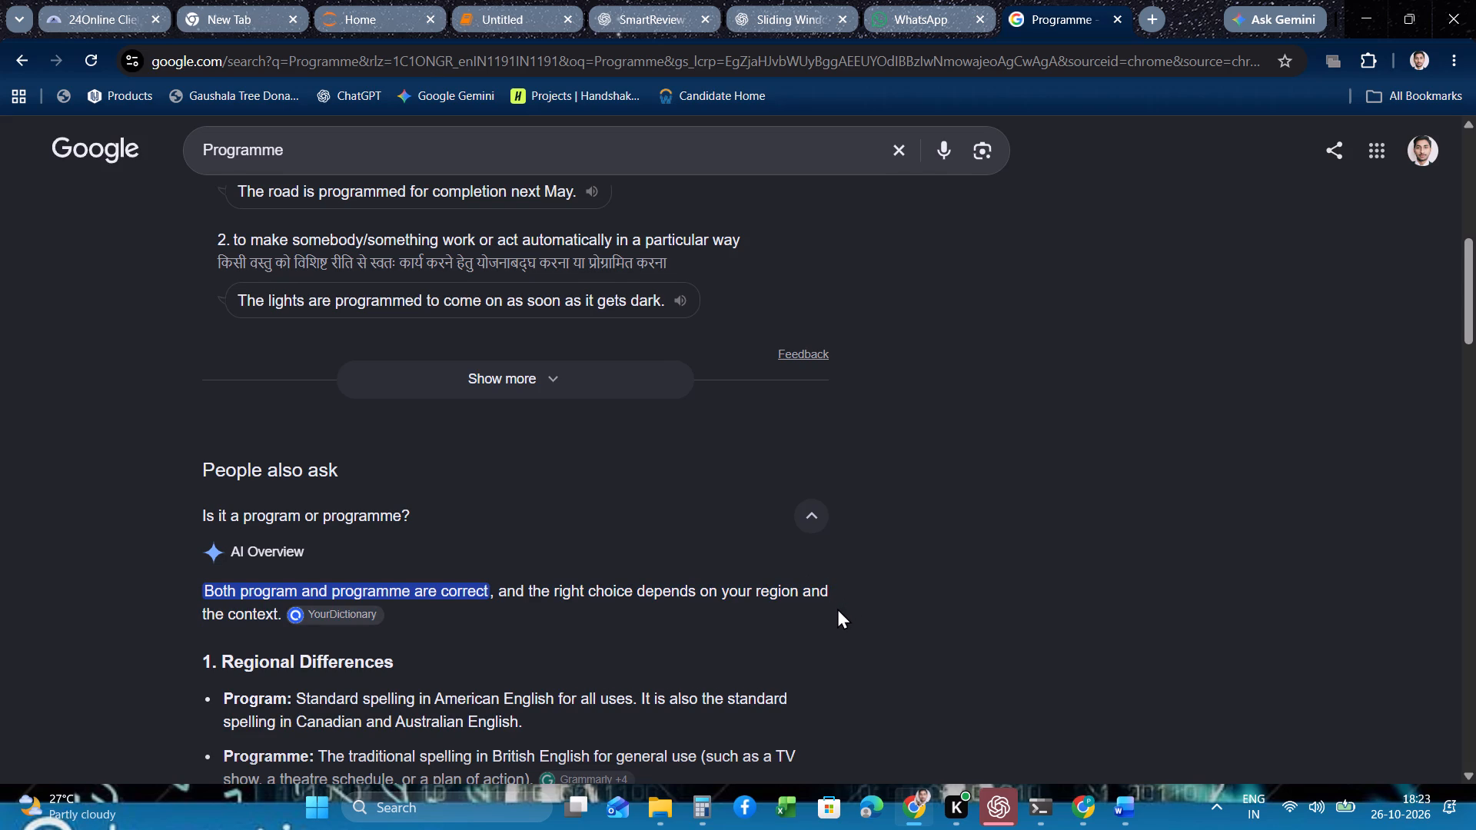
scroll(615, 467, up, 5)
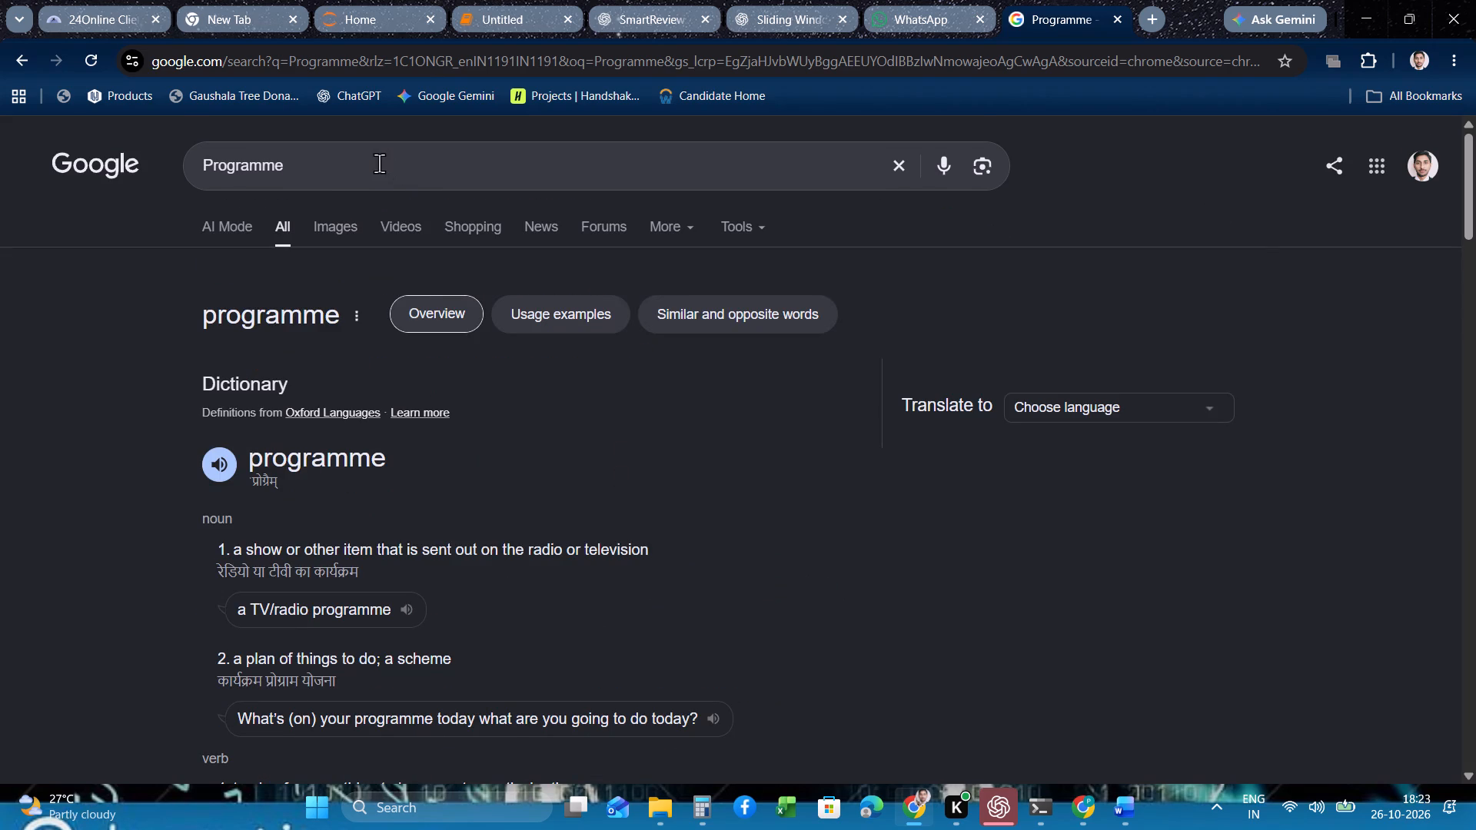
click(379, 163)
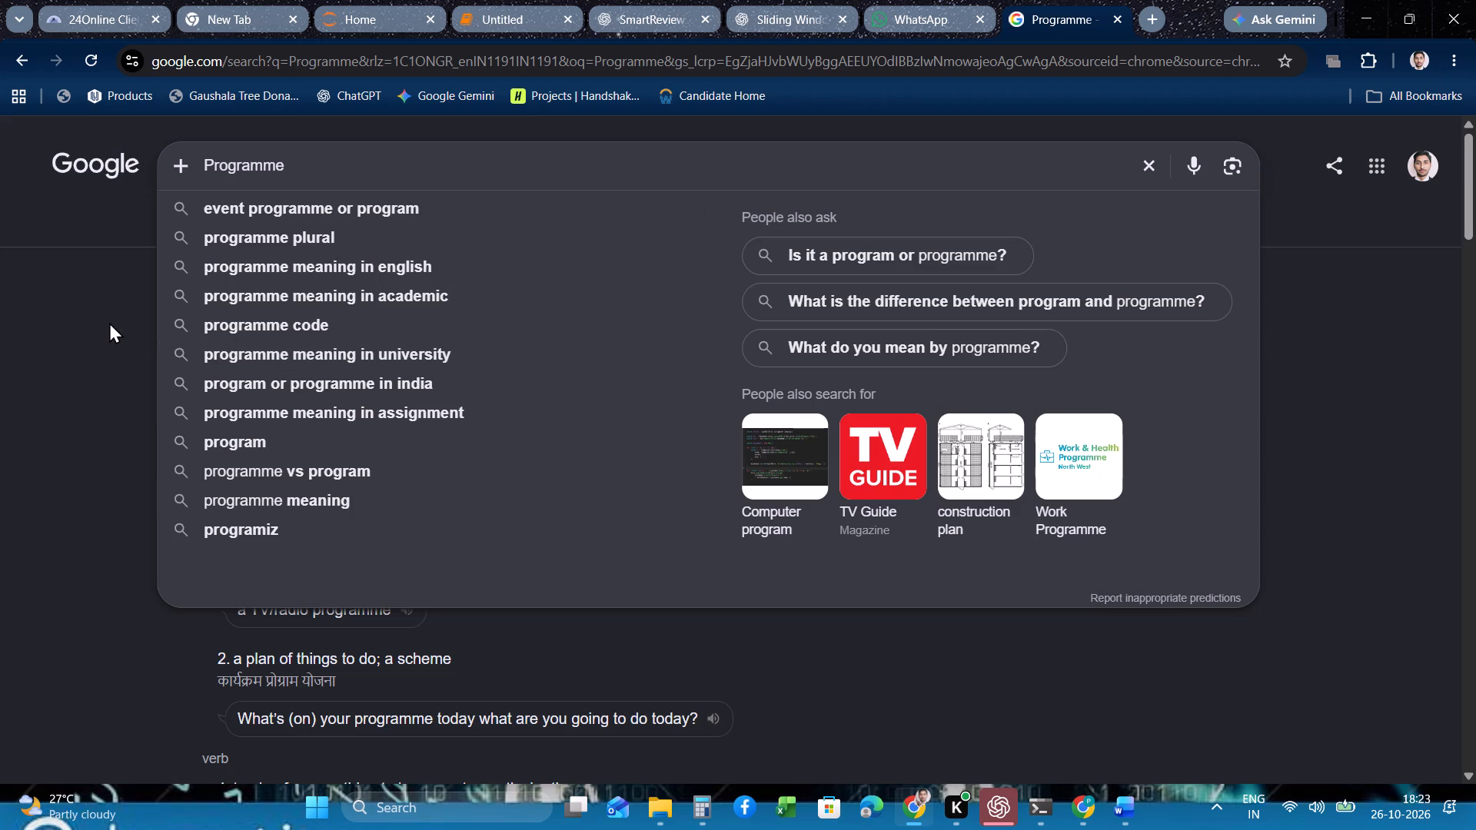
click(128, 309)
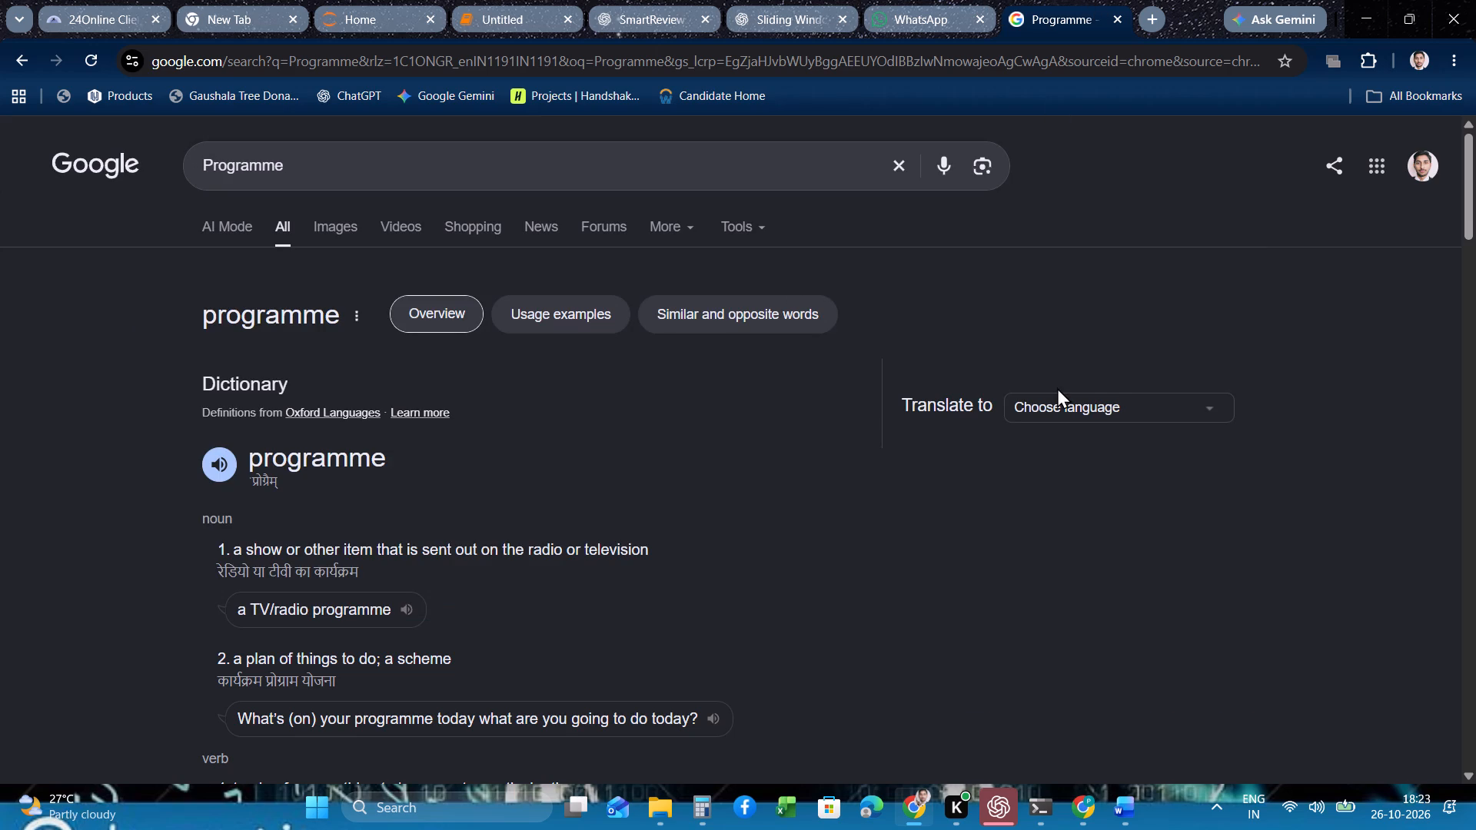
Switch back to FirstPage.docx in Word and review the cover page's submission details, guidance section, department lines and title area.
click(1101, 736)
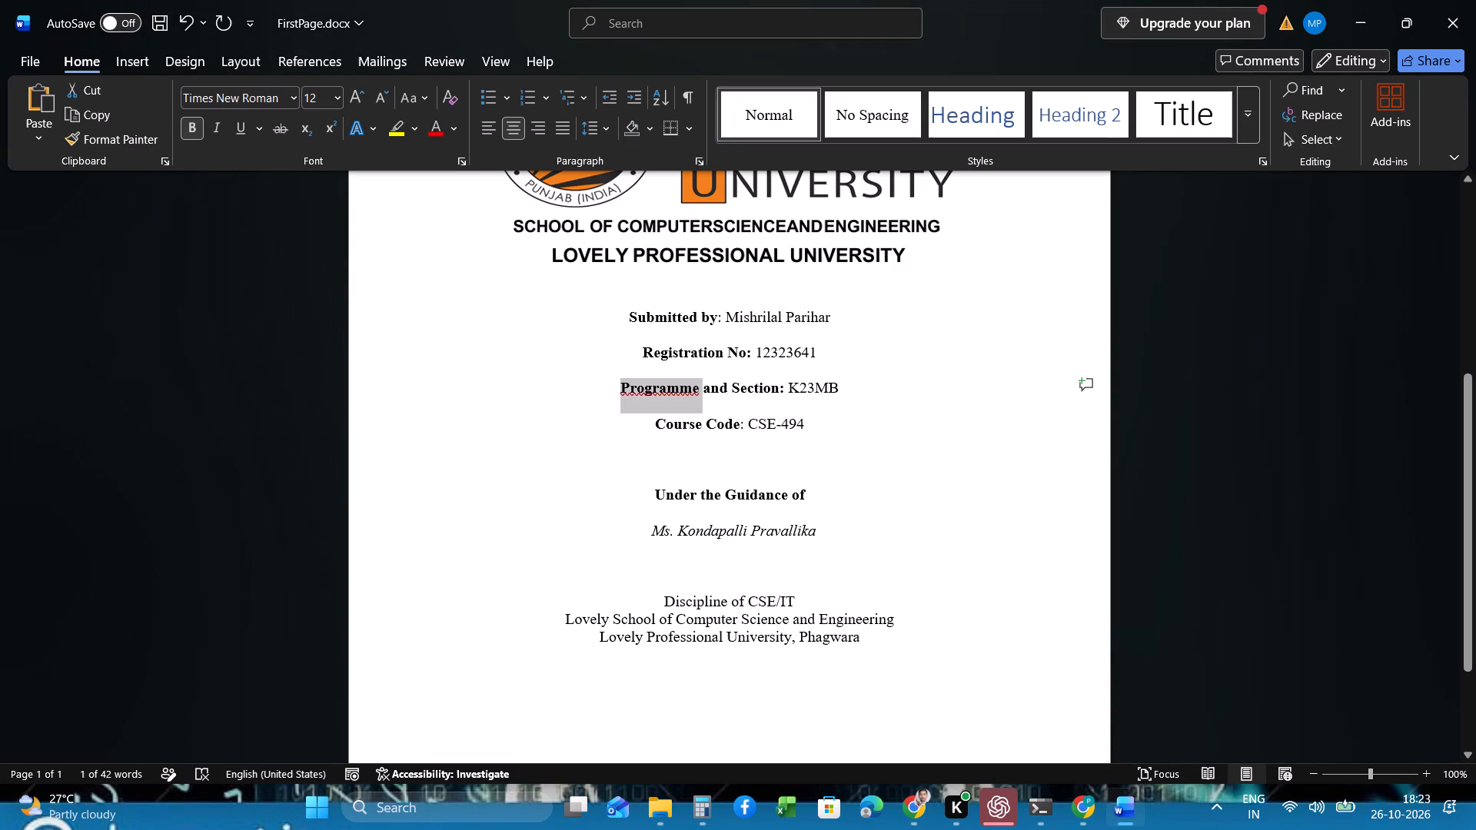
click(829, 505)
click(832, 407)
click(824, 431)
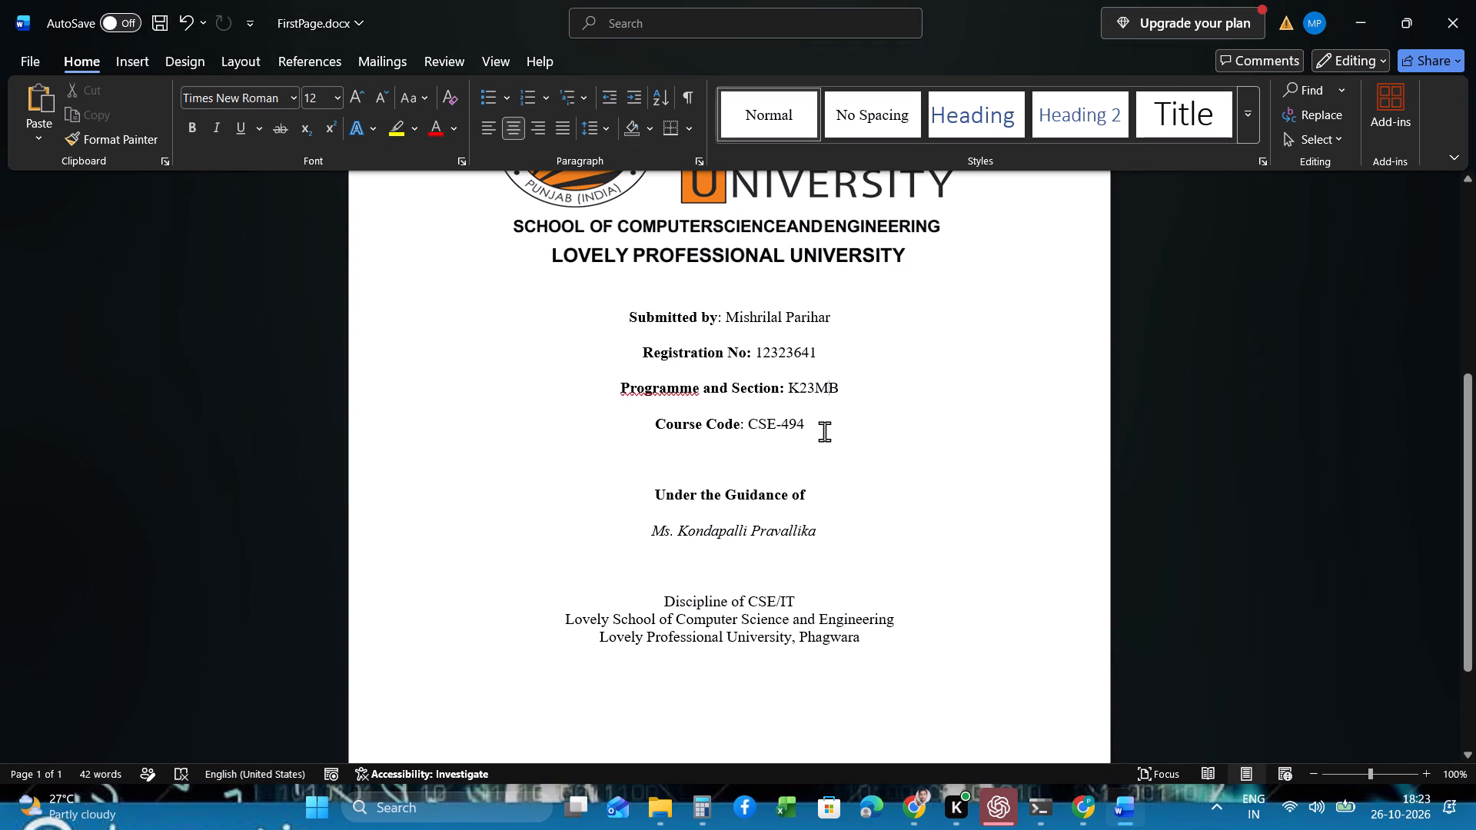
scroll(824, 431, down, 1)
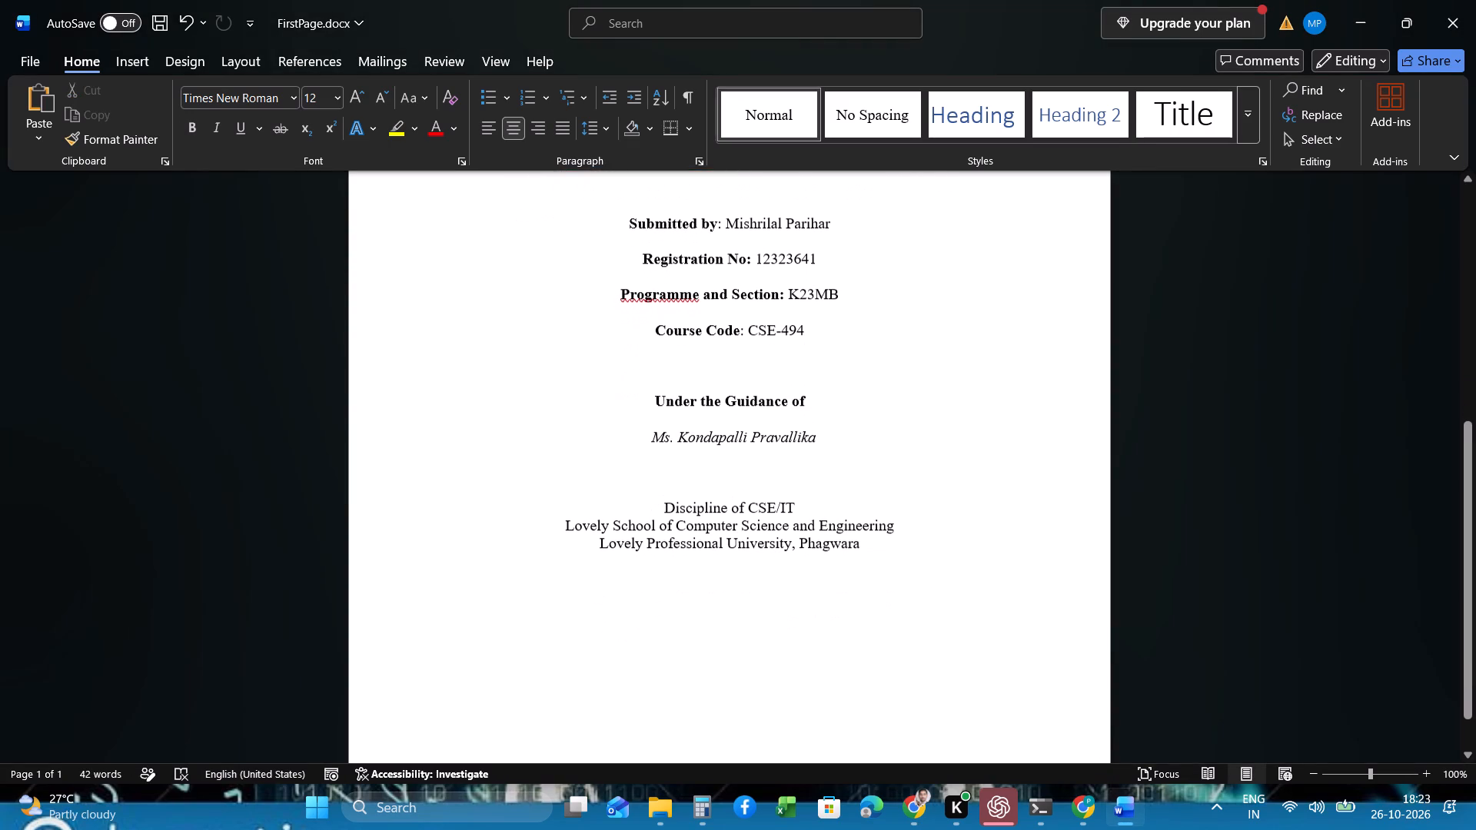
click(756, 359)
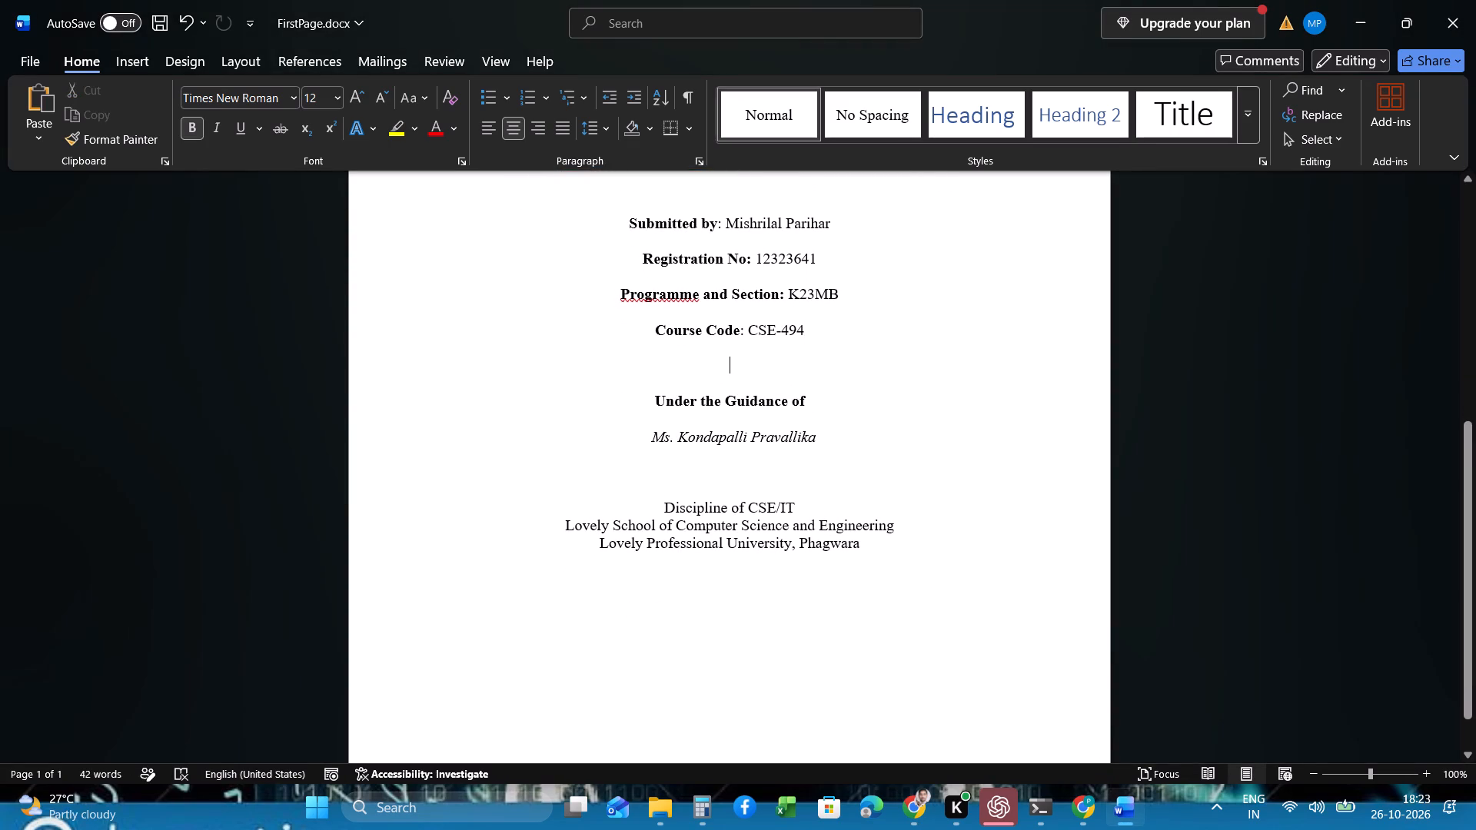
scroll(788, 485, down, 1)
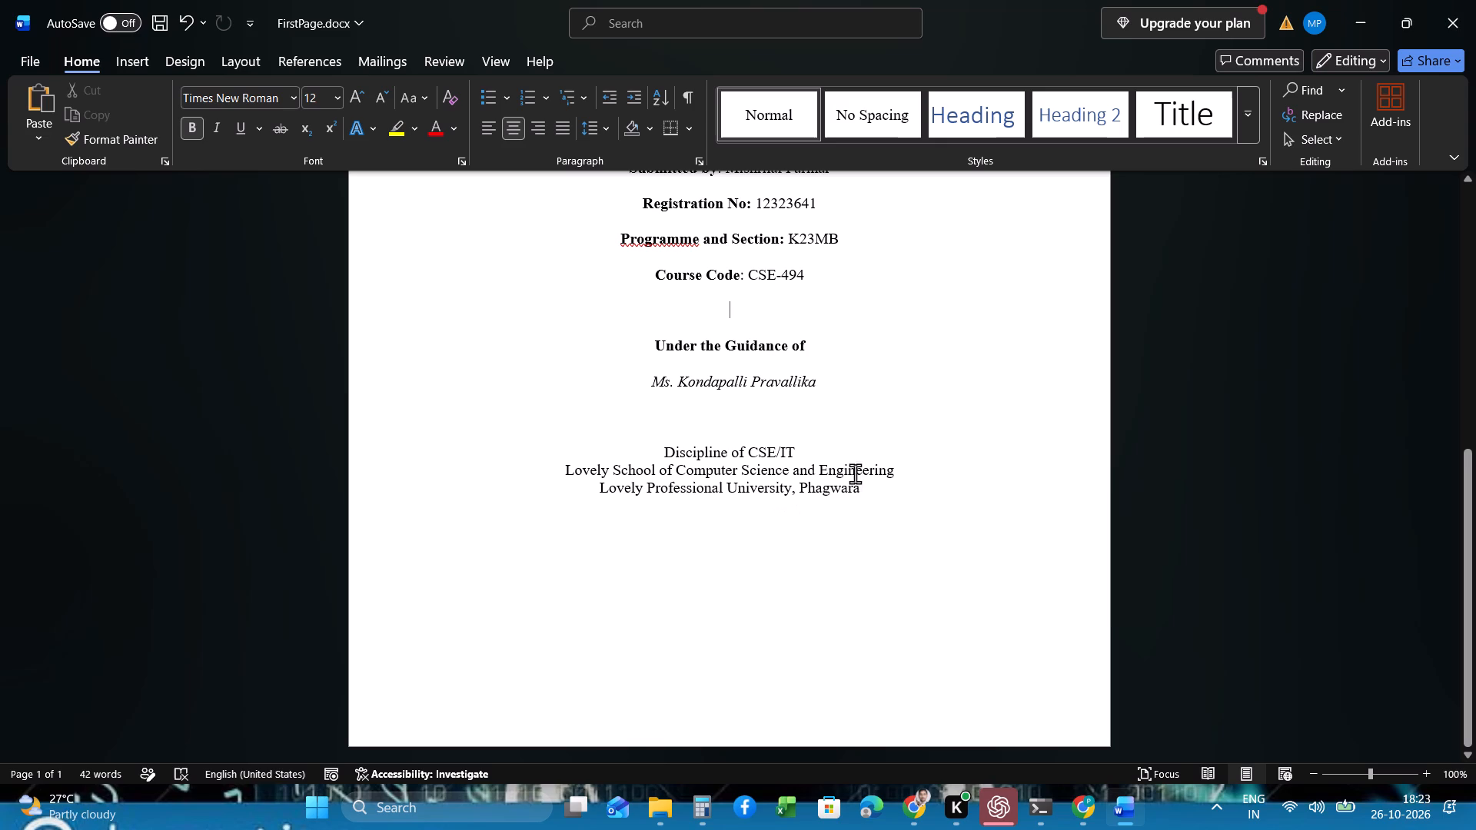
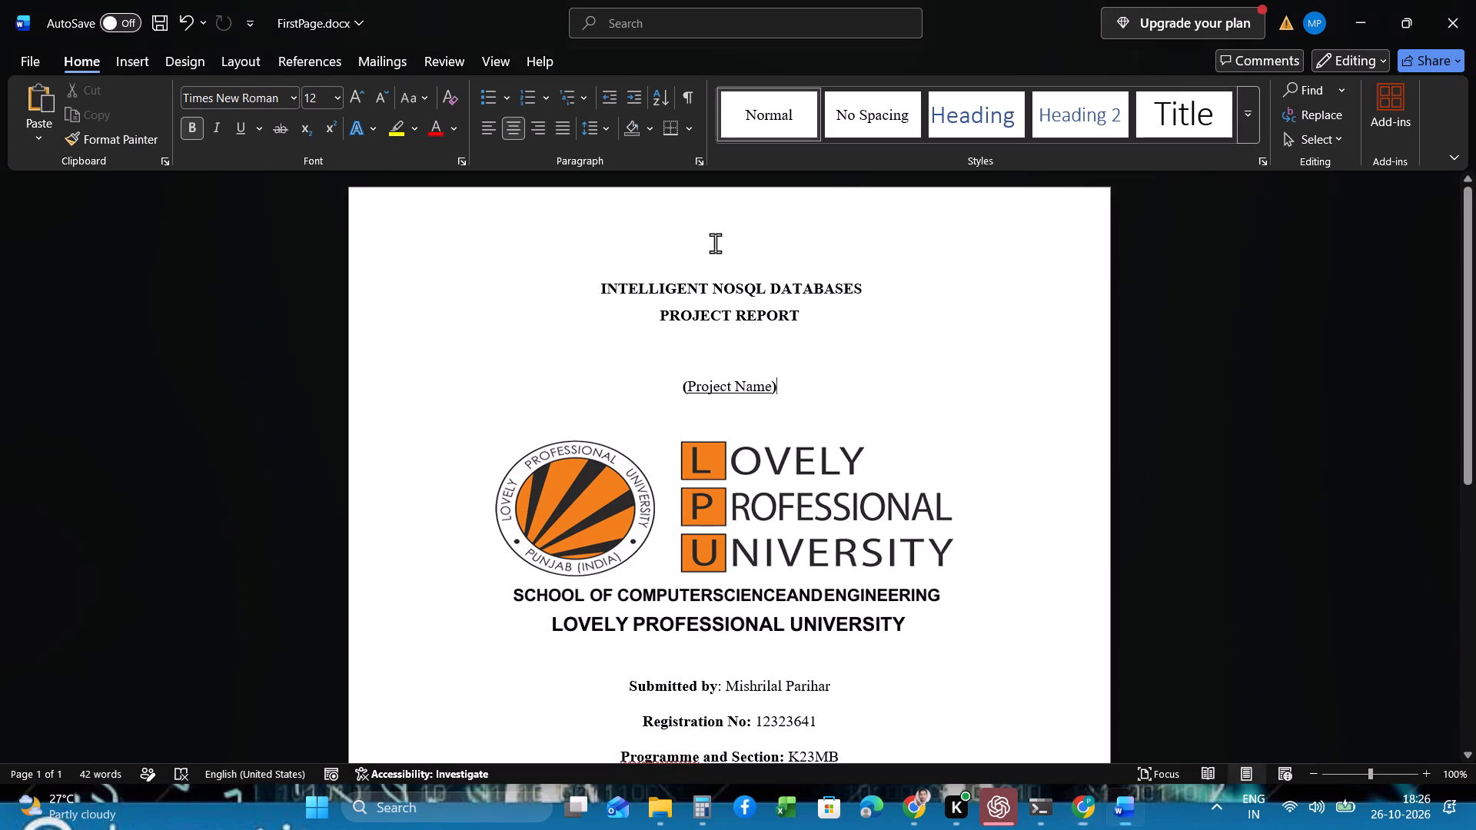
drag(800, 390, 652, 373)
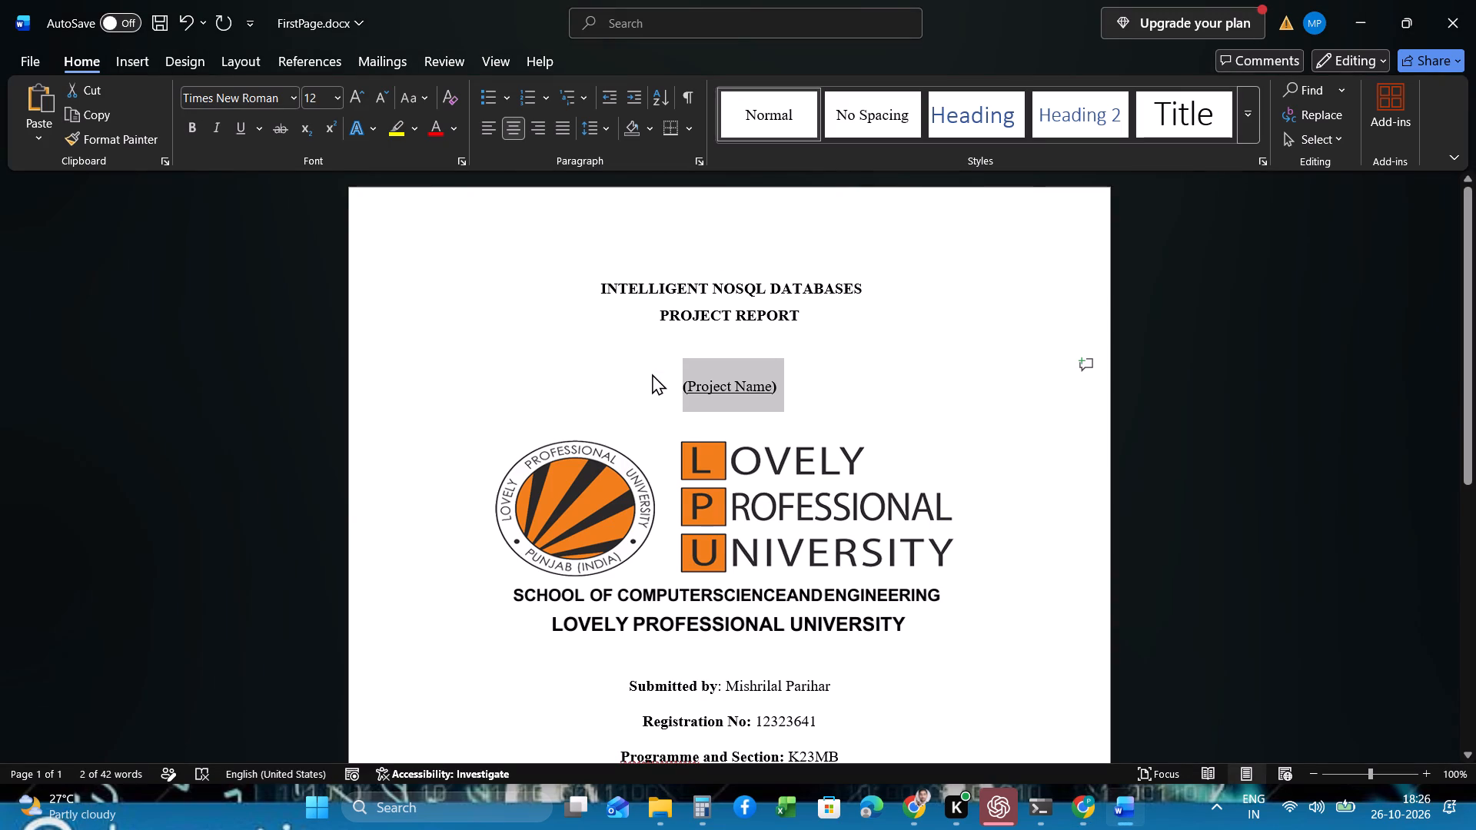
key(ctrl+v)
drag(494, 386, 653, 377)
click(640, 373)
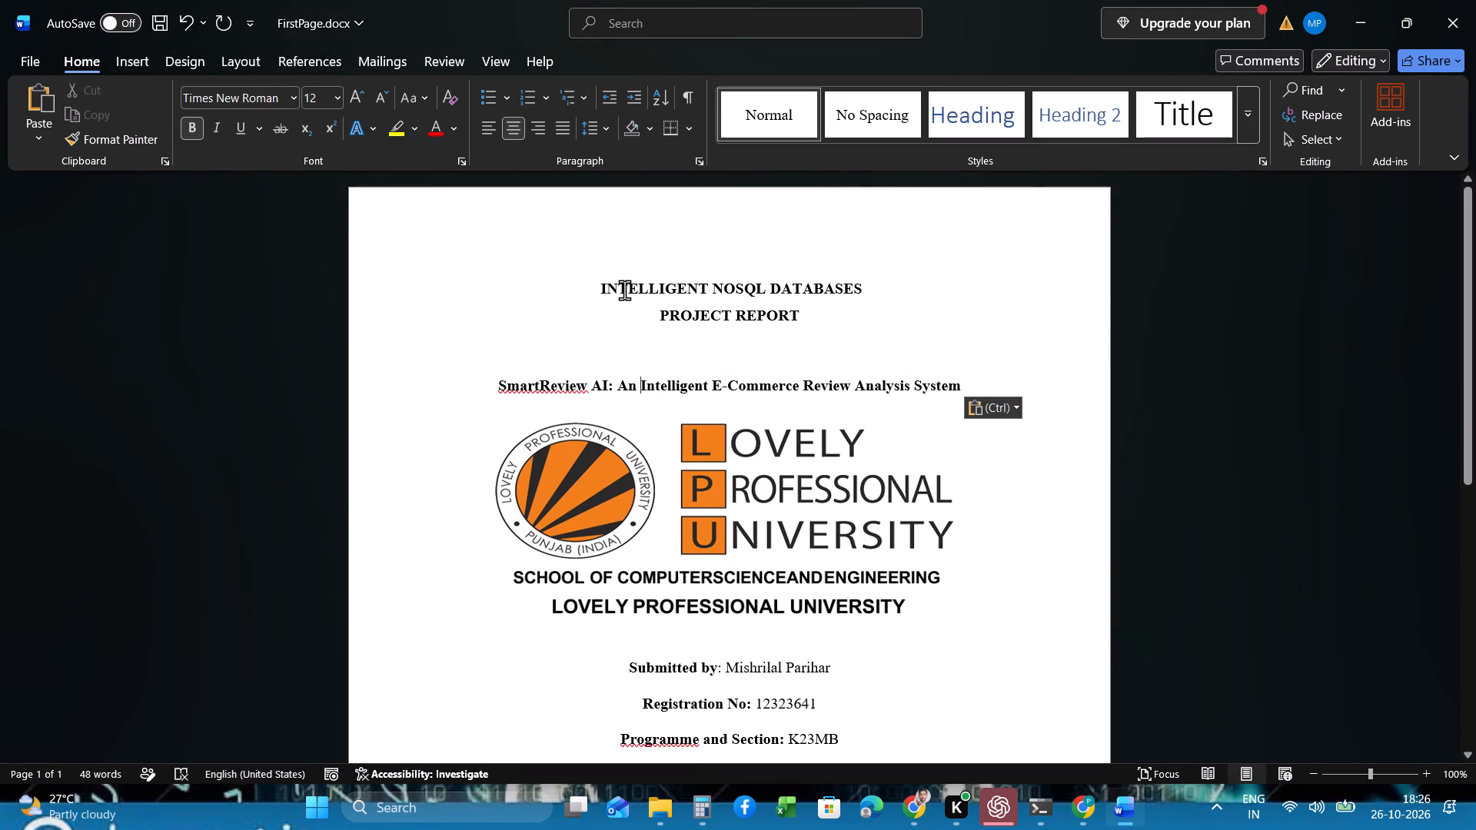
Look over the whole cover page, from the course heading down to the submission, guidance and university details.
drag(624, 291, 666, 289)
click(663, 284)
scroll(763, 383, down, 1)
click(674, 464)
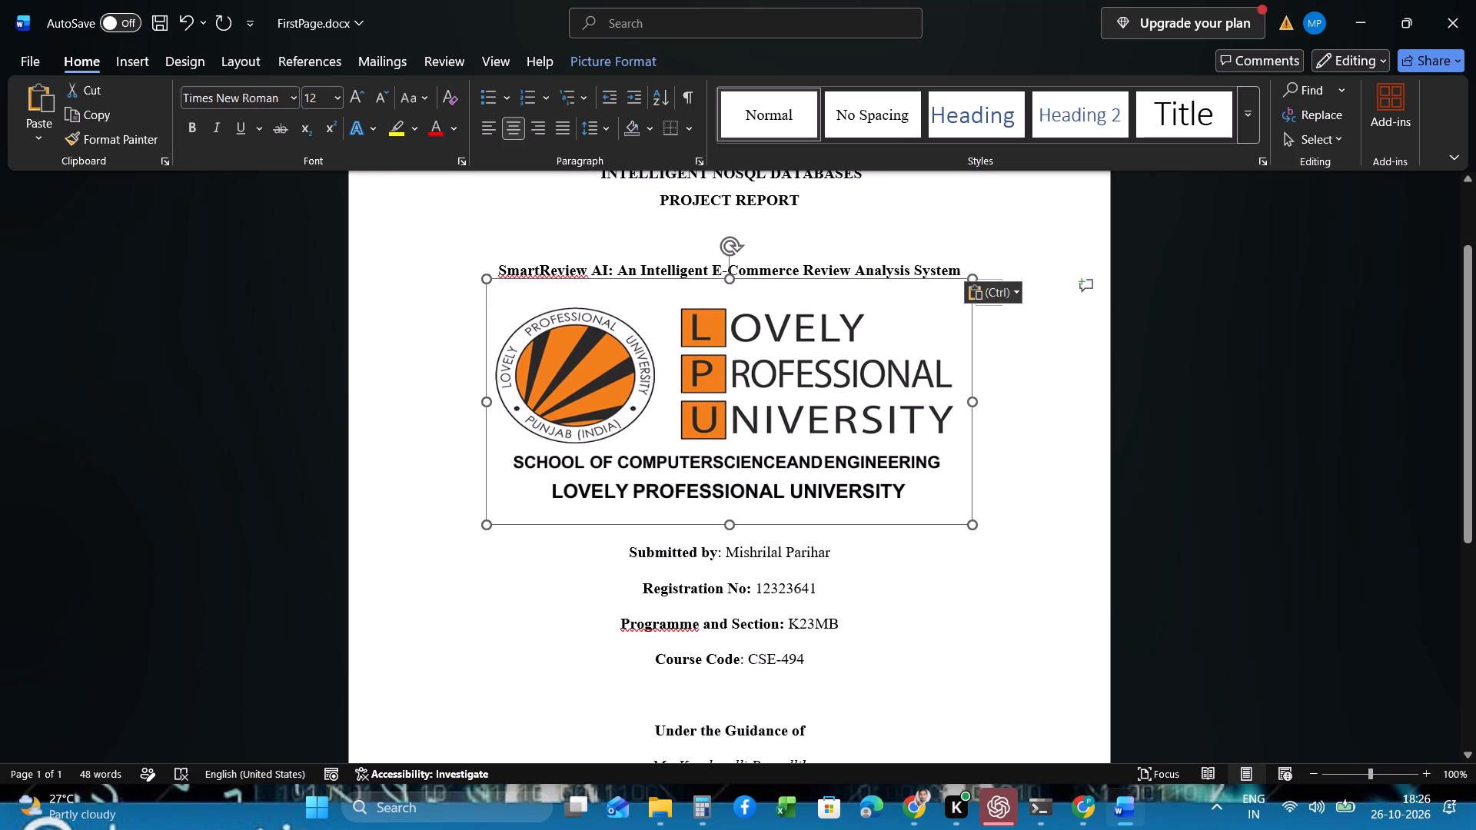
scroll(766, 585, down, 1)
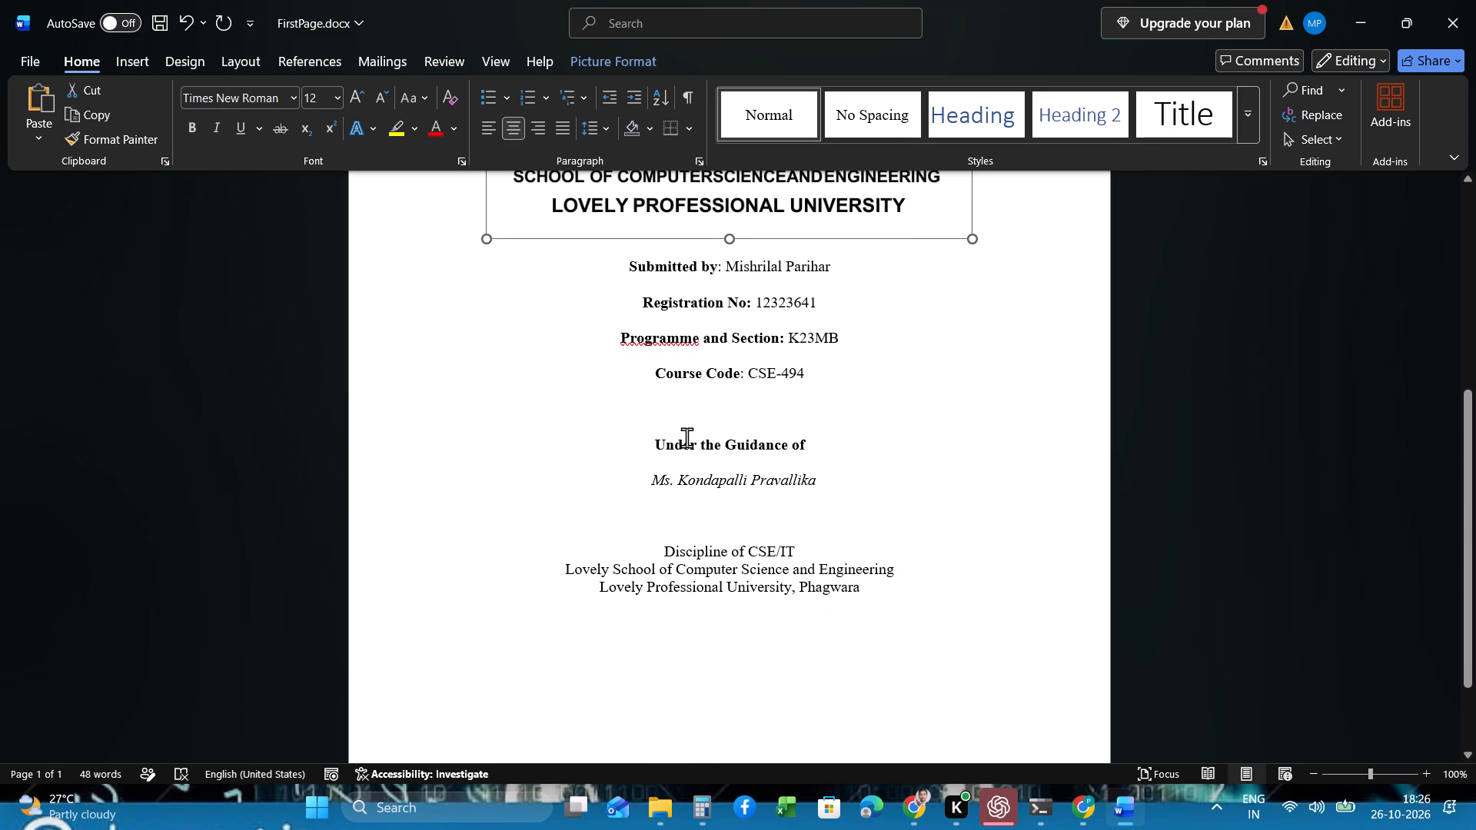
click(686, 437)
scroll(723, 442, up, 7)
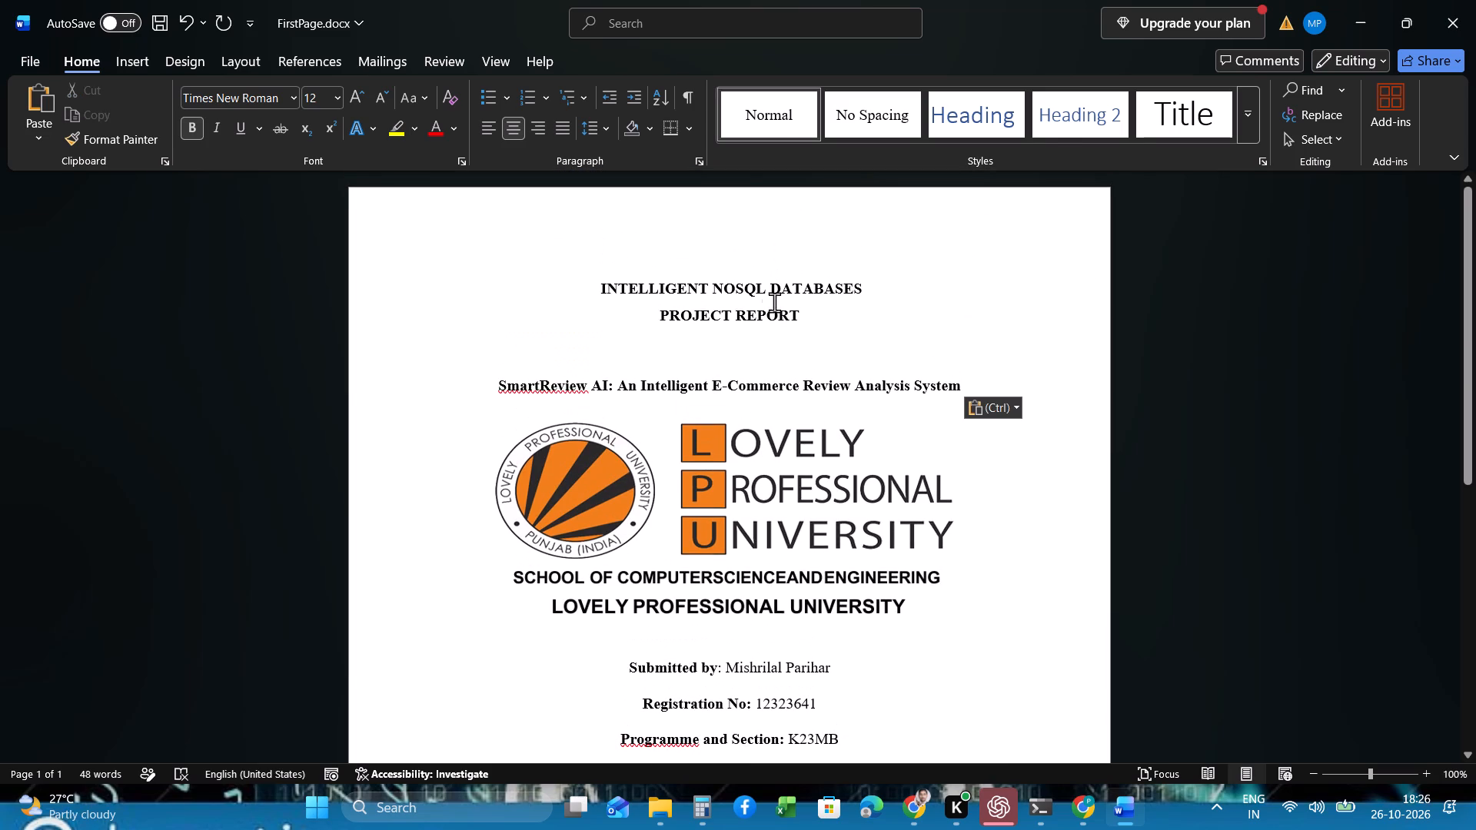
Increase the font size of the two heading lines "INTELLIGENT NOSQL DATABASES" and "PROJECT REPORT" to 16.
drag(808, 315, 632, 290)
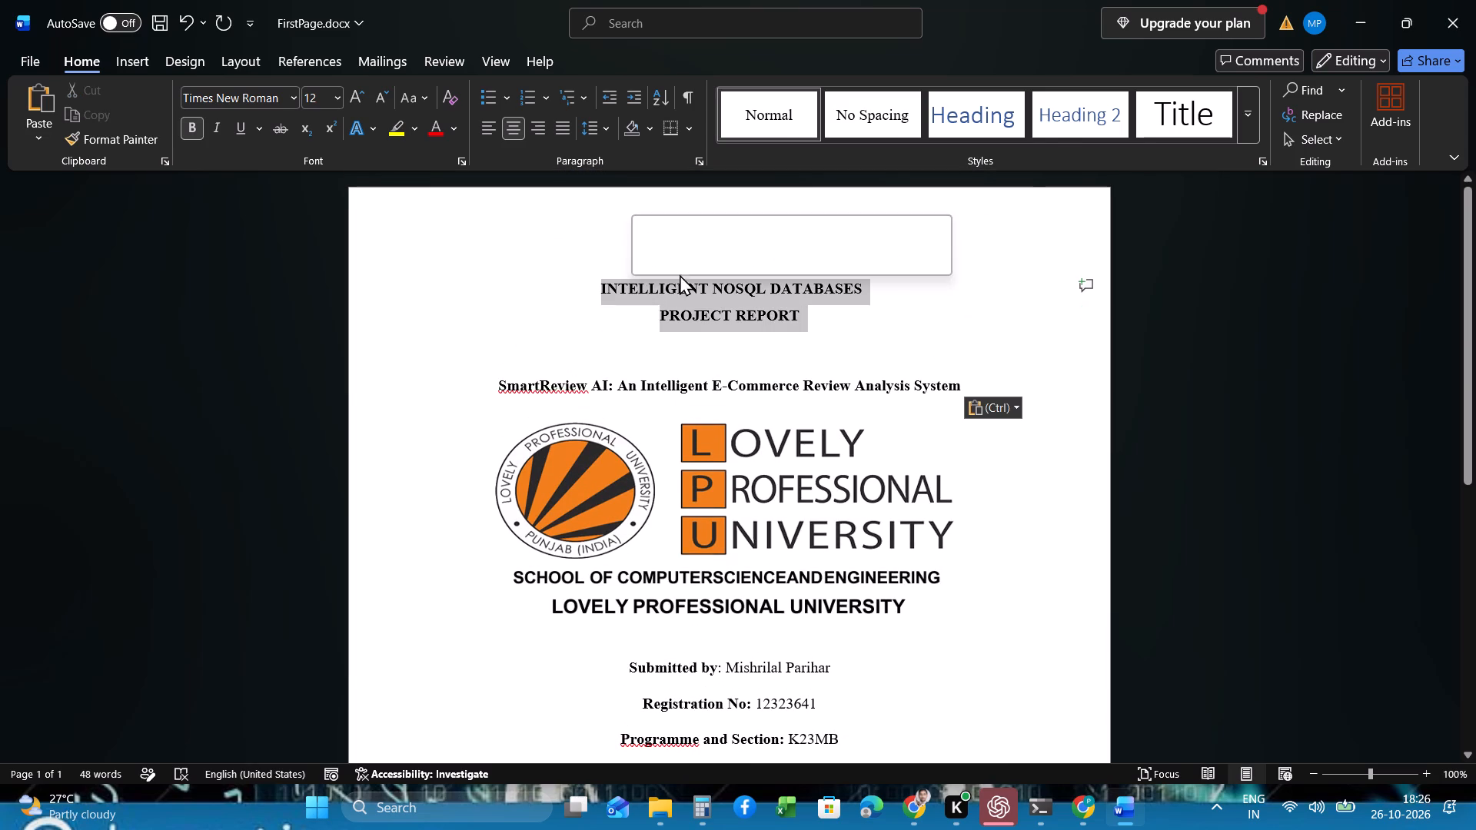
click(803, 227)
click(803, 227)
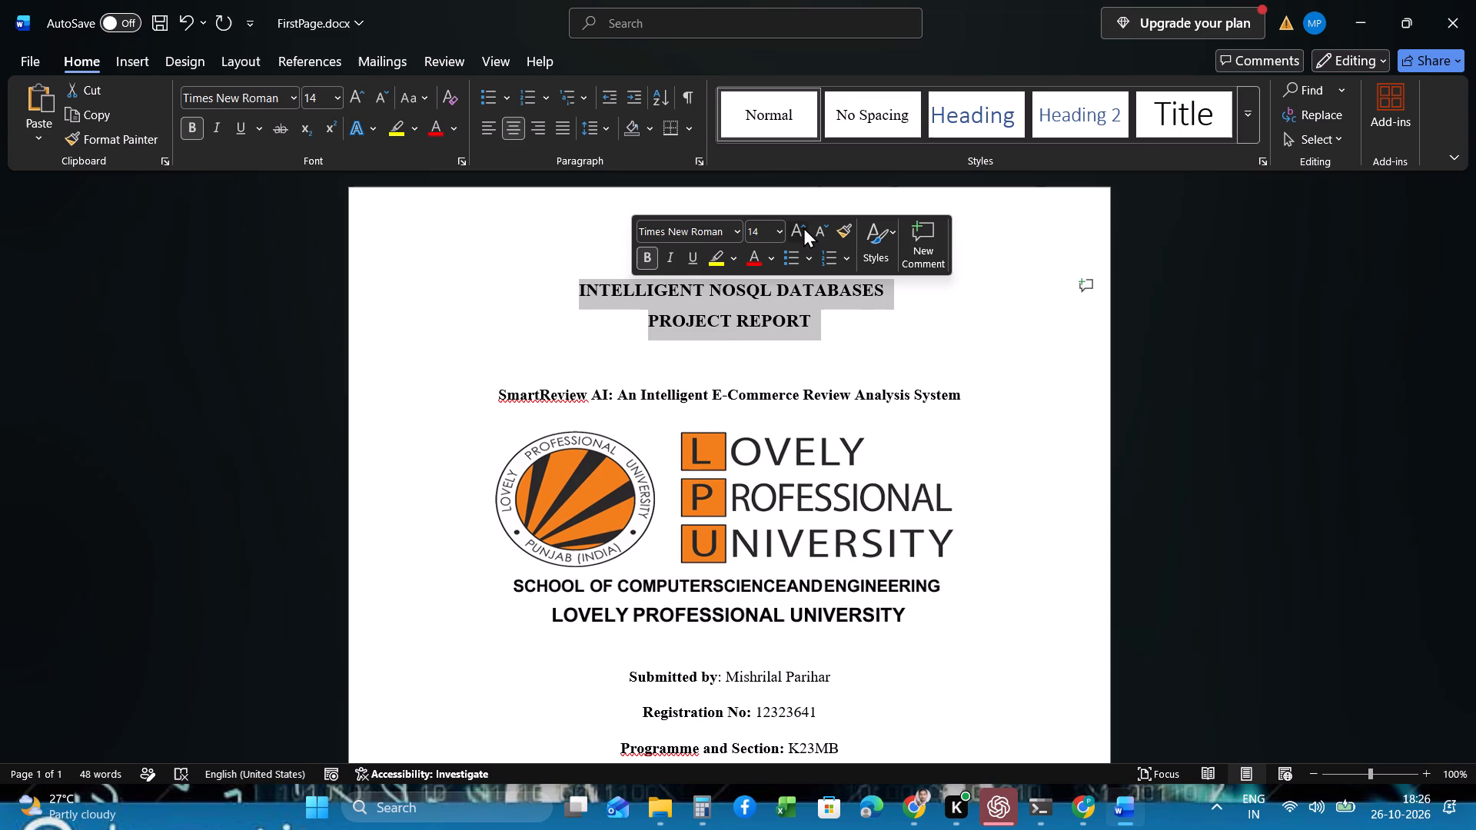
click(813, 411)
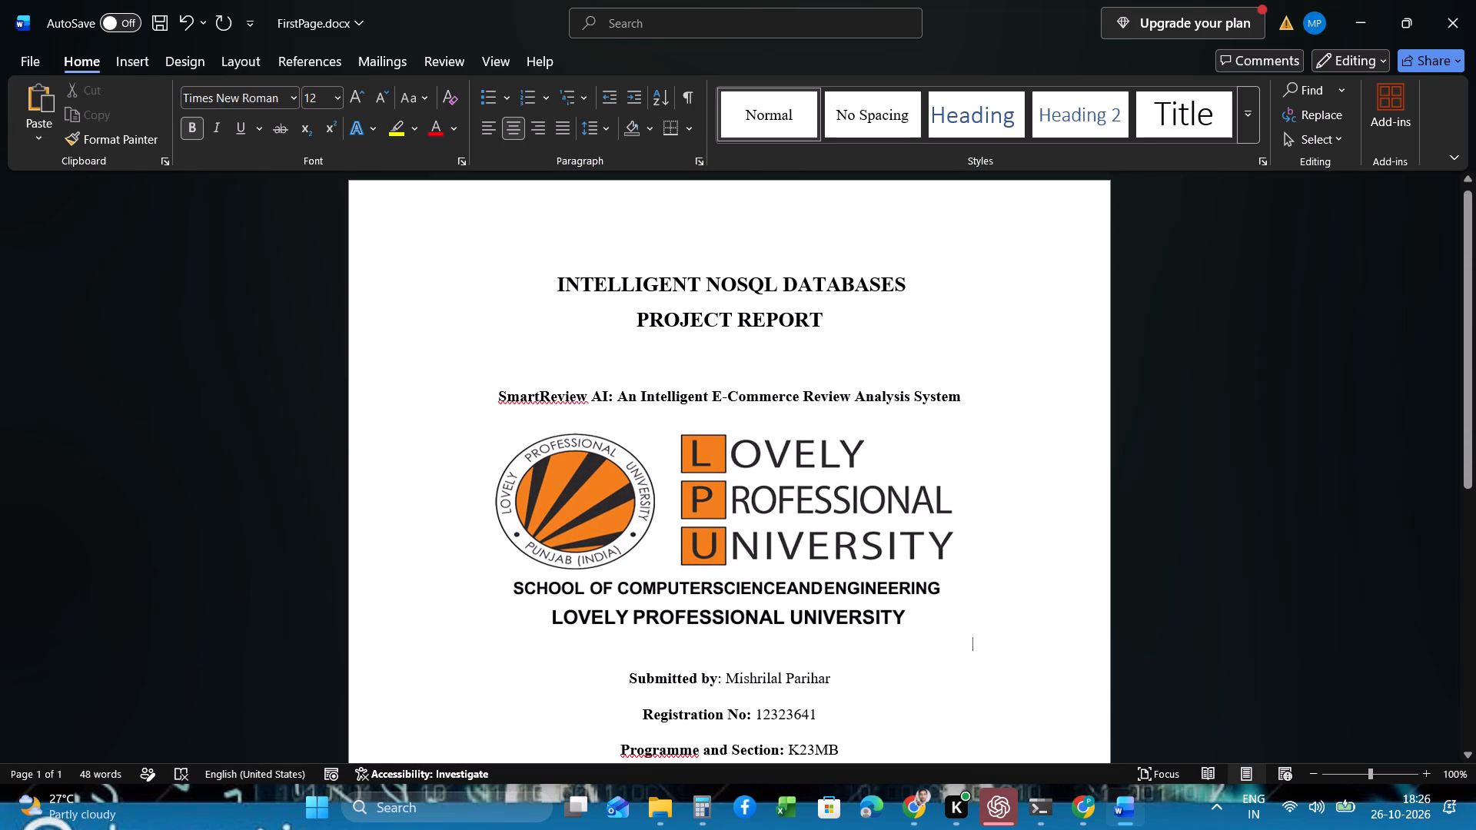
Increase the font size of the SmartReview AI project title to 14 so it stays on one line.
drag(497, 397, 961, 393)
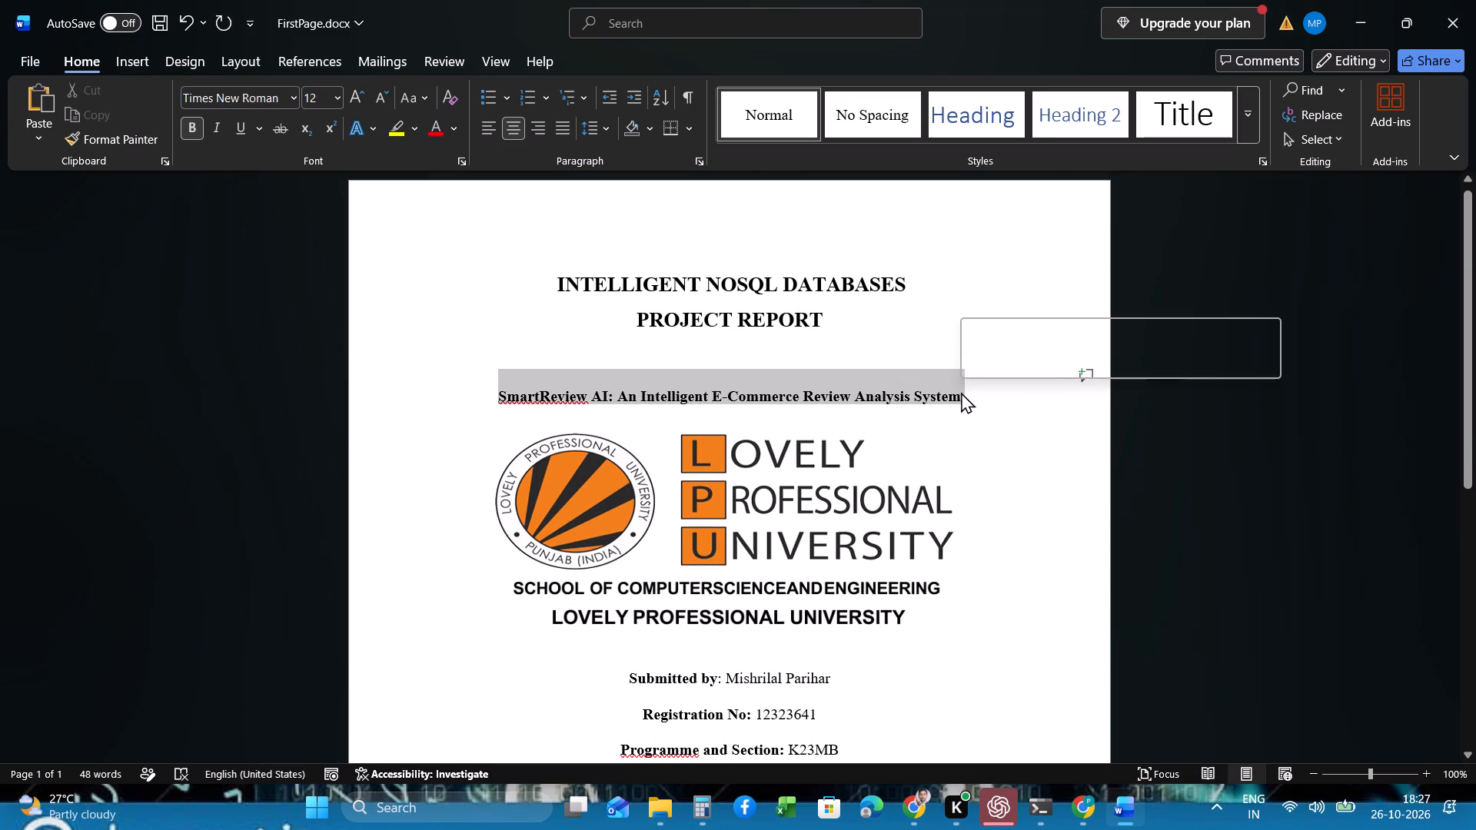
click(1123, 334)
click(1123, 334)
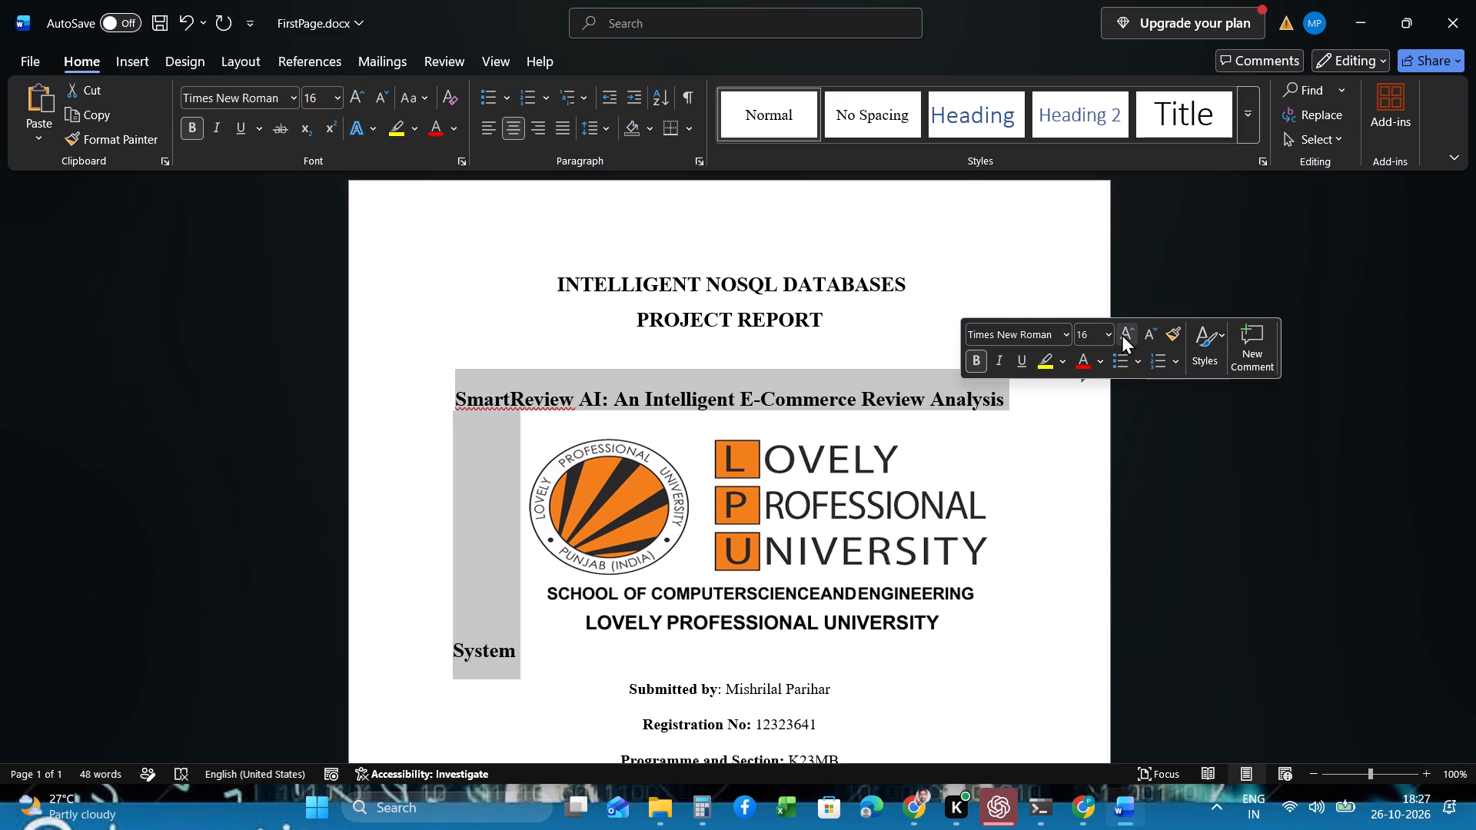
click(1152, 331)
click(936, 414)
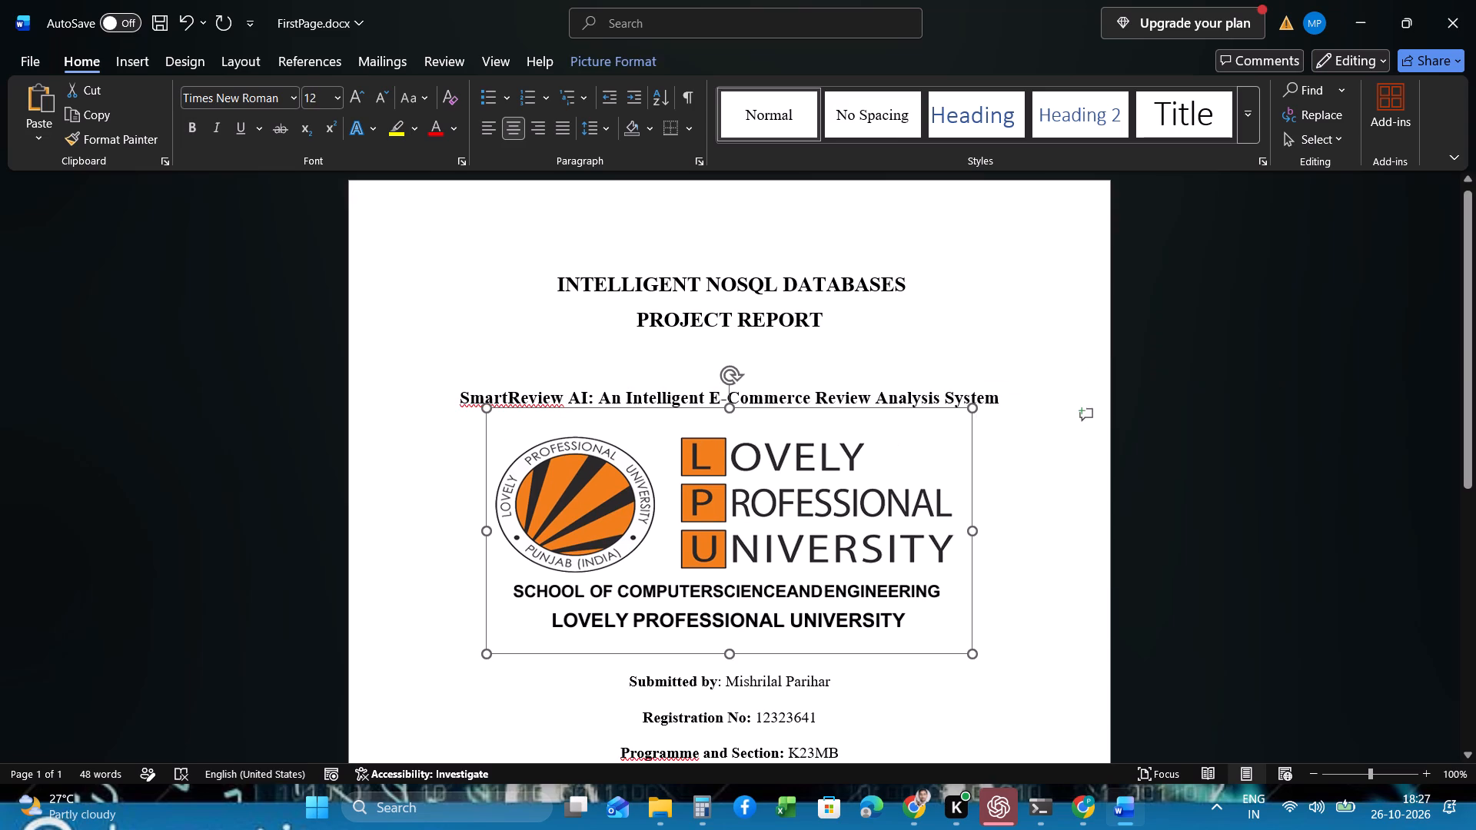
Remove the blank line above the project title, add a line break after the title, and check the page layout.
click(833, 361)
key(BackSpace)
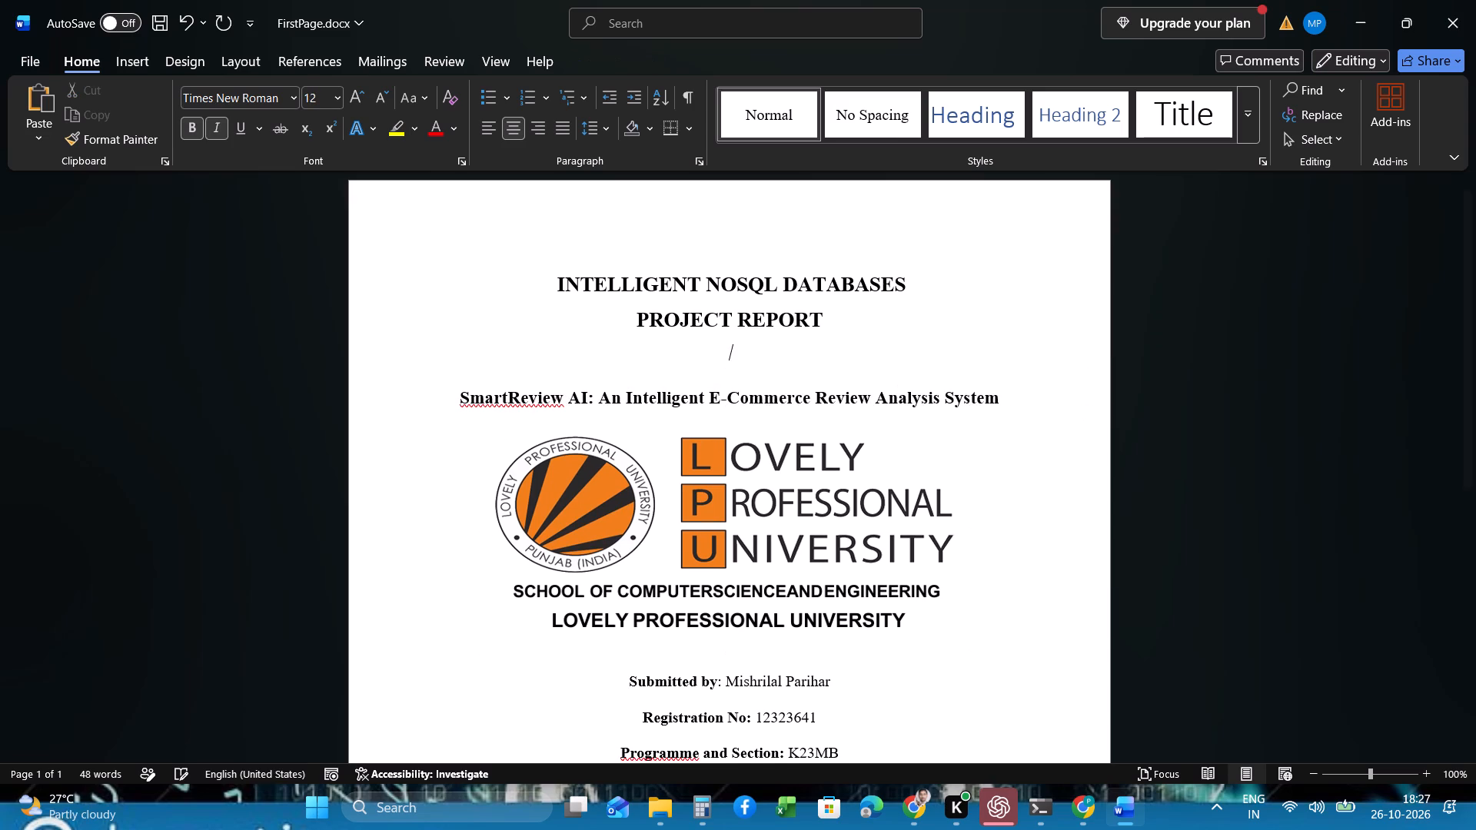
key(BackSpace)
click(1035, 366)
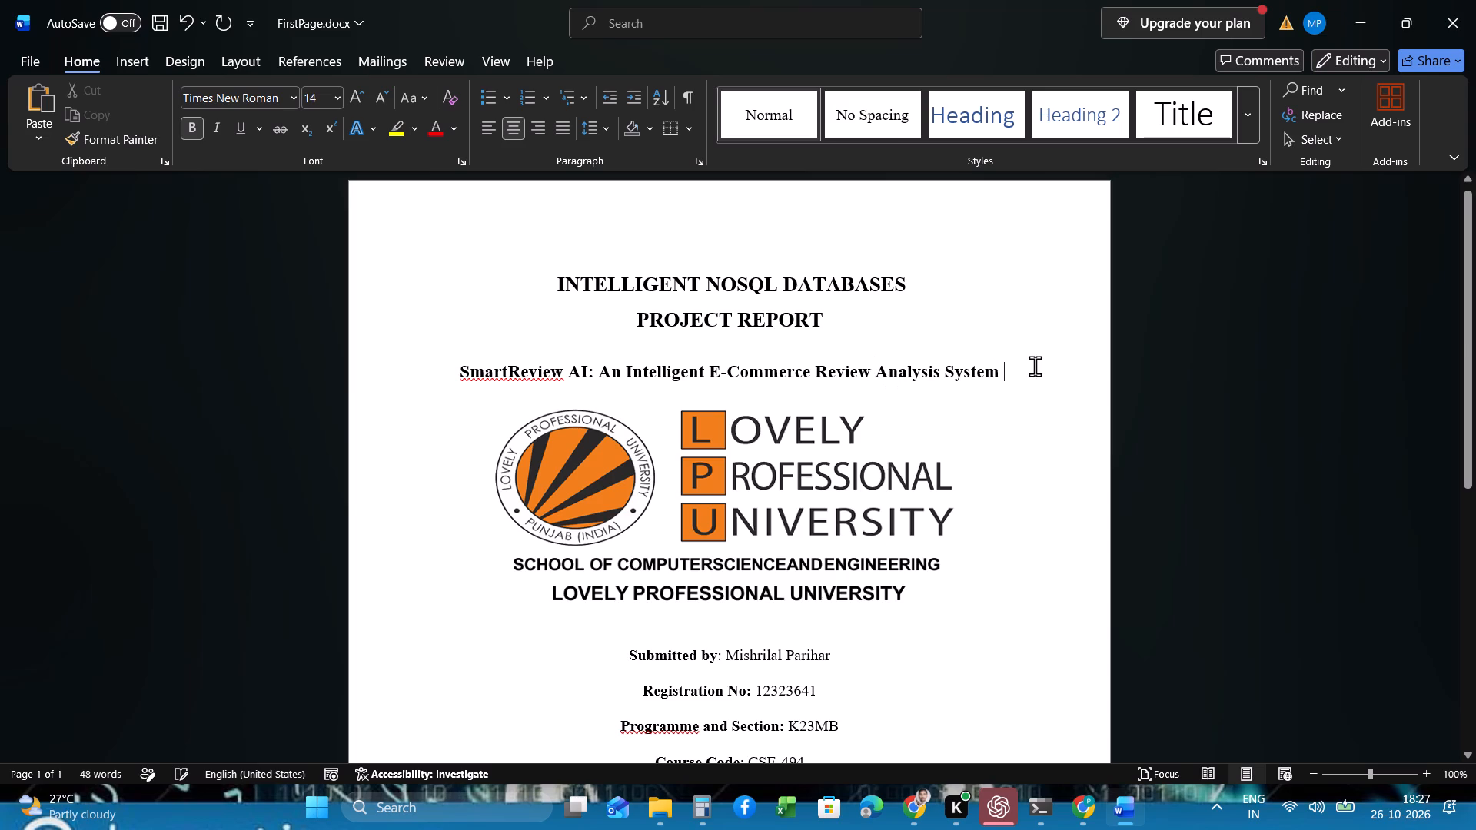
key(Return)
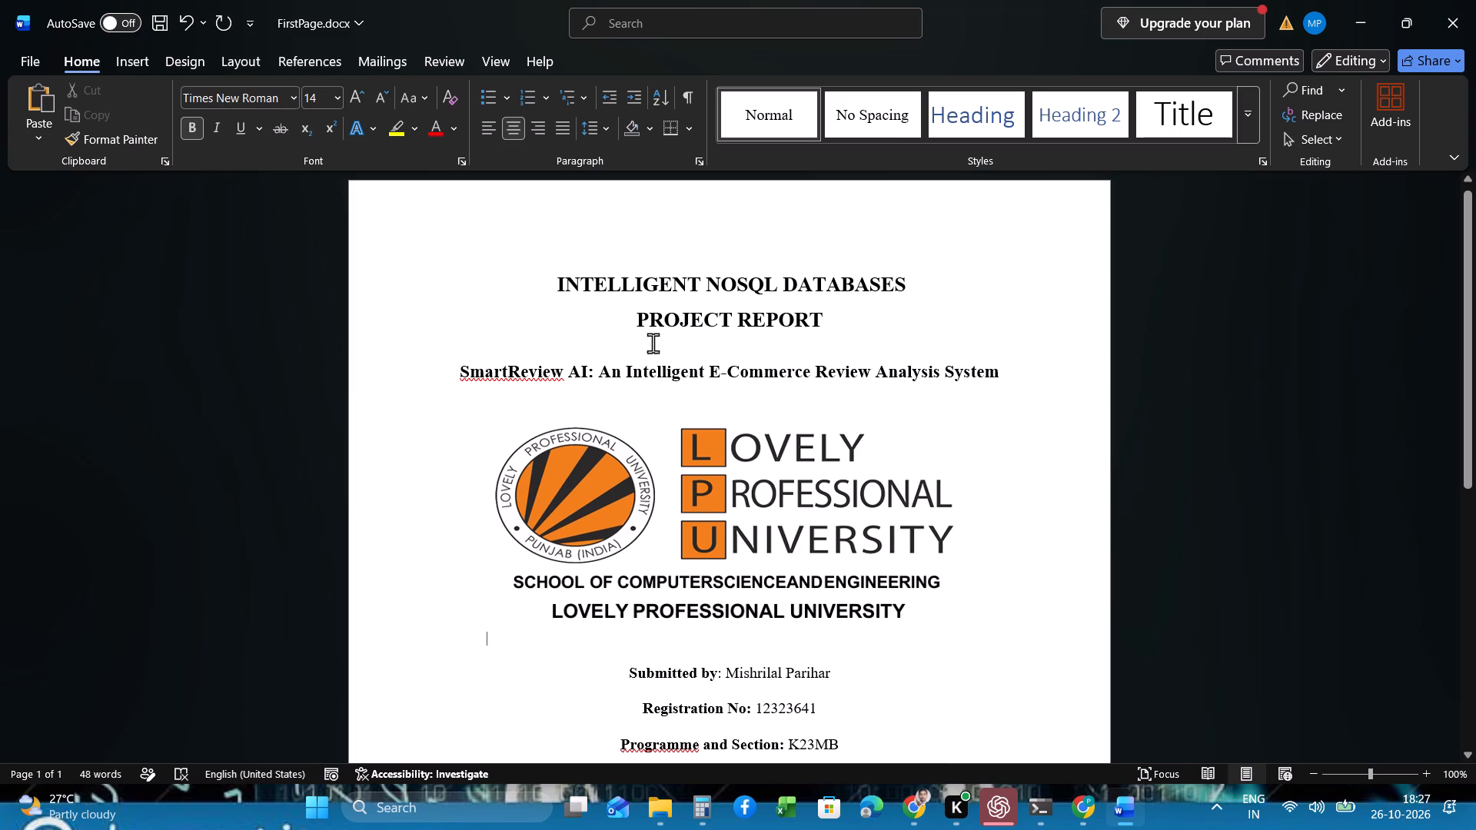
click(656, 334)
click(612, 350)
scroll(868, 321, down, 4)
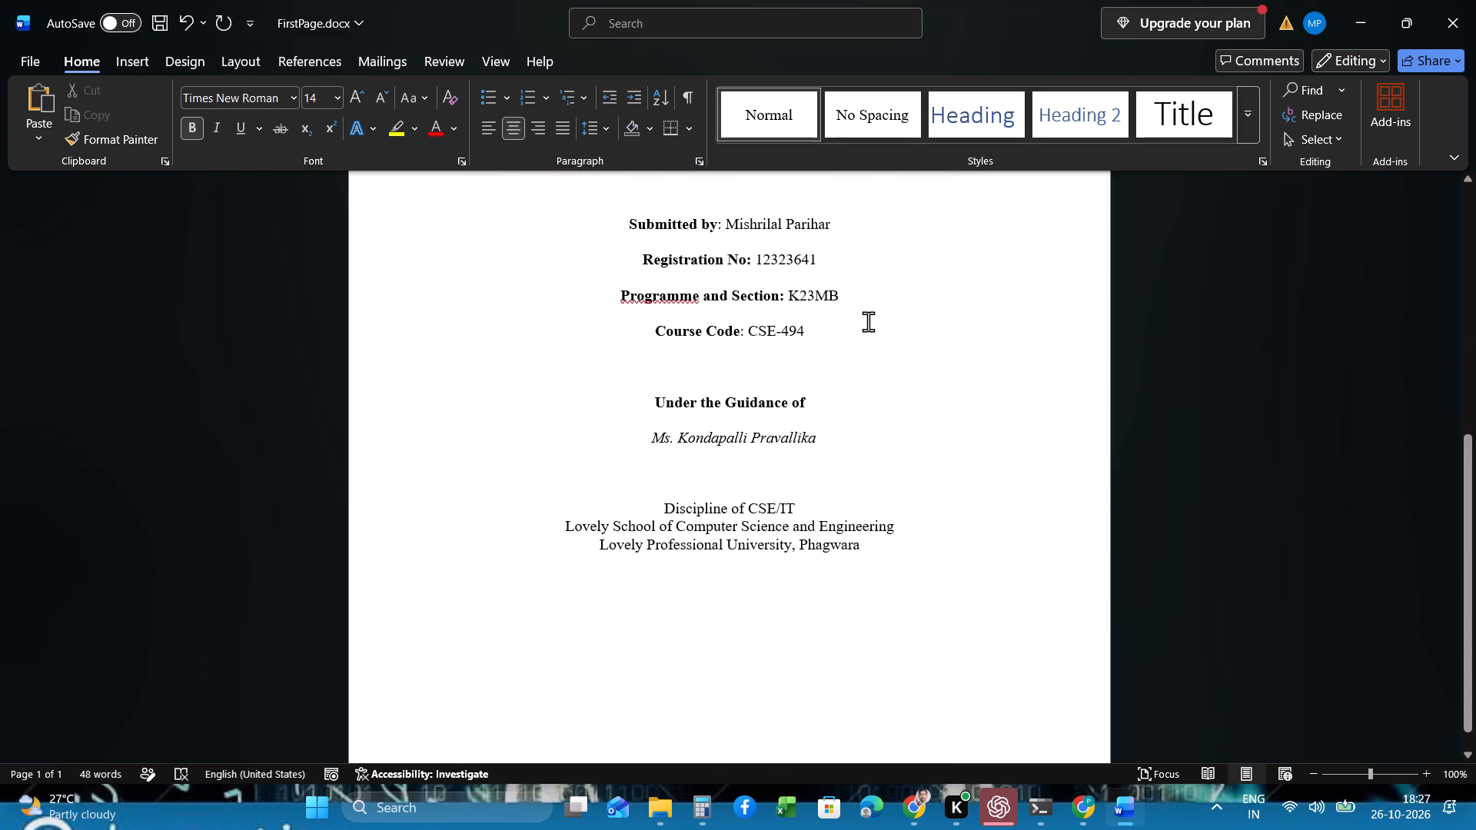
scroll(868, 321, up, 3)
Increase the font size of the heading lines "INTELLIGENT NOSQL DATABASES" and "PROJECT REPORT" to 18.
click(773, 349)
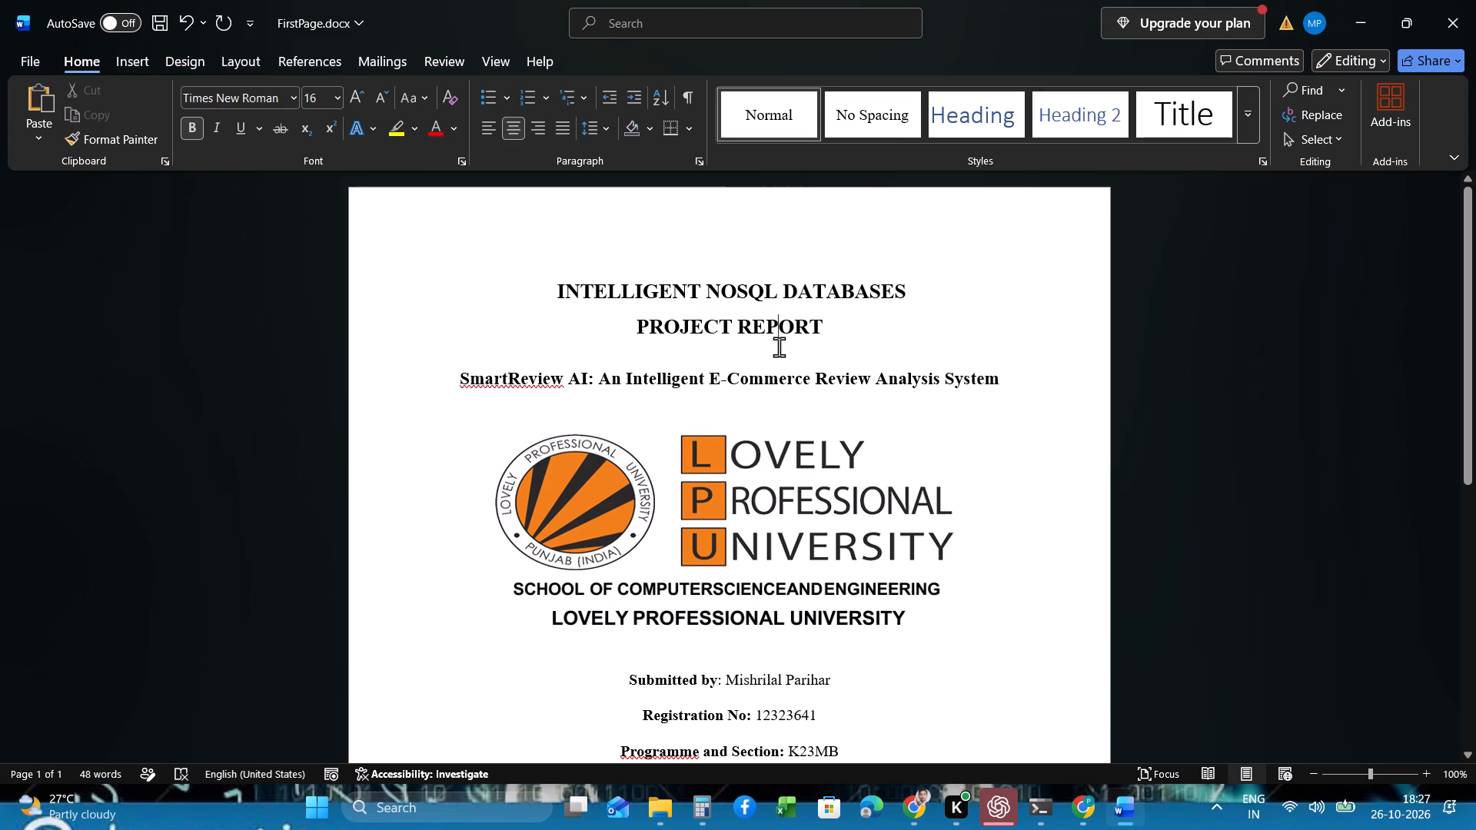
drag(830, 332, 580, 297)
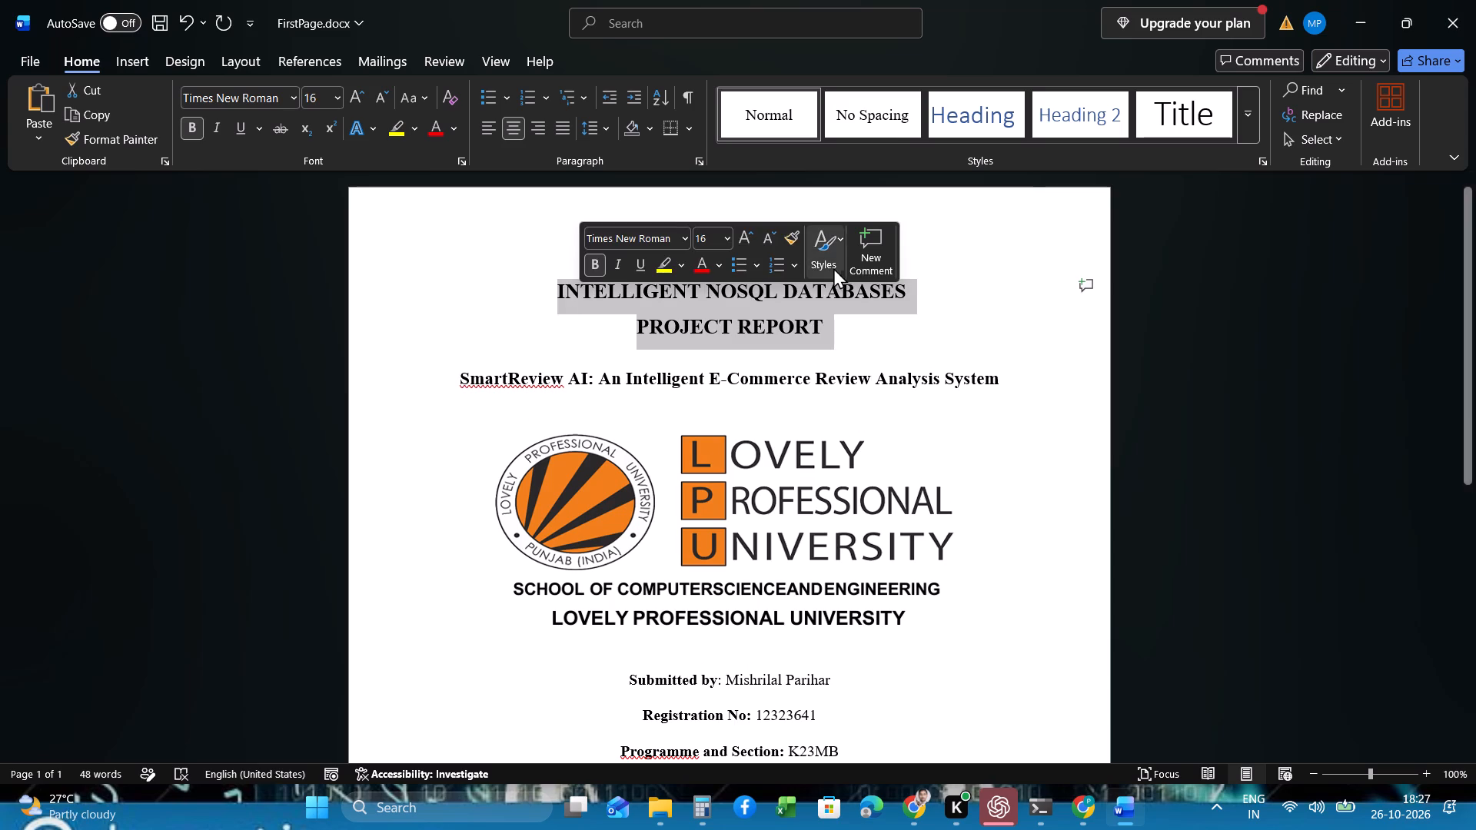
click(744, 232)
click(808, 344)
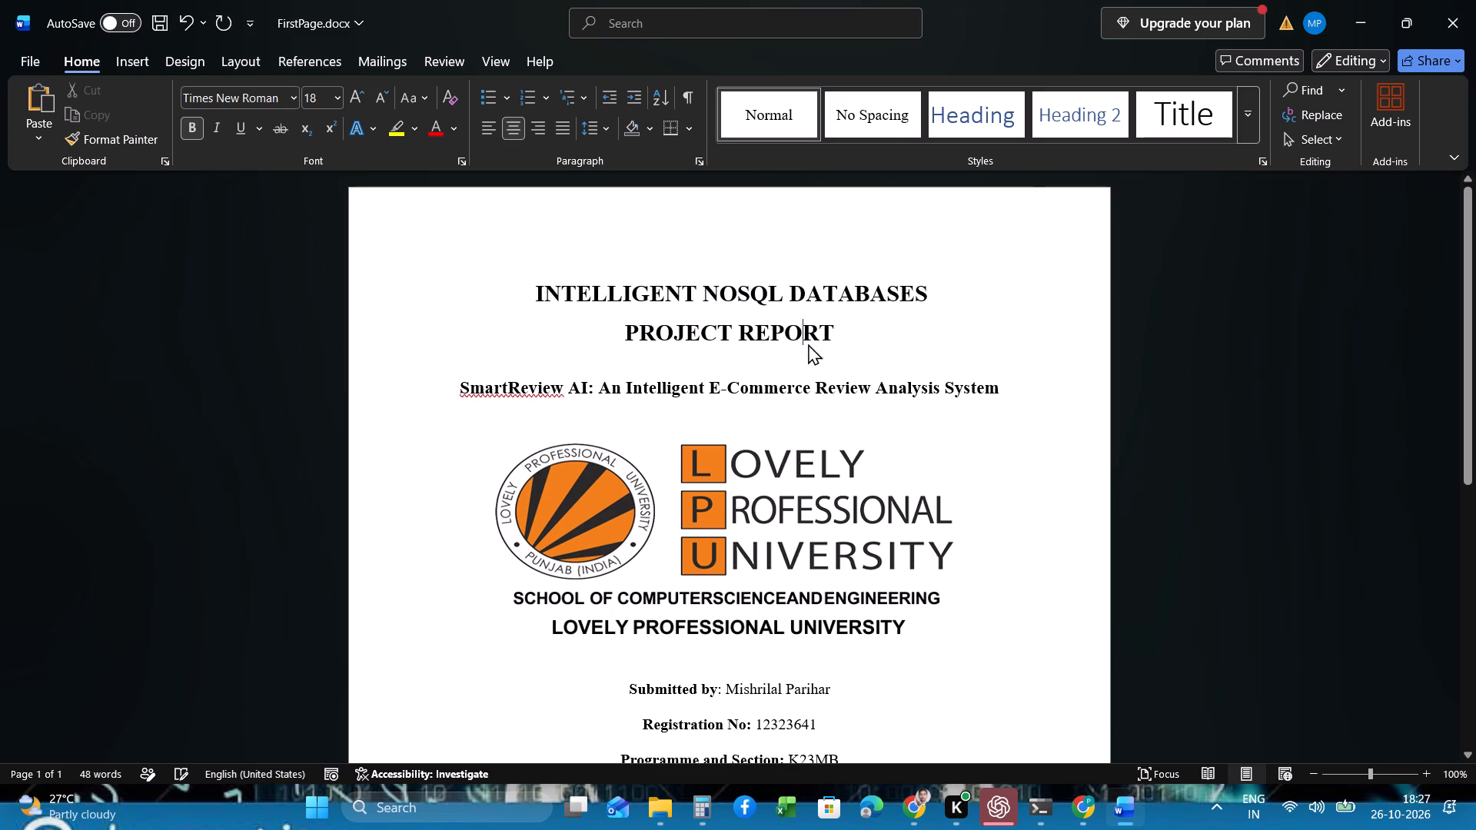
Increase the font size of the SmartReview AI project title to 18 to match the heading lines above it.
drag(1015, 393, 455, 379)
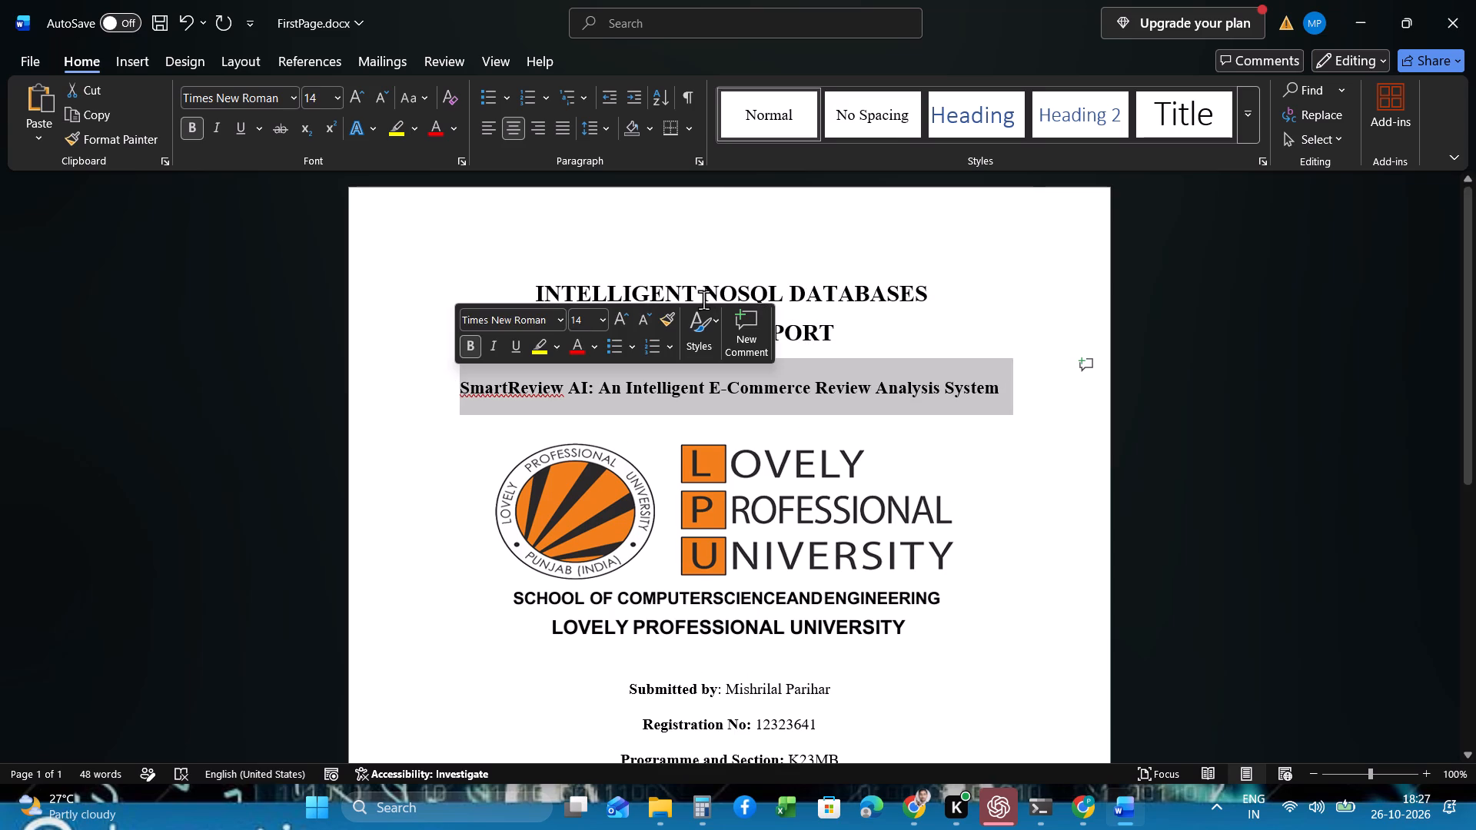
click(617, 312)
click(768, 525)
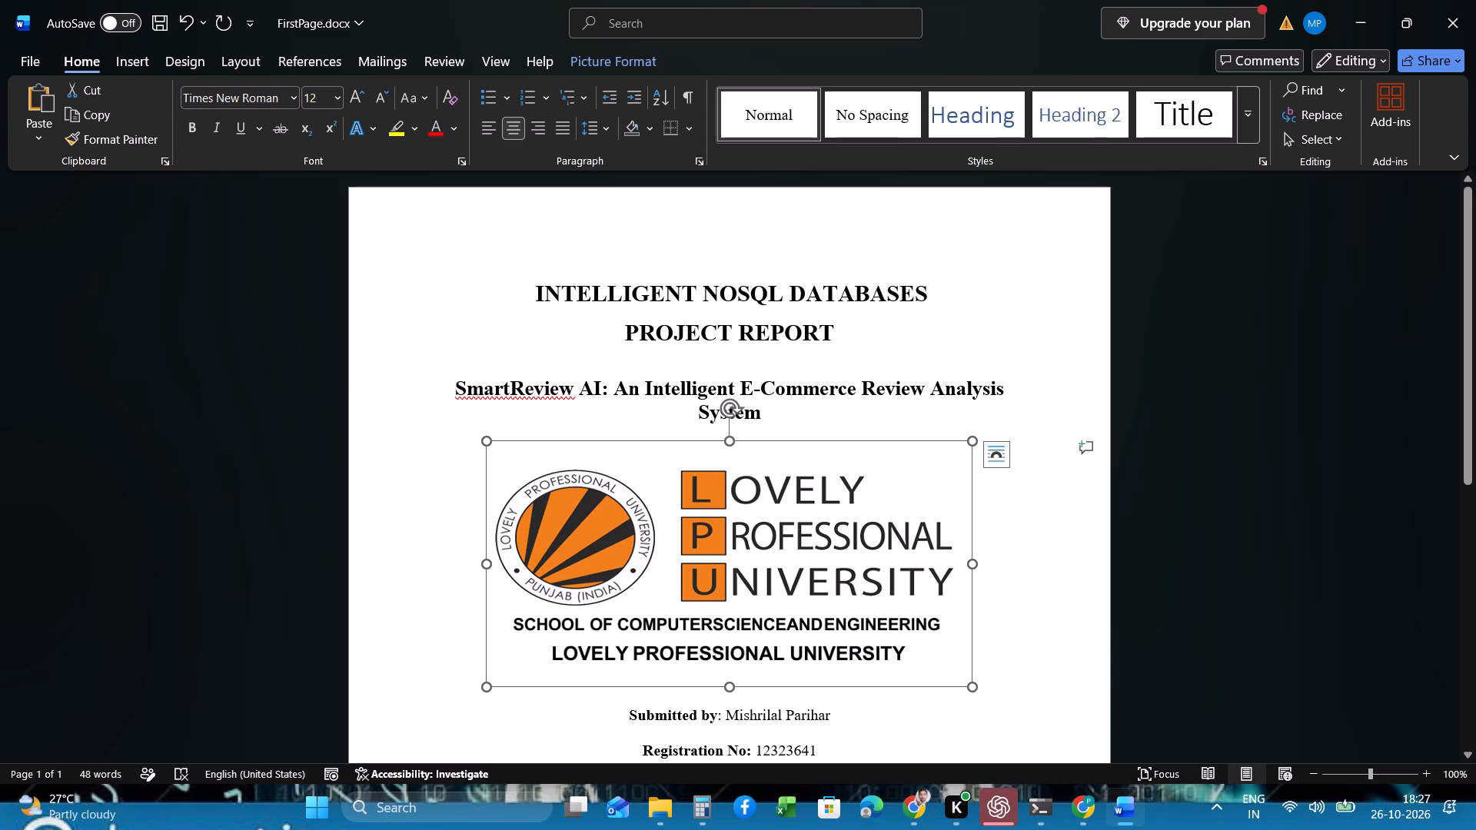
click(809, 402)
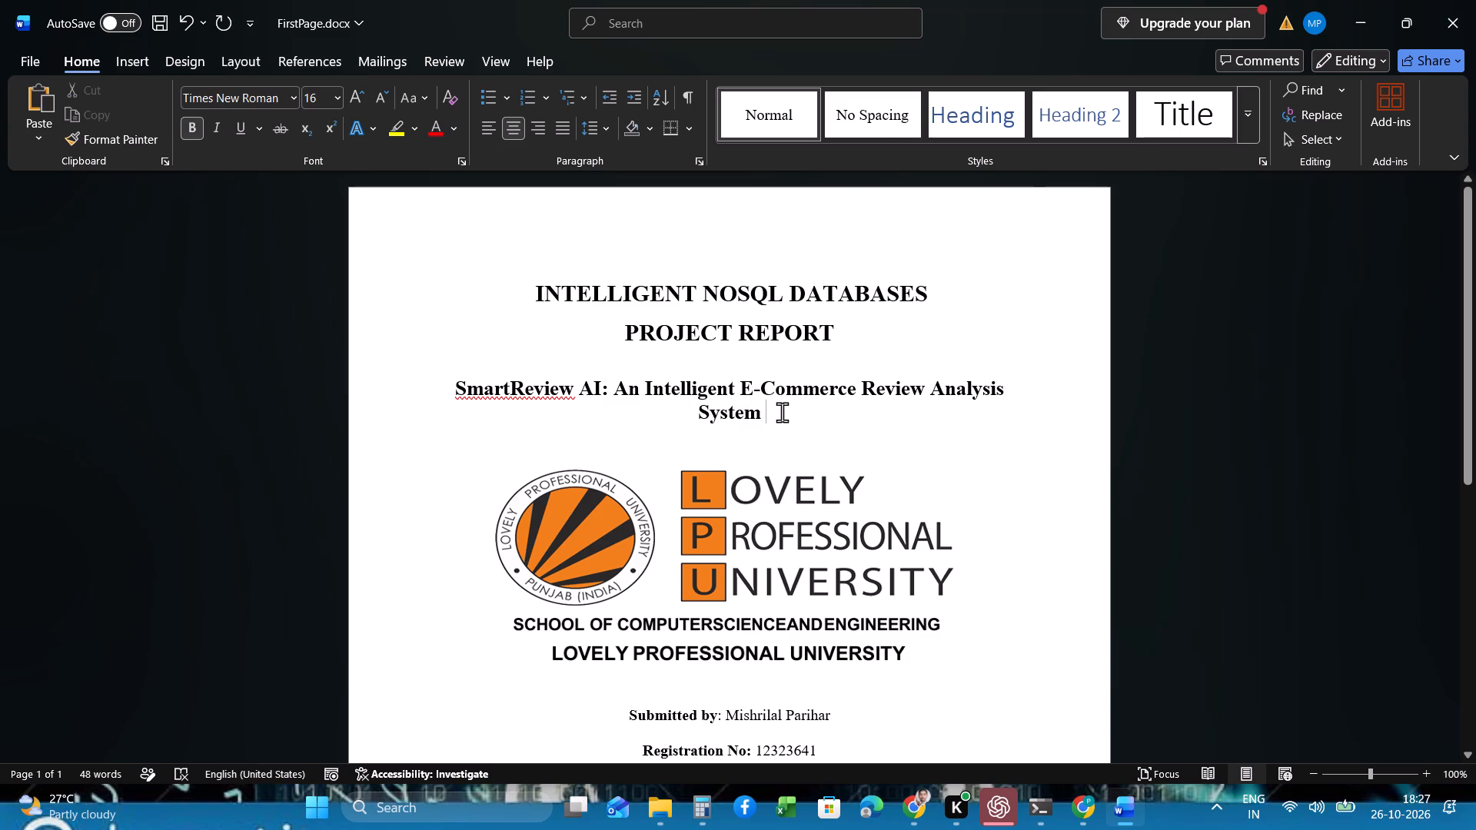
drag(782, 412, 483, 390)
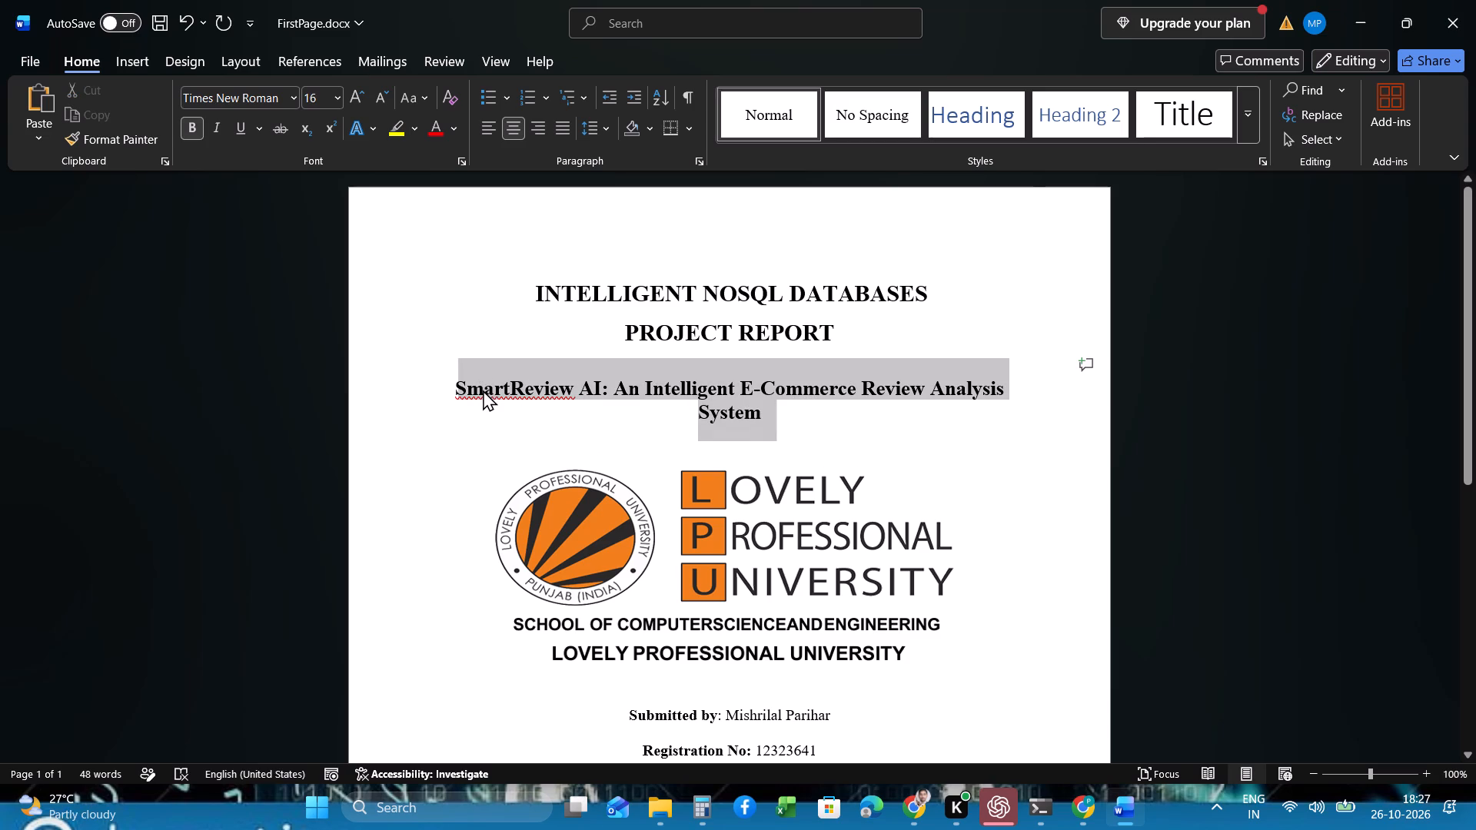
click(649, 325)
click(764, 438)
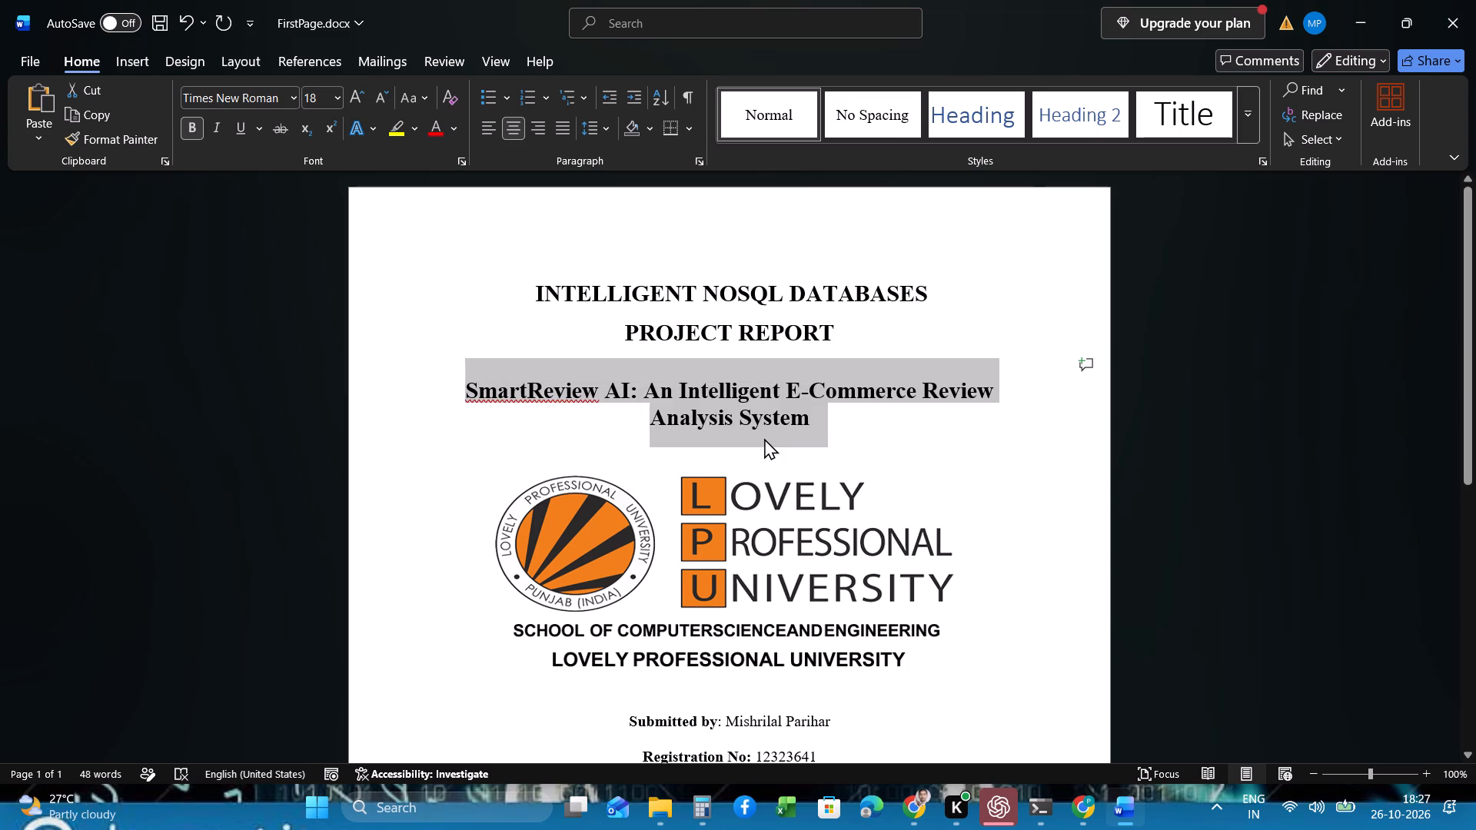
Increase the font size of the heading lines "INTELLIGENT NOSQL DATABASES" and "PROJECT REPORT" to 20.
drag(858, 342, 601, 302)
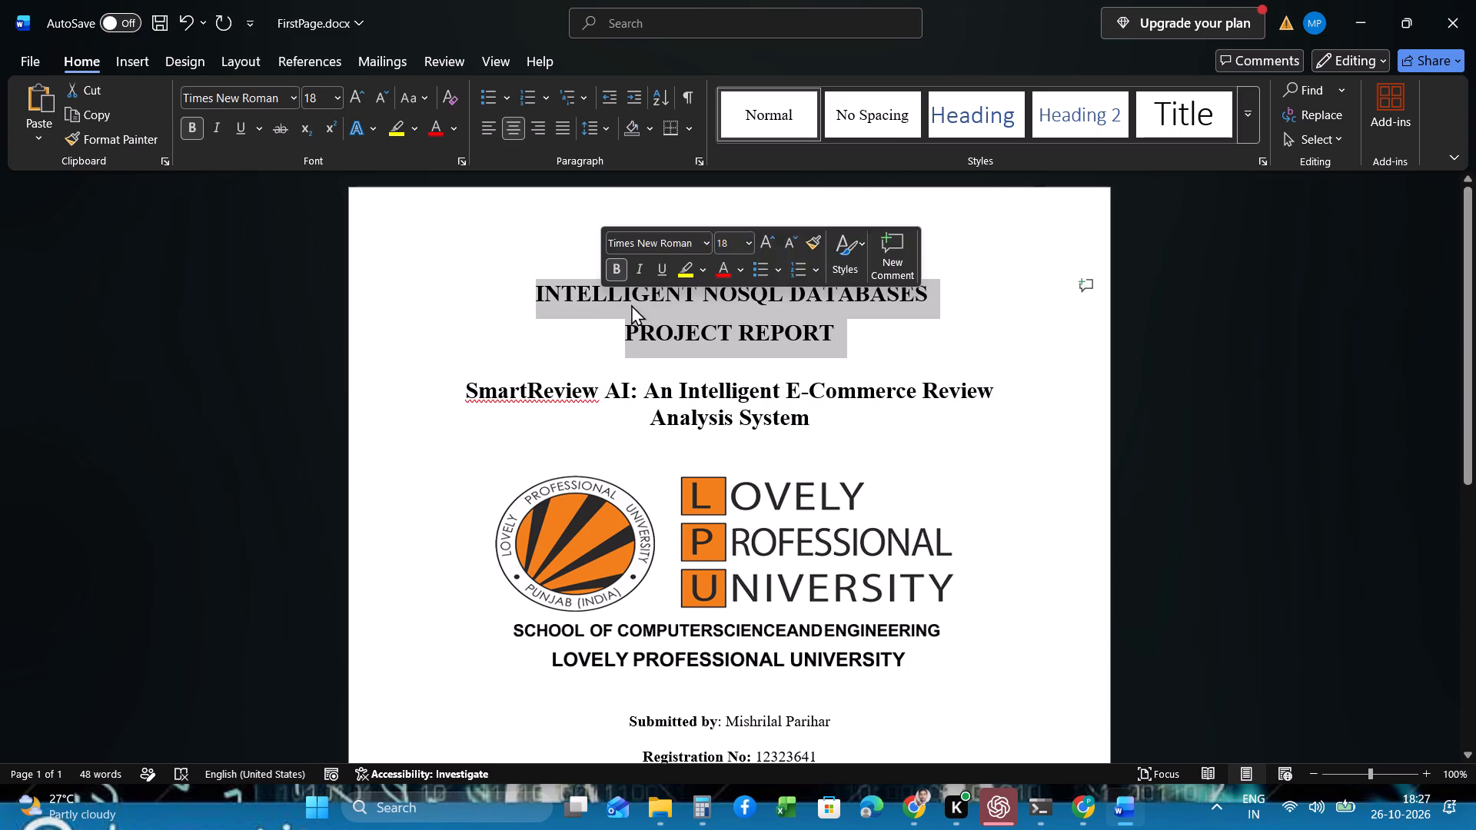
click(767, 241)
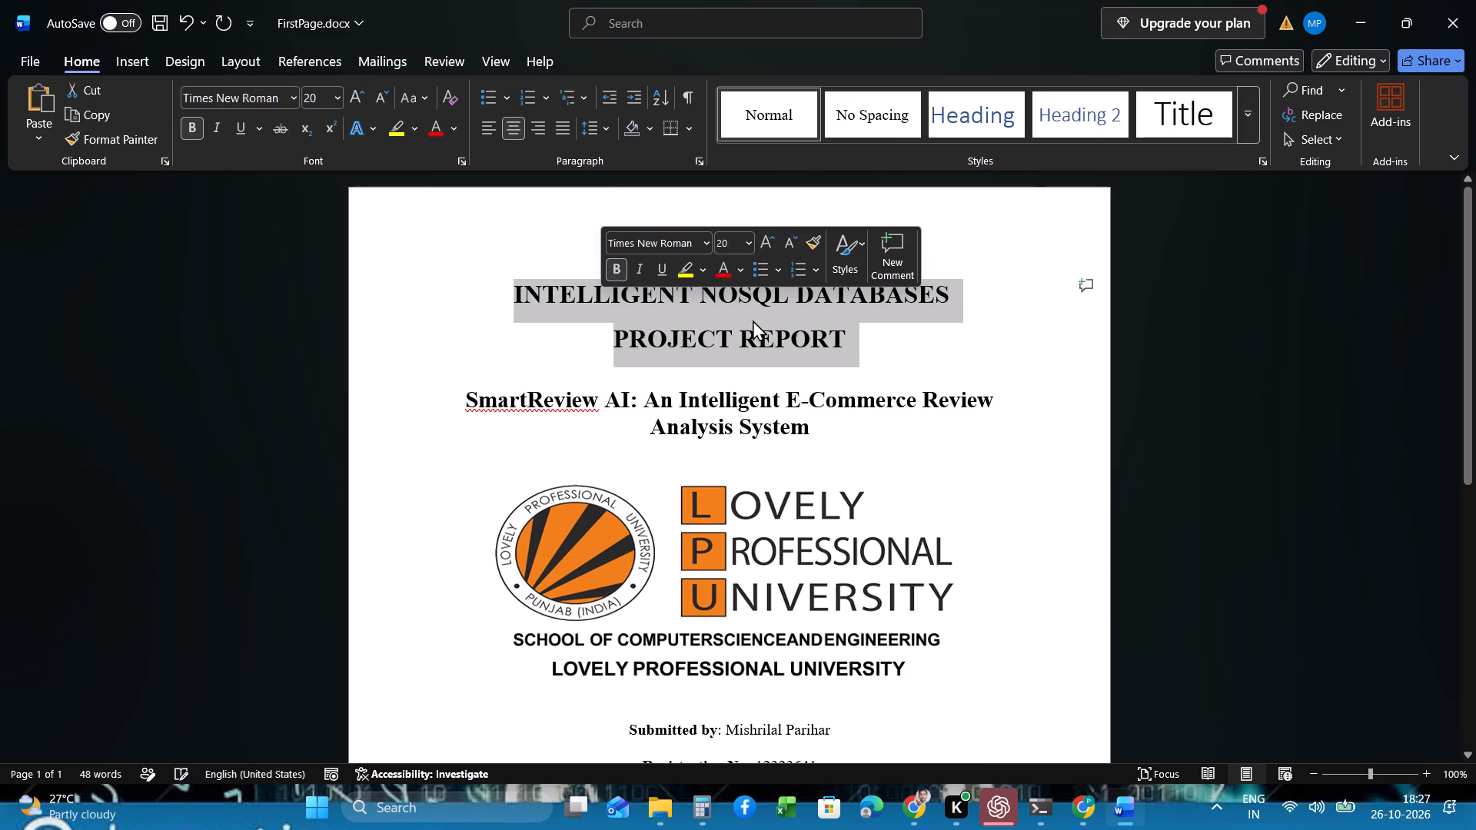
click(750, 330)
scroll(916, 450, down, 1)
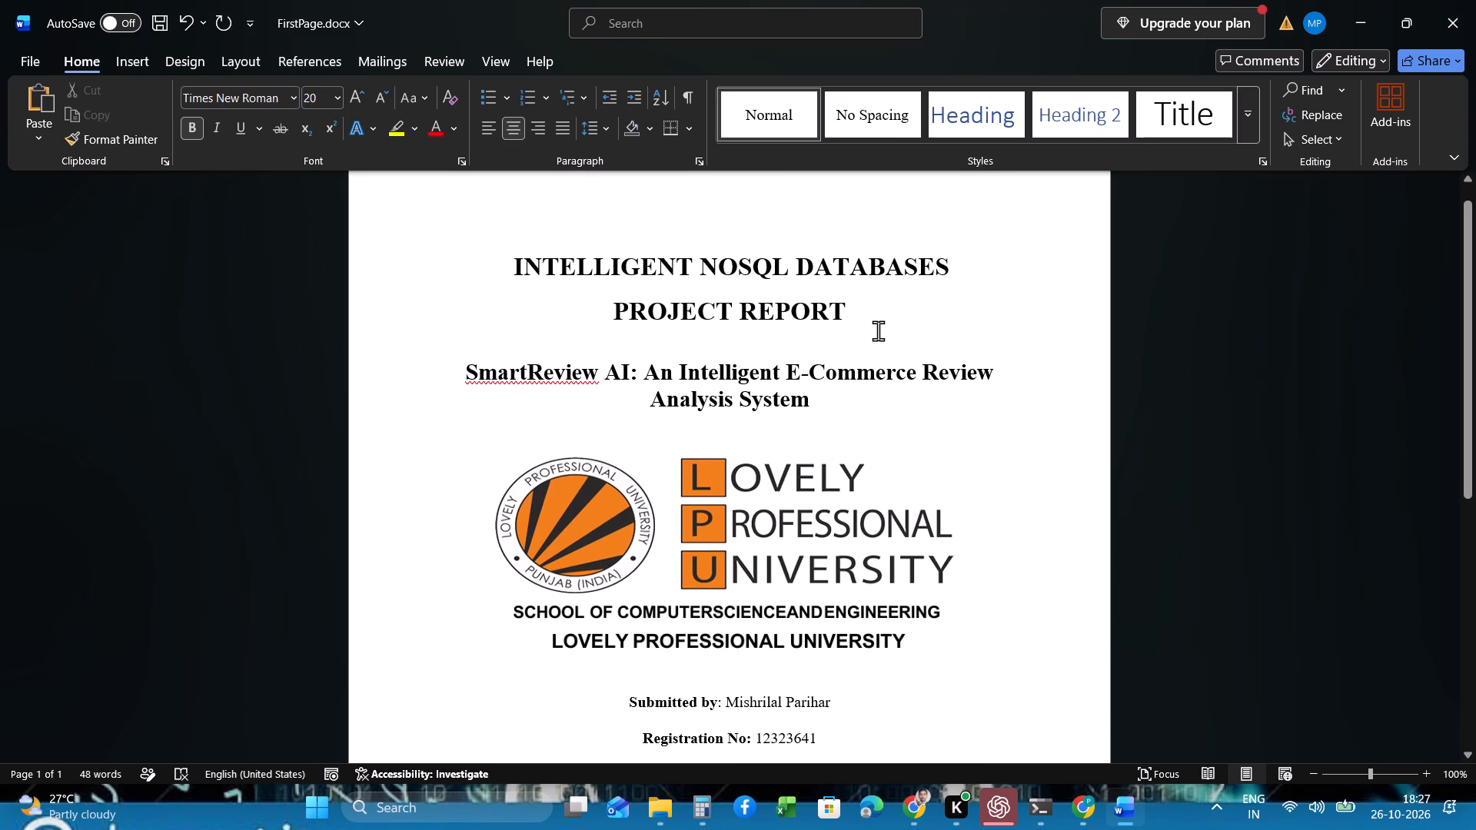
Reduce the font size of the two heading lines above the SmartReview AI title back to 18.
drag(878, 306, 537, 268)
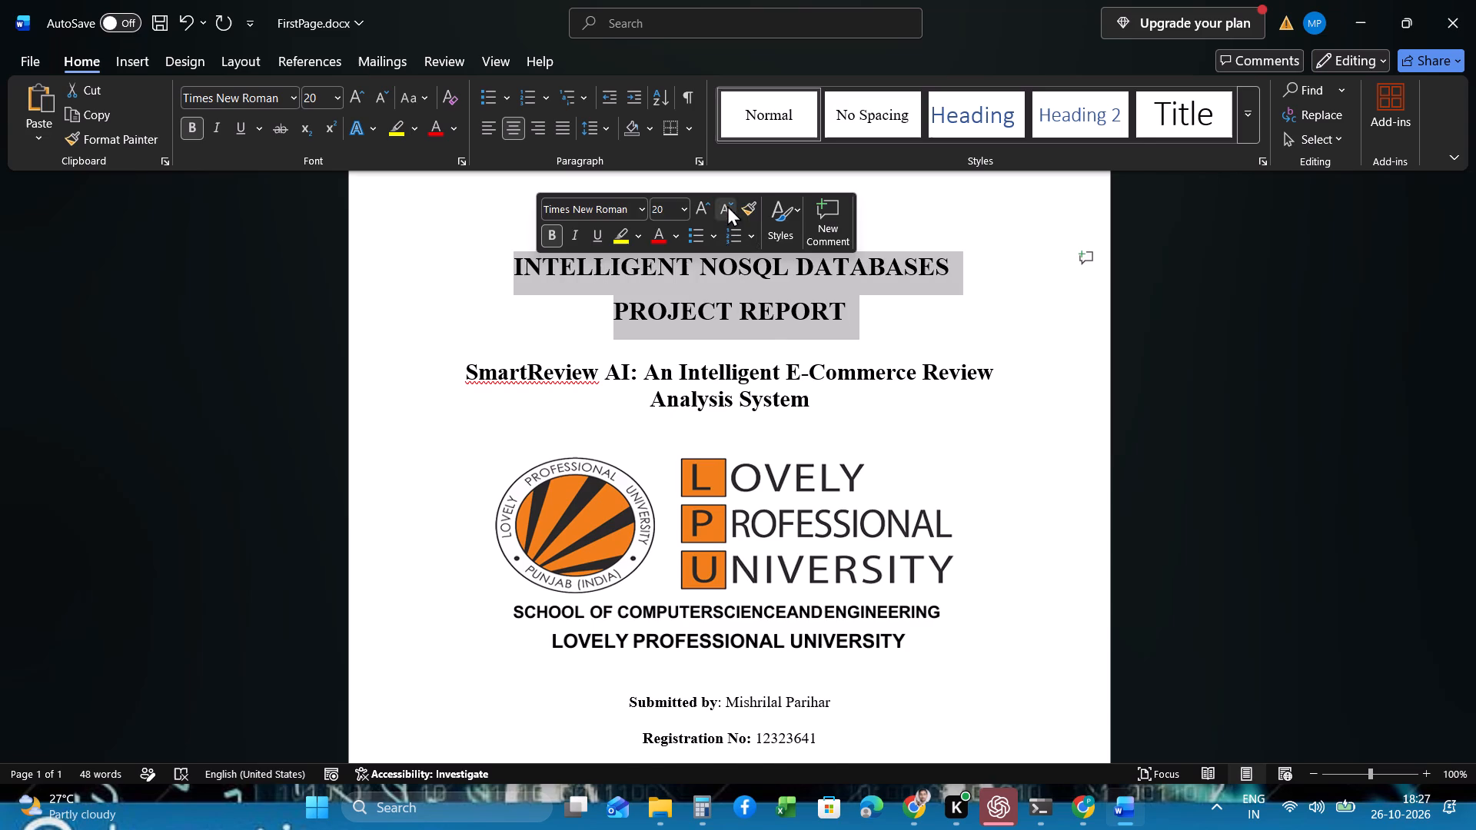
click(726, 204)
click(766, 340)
Compare the font size of the SmartReview AI project title with that of the two heading lines above it.
click(836, 392)
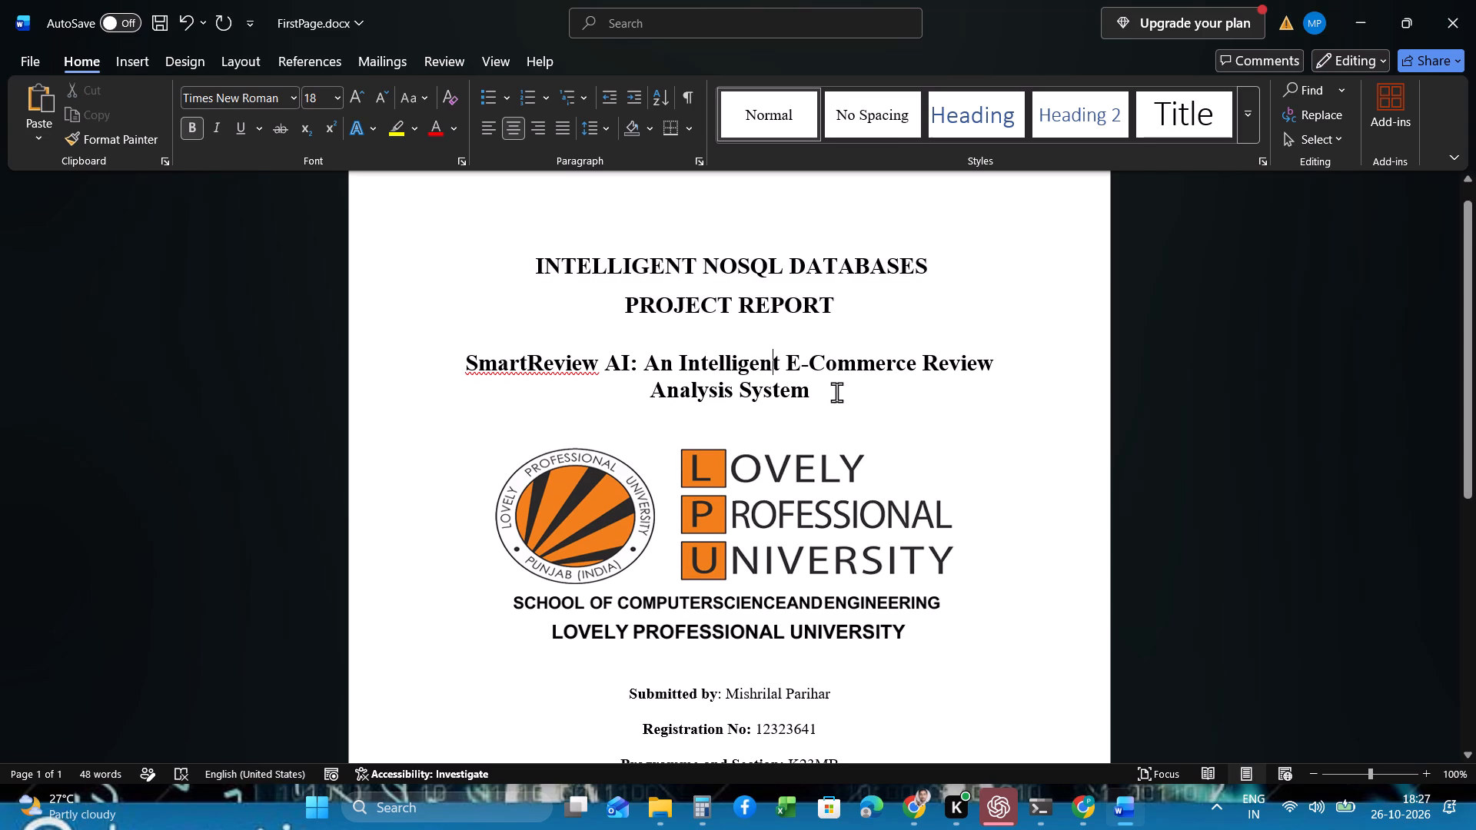
click(1111, 465)
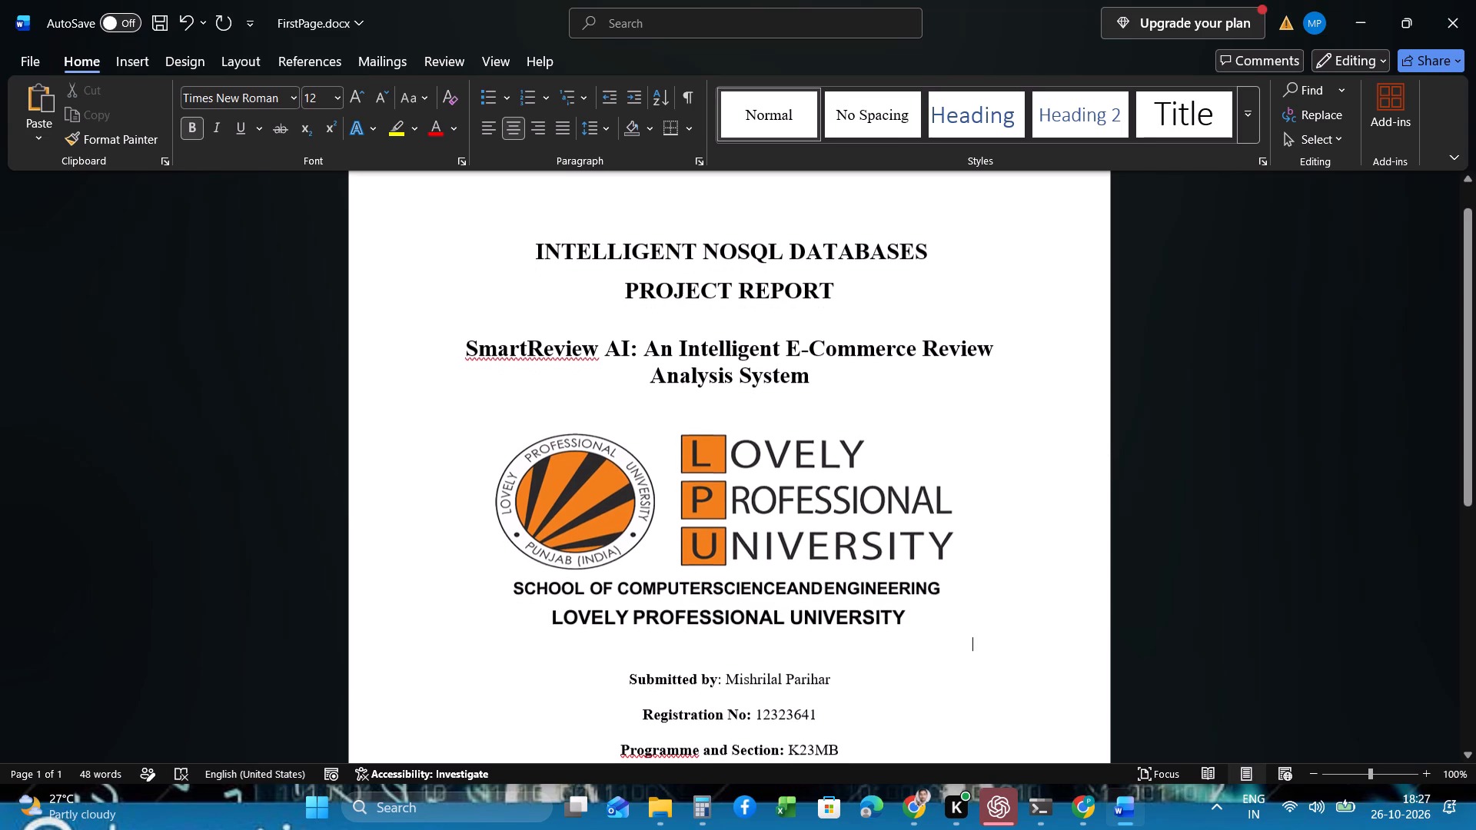
click(826, 372)
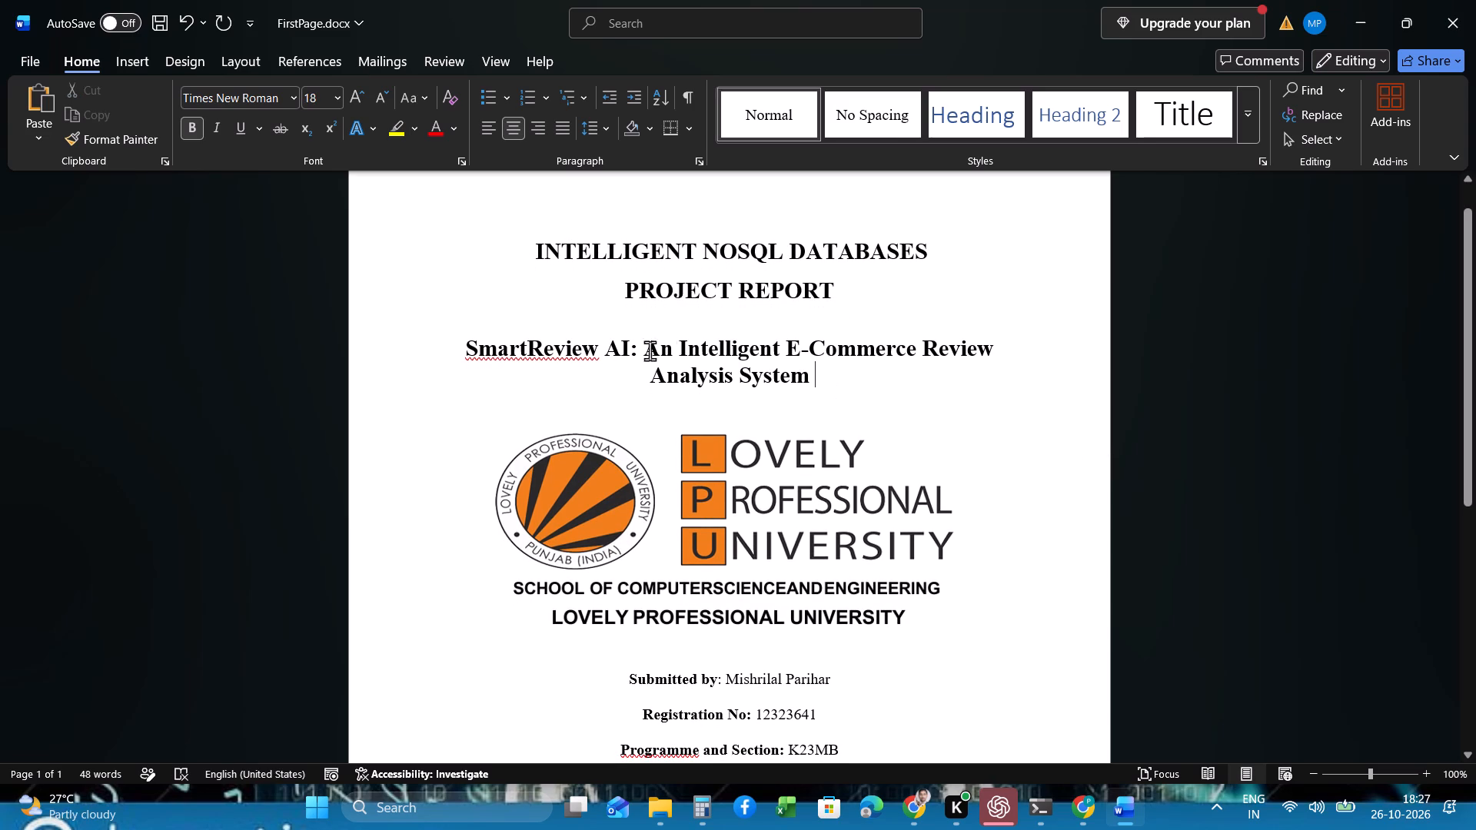
drag(826, 374, 472, 344)
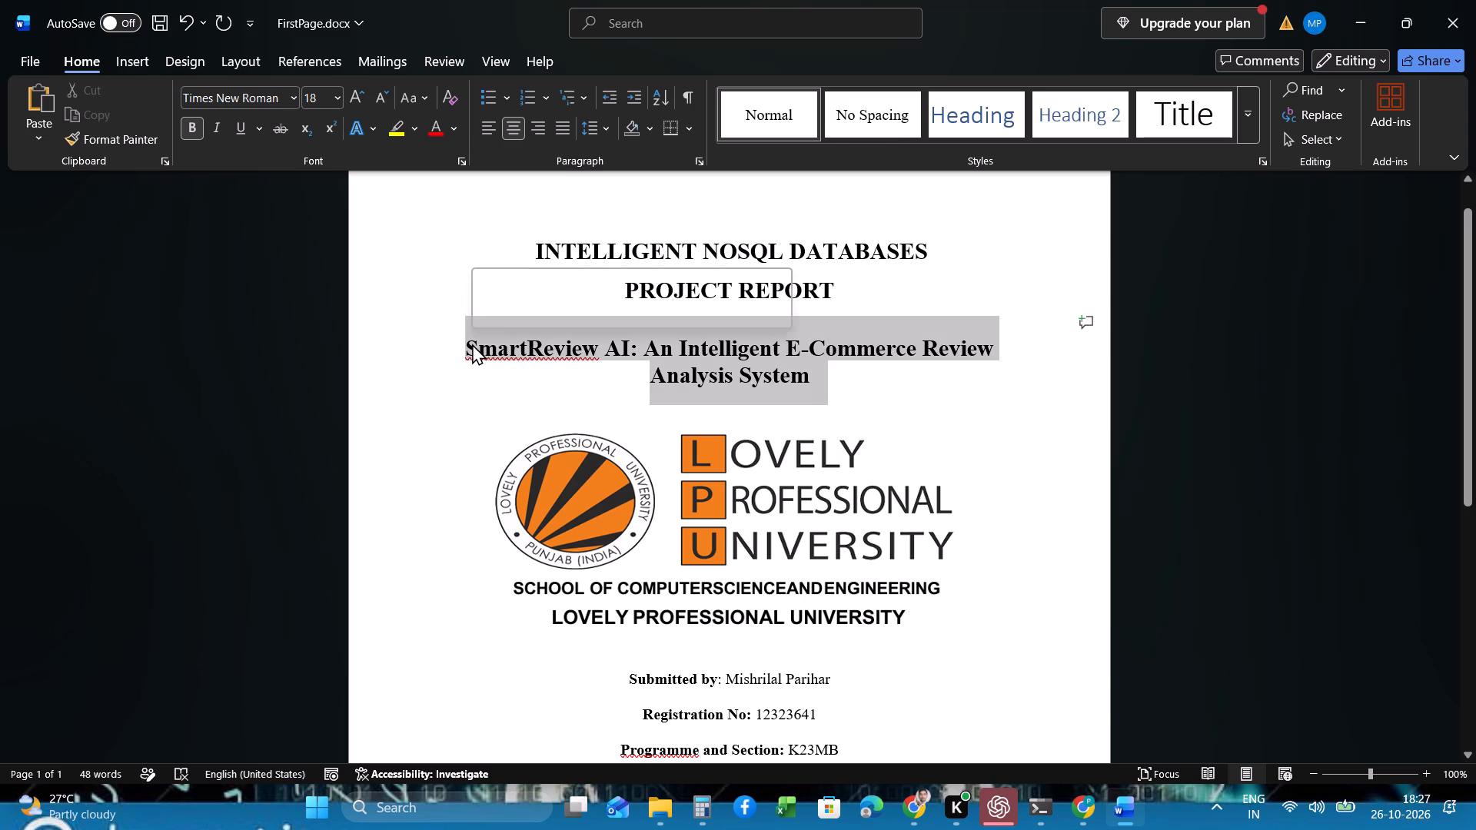
click(647, 350)
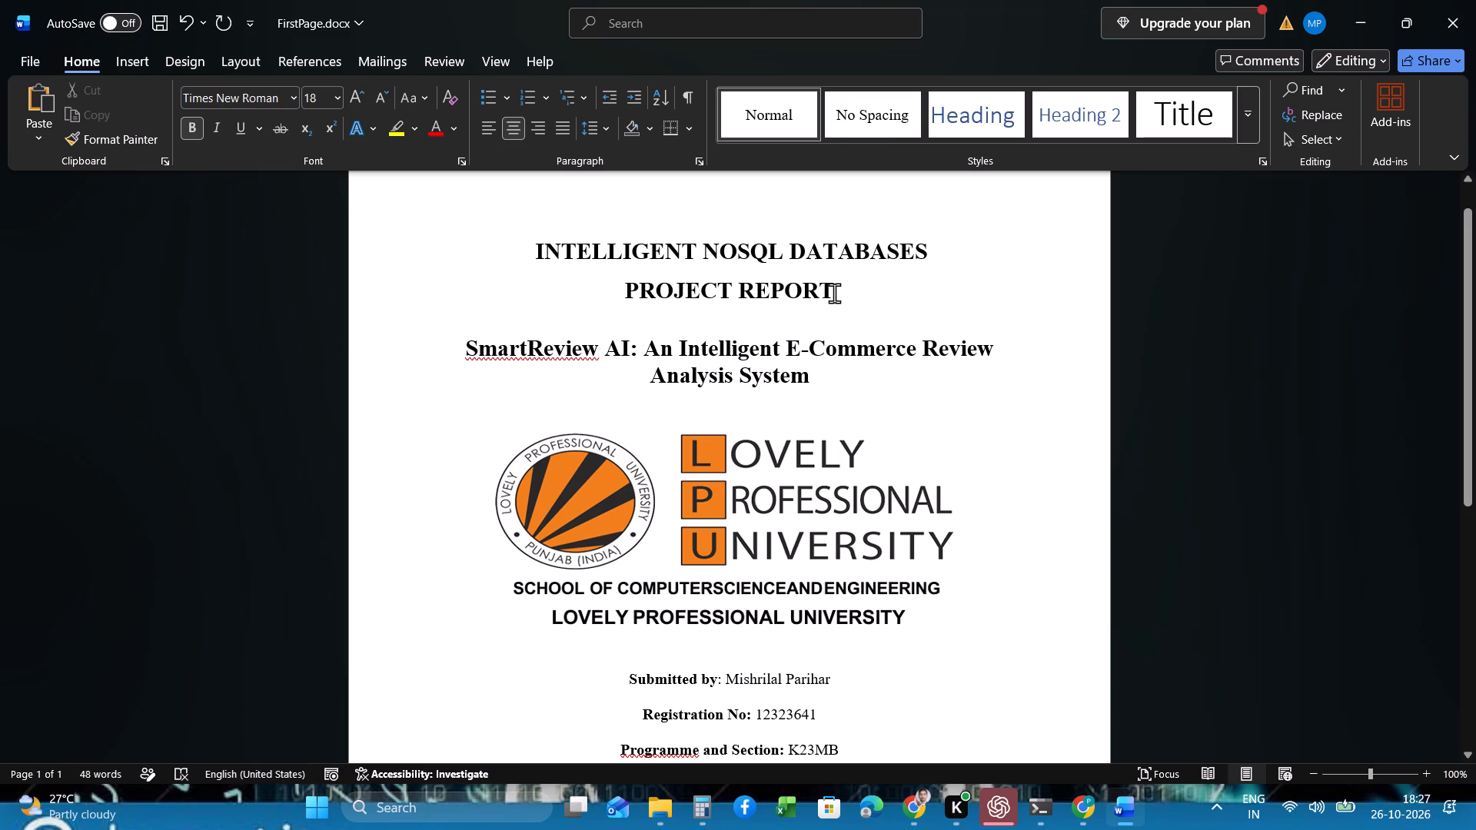
drag(835, 291, 576, 237)
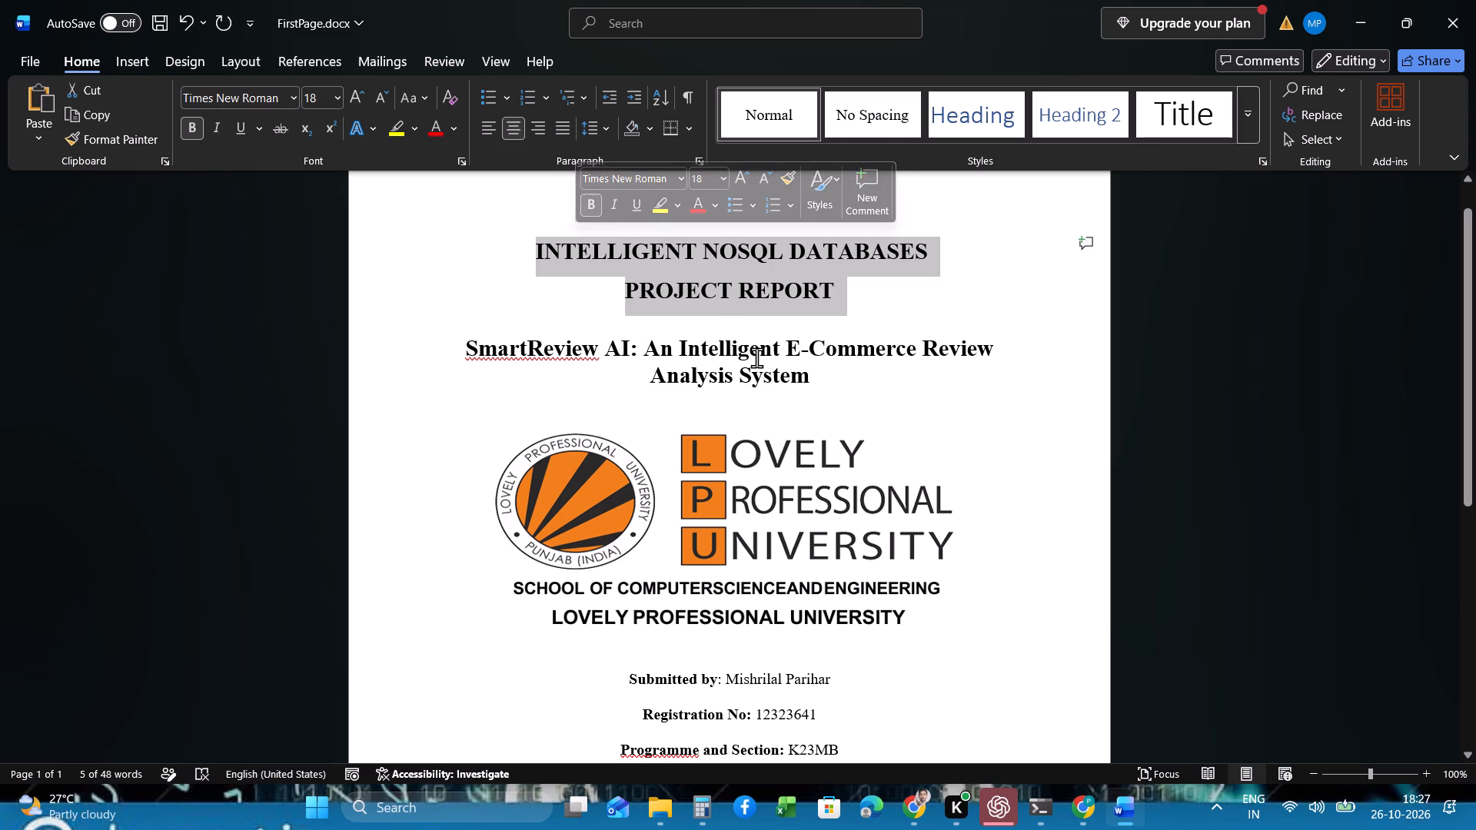
click(756, 359)
drag(756, 359, 701, 355)
click(704, 357)
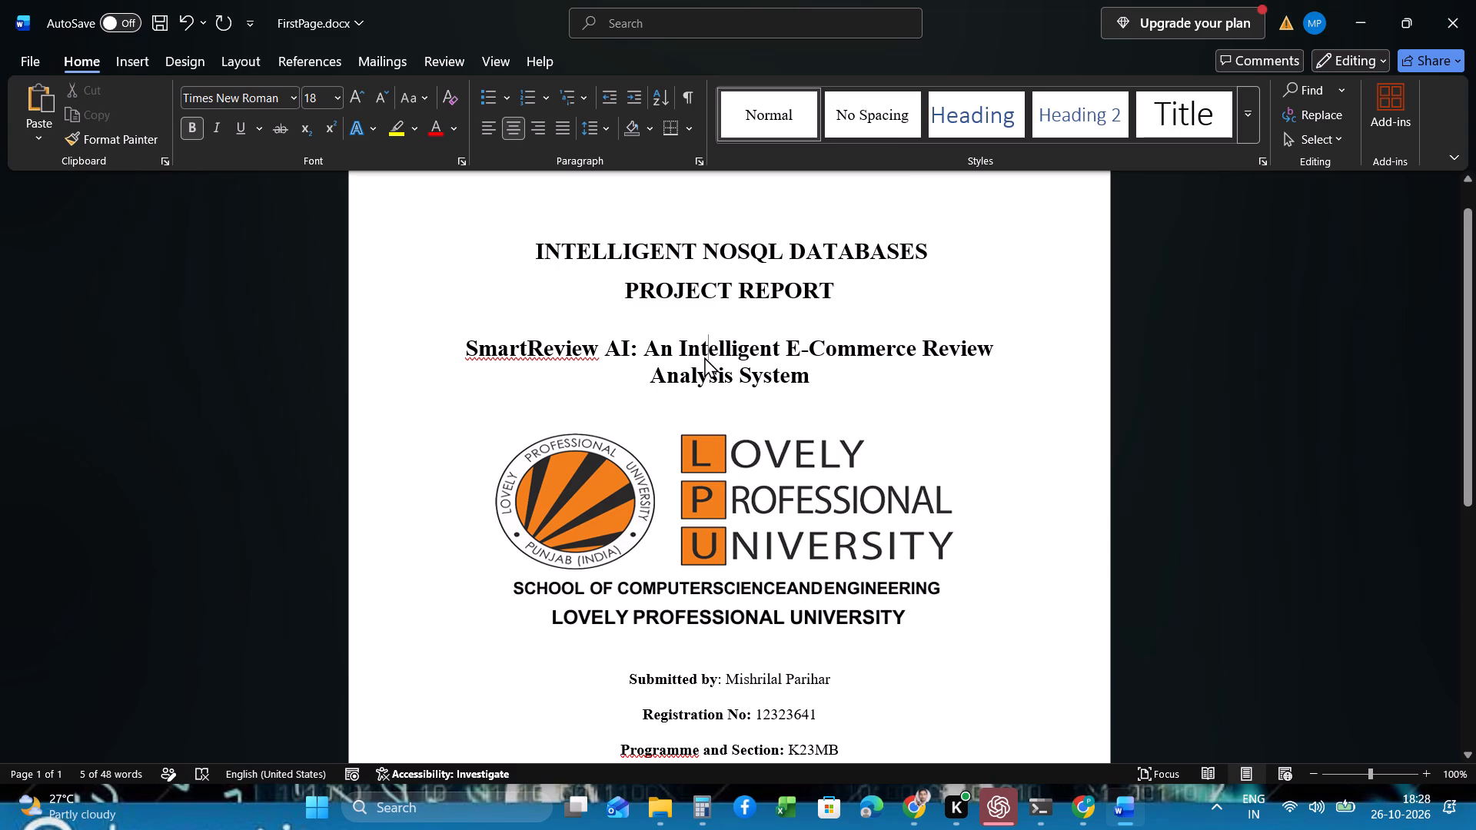
click(852, 390)
Increase the font size of the cover page details, from "Submitted by" through "Lovely Professional University, Phagwara", to 14.
scroll(852, 390, down, 1)
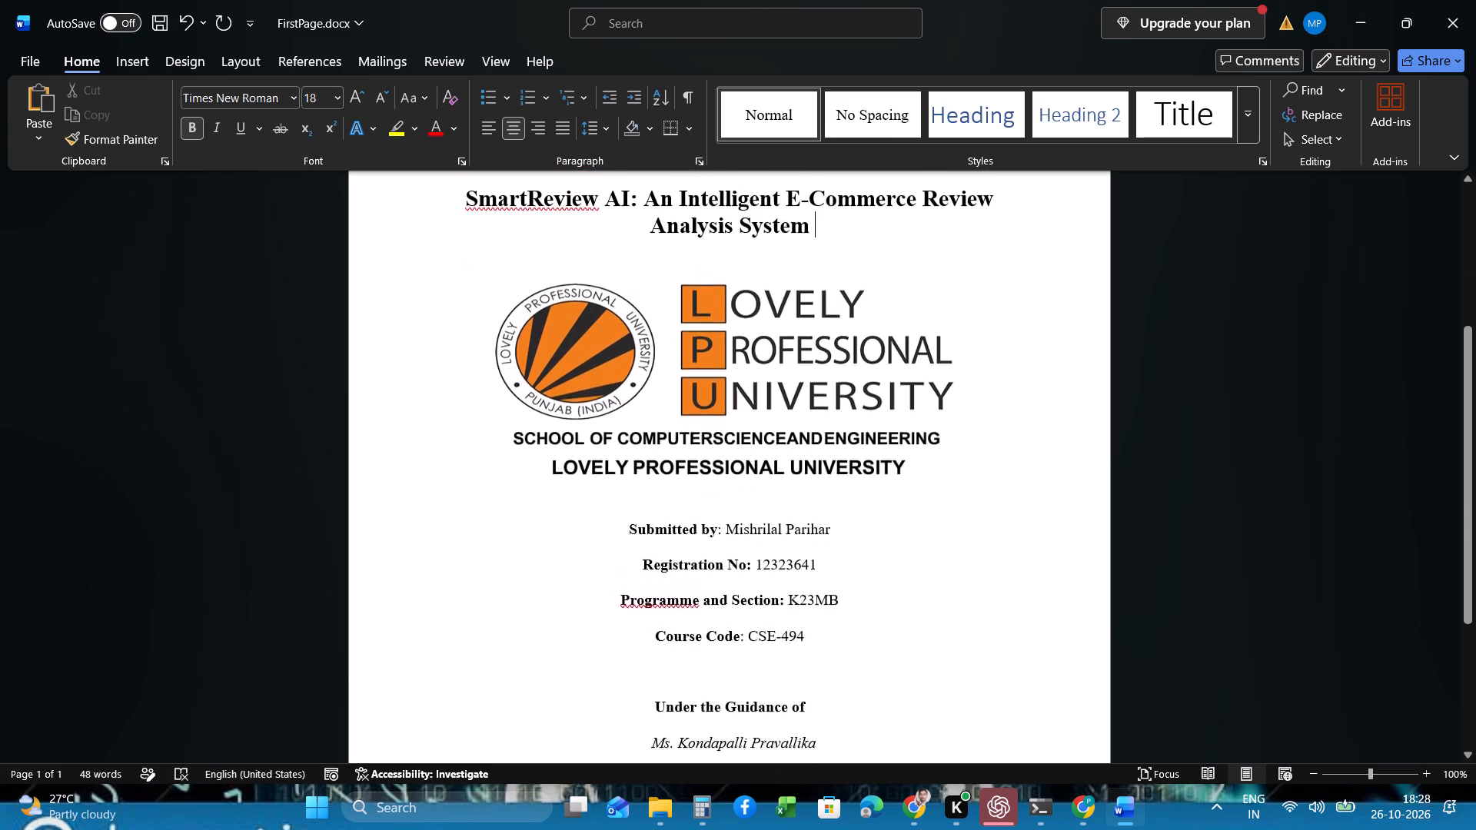
scroll(852, 390, down, 1)
scroll(691, 411, down, 1)
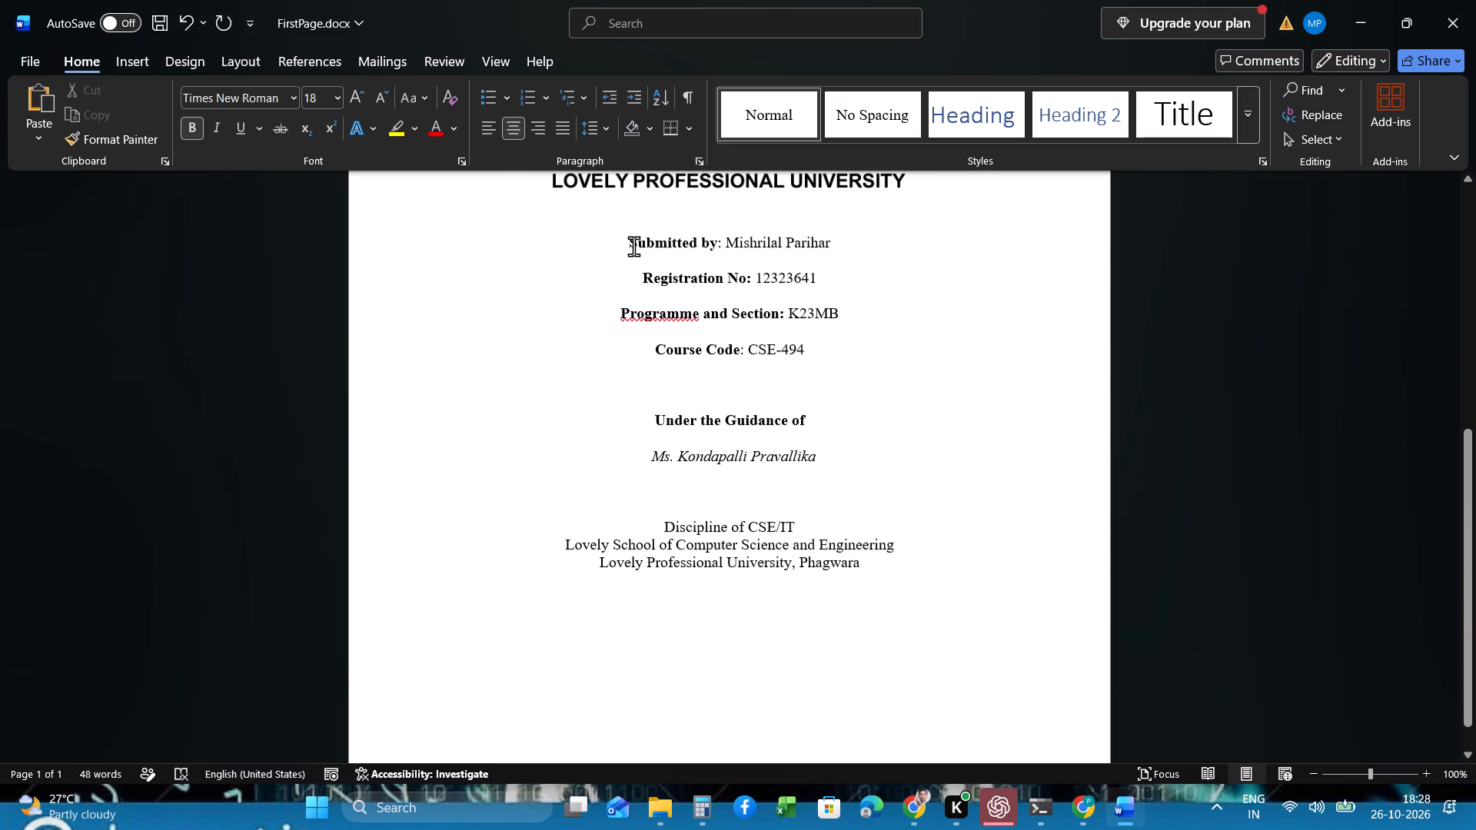
click(630, 242)
scroll(631, 242, up, 1)
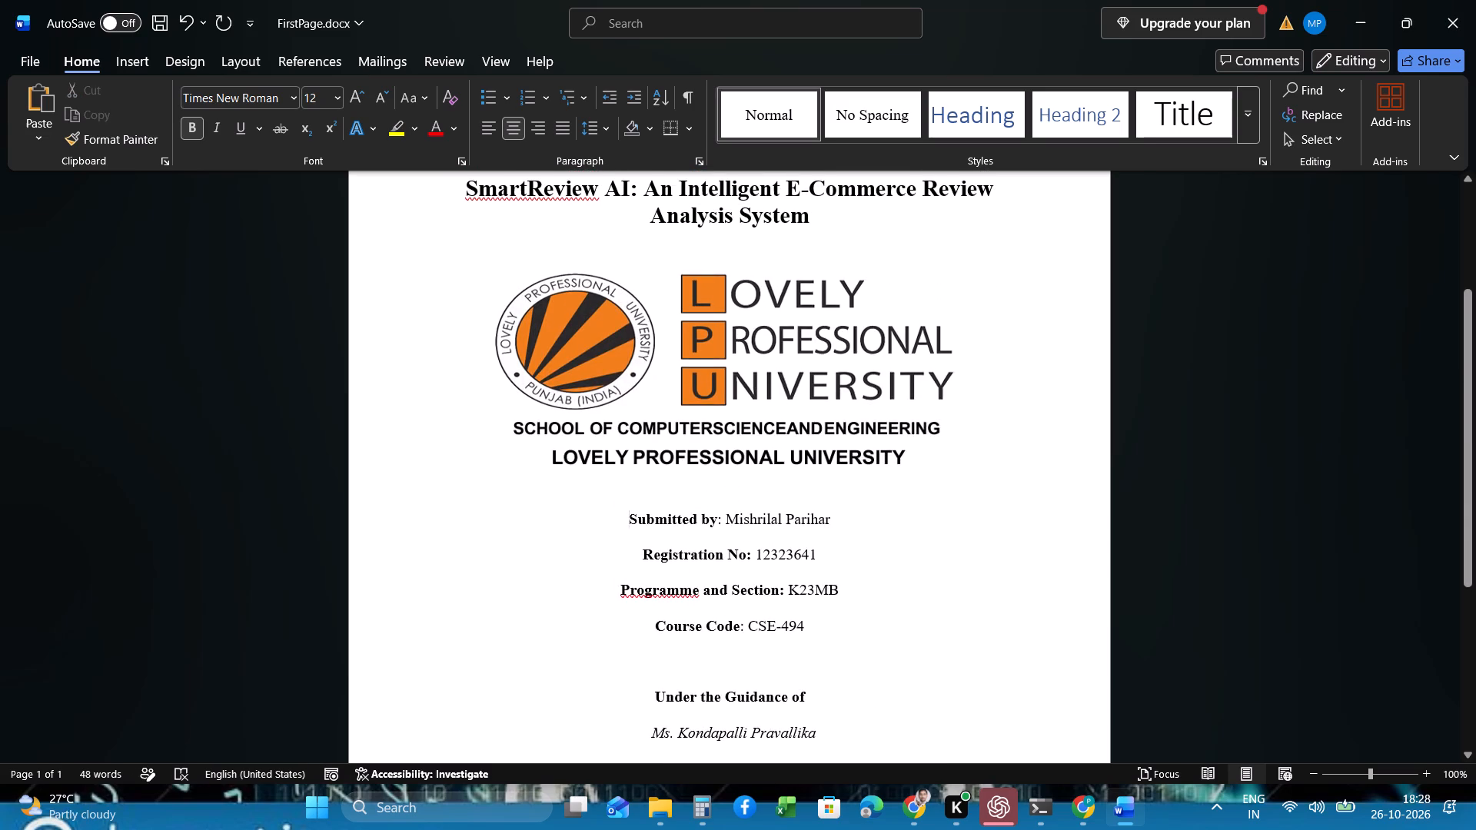
scroll(673, 433, down, 1)
scroll(809, 480, up, 1)
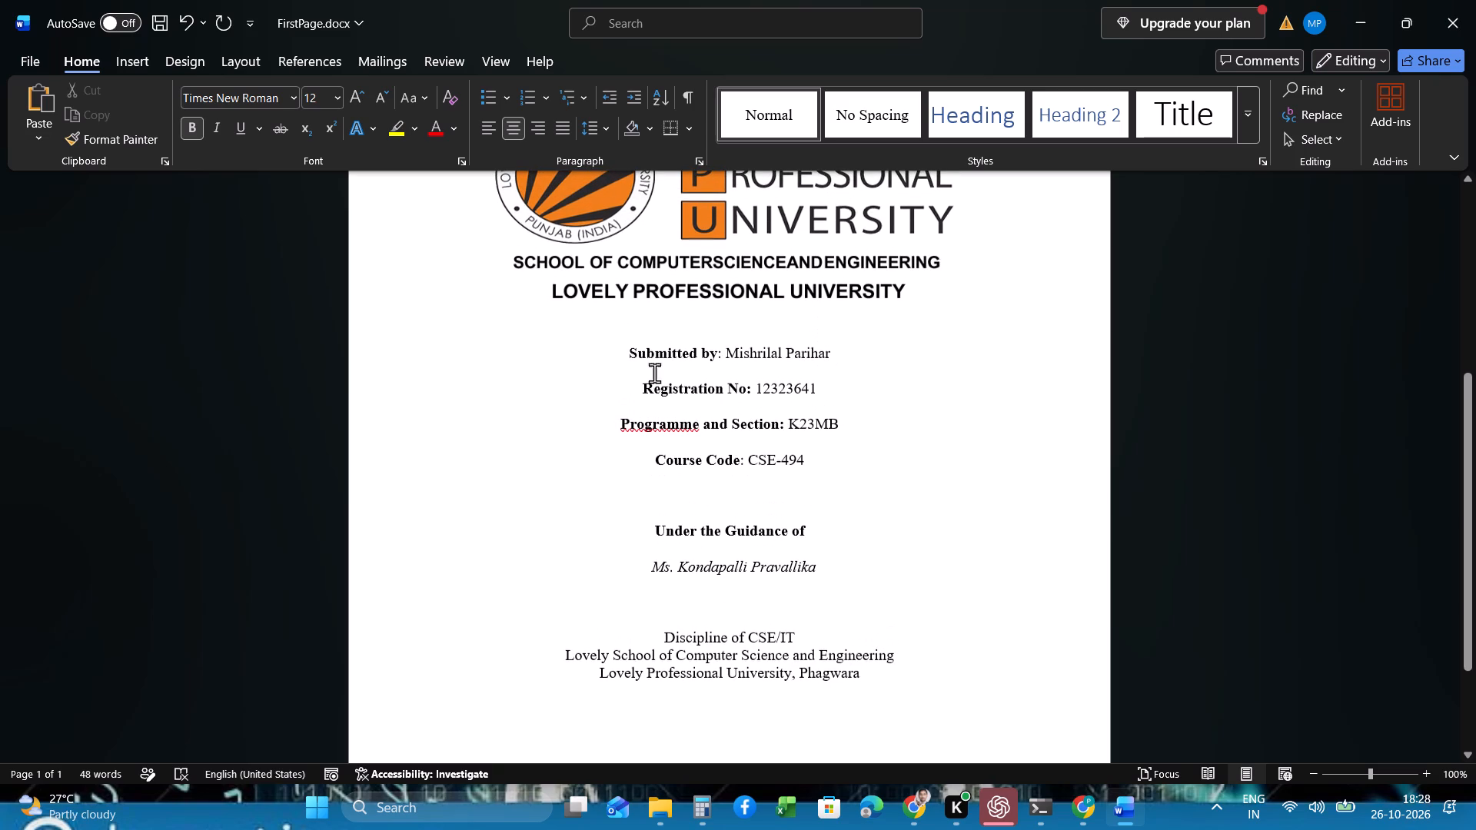
drag(629, 353, 893, 706)
scroll(806, 520, up, 1)
click(1062, 639)
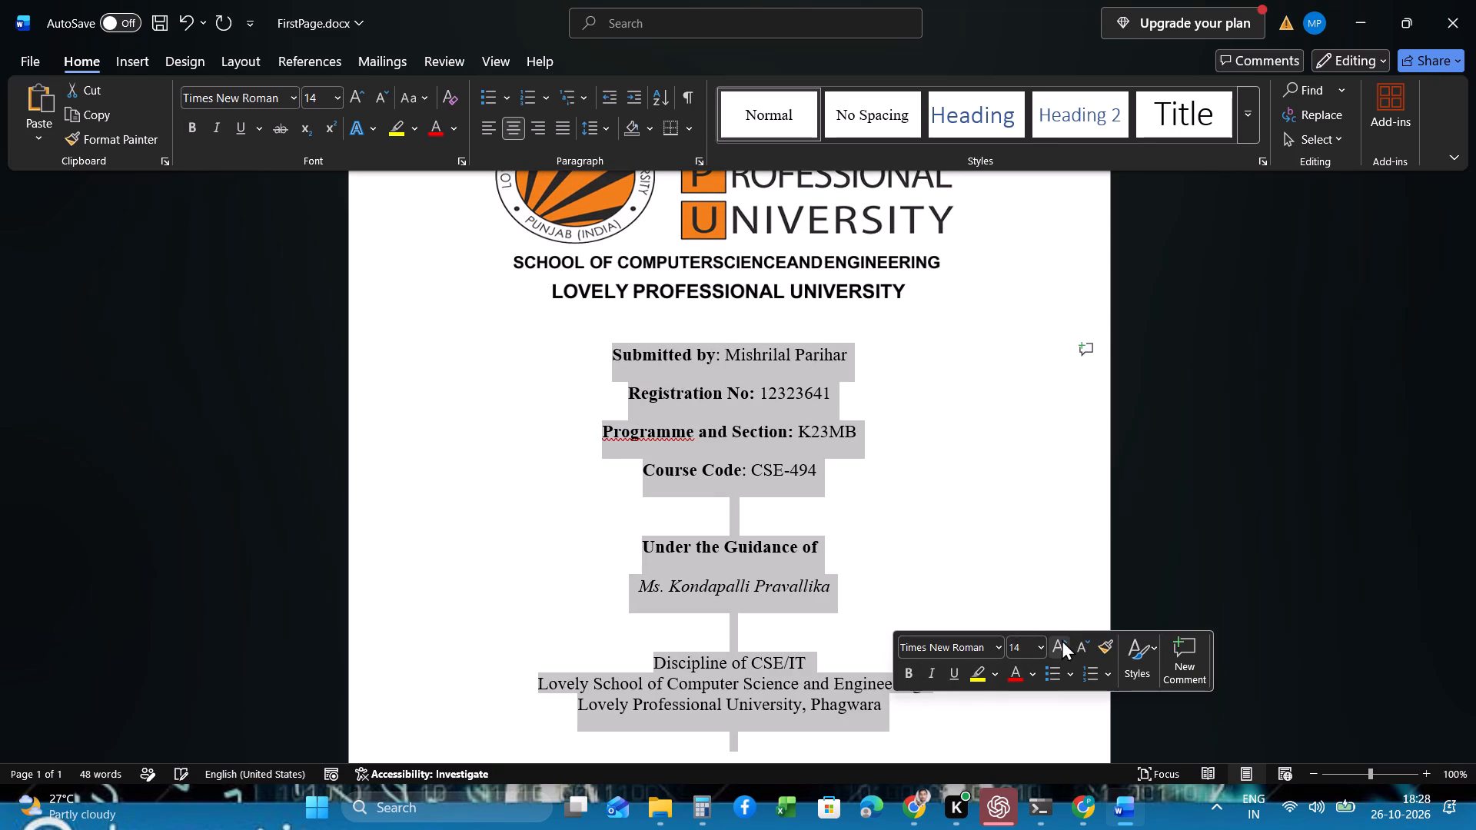
click(882, 563)
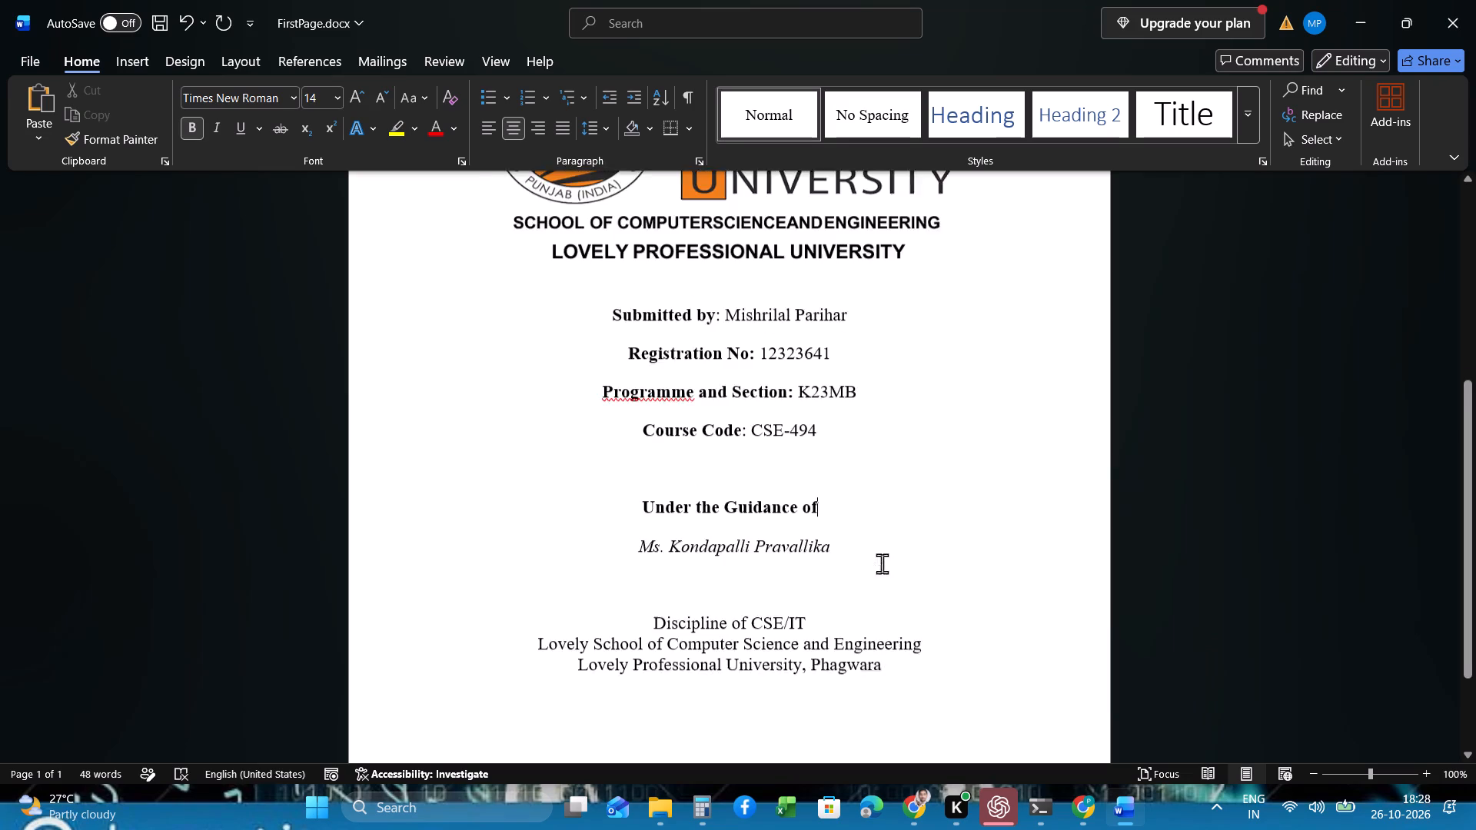
Review the whole cover page from the headings to the university lines to check its layout and spacing.
scroll(882, 563, up, 2)
scroll(882, 563, down, 1)
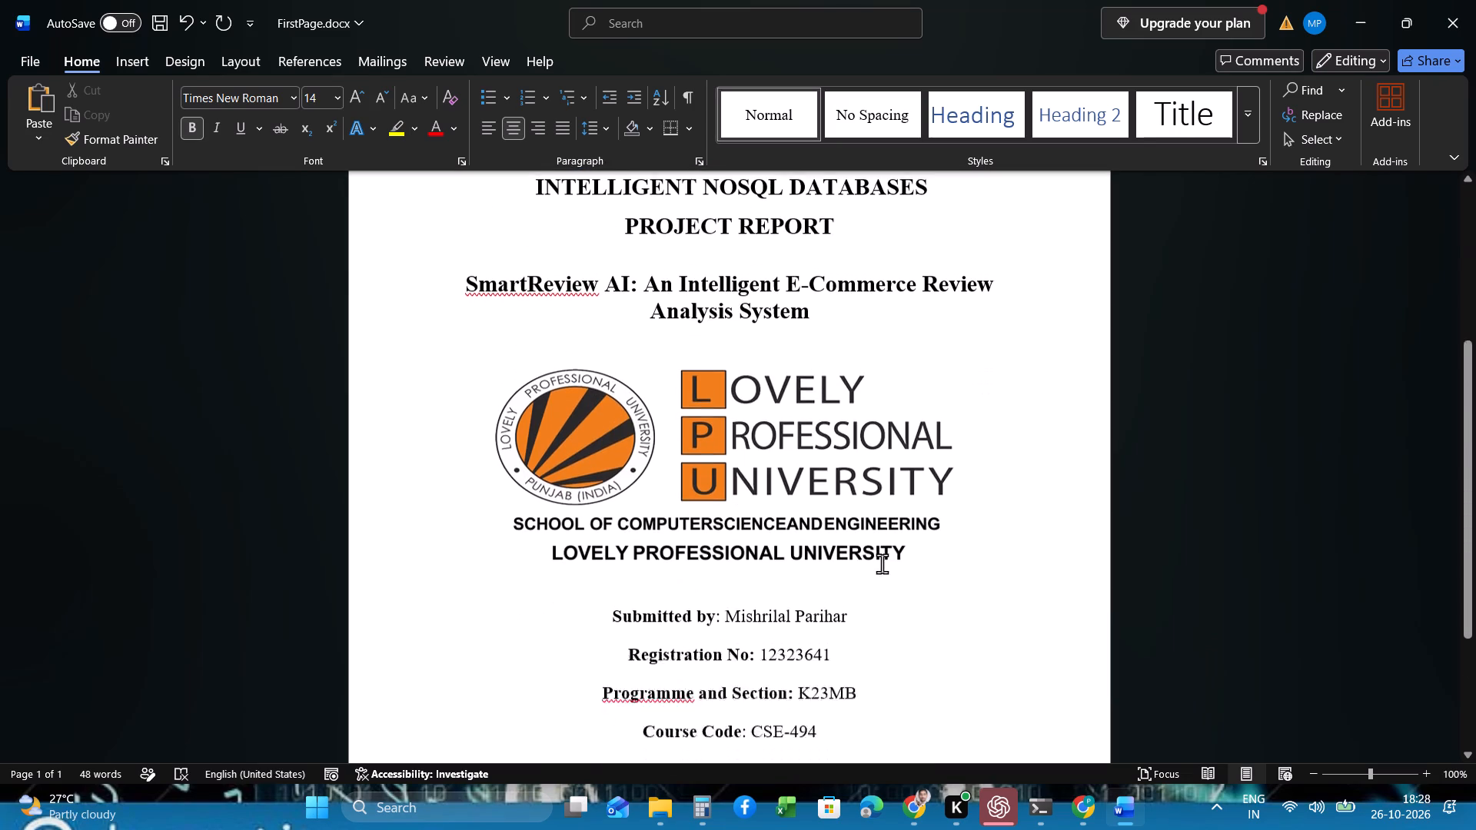
scroll(882, 563, down, 1)
scroll(882, 563, up, 2)
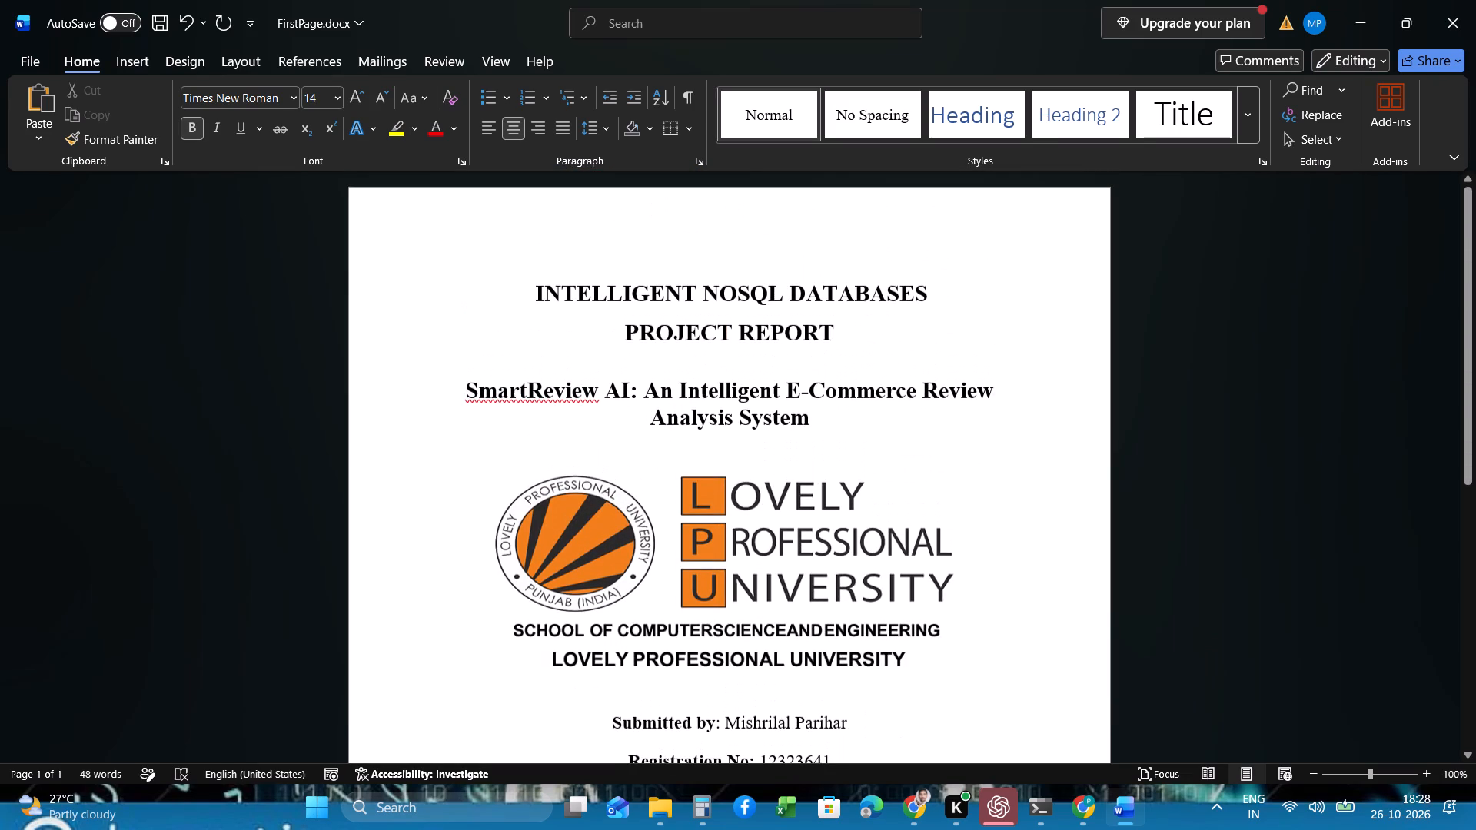
scroll(882, 563, up, 2)
scroll(882, 563, down, 6)
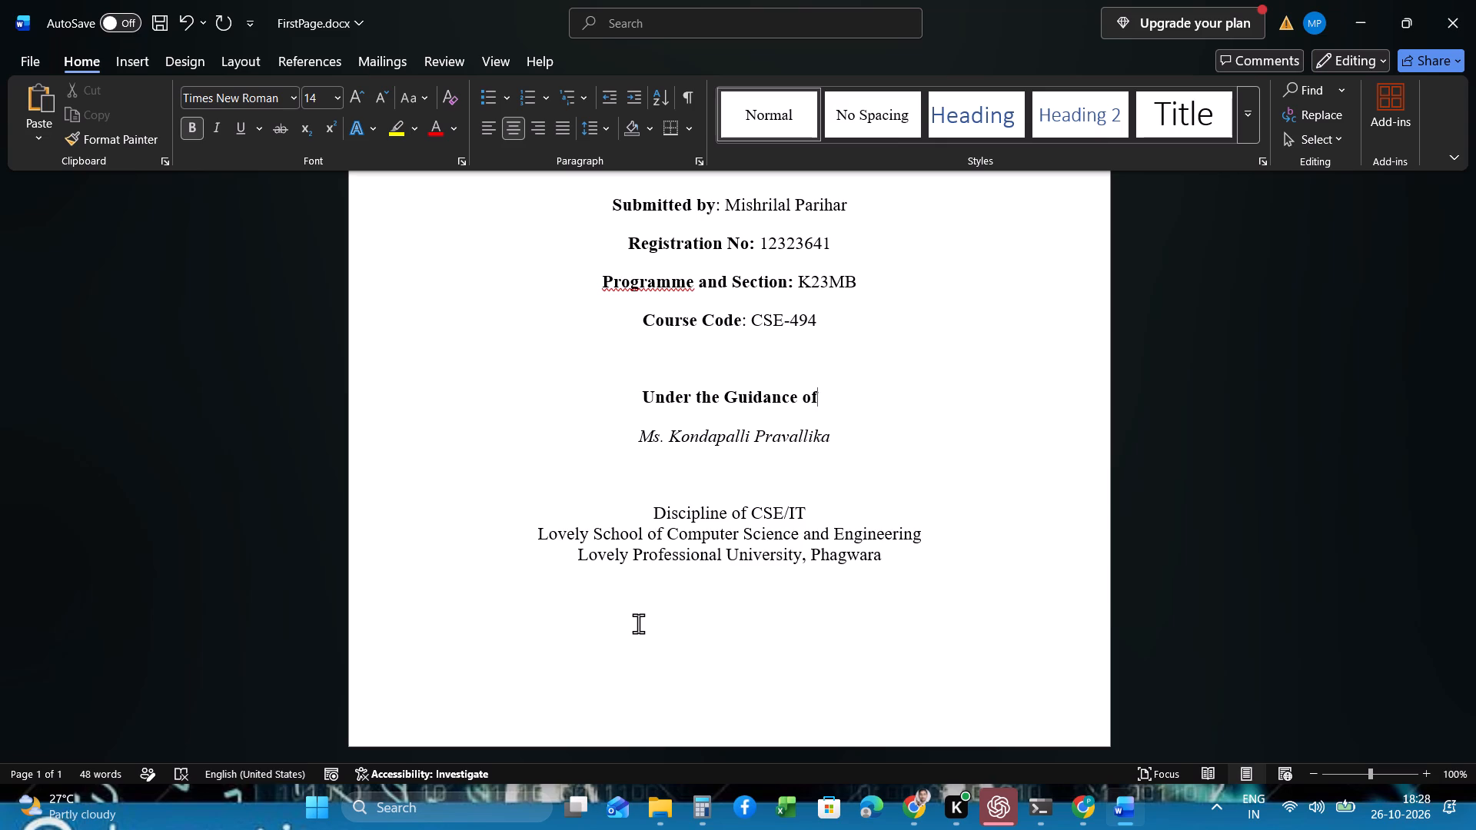
scroll(638, 623, up, 5)
scroll(638, 623, down, 8)
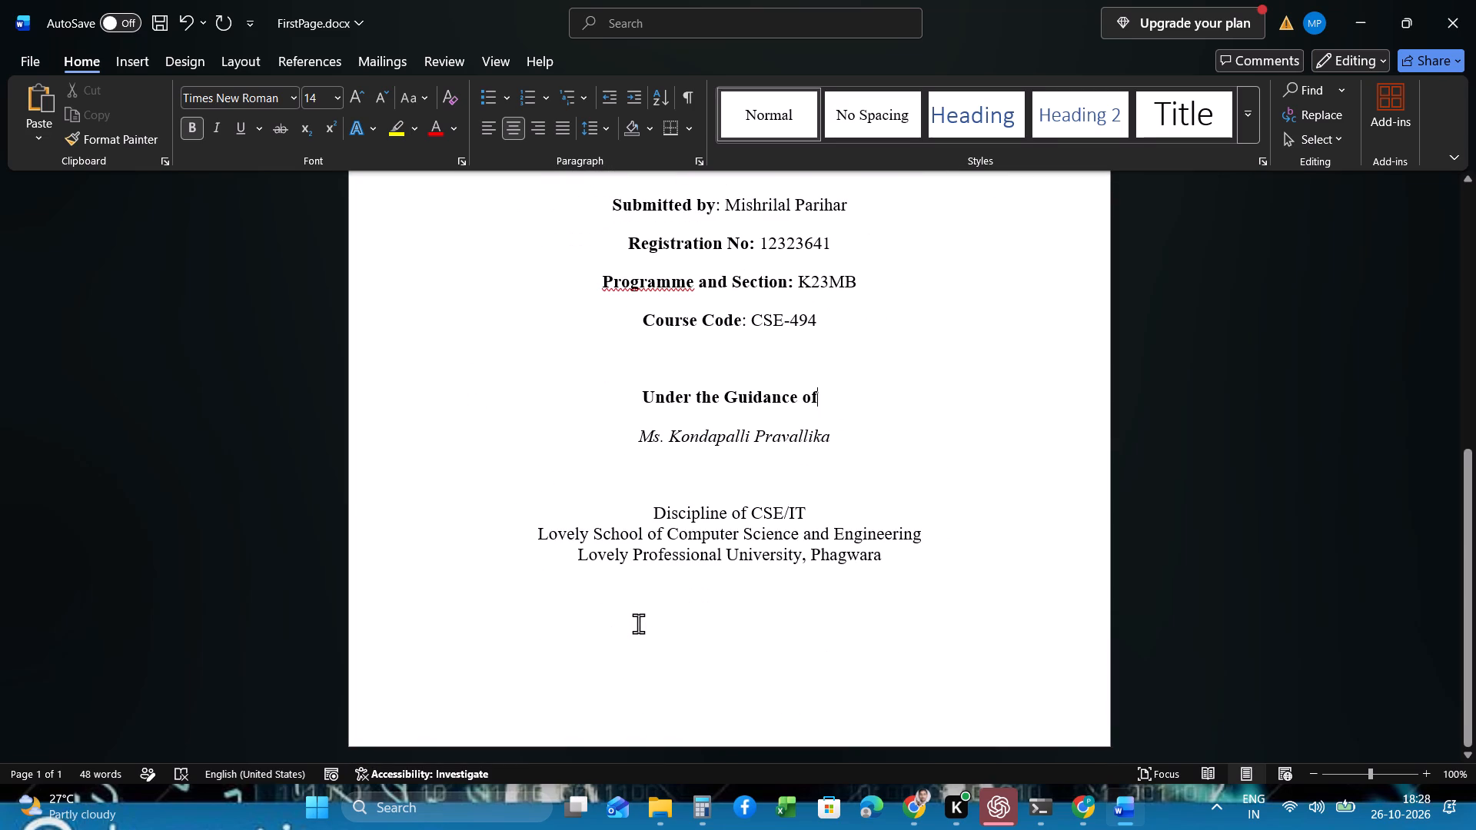
scroll(638, 623, down, 1)
Insert a new page after the empty last line of the cover page.
click(647, 750)
scroll(606, 590, down, 2)
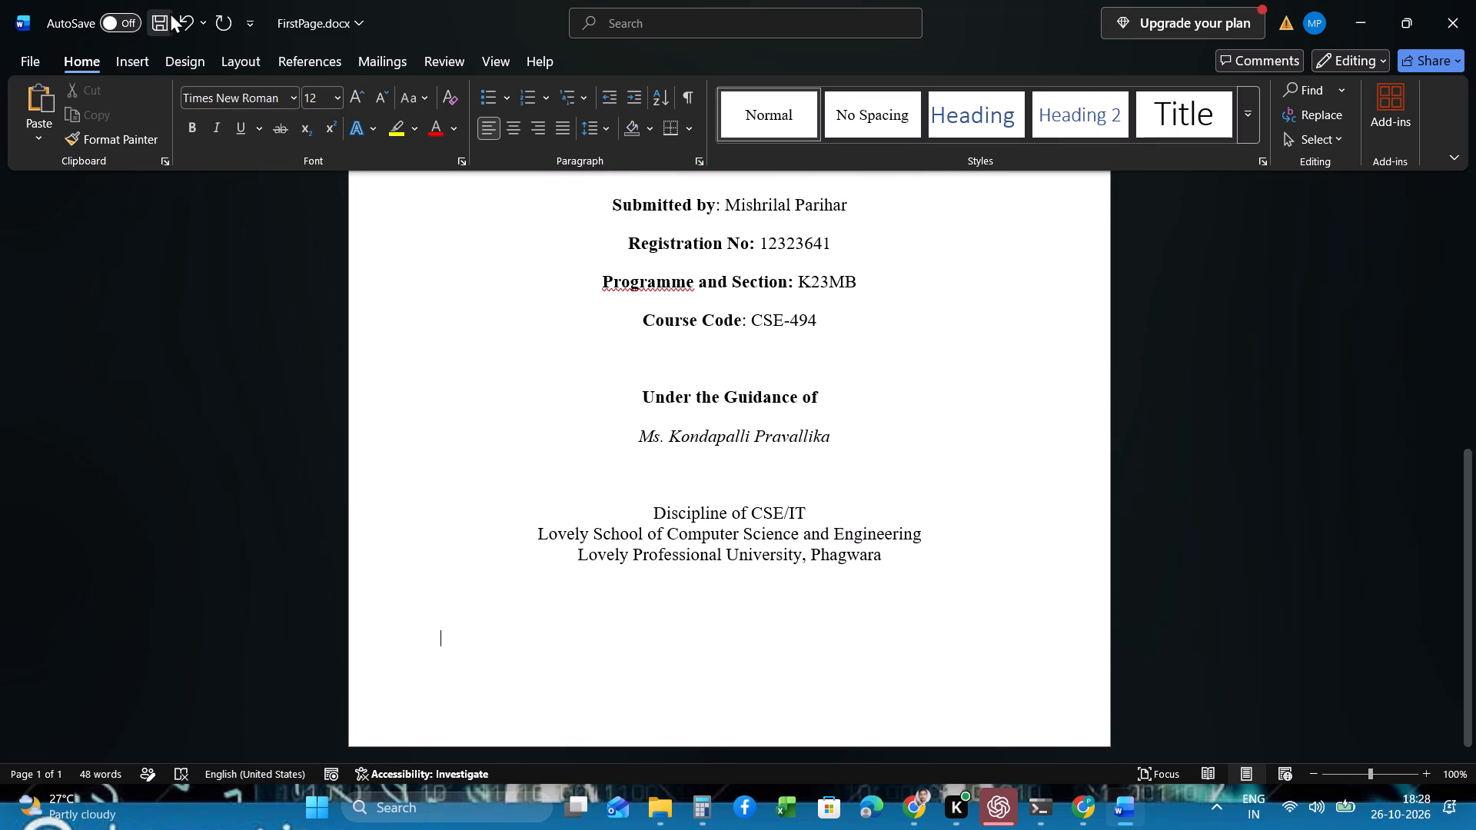
click(148, 60)
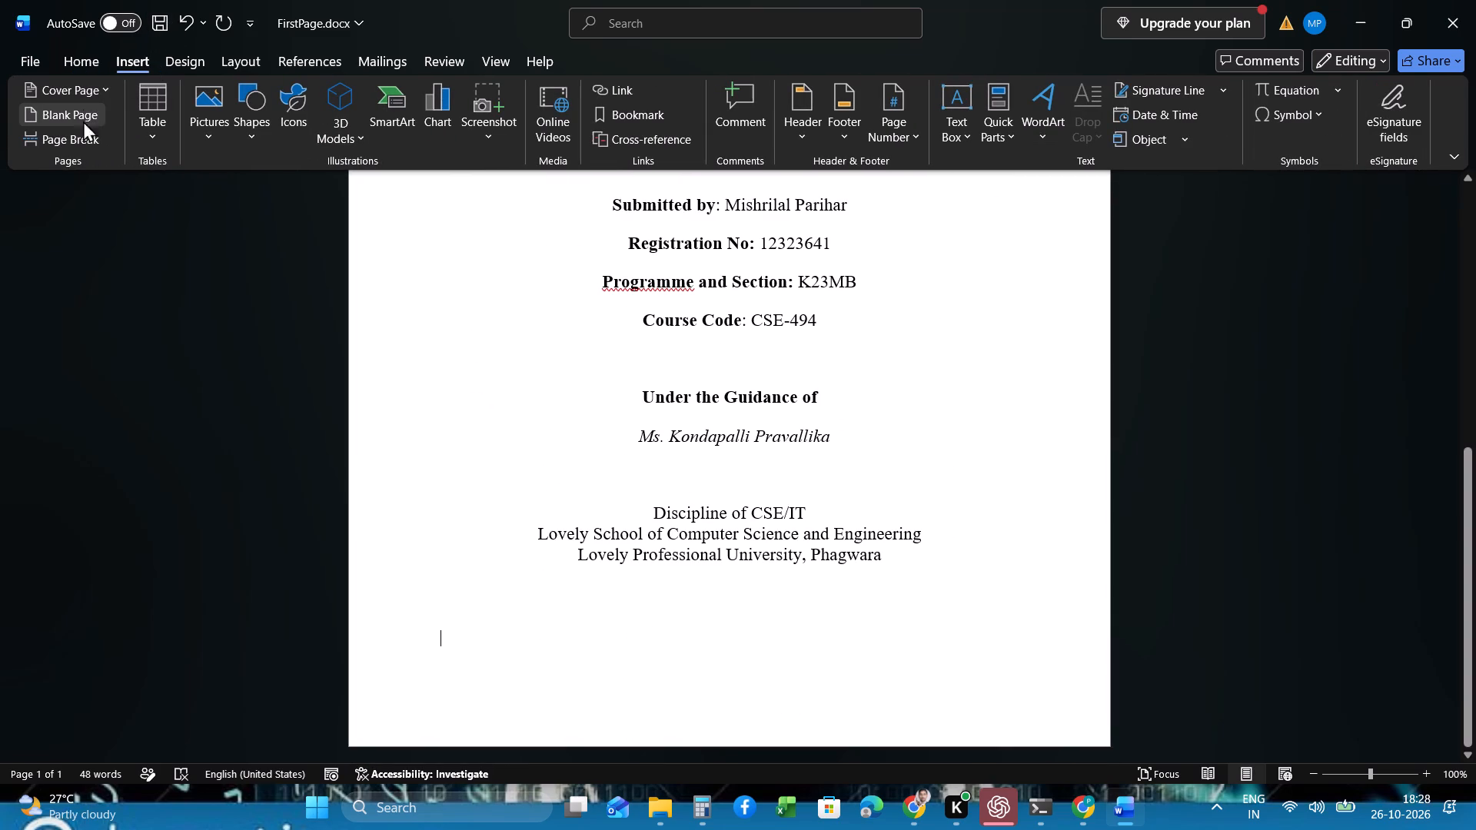
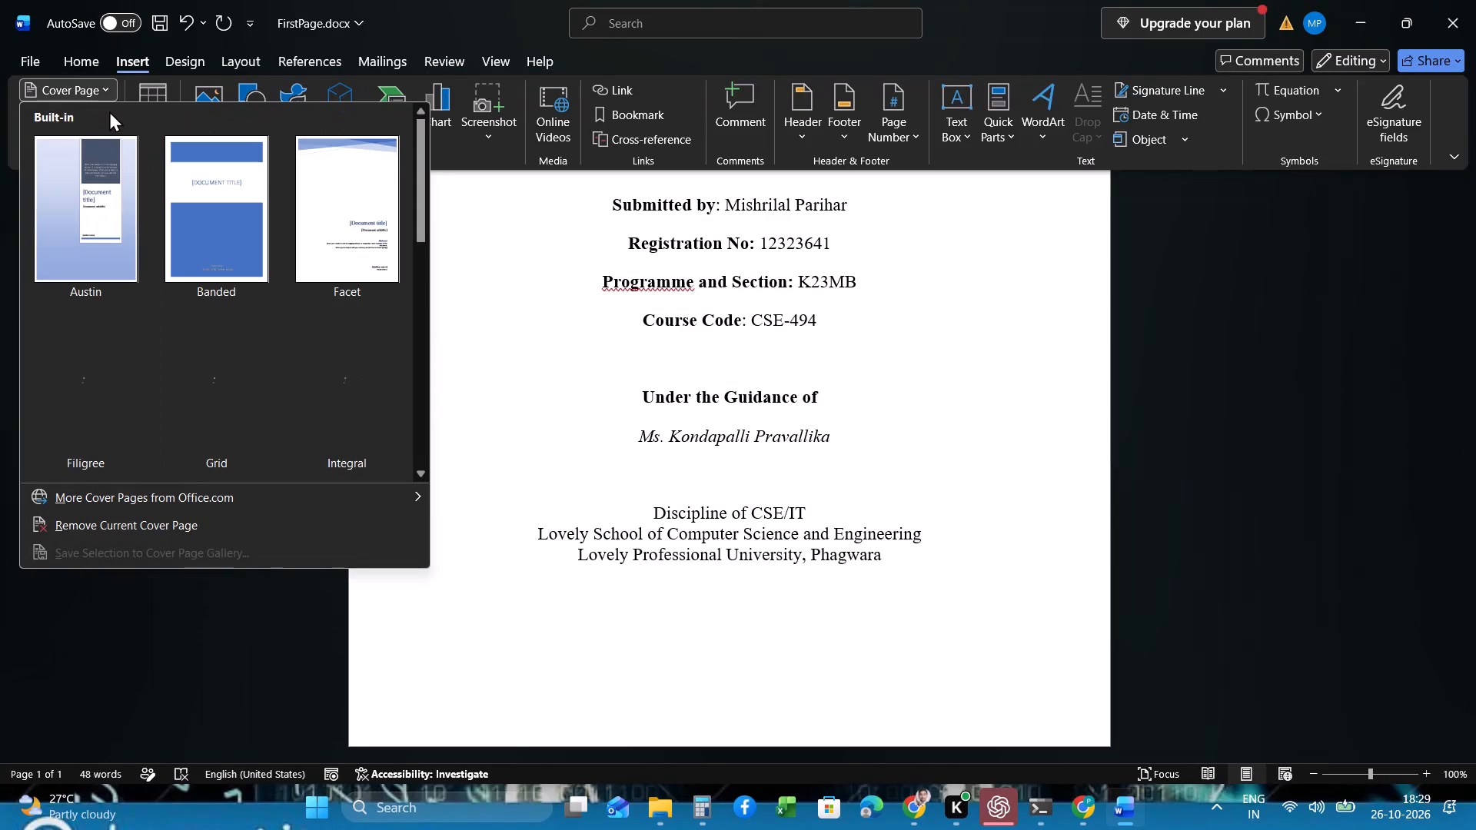
Insert a blank page after the cover page.
click(492, 239)
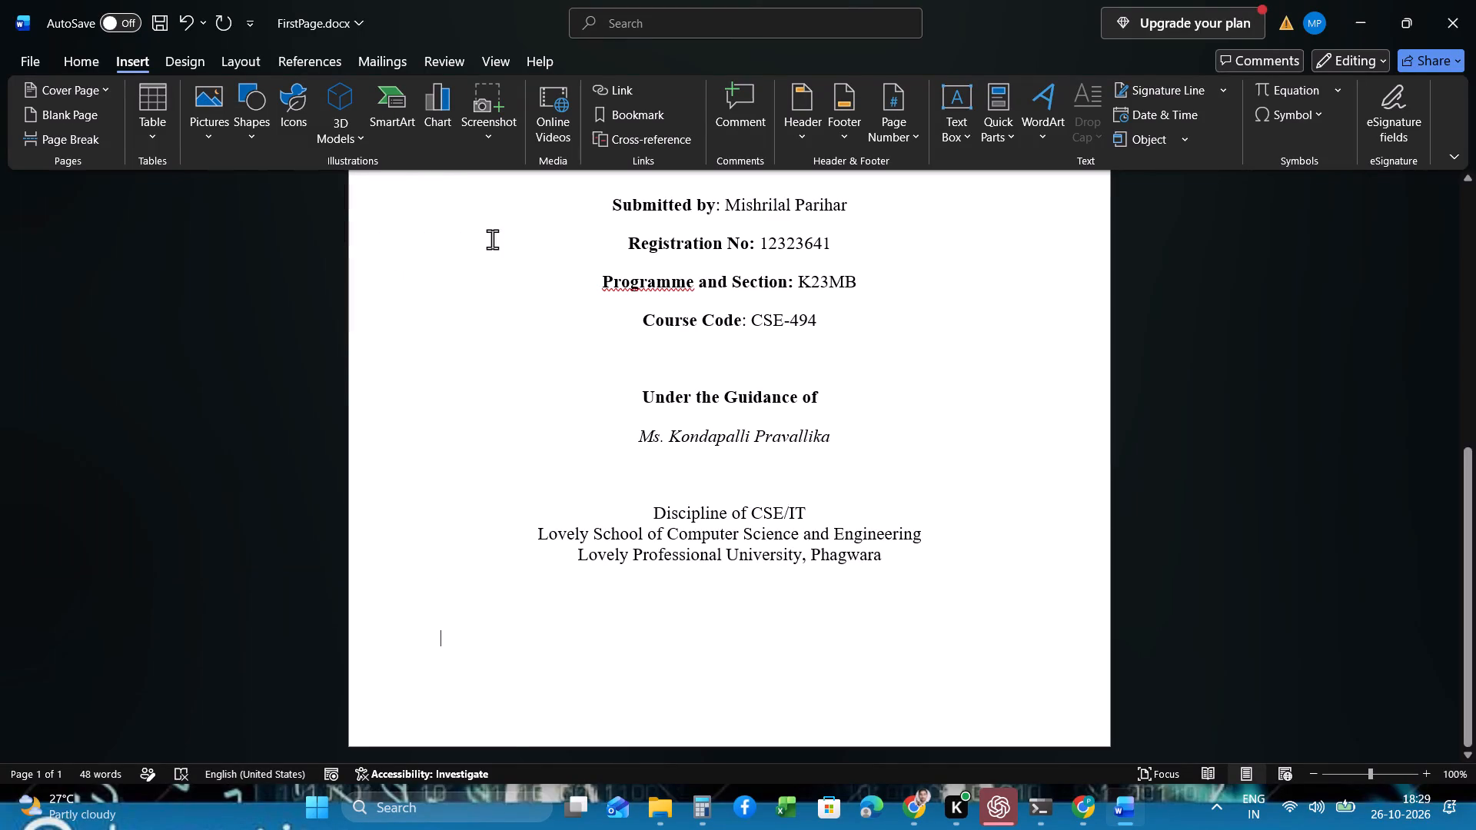
click(86, 108)
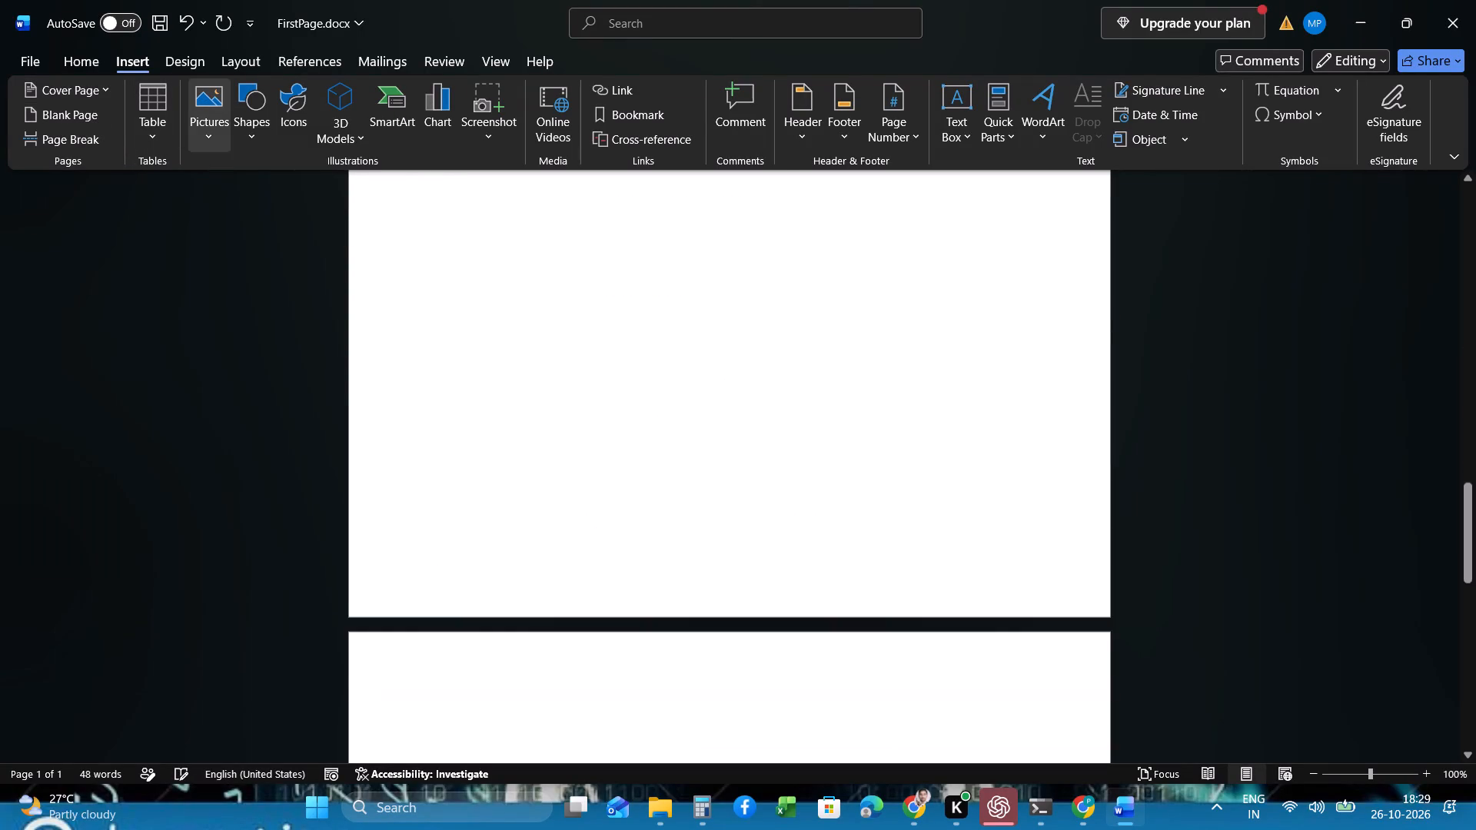
Review the cover page and the blank page after it, and place the cursor at the top of page 2.
scroll(616, 369, up, 10)
scroll(616, 369, down, 2)
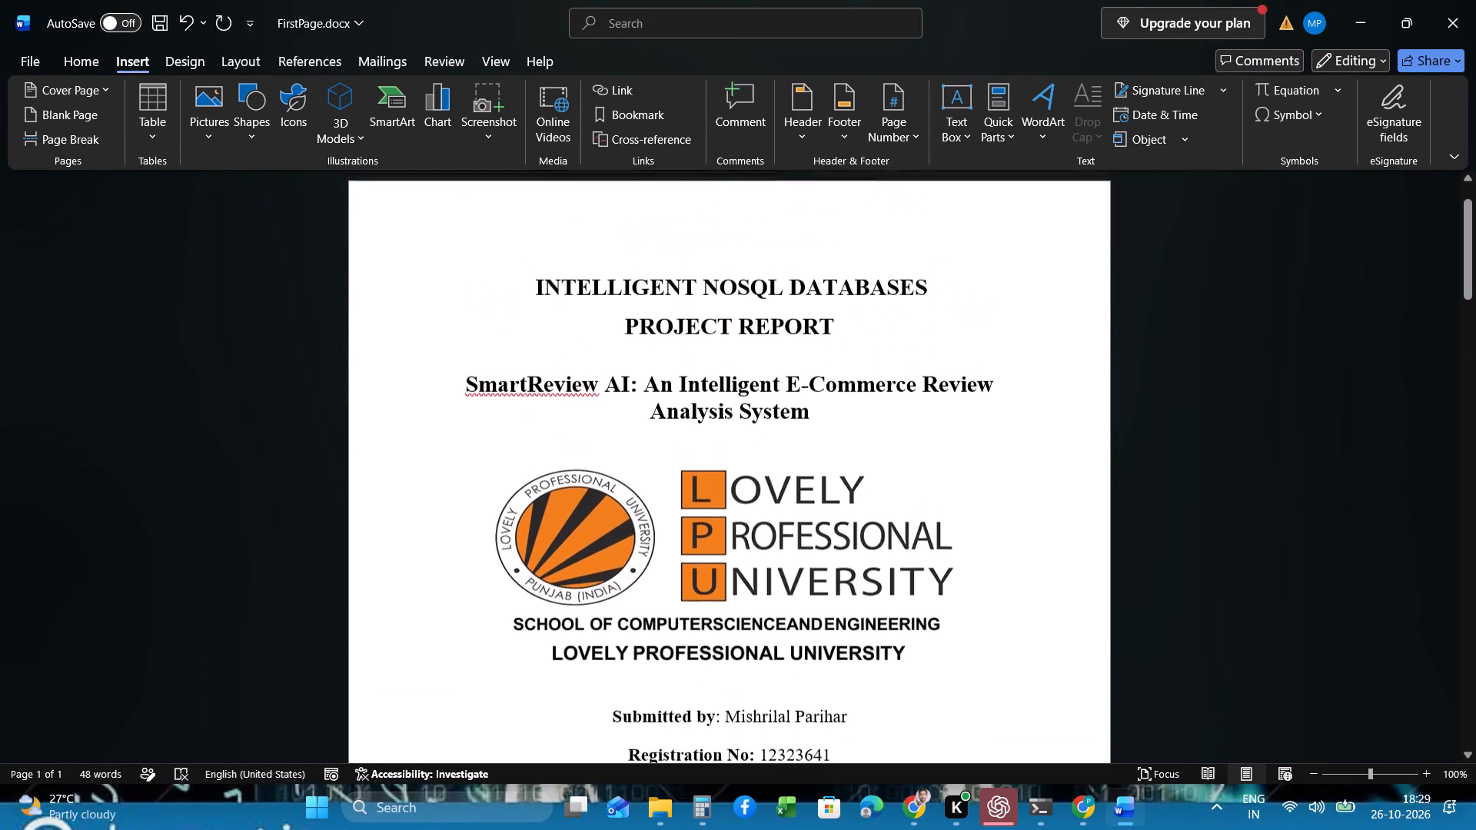
scroll(616, 369, down, 12)
scroll(616, 369, up, 8)
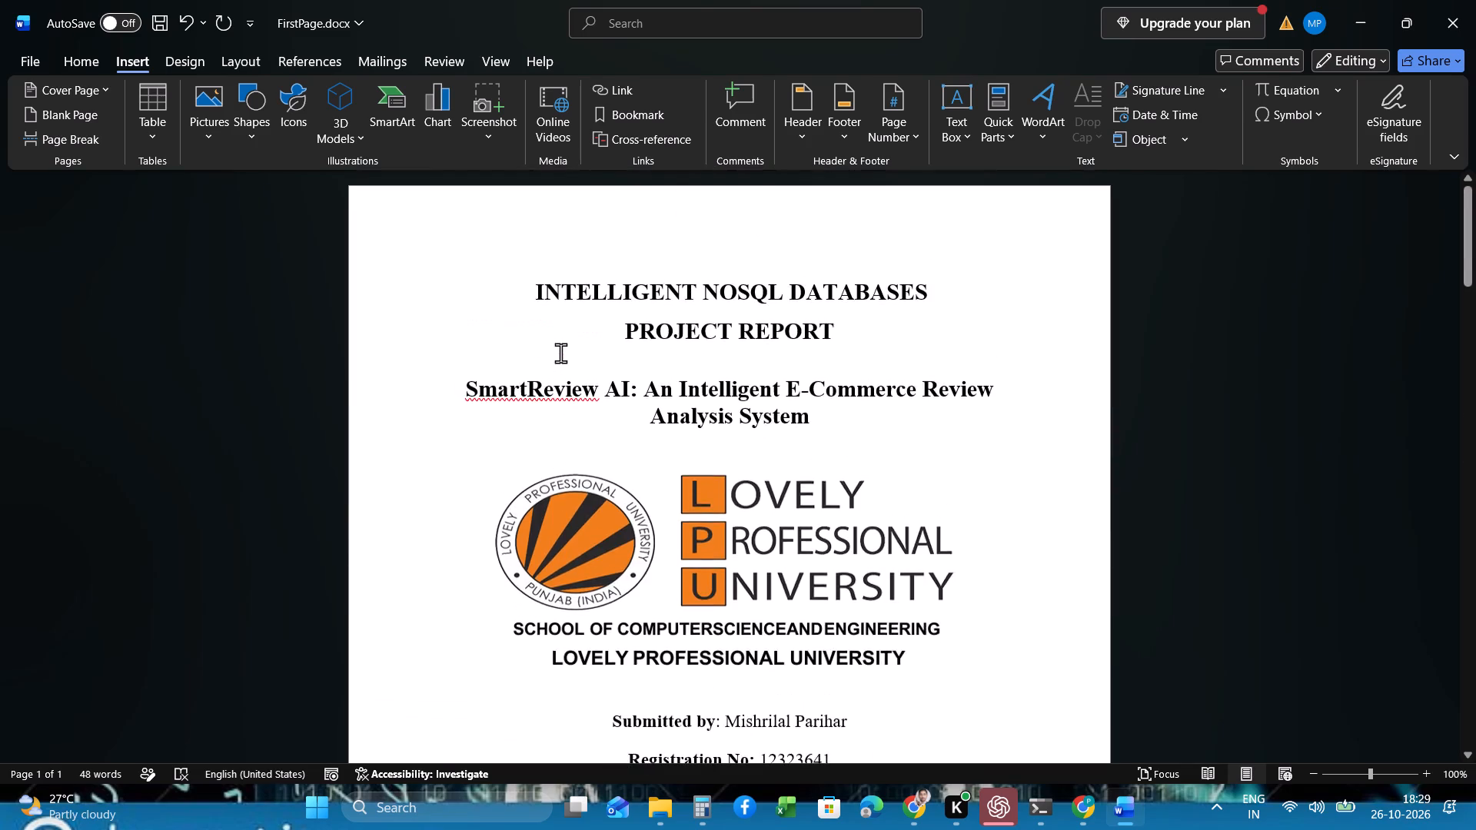
scroll(560, 353, down, 1)
scroll(632, 591, down, 1)
click(597, 596)
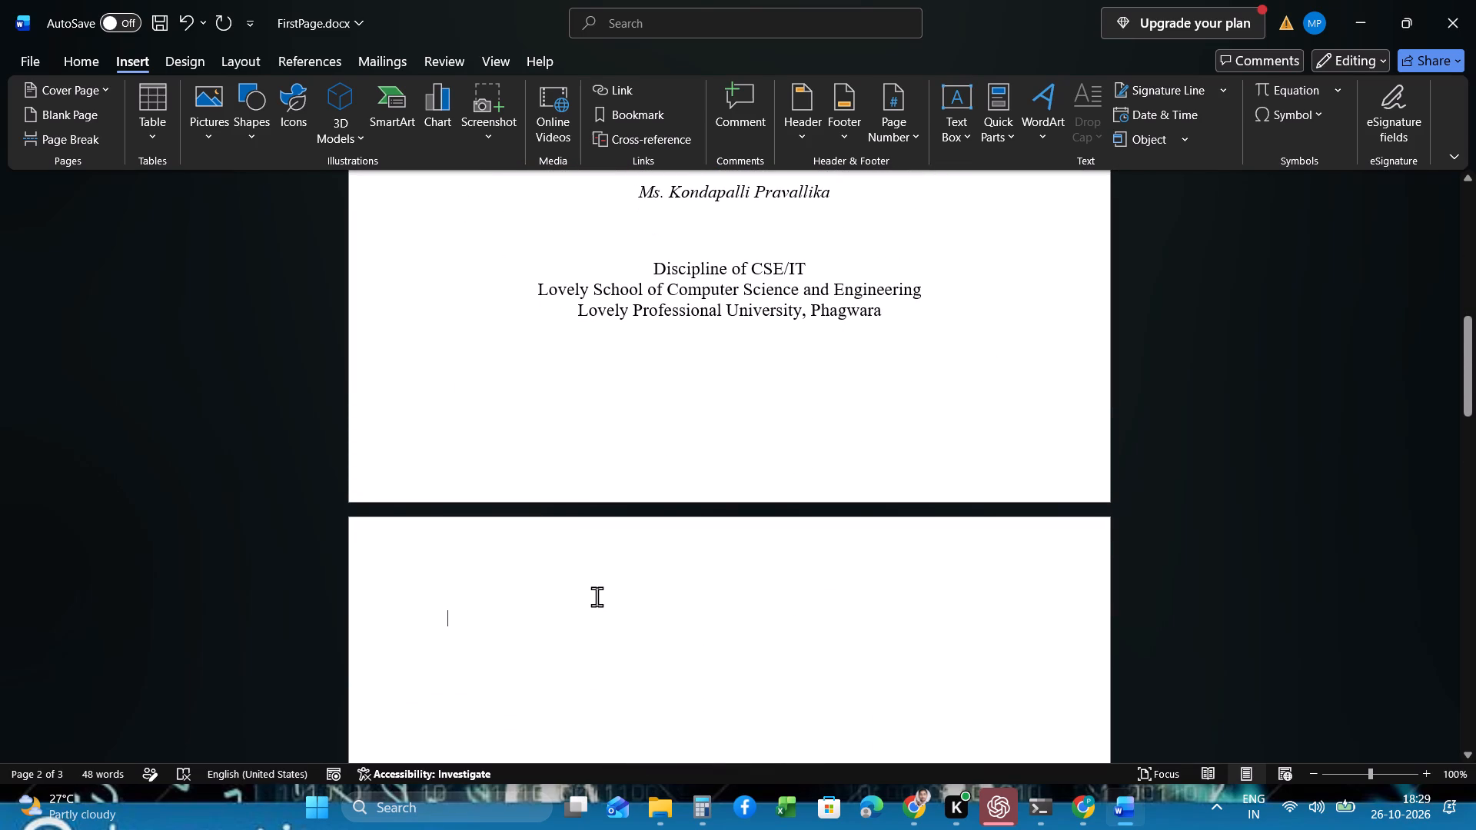
click(583, 569)
scroll(893, 593, up, 1)
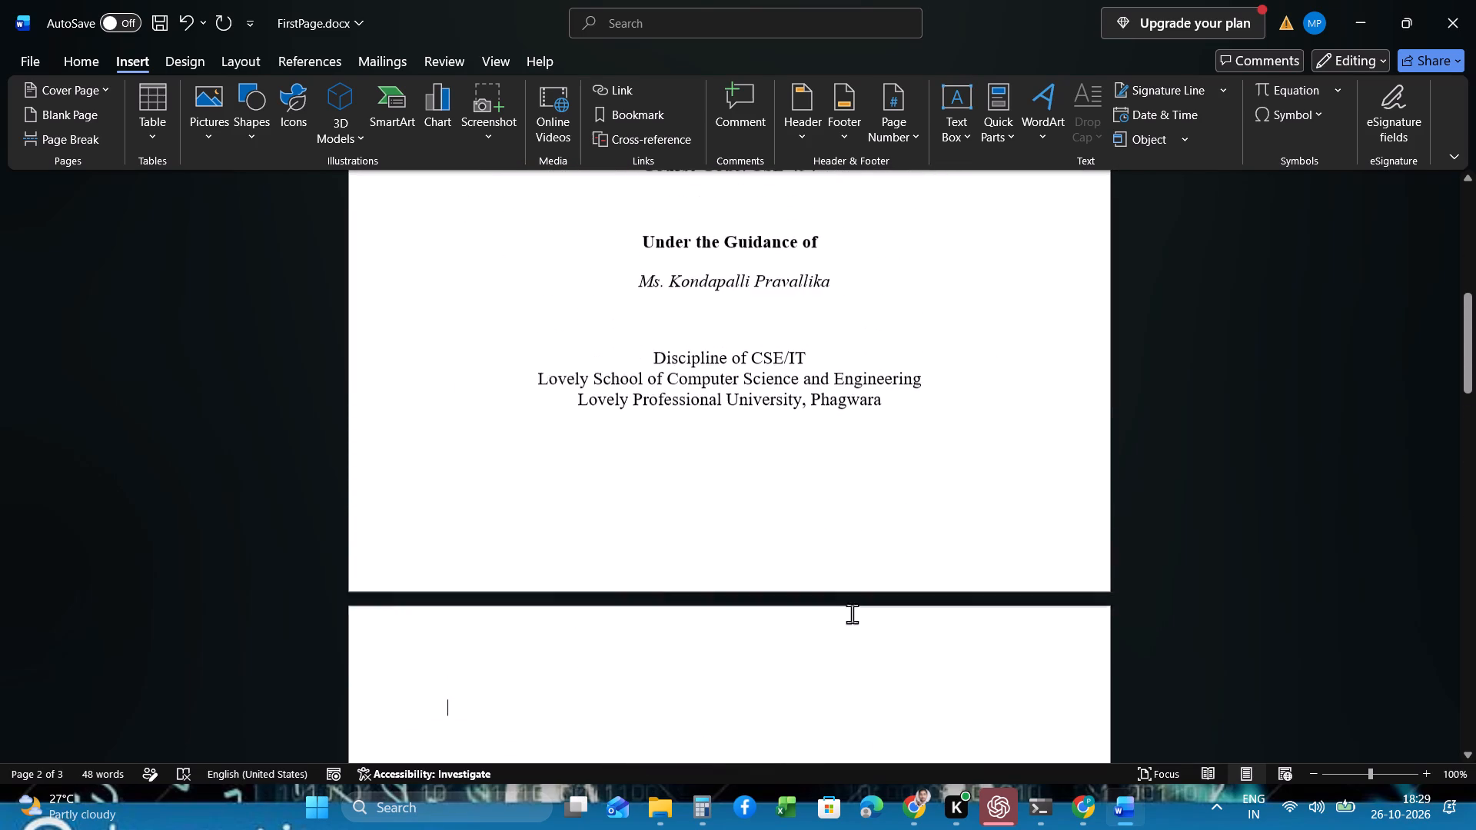
scroll(776, 541, up, 2)
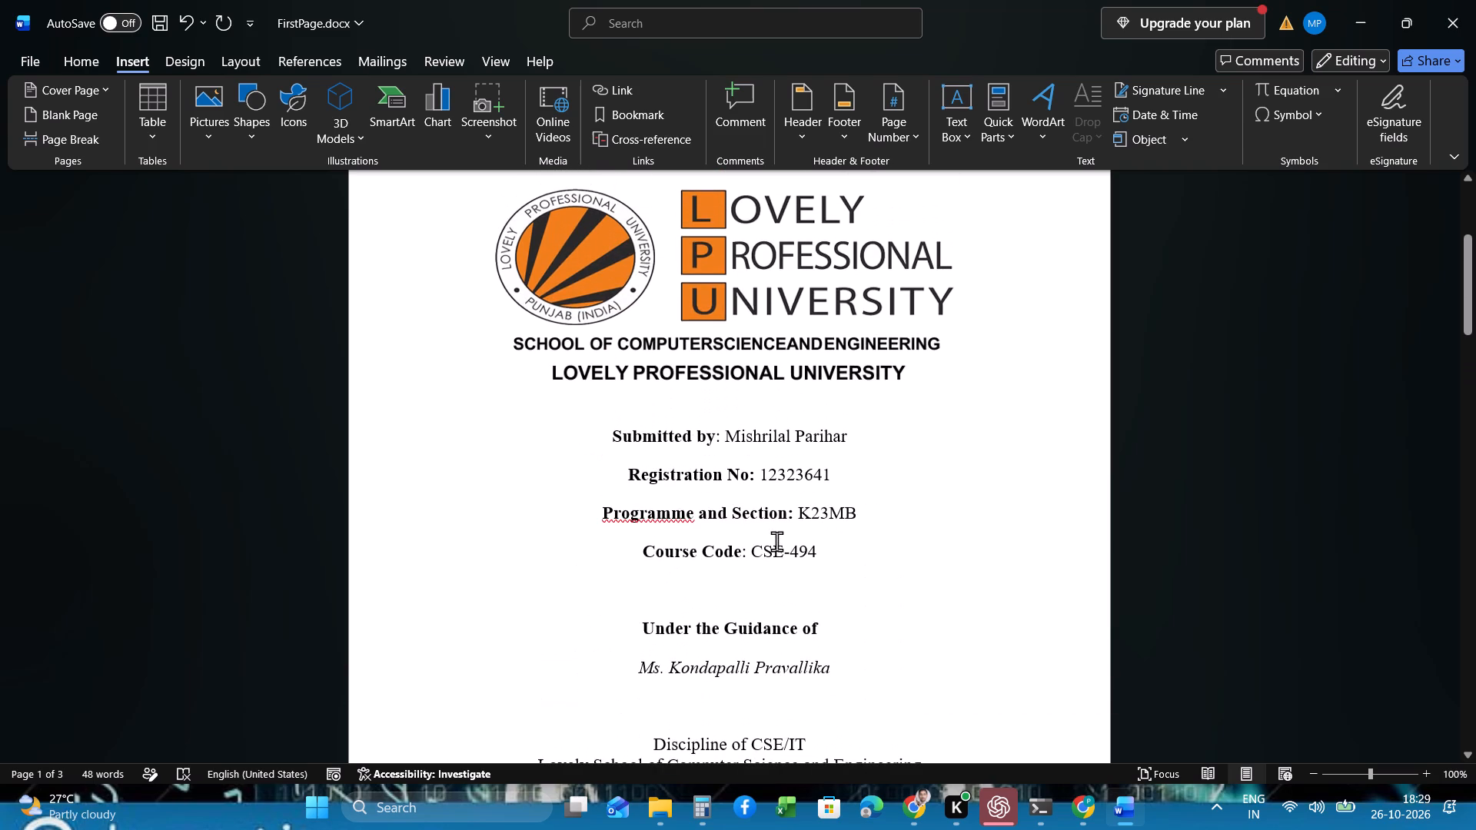
scroll(776, 541, down, 2)
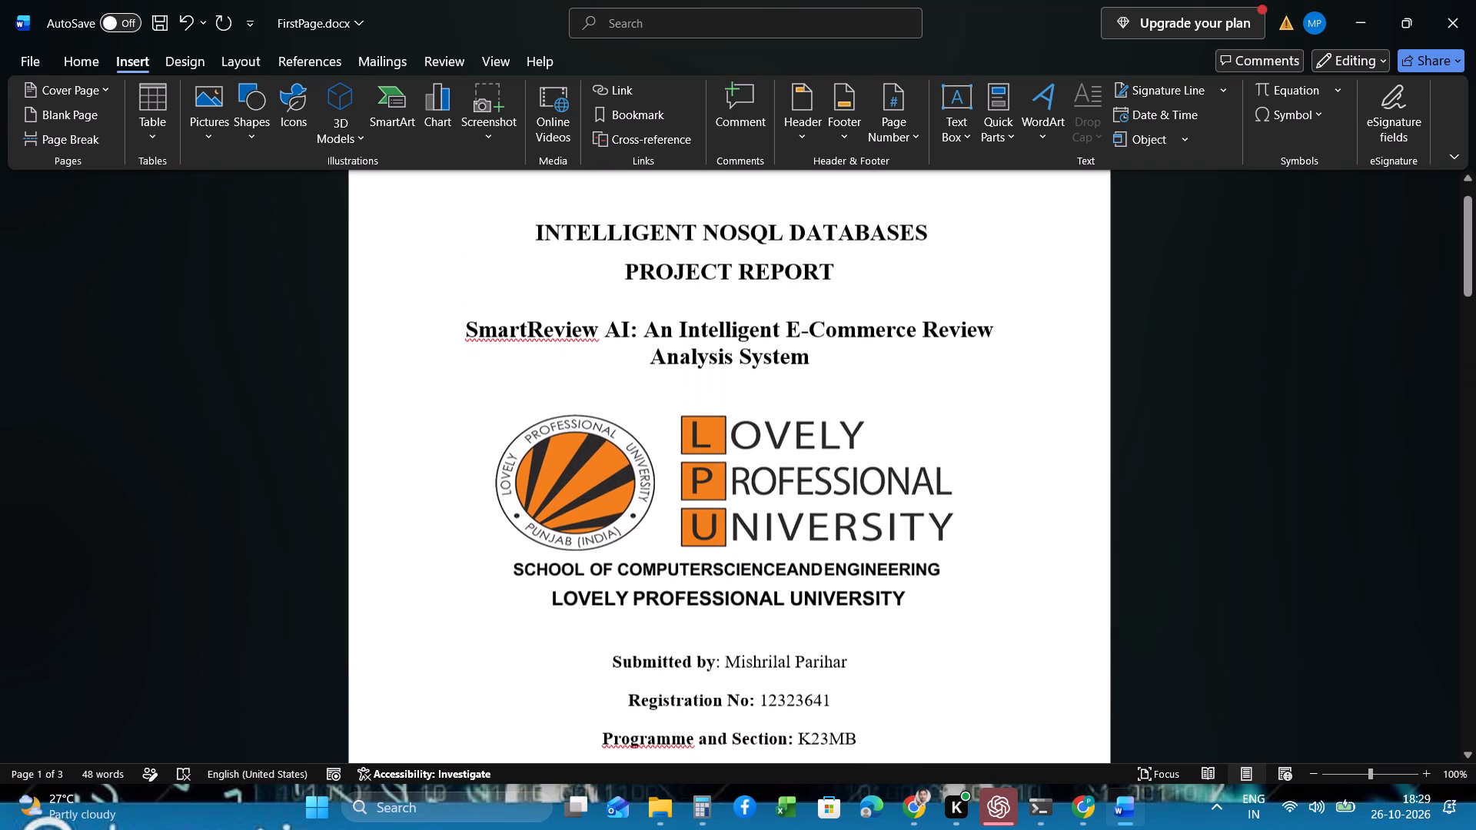
scroll(776, 541, down, 4)
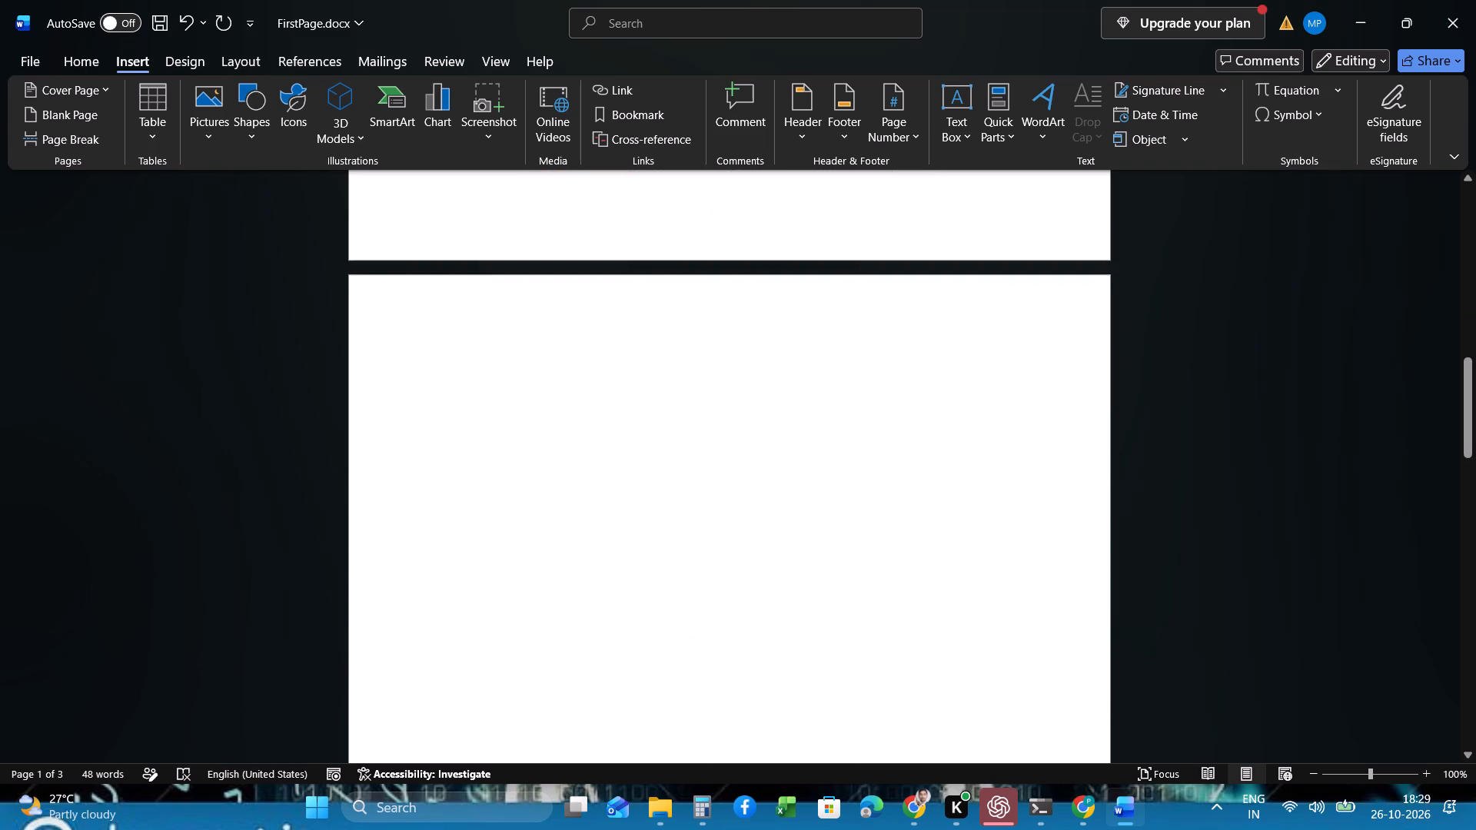
click(609, 449)
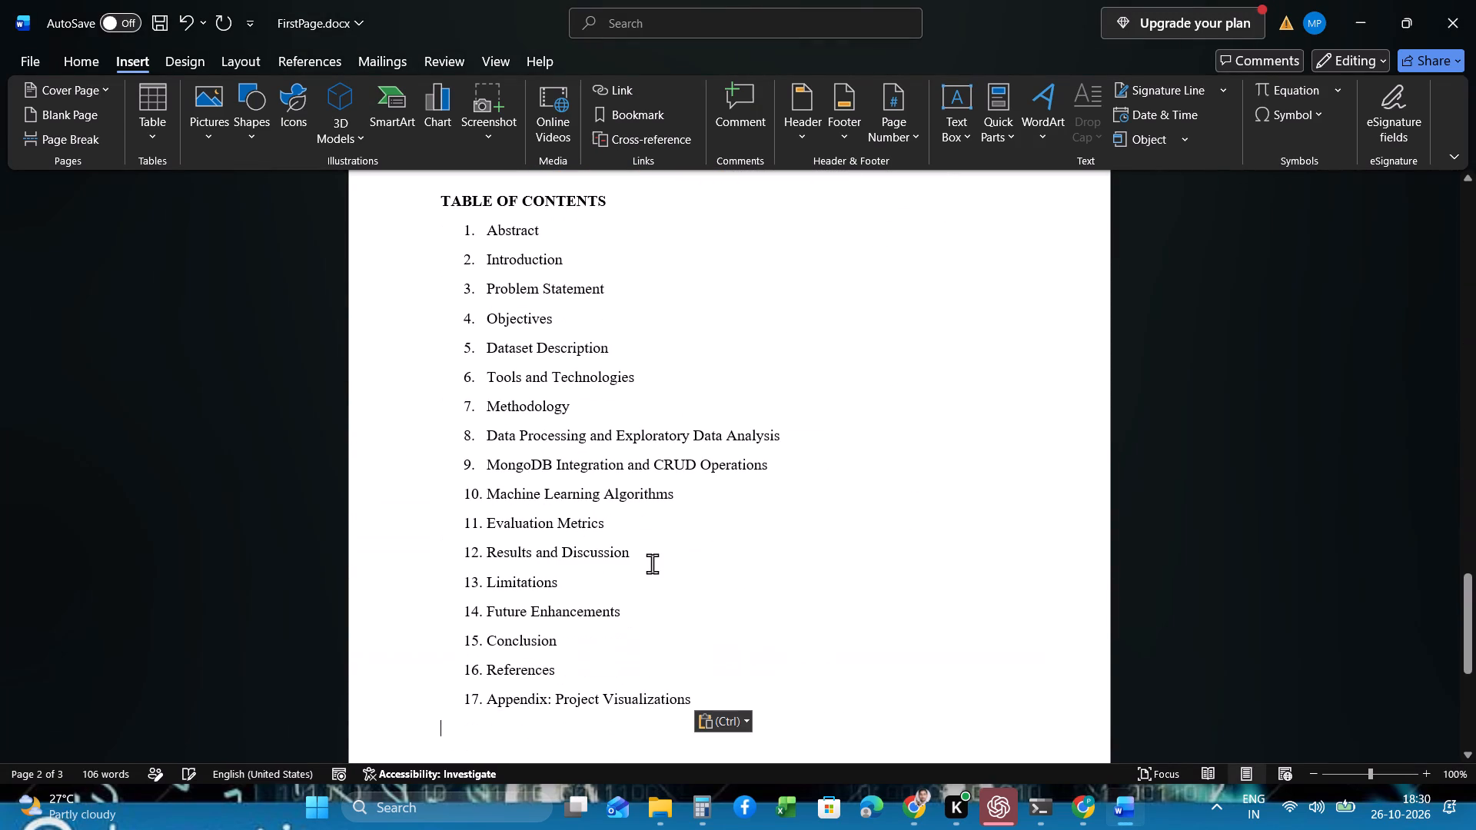
scroll(508, 321, up, 1)
drag(537, 394, 516, 393)
click(617, 437)
scroll(529, 407, down, 1)
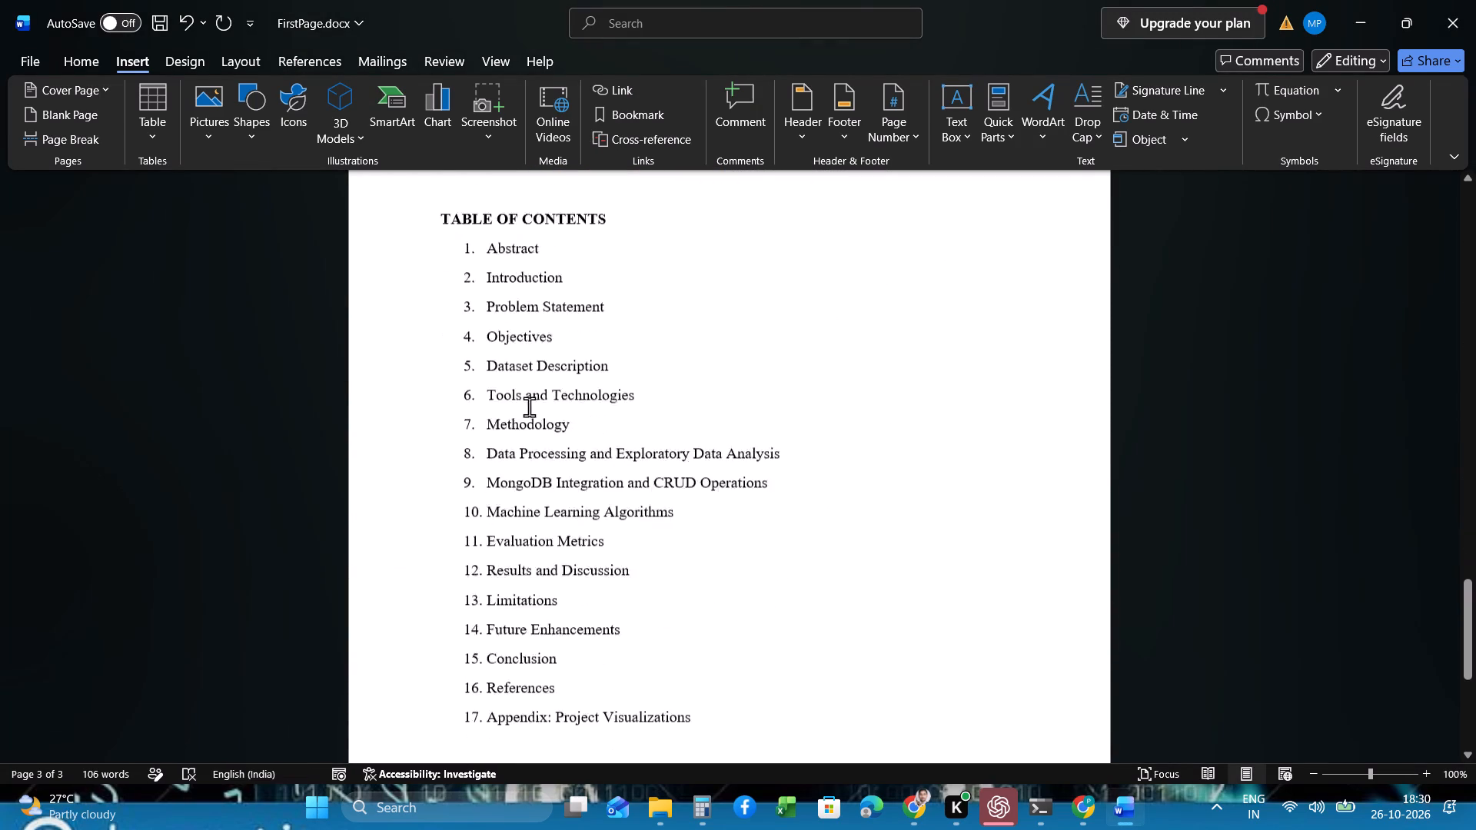
scroll(529, 407, down, 1)
drag(495, 382, 522, 386)
click(570, 433)
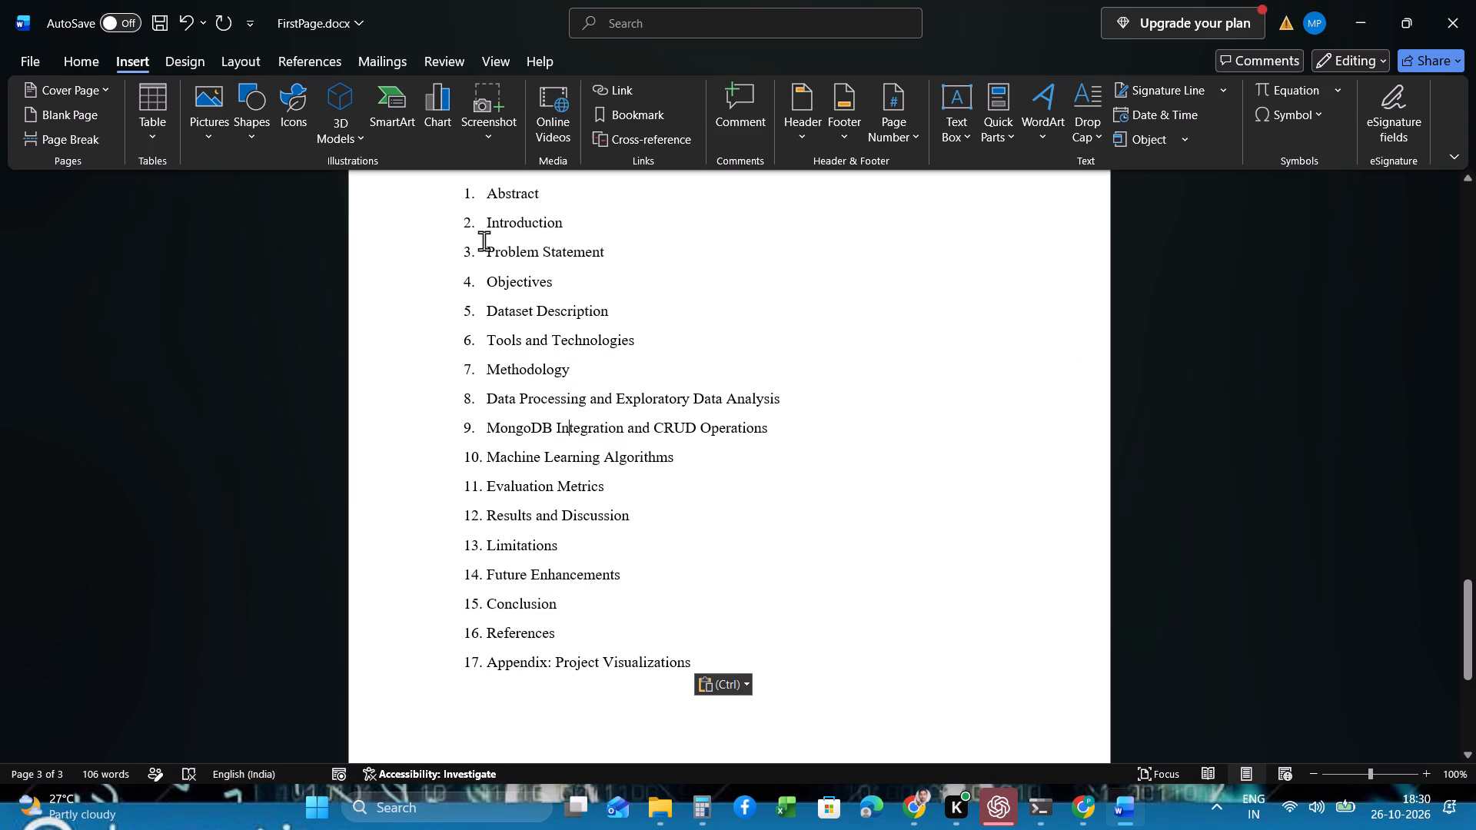
Enlarge the TABLE OF CONTENTS heading to 16 pt.
scroll(484, 241, up, 1)
drag(441, 344, 594, 341)
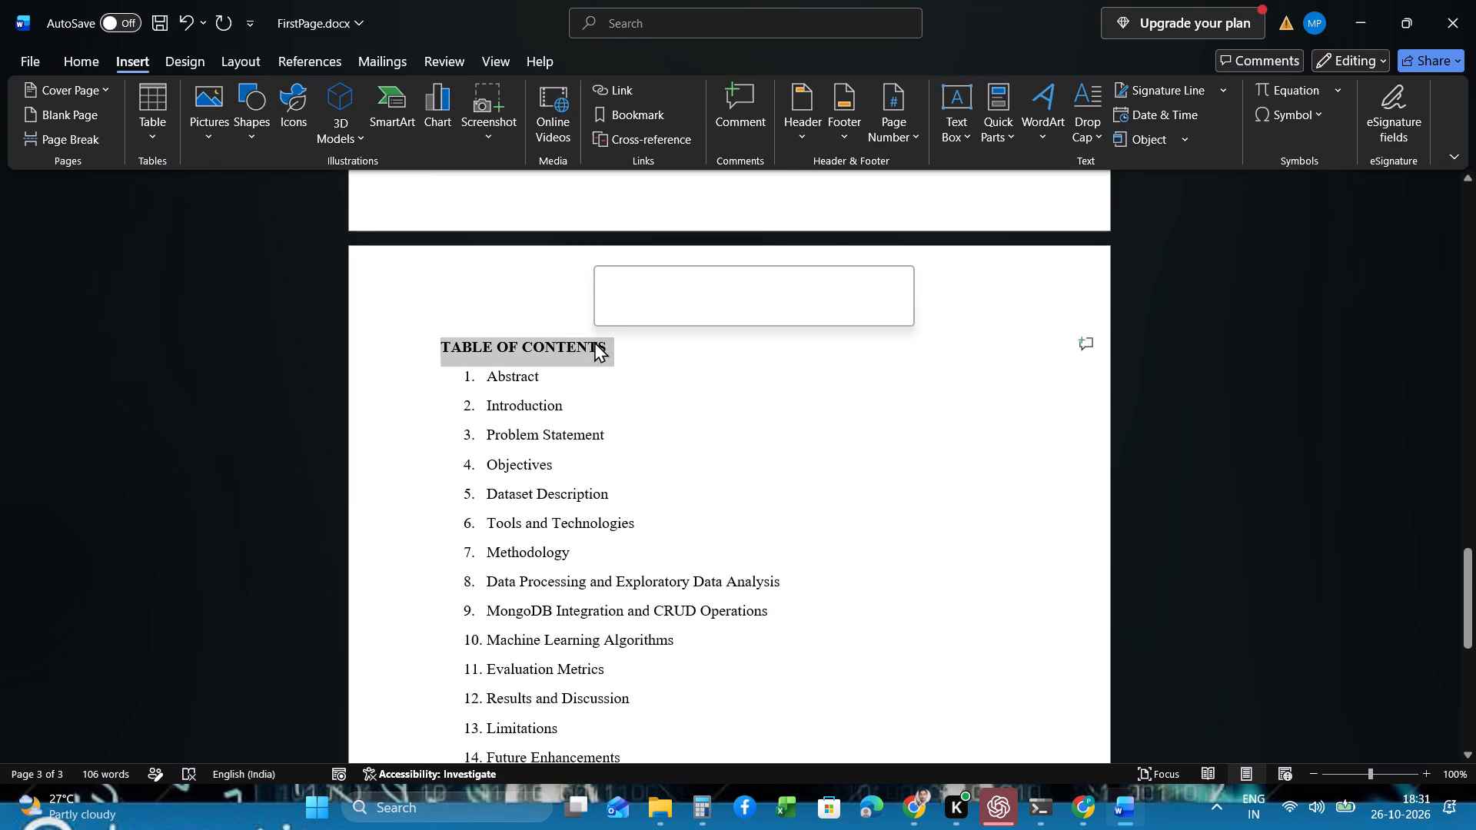
click(767, 277)
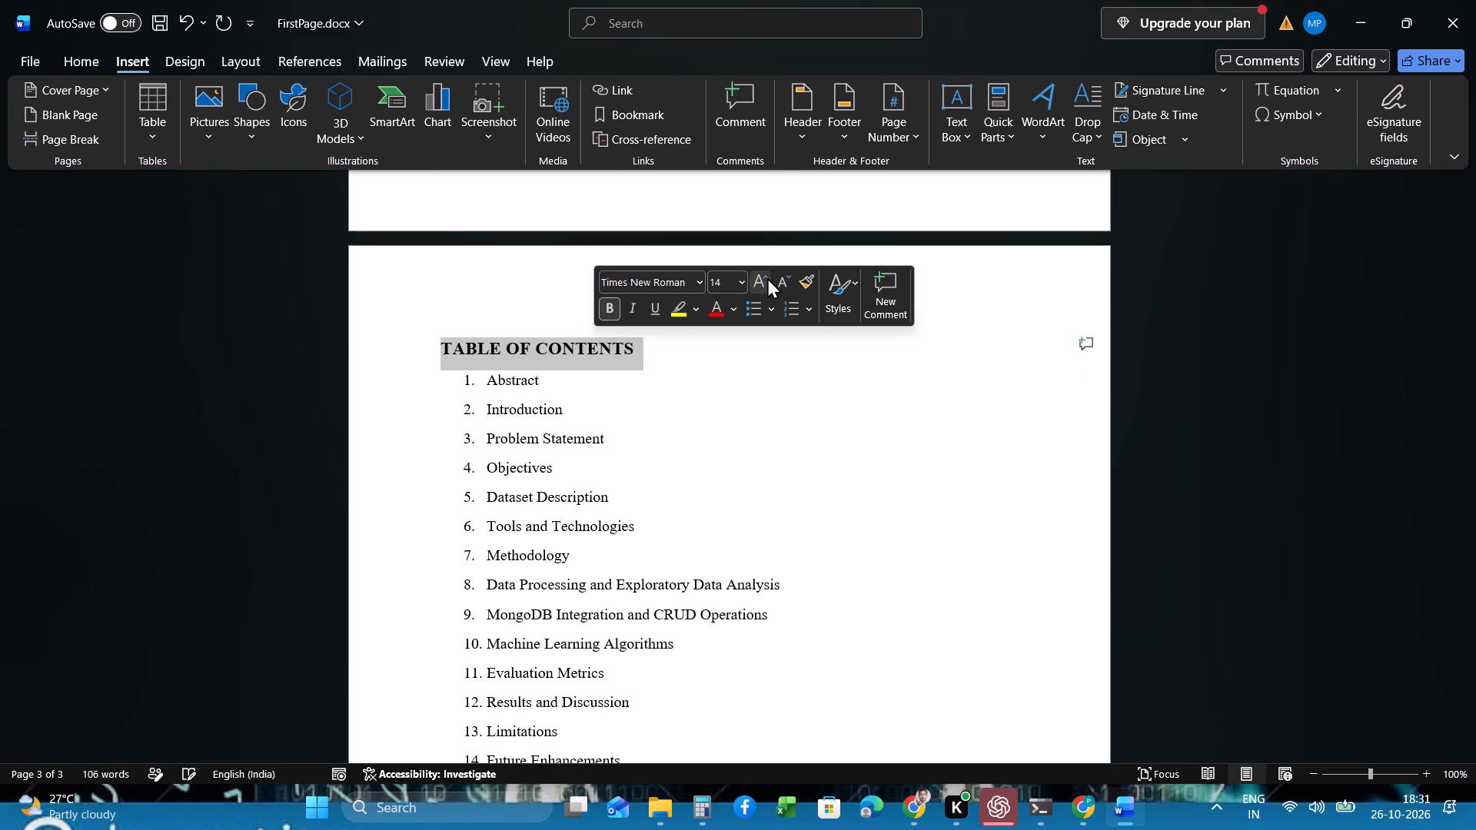
click(767, 277)
click(630, 407)
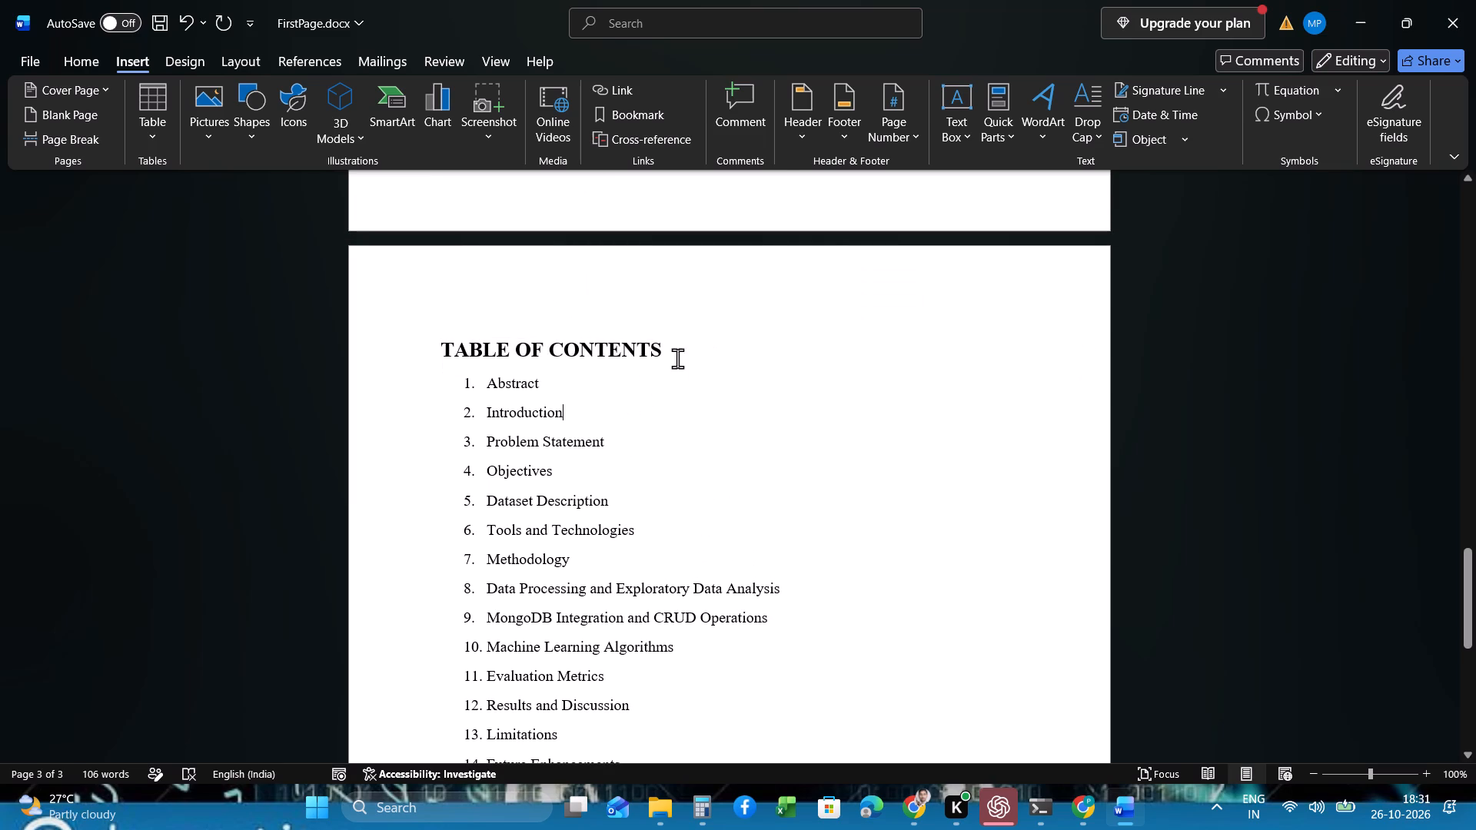
Review the table of contents page from heading to appendix entry, and place the cursor after the Methodology entry.
scroll(686, 373, down, 1)
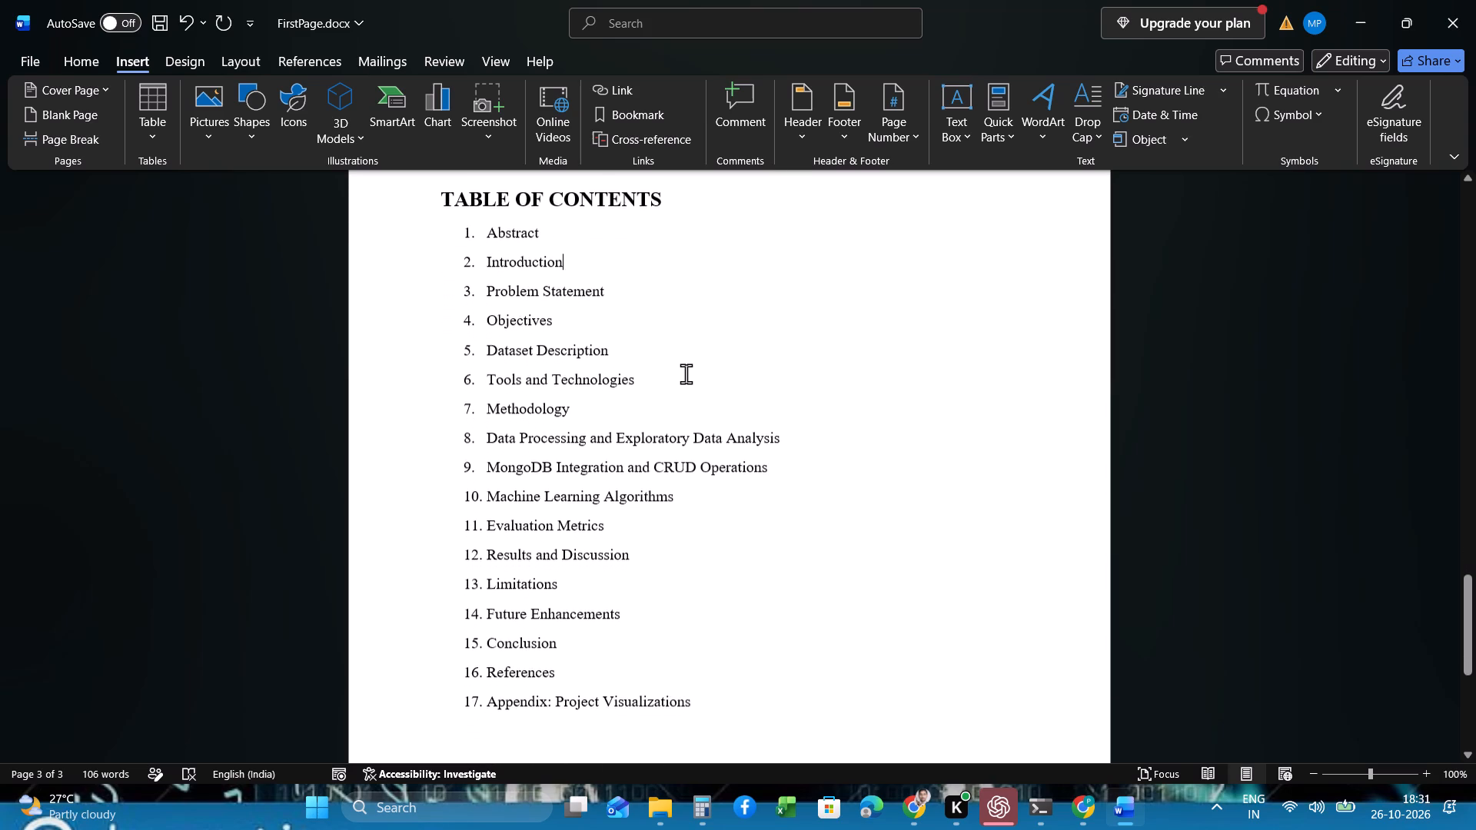
scroll(686, 373, down, 1)
scroll(686, 373, up, 1)
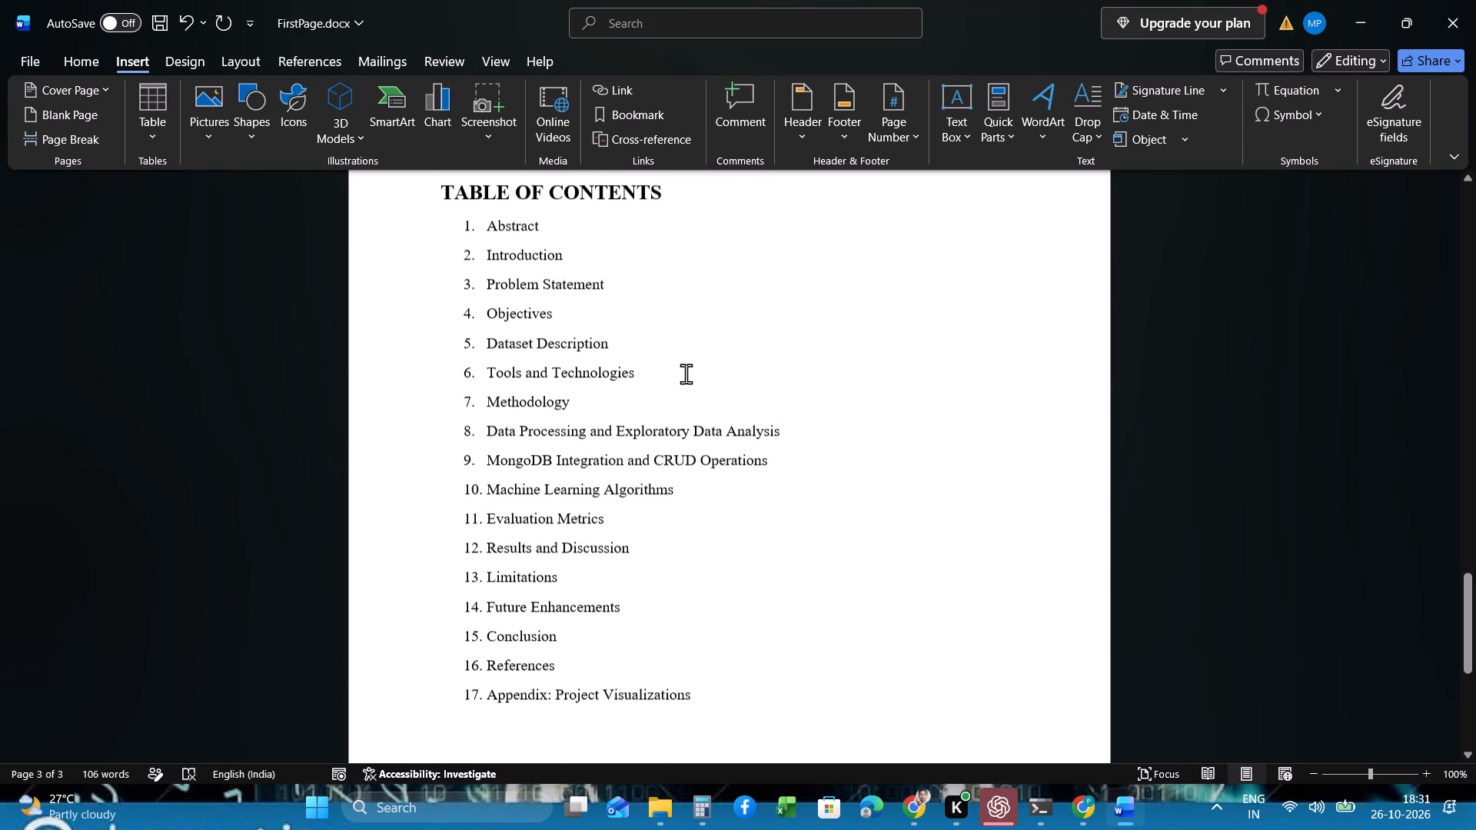
scroll(686, 373, up, 2)
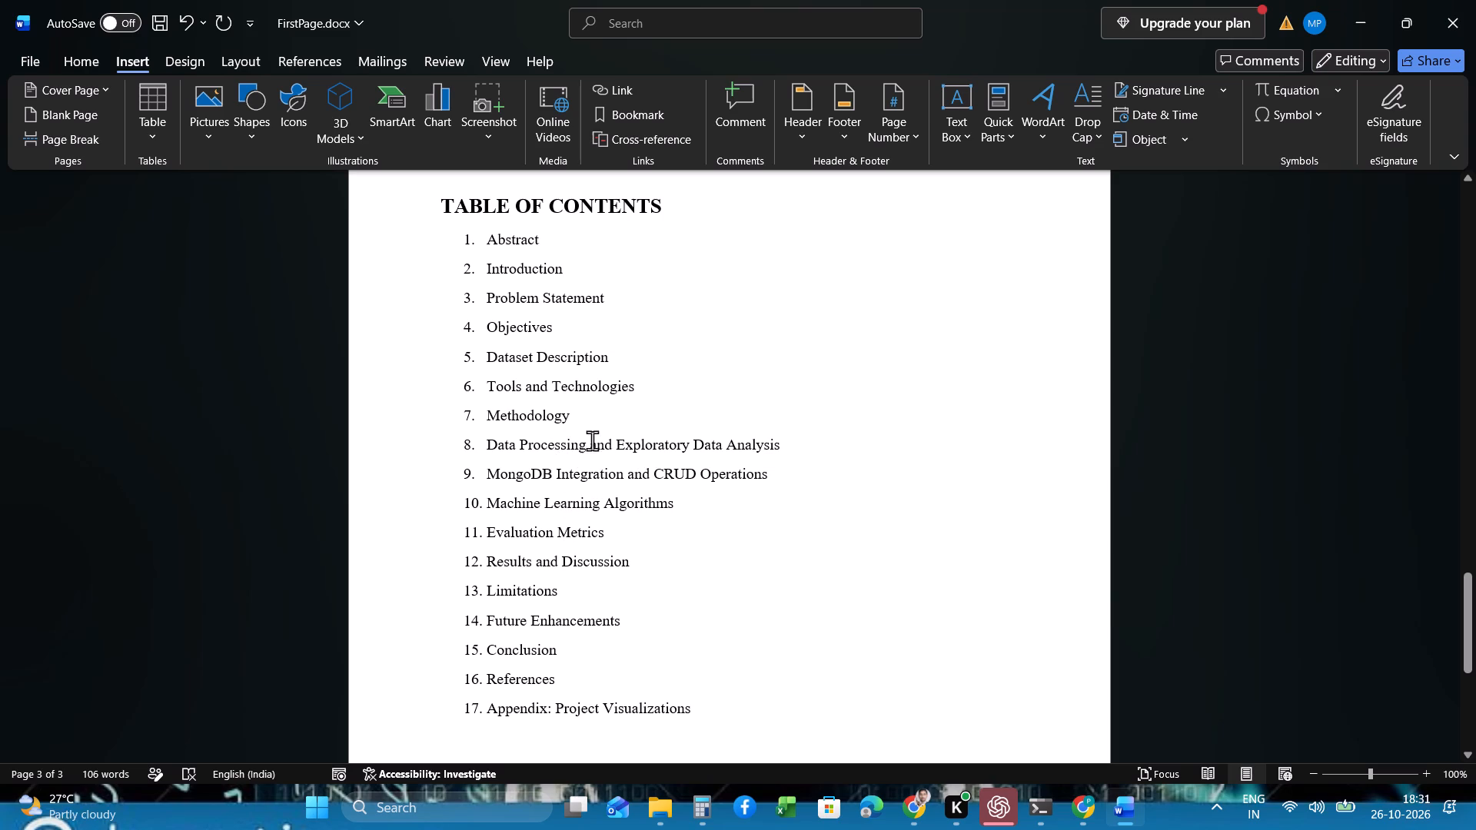
click(589, 419)
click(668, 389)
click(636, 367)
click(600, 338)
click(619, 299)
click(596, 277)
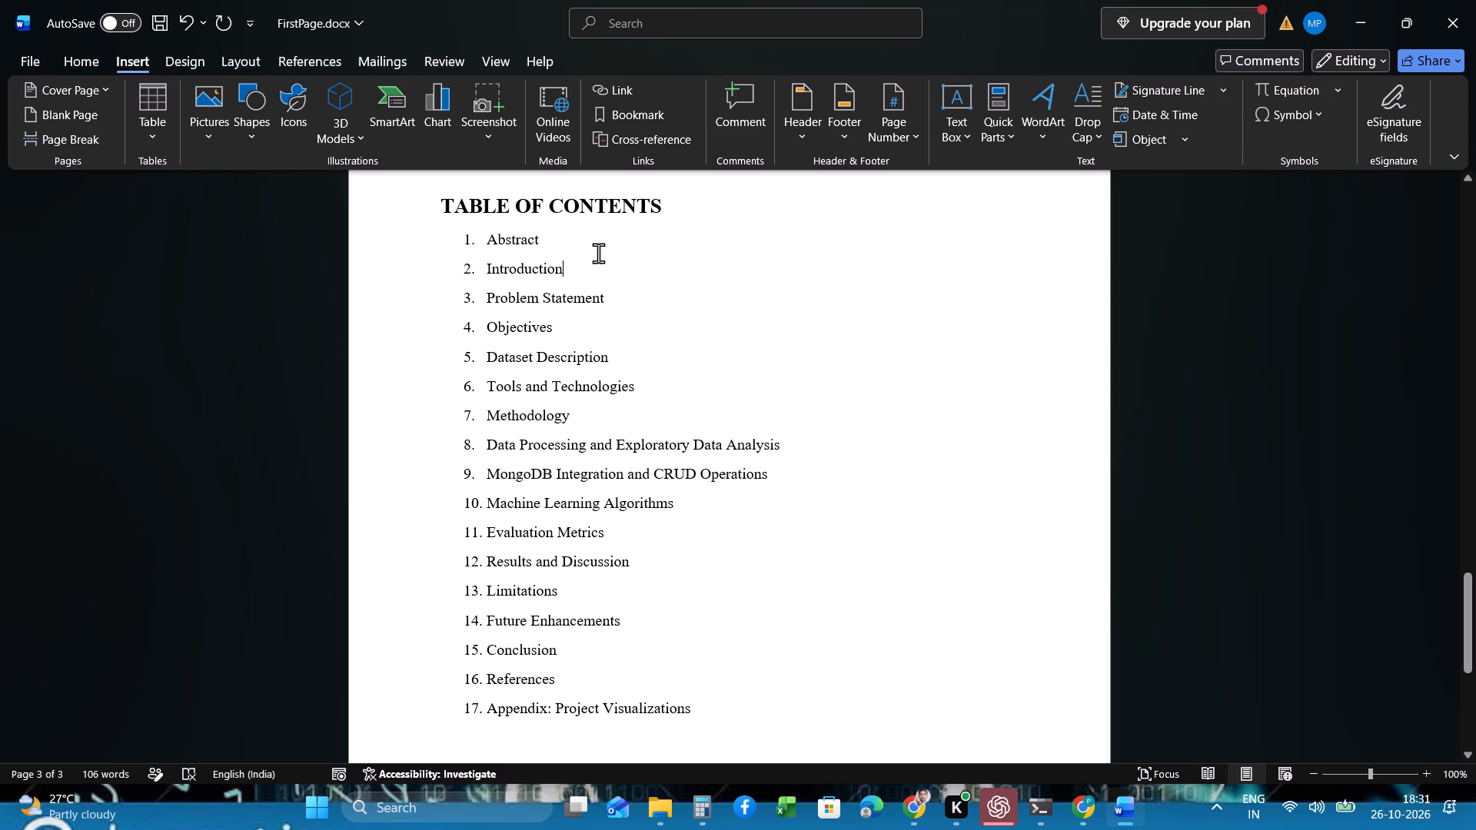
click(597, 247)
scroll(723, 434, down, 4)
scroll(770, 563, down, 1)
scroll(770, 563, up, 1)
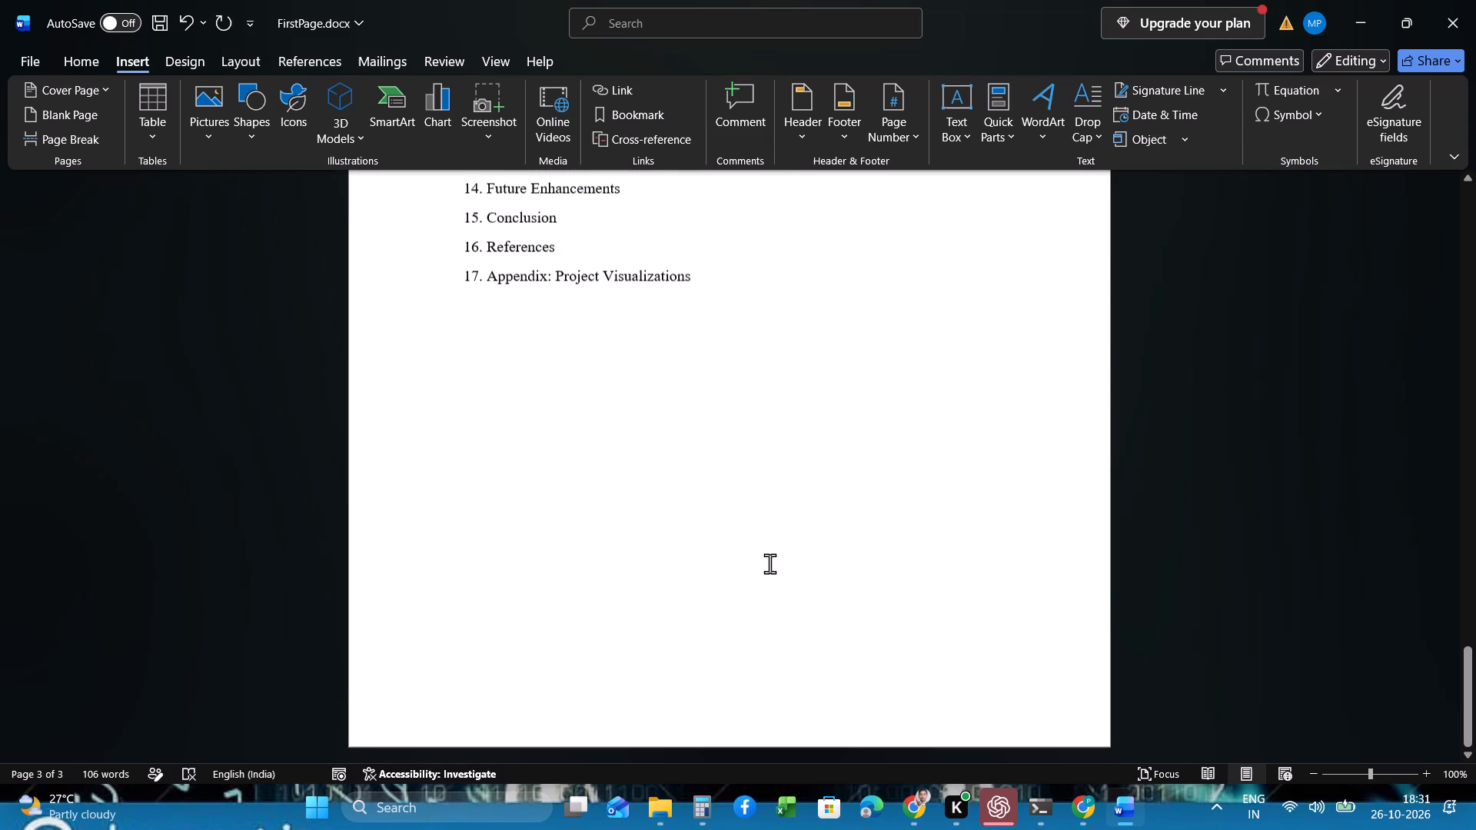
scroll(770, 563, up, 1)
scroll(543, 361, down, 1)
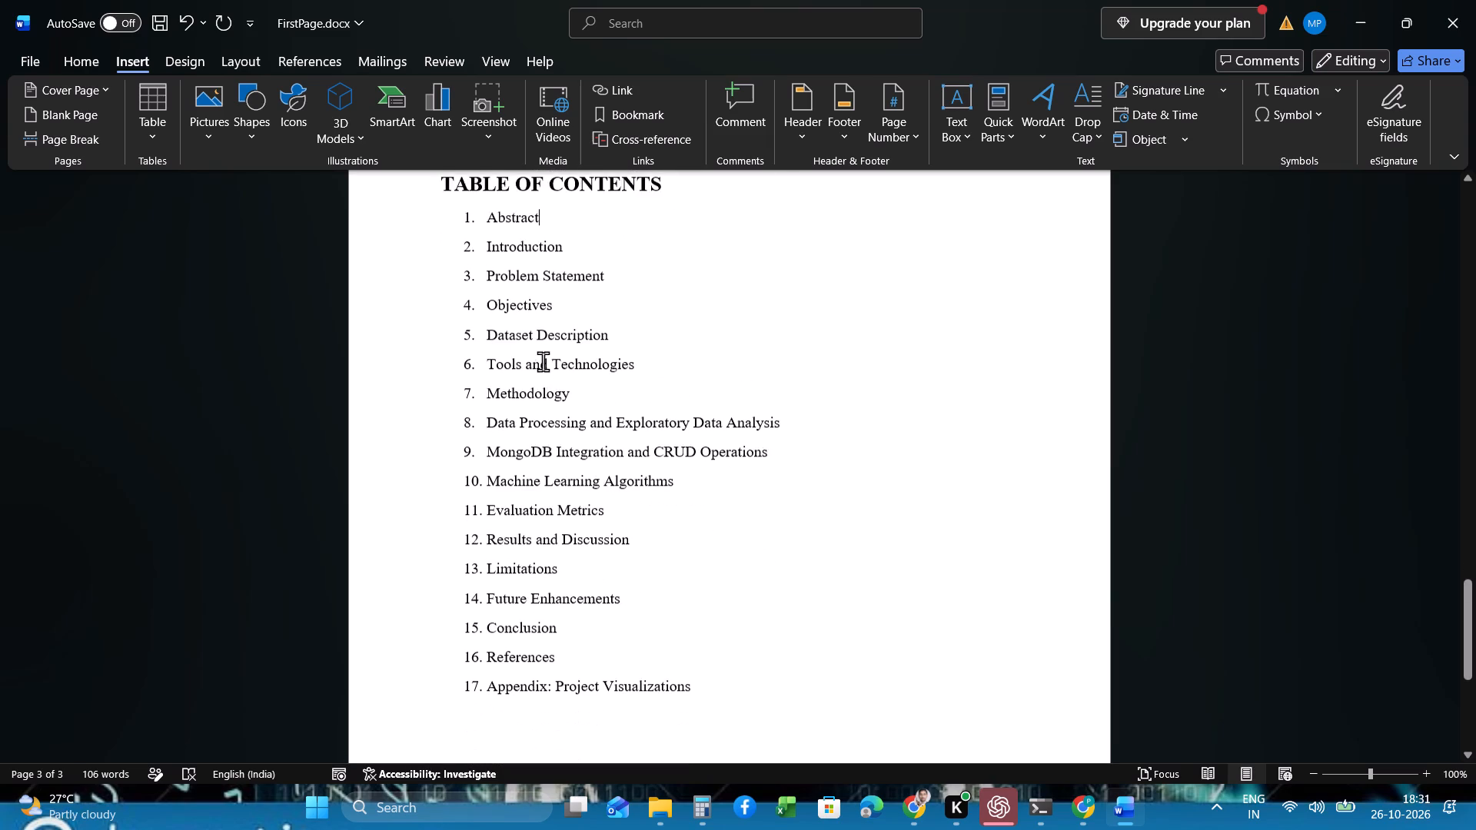
Enlarge the 17 numbered table of contents entries, from Abstract to Appendix: Project Visualizations, to 12 pt.
scroll(543, 361, down, 1)
drag(476, 198, 736, 769)
scroll(736, 768, up, 1)
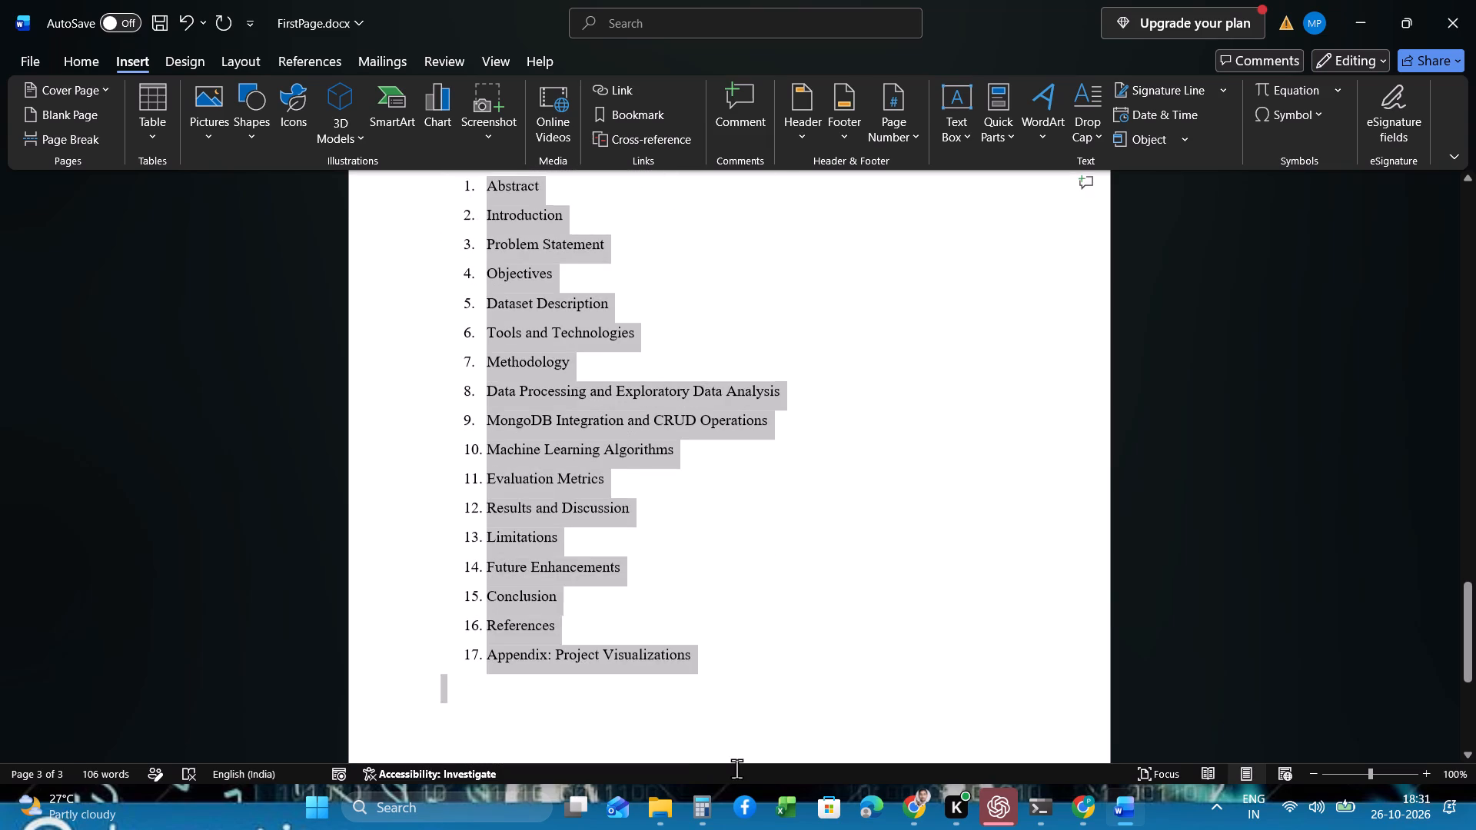
drag(736, 769, 719, 652)
scroll(736, 769, up, 1)
click(891, 592)
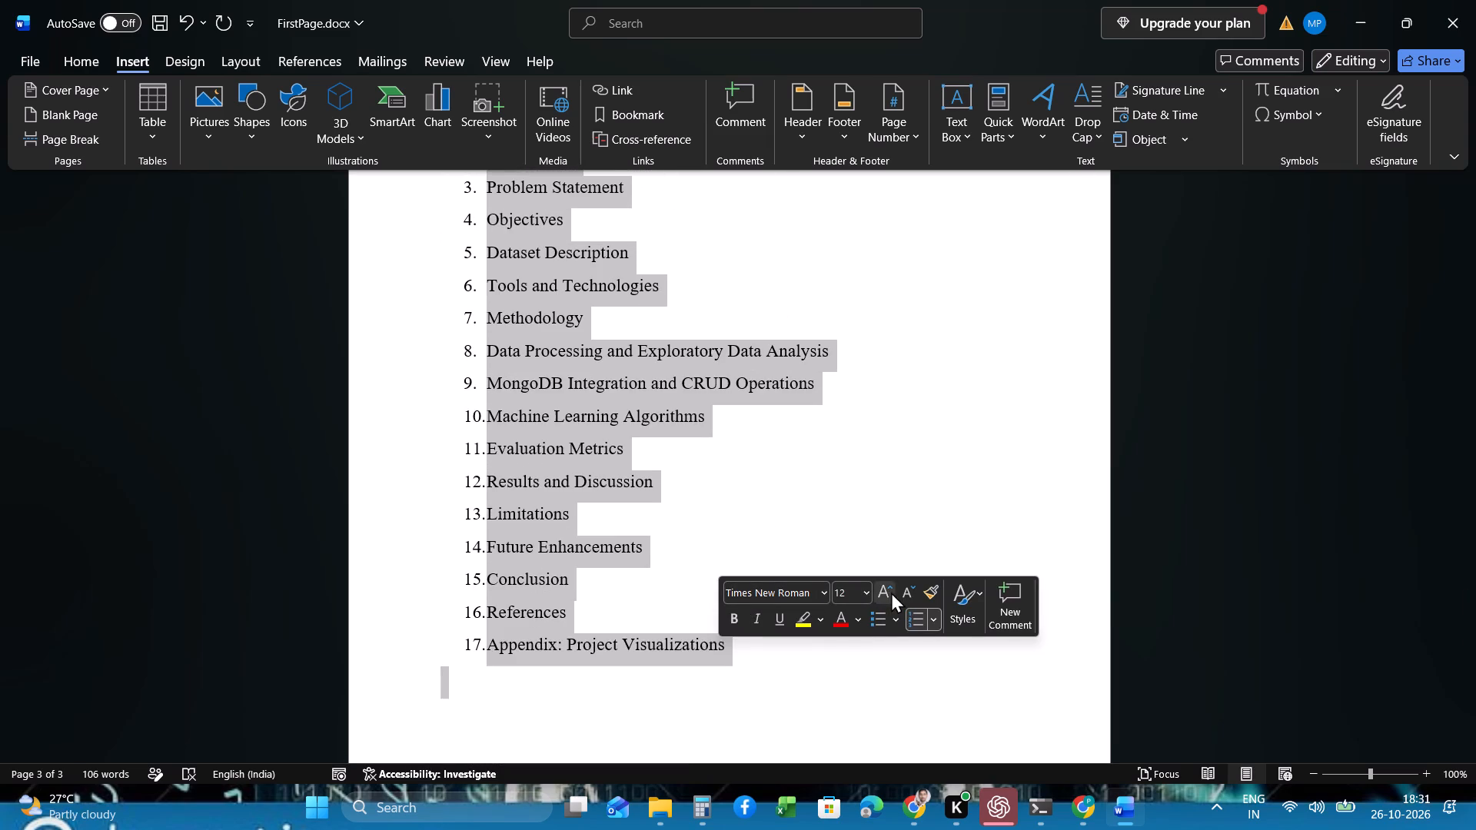
scroll(705, 516, up, 2)
click(595, 492)
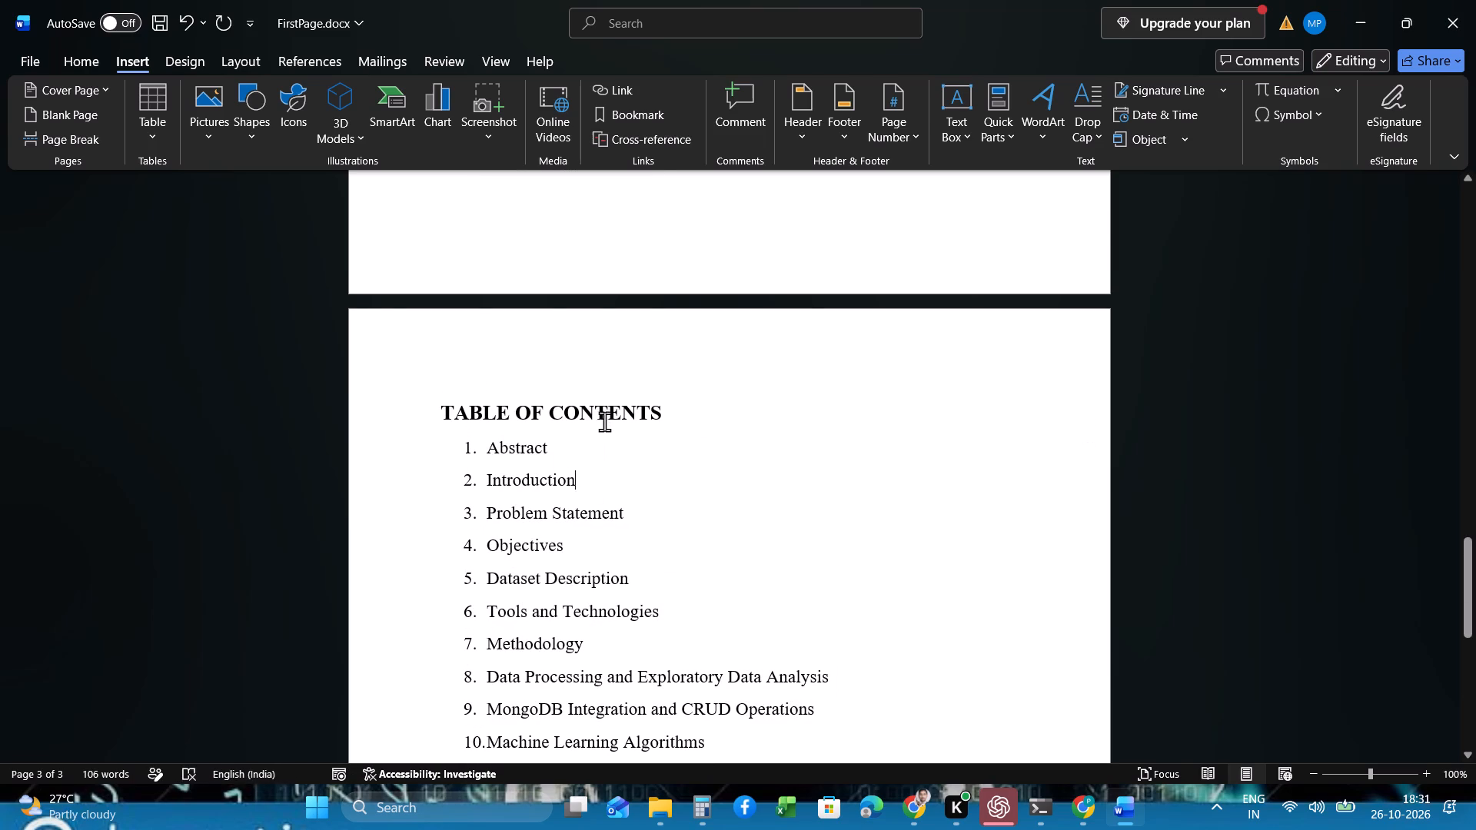
drag(605, 415, 546, 407)
click(613, 459)
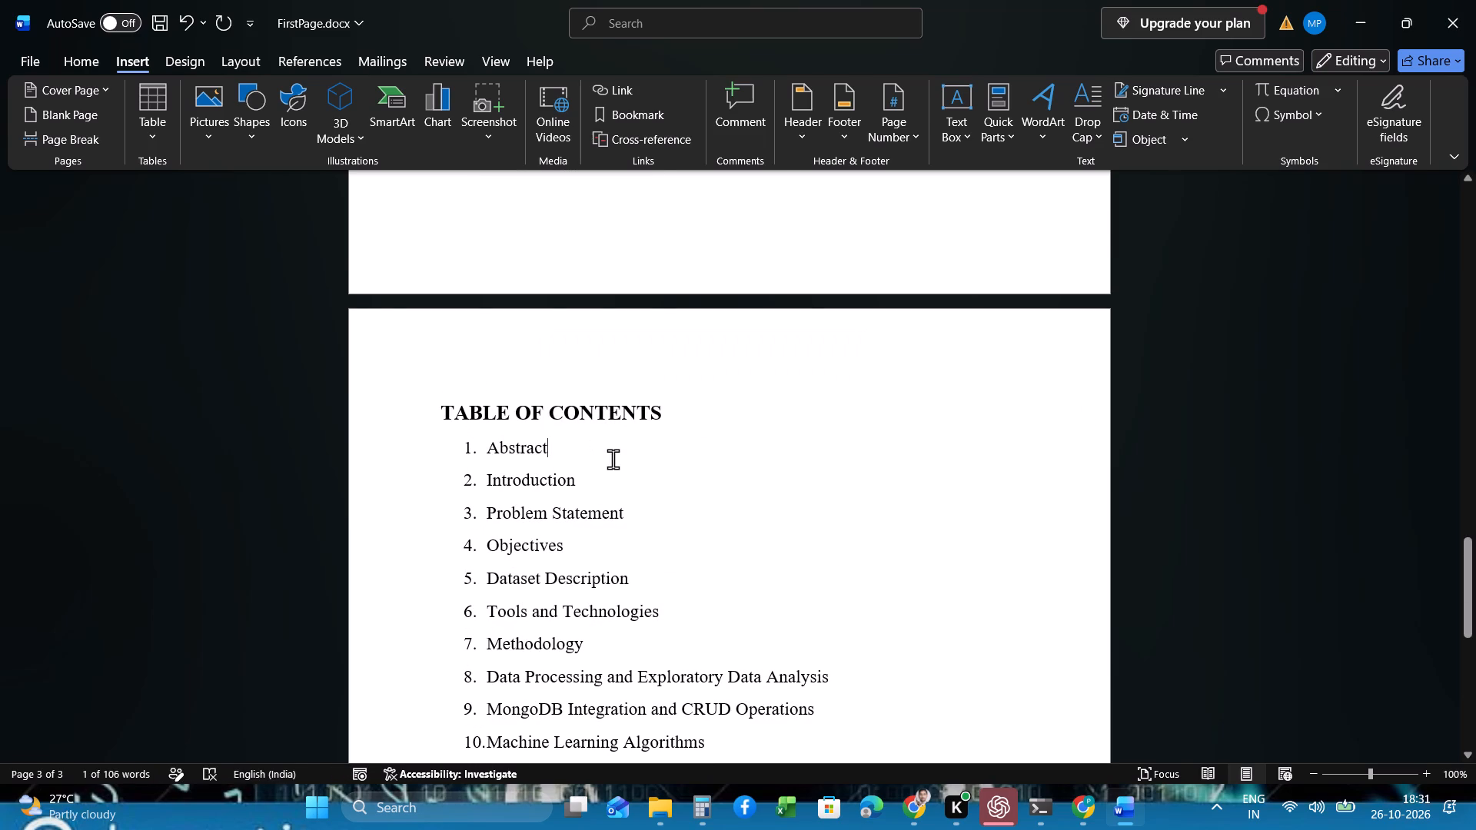
Add empty lines below the Appendix: Project Visualizations entry to extend the document onto a new page.
scroll(613, 459, down, 6)
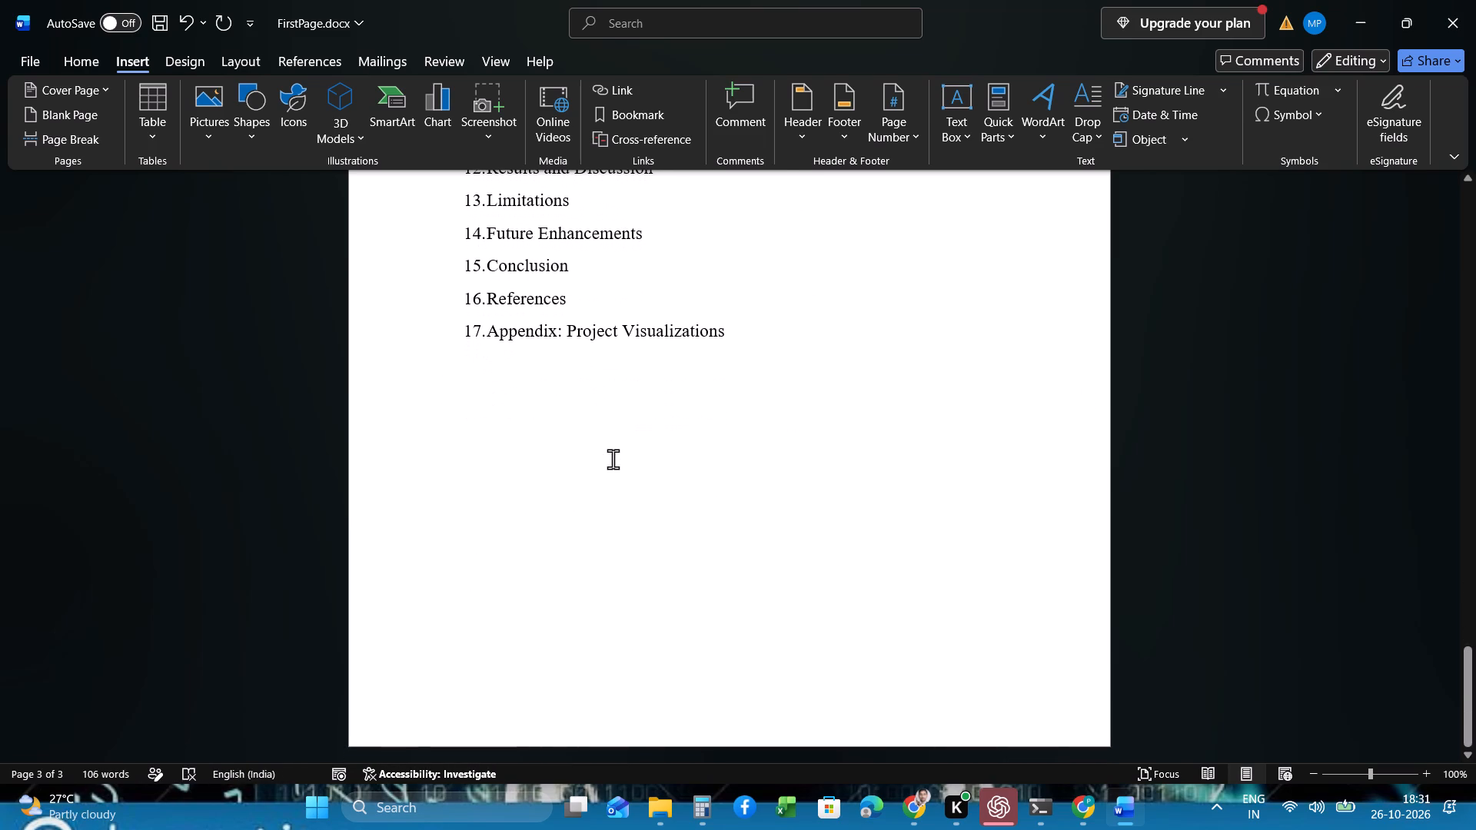
click(619, 752)
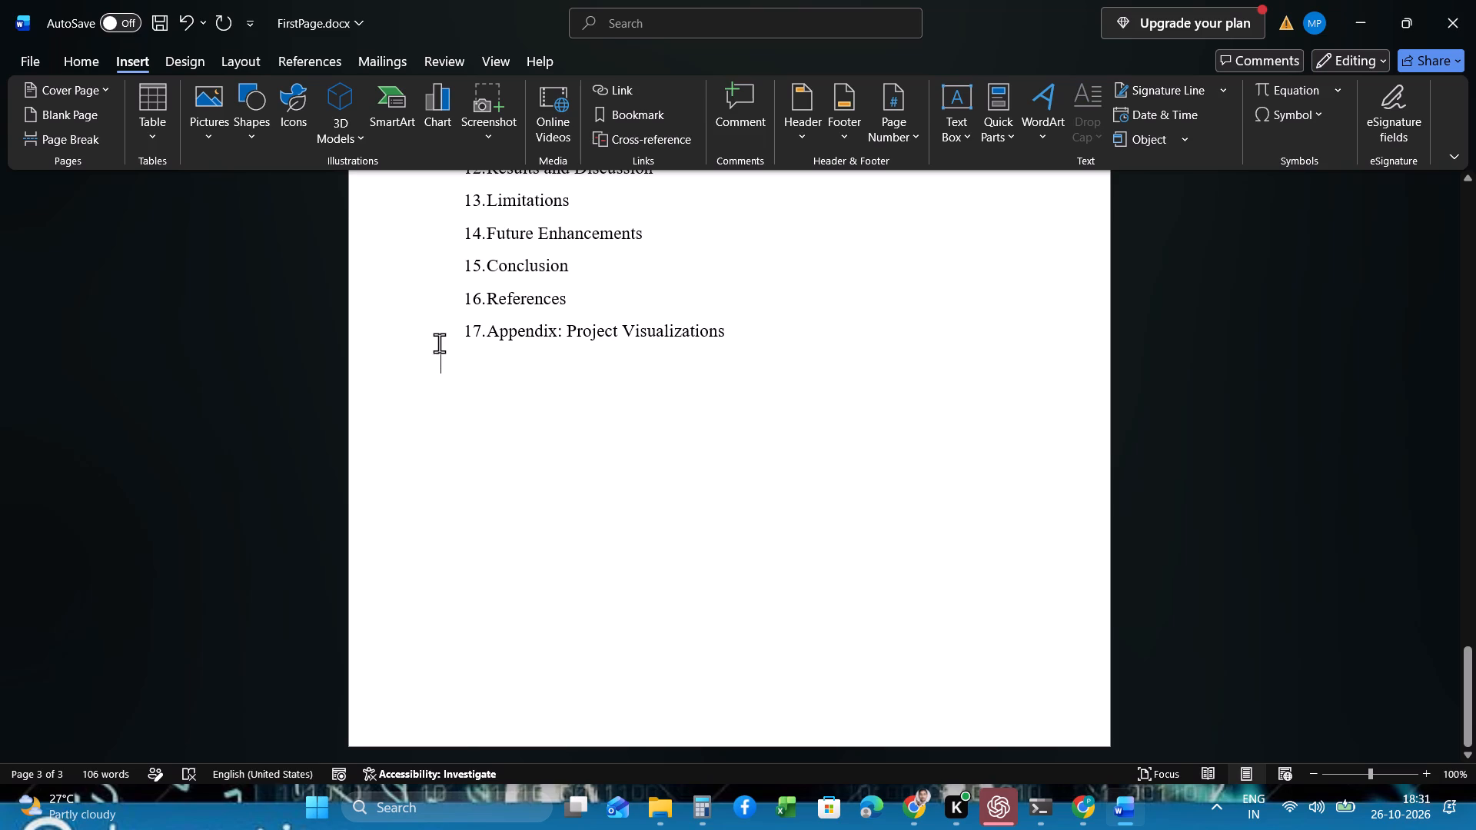
scroll(439, 343, down, 1)
click(611, 367)
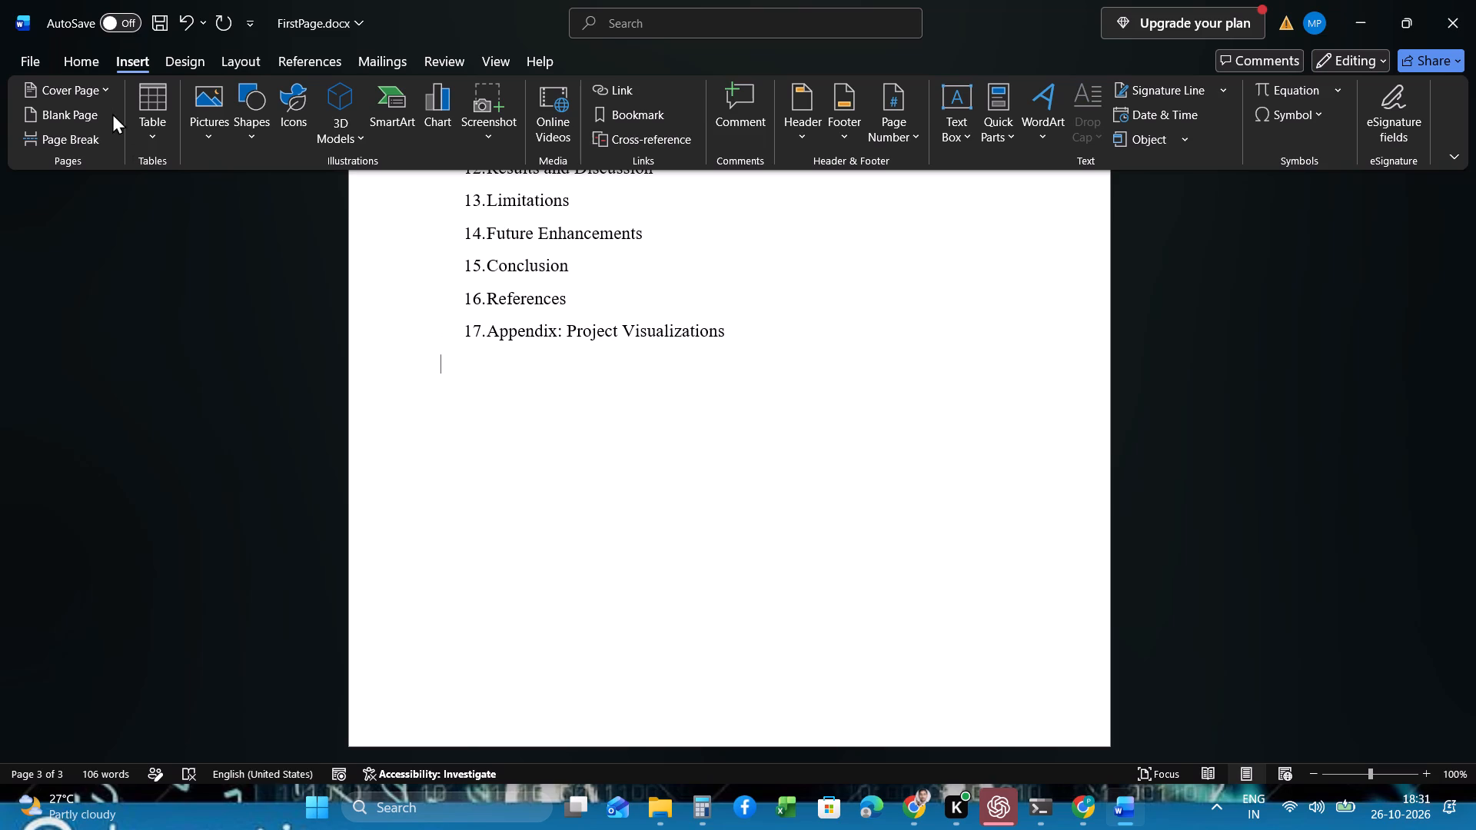
key(Return)
key(Return)
key(Return)
key(Return)
key(Return)
key(Return)
key(Return)
key(Return)
key(Return)
Insert a blank line above the TABLE OF CONTENTS heading.
scroll(590, 482, up, 4)
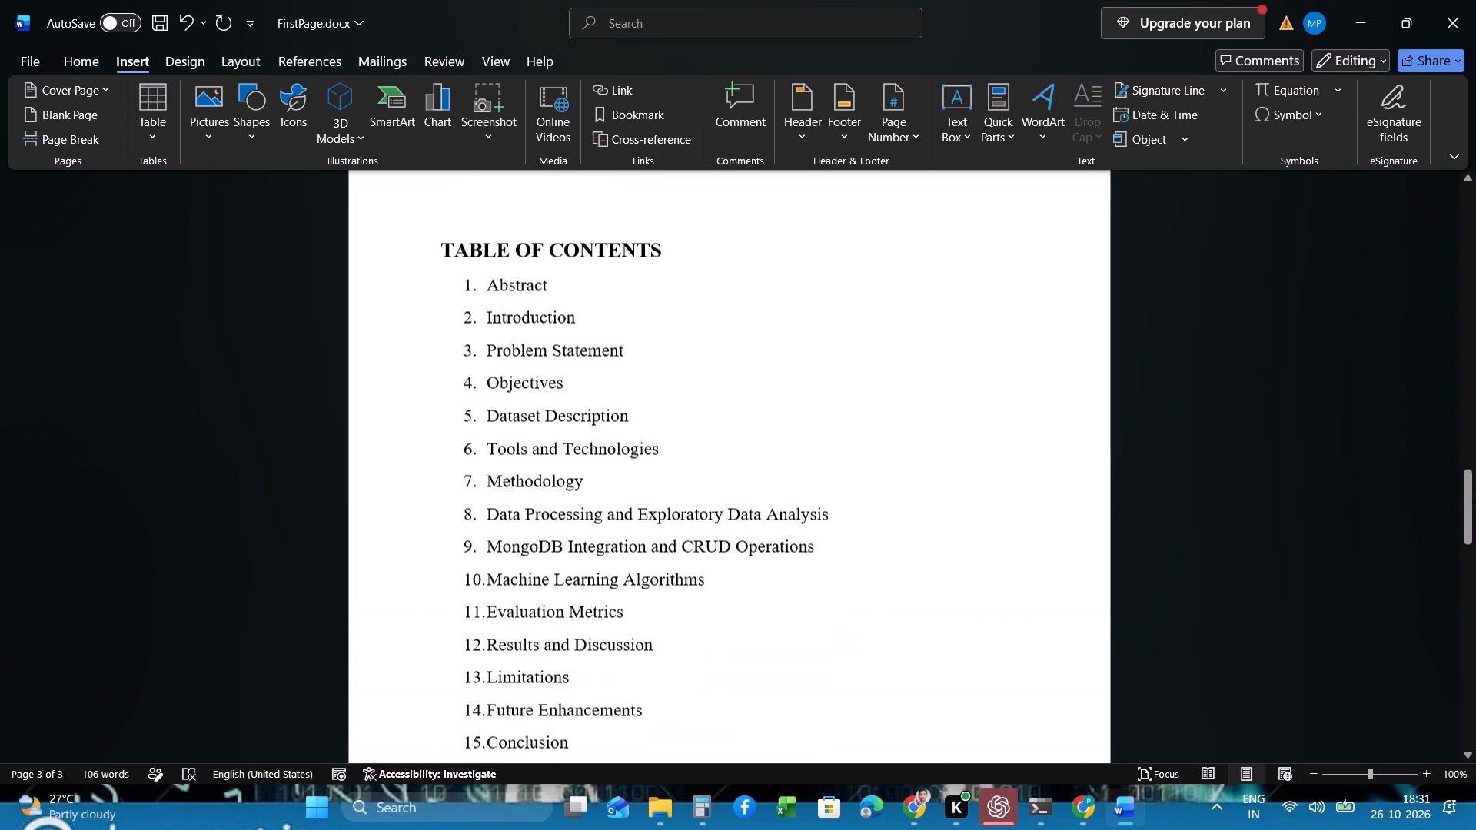
scroll(590, 482, up, 1)
click(444, 316)
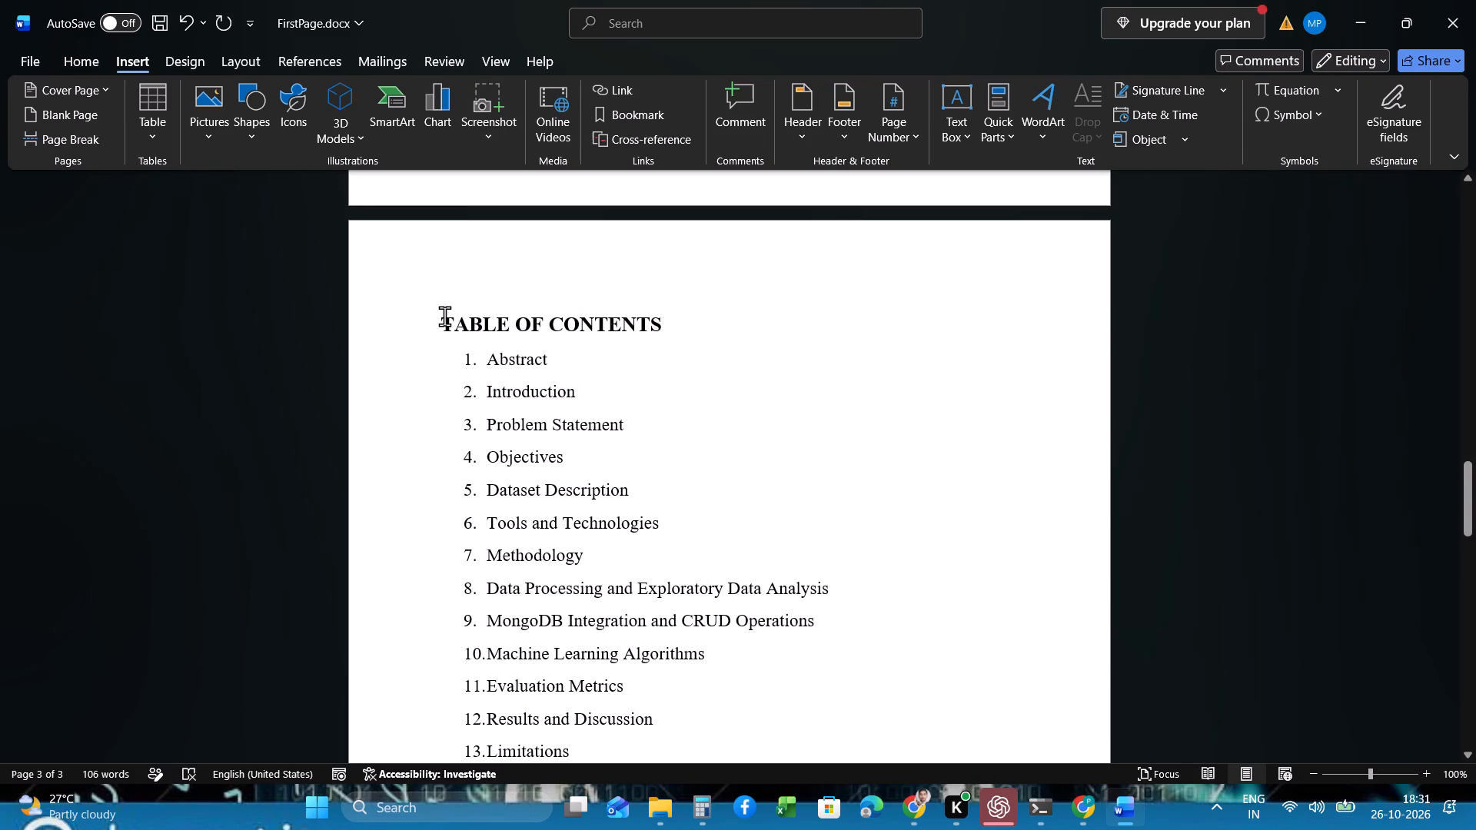
key(Return)
Place the cursor on the first line of the blank page following the table of contents.
scroll(444, 316, down, 4)
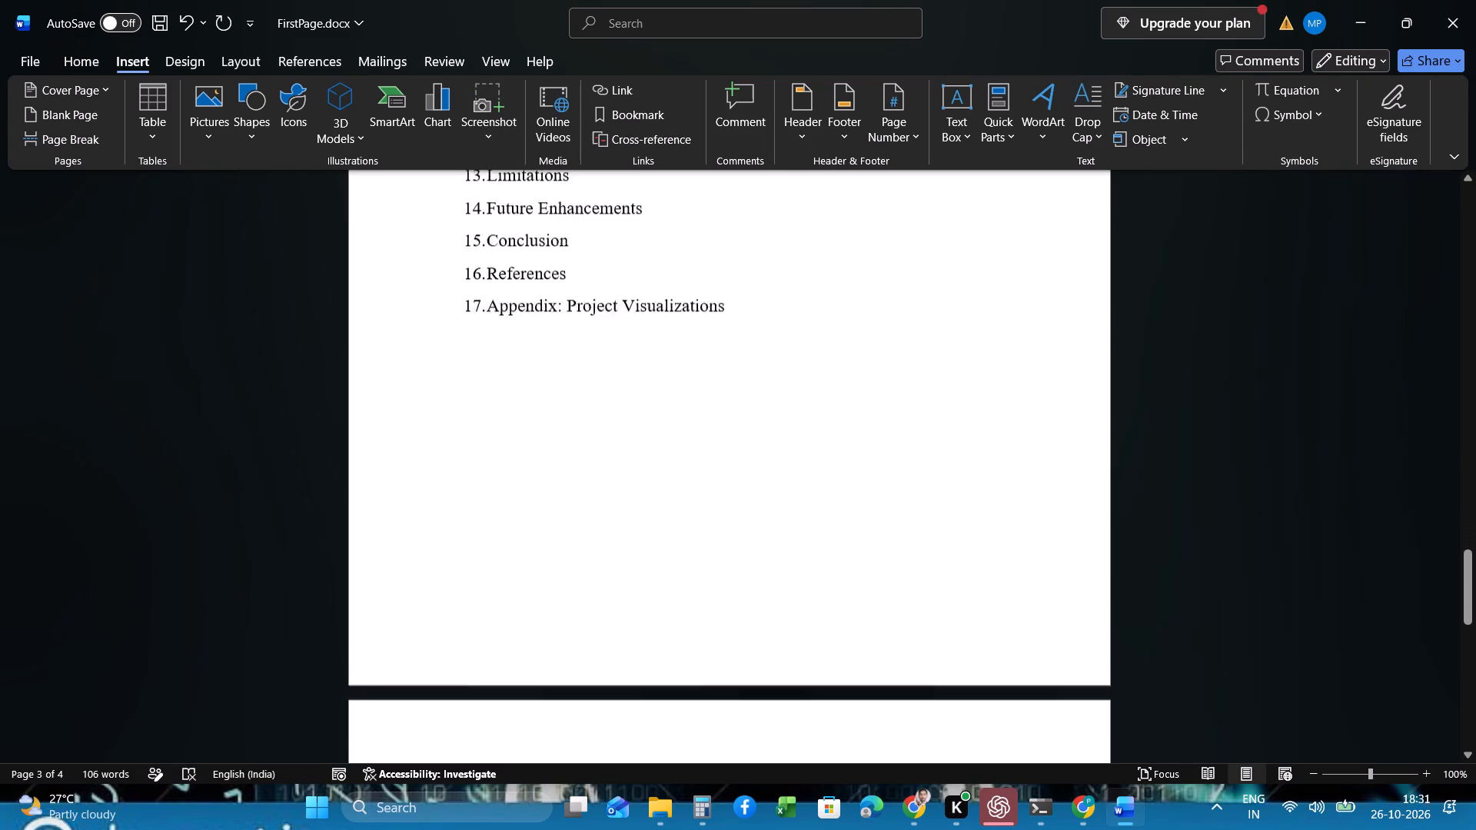
scroll(520, 466, down, 1)
click(506, 334)
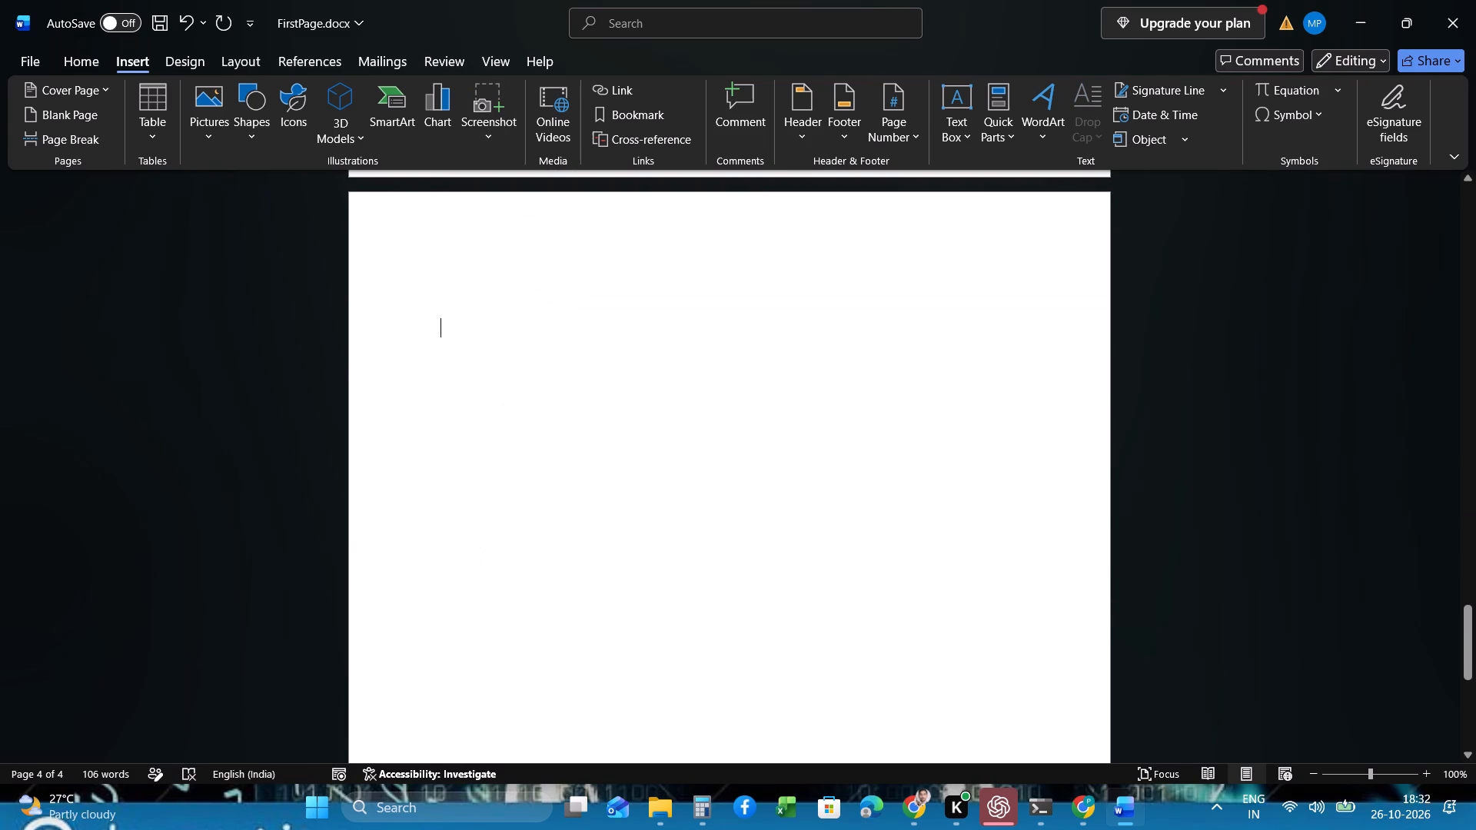
click(541, 324)
click(528, 291)
click(516, 221)
click(516, 246)
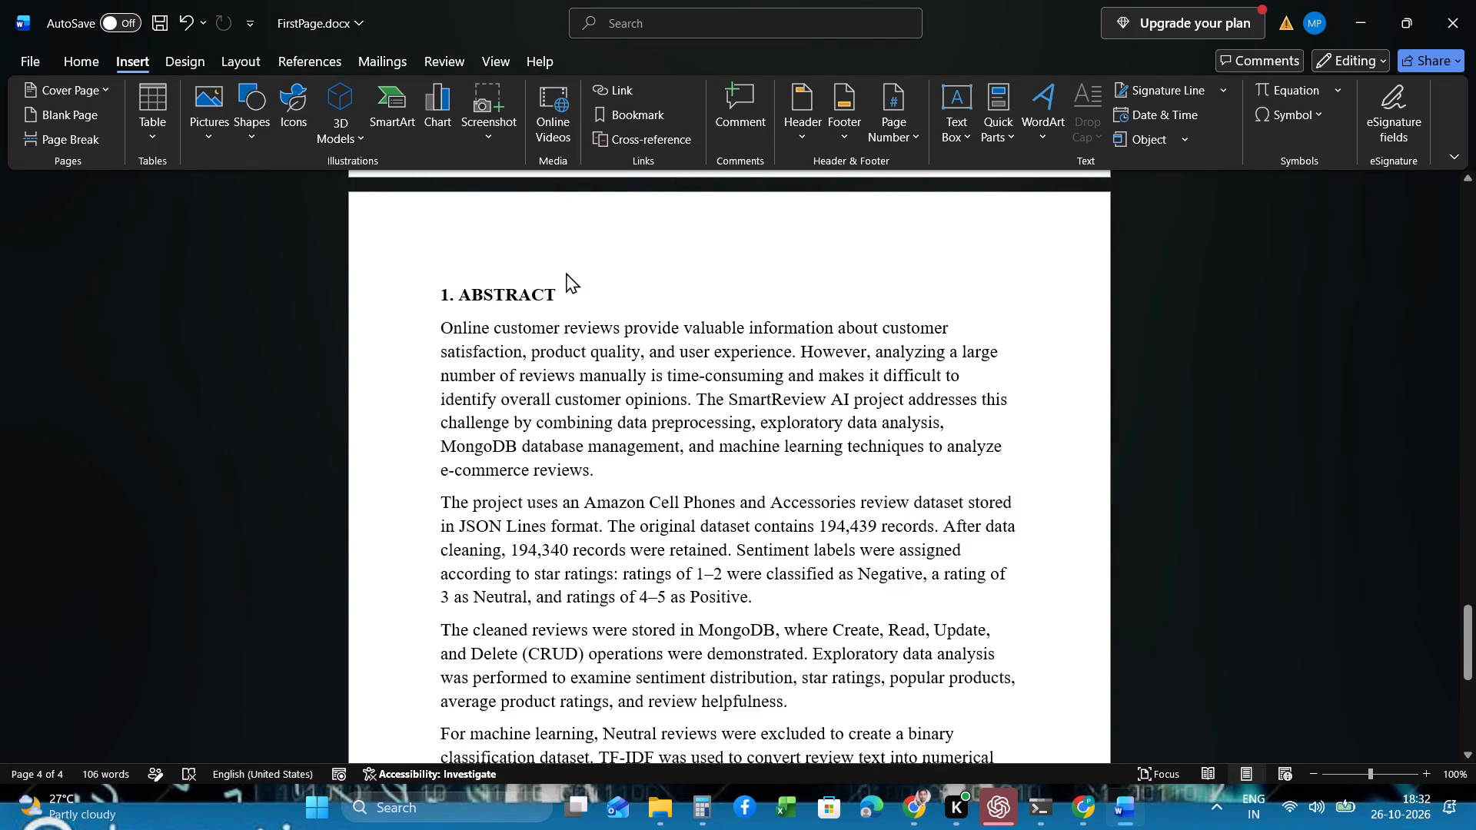
Enlarge the 1. ABSTRACT heading to 16 pt.
scroll(587, 353, up, 1)
drag(587, 364, 555, 360)
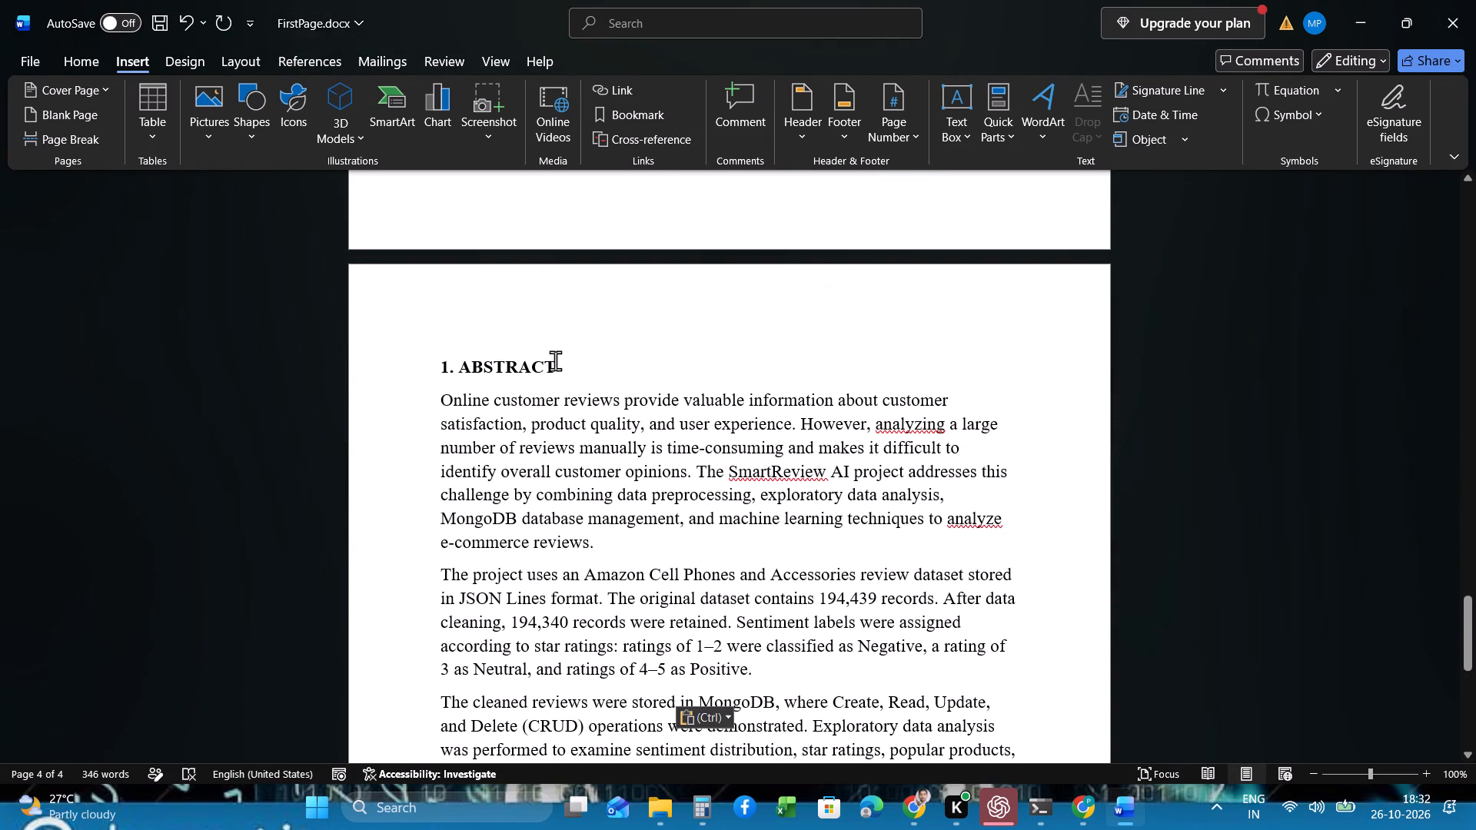
drag(555, 360, 433, 360)
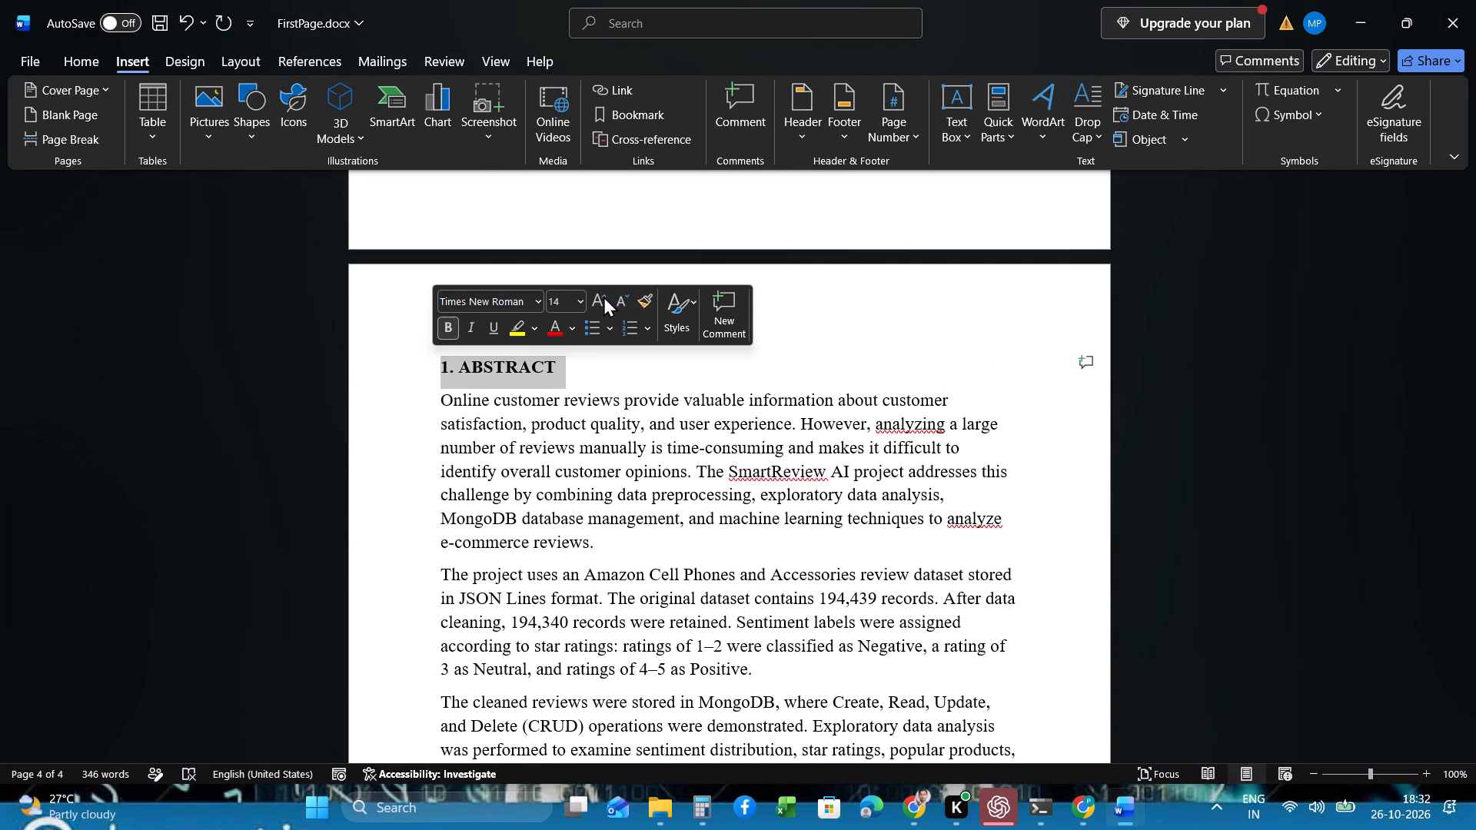
click(603, 296)
click(604, 440)
Check the TABLE OF CONTENTS heading's font size and review the pages from there to the 1. ABSTRACT heading.
scroll(607, 300, up, 1)
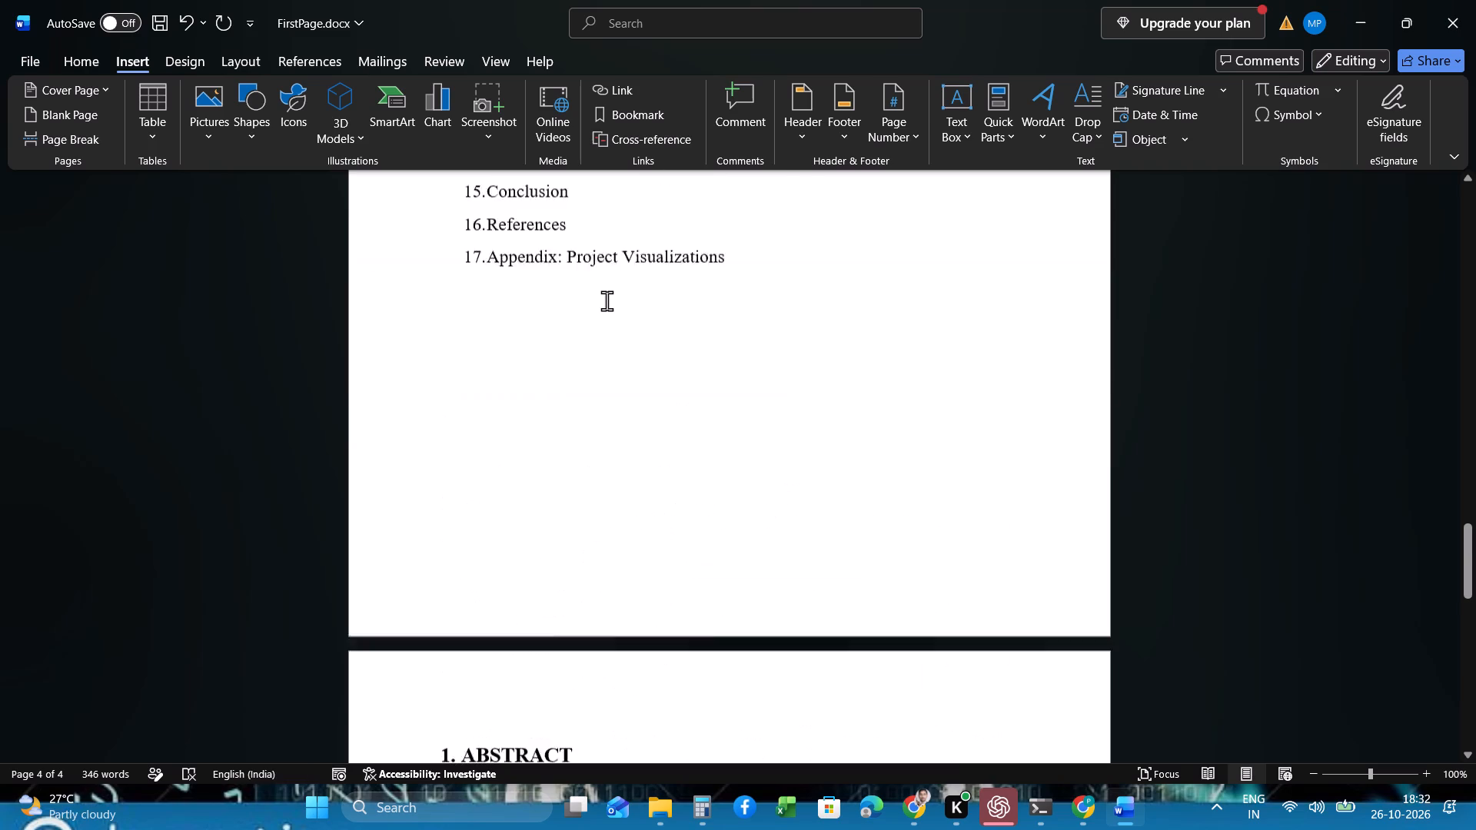
scroll(607, 300, up, 4)
drag(607, 300, 591, 307)
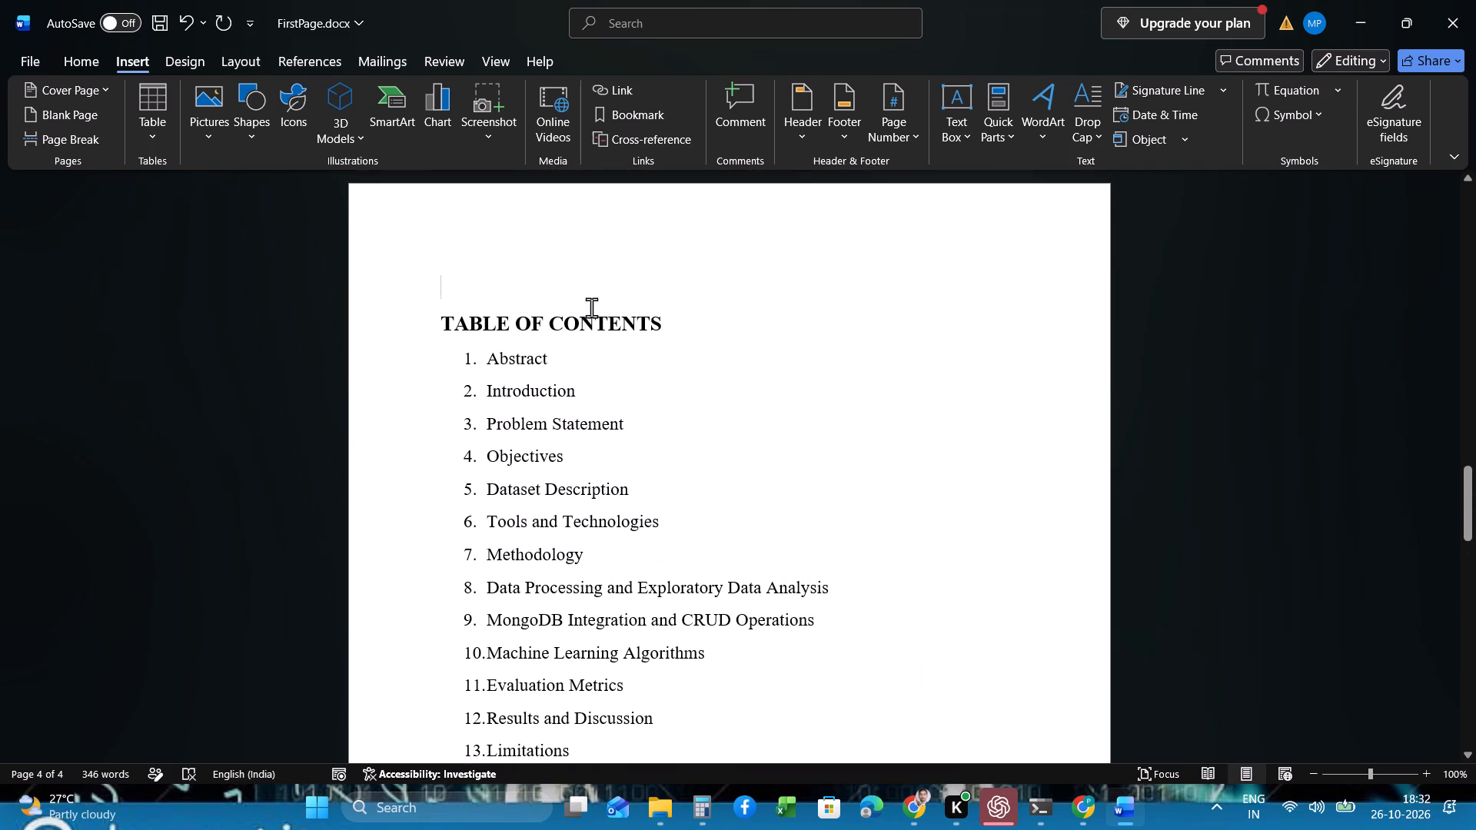
drag(591, 307, 587, 310)
drag(589, 314, 547, 314)
click(685, 412)
scroll(685, 412, down, 2)
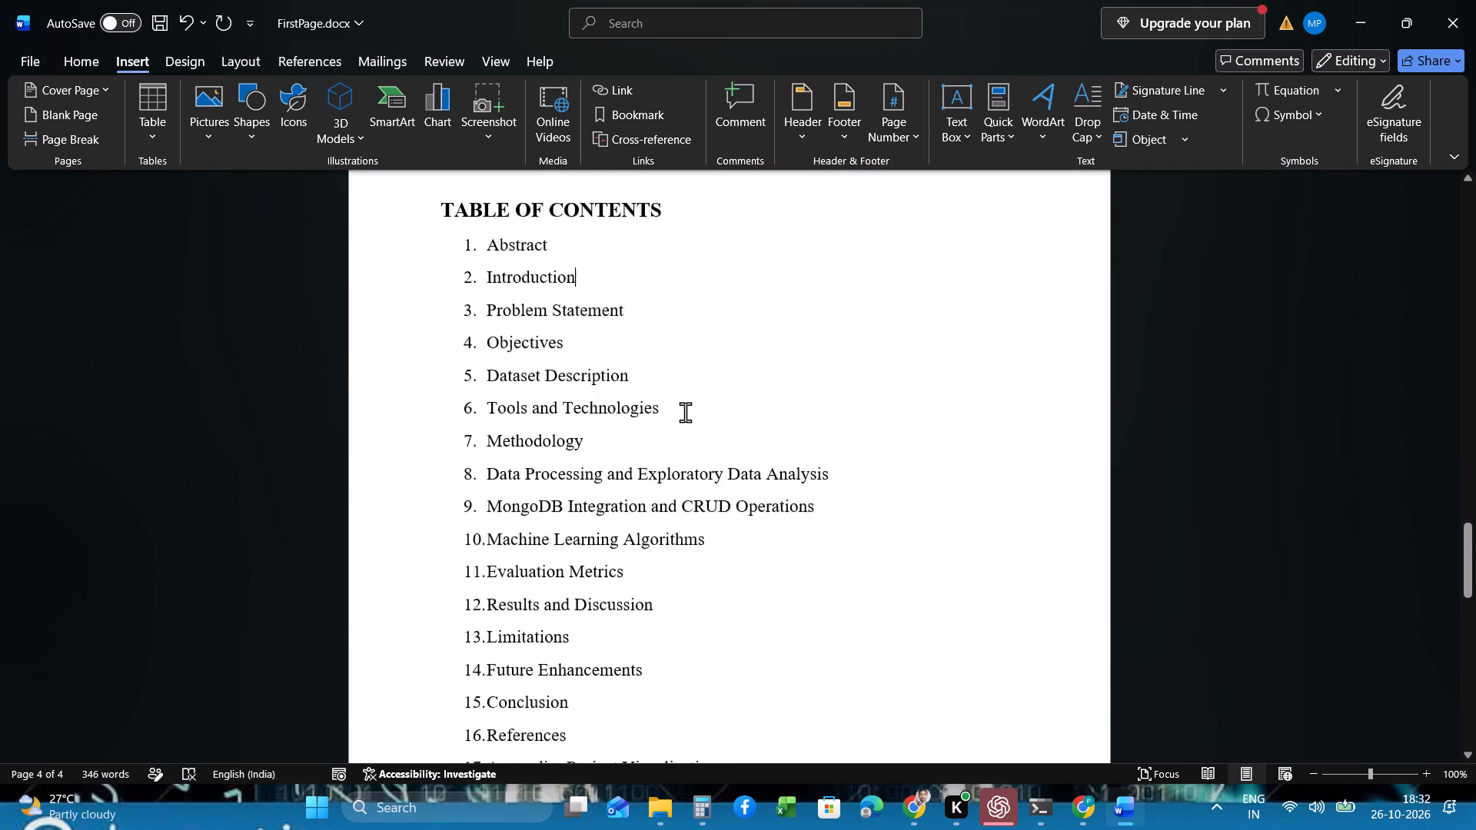
scroll(685, 412, down, 3)
scroll(598, 290, up, 1)
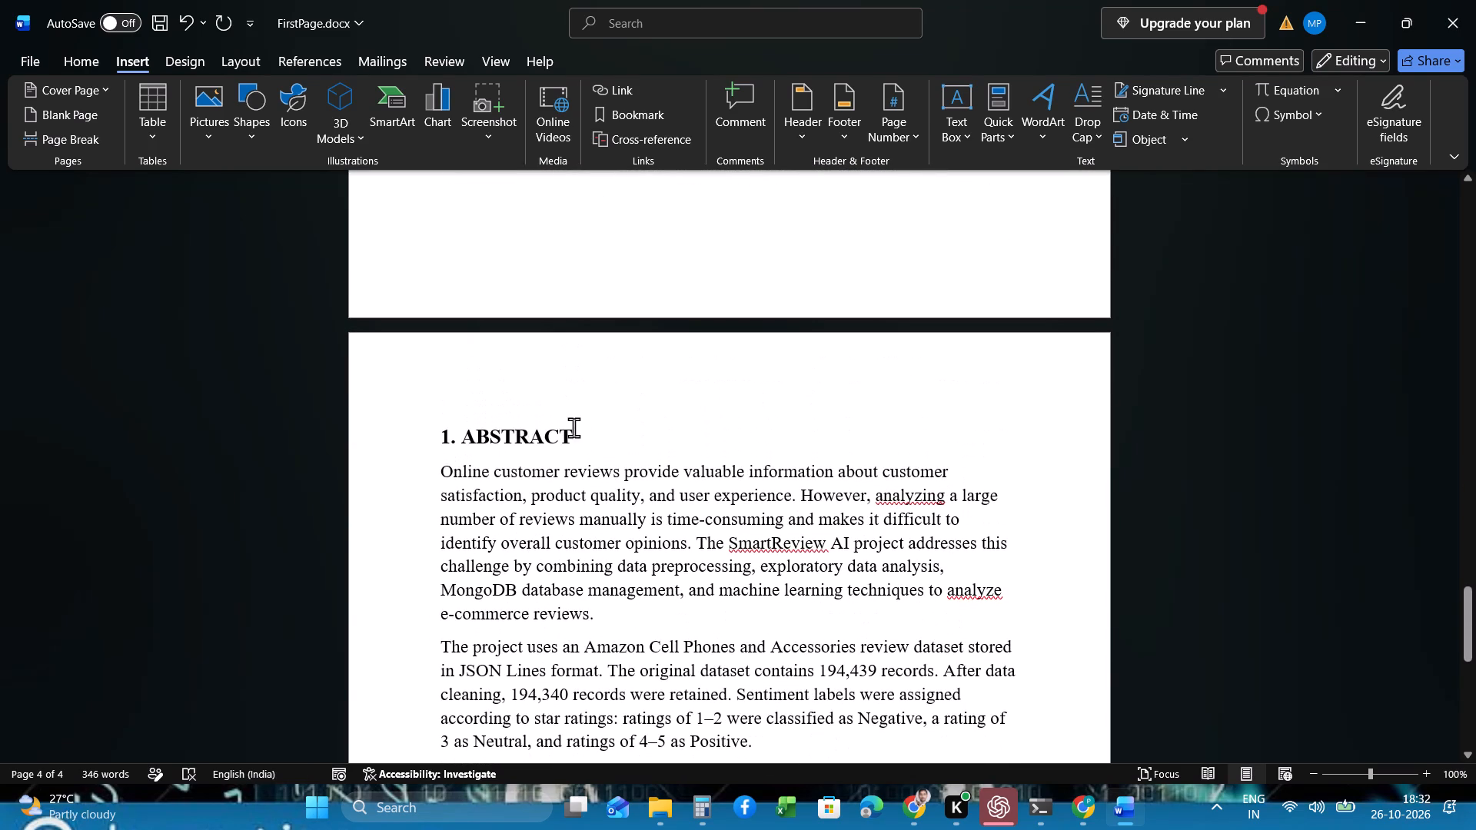
Justify all the body paragraphs beneath the 1. ABSTRACT heading.
drag(578, 430, 442, 427)
click(560, 438)
scroll(673, 516, down, 1)
scroll(673, 516, up, 1)
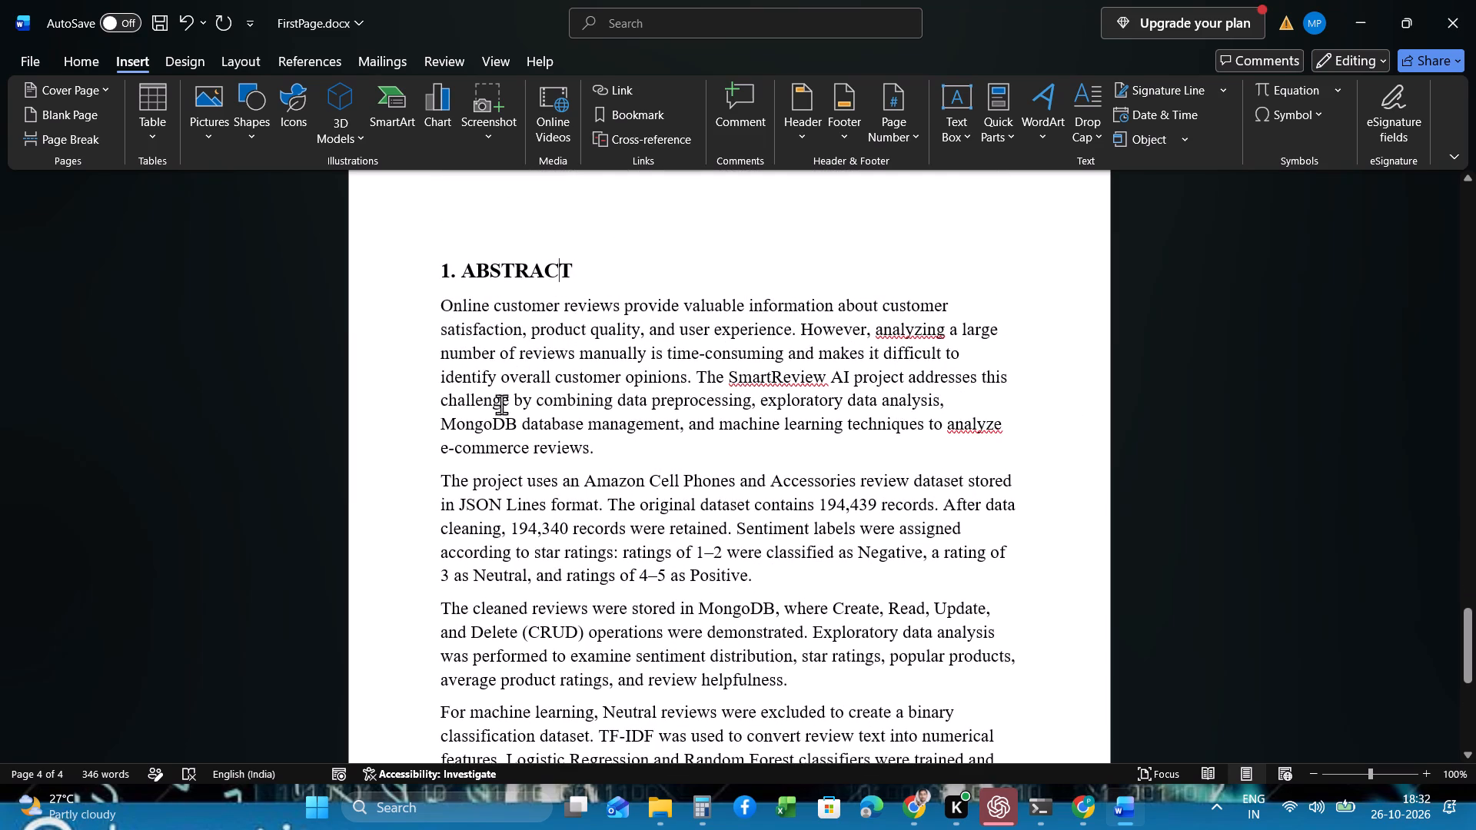
drag(444, 308, 710, 788)
scroll(706, 775, up, 1)
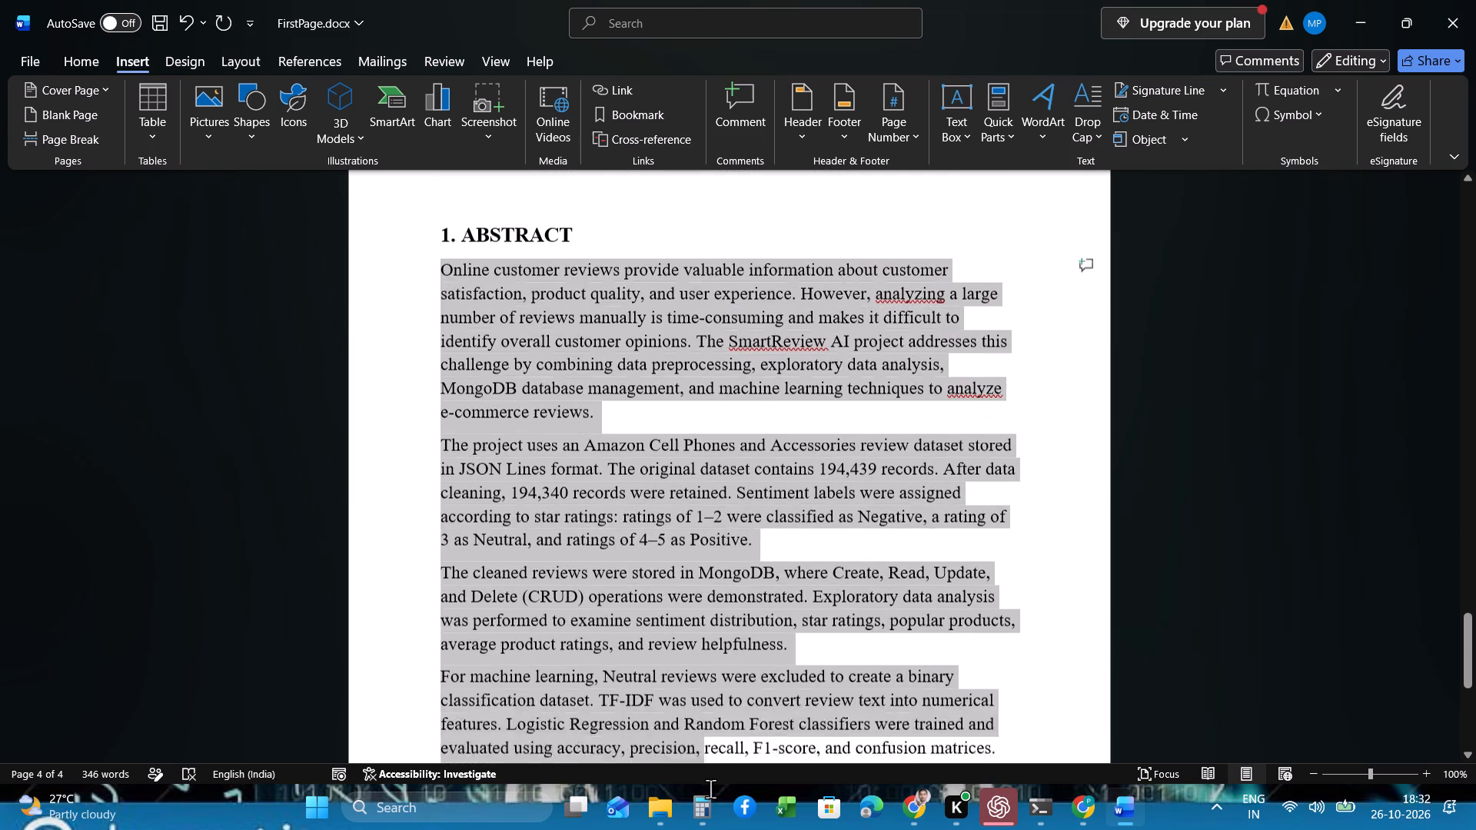
scroll(710, 788, up, 1)
drag(710, 788, 764, 580)
scroll(764, 580, up, 2)
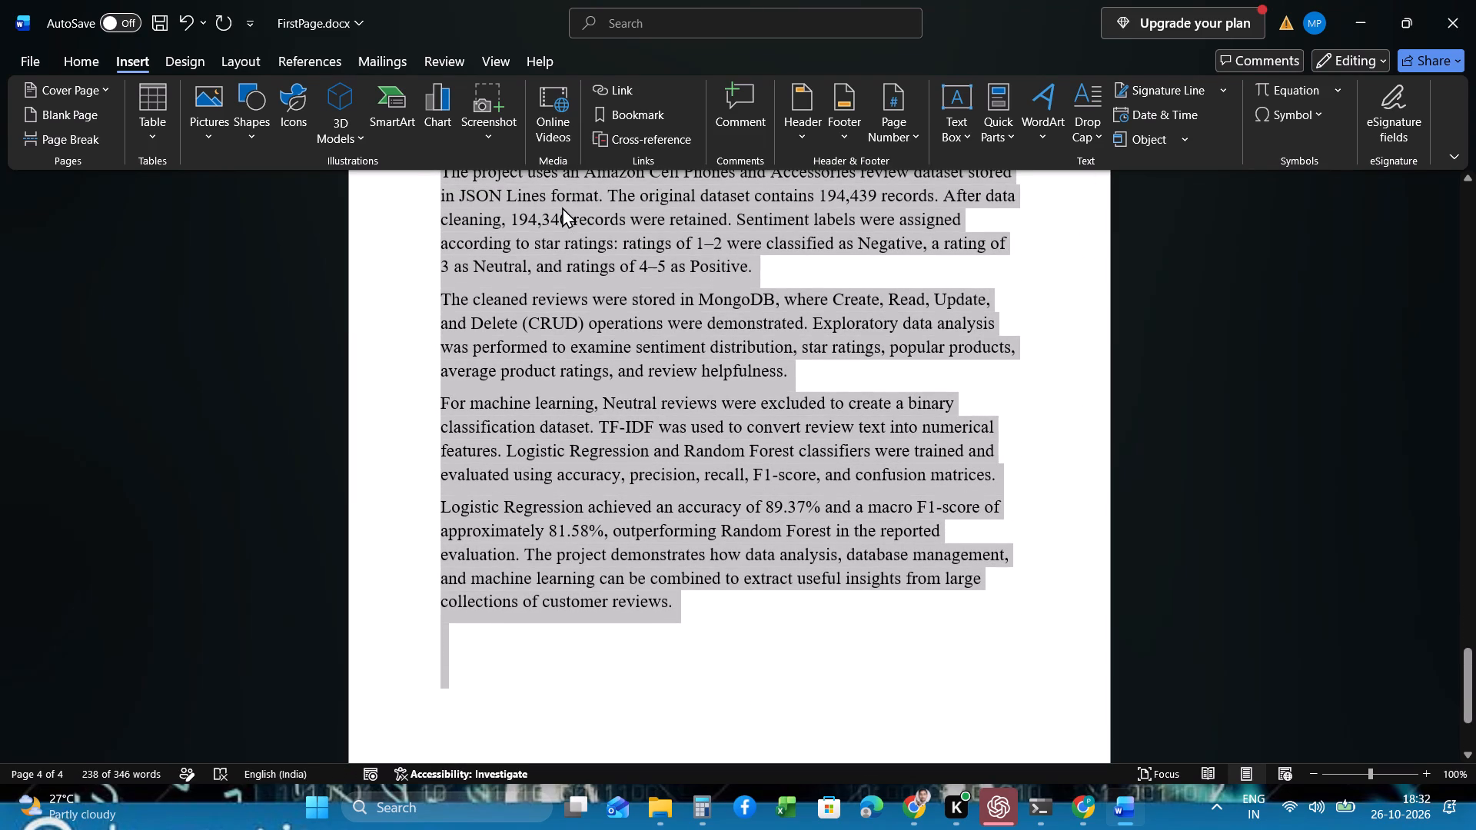
click(23, 48)
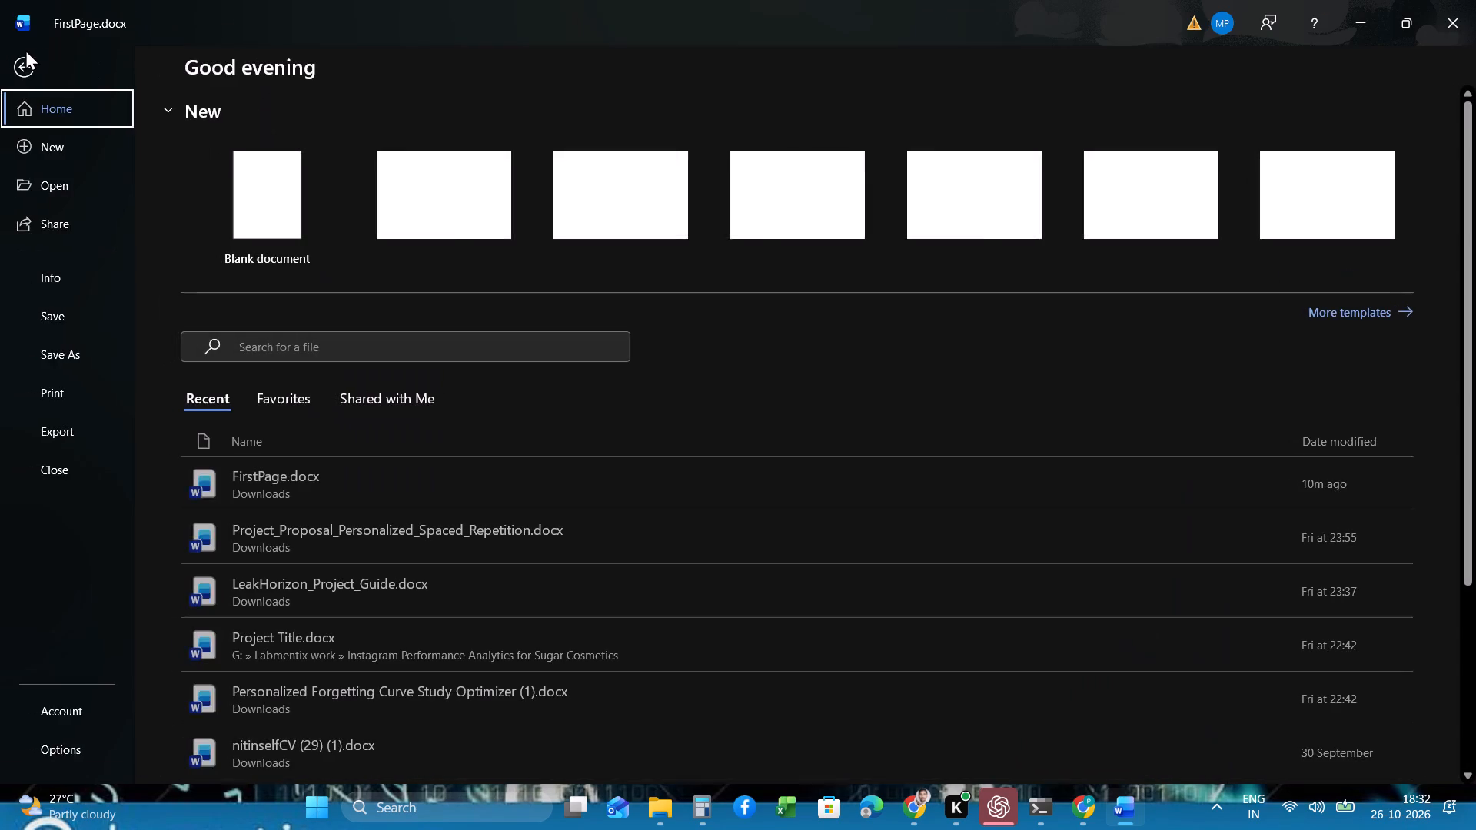
click(26, 49)
click(79, 55)
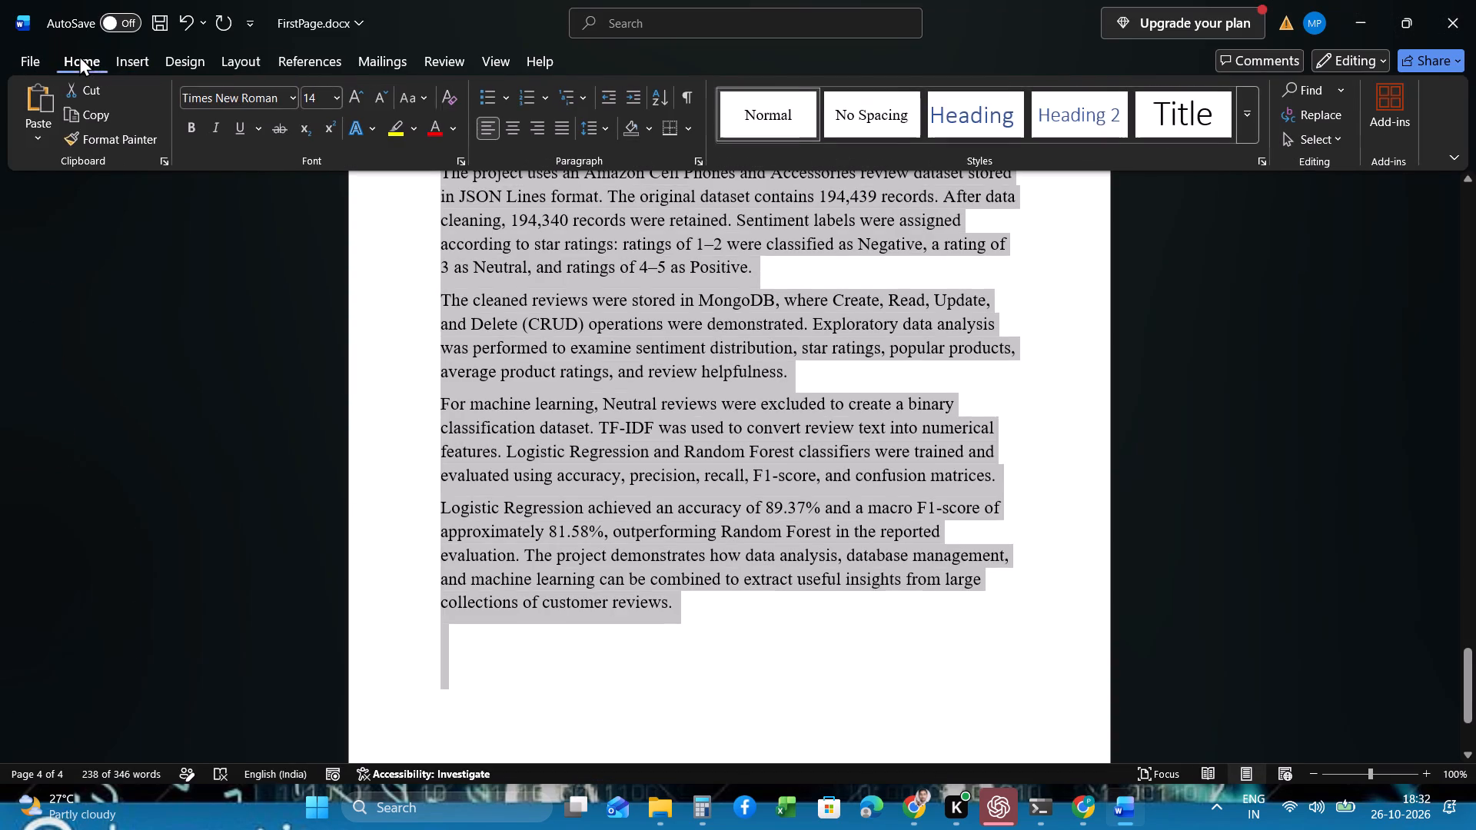
click(561, 128)
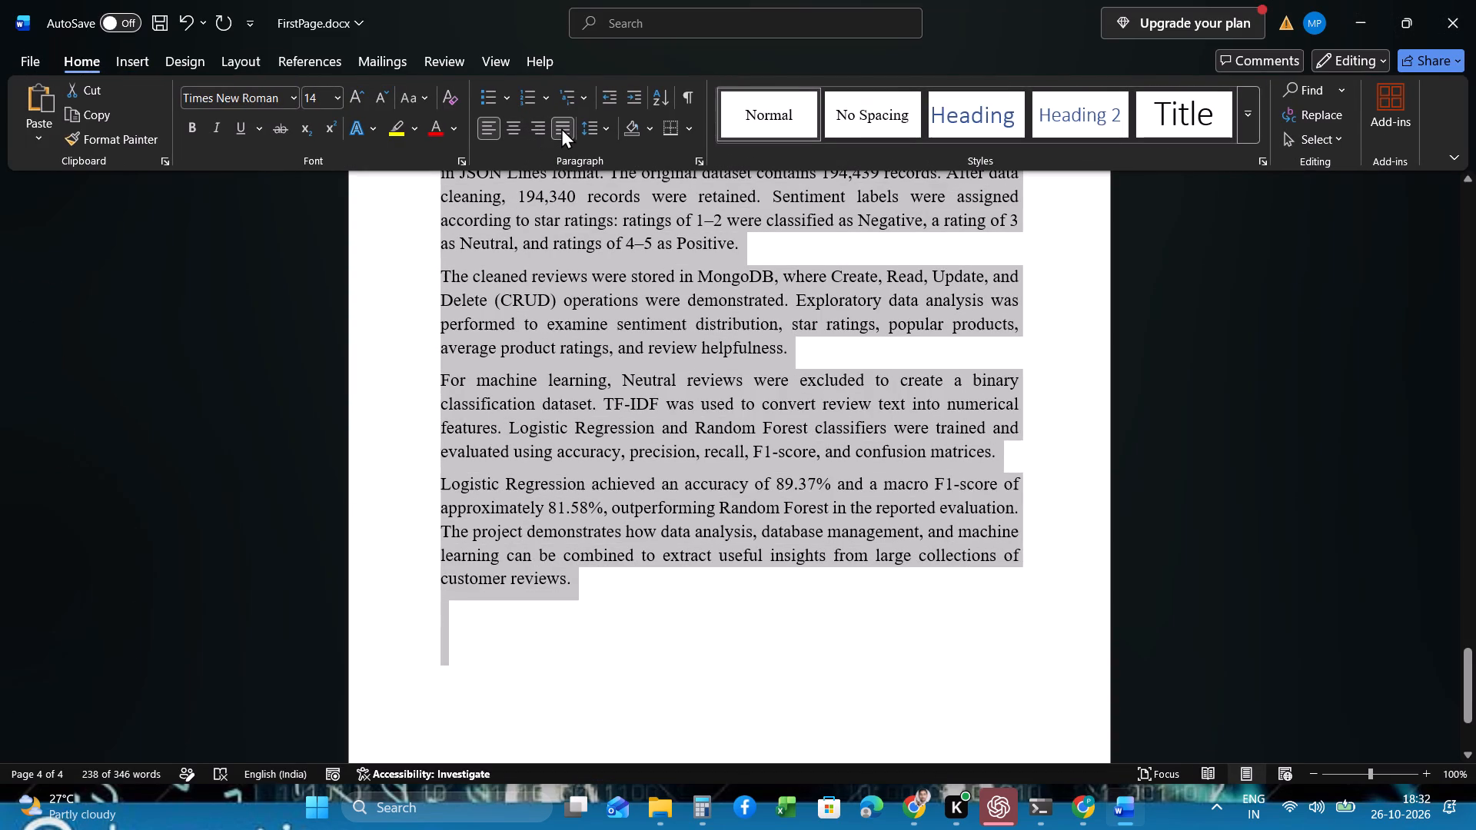
click(630, 247)
Check the layout of the abstract page from the 1. ABSTRACT heading through its body paragraphs.
scroll(630, 247, up, 2)
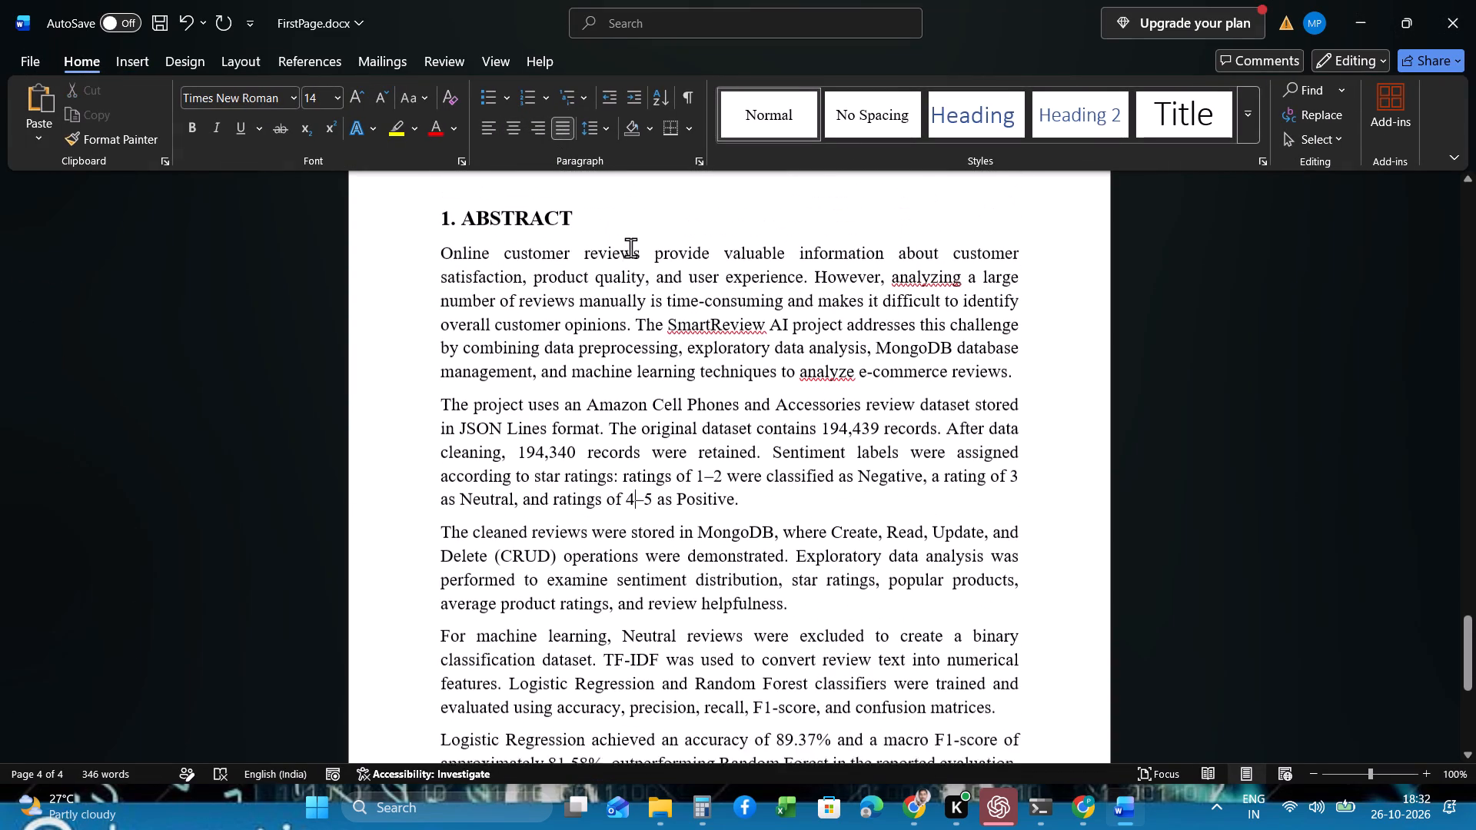
scroll(630, 247, down, 1)
scroll(630, 247, up, 1)
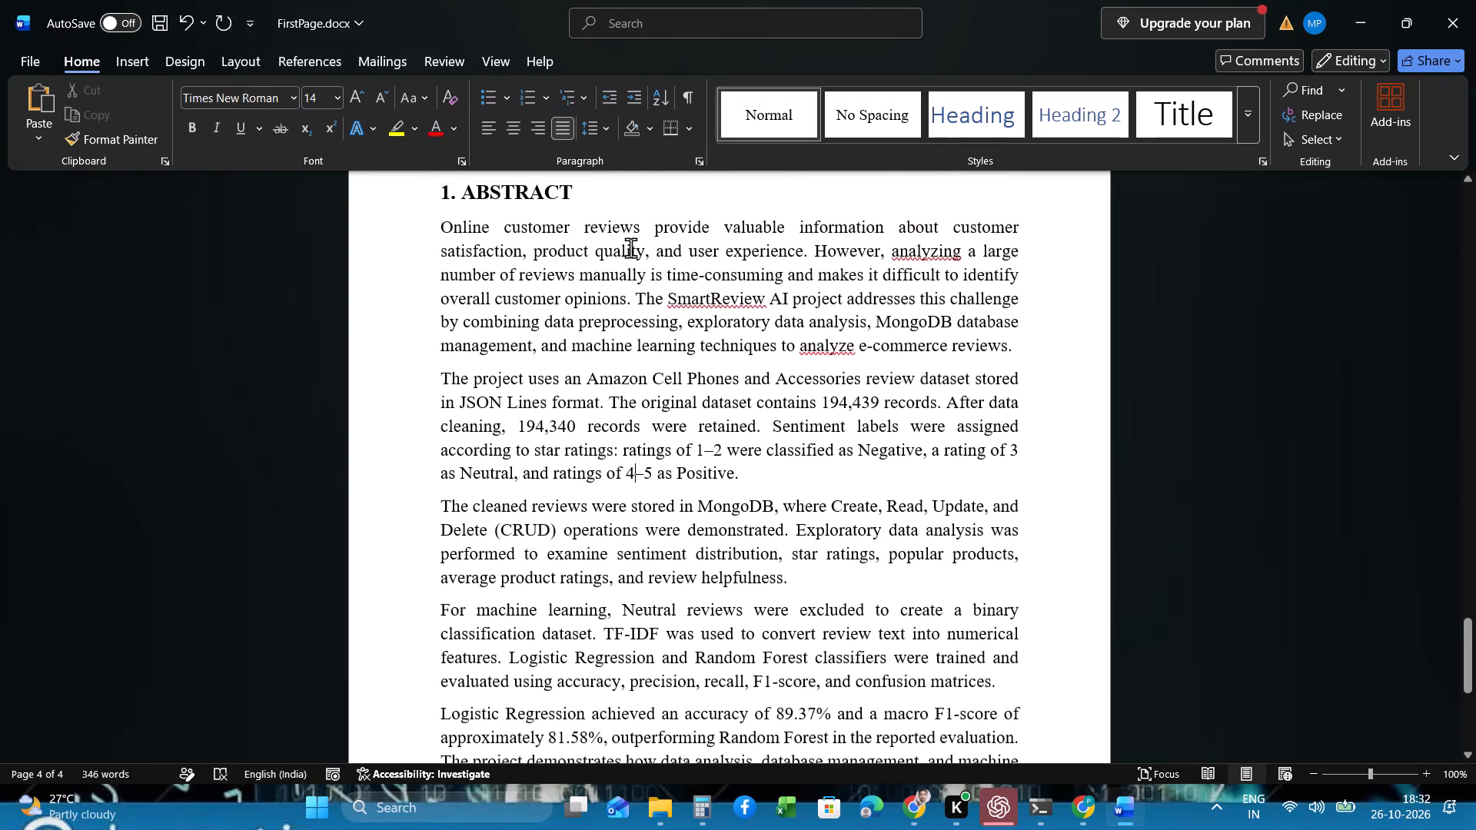
scroll(630, 247, up, 2)
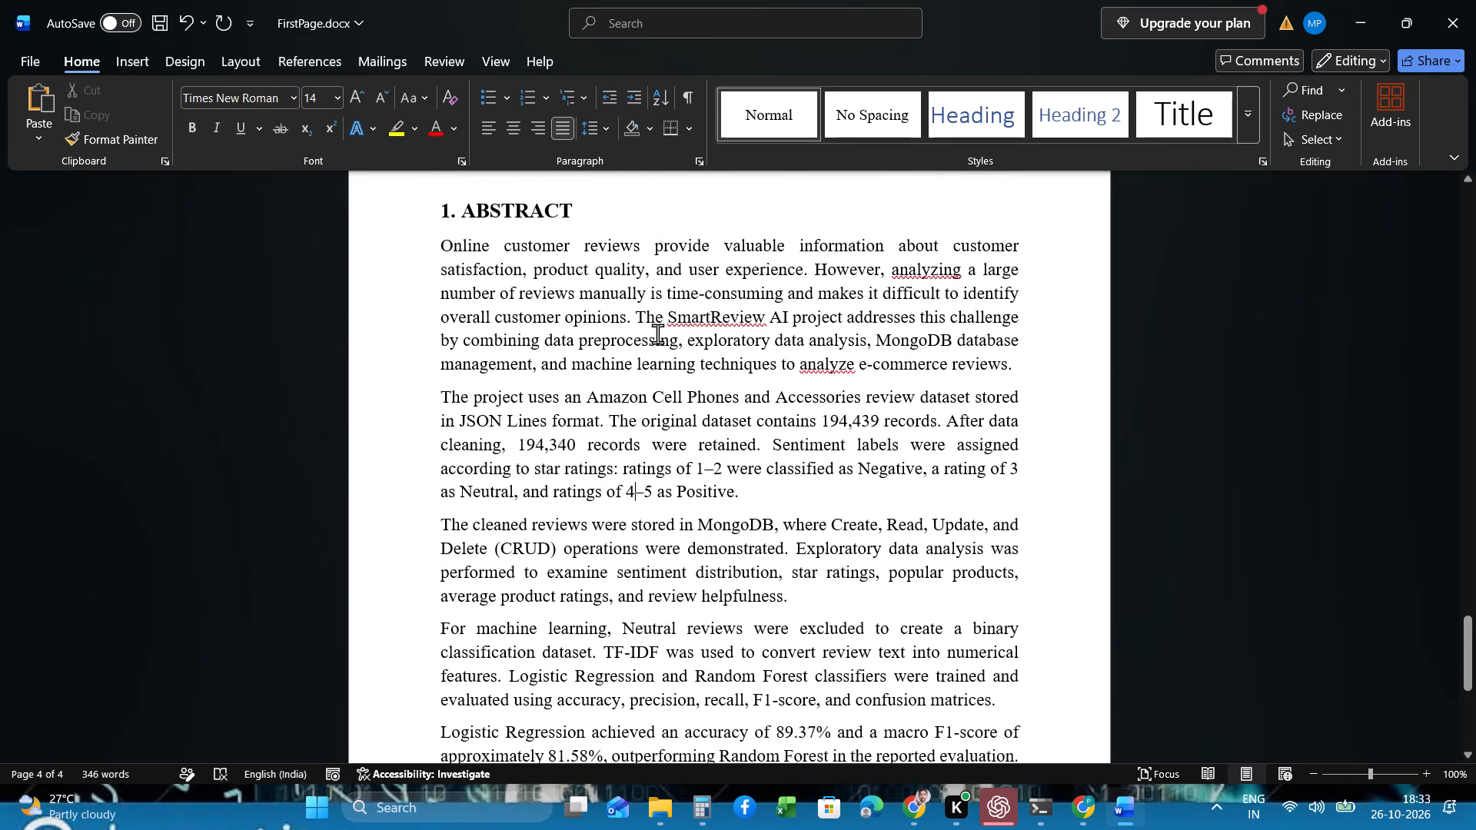
scroll(658, 337, up, 1)
click(603, 256)
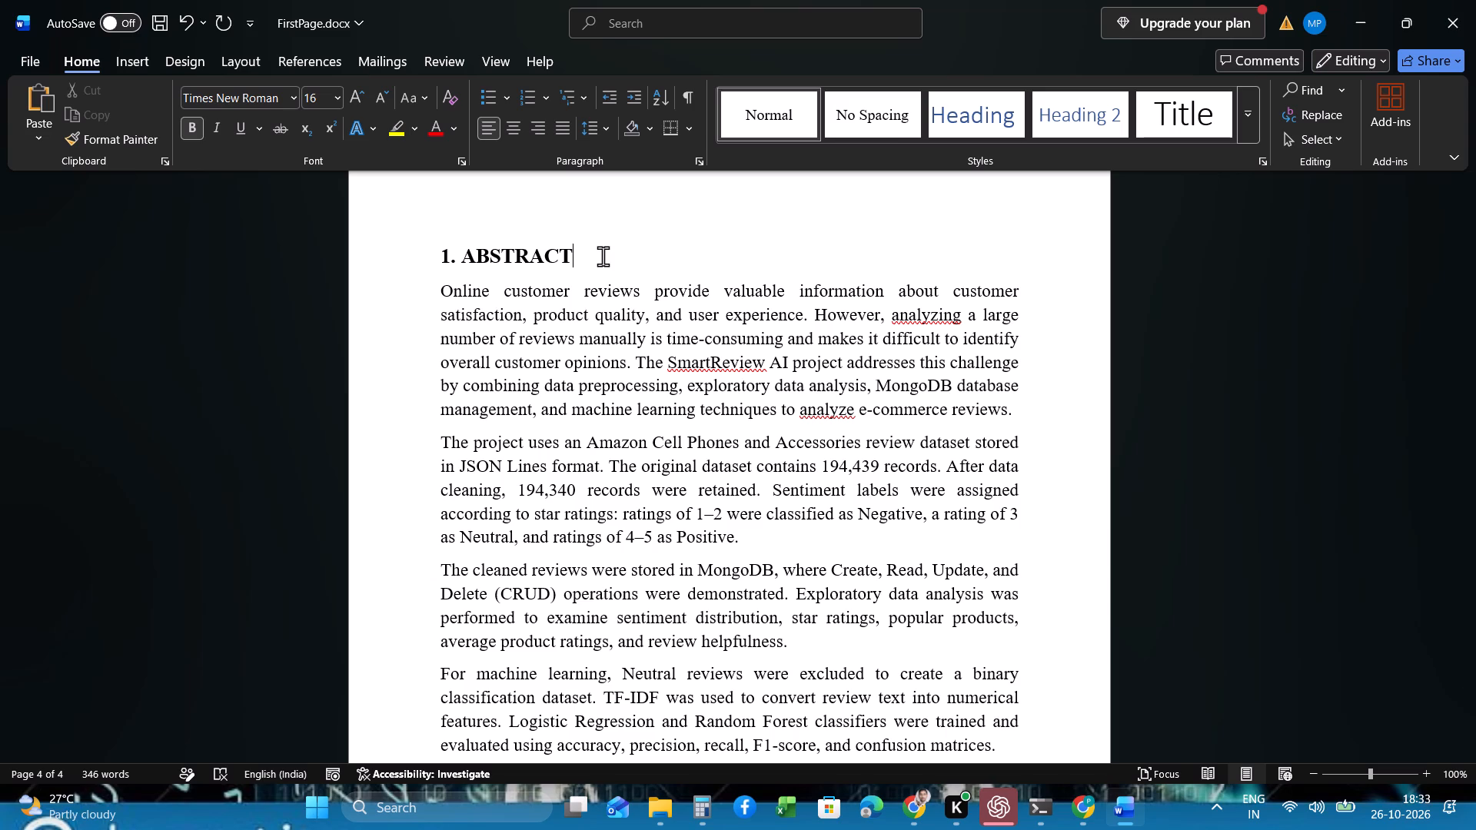
scroll(603, 256, down, 1)
scroll(700, 340, down, 1)
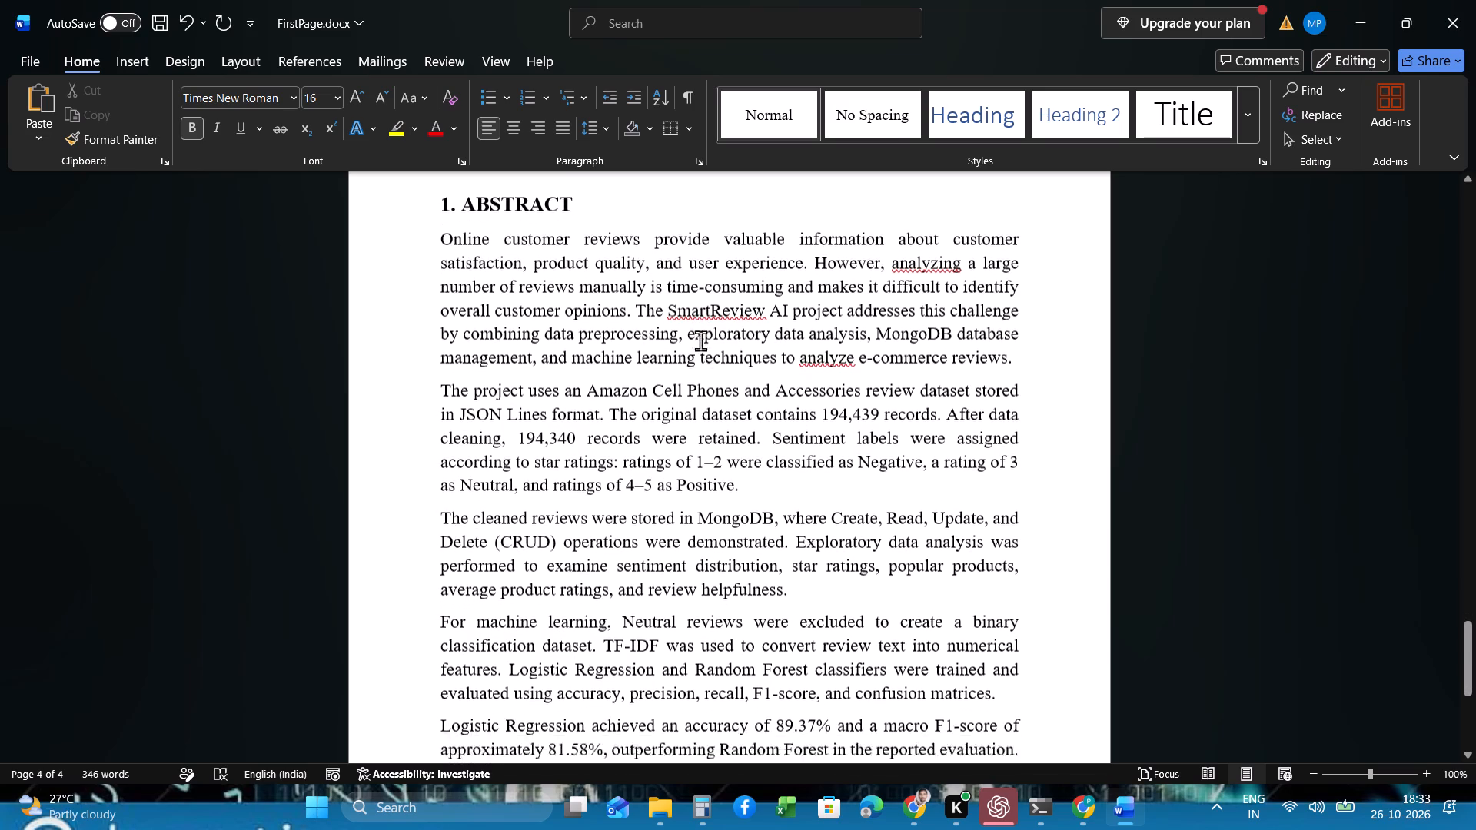
scroll(700, 340, down, 2)
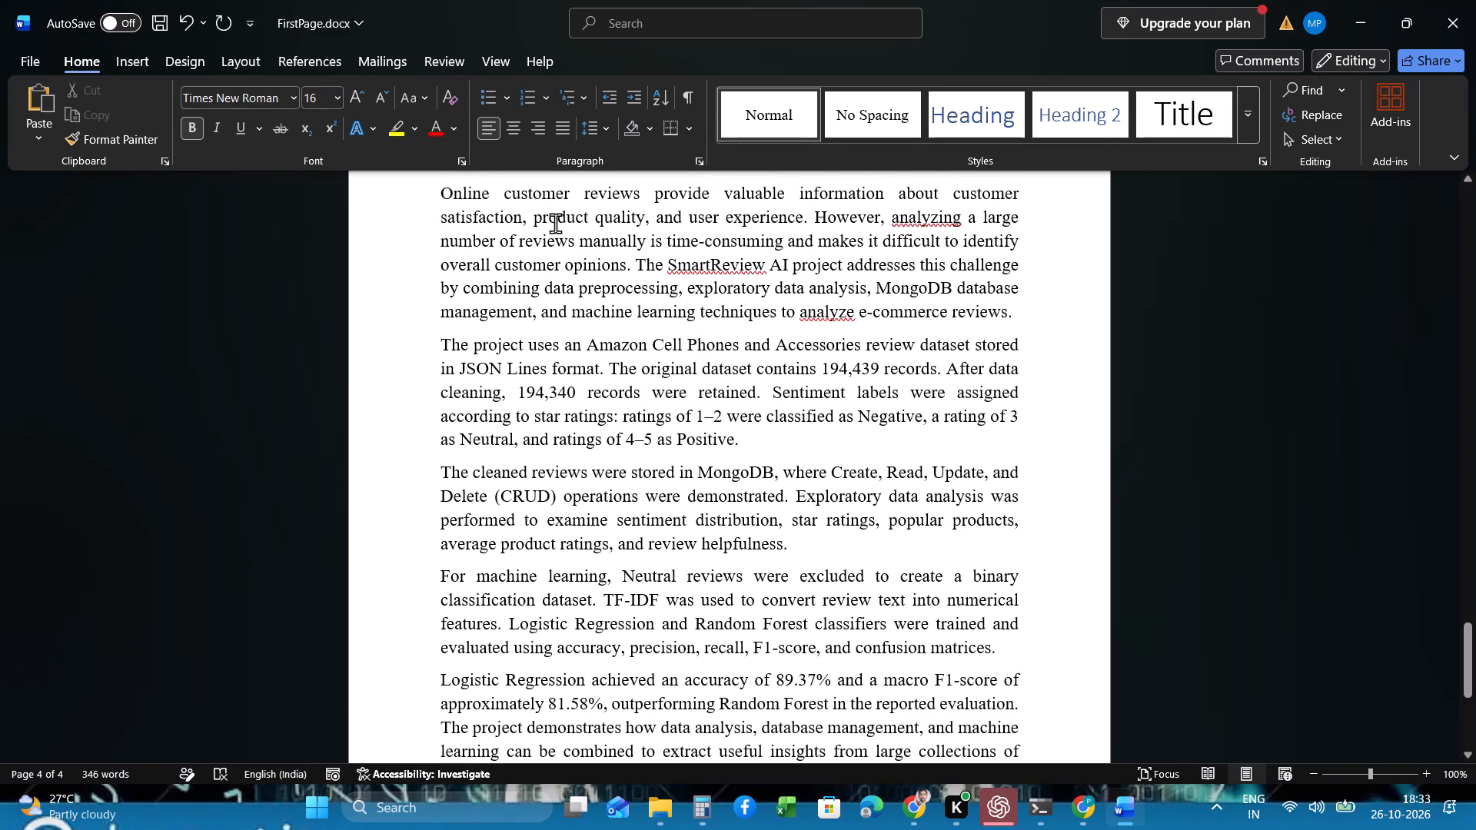
scroll(641, 227, up, 1)
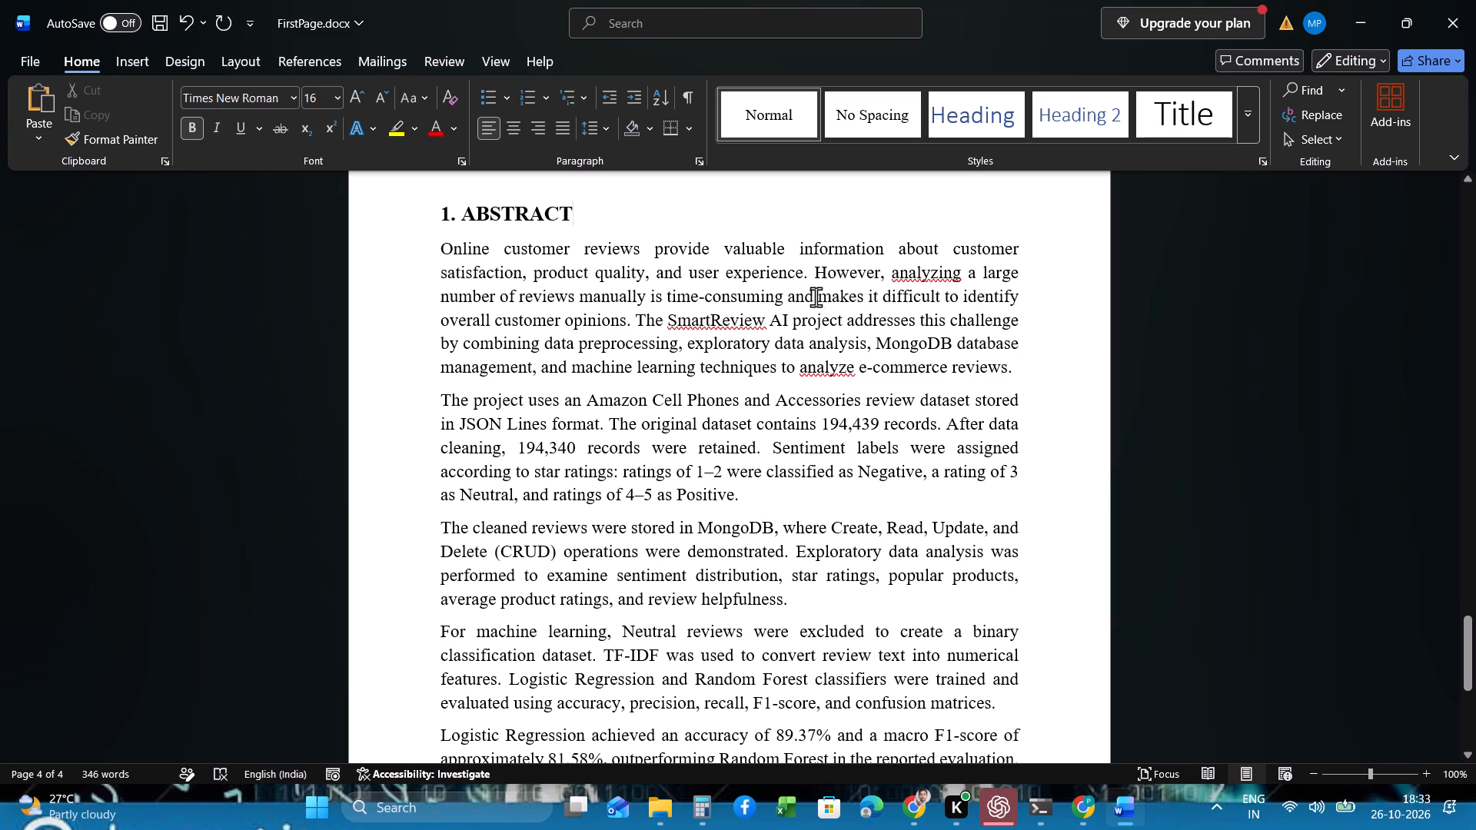
Read the abstract's first paragraph from the sentence starting "However" through the description of the SmartReview AI project.
drag(816, 276, 990, 277)
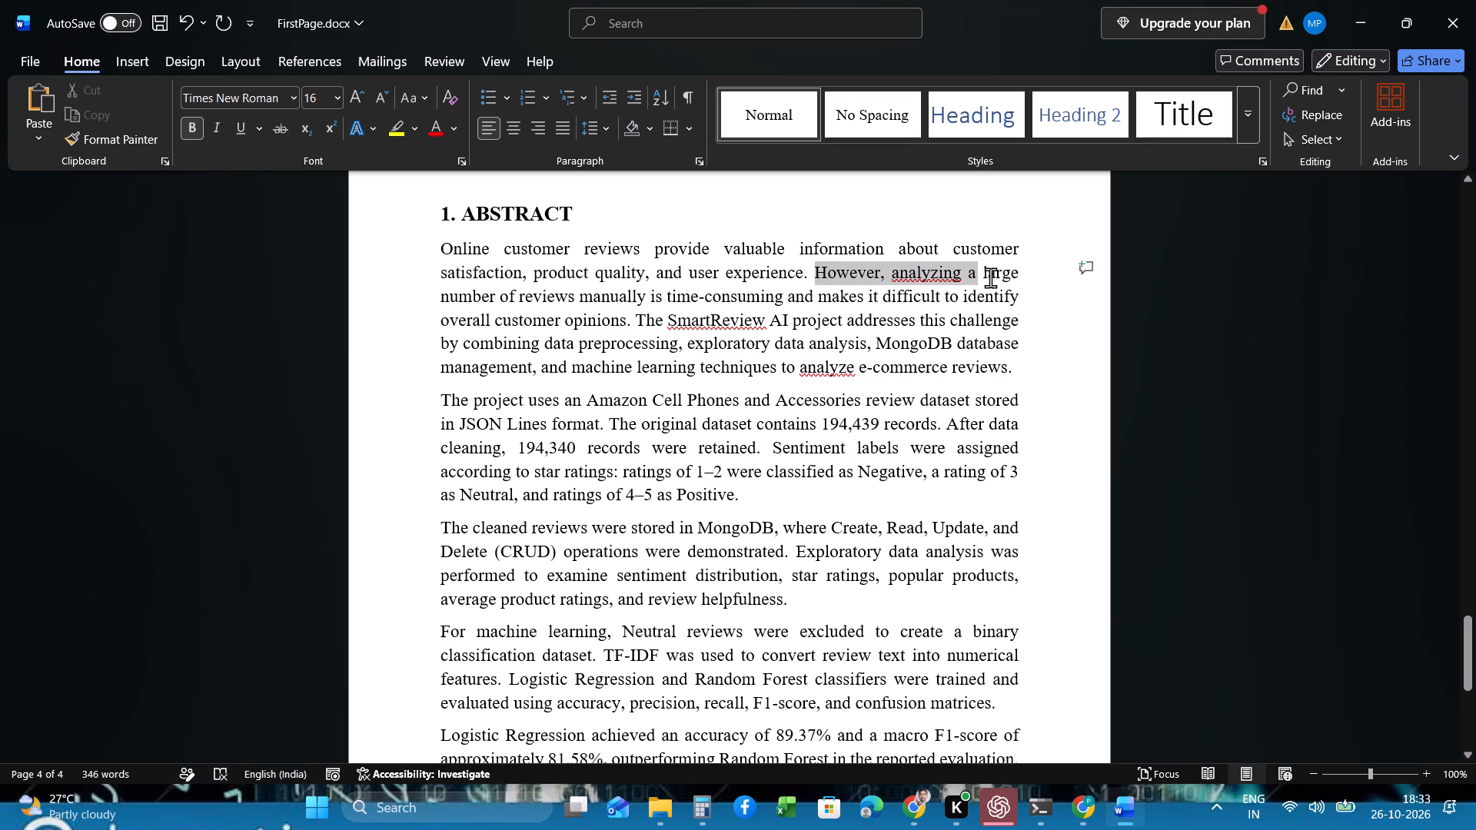
drag(990, 277, 609, 334)
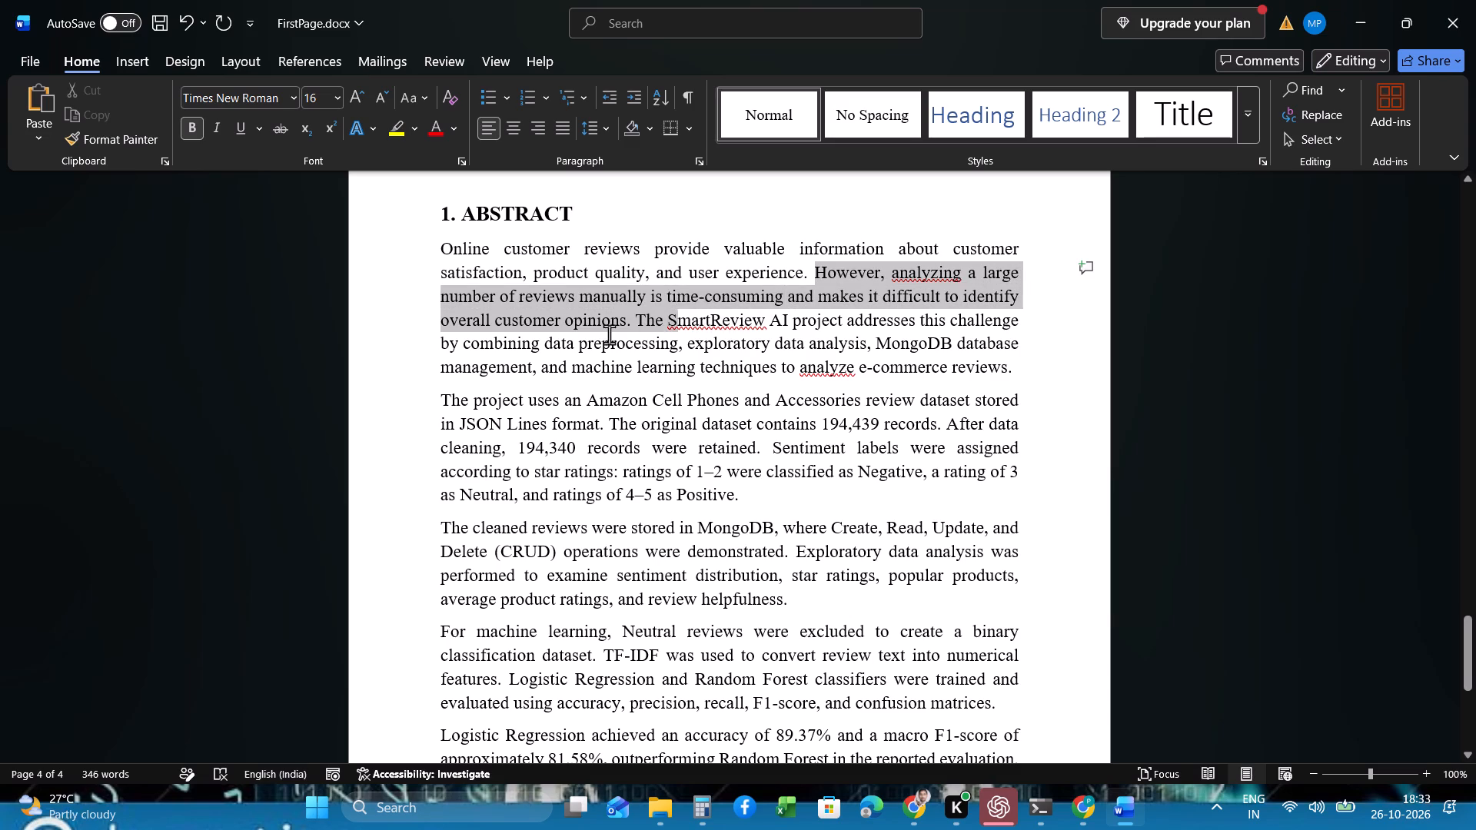
drag(609, 334, 633, 327)
click(633, 327)
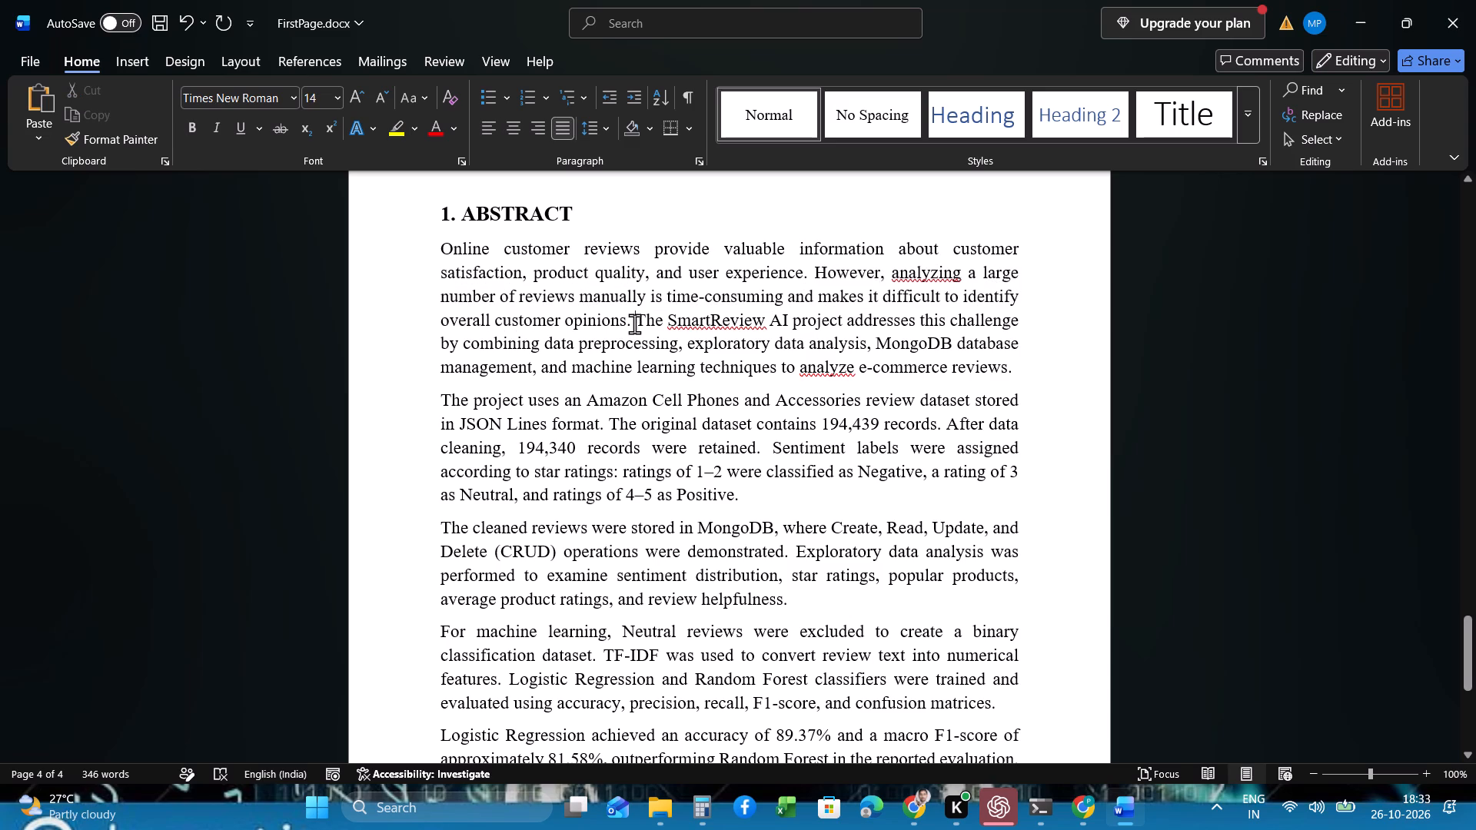
drag(634, 319, 922, 312)
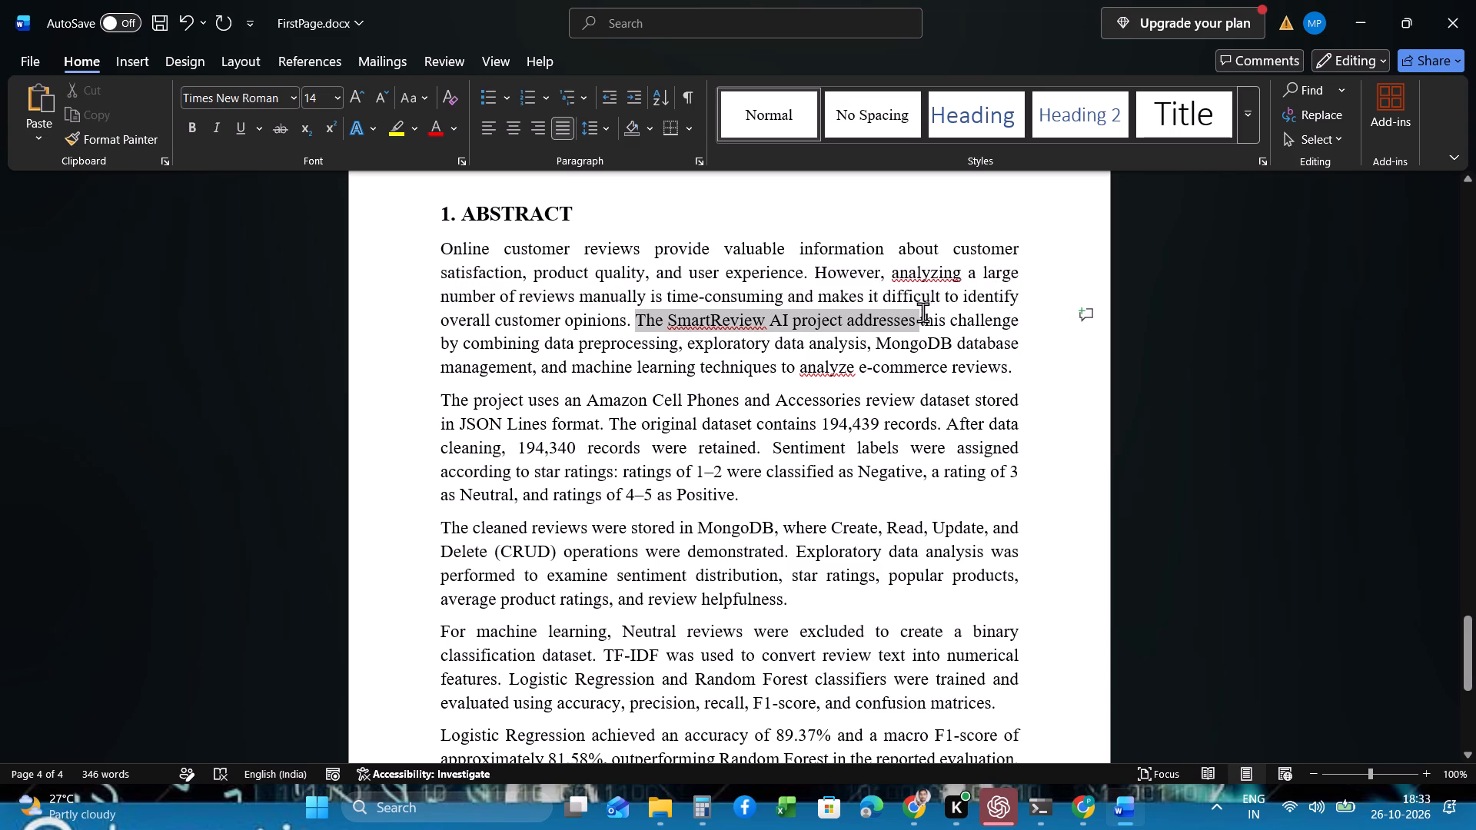
drag(922, 312, 664, 353)
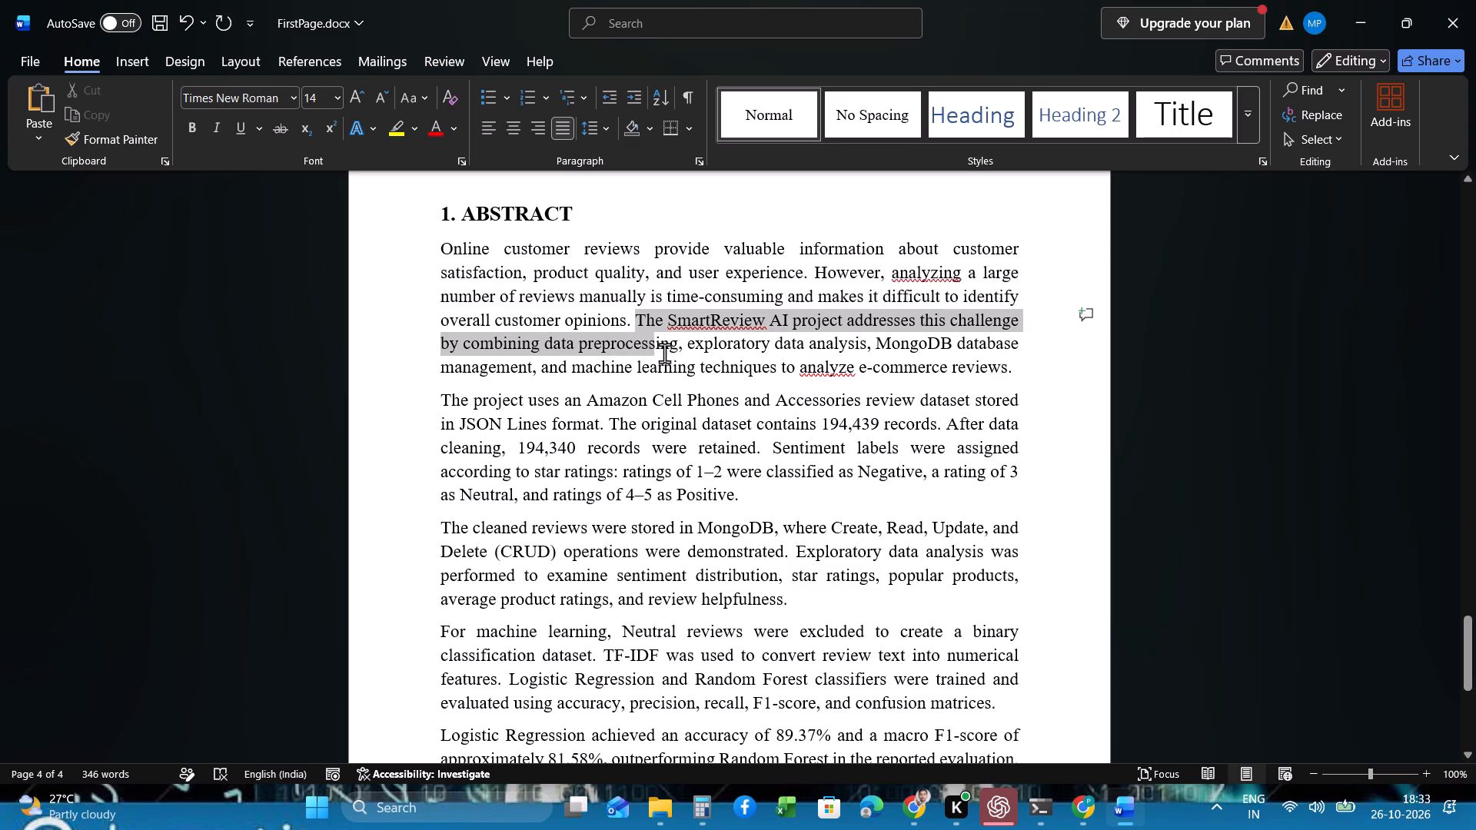
drag(664, 353, 766, 342)
scroll(793, 348, right, 2)
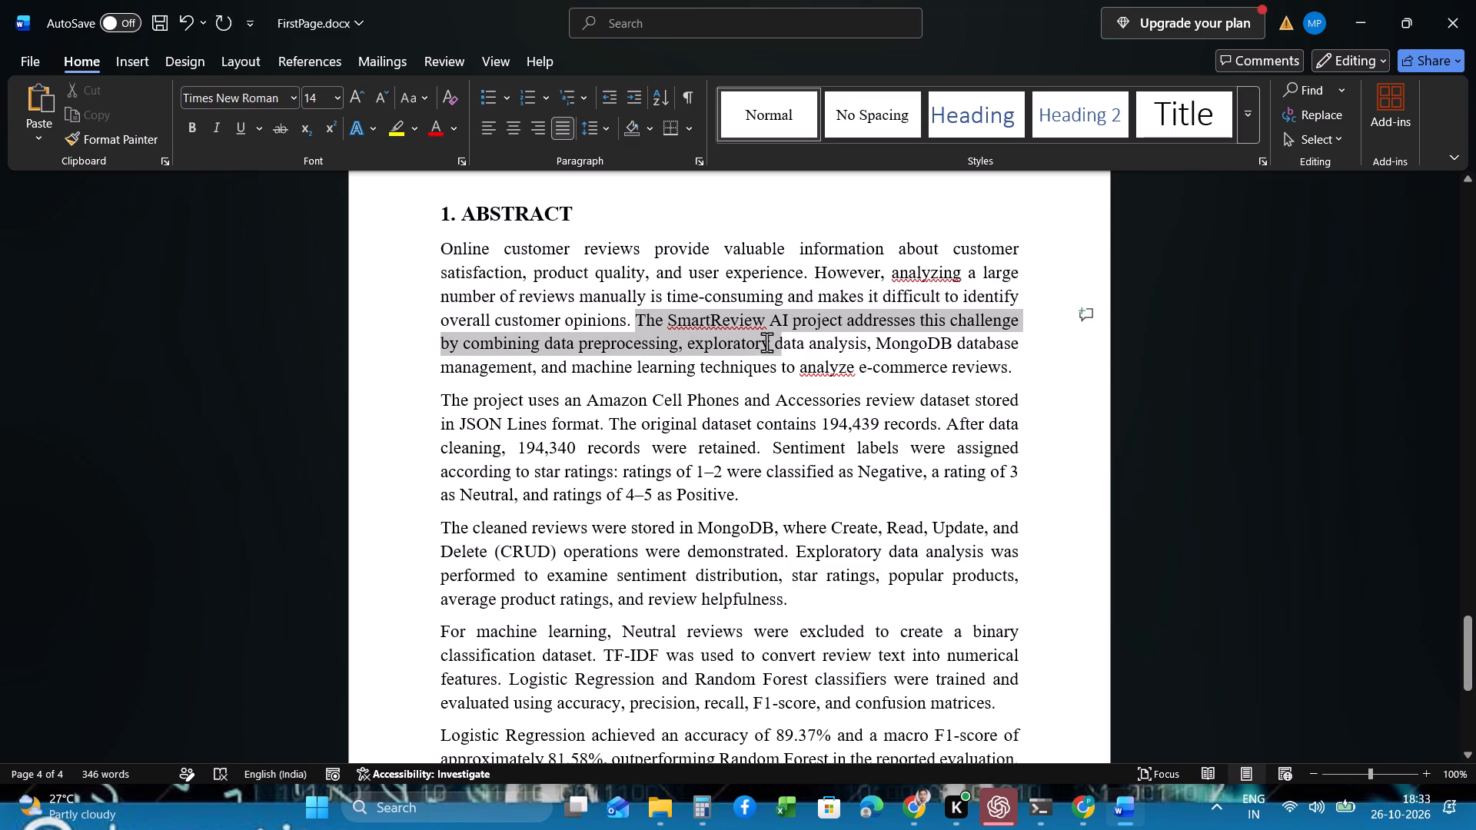
drag(766, 342, 962, 367)
click(962, 367)
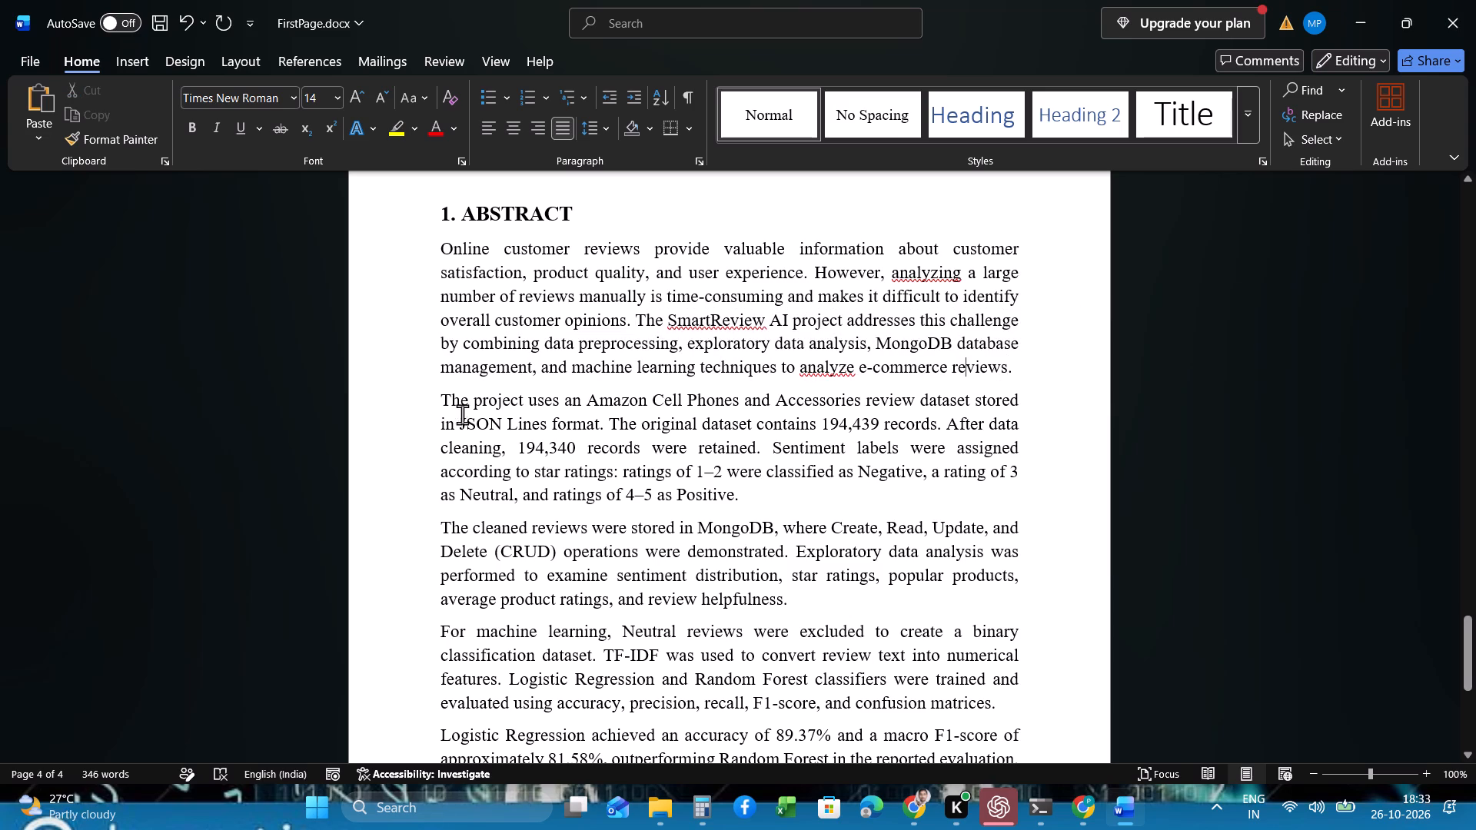
Read the abstract's second paragraph on the Amazon review dataset, data cleaning and sentiment labels.
scroll(447, 416, down, 1)
drag(441, 376, 717, 356)
scroll(762, 392, right, 1)
scroll(948, 358, right, 1)
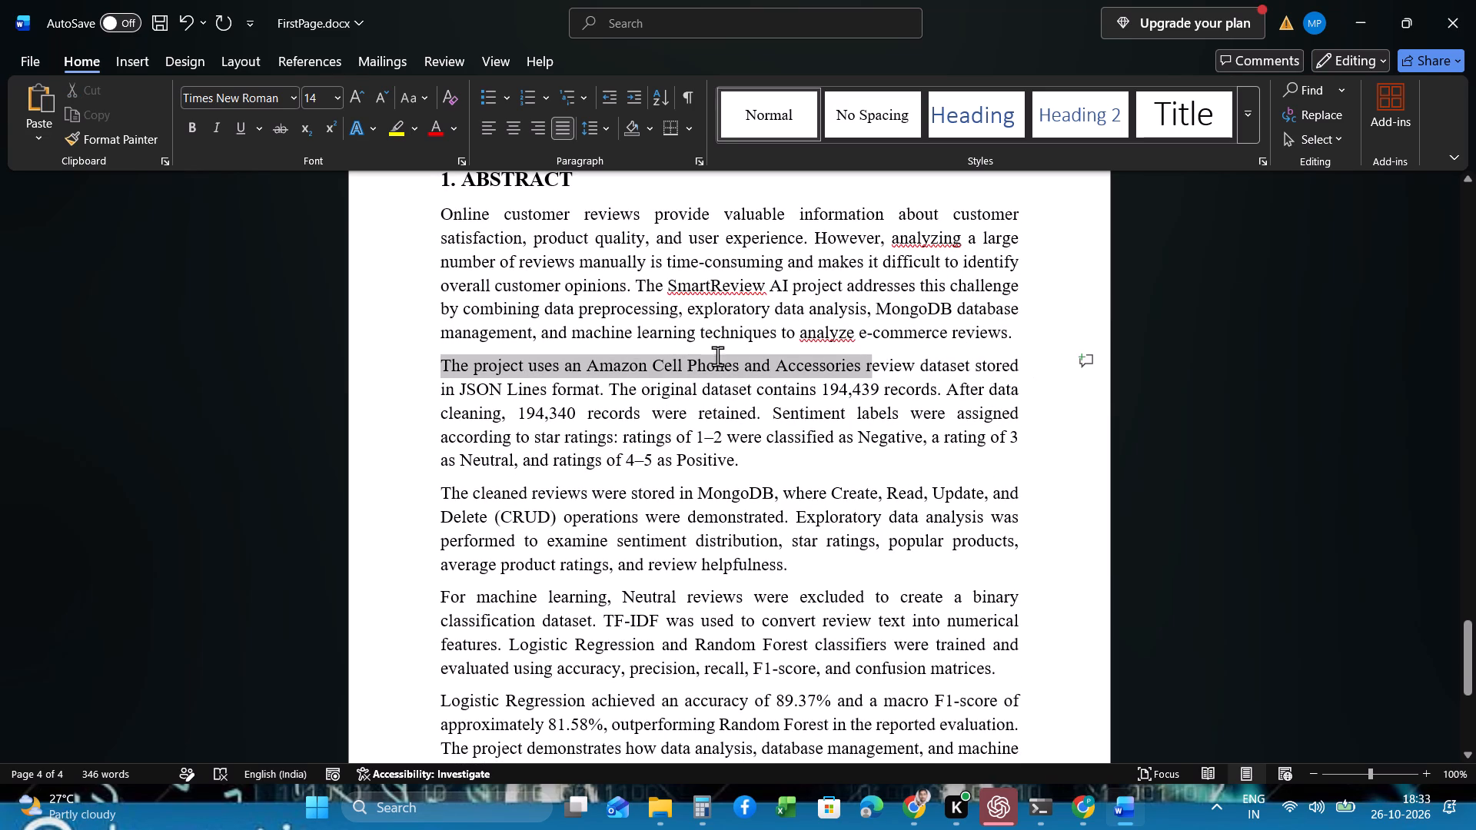
drag(717, 356, 819, 382)
scroll(808, 389, right, 1)
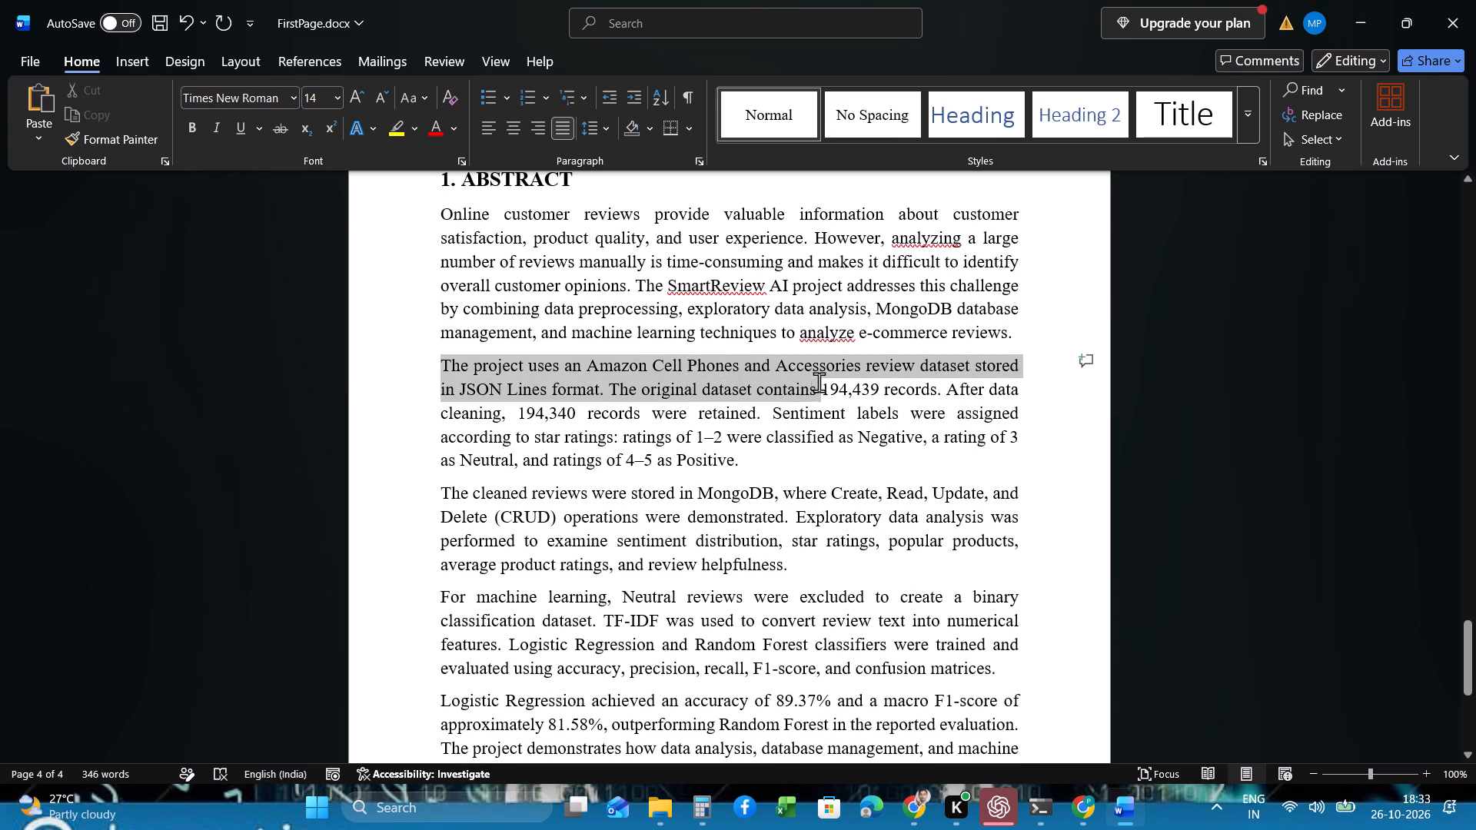
scroll(819, 382, right, 1)
drag(819, 382, 936, 394)
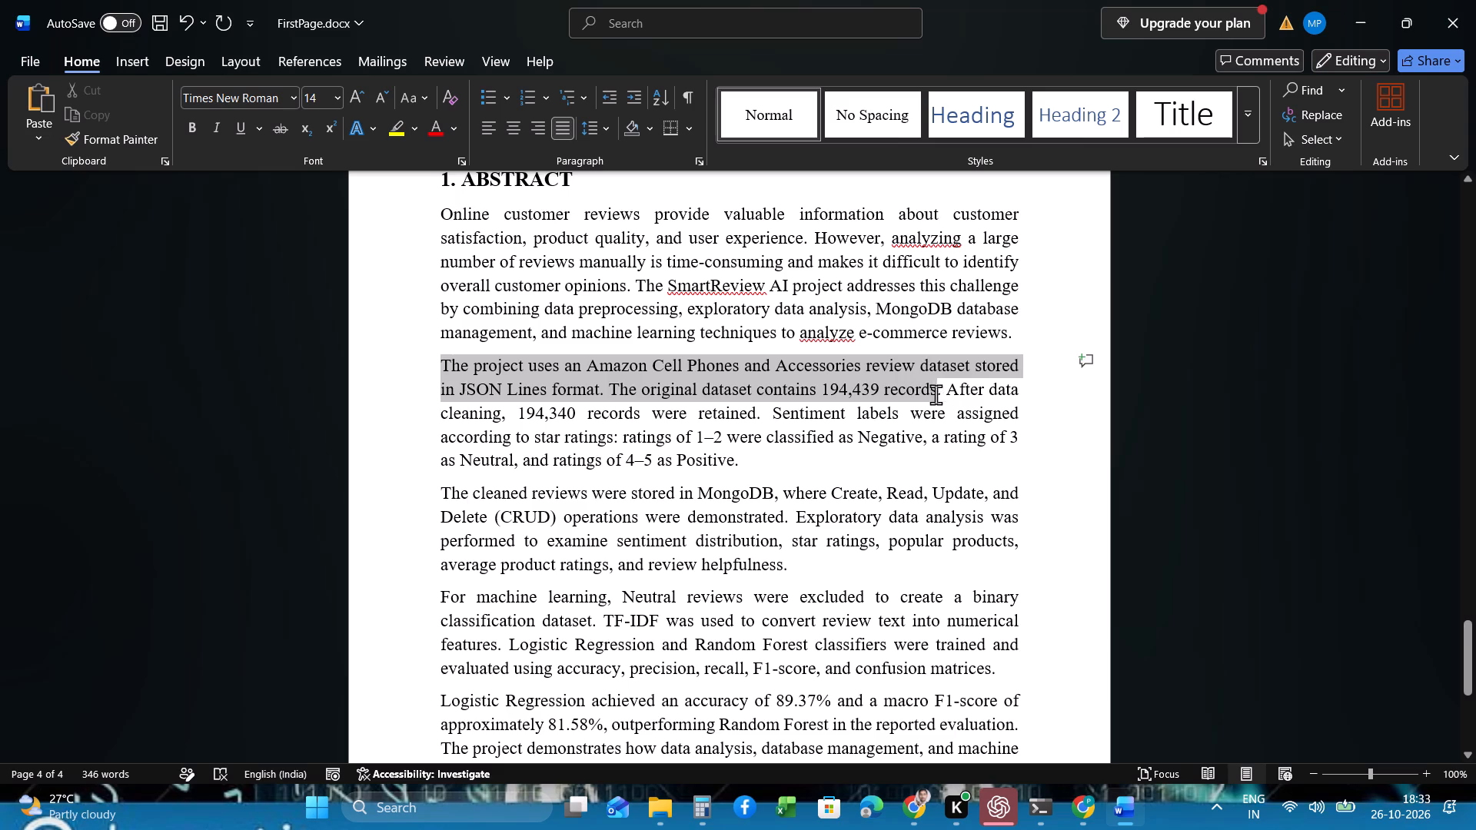
drag(936, 394, 649, 408)
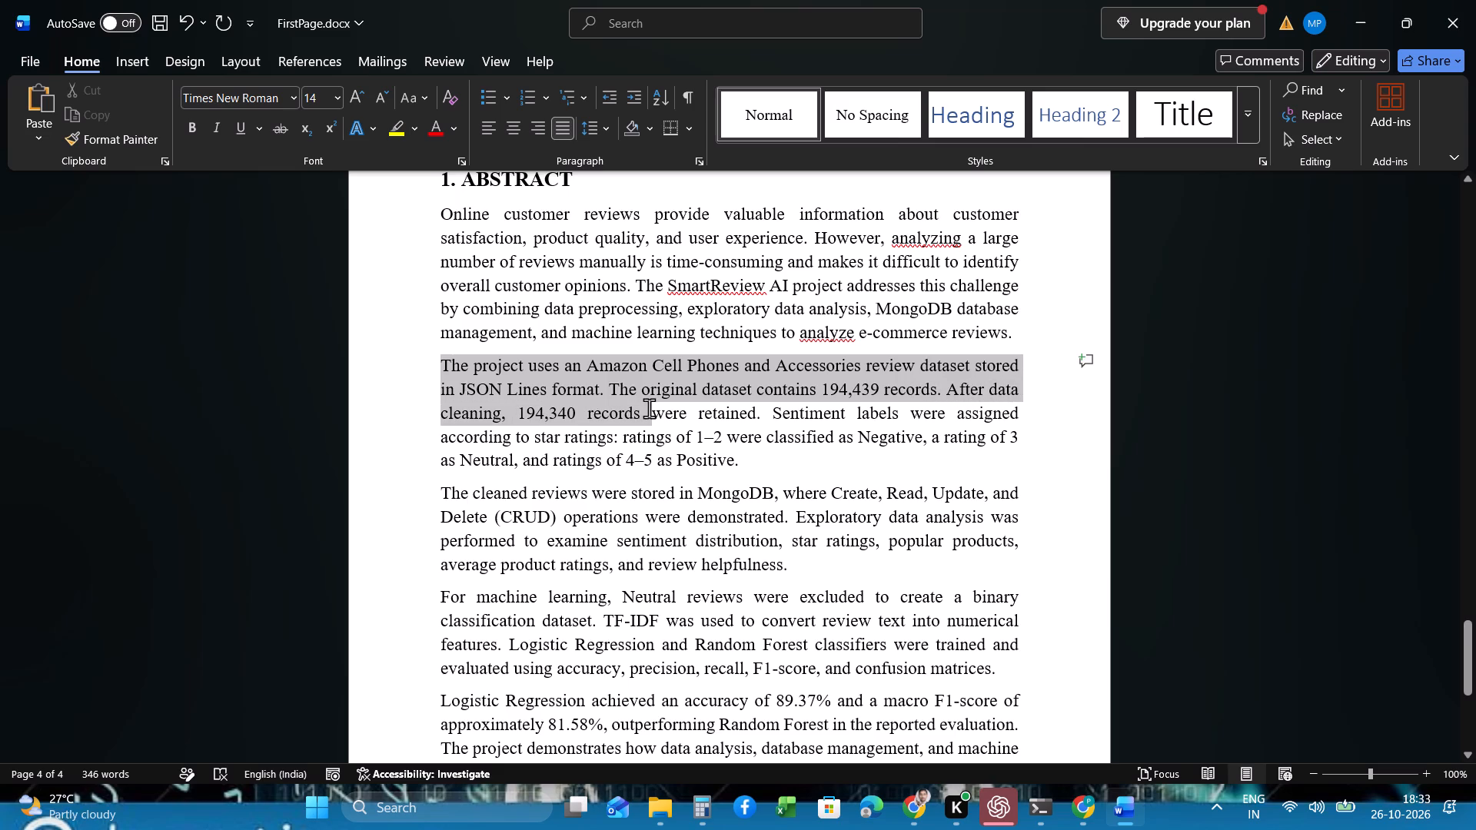
drag(649, 408, 808, 421)
scroll(754, 417, right, 1)
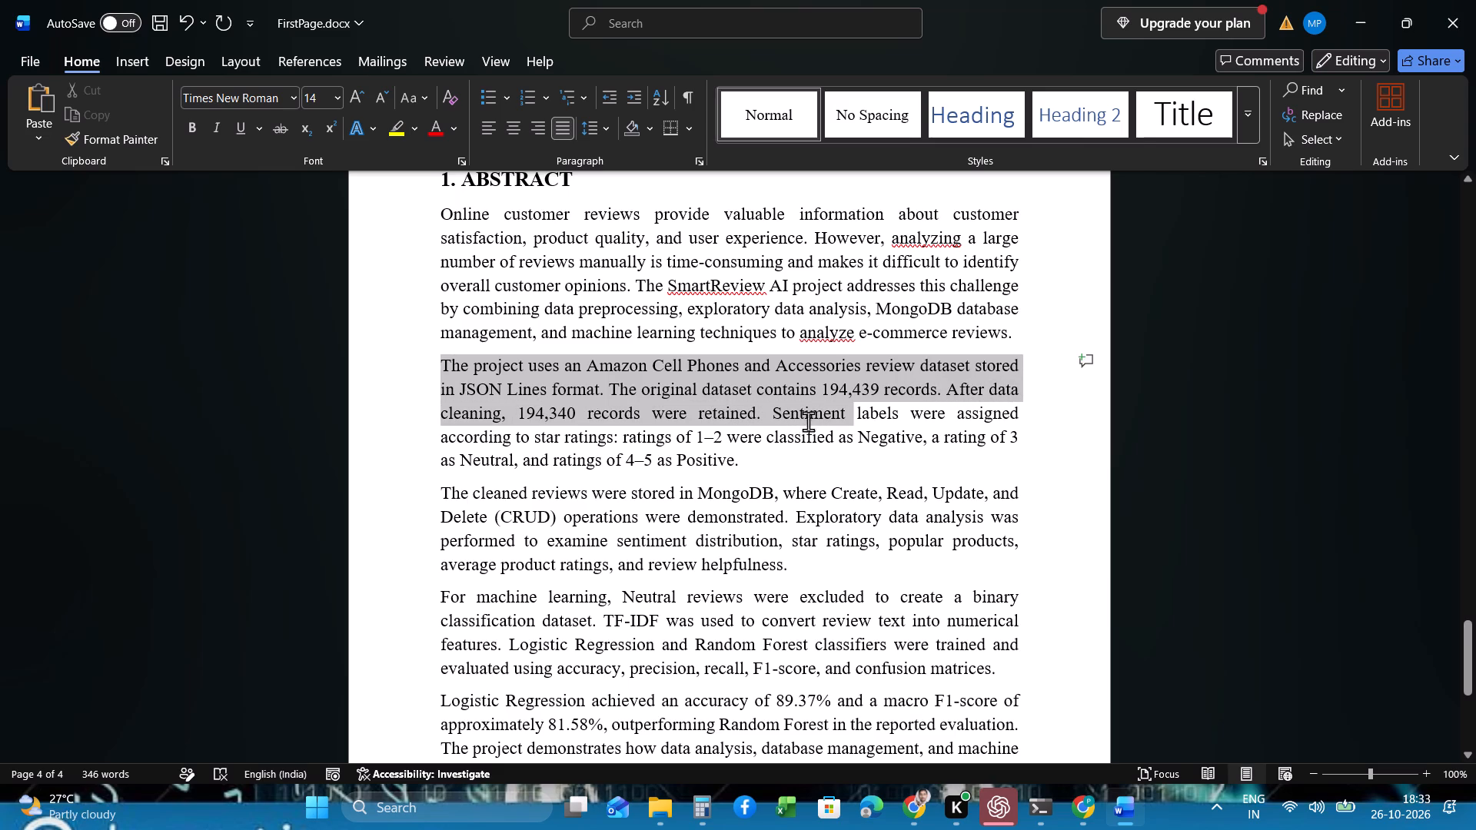
drag(808, 421, 1024, 403)
scroll(889, 412, right, 1)
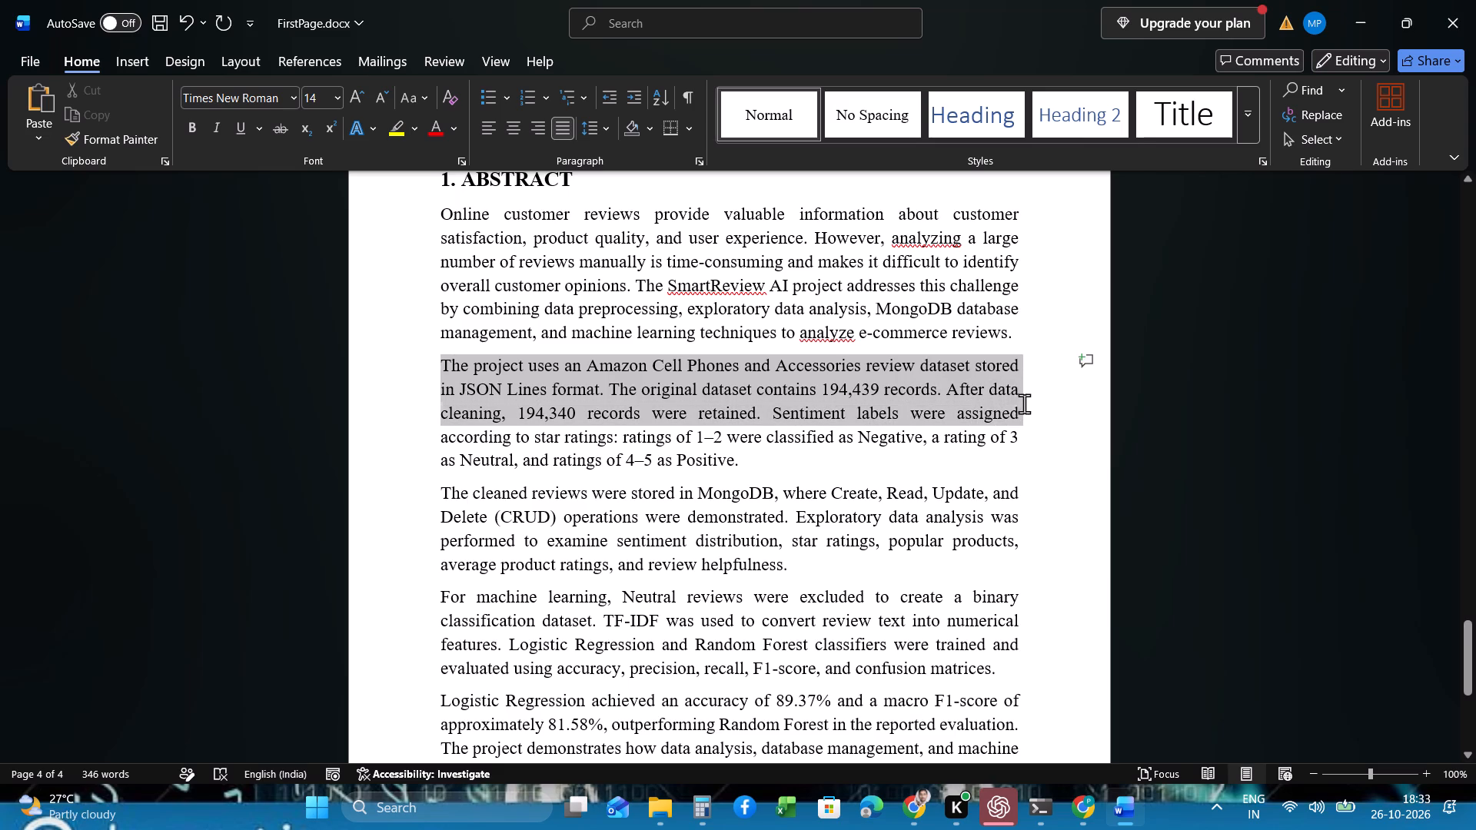
drag(1024, 403, 753, 433)
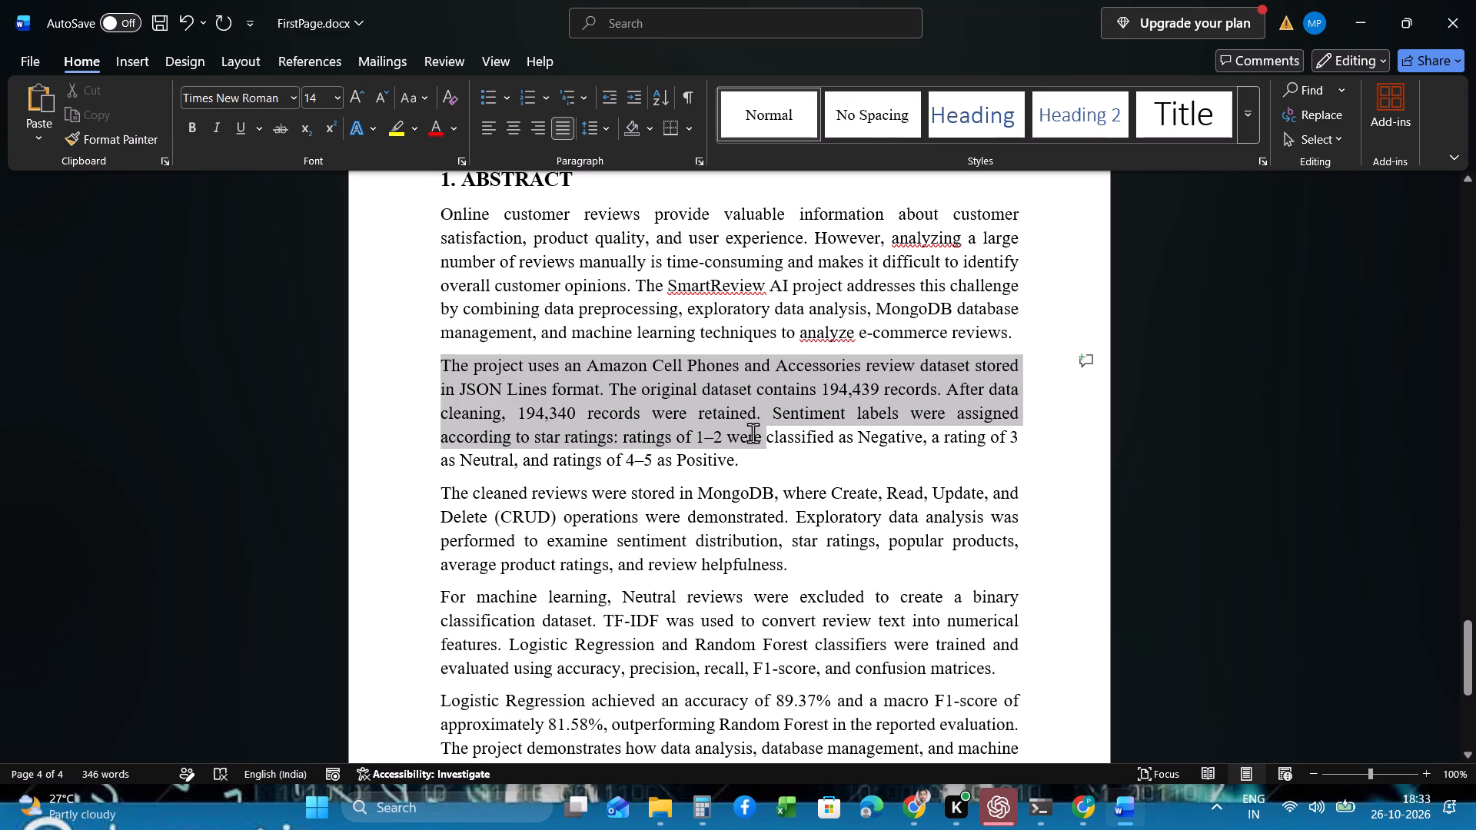
drag(753, 433, 657, 445)
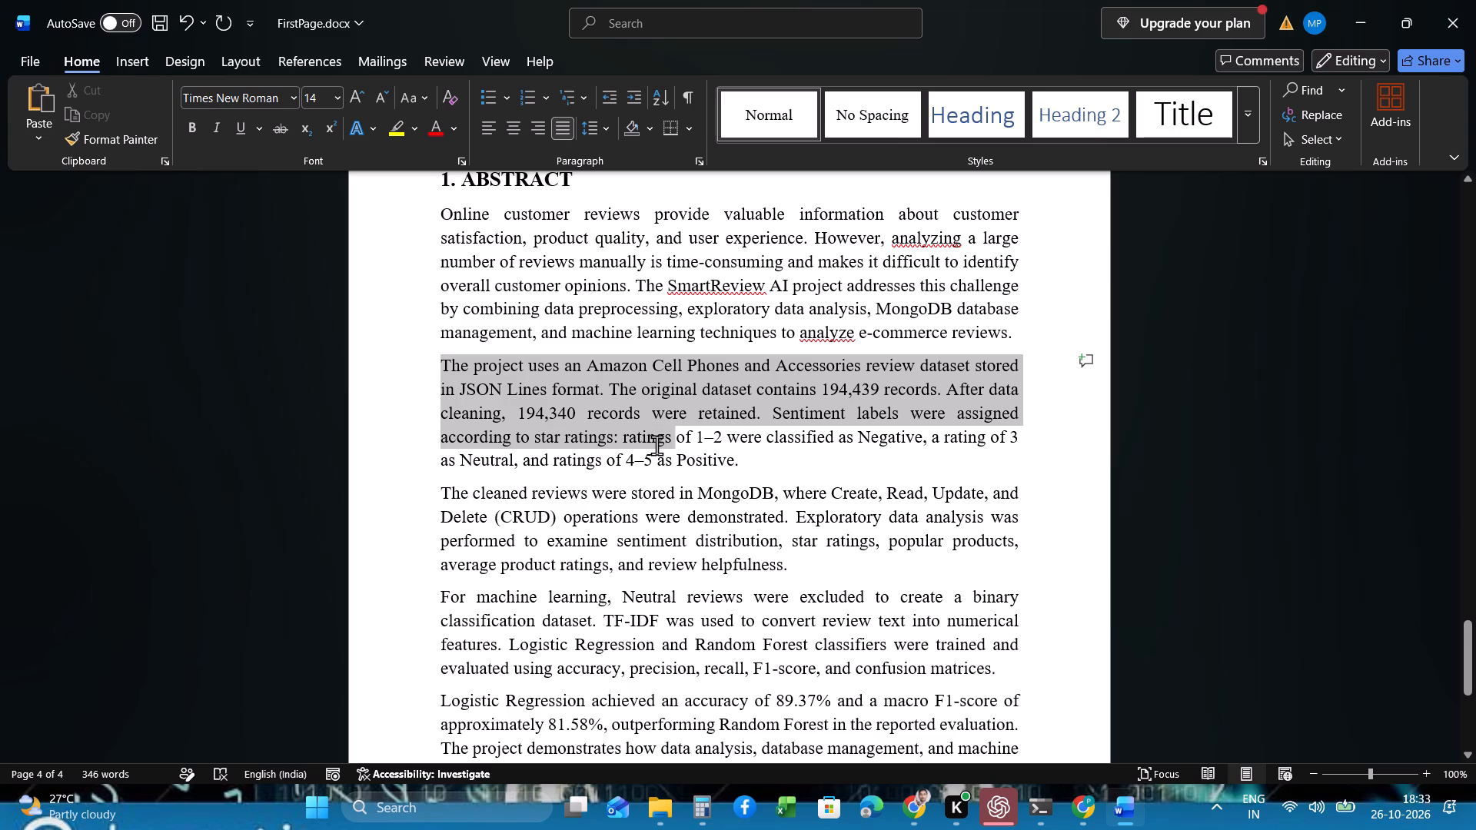
drag(657, 445, 700, 437)
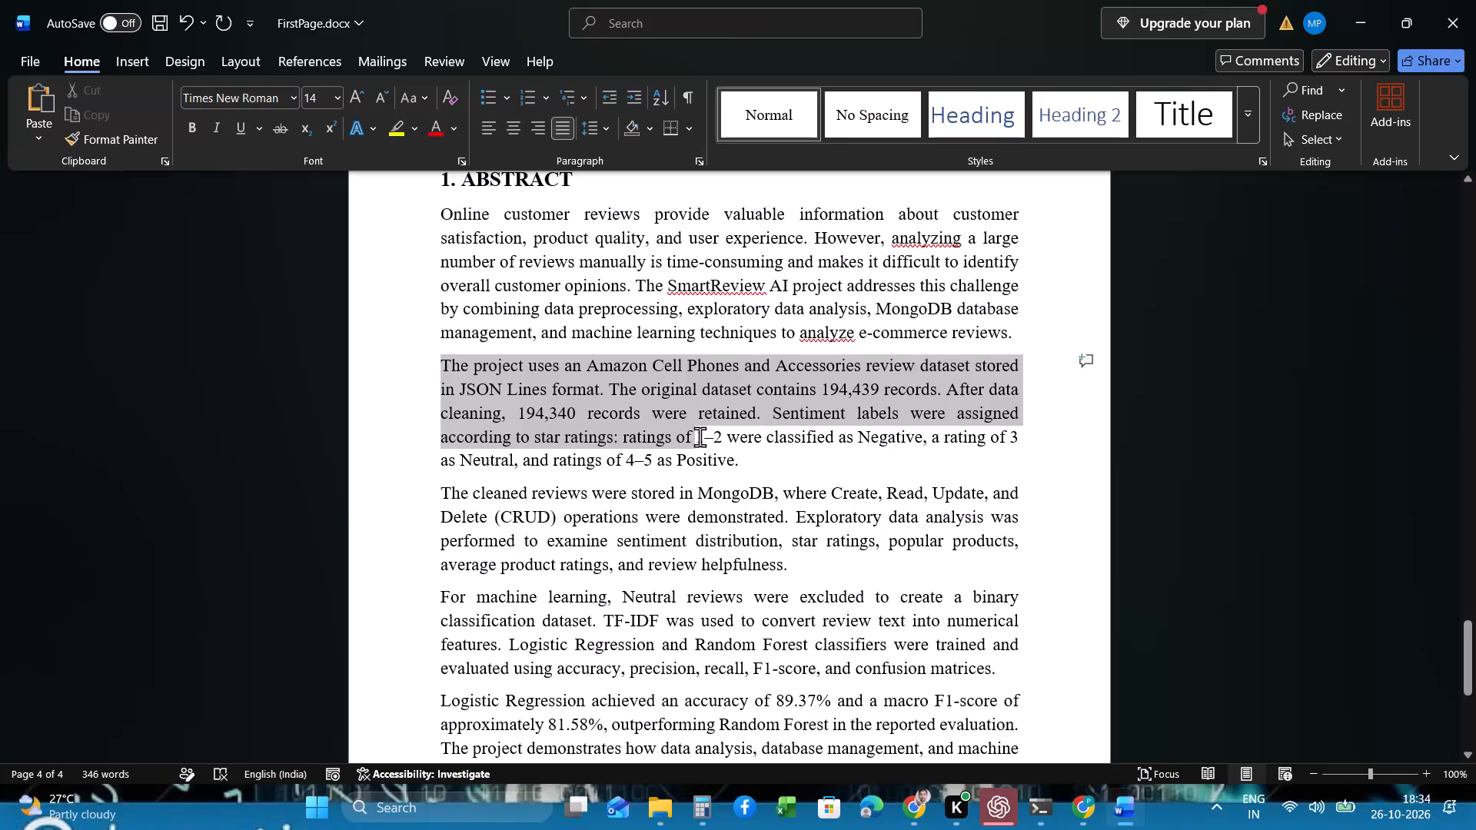
drag(700, 437, 733, 433)
drag(733, 433, 882, 426)
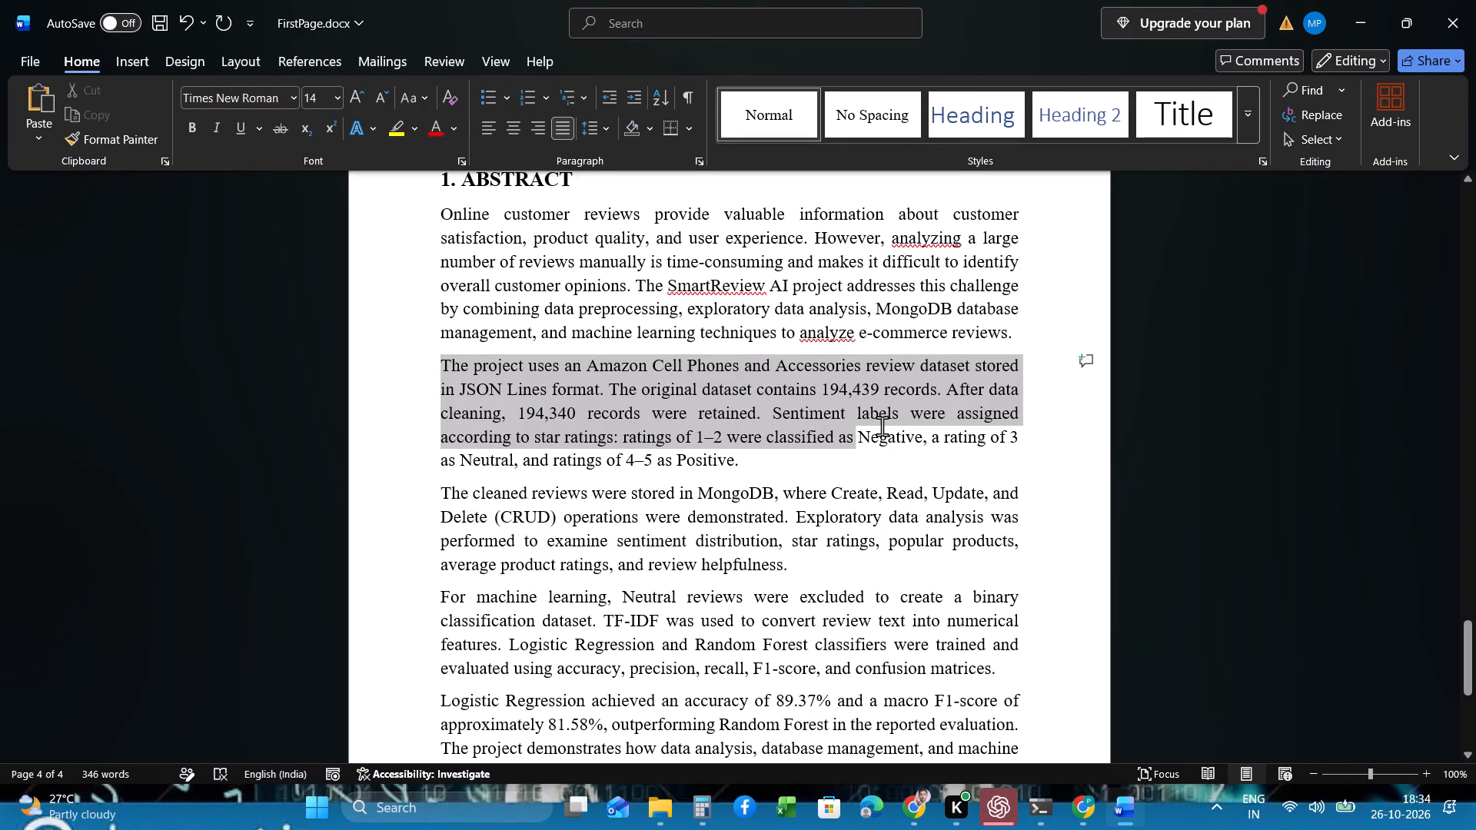
drag(882, 426, 861, 466)
click(861, 466)
Read the abstract's third and fourth paragraphs on MongoDB storage, exploratory data analysis and machine learning.
scroll(861, 466, down, 1)
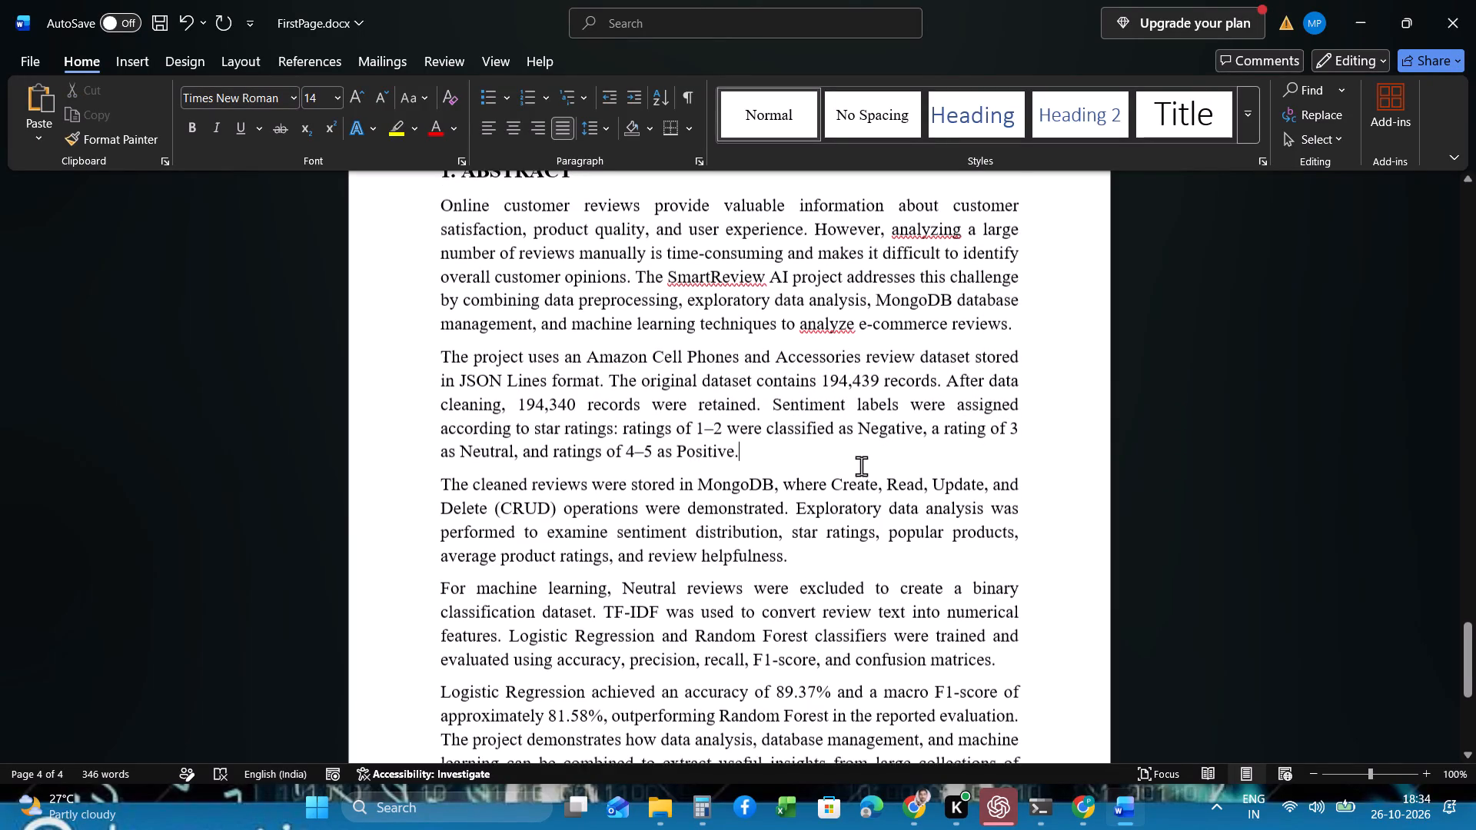
scroll(861, 466, down, 2)
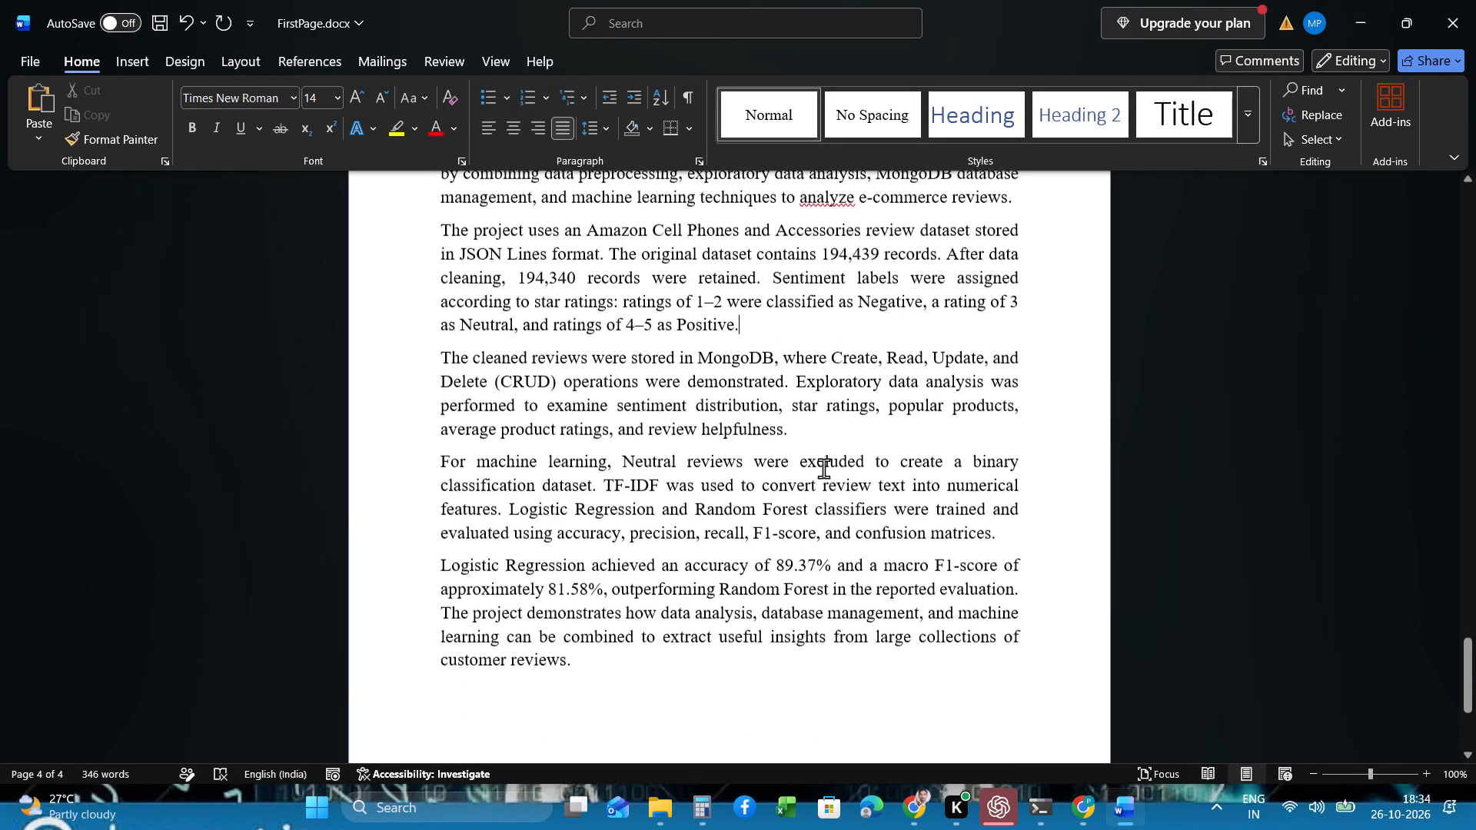
scroll(823, 468, down, 1)
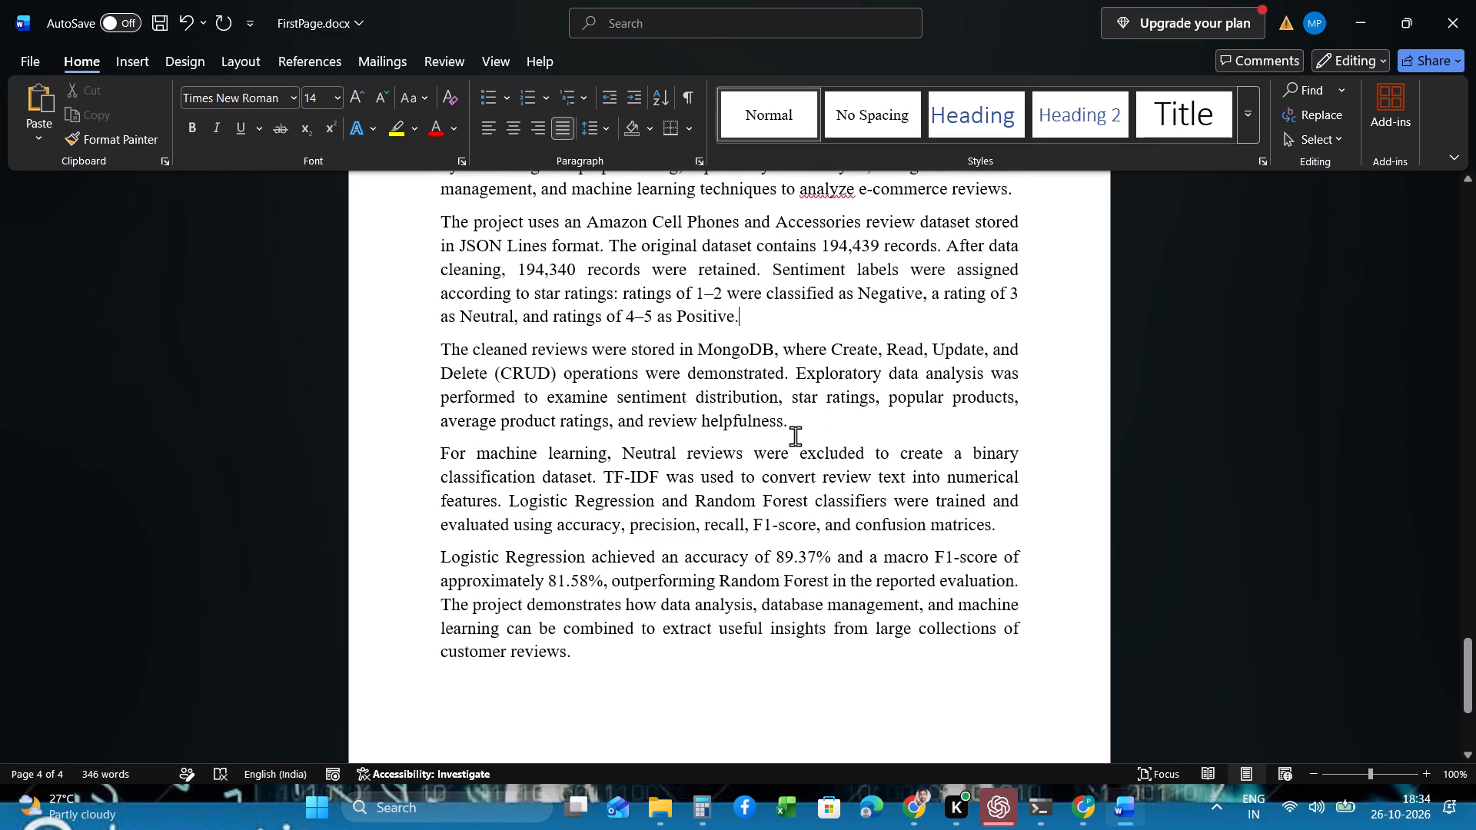
scroll(795, 436, down, 1)
scroll(849, 475, down, 1)
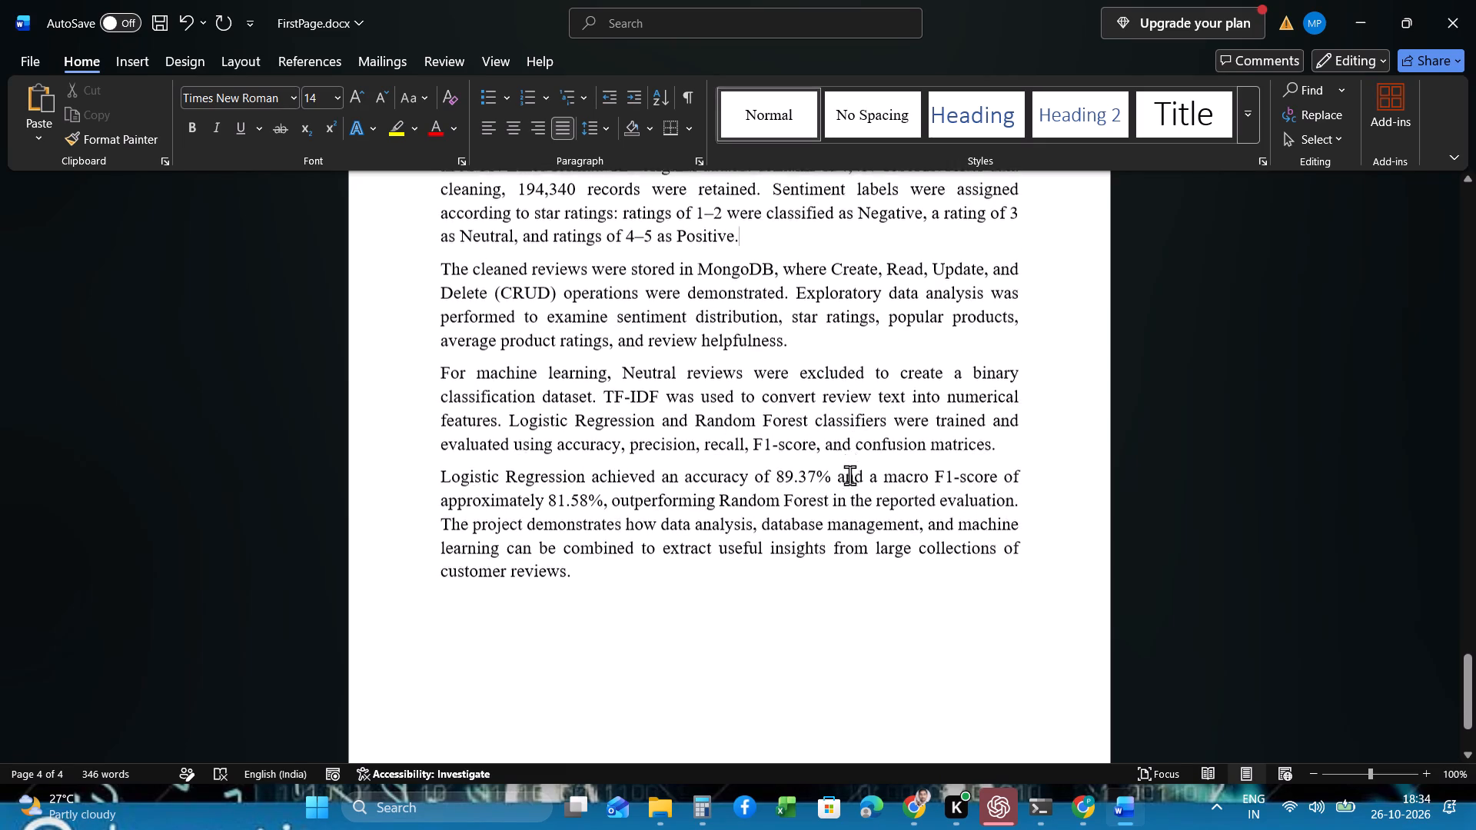
scroll(849, 475, down, 1)
scroll(685, 397, up, 1)
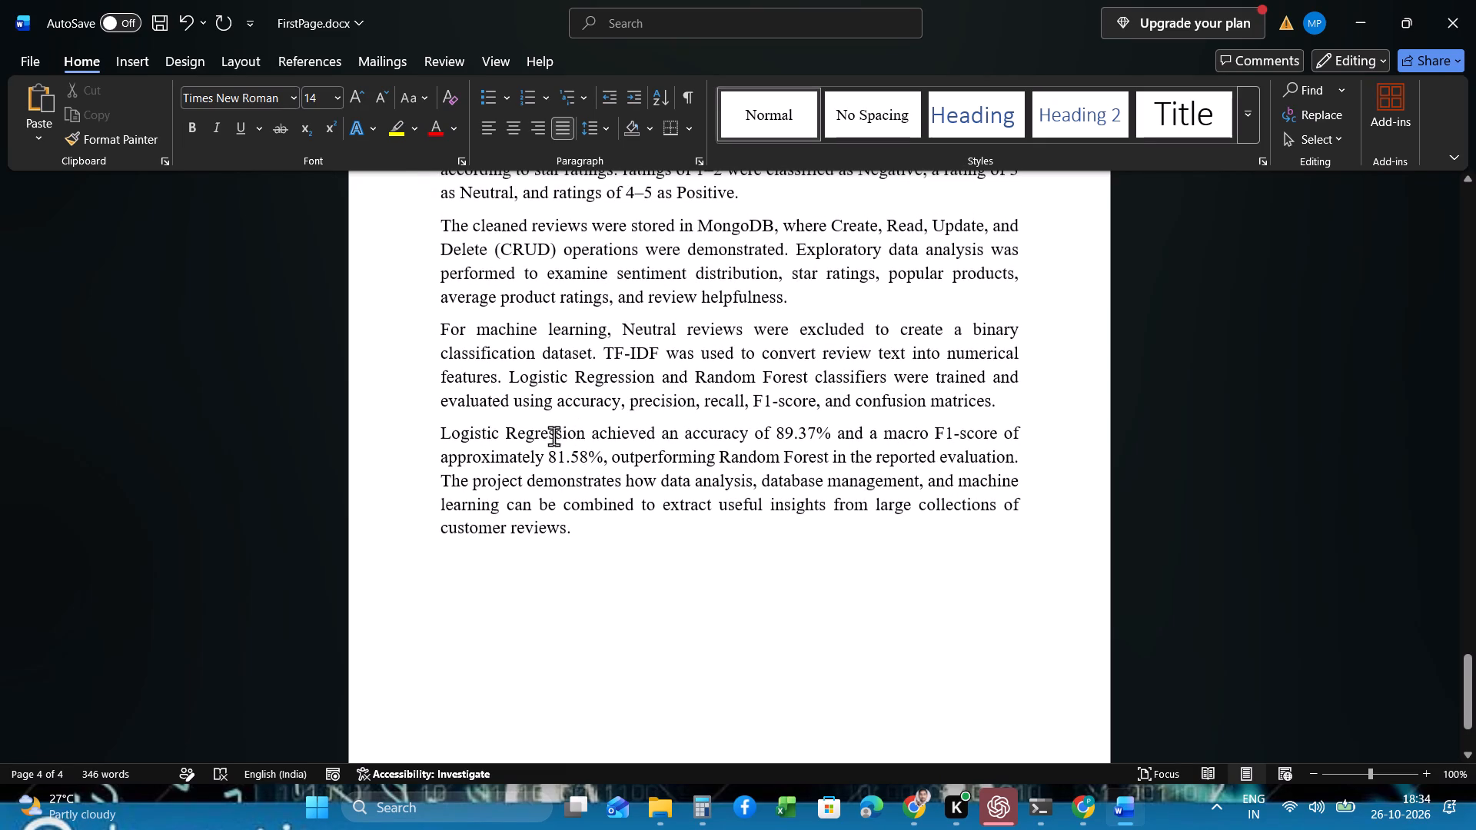
Read the abstract's last paragraph on the Logistic Regression results and the project's conclusion.
drag(658, 433, 859, 430)
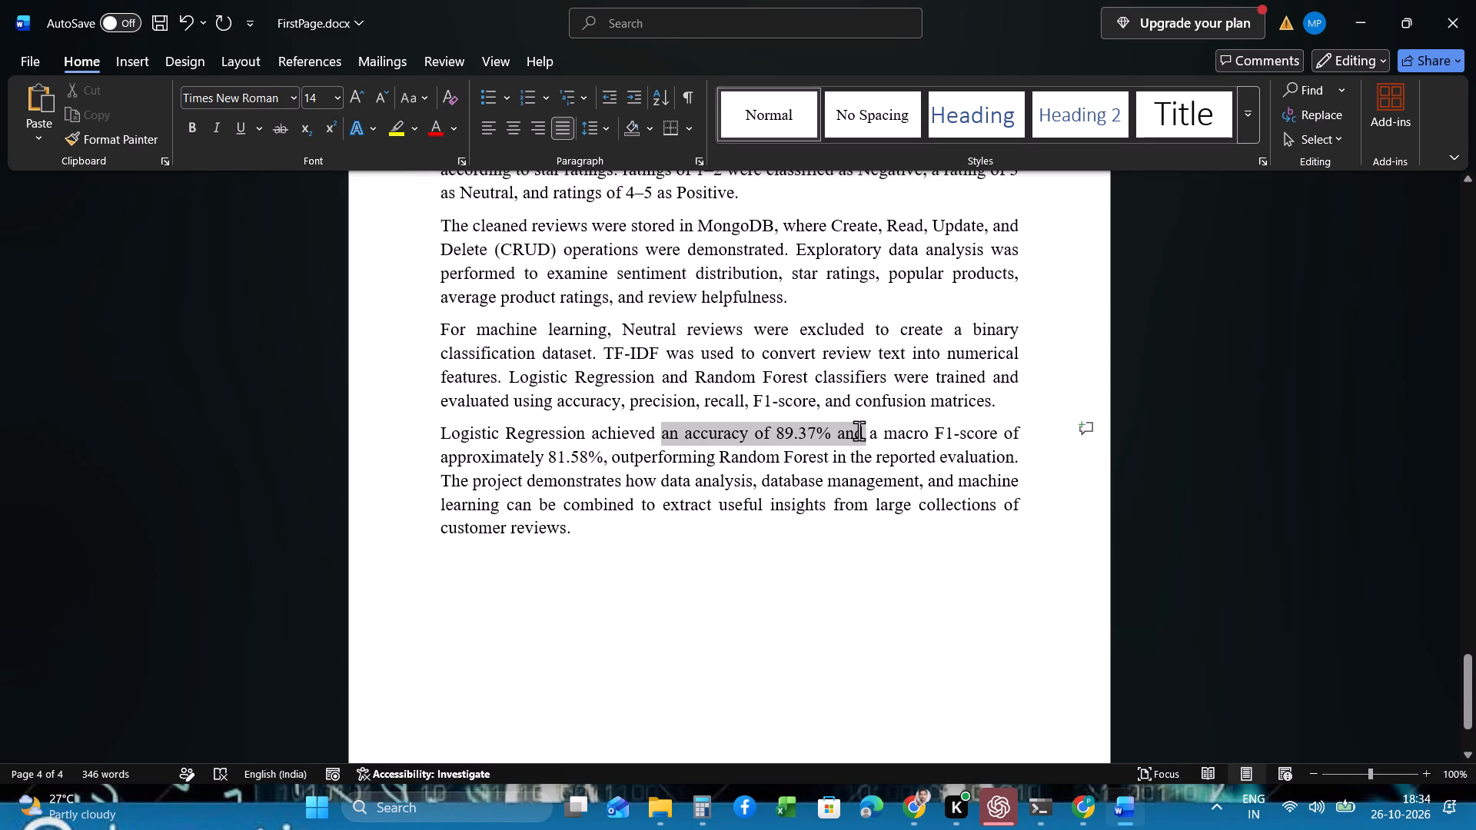
drag(859, 430, 953, 456)
scroll(903, 432, right, 1)
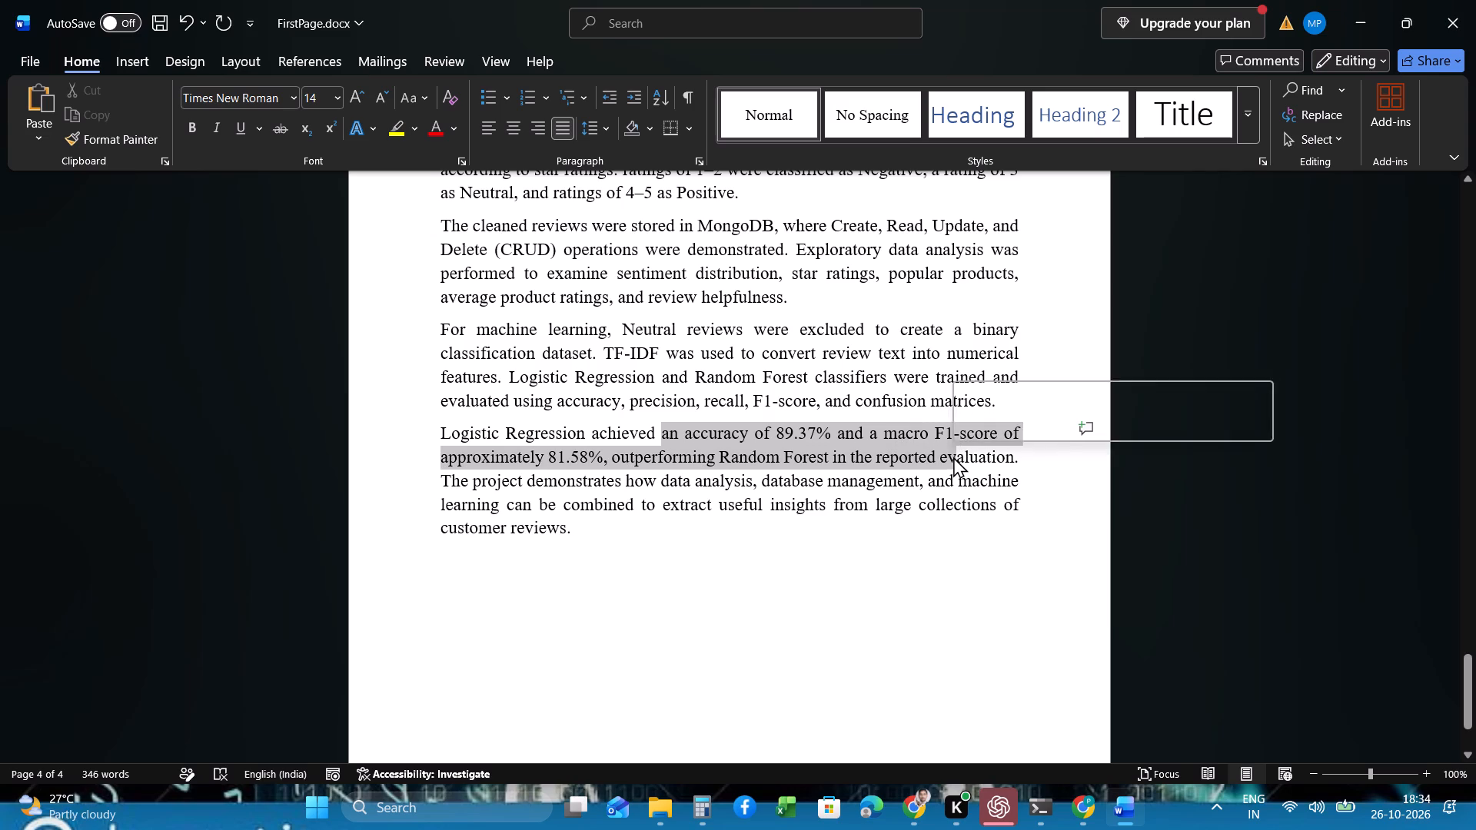
click(953, 456)
scroll(946, 483, down, 1)
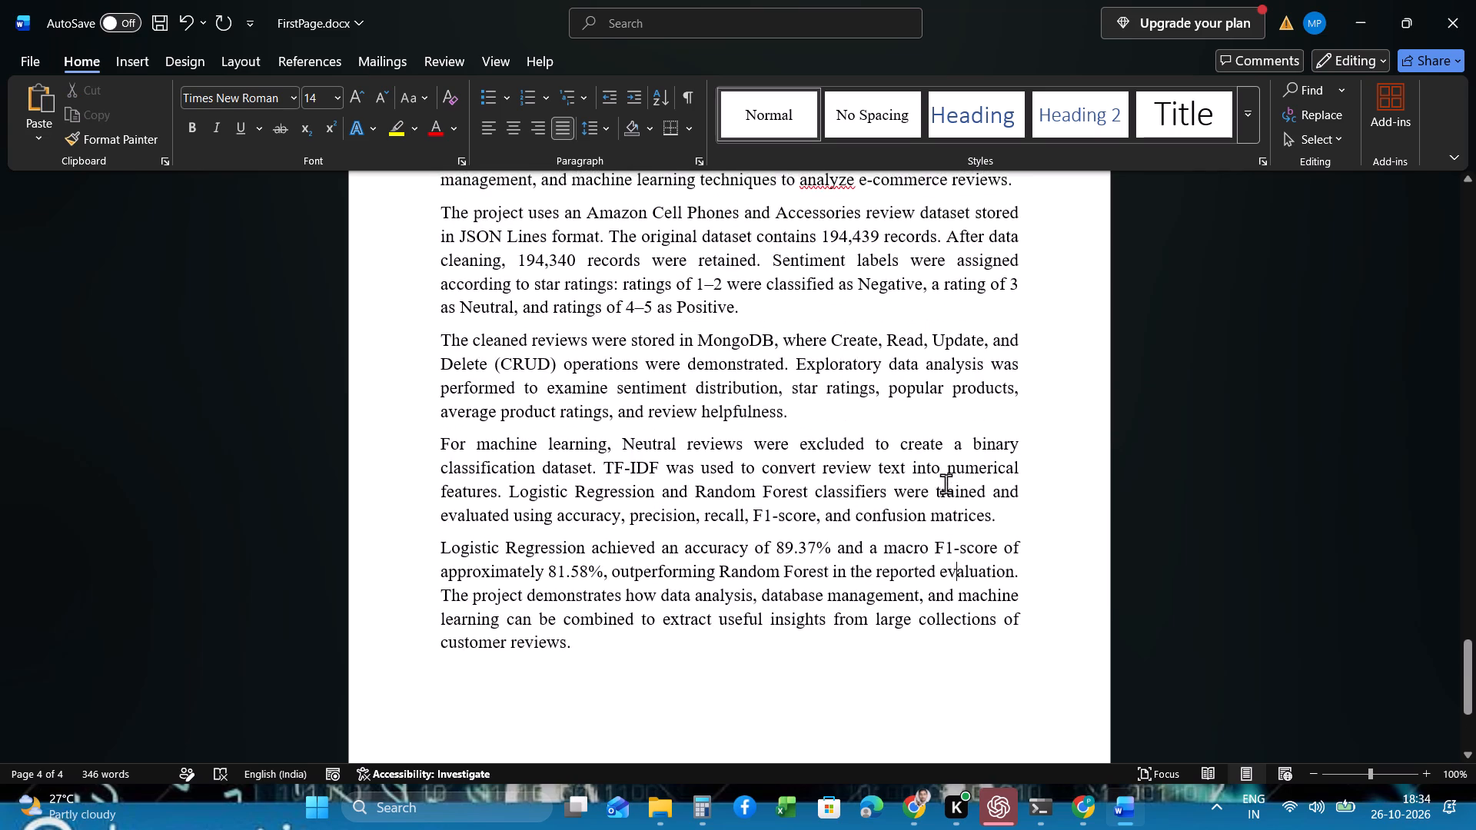
scroll(946, 483, down, 3)
Add a blank line below the abstract's last paragraph.
click(545, 437)
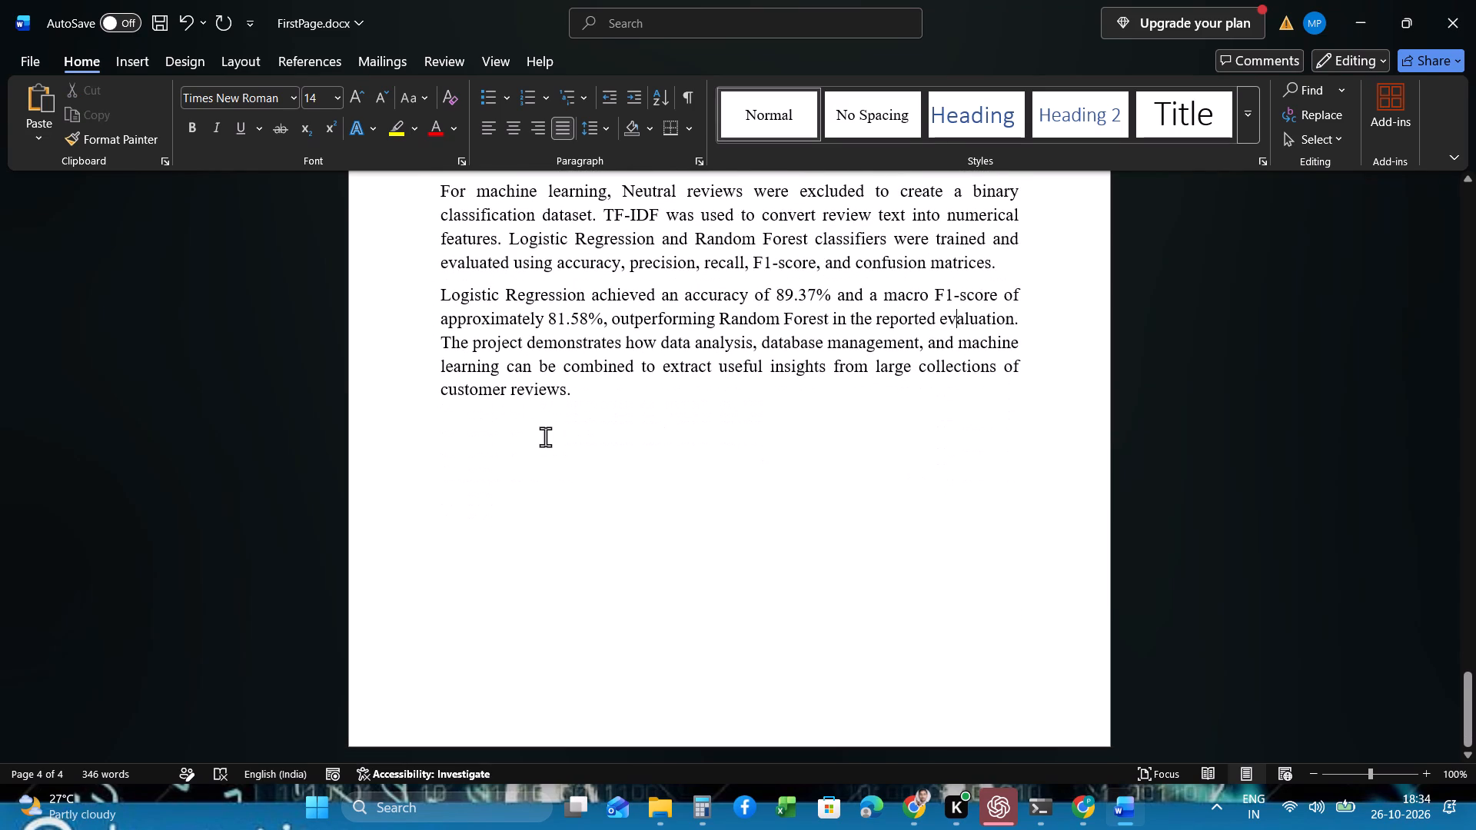
scroll(198, 138, up, 1)
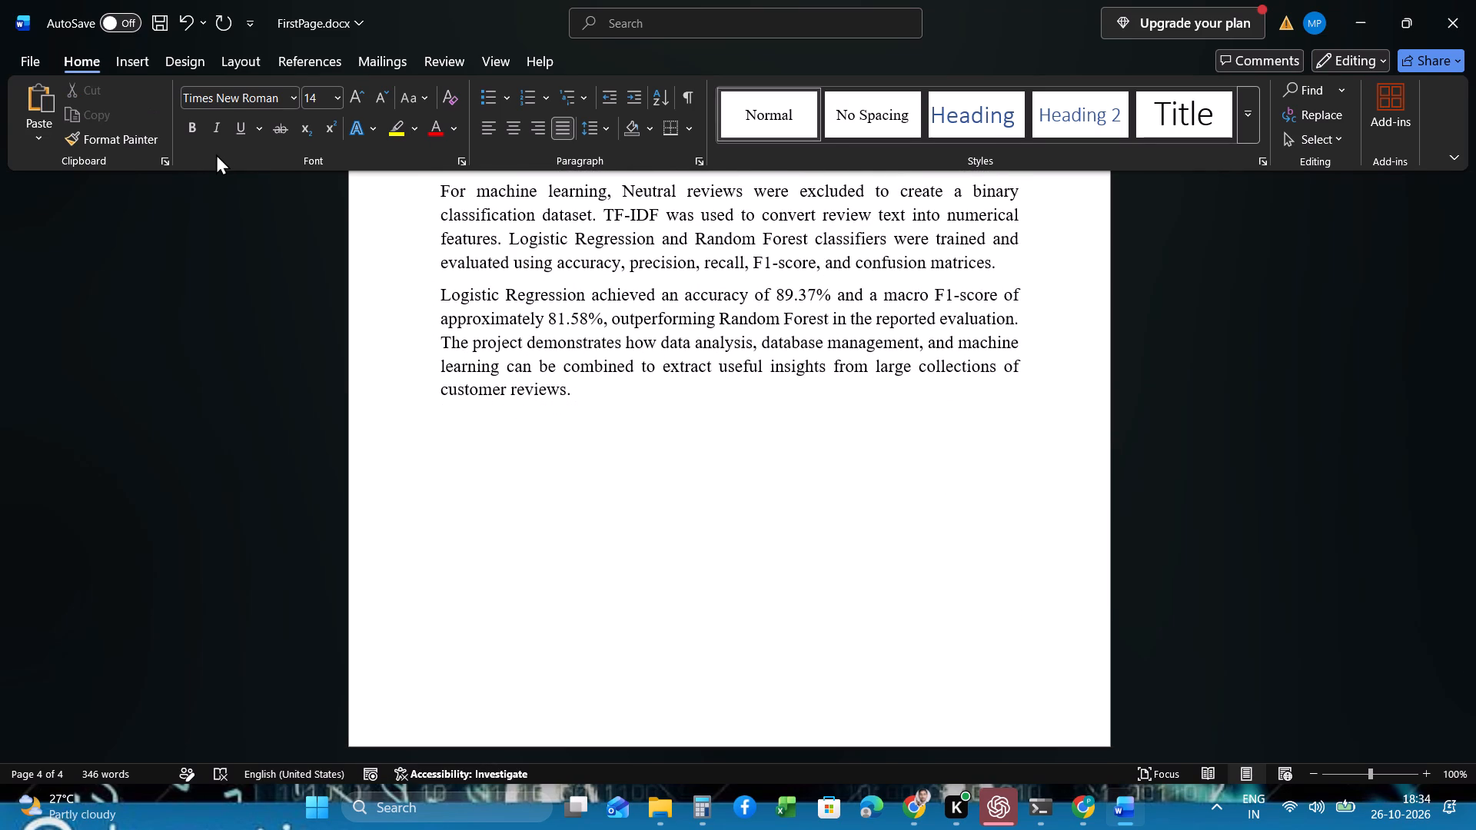
scroll(216, 154, down, 2)
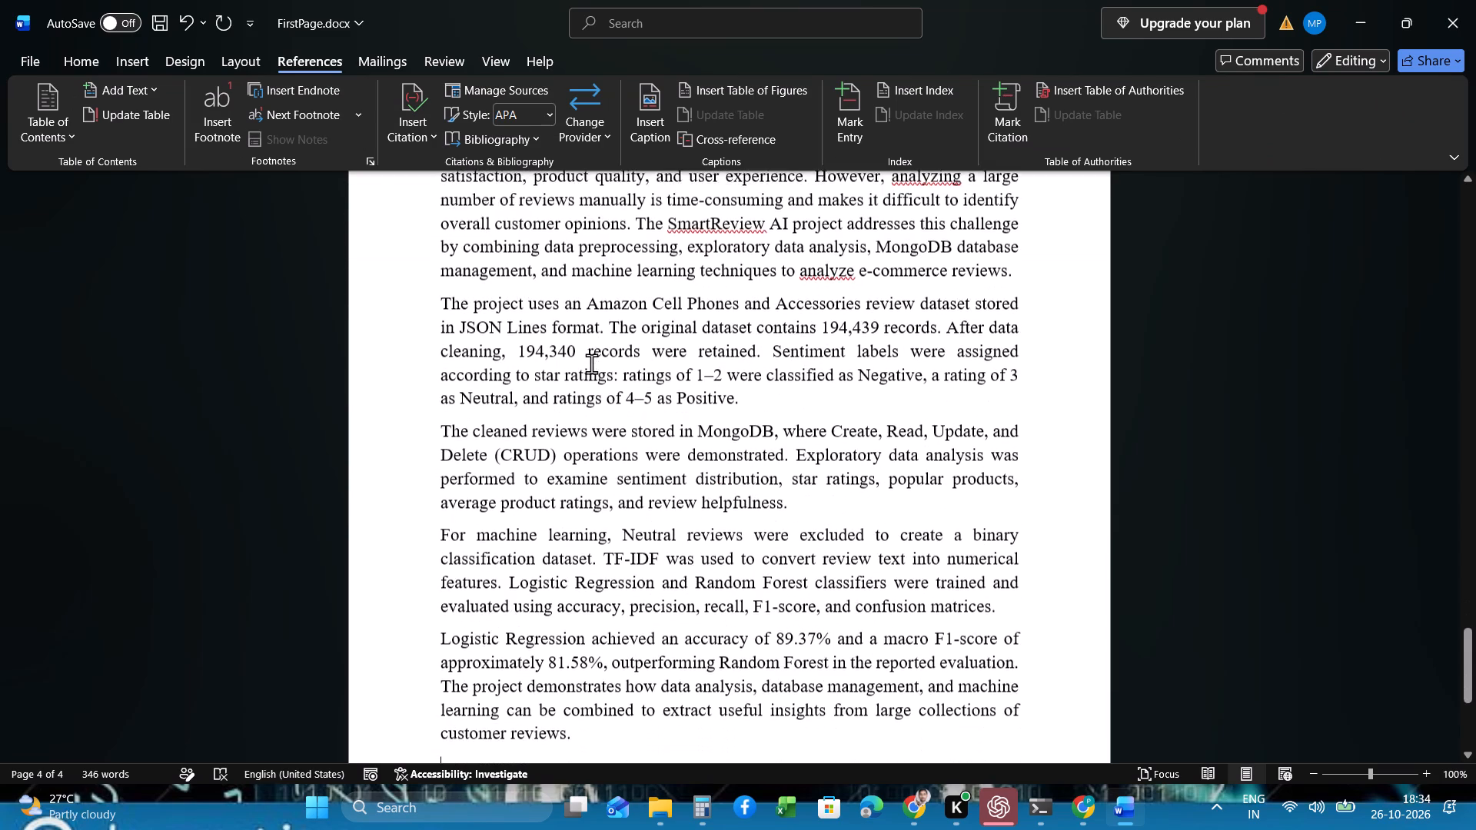
scroll(645, 471, down, 1)
key(Return)
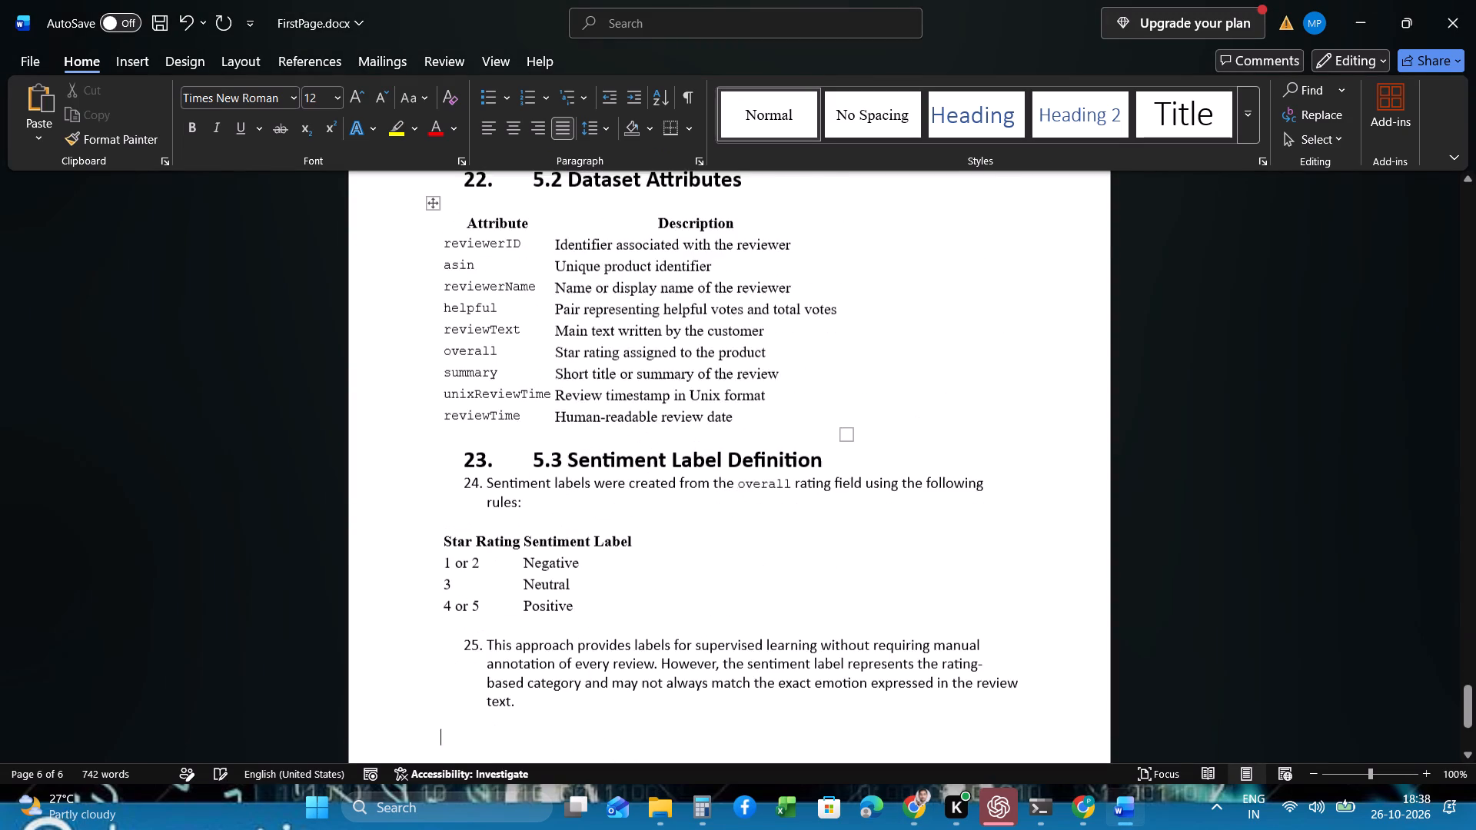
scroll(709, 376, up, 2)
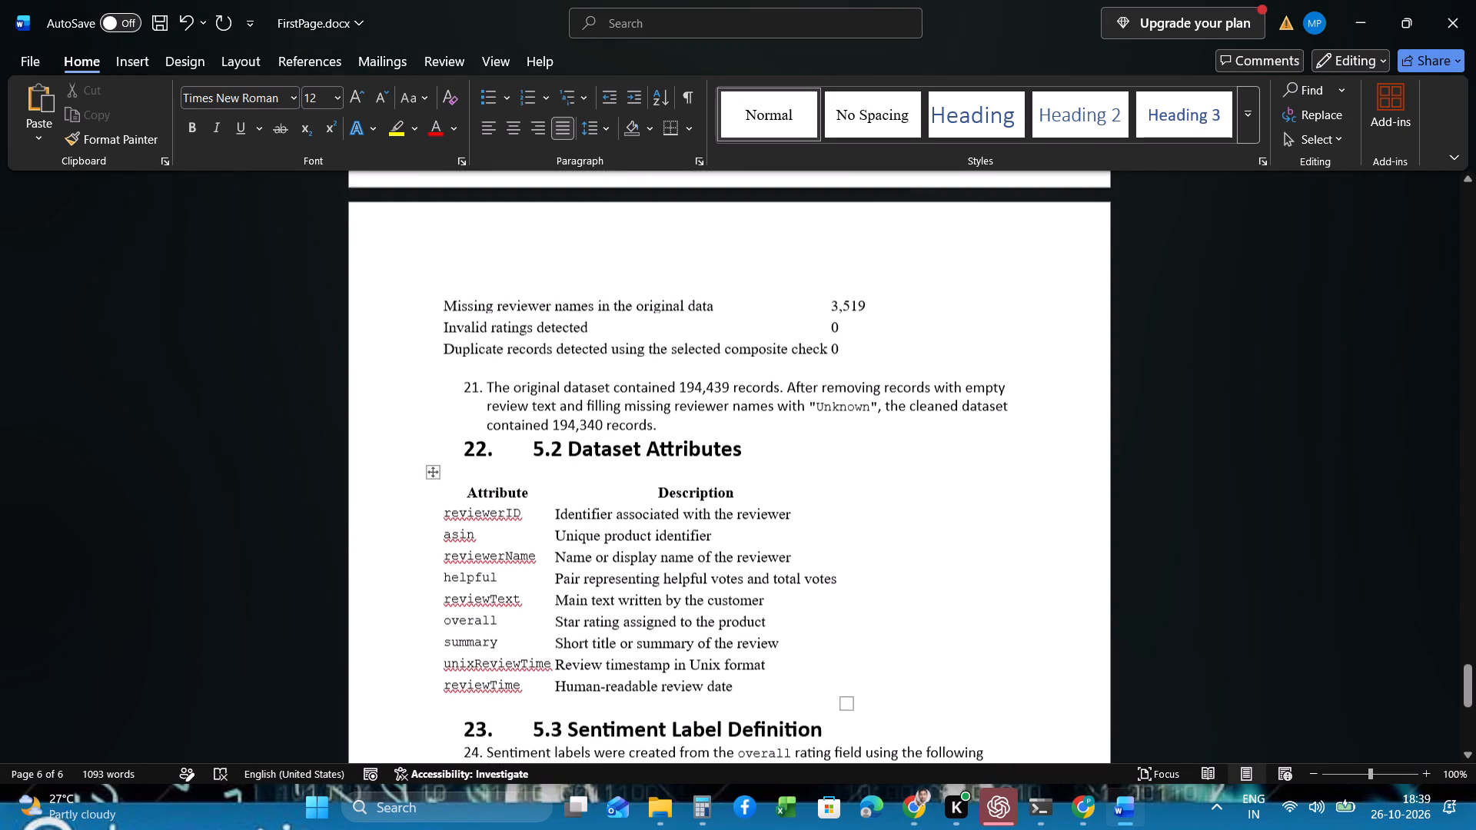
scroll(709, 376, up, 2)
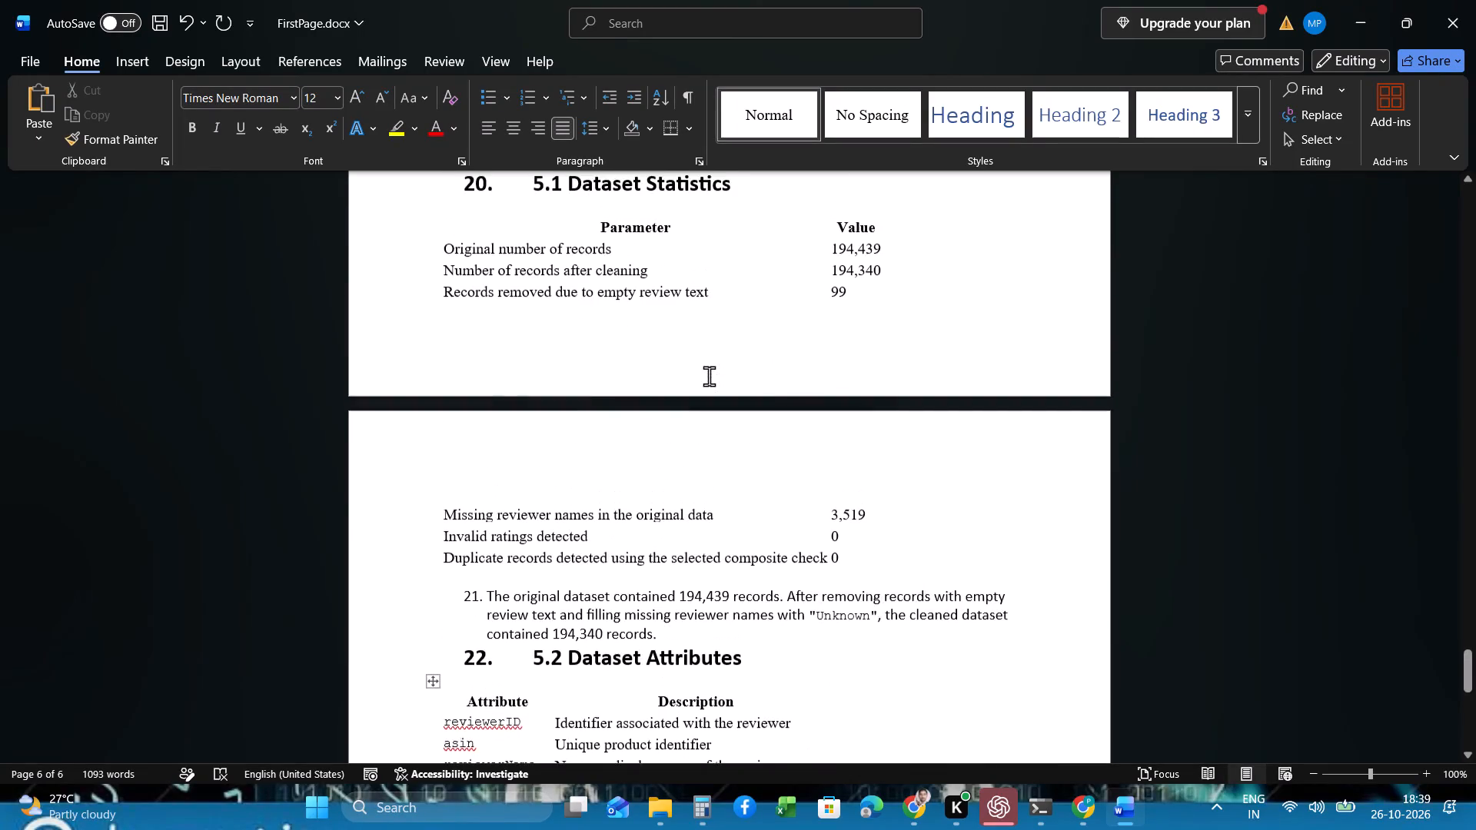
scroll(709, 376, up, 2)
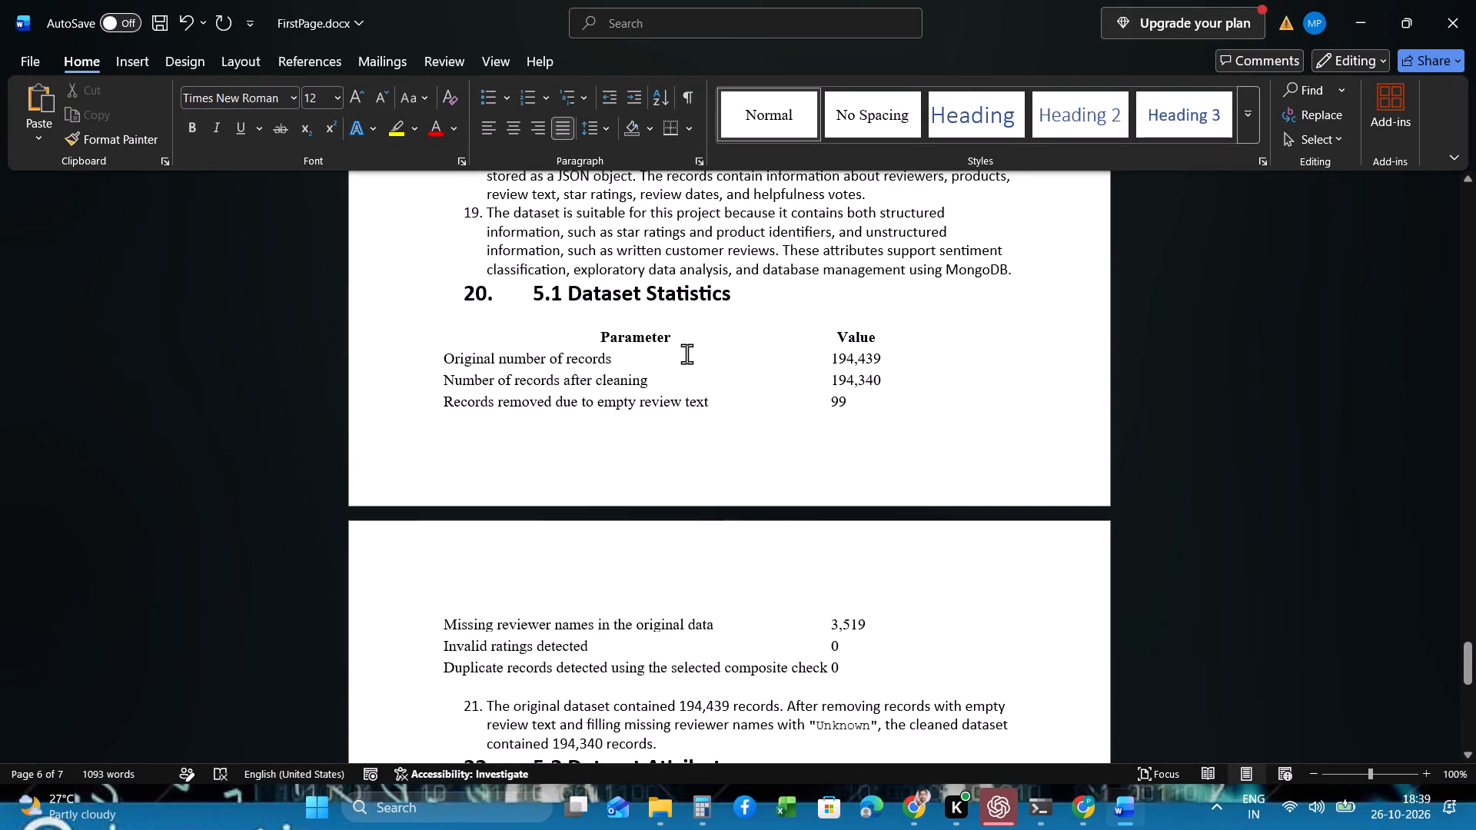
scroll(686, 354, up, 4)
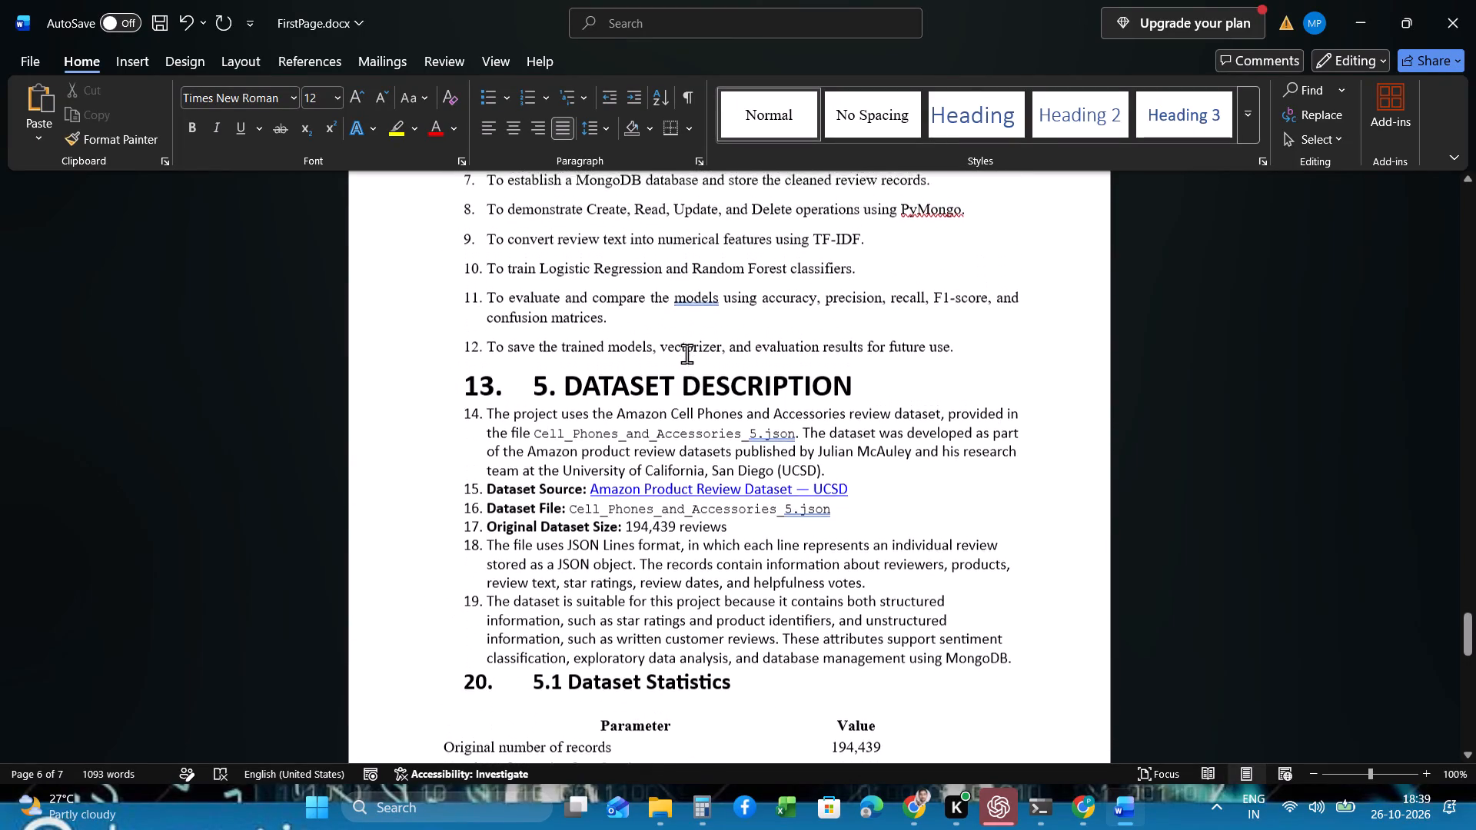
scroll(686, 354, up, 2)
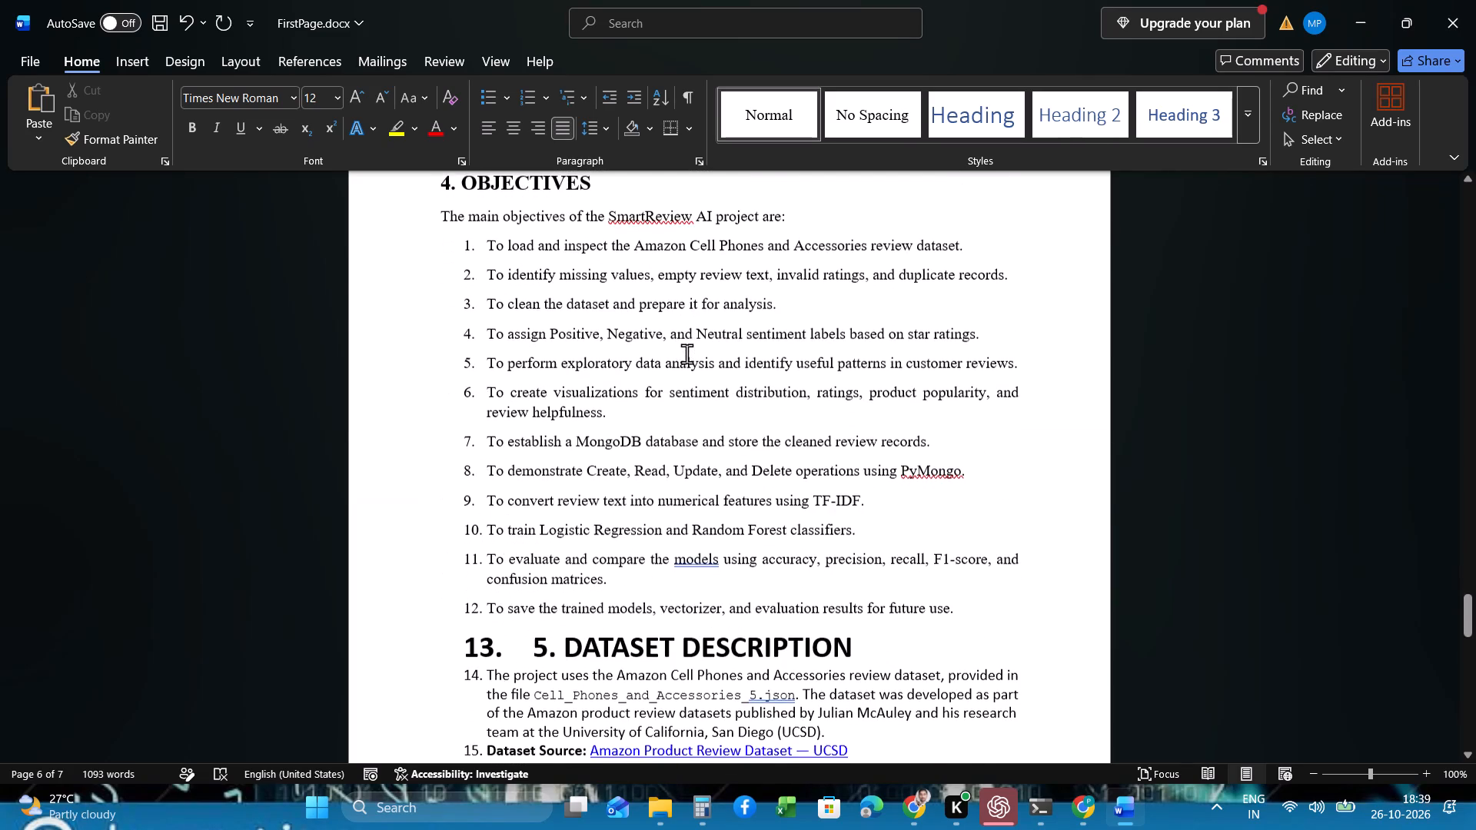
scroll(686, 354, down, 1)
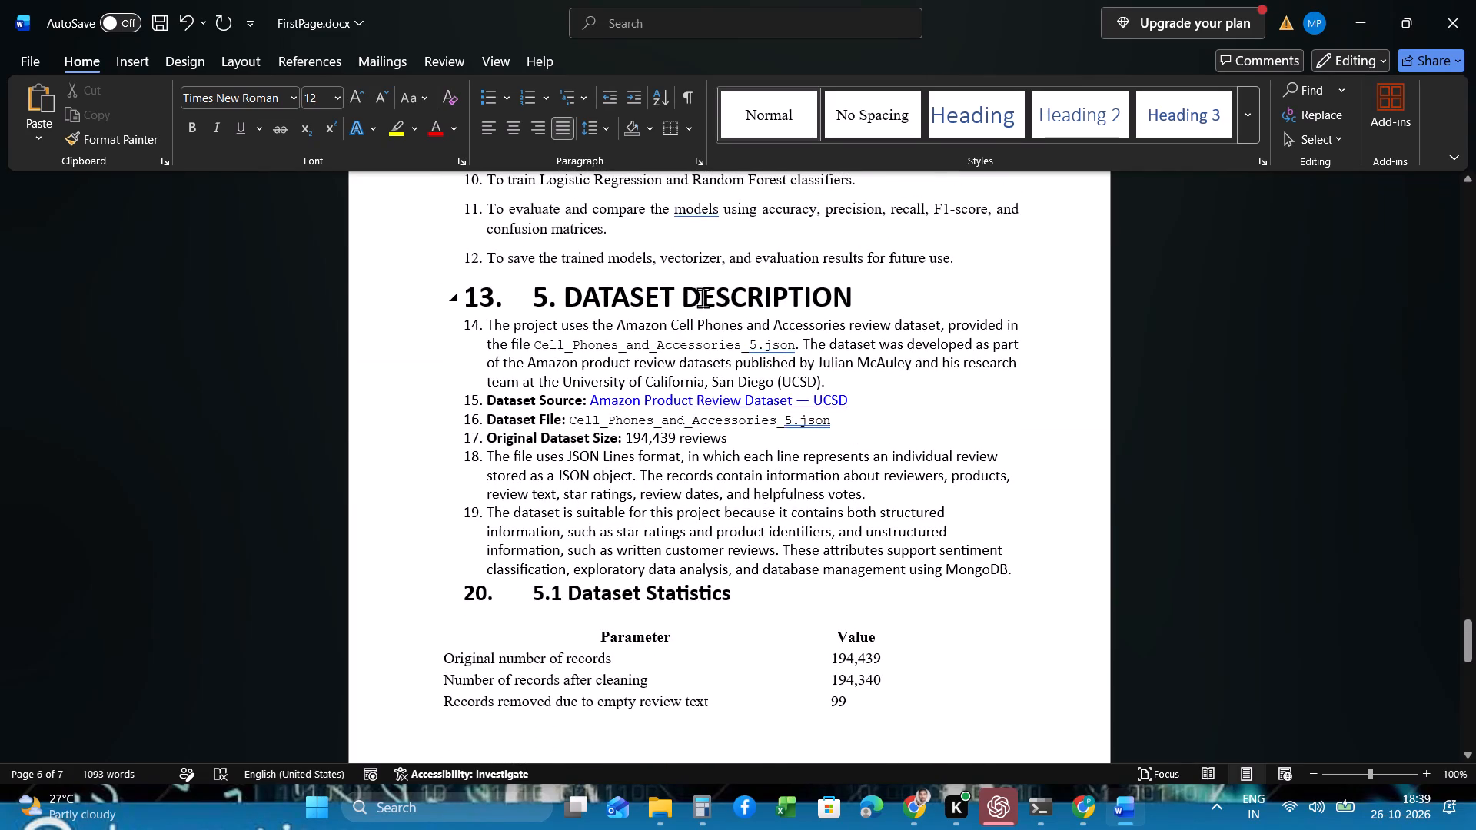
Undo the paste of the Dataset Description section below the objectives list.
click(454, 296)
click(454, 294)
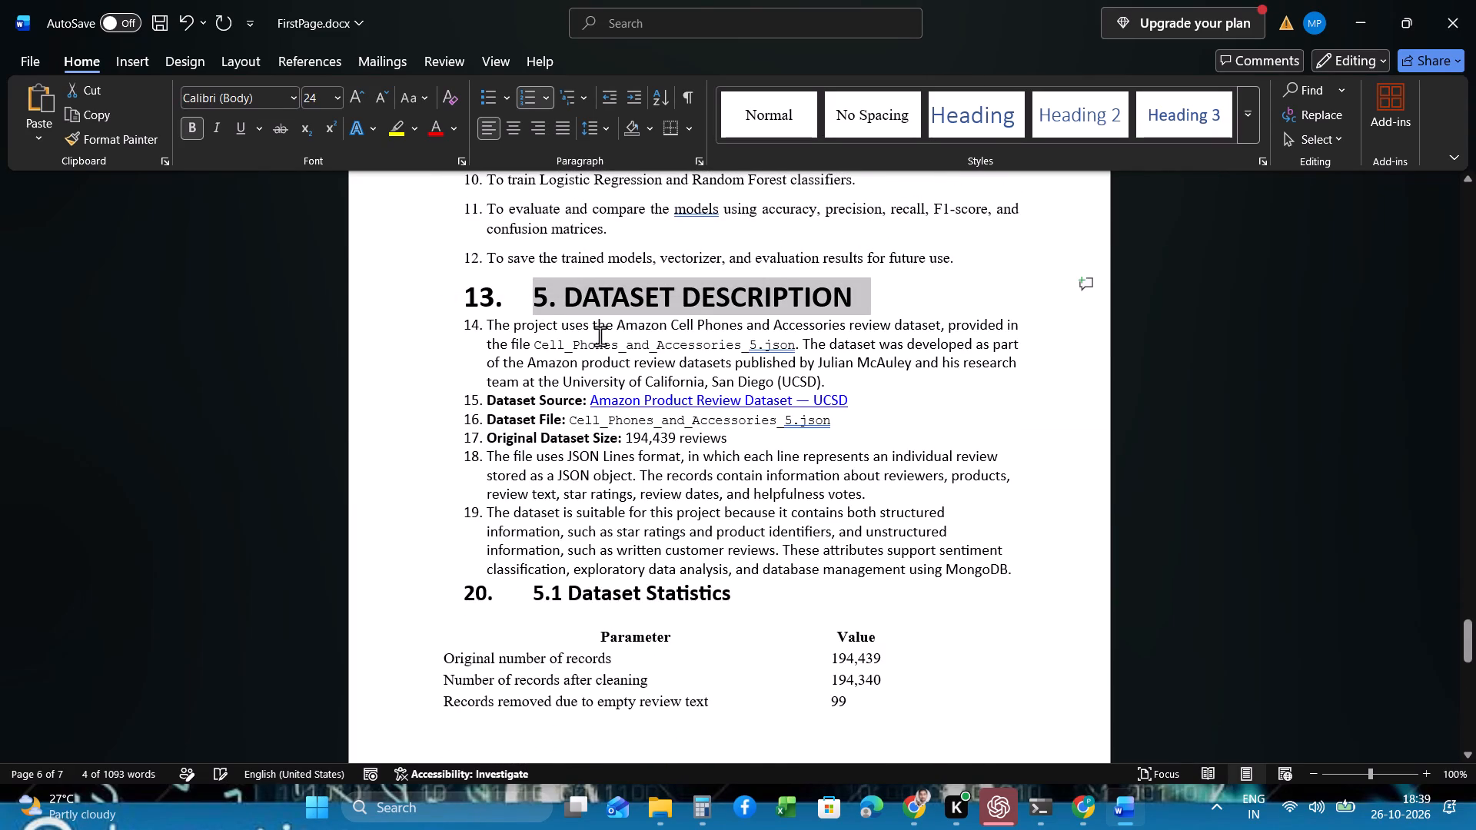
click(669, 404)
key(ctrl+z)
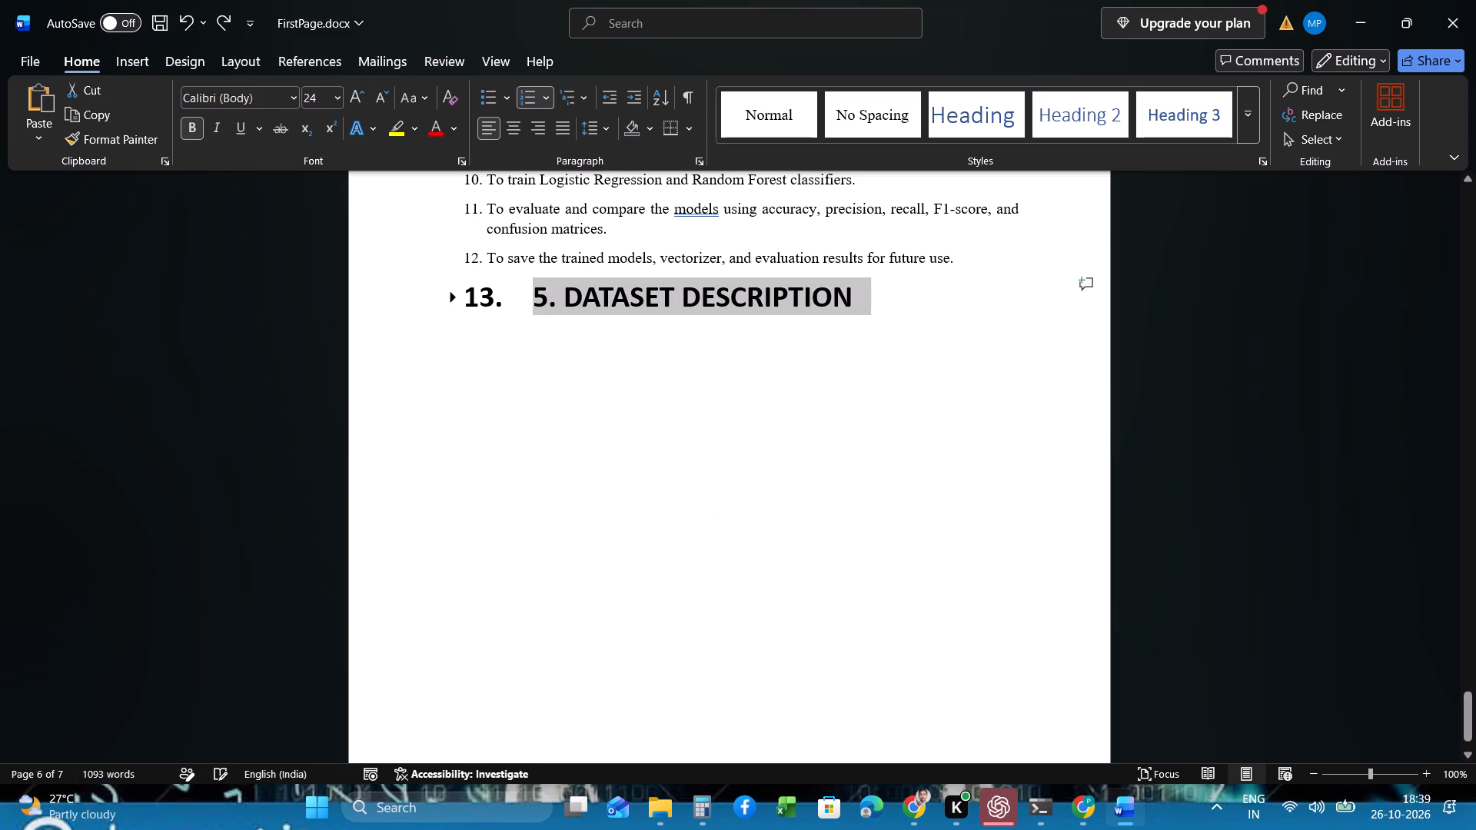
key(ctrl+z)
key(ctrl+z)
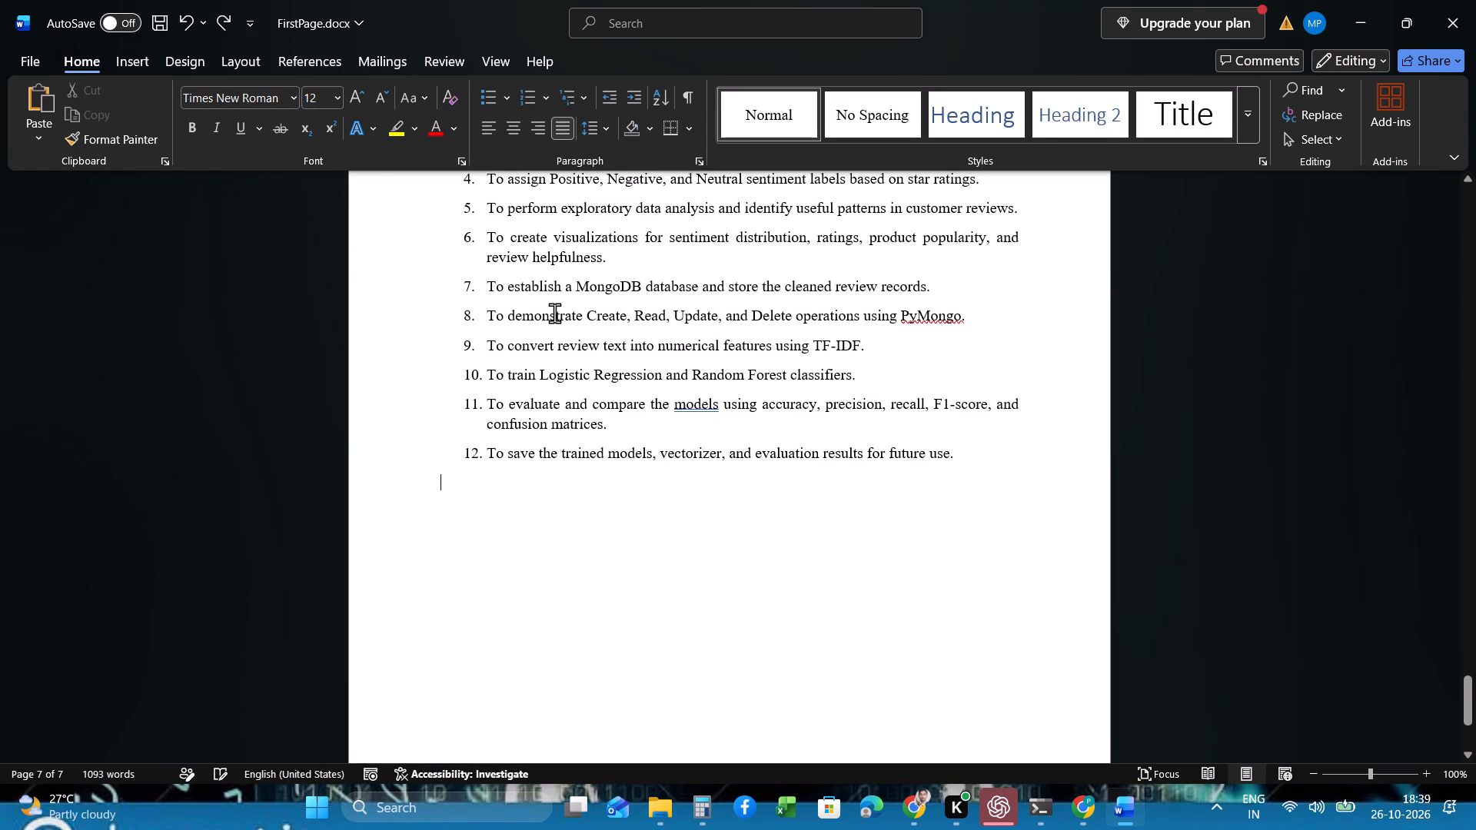
Delete the empty line below objective 12 at the end of the Objectives section.
scroll(560, 478, up, 1)
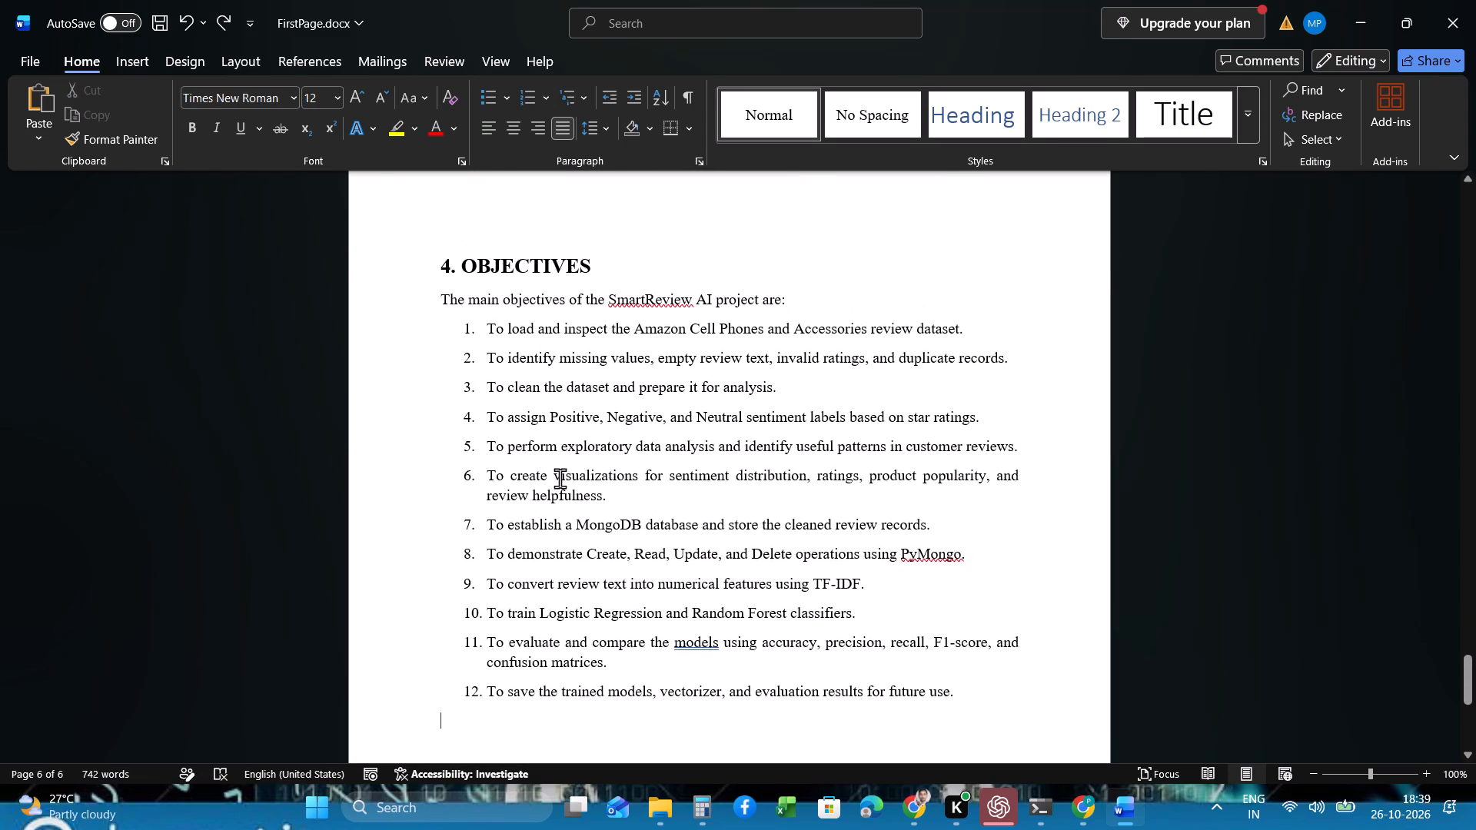
key(BackSpace)
Set the empty line below the closing SmartReview AI purpose paragraph to non-bold 12 pt and add a line break above the Objectives section.
scroll(547, 355, up, 2)
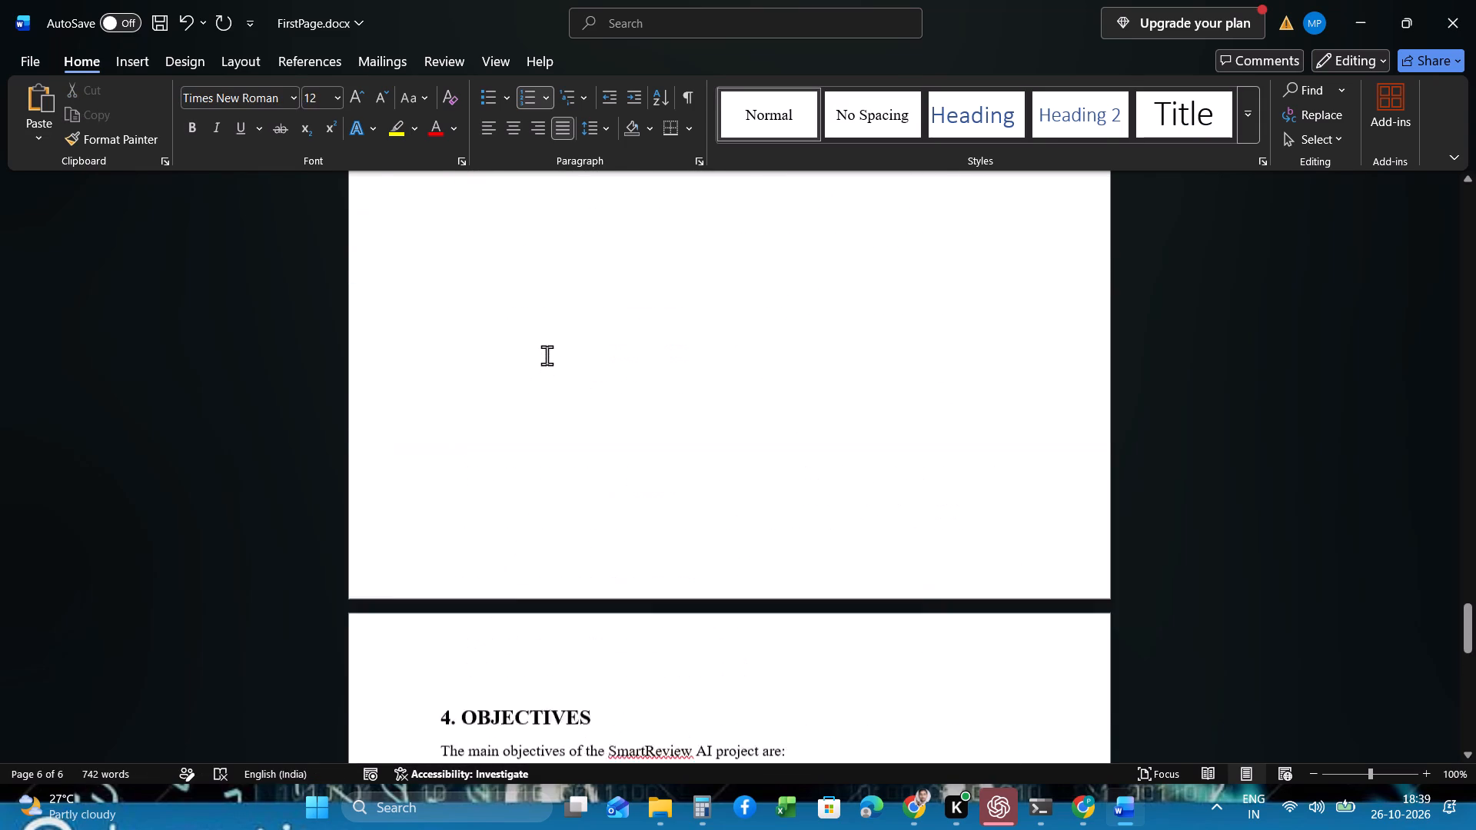
scroll(547, 355, up, 14)
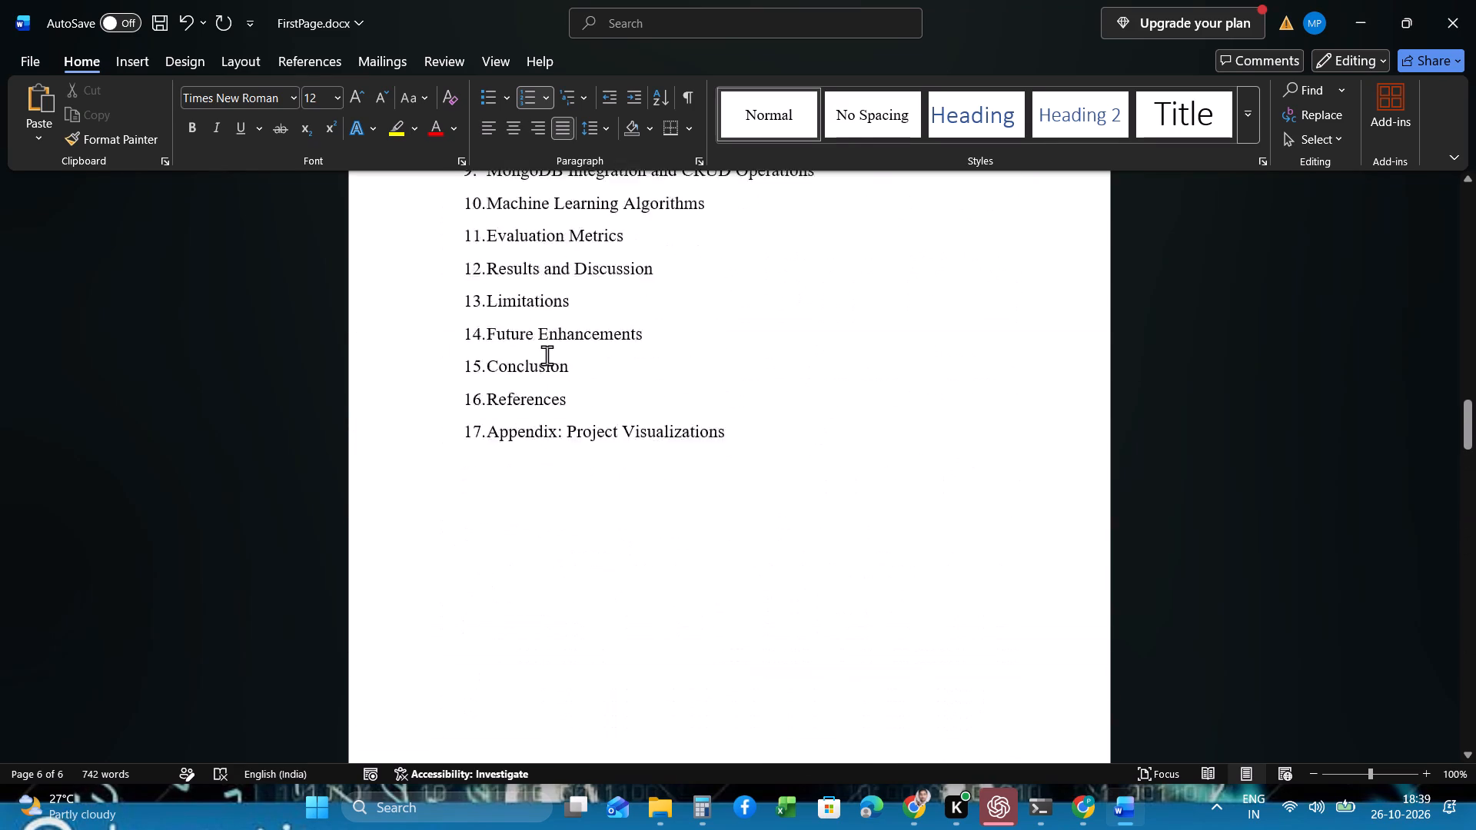
scroll(547, 355, up, 1)
scroll(547, 355, down, 11)
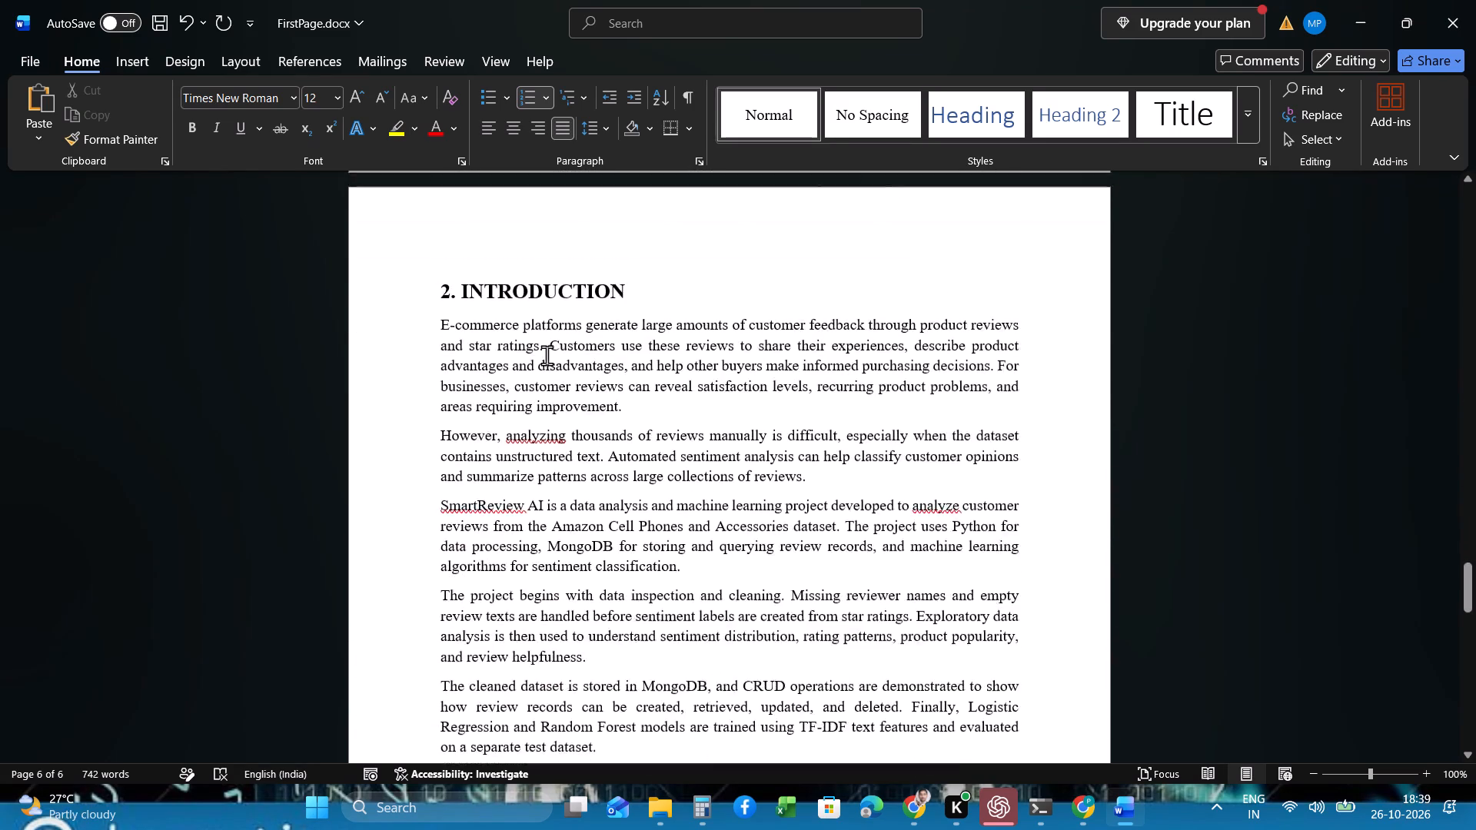
scroll(547, 355, down, 2)
click(561, 301)
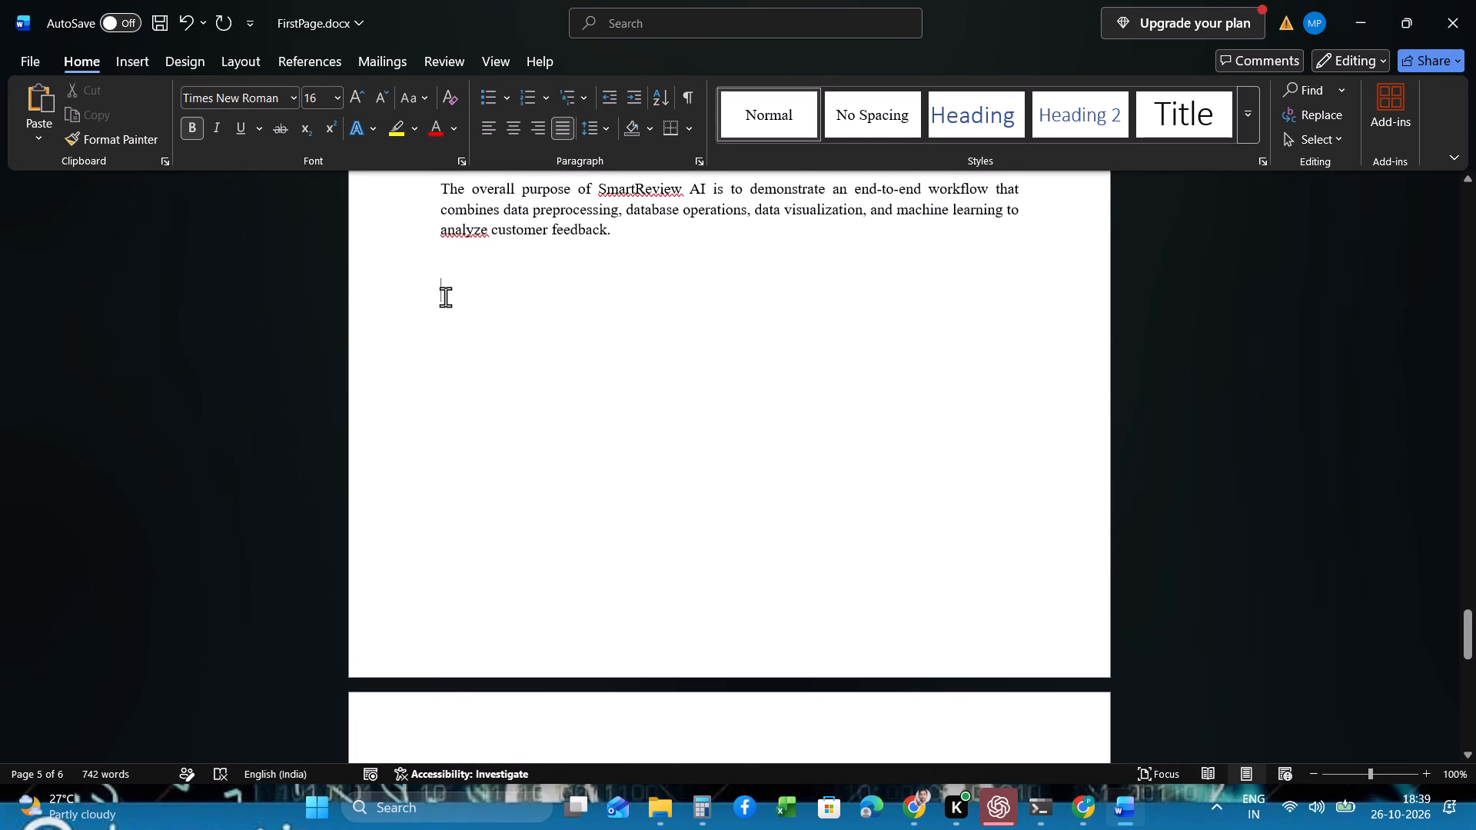
click(583, 227)
click(475, 269)
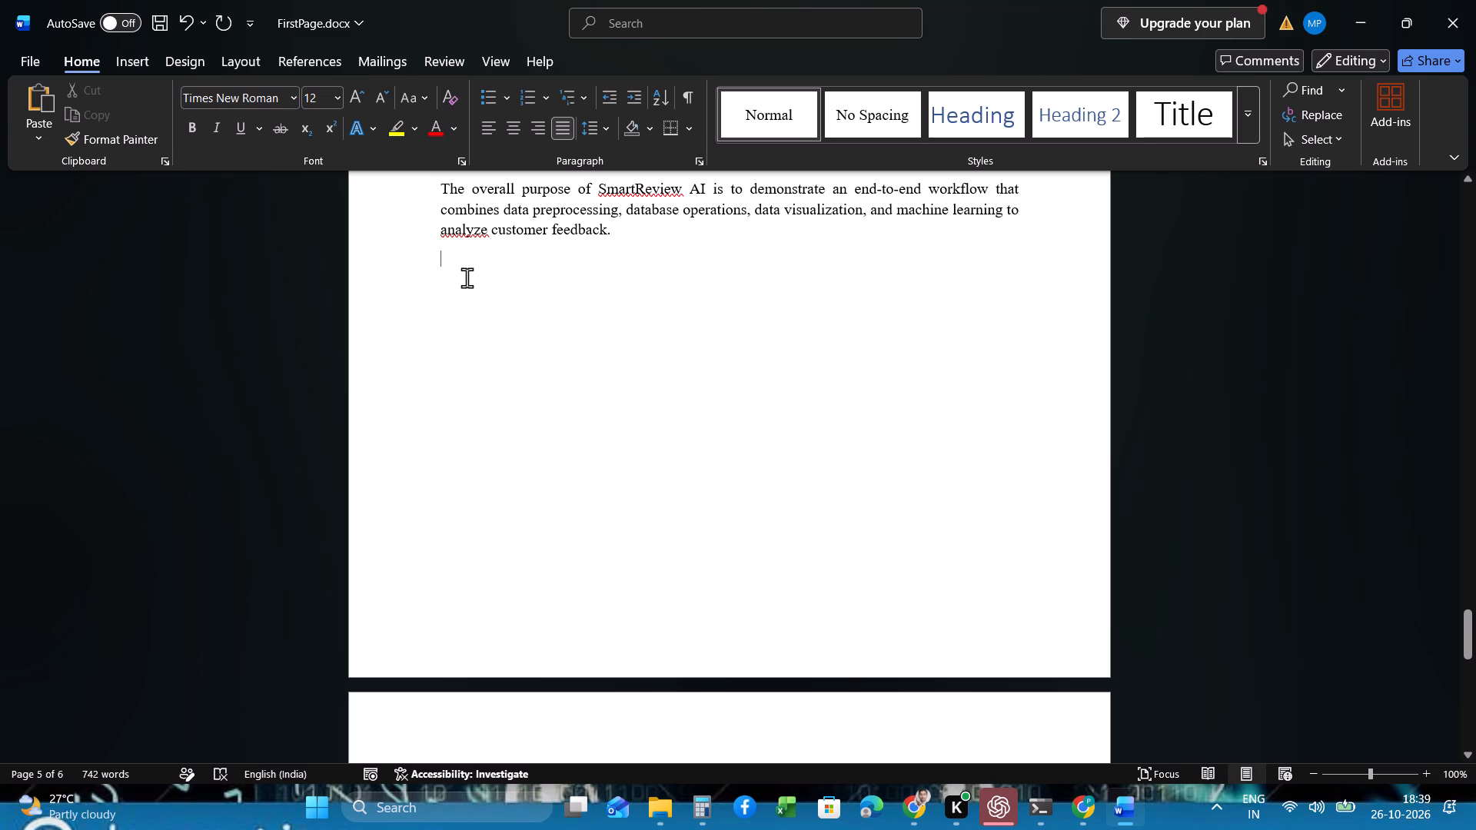
click(462, 287)
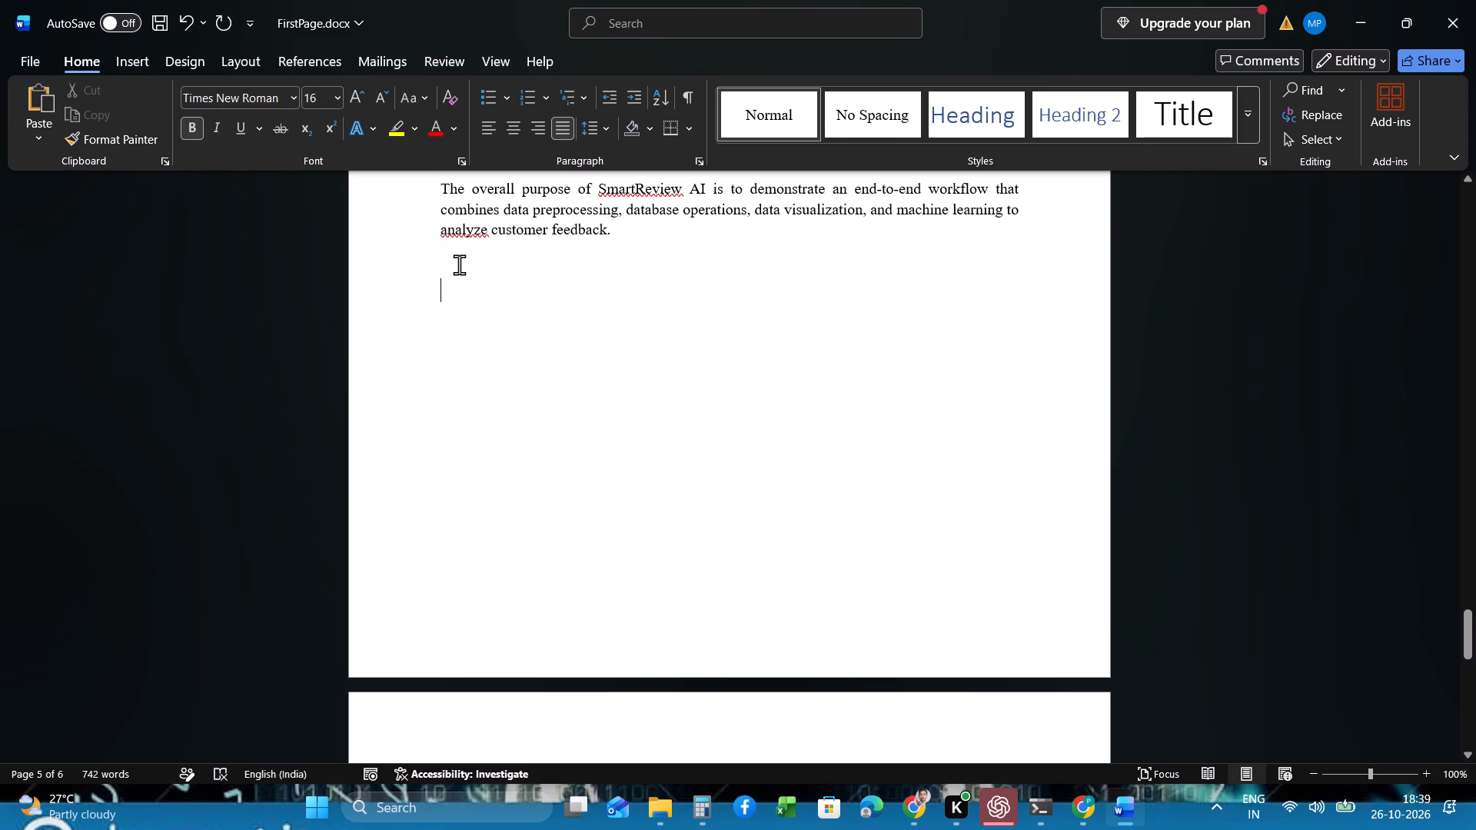
click(461, 271)
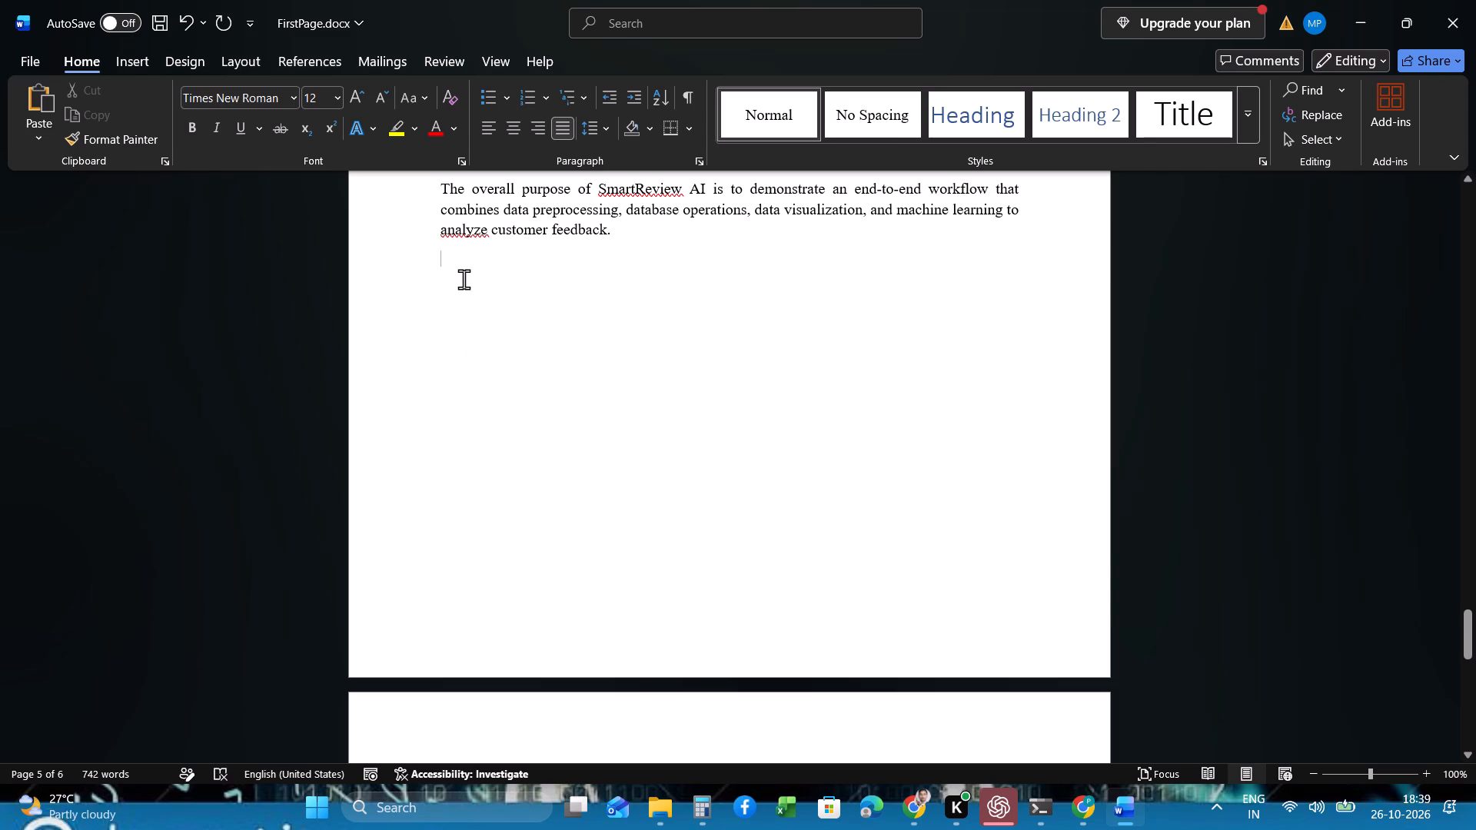
click(460, 294)
click(186, 127)
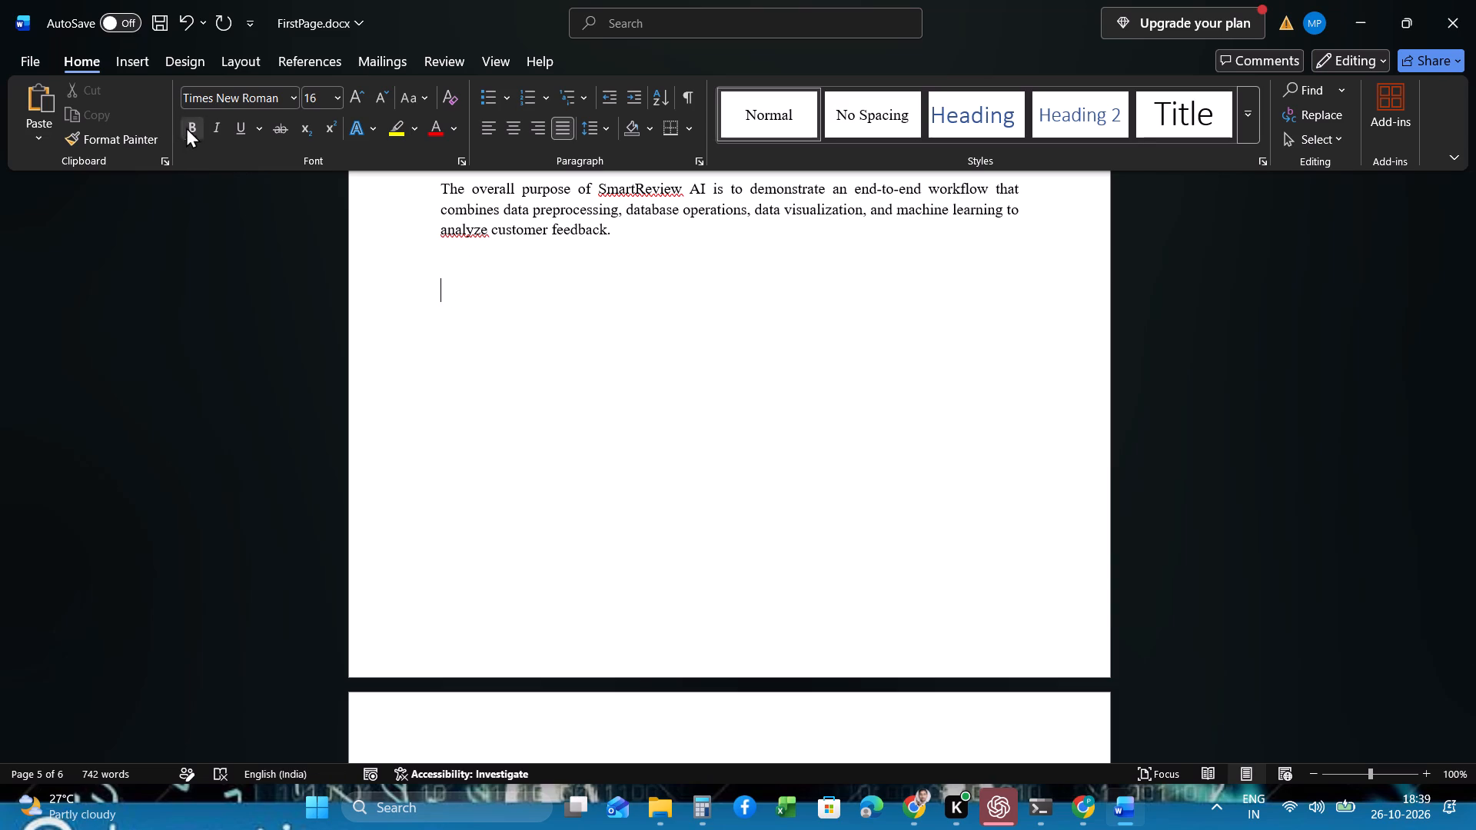
click(381, 91)
click(381, 91)
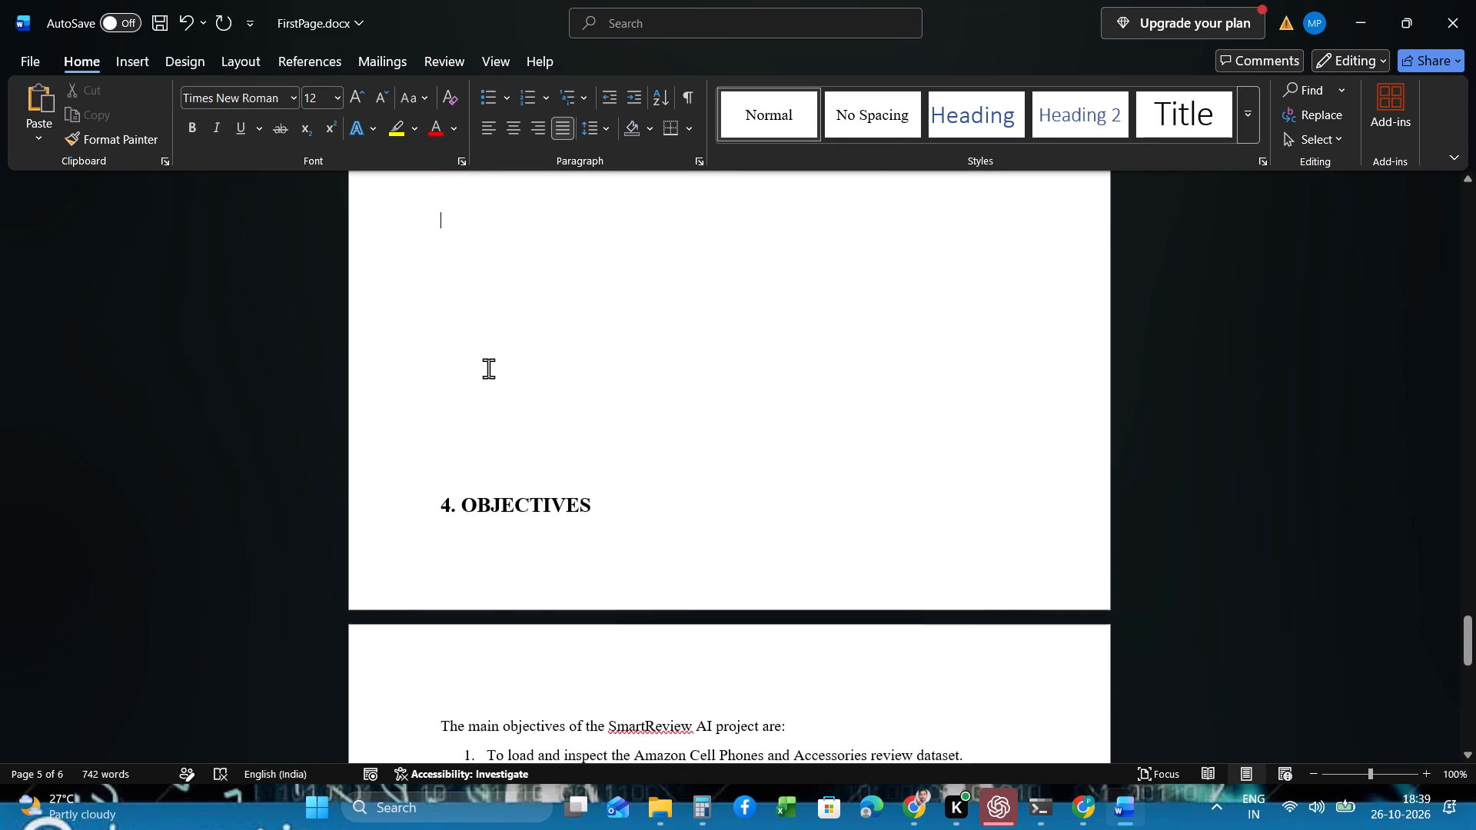
key(Return)
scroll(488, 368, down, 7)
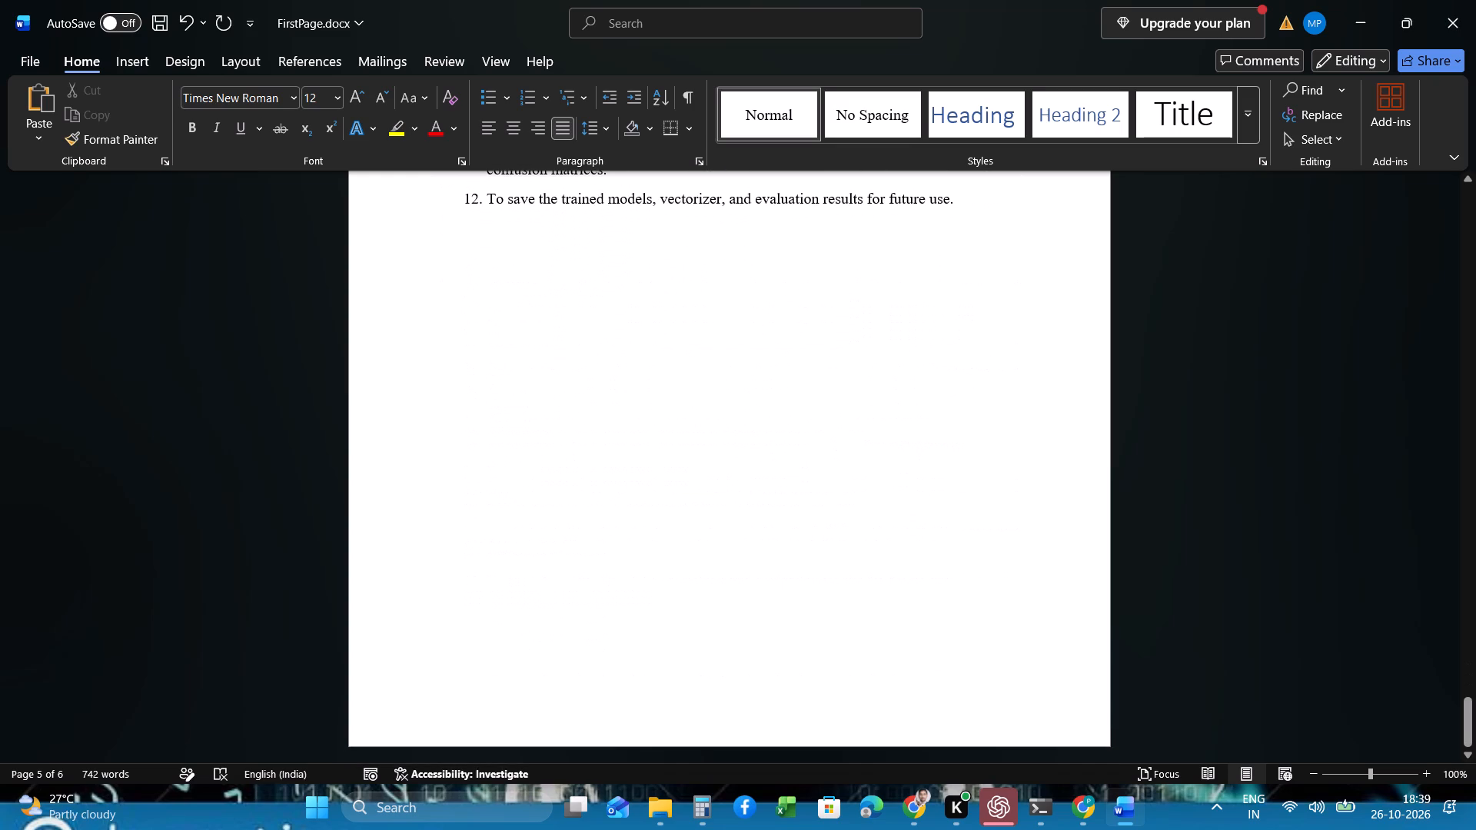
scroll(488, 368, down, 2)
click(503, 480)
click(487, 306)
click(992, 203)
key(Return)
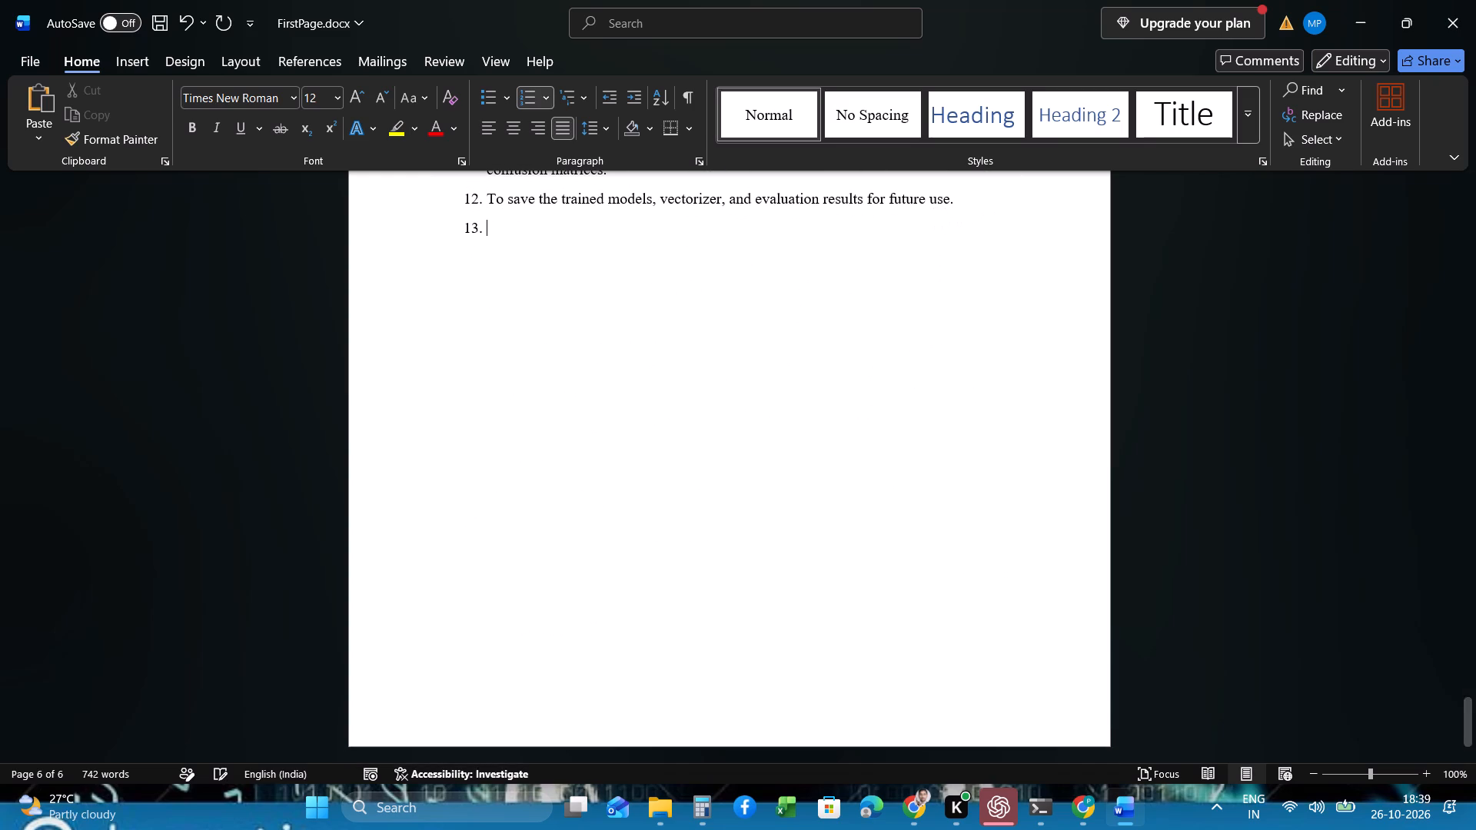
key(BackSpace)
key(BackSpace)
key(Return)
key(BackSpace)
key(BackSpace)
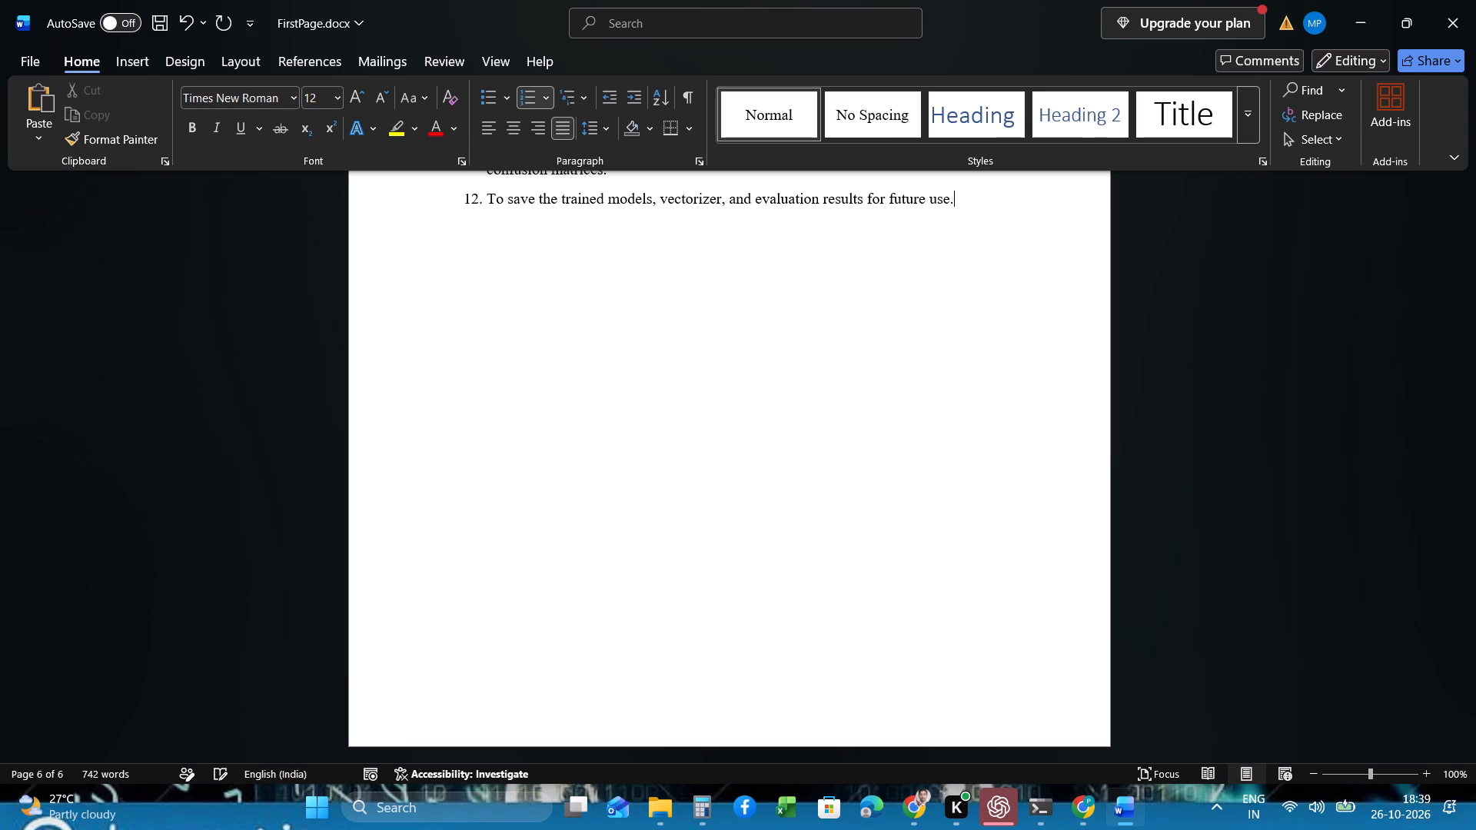
Insert a blank page after objective 12 and remove the stray list number 13 that continues onto it.
scroll(911, 296, down, 1)
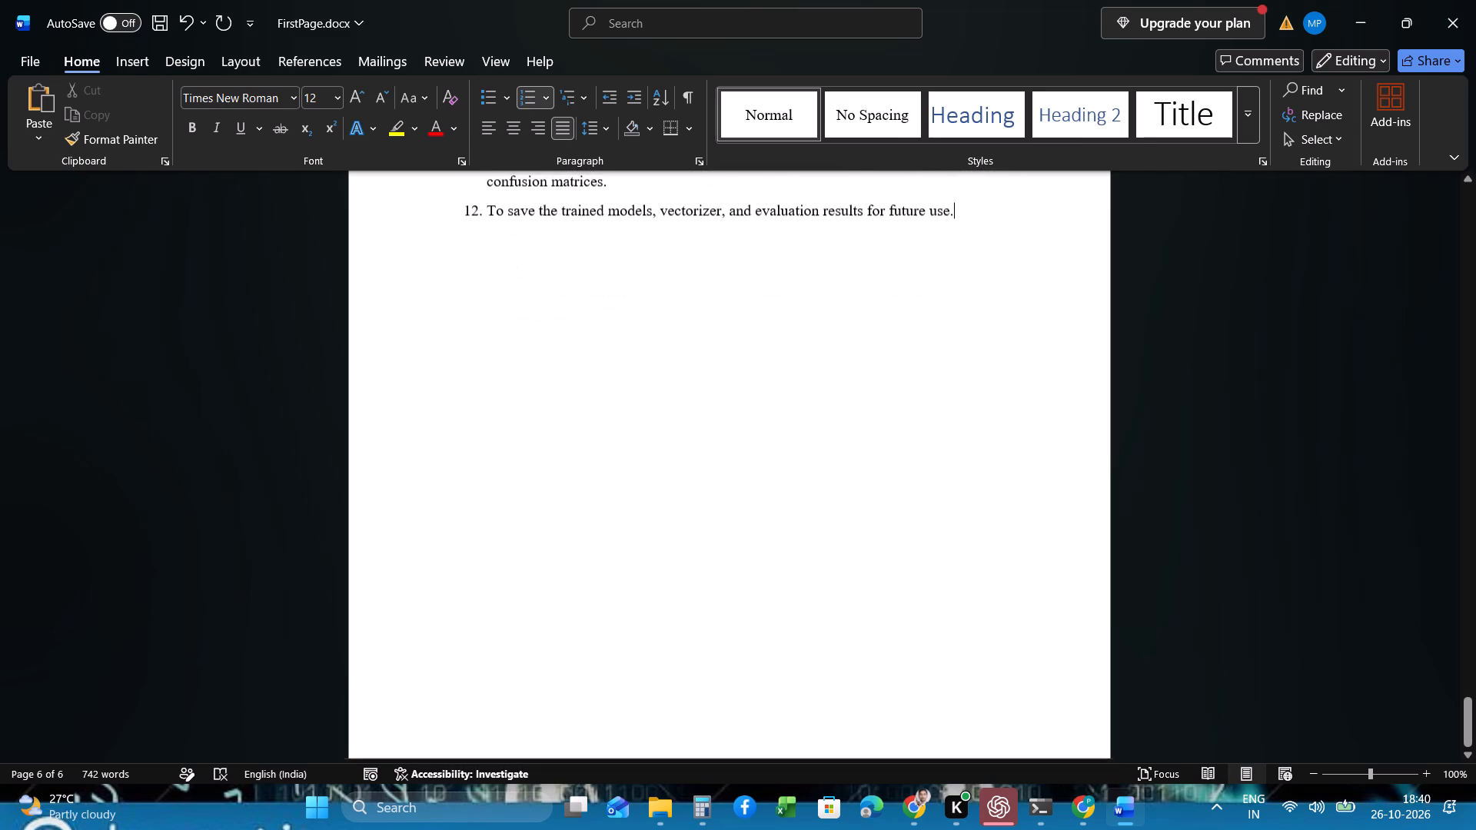
click(681, 546)
click(806, 216)
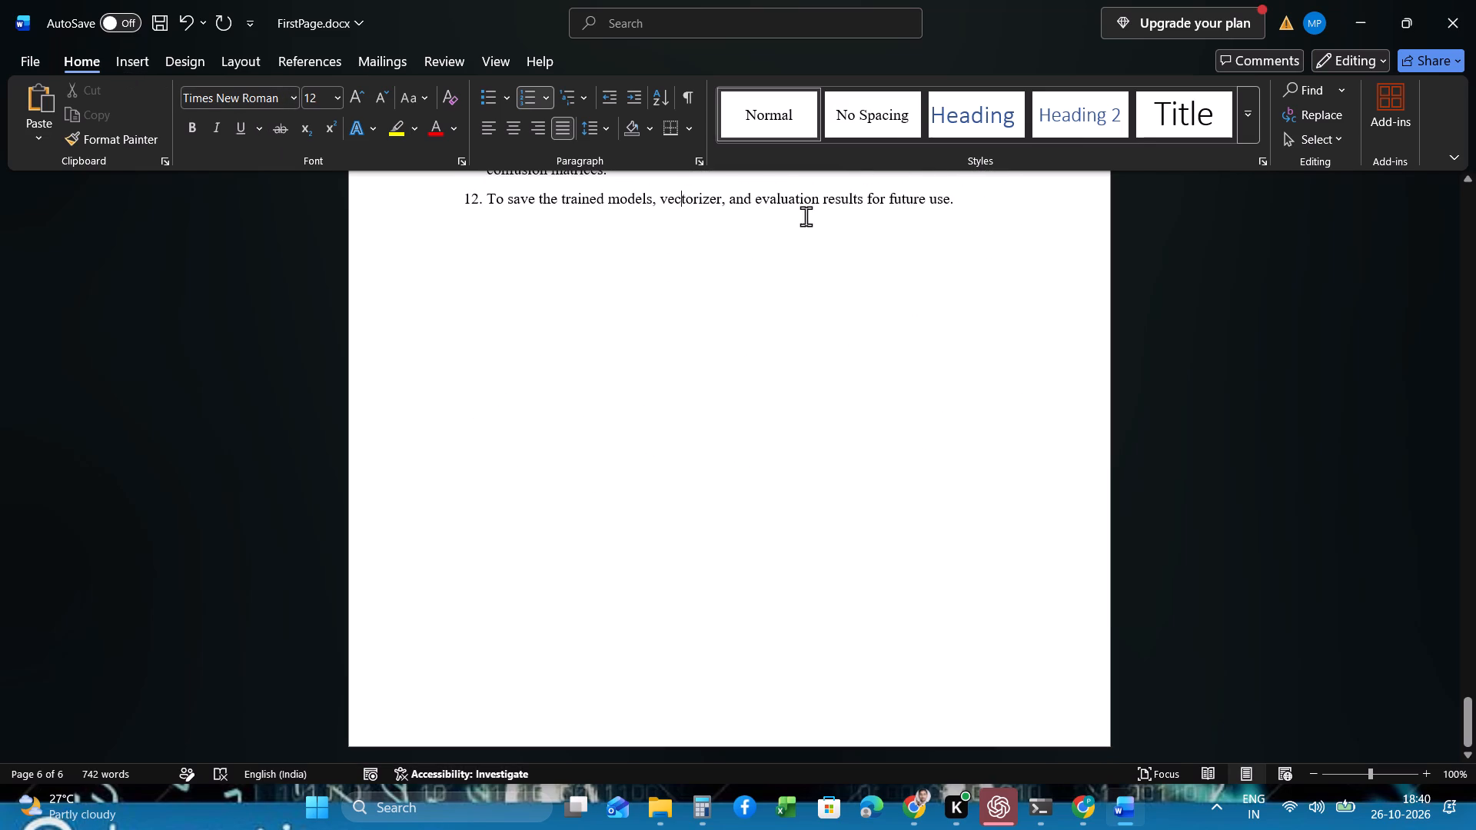
click(1099, 227)
scroll(899, 261, down, 6)
click(126, 61)
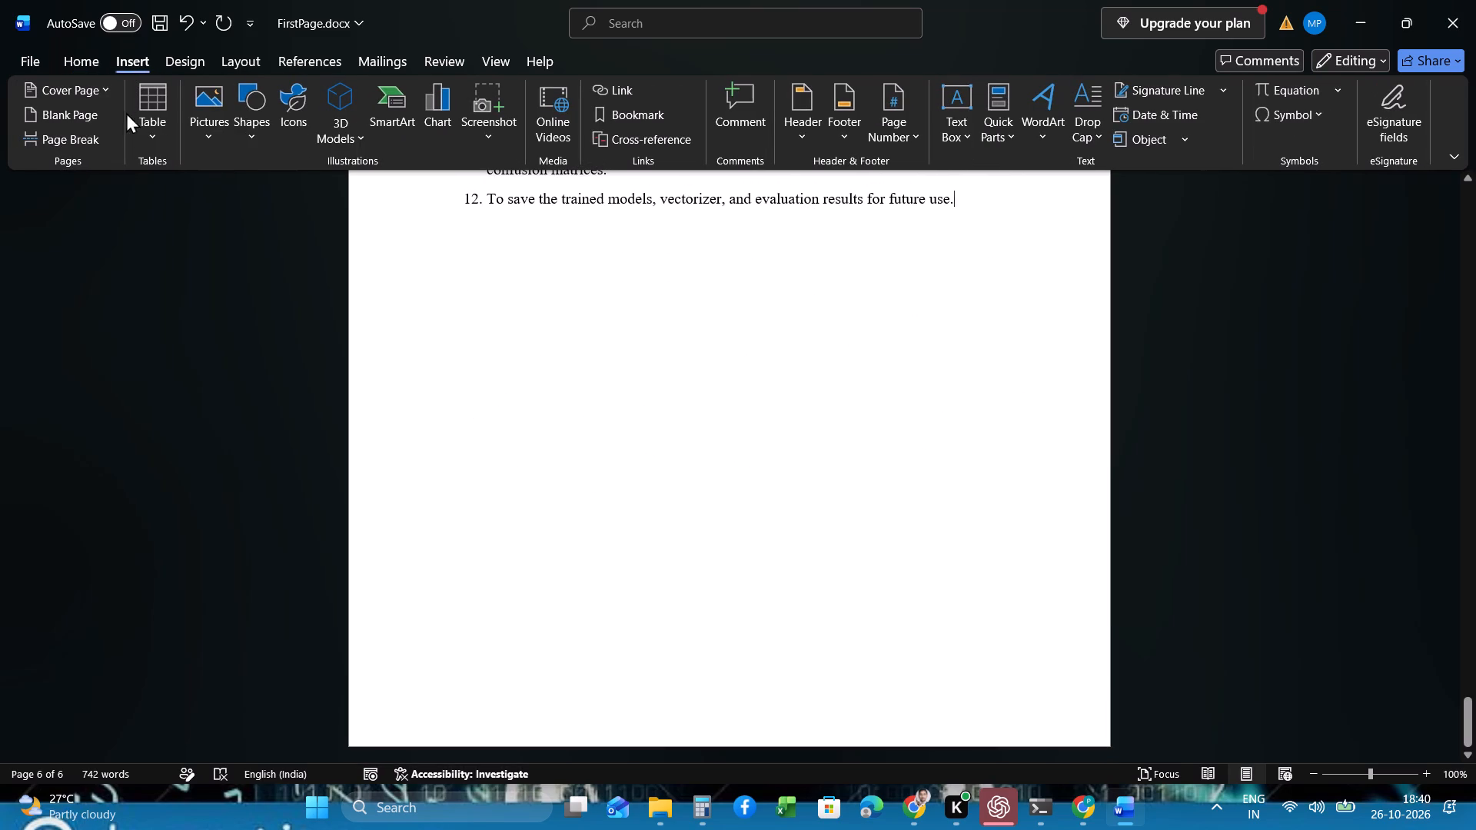
click(86, 113)
scroll(602, 374, down, 1)
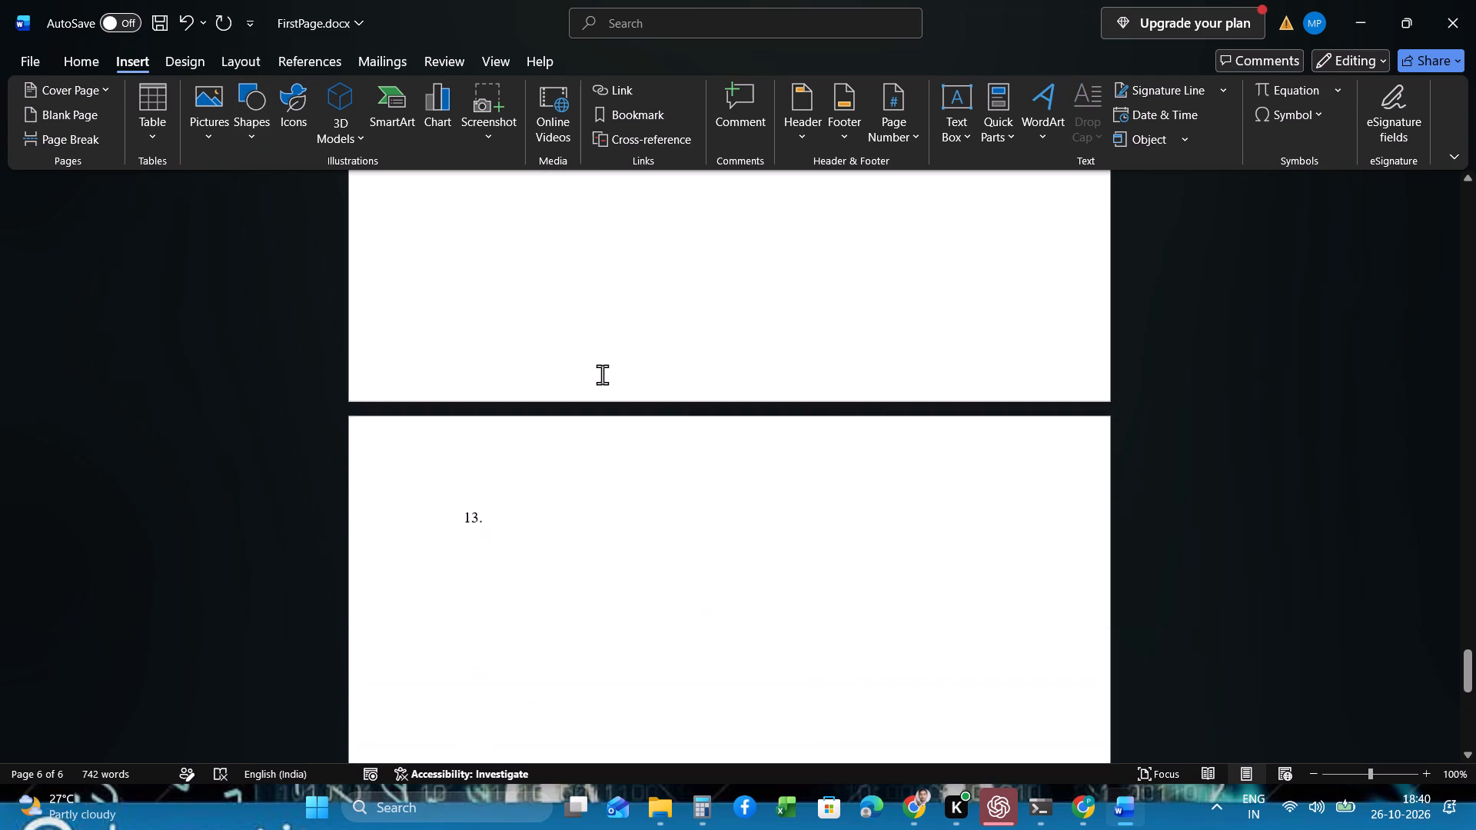
scroll(602, 374, down, 1)
key(BackSpace)
key(BackSpace)
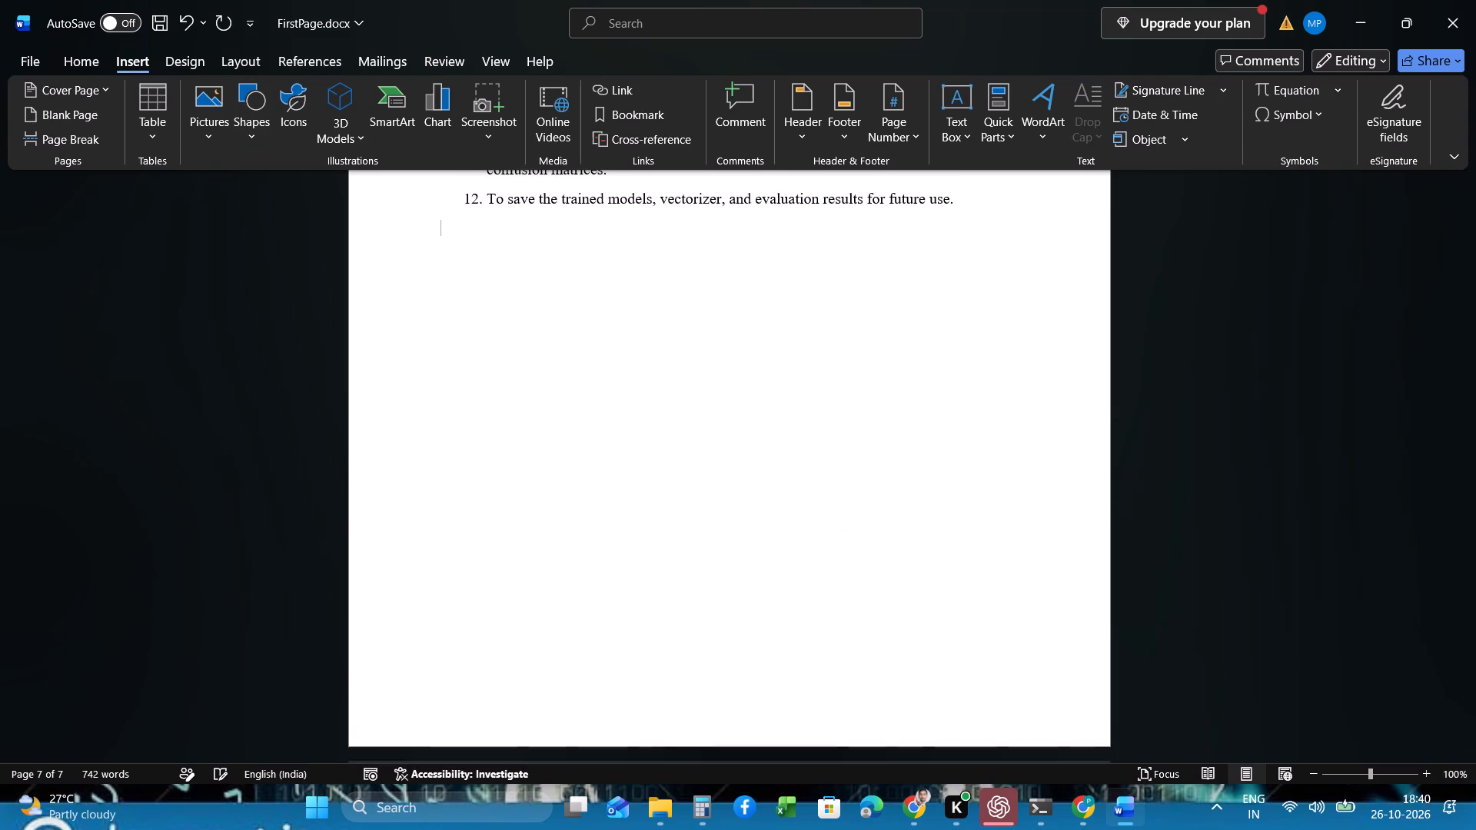
Paste the revised Dataset Description after the Objectives section and check its layout back to the section heading.
scroll(580, 489, up, 4)
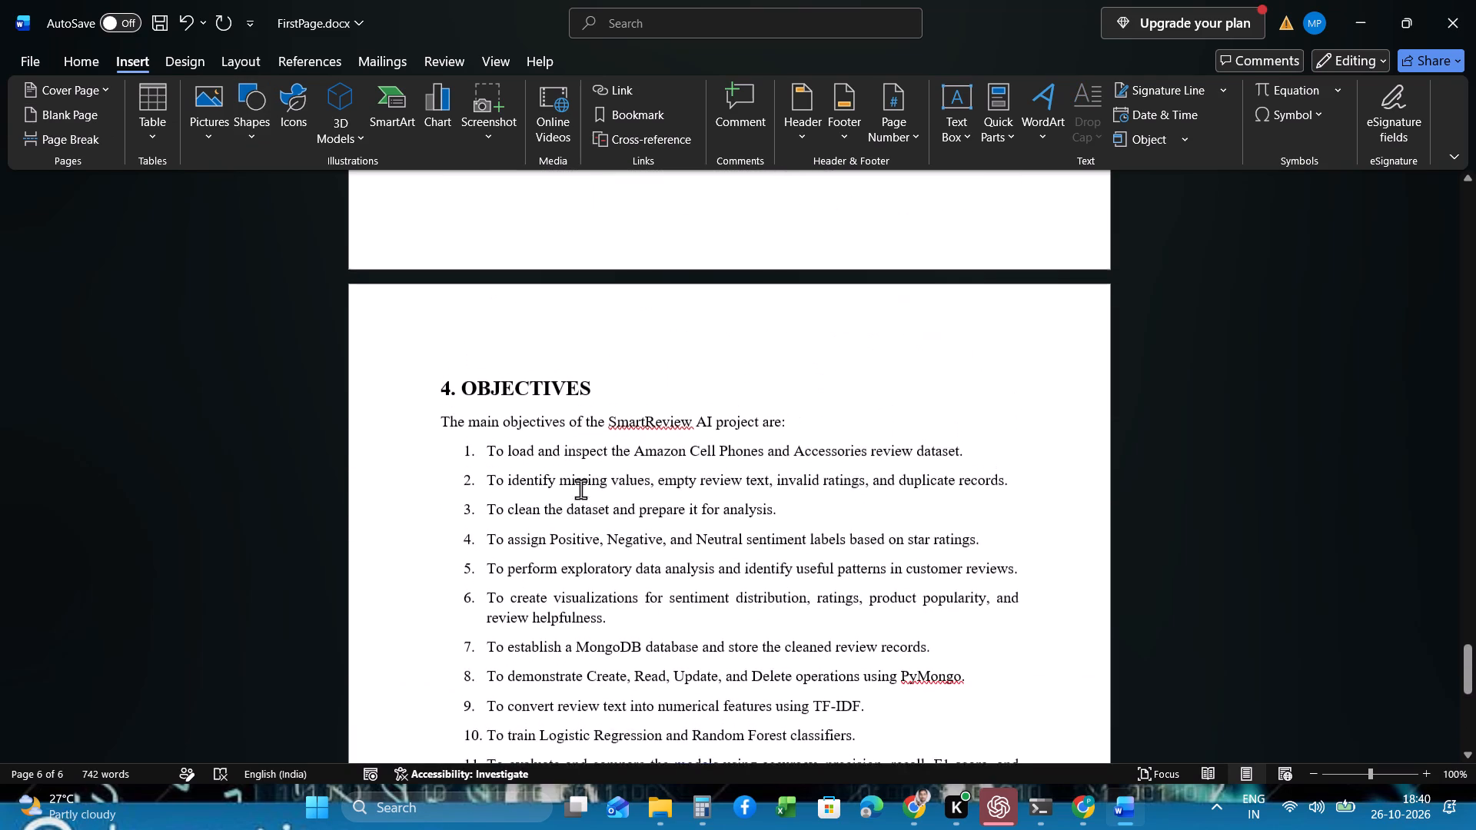
scroll(580, 489, down, 2)
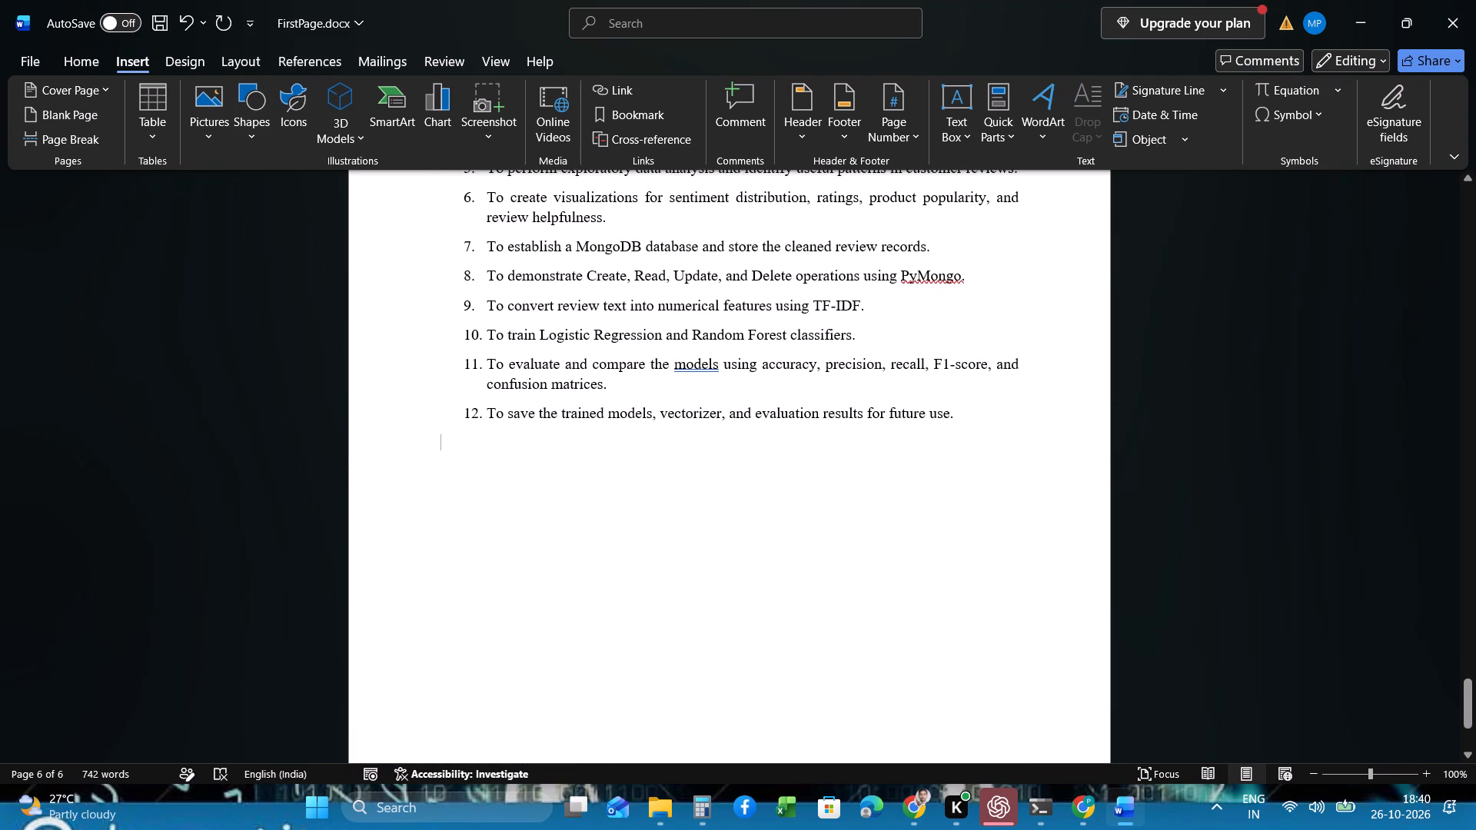
key(ctrl+v)
scroll(580, 489, up, 3)
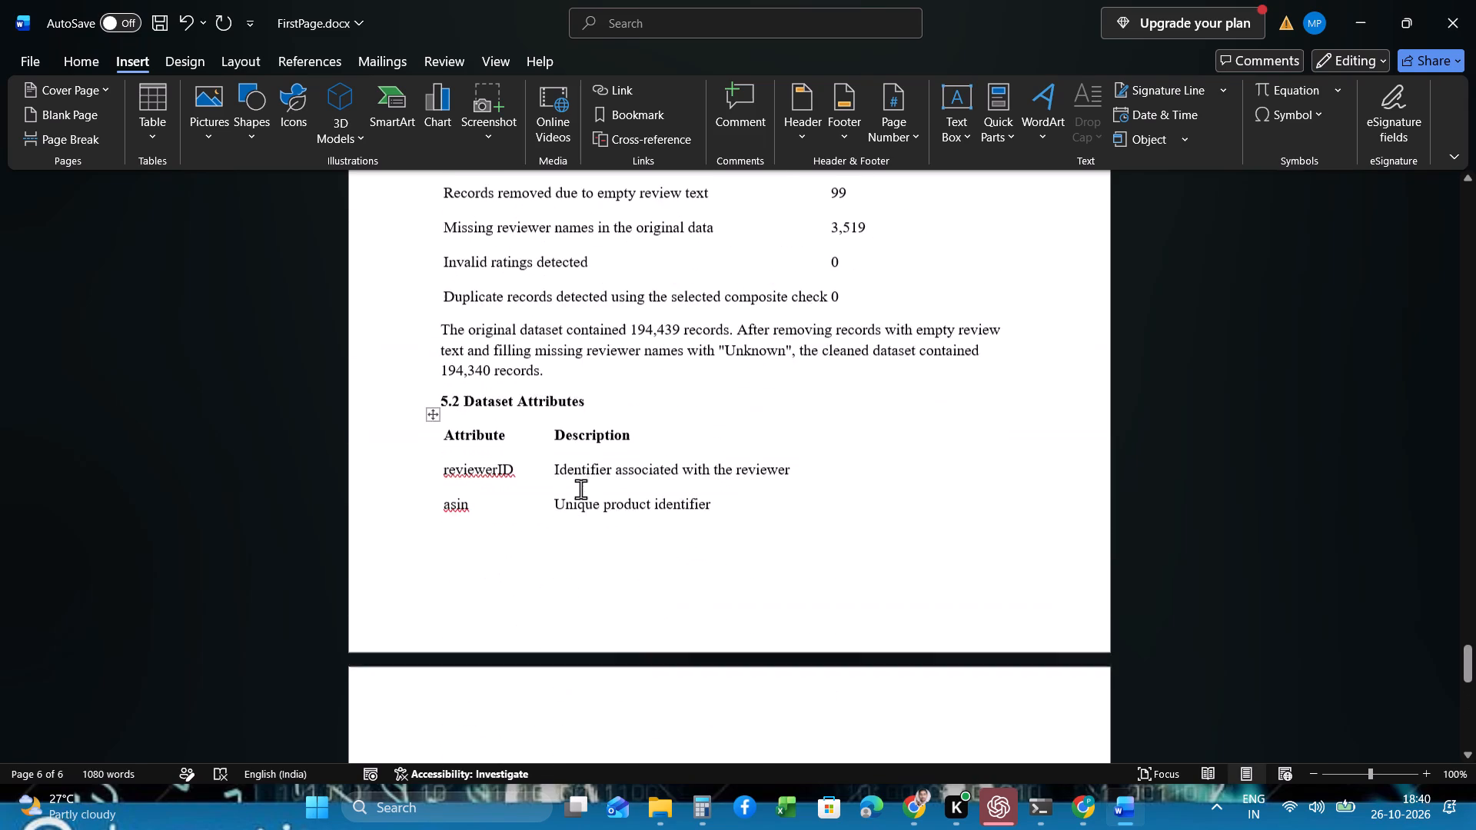
scroll(580, 489, up, 5)
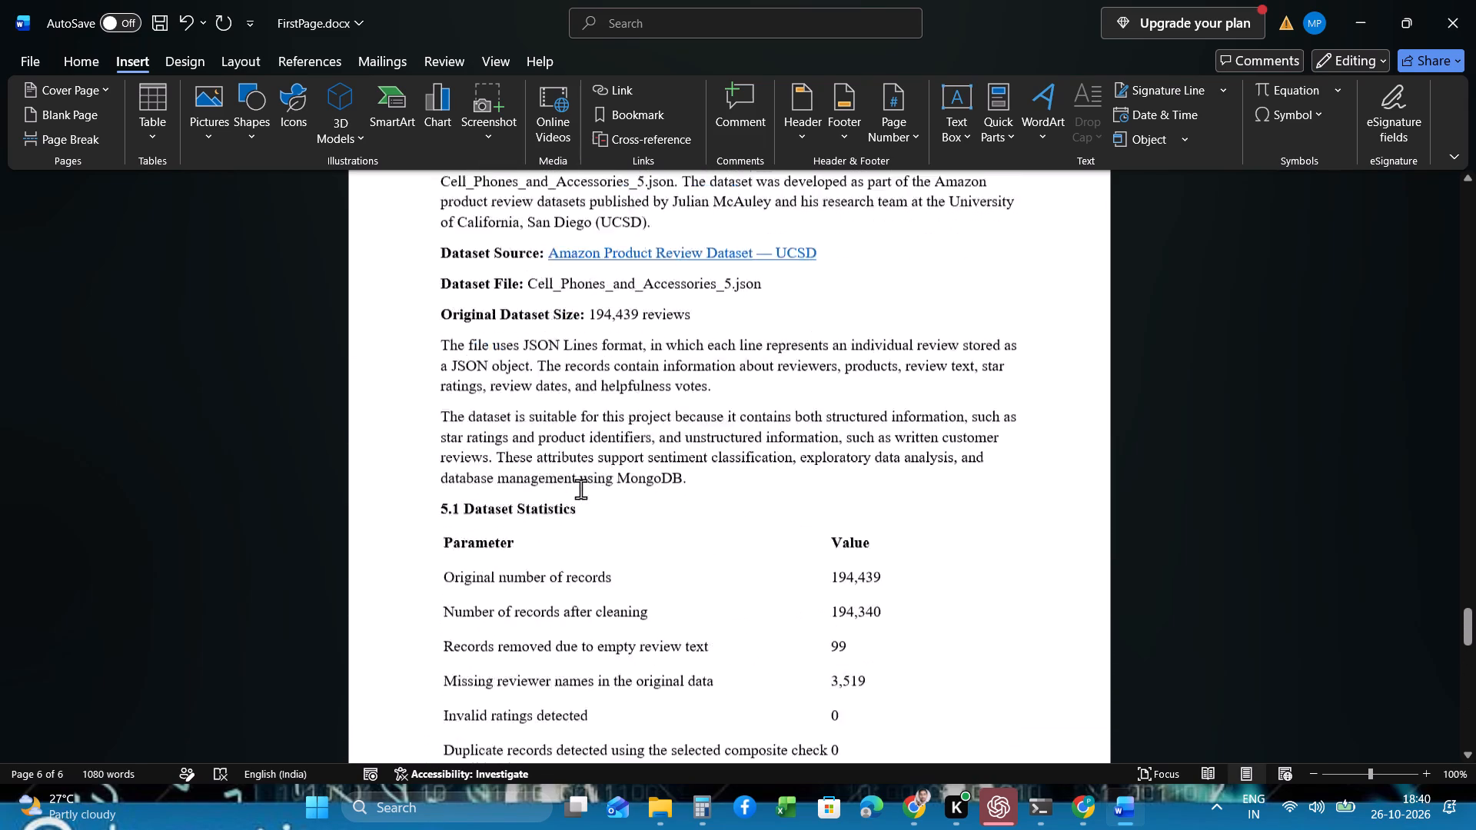
scroll(580, 489, up, 3)
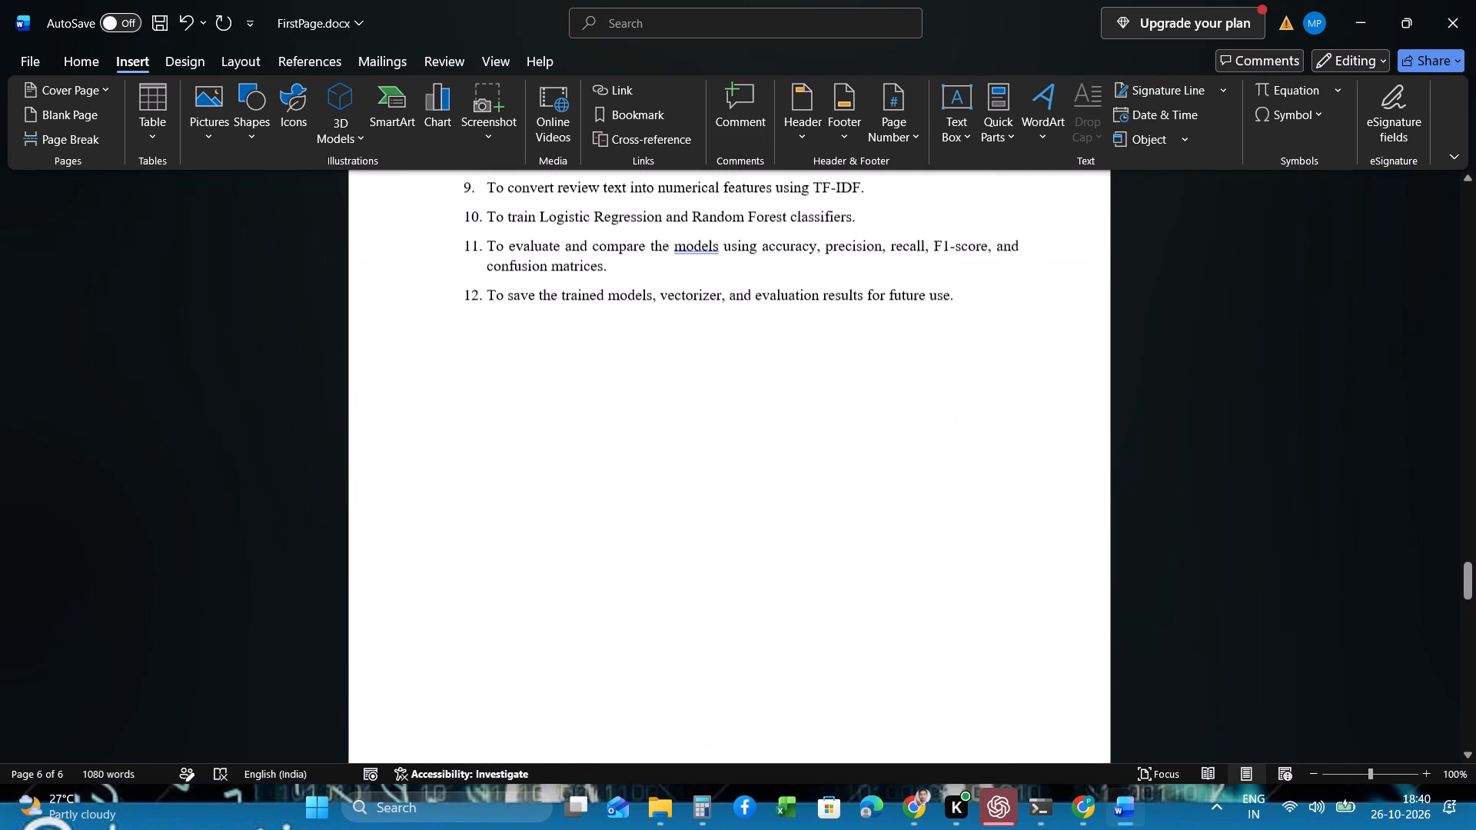
scroll(580, 489, up, 1)
scroll(580, 489, down, 4)
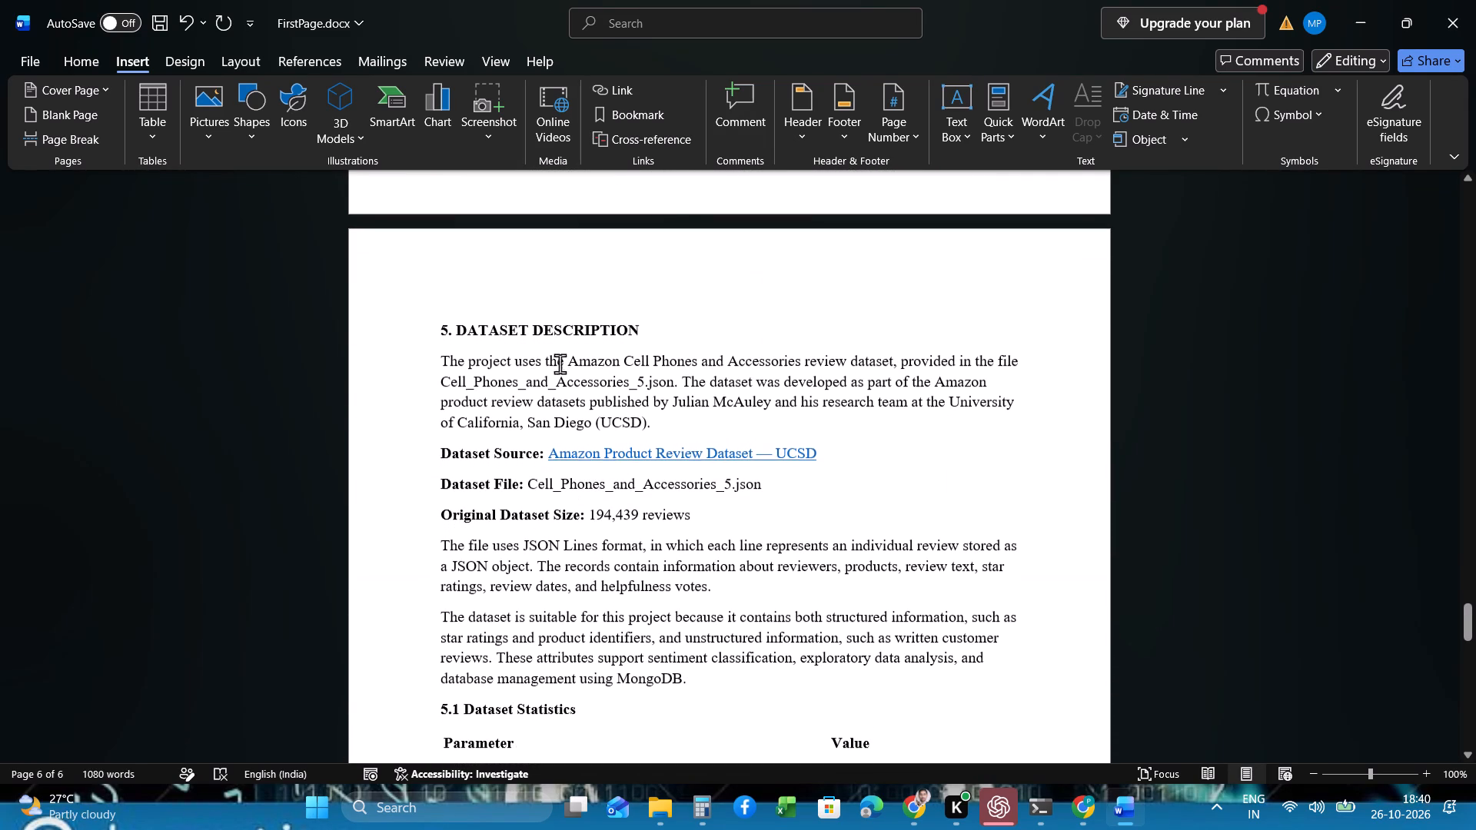
Enlarge the "5. DATASET DESCRIPTION" heading to 16 pt and check the font size of the paragraph below it.
drag(660, 330, 437, 327)
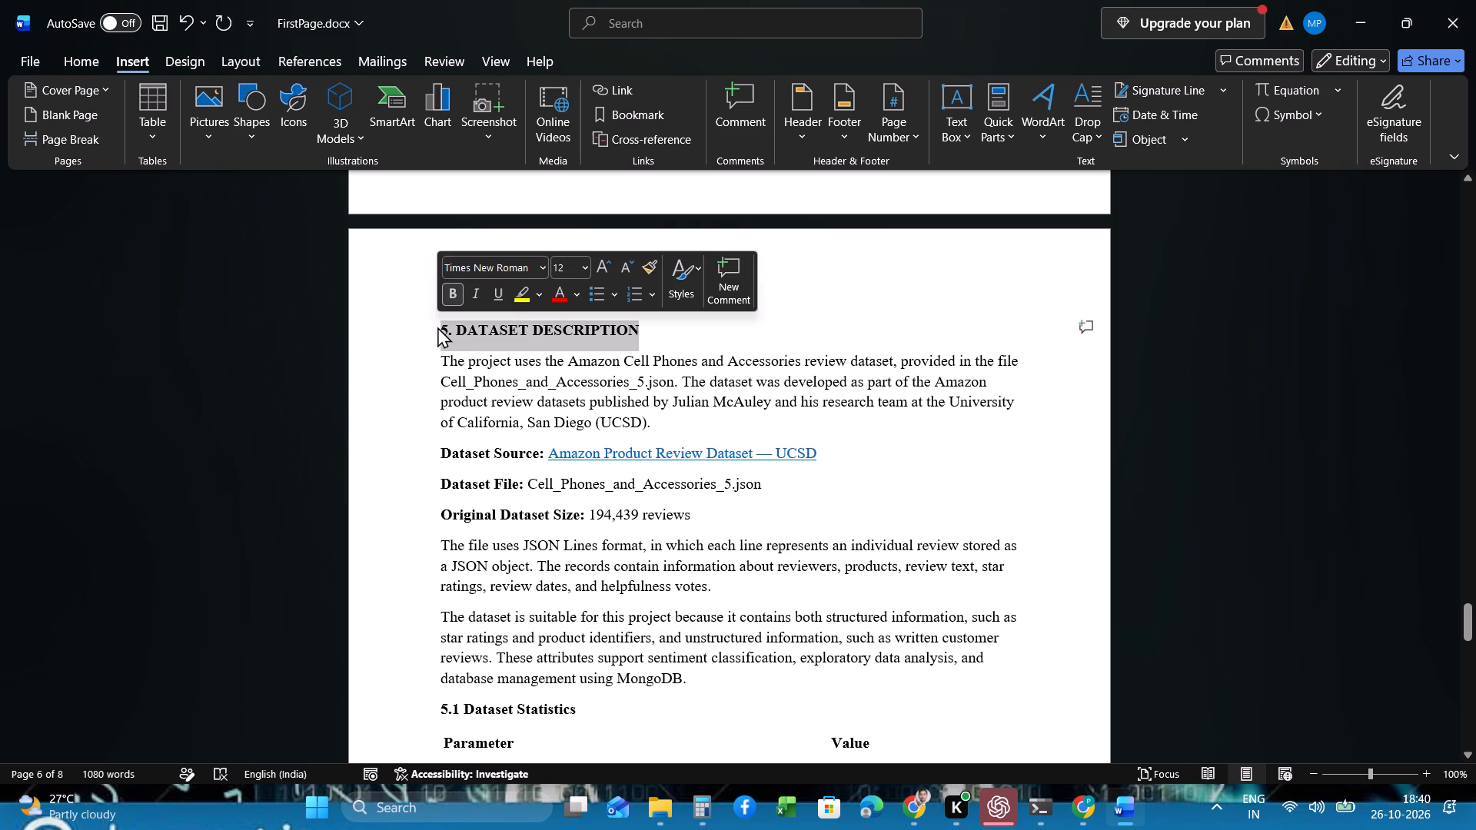
double_click(610, 264)
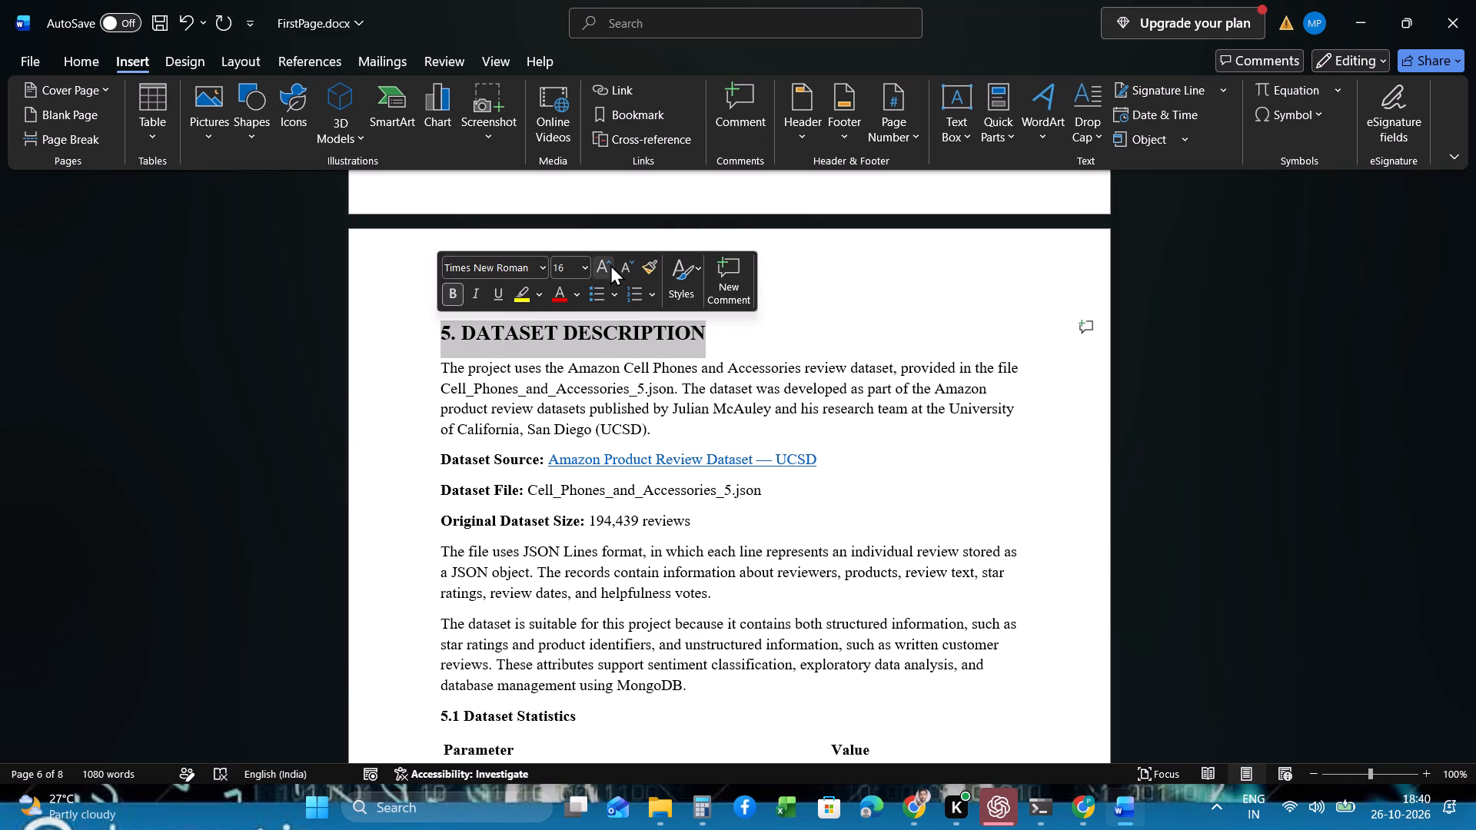
click(625, 400)
drag(445, 370, 537, 376)
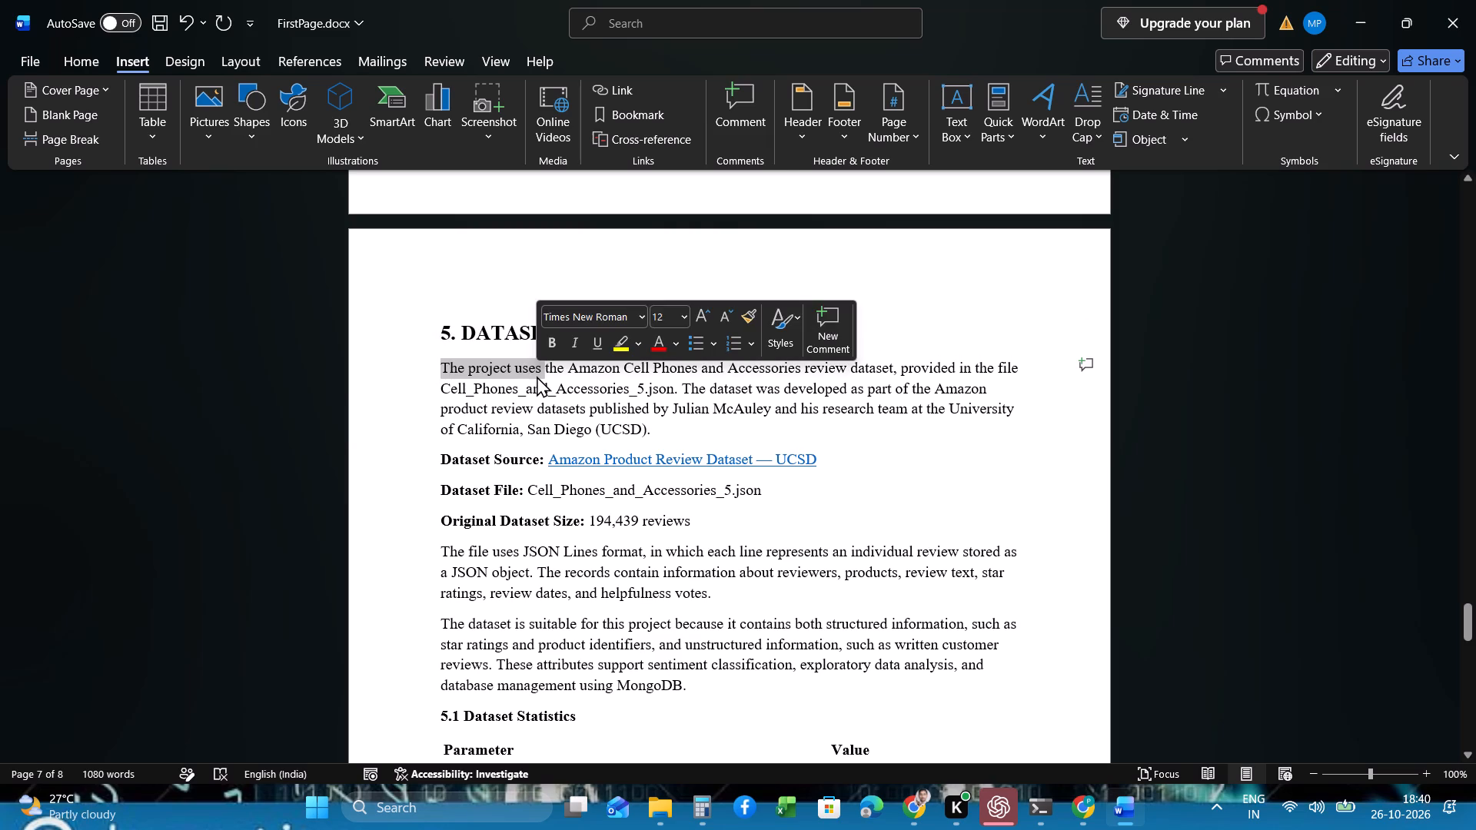
click(593, 411)
click(738, 435)
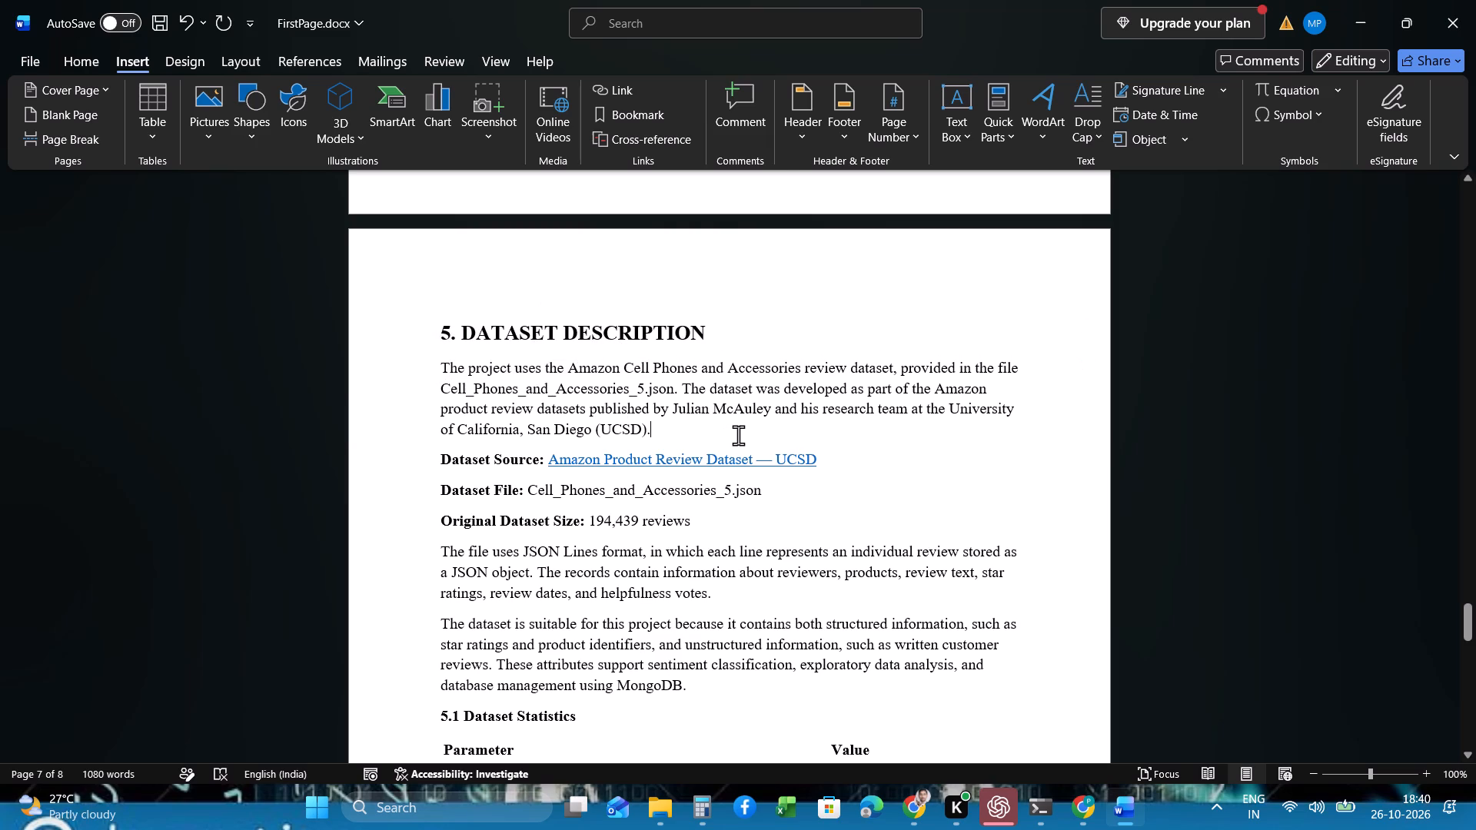
scroll(738, 435, down, 1)
click(603, 461)
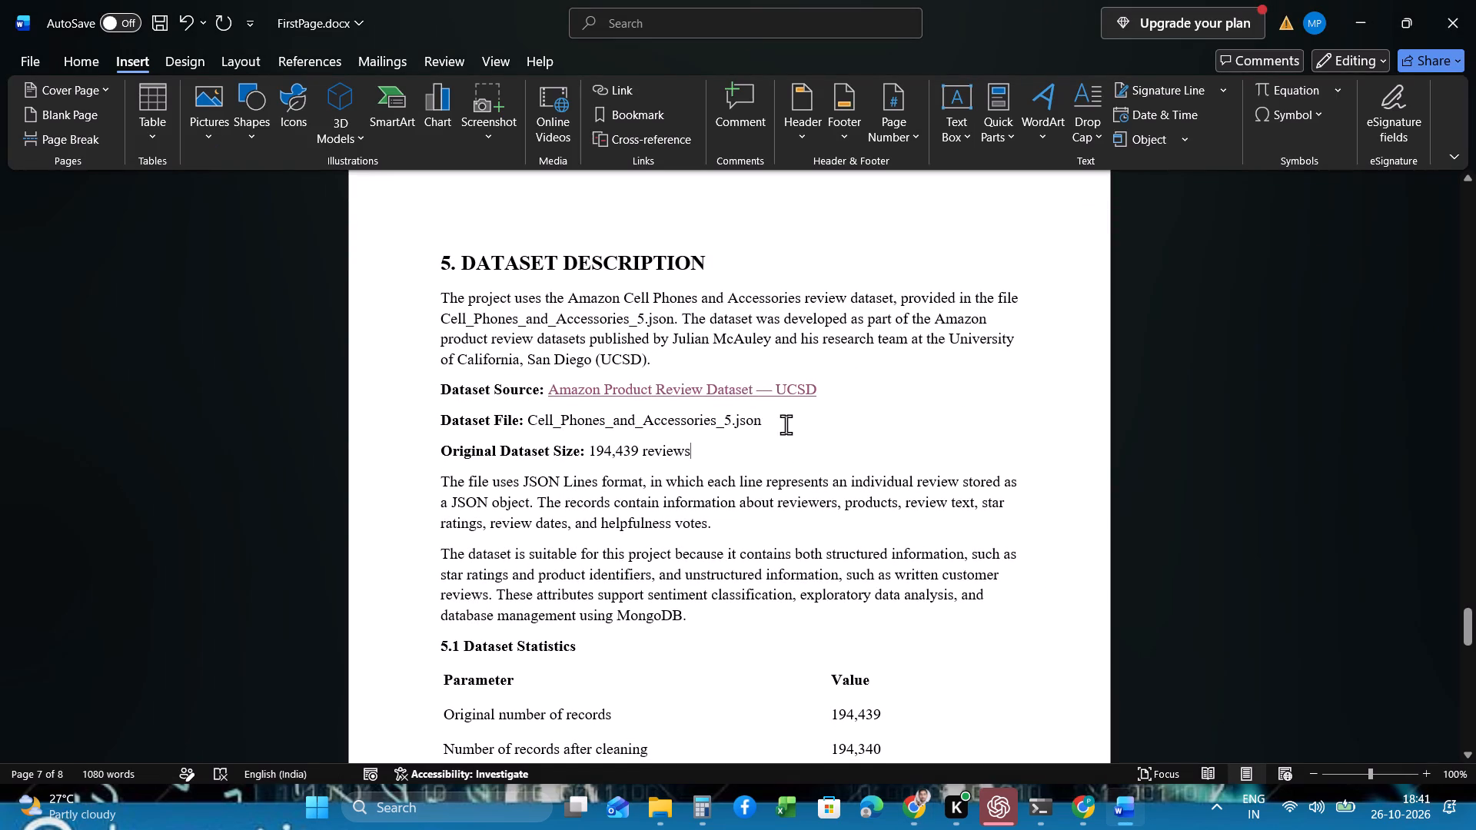
drag(786, 424, 534, 423)
key(ctrl+c)
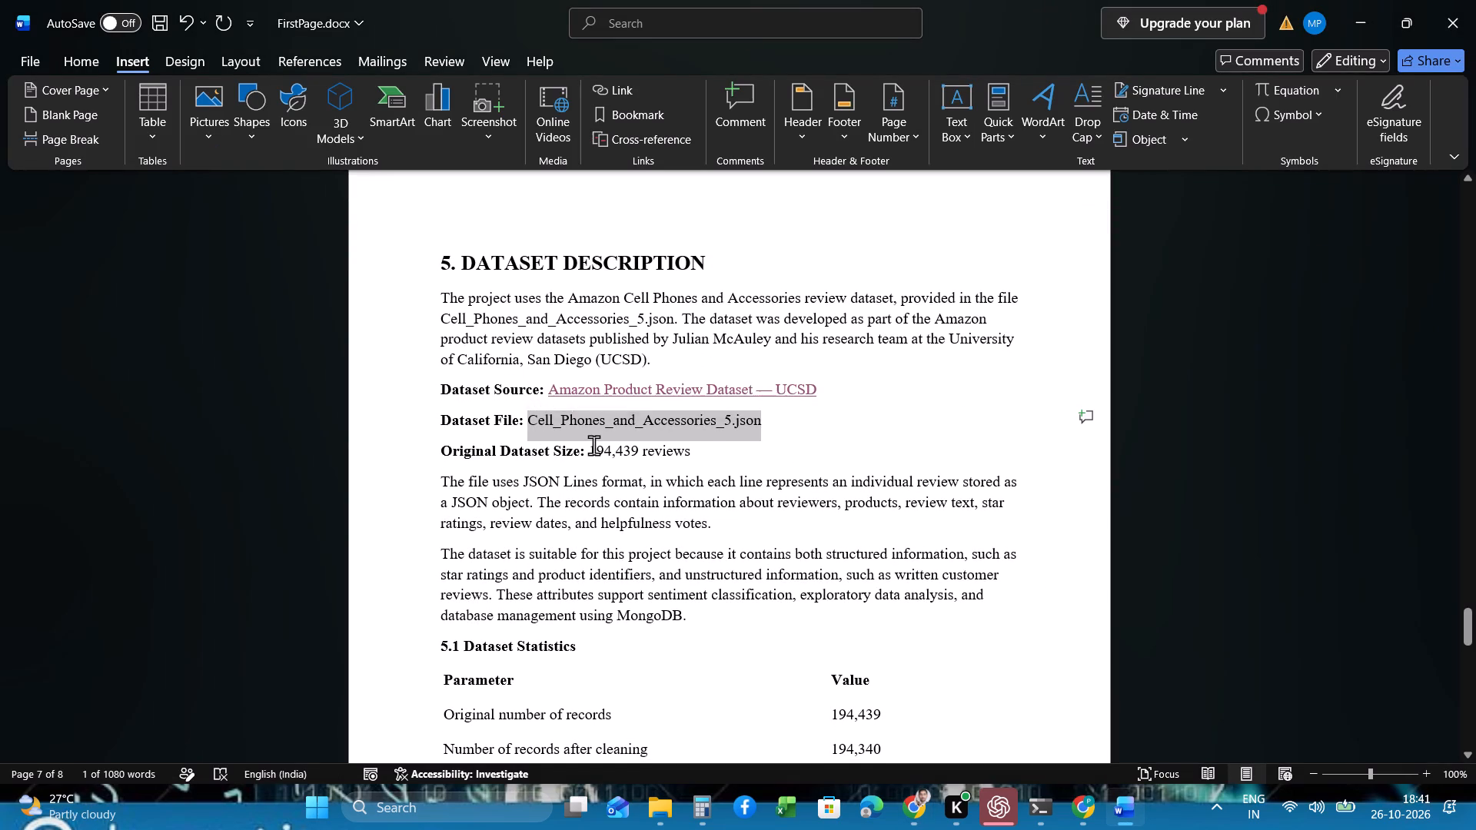
click(593, 445)
Examine the "5.1 Dataset Statistics" heading and the Parameter/Value table below it.
scroll(593, 445, down, 1)
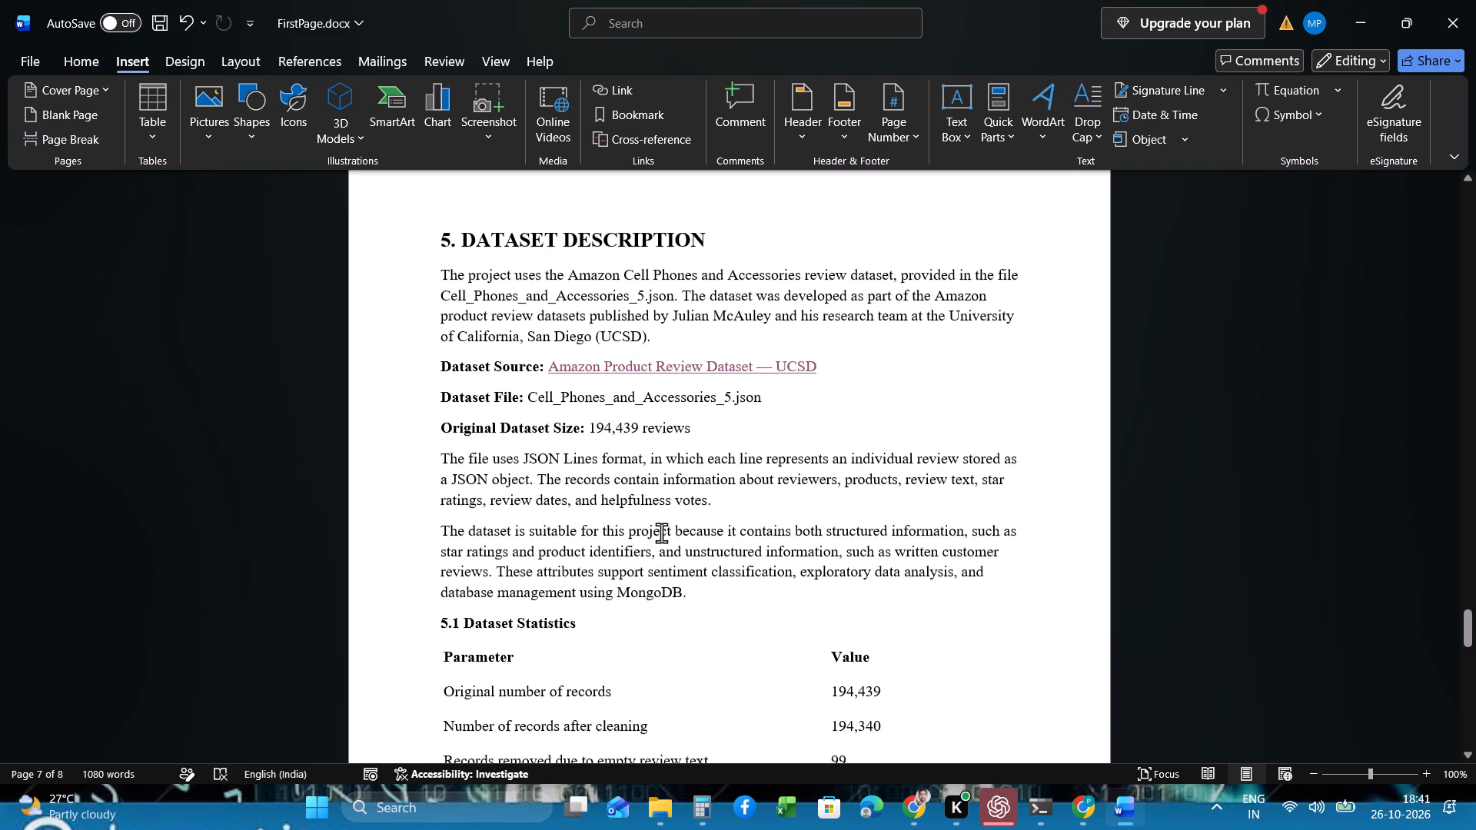
scroll(661, 533, down, 3)
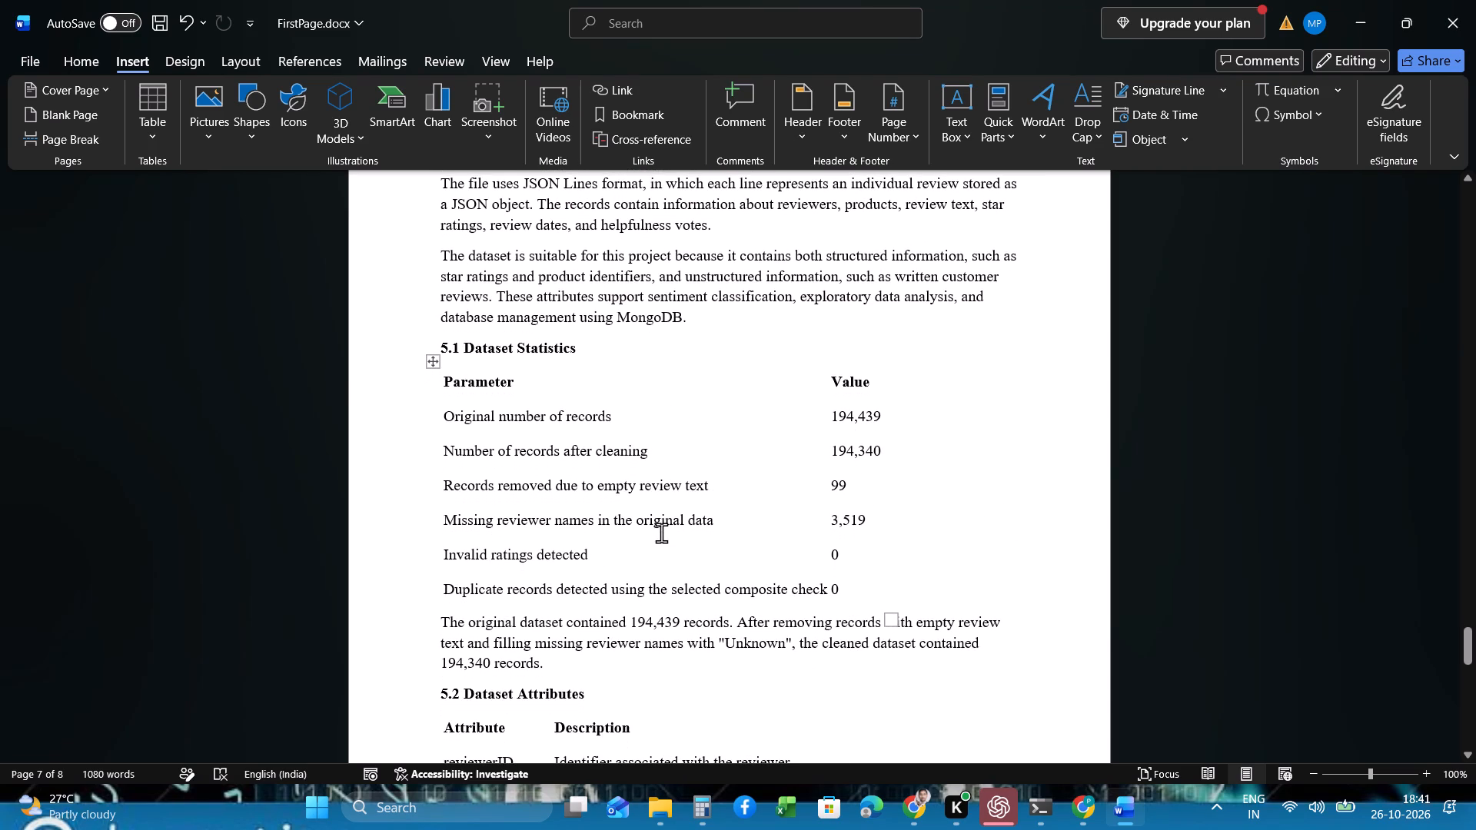
scroll(685, 547, down, 1)
click(593, 427)
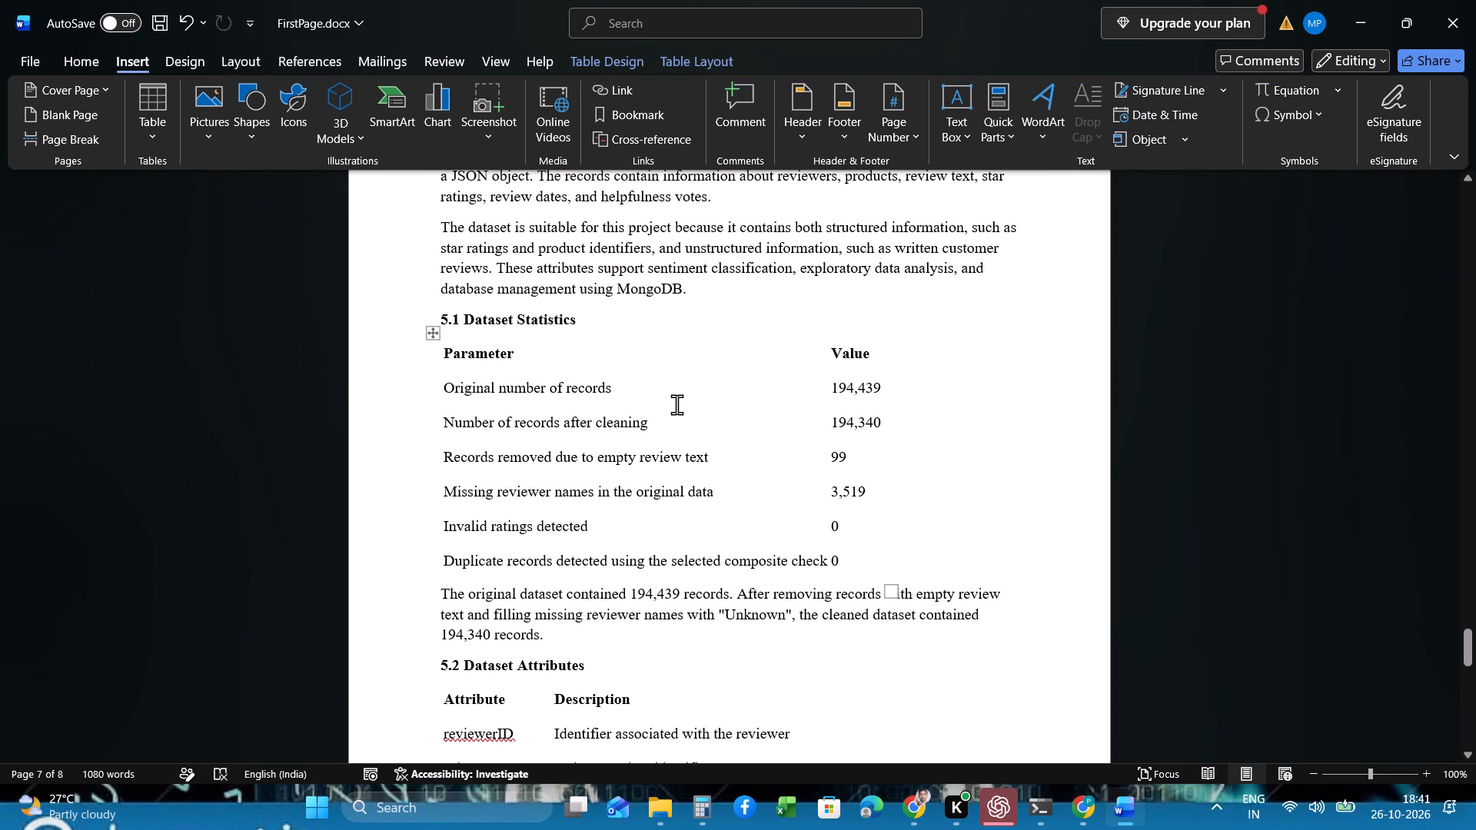
click(676, 404)
click(619, 338)
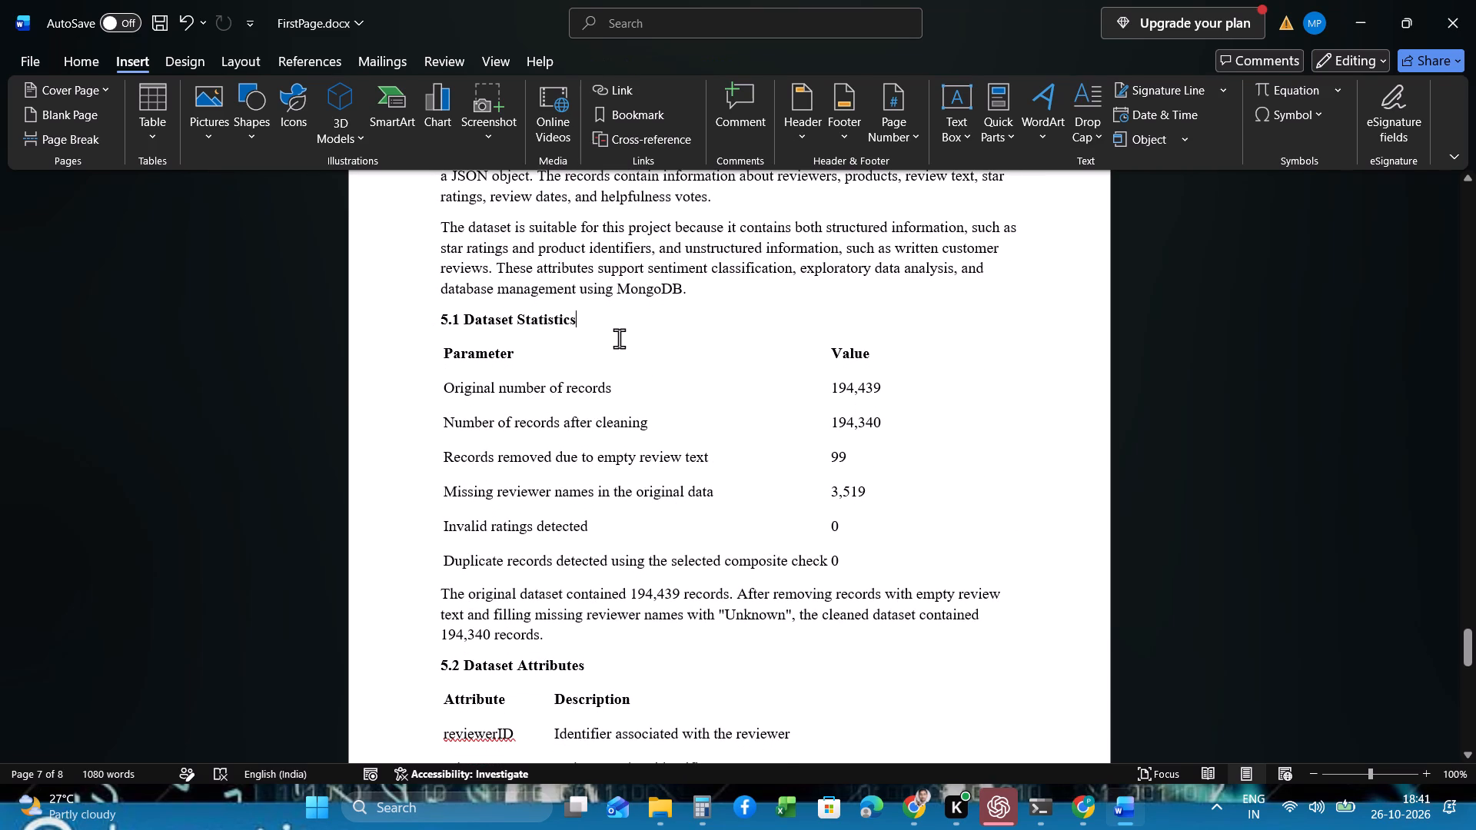
click(657, 355)
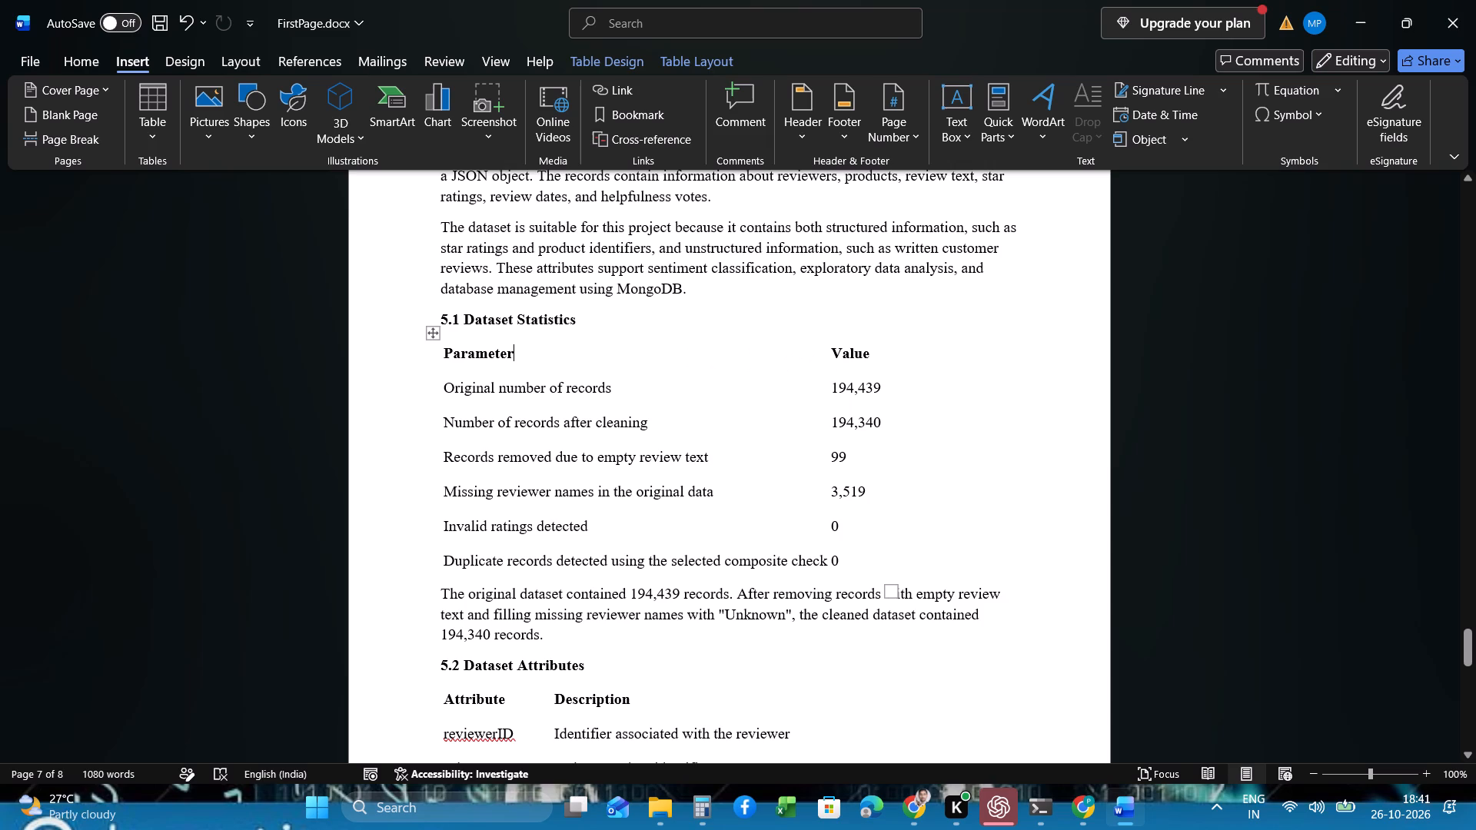
scroll(846, 426, up, 2)
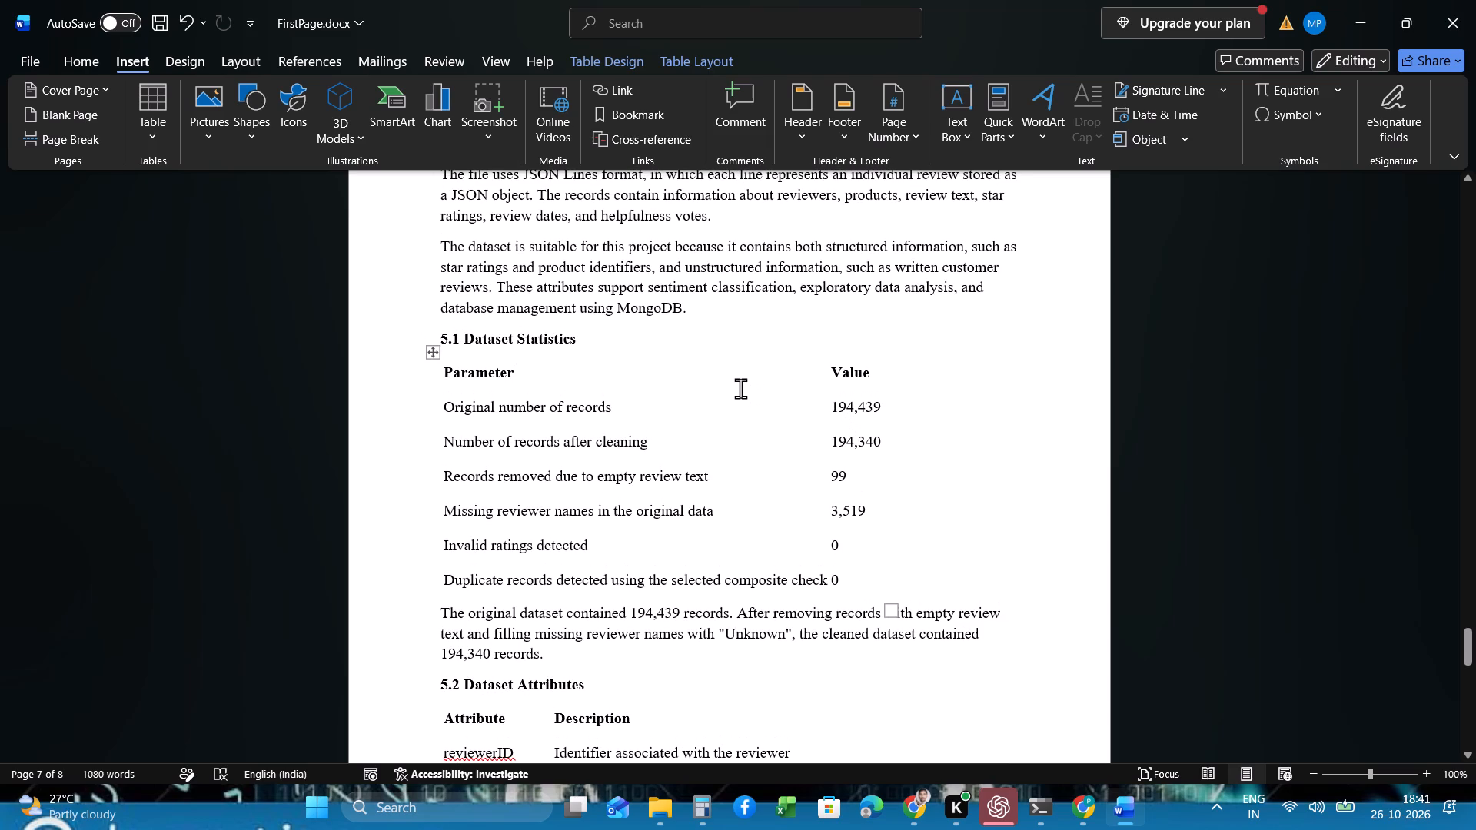
Review how sections 5.2 and 5.3 fall across the pages, and recheck the opening Dataset Description paragraphs.
scroll(739, 412, down, 2)
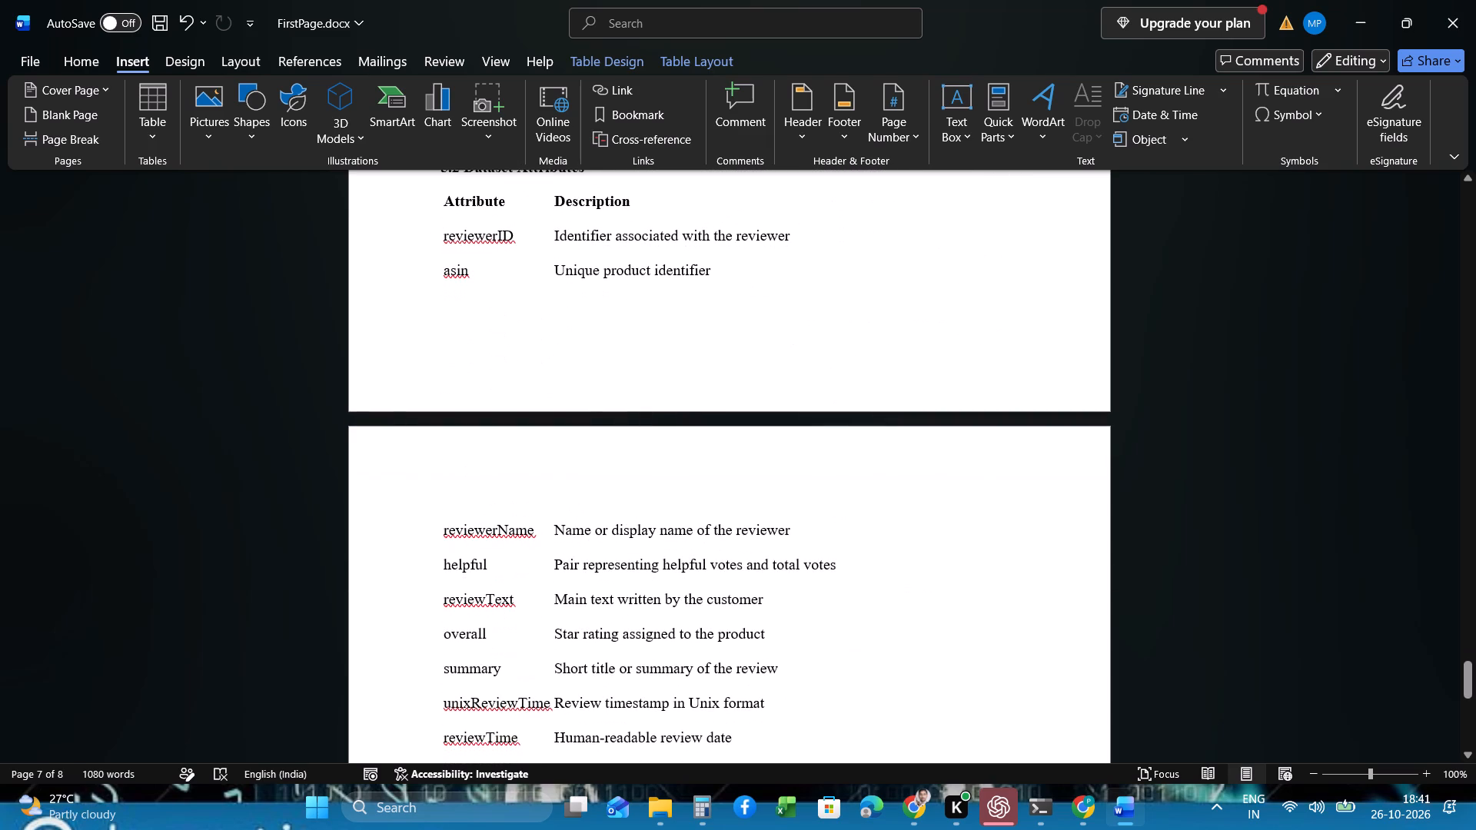
scroll(739, 412, up, 1)
scroll(739, 412, down, 1)
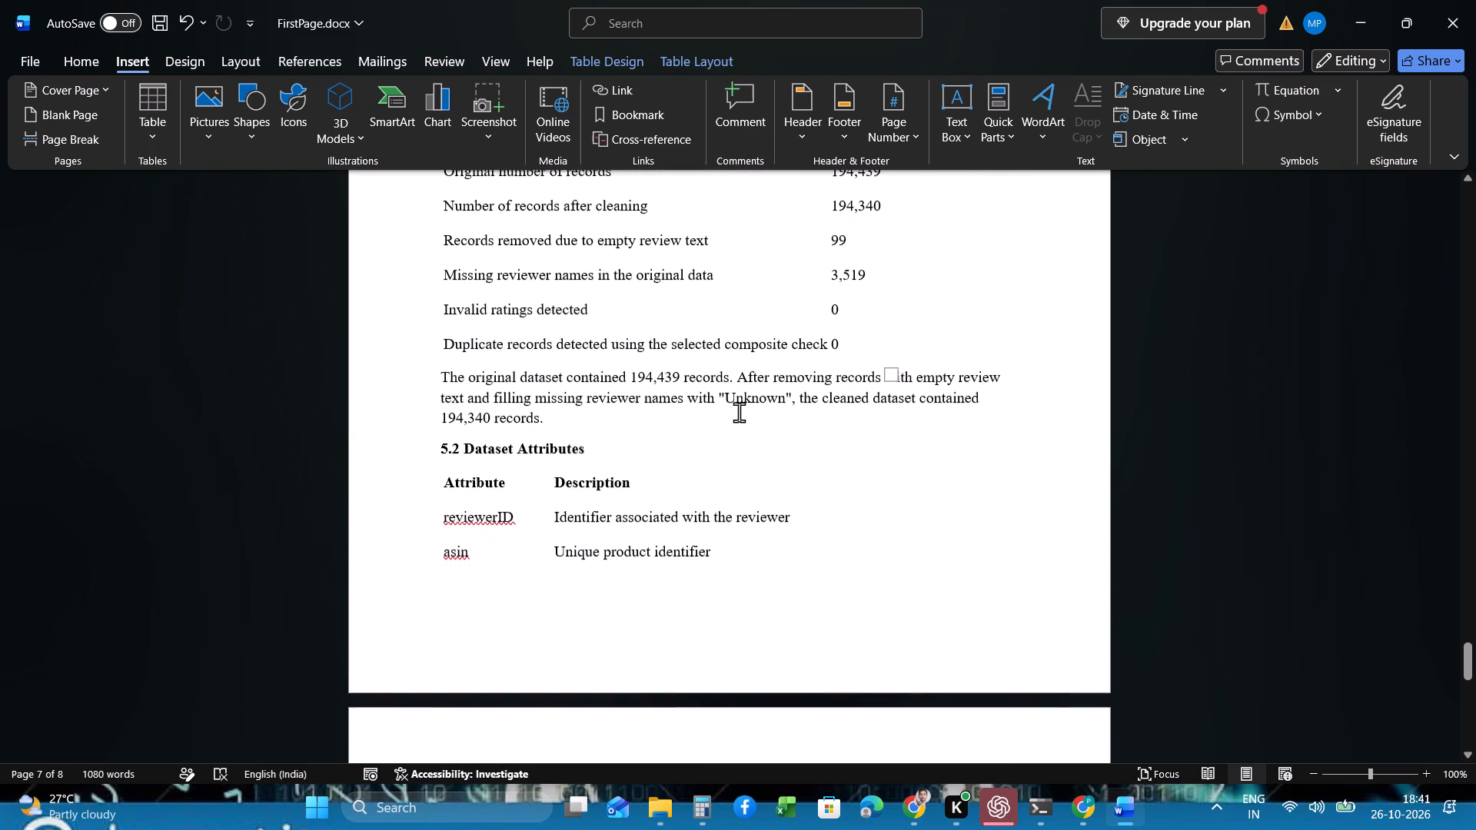
scroll(739, 412, down, 3)
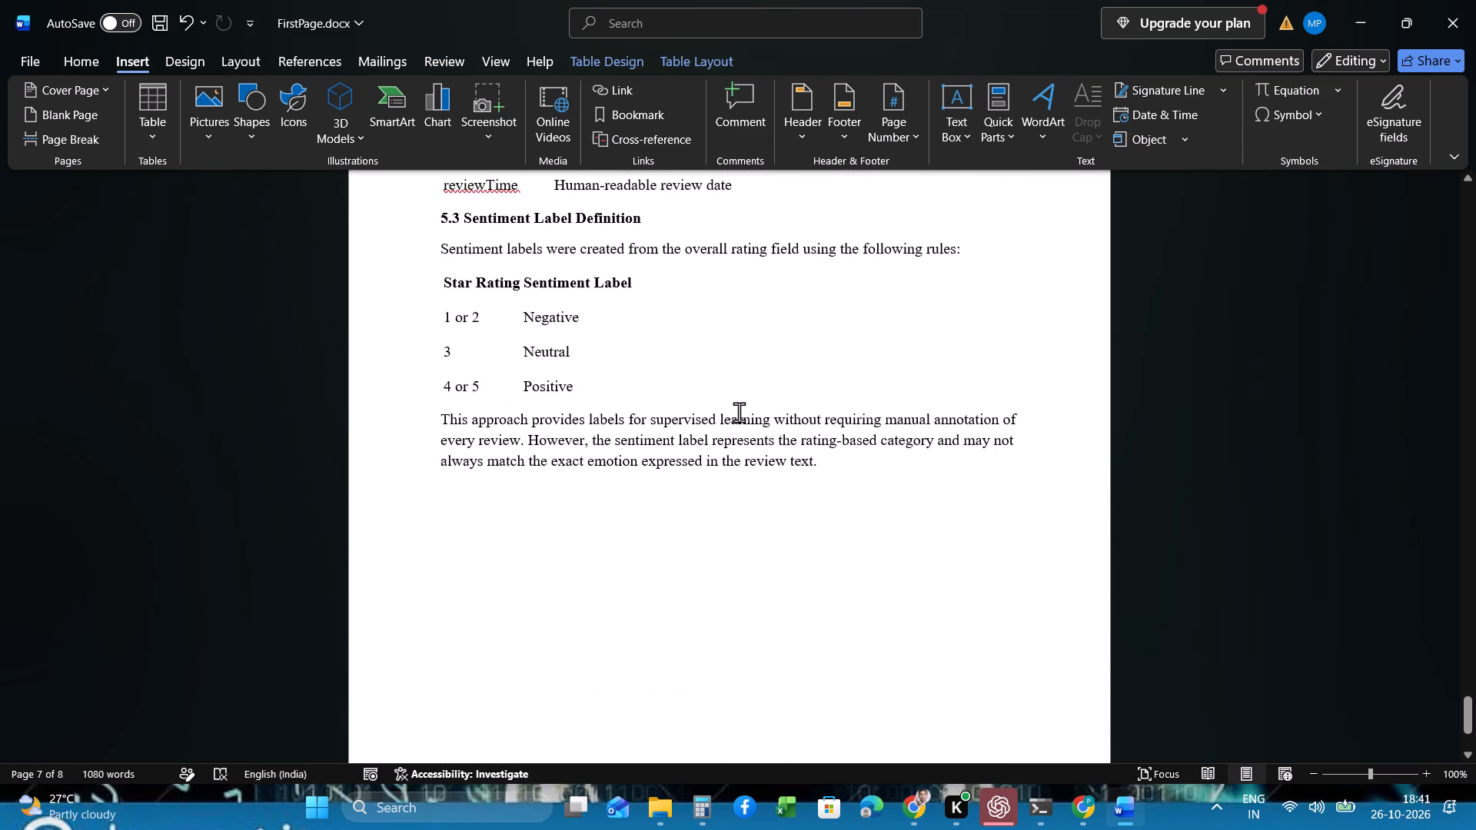
scroll(739, 412, up, 1)
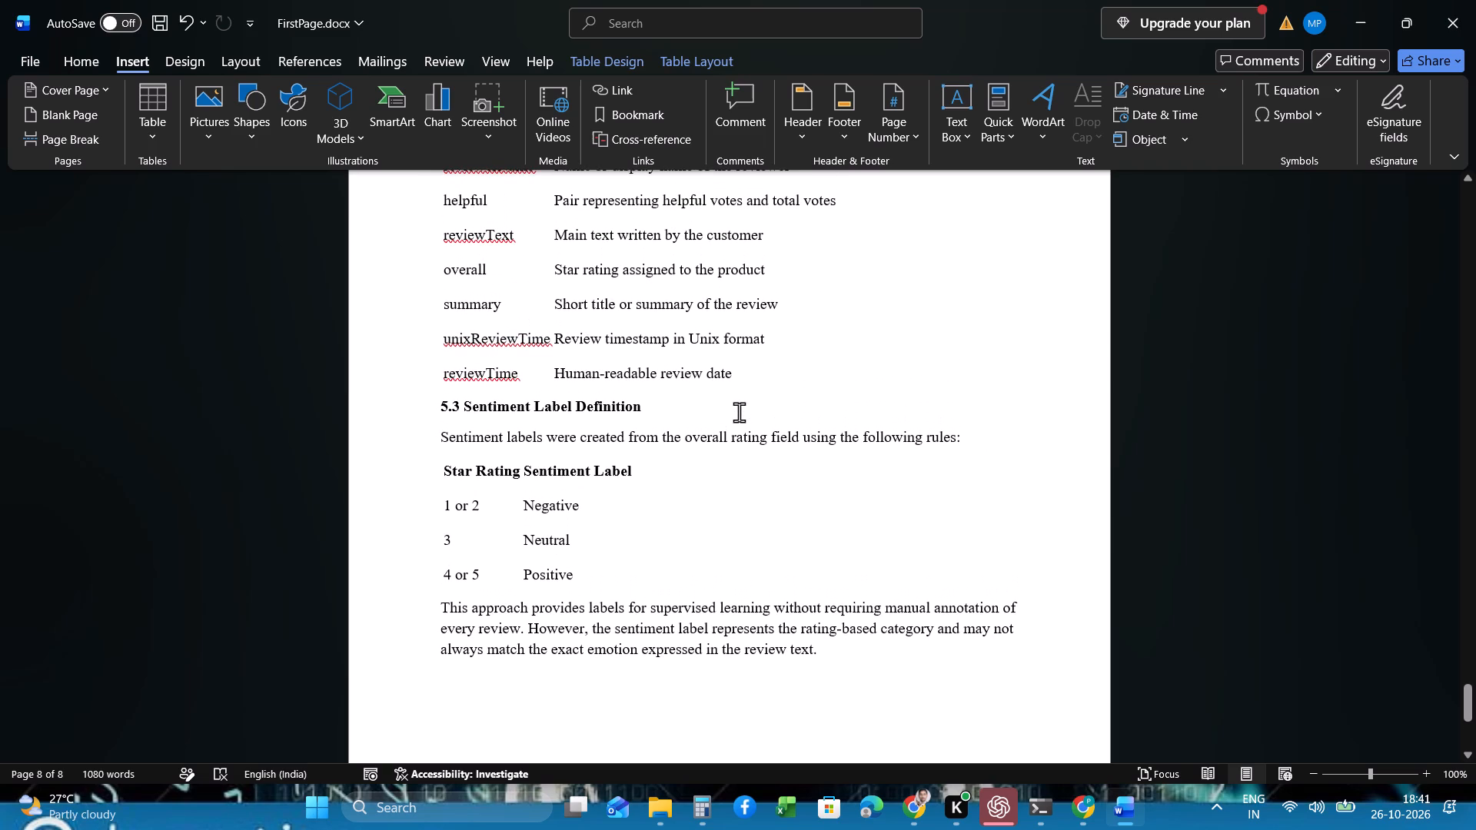
scroll(692, 466, down, 1)
scroll(692, 466, up, 2)
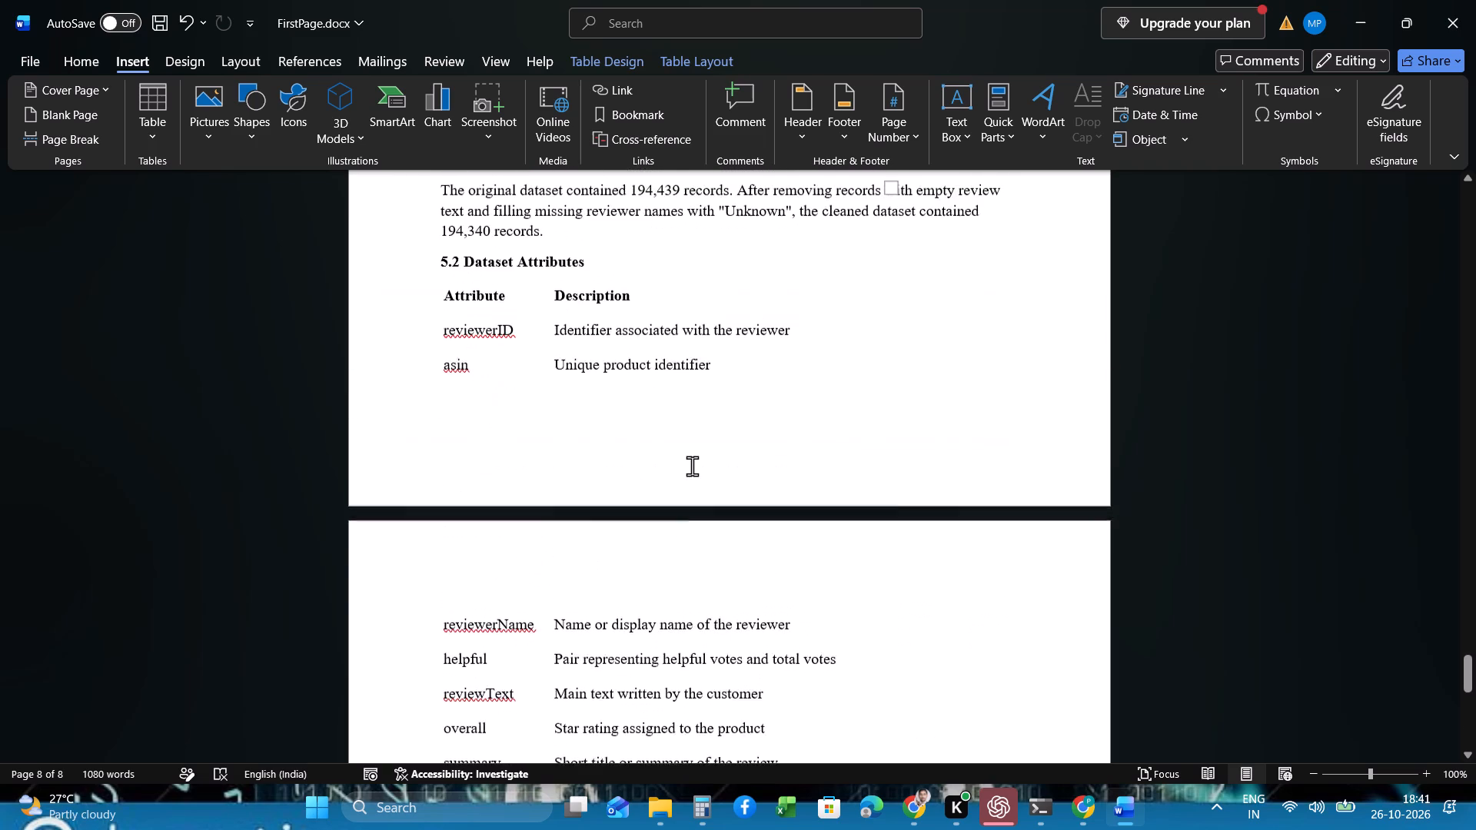
scroll(692, 466, up, 5)
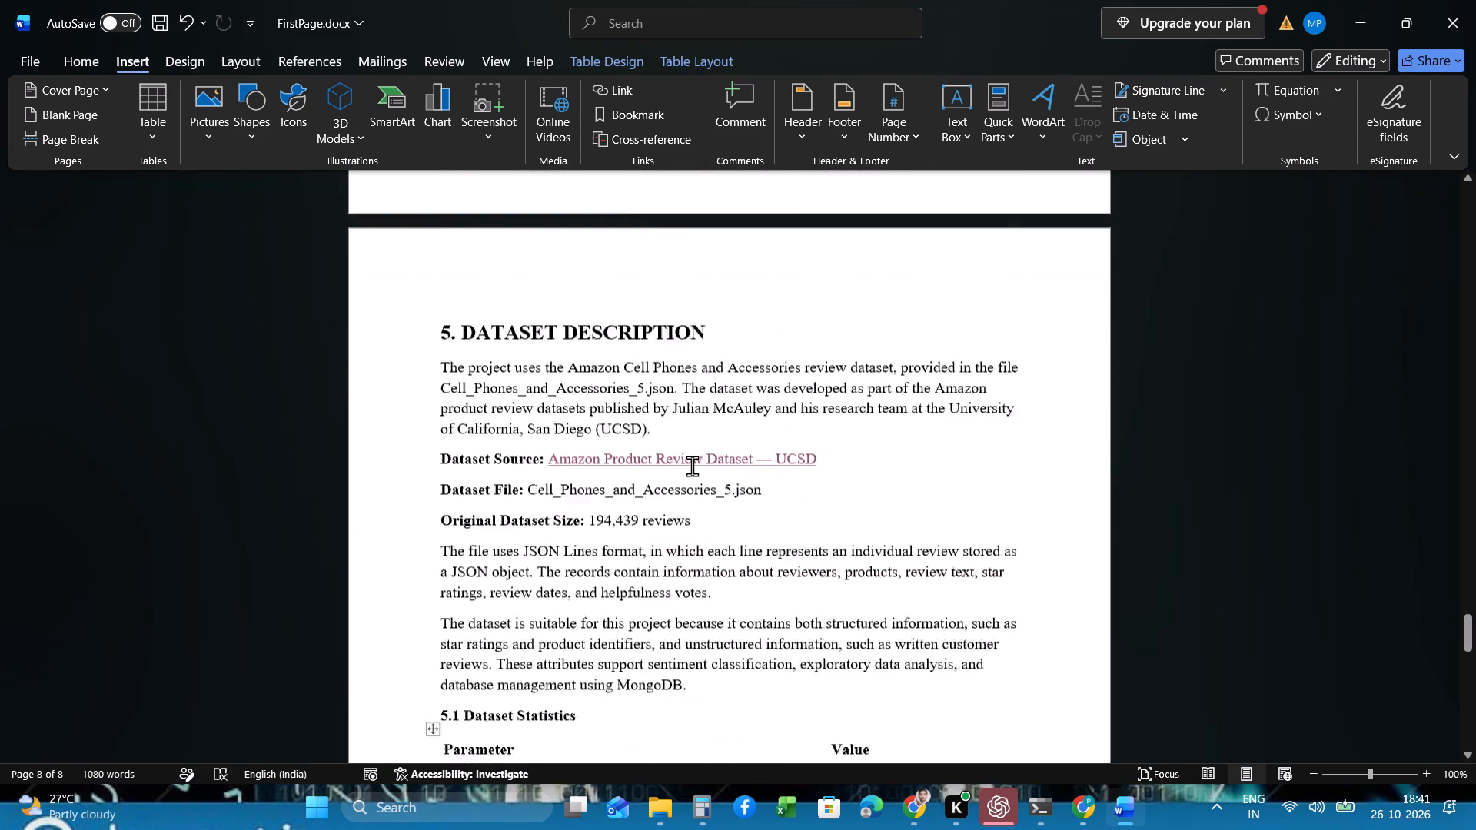
scroll(692, 466, up, 1)
drag(683, 490, 617, 442)
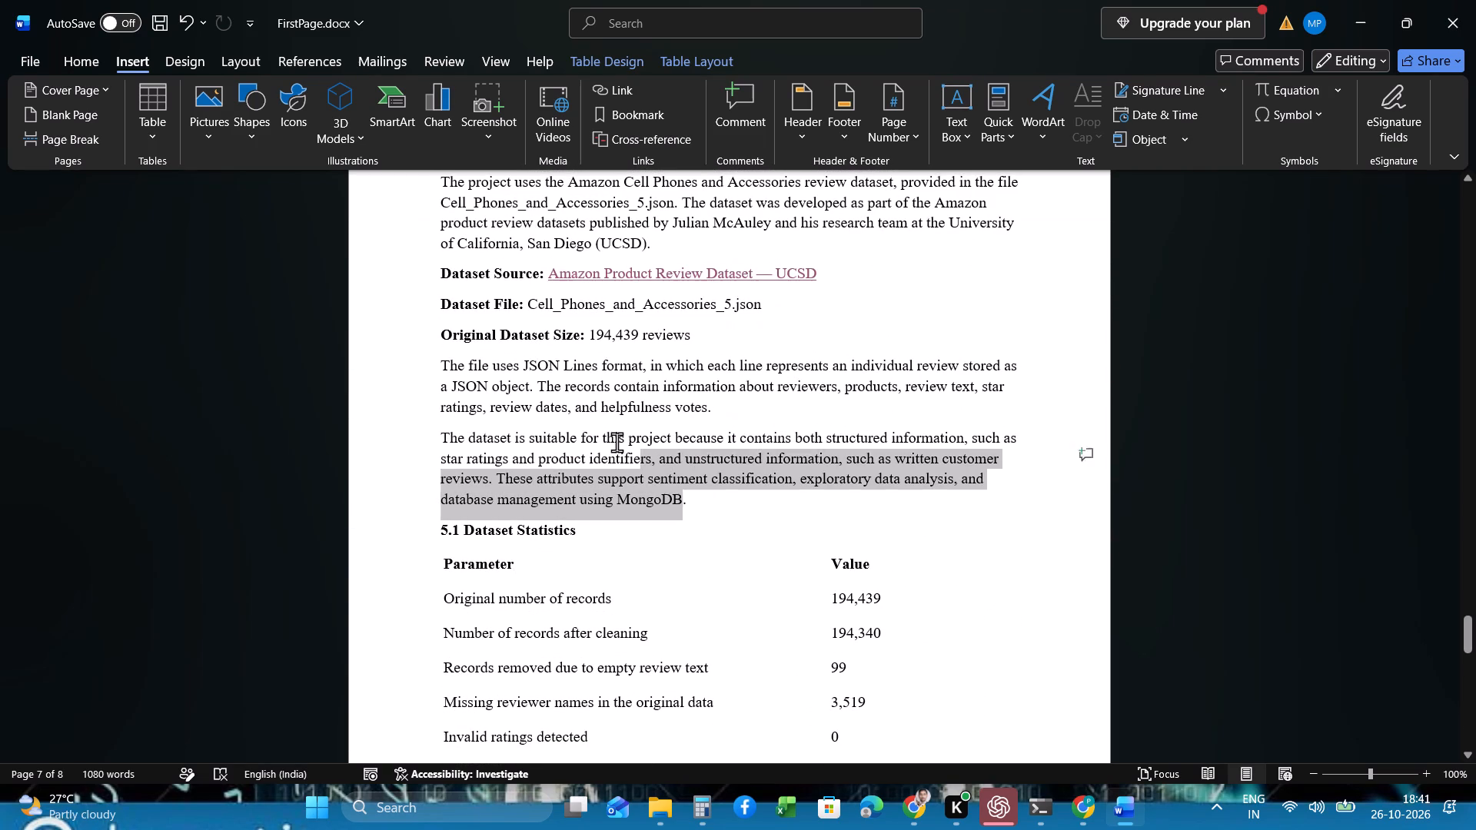
drag(617, 442, 613, 440)
click(673, 495)
Push the "5.2 Dataset Attributes" heading and its table onto the following page with five blank lines after the paragraph ending "194,340 records.".
scroll(673, 495, down, 1)
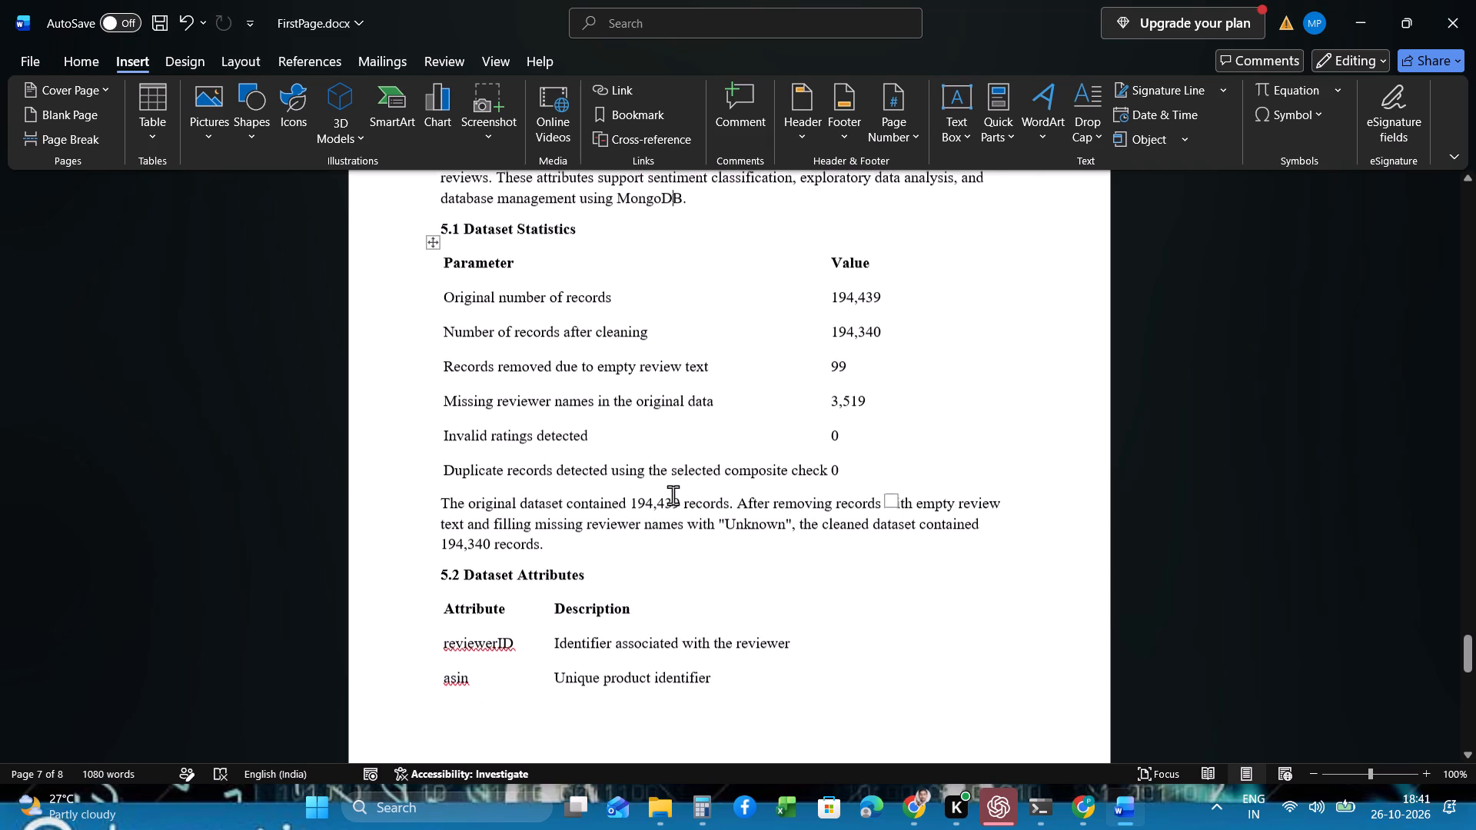
scroll(673, 495, down, 1)
click(597, 394)
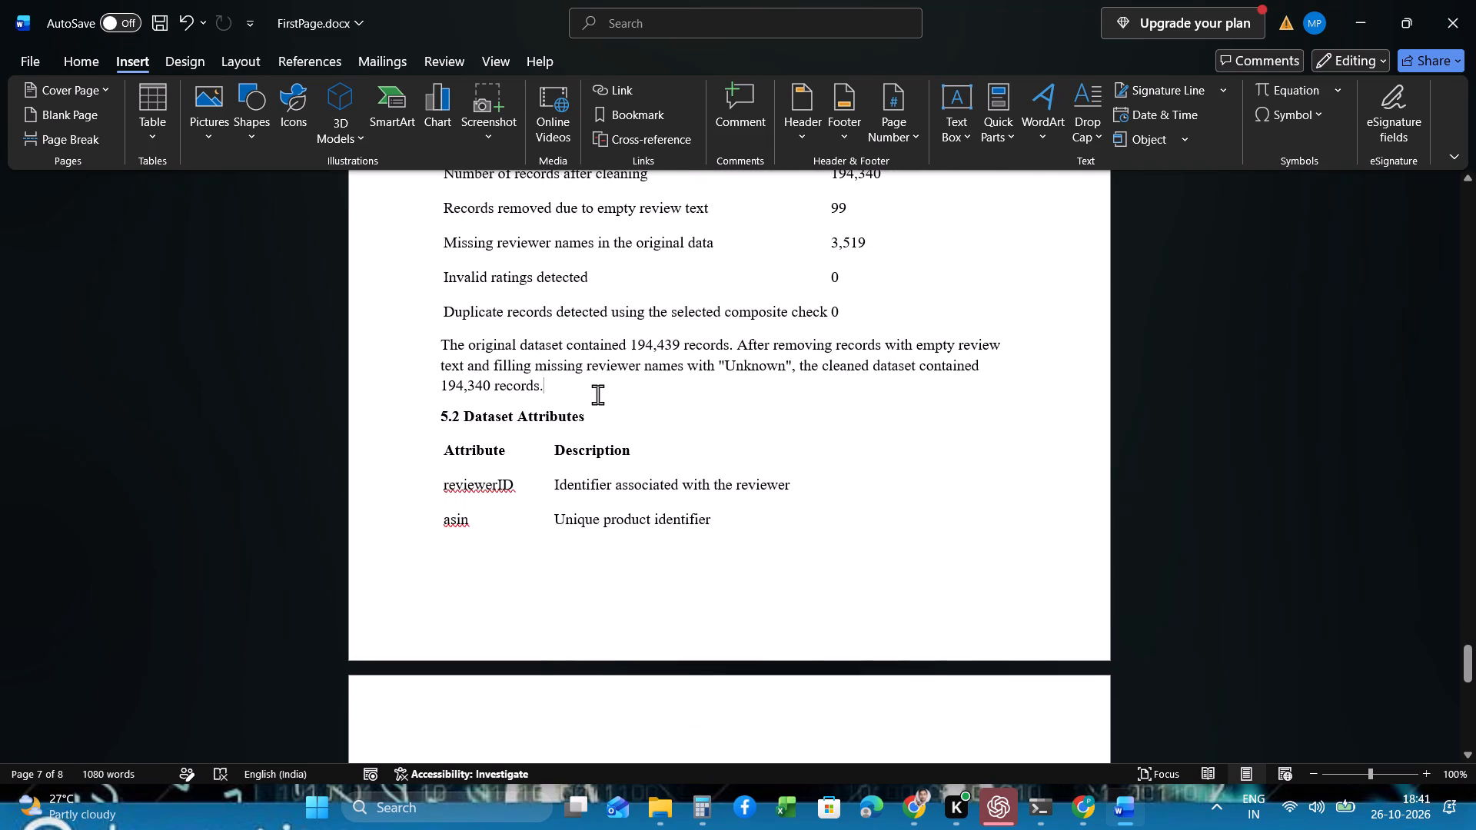
key(Return)
key(Return)
key(Return)
key(Return)
key(Return)
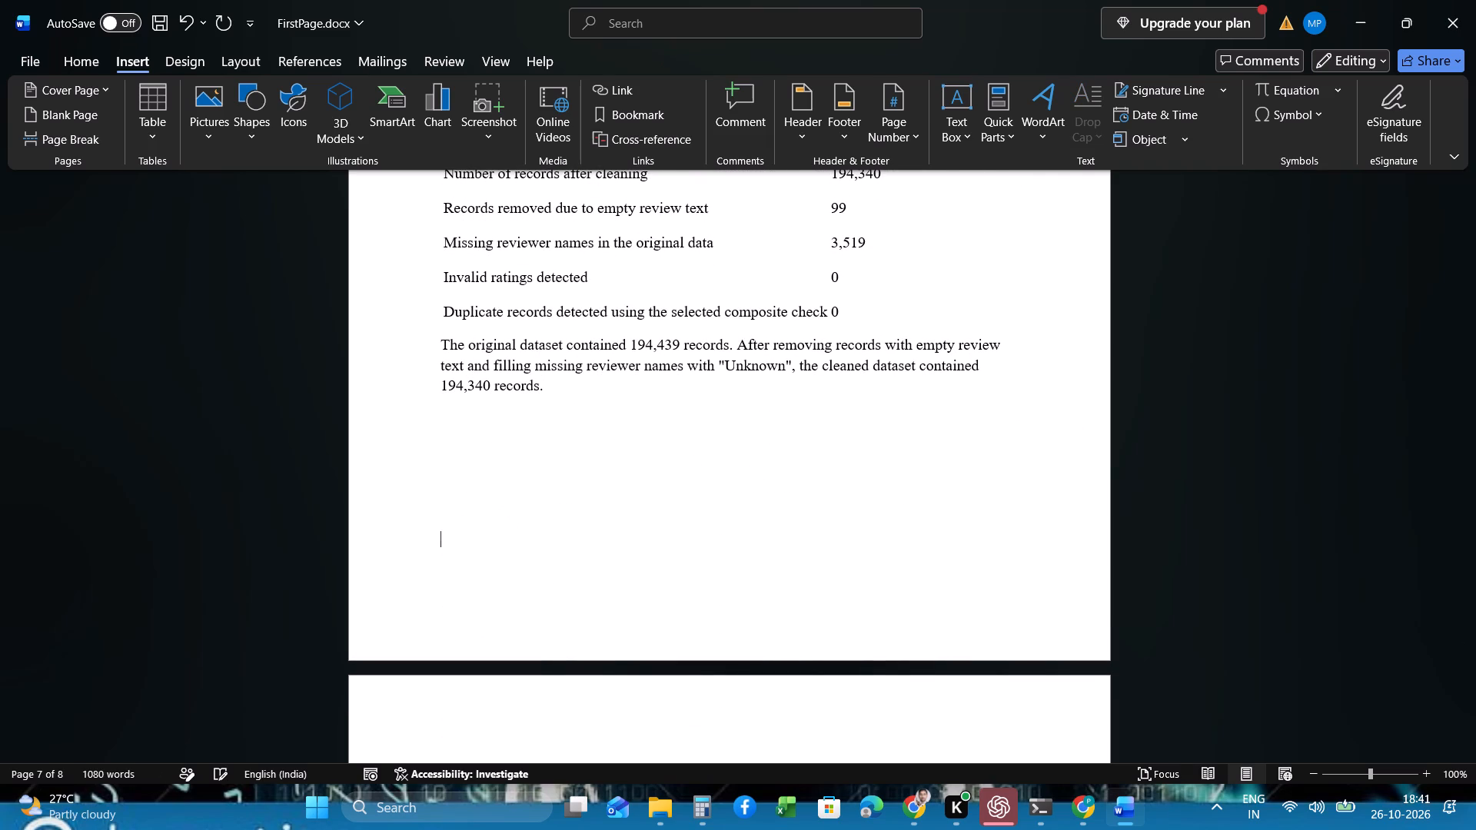
scroll(597, 394, down, 4)
scroll(597, 394, up, 1)
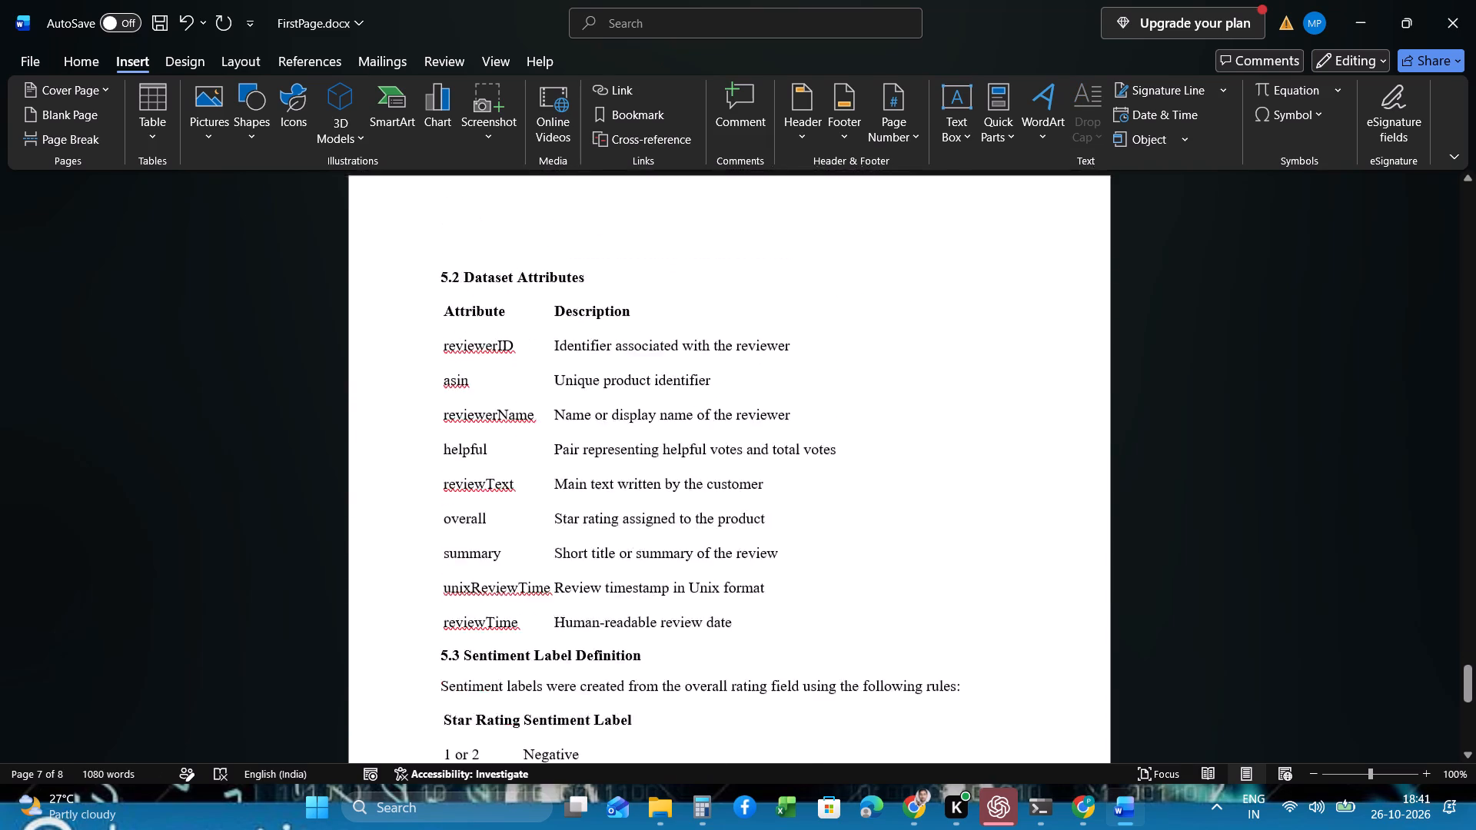
Add two line breaks in front of the "5. DATASET DESCRIPTION" heading.
scroll(597, 394, up, 4)
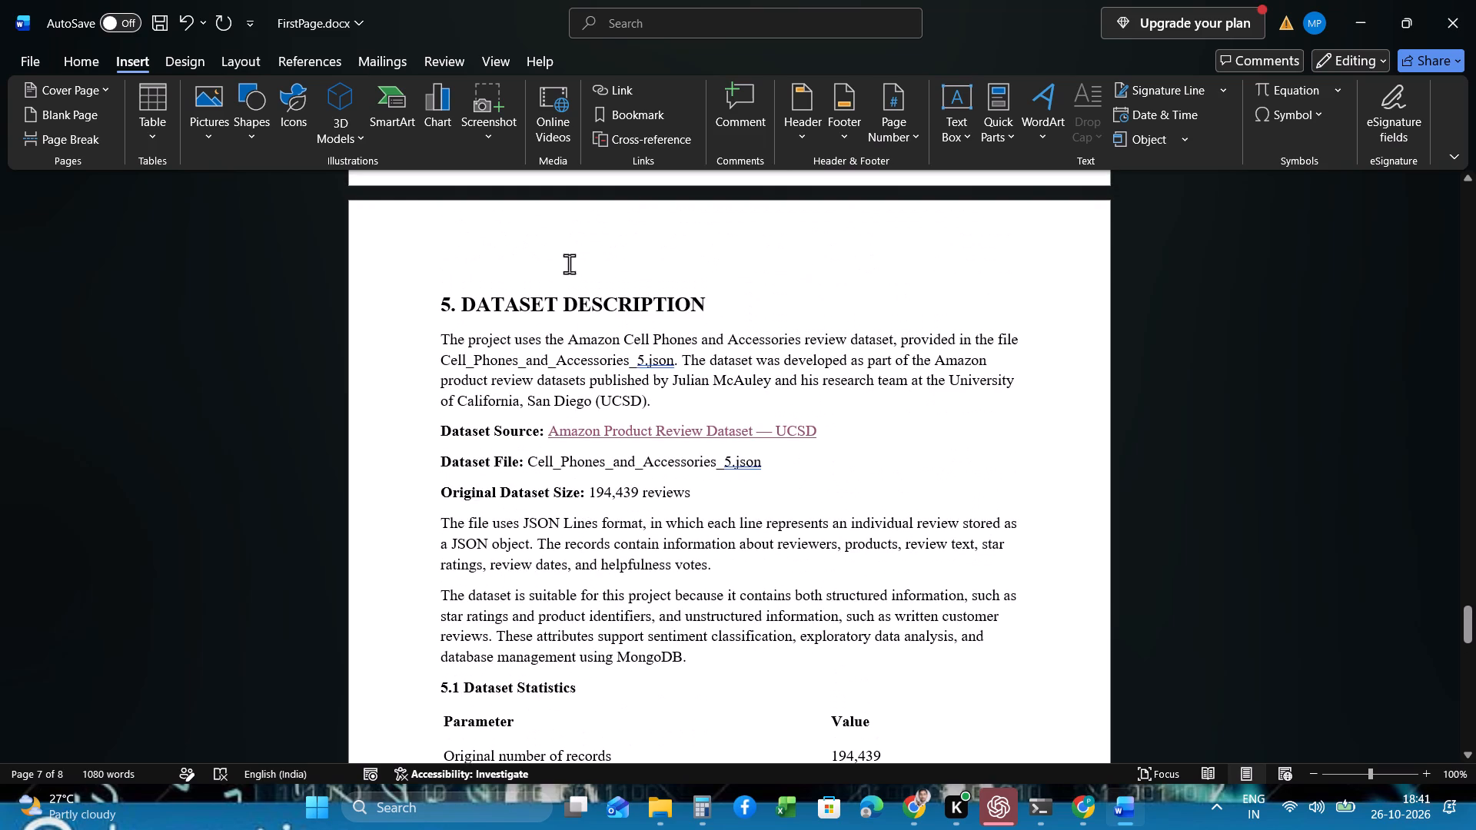
click(437, 303)
key(Return)
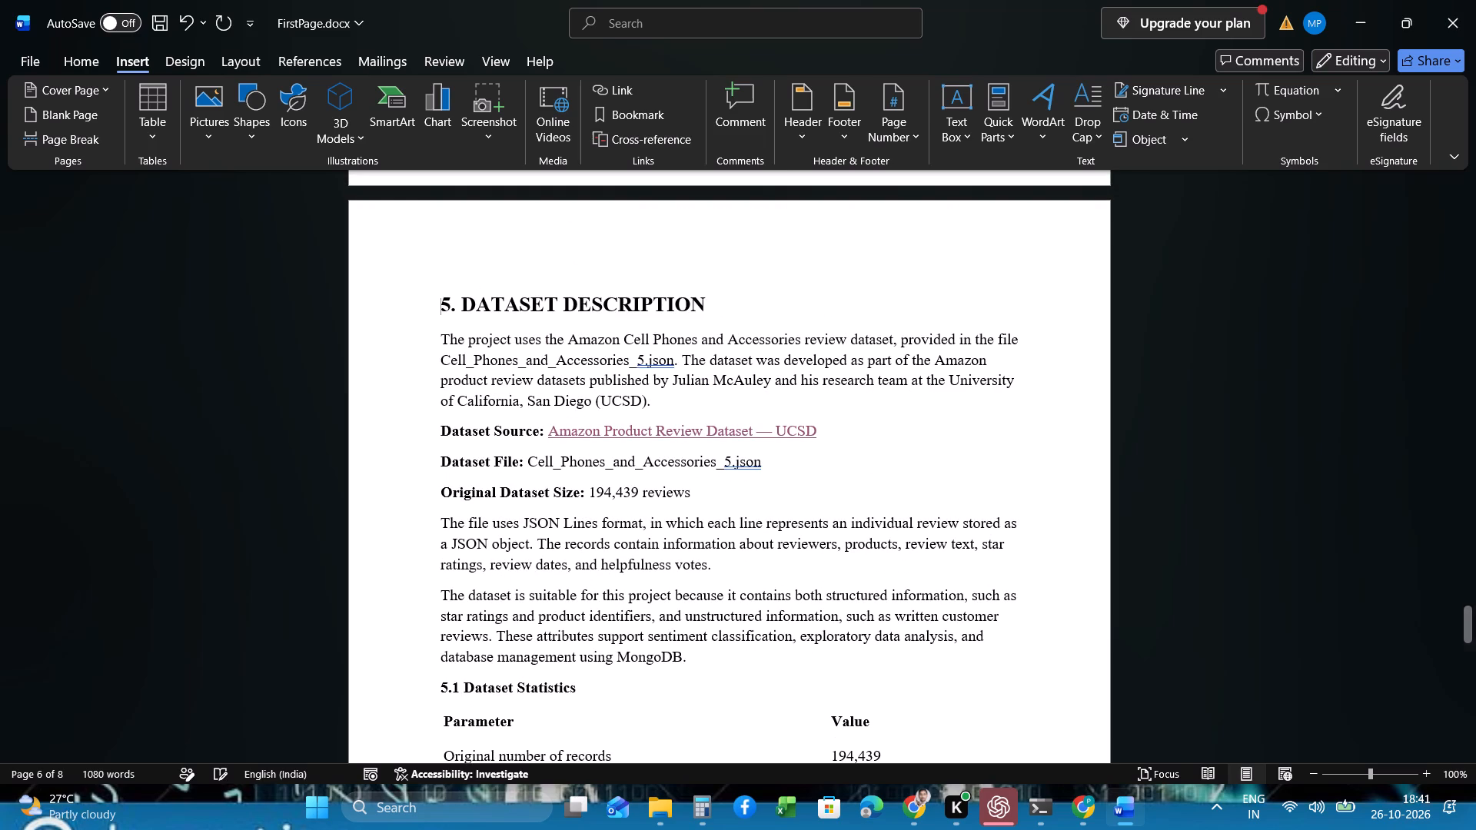
key(Return)
scroll(437, 303, down, 1)
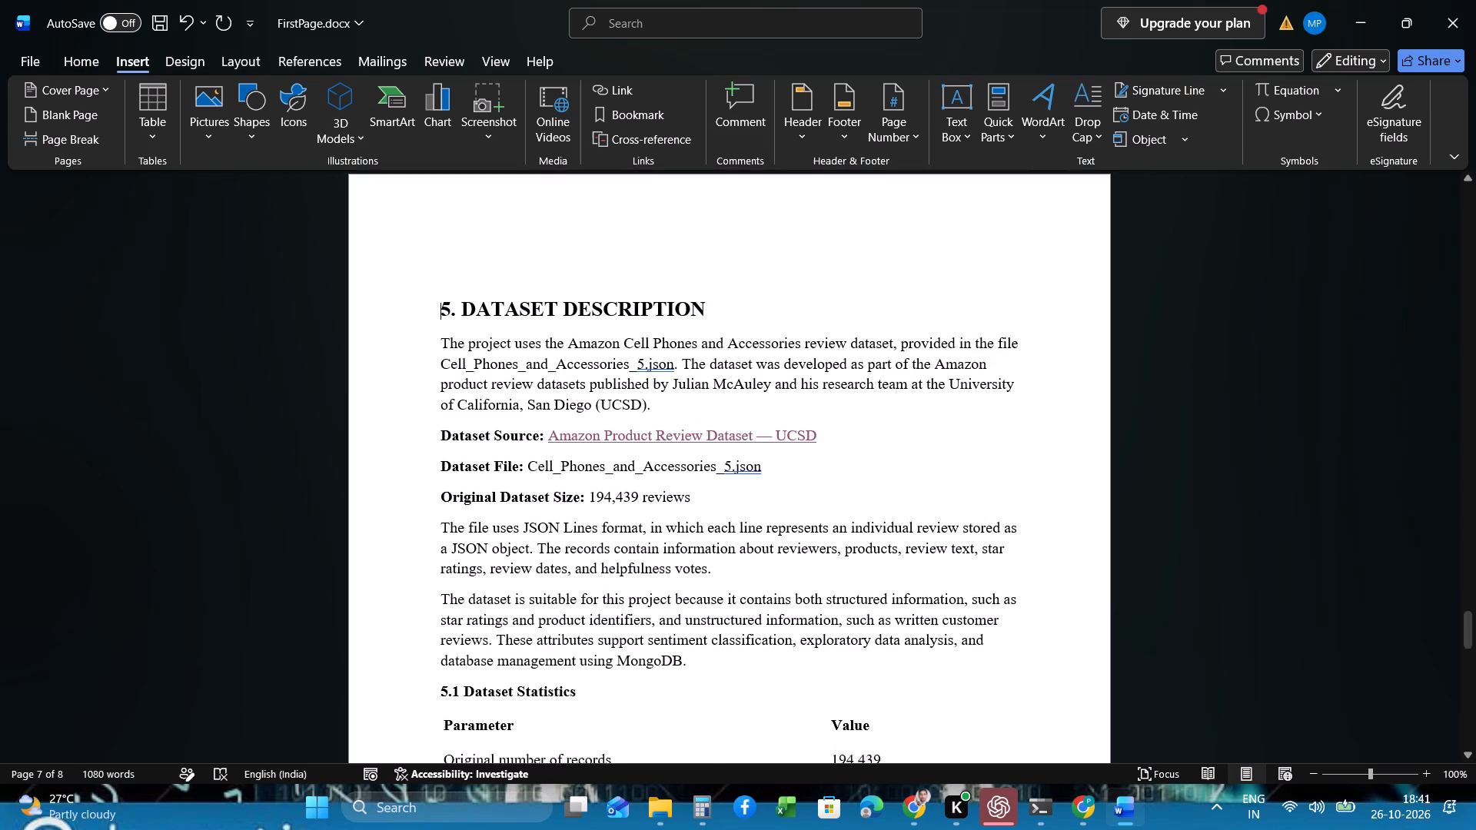
scroll(437, 303, down, 1)
Check the Dataset Description layout from the Dataset Source line through the end of section 5.3 and back.
drag(490, 310, 456, 310)
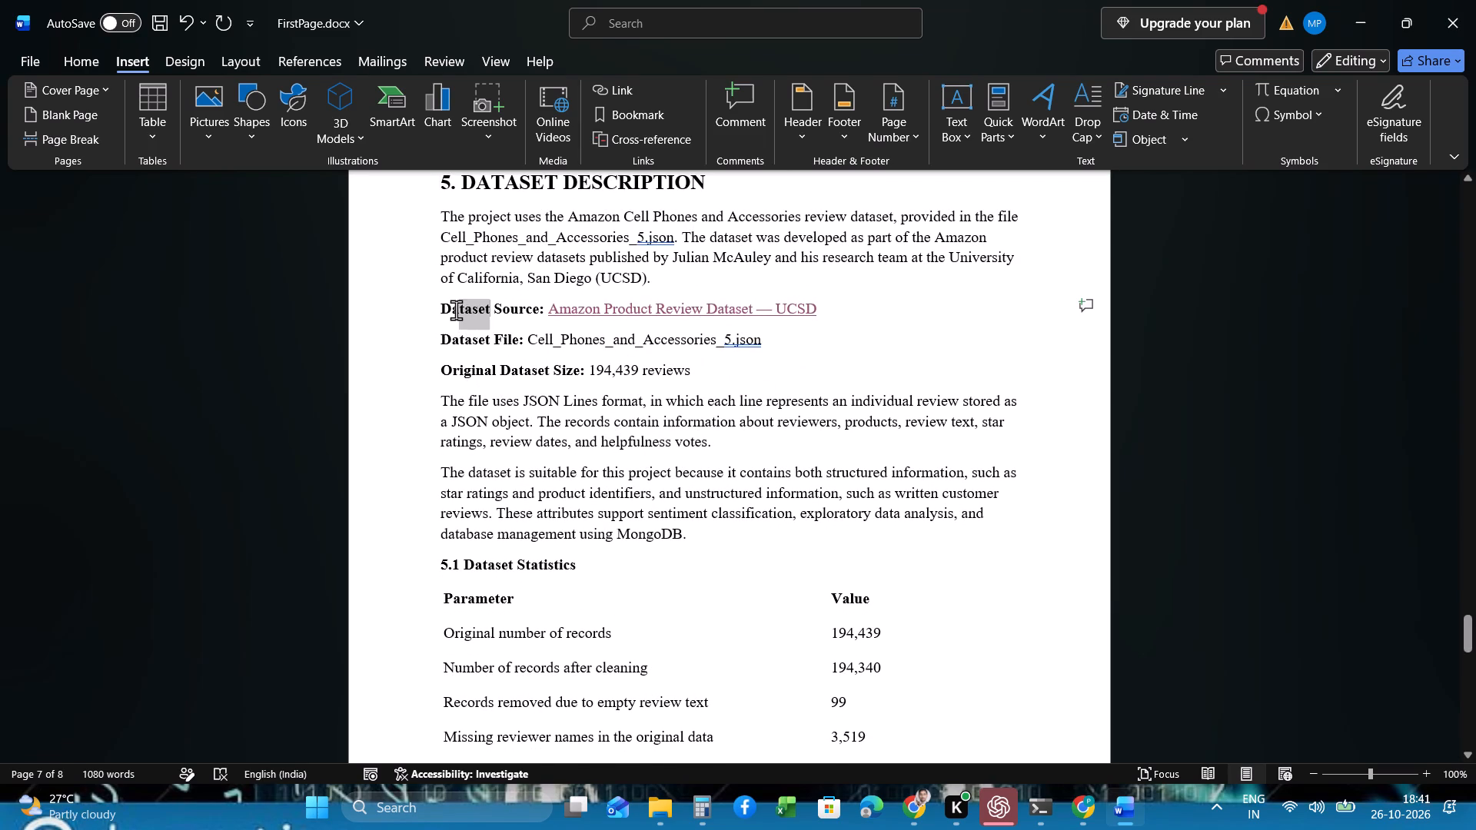
drag(456, 310, 455, 310)
click(528, 438)
scroll(528, 438, down, 1)
drag(512, 332, 479, 324)
click(519, 390)
scroll(519, 390, down, 2)
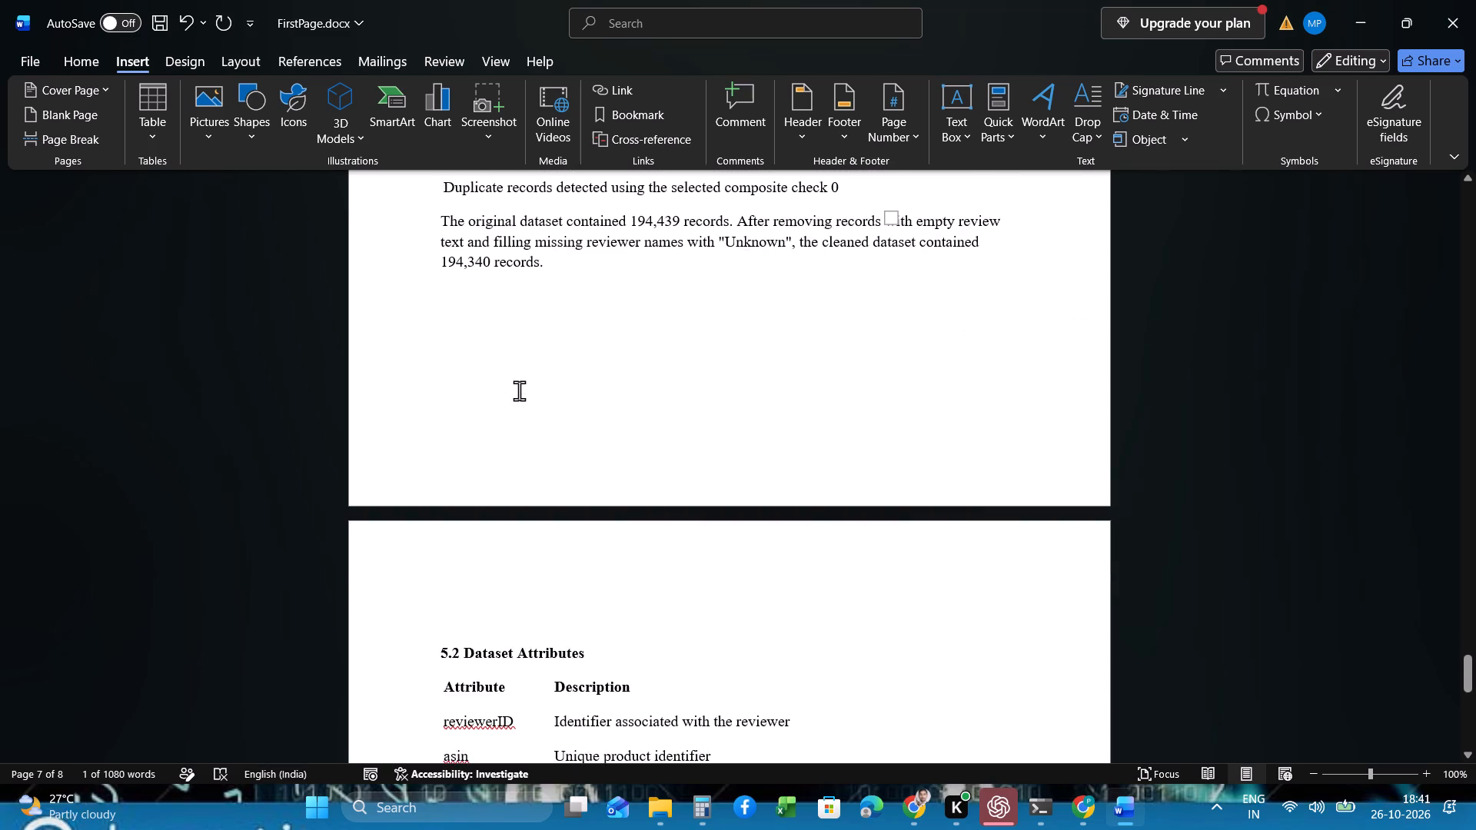
scroll(519, 390, down, 3)
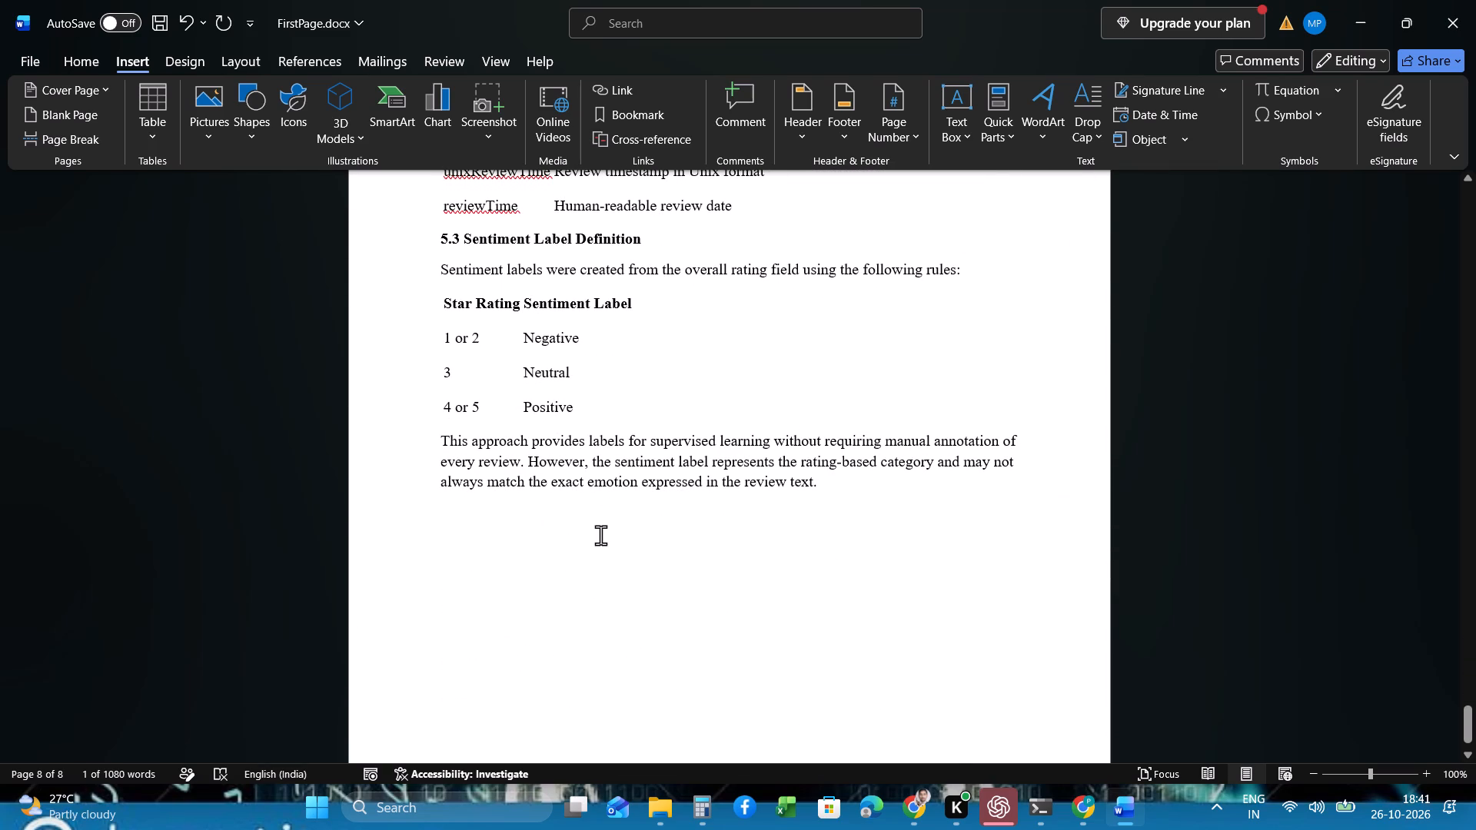
click(600, 539)
scroll(657, 493, up, 1)
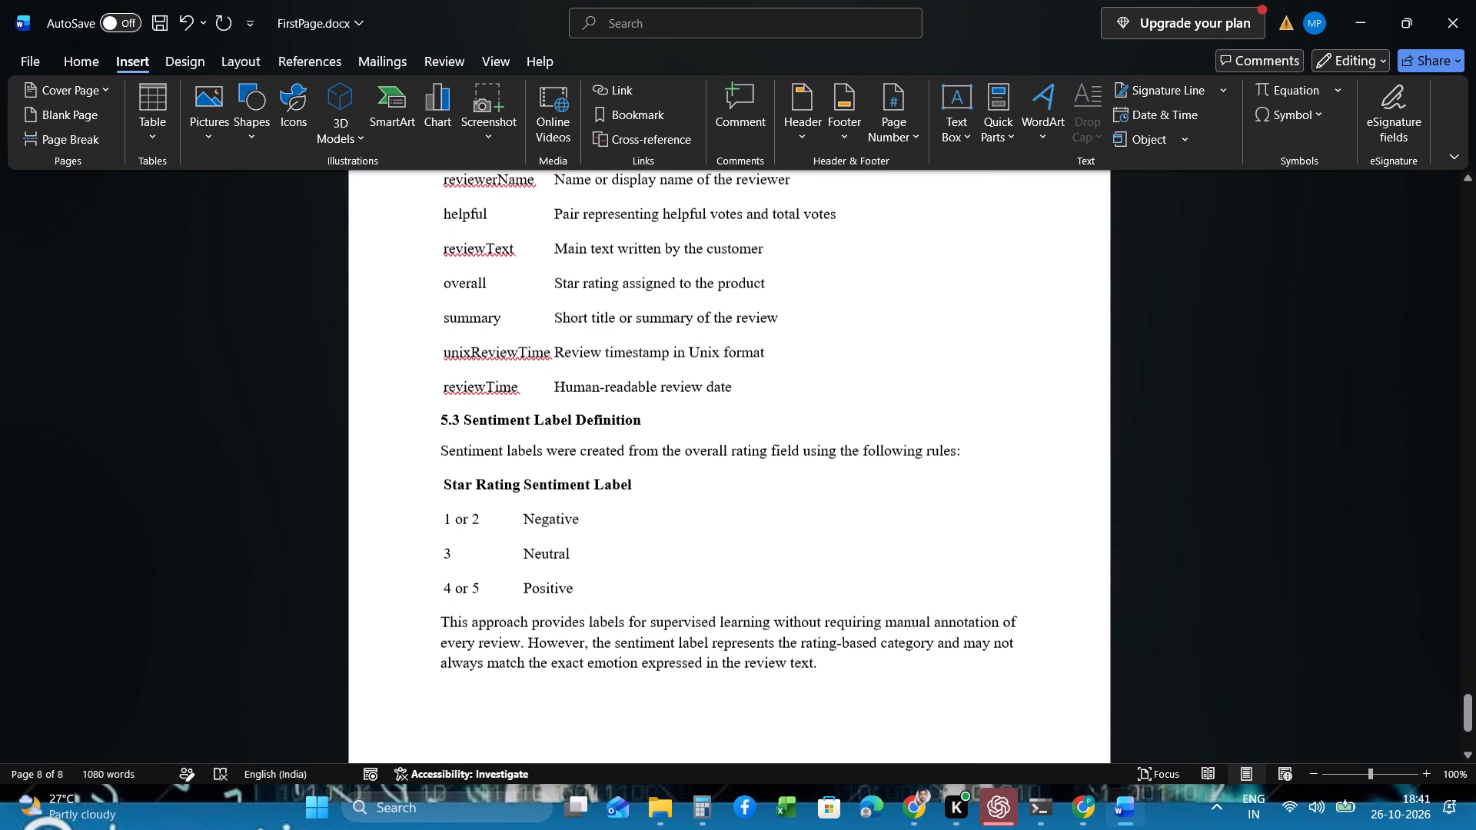
scroll(657, 493, up, 1)
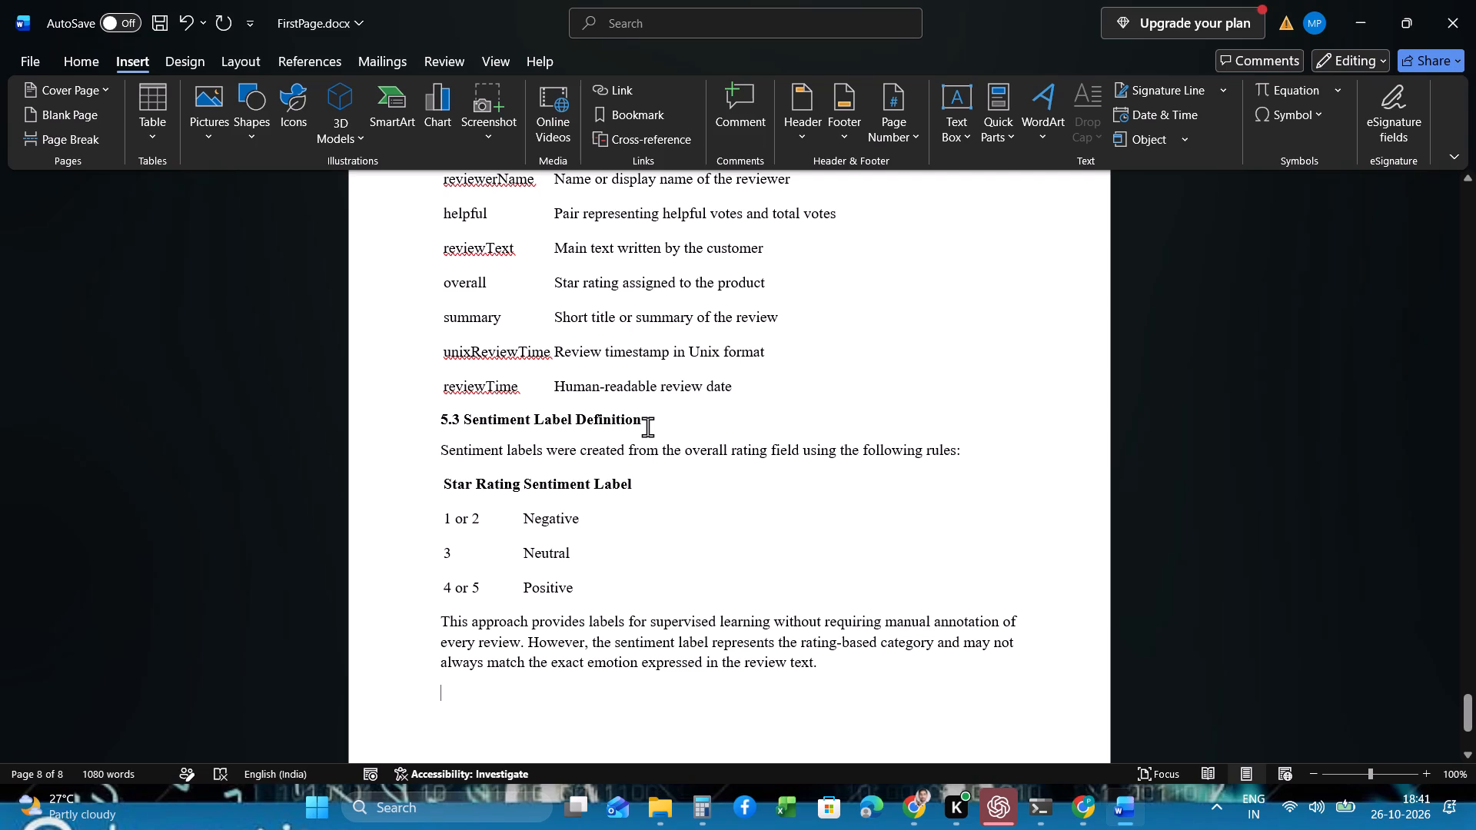
scroll(650, 424, up, 1)
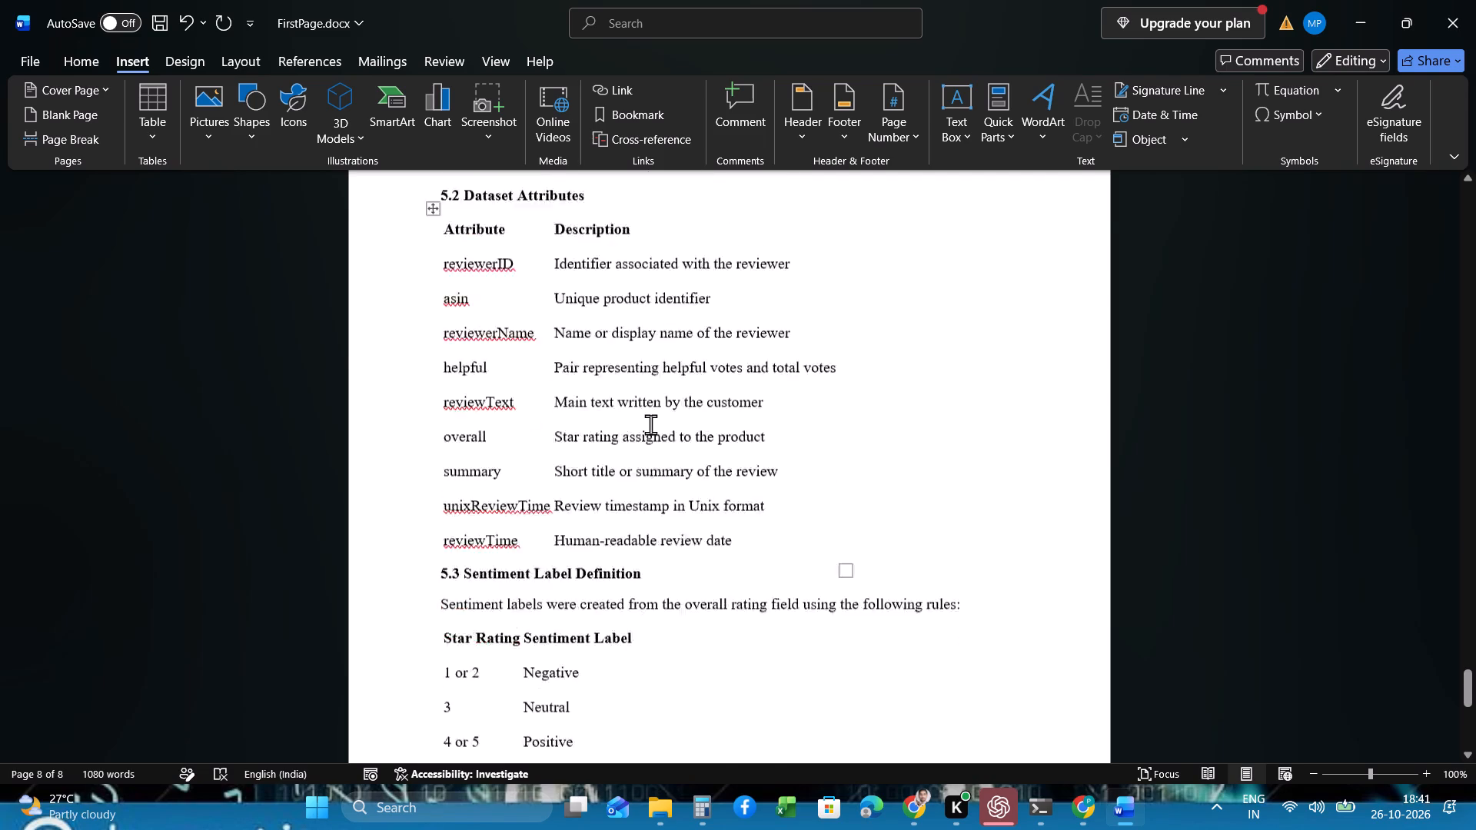
scroll(650, 424, up, 4)
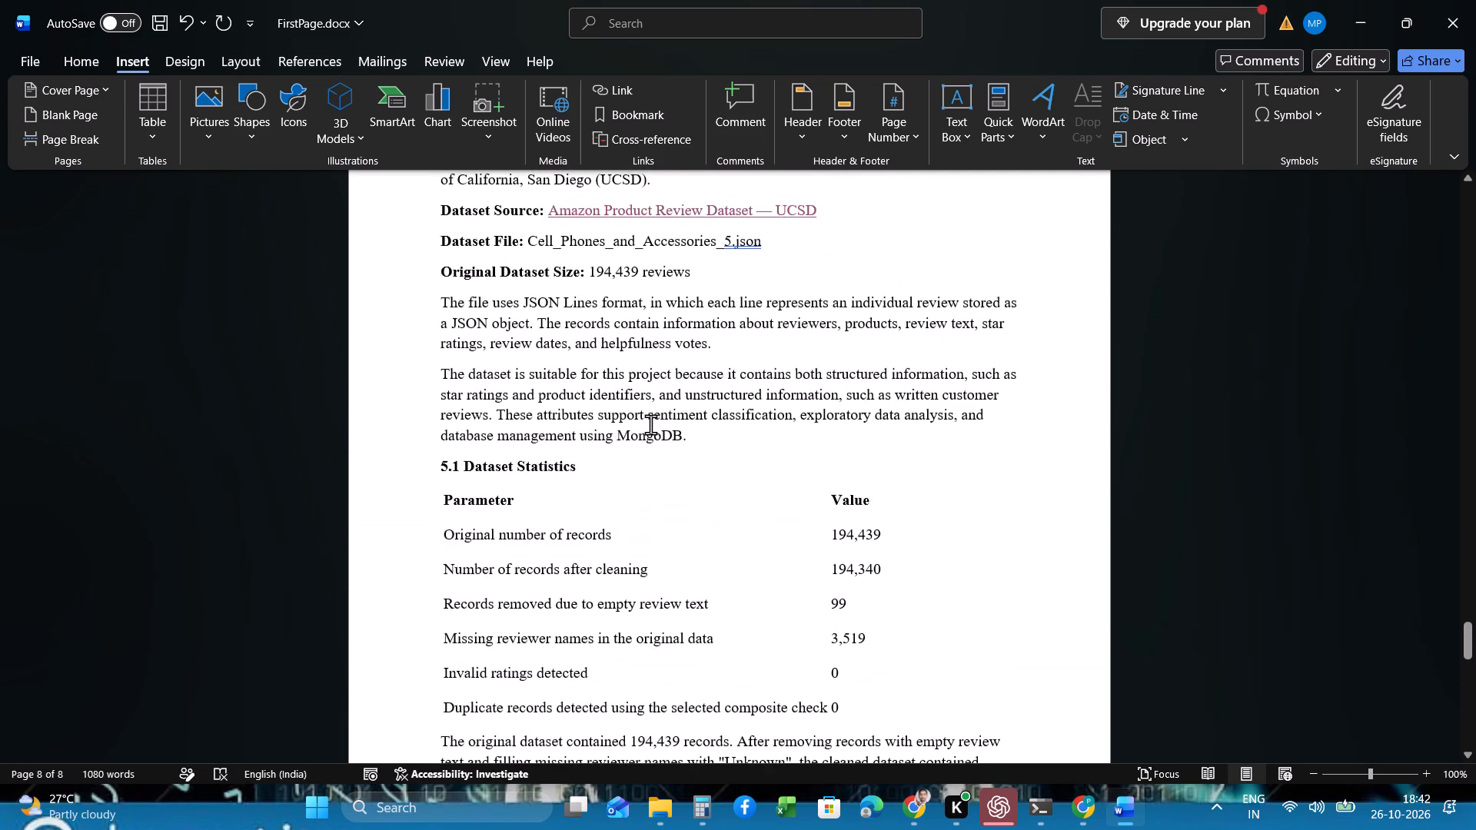
scroll(650, 424, up, 1)
Enlarge the "5.1 Dataset Statistics" heading by one font size increment.
scroll(657, 544, down, 1)
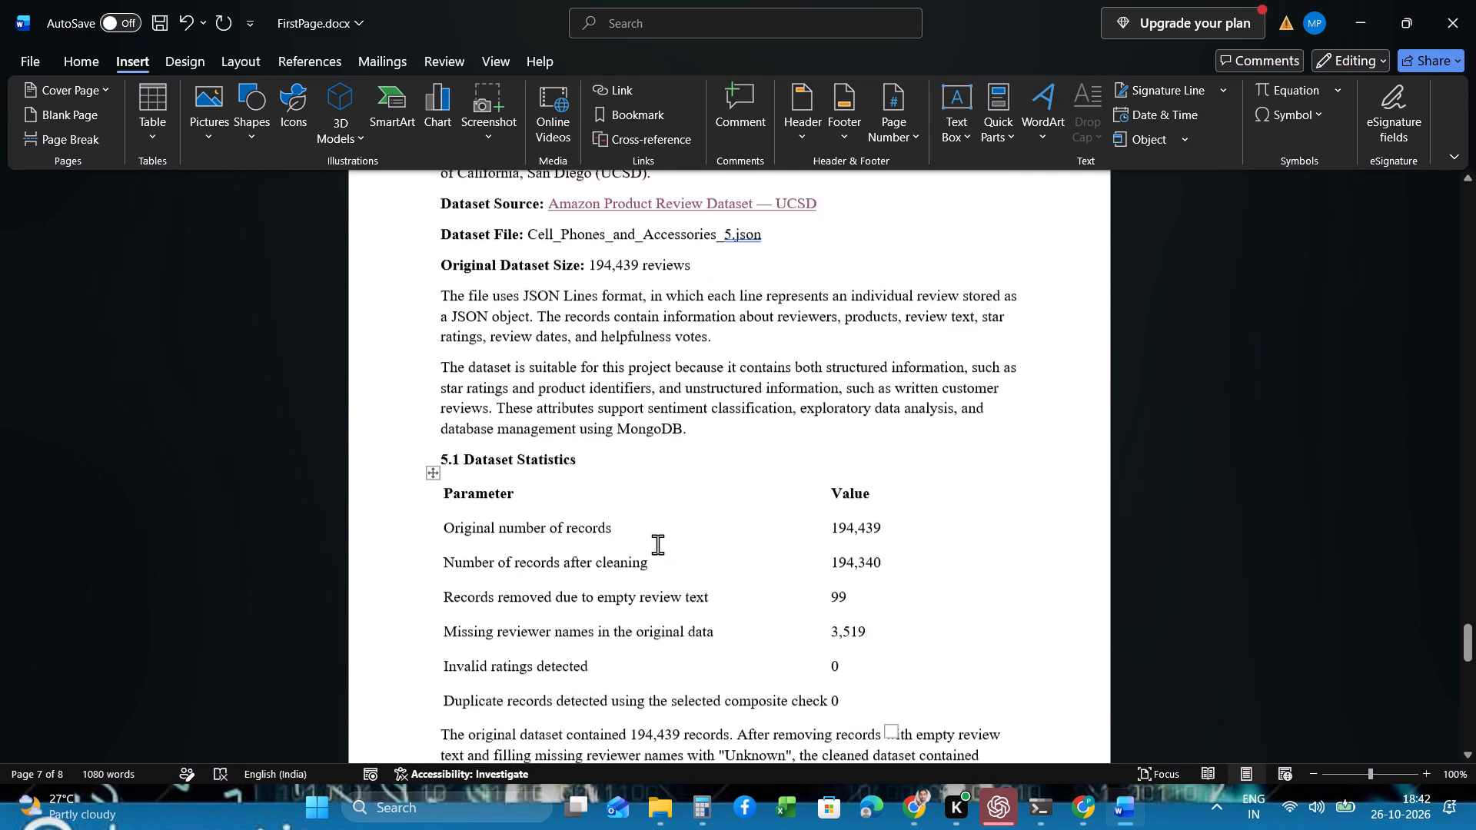
scroll(657, 544, down, 1)
drag(581, 423, 438, 420)
click(602, 363)
click(590, 452)
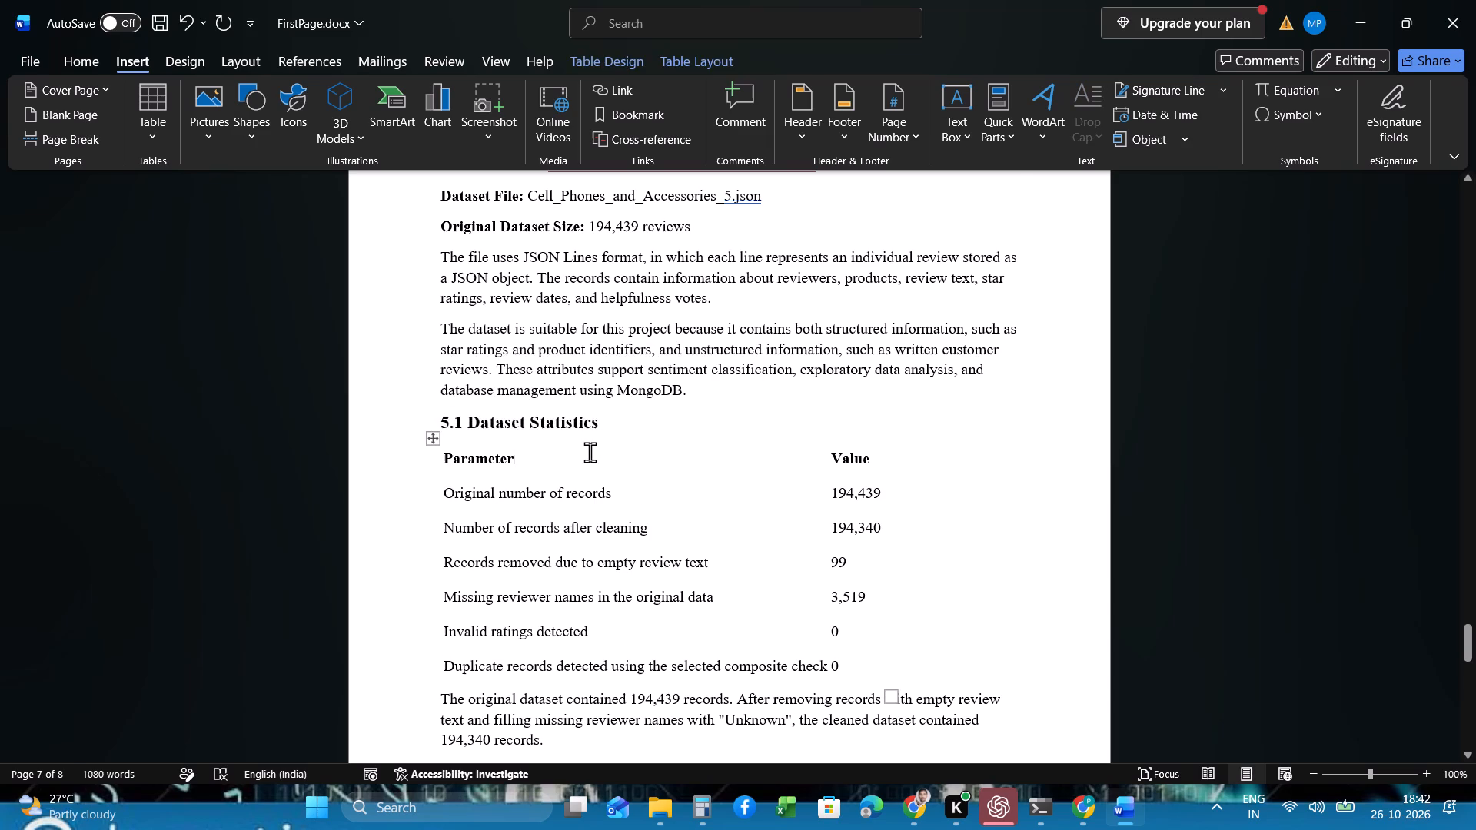
Enlarge the "5.2 Dataset Attributes" heading by one font size increment.
scroll(590, 452, down, 2)
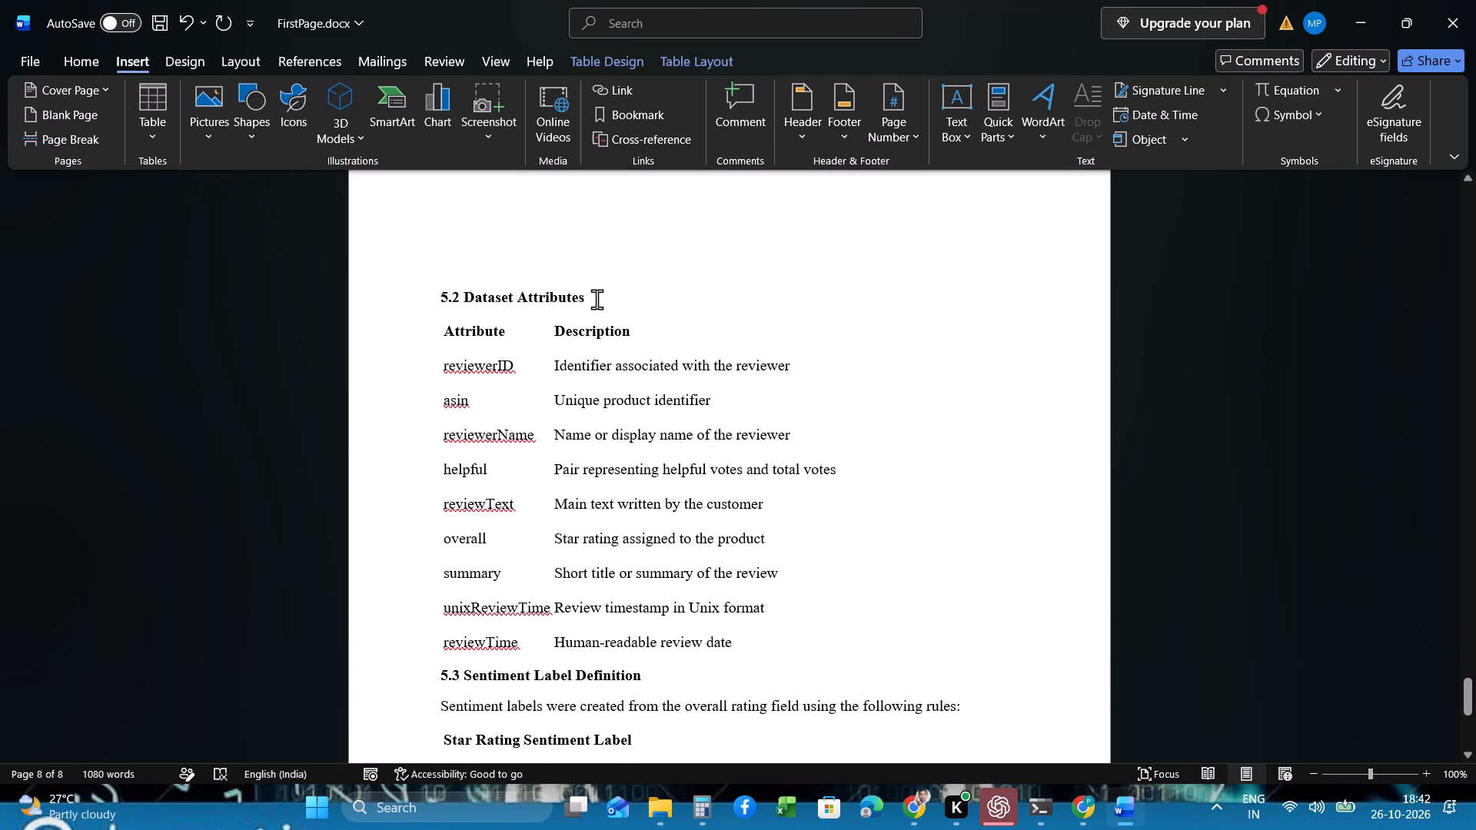
drag(597, 299, 434, 290)
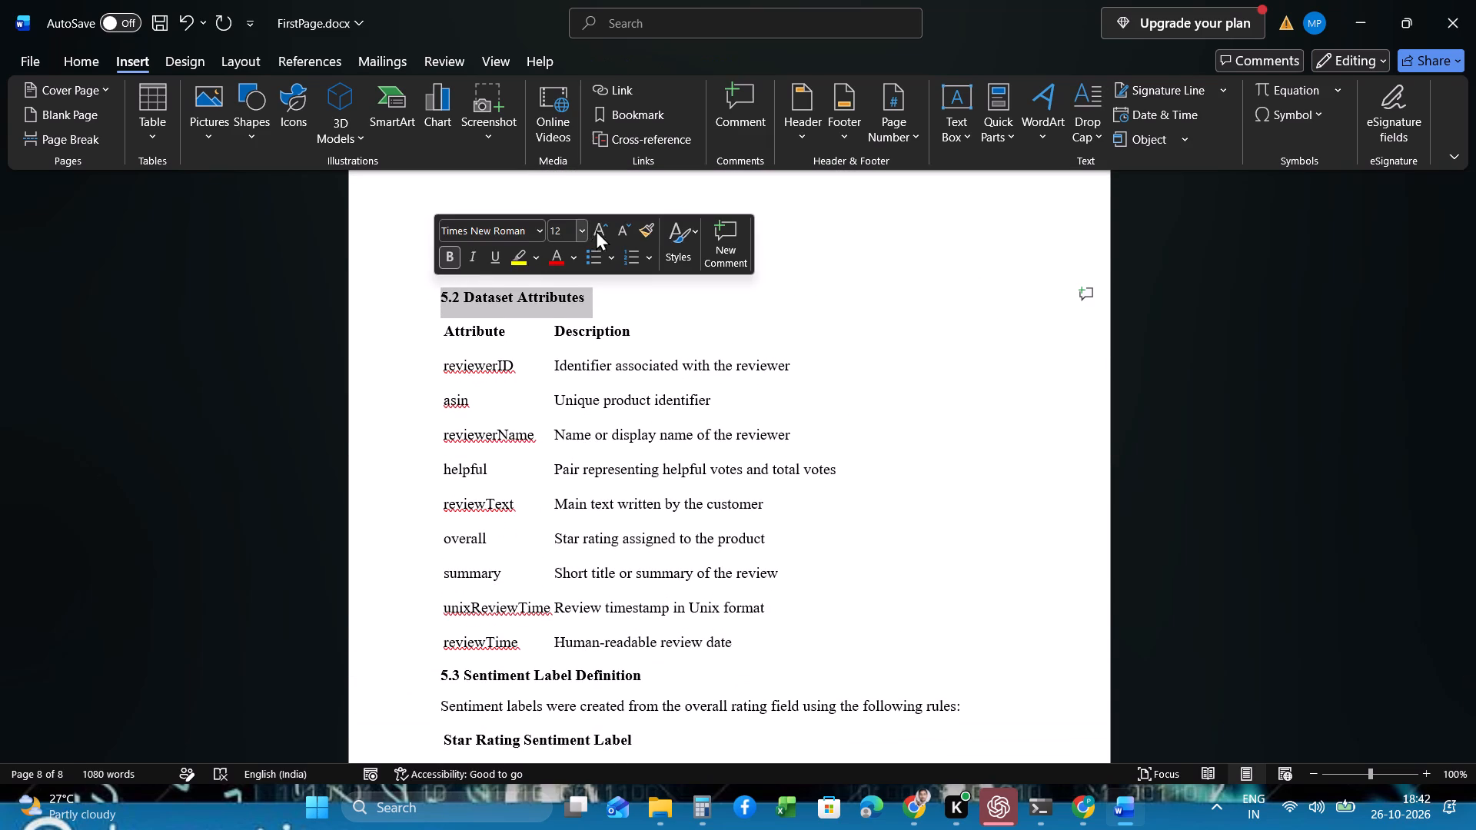
click(607, 227)
click(596, 359)
Enlarge the "5.3 Sentiment Label Definition" heading by one font size increment.
scroll(596, 359, down, 1)
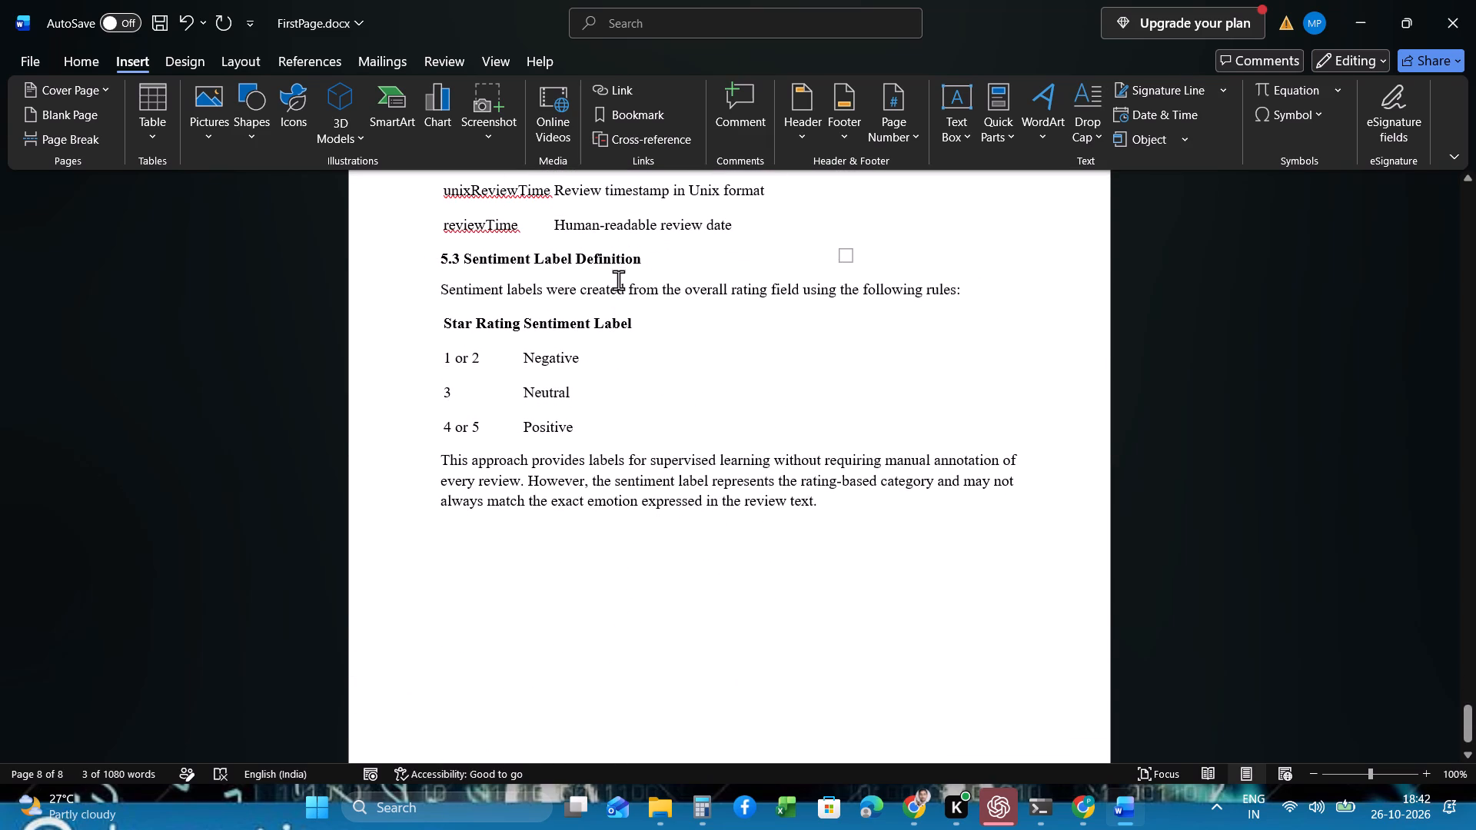
drag(643, 258, 428, 252)
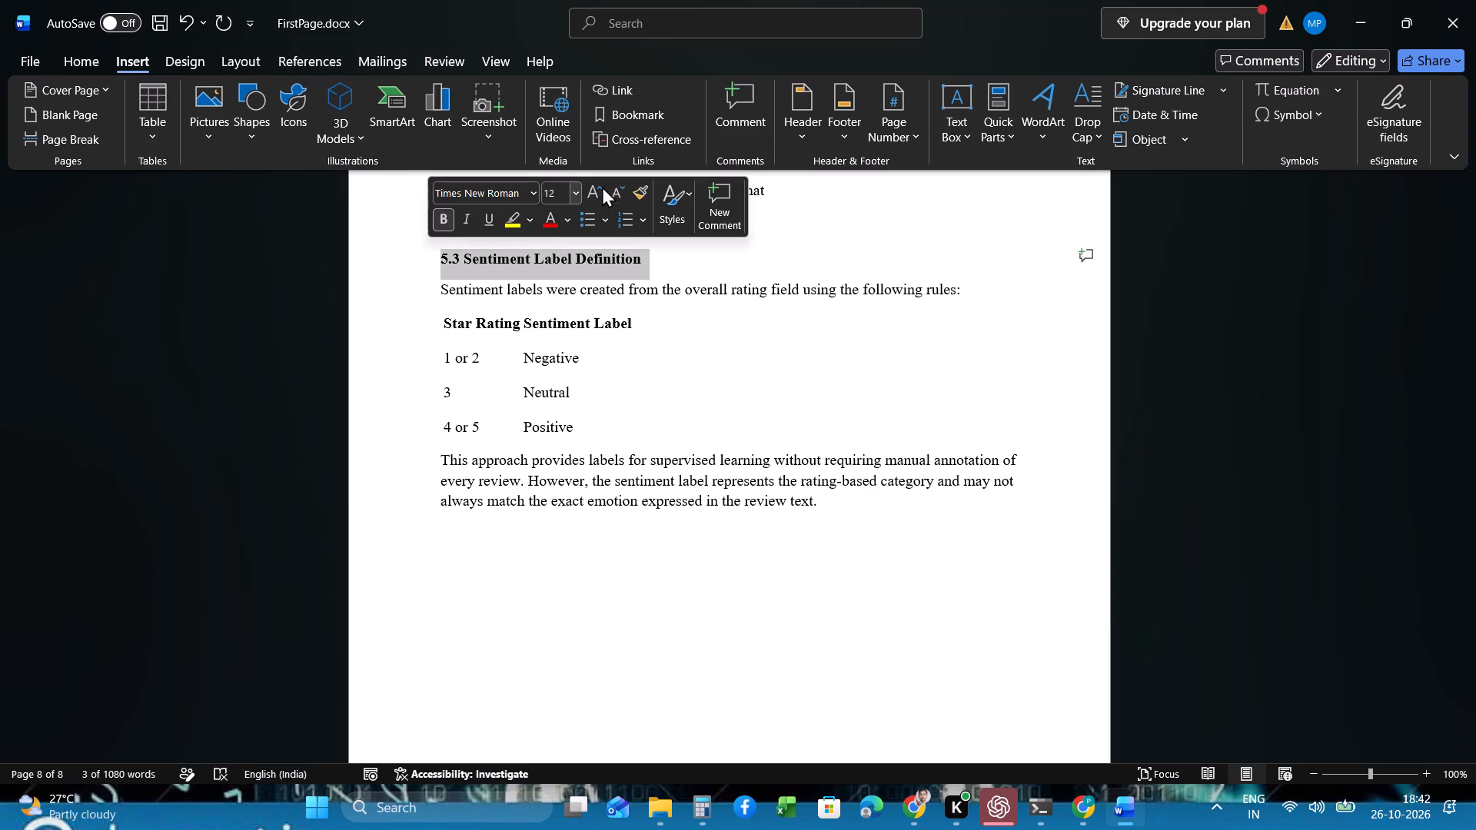
click(595, 186)
click(619, 337)
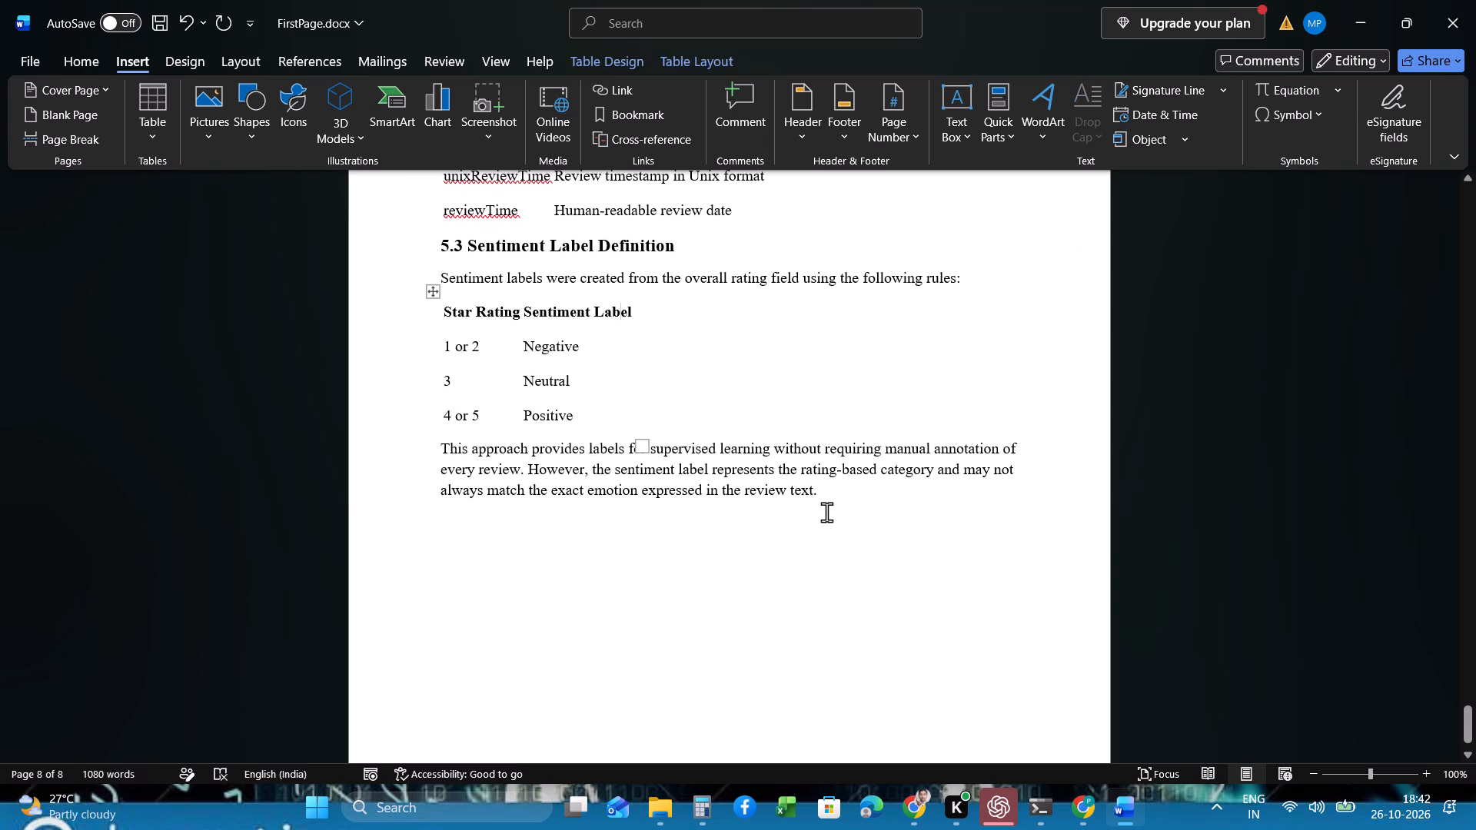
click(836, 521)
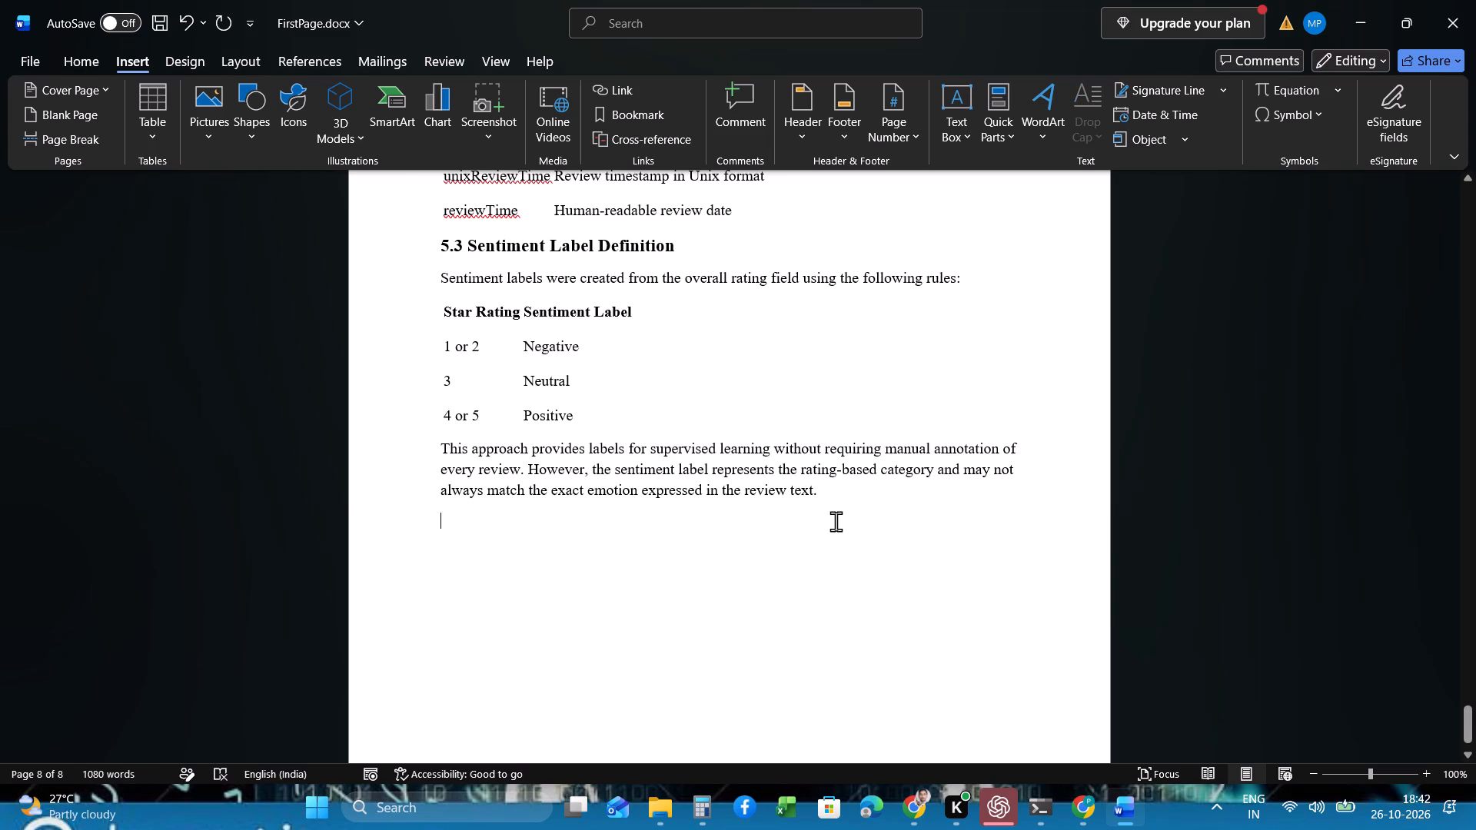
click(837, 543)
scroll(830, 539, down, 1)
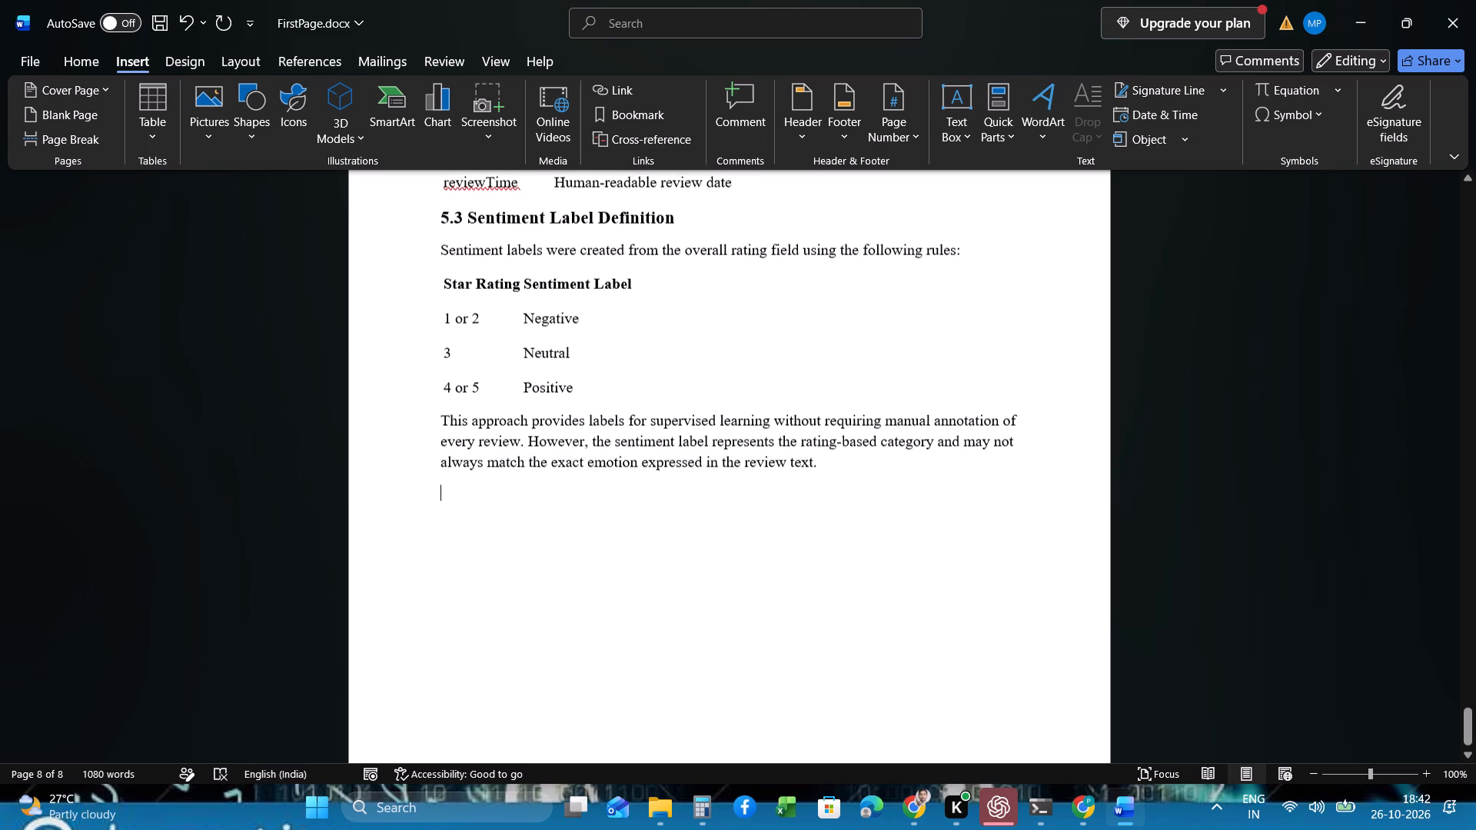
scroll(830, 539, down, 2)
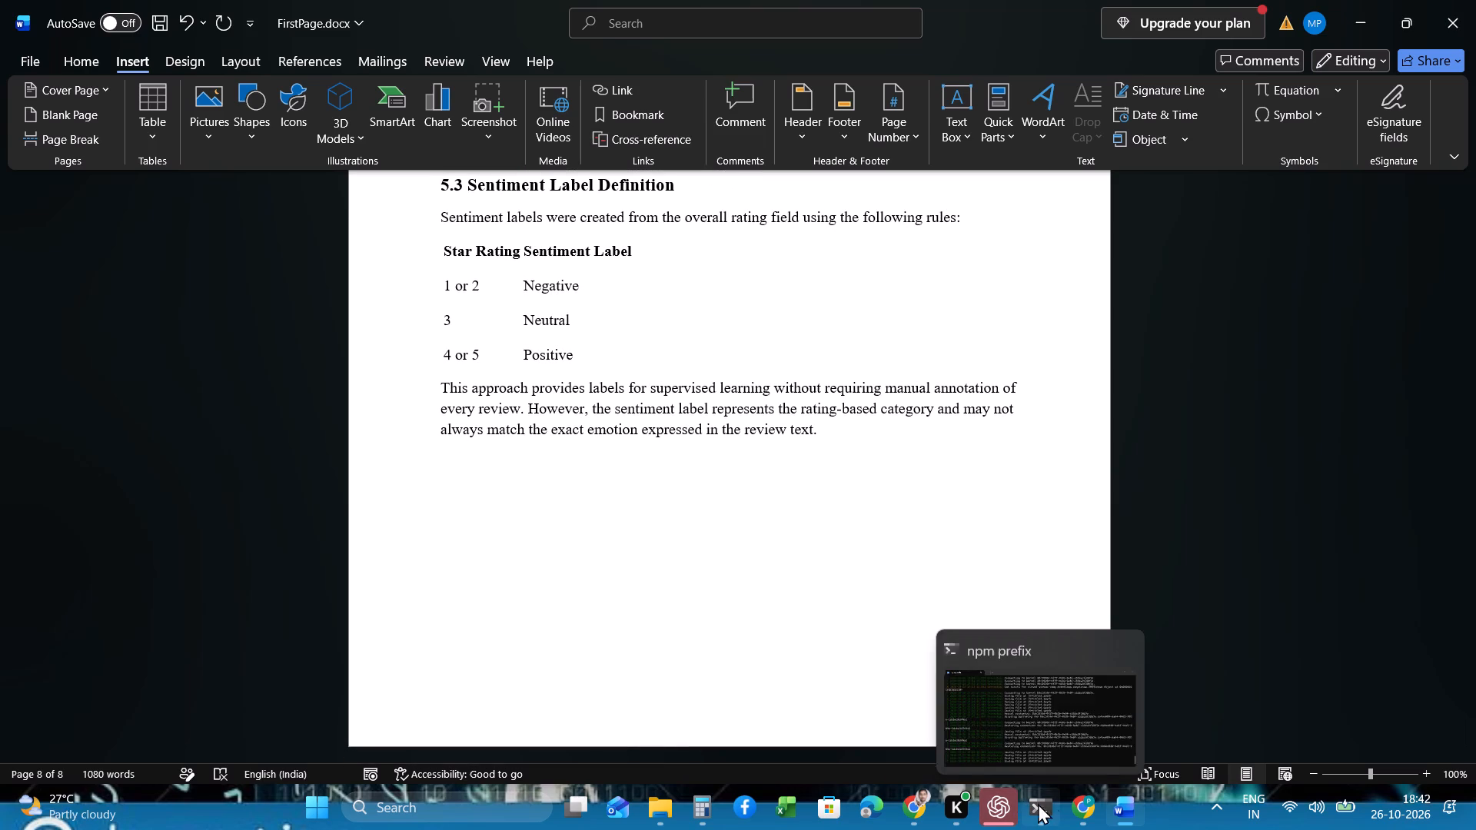
click(922, 699)
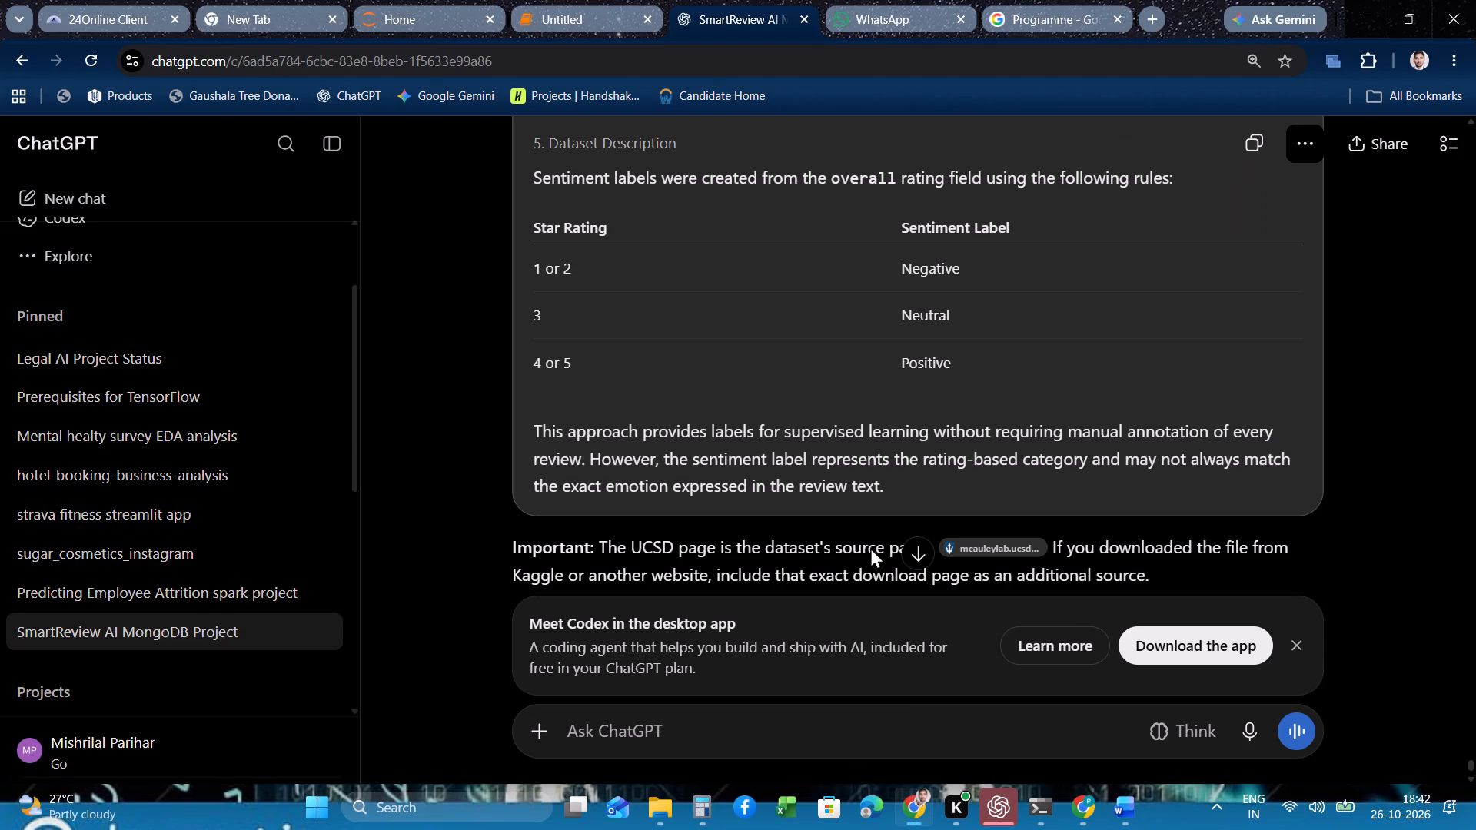
click(1300, 645)
scroll(972, 537, down, 1)
scroll(972, 537, up, 4)
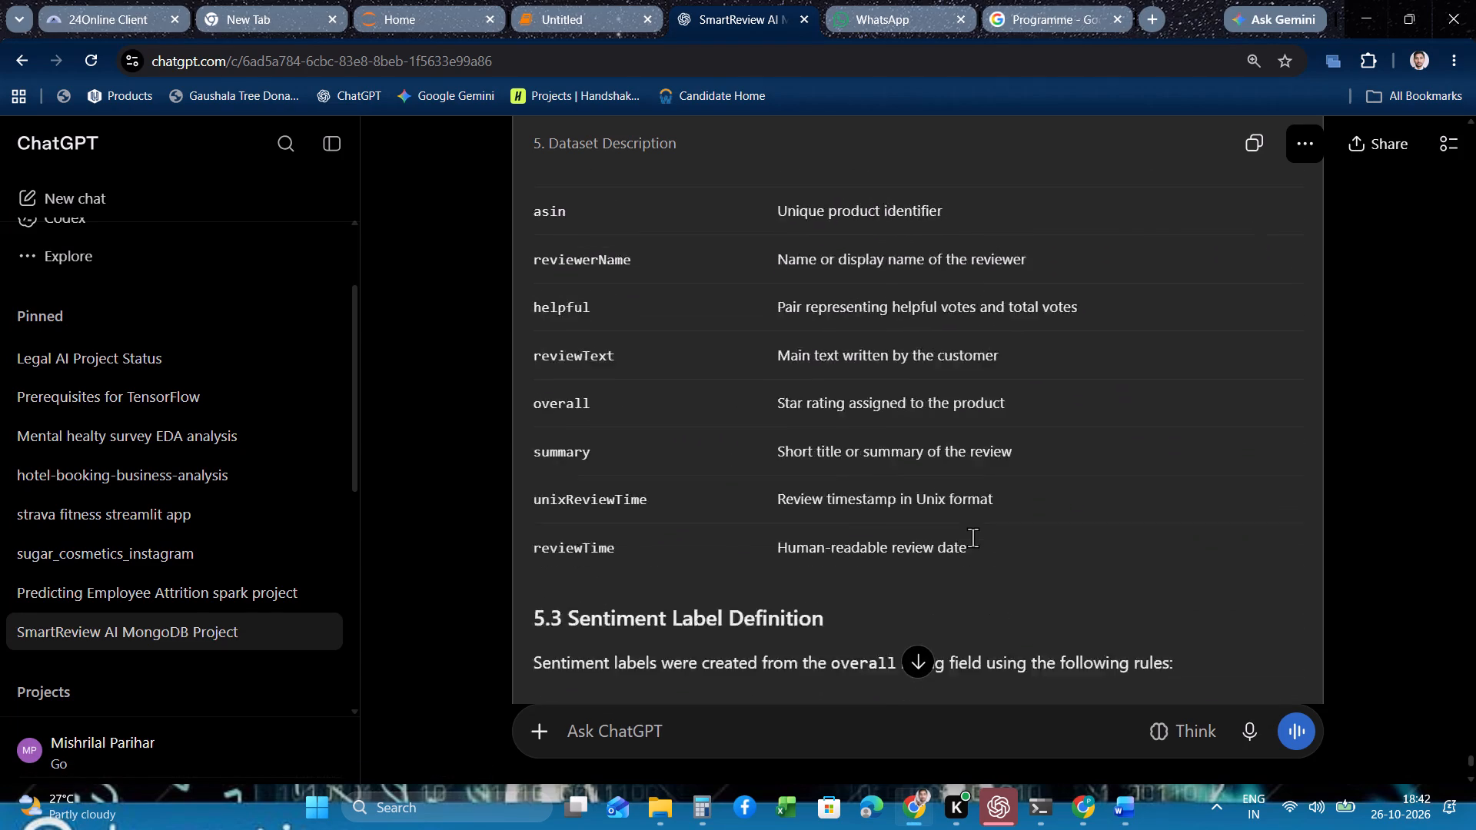
scroll(972, 537, up, 5)
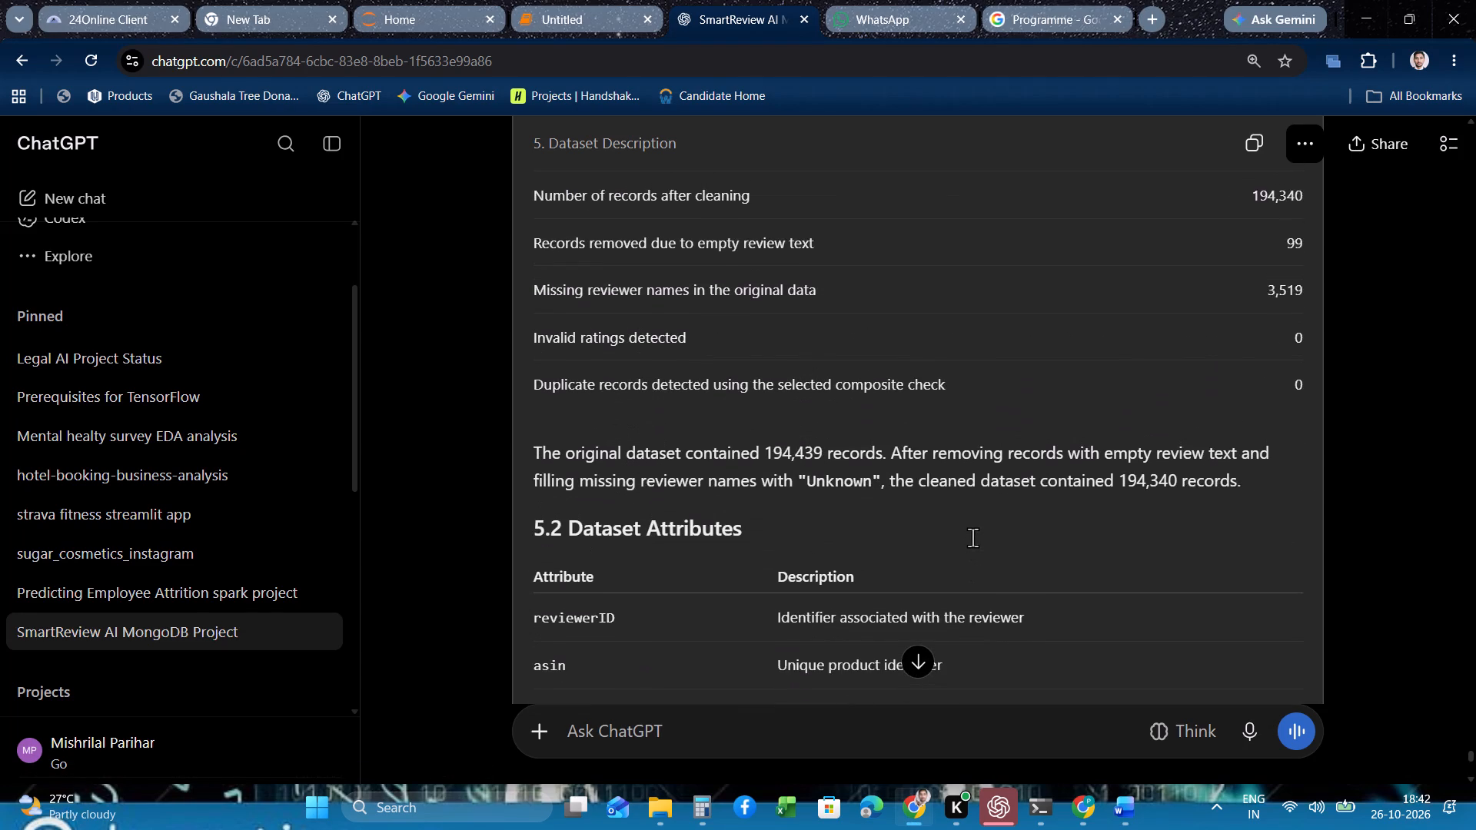
scroll(972, 537, up, 2)
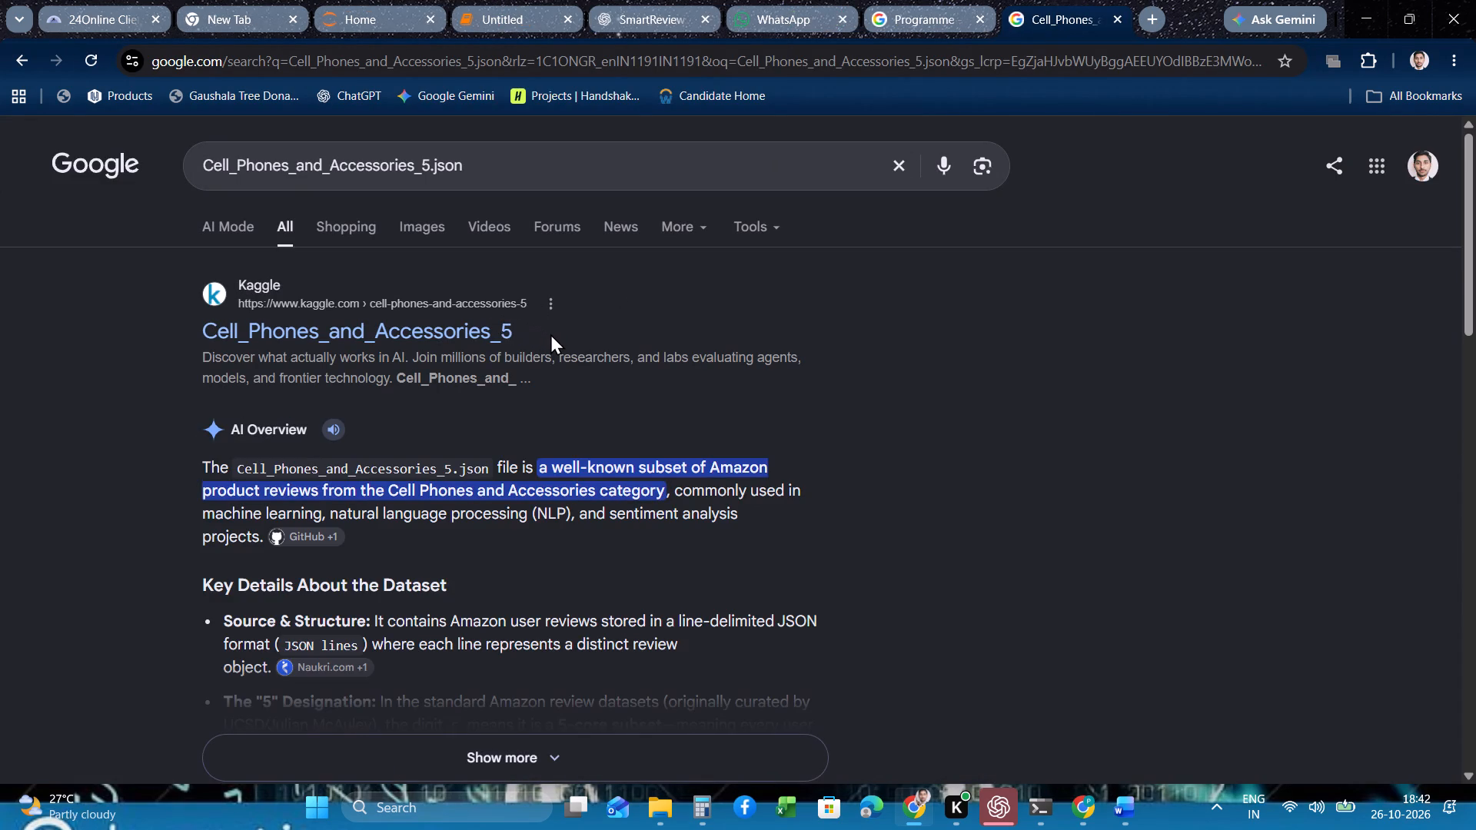
Open the Kaggle result Cell_Phones_and_Accessories_5 and examine the dataset's file details and JSON preview.
click(467, 334)
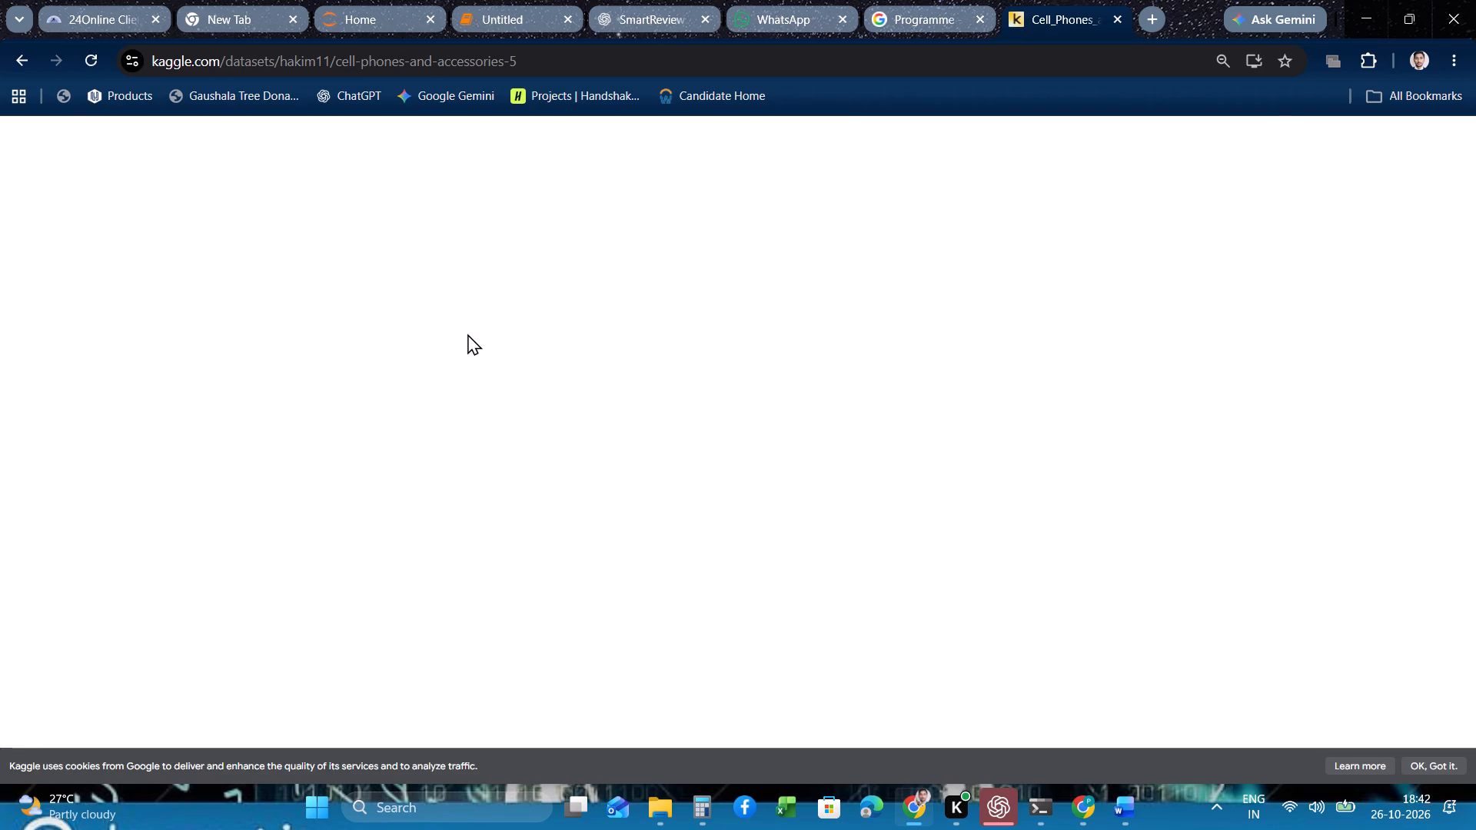
scroll(720, 370, down, 1)
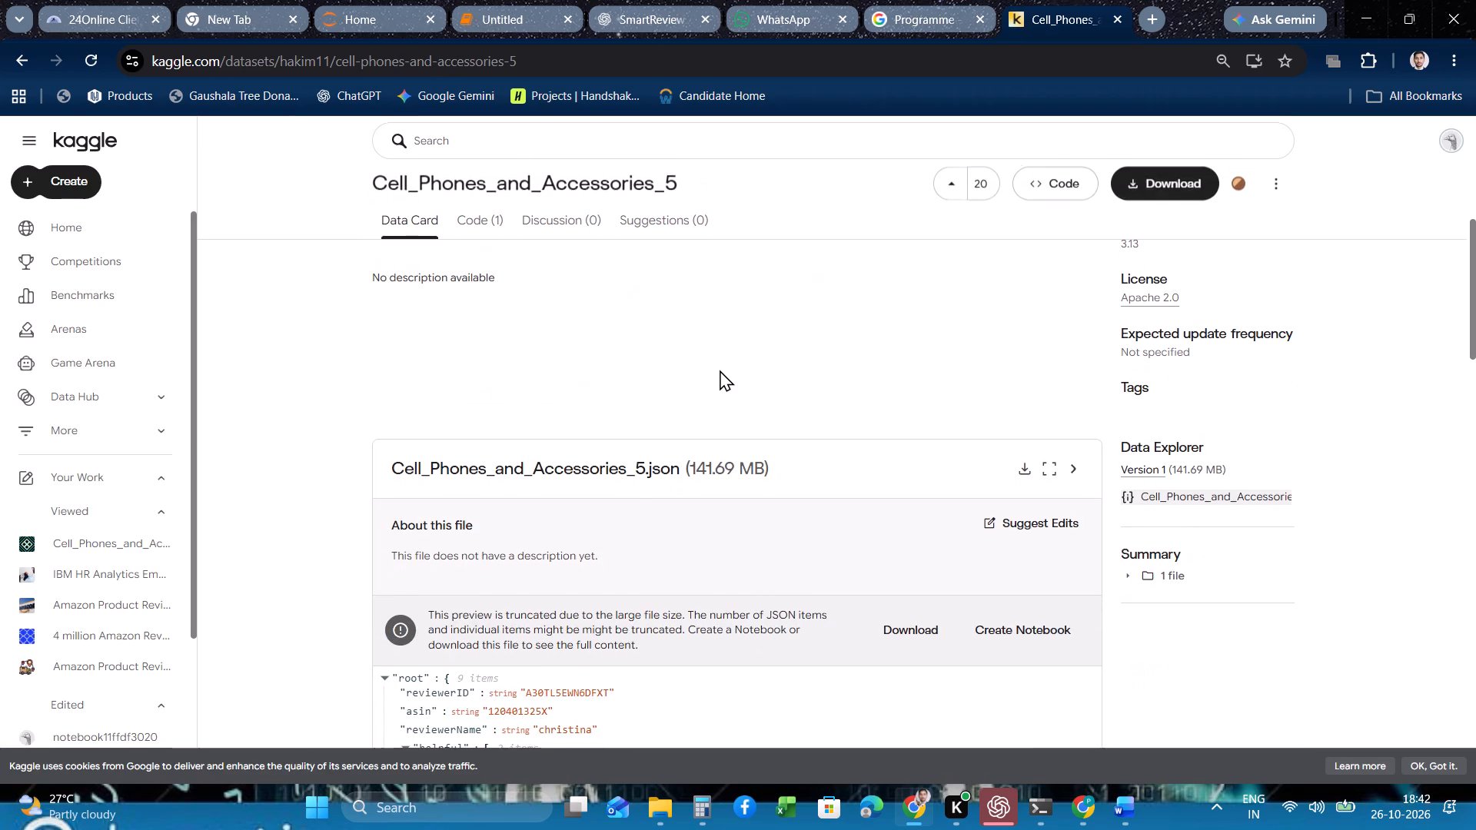
scroll(720, 370, down, 2)
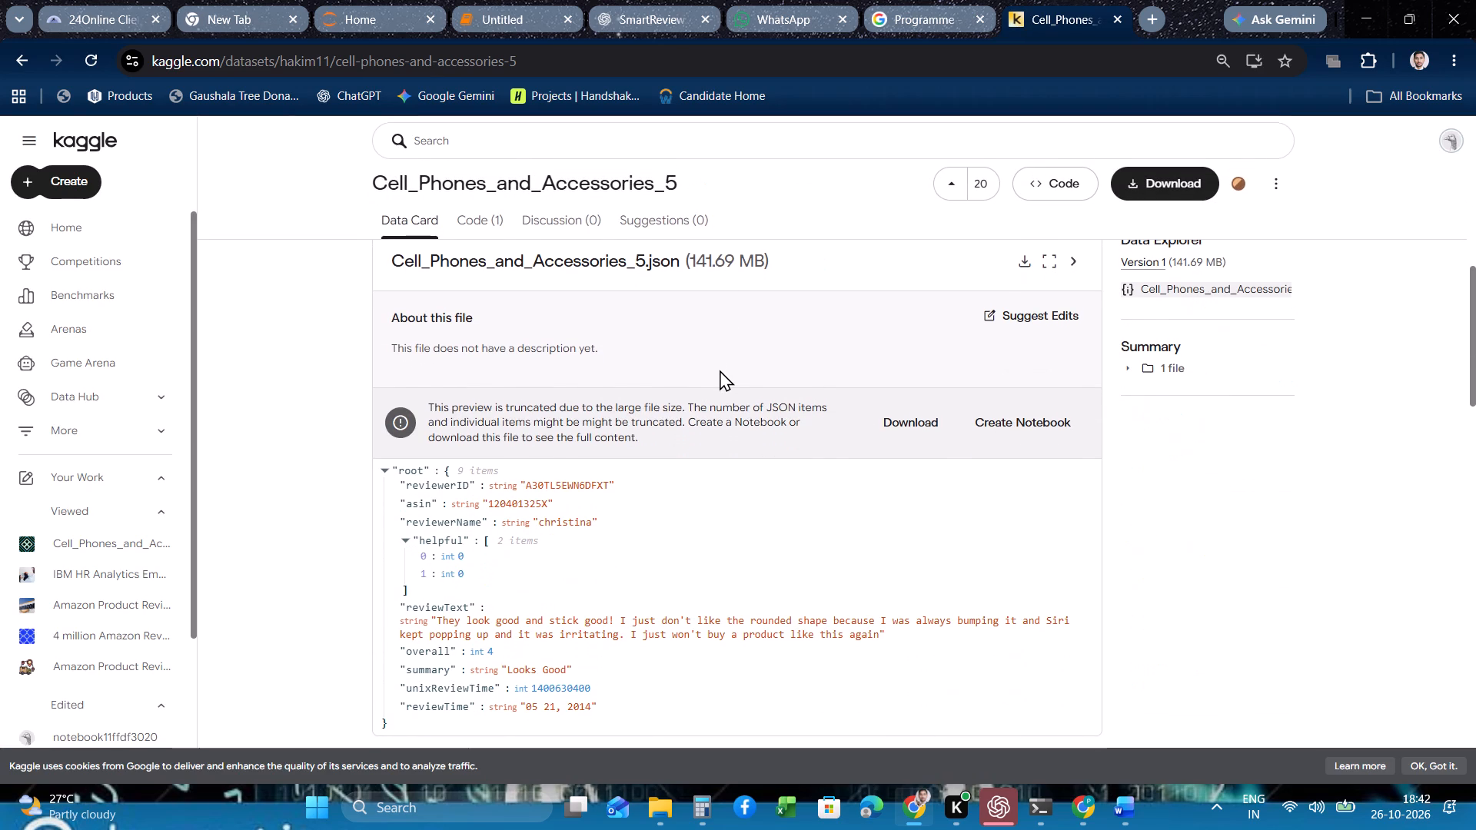
scroll(720, 370, down, 1)
scroll(720, 370, up, 1)
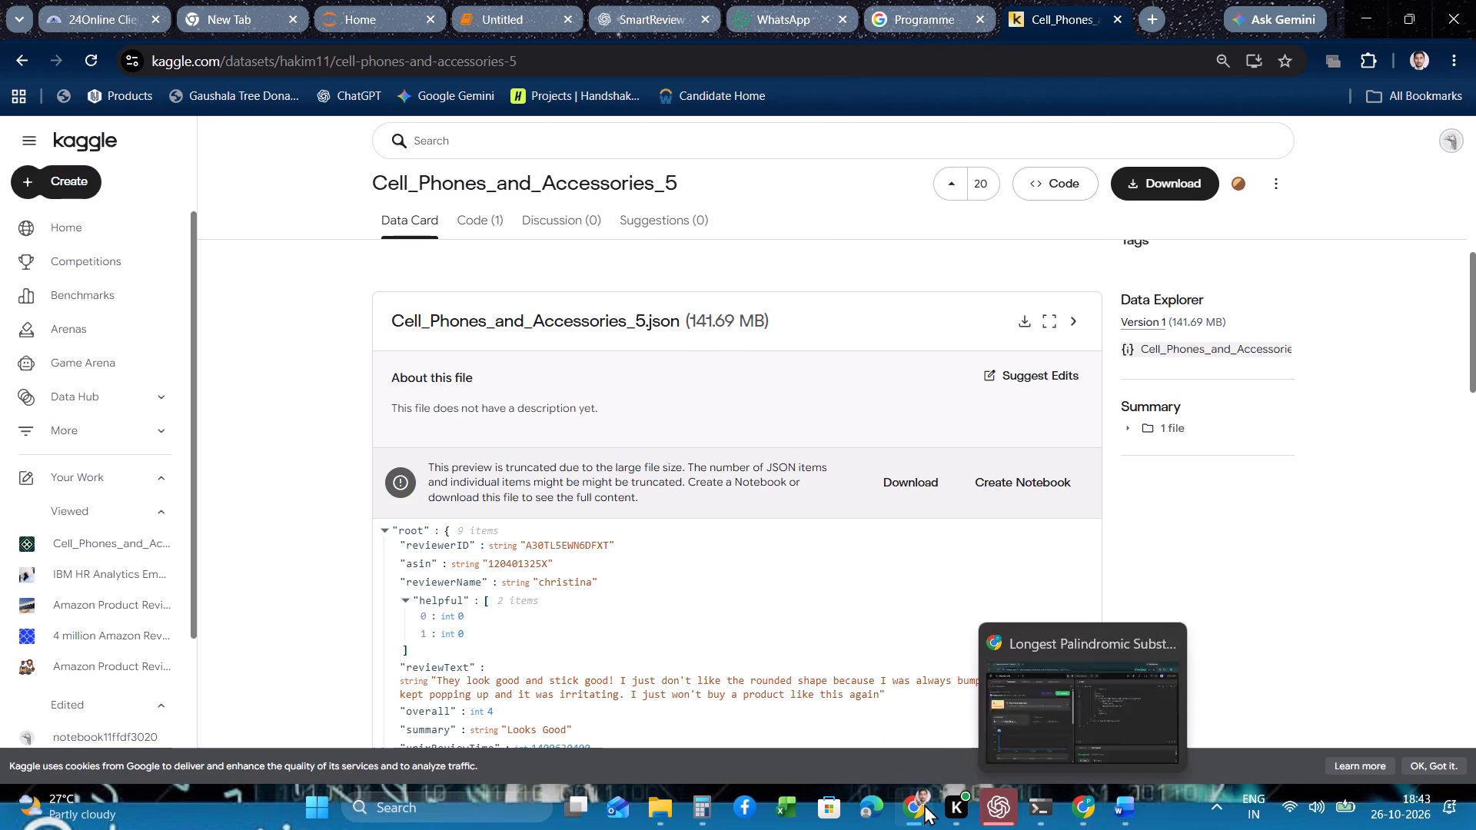
Switch to Word and check the dataset source, file and size details in the report's Dataset Description.
click(1112, 732)
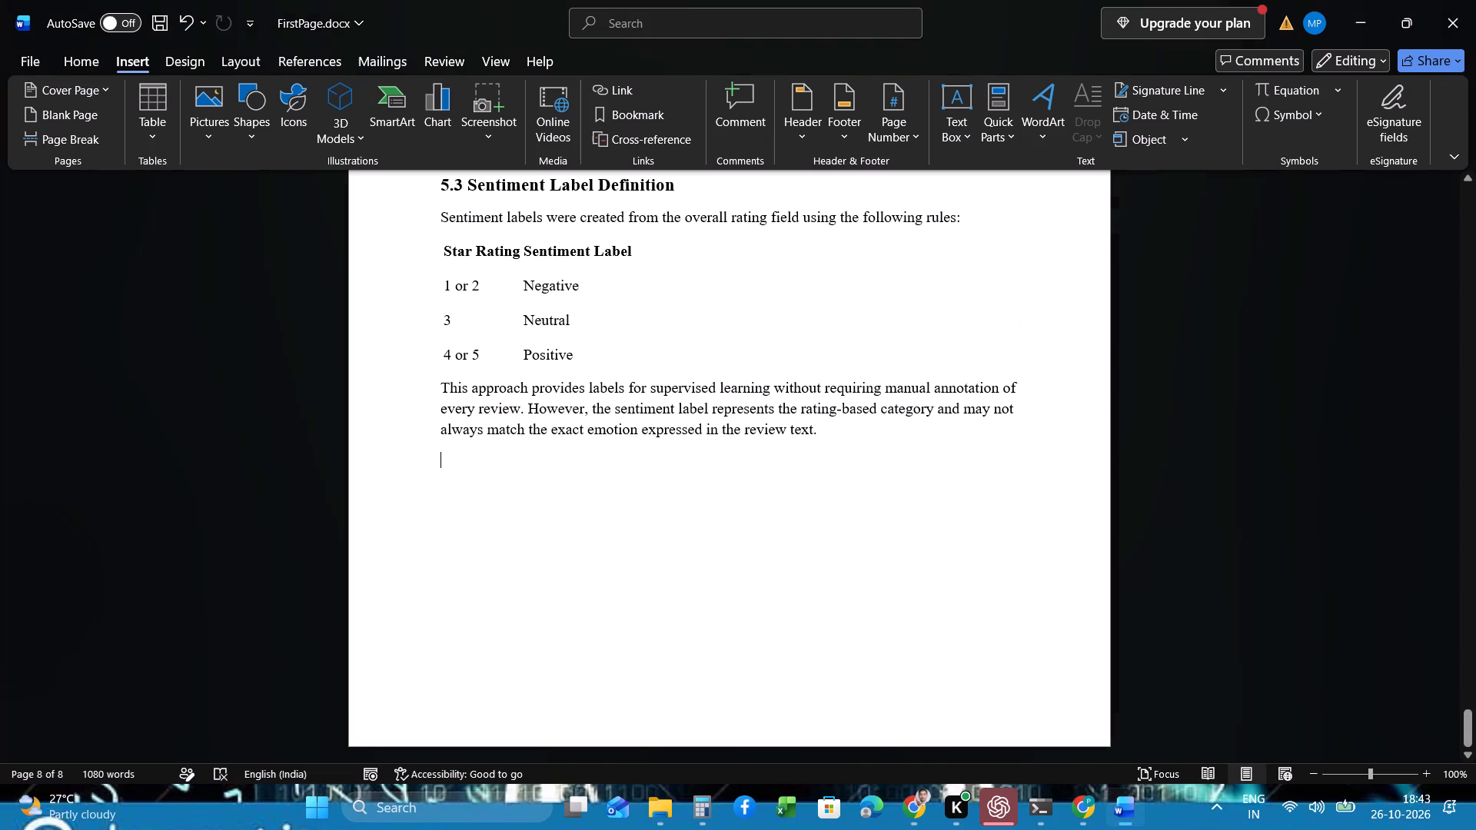
scroll(858, 488, up, 6)
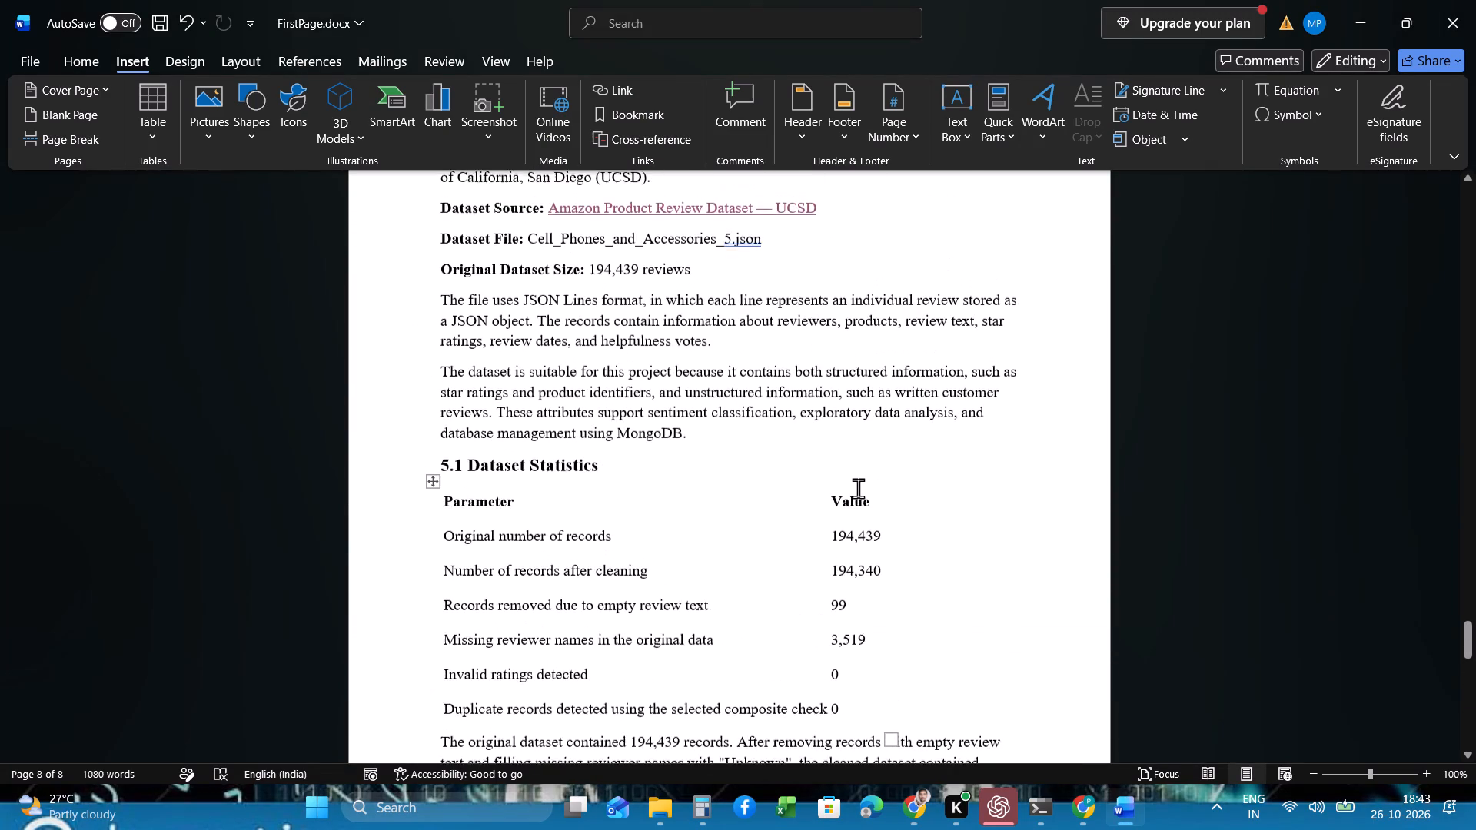
scroll(858, 488, up, 3)
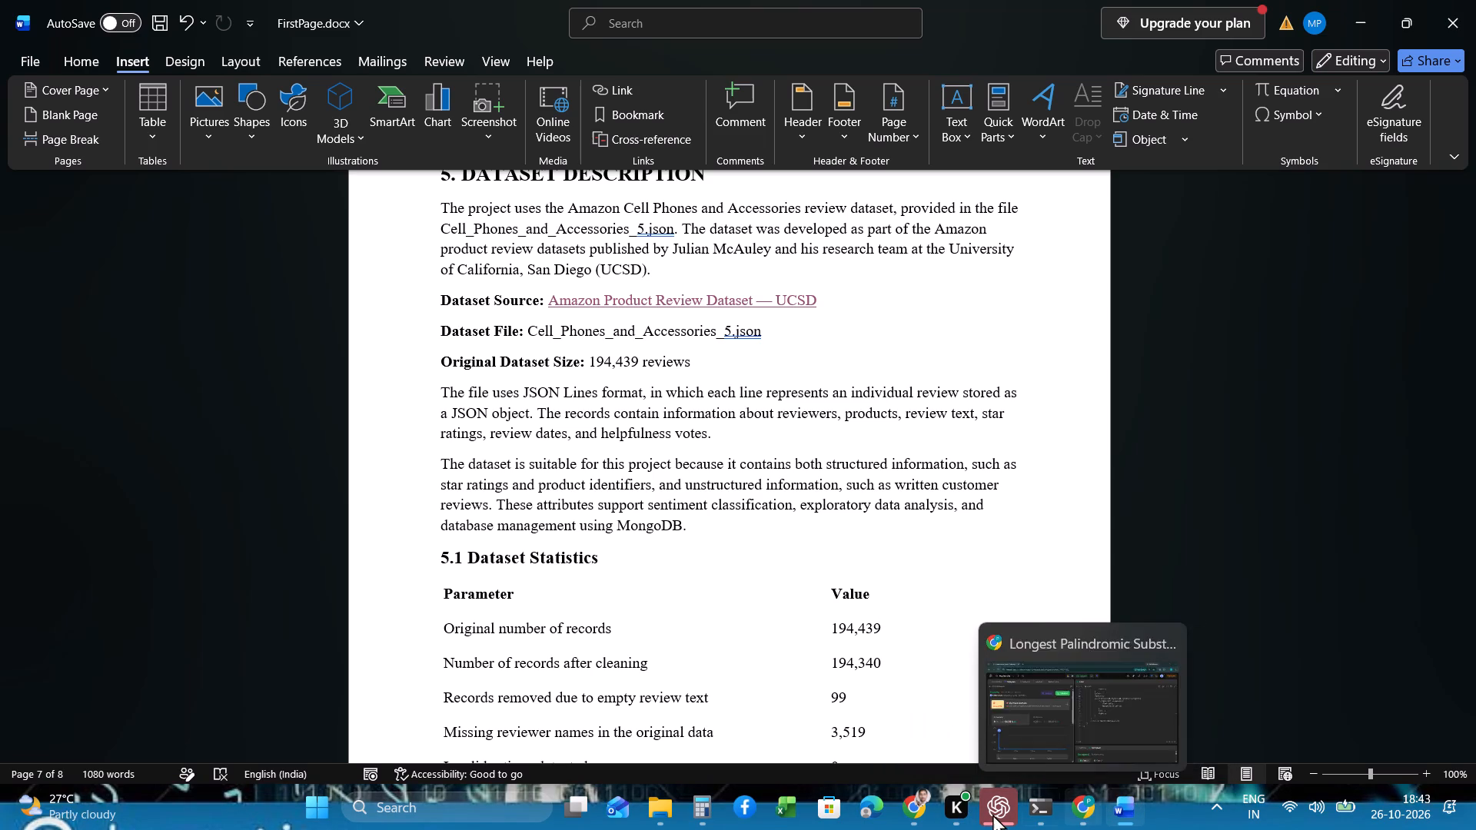
Switch back to Chrome and examine the Kaggle dataset page, including its description, JSON record preview and metadata sections.
click(922, 672)
scroll(837, 511, up, 1)
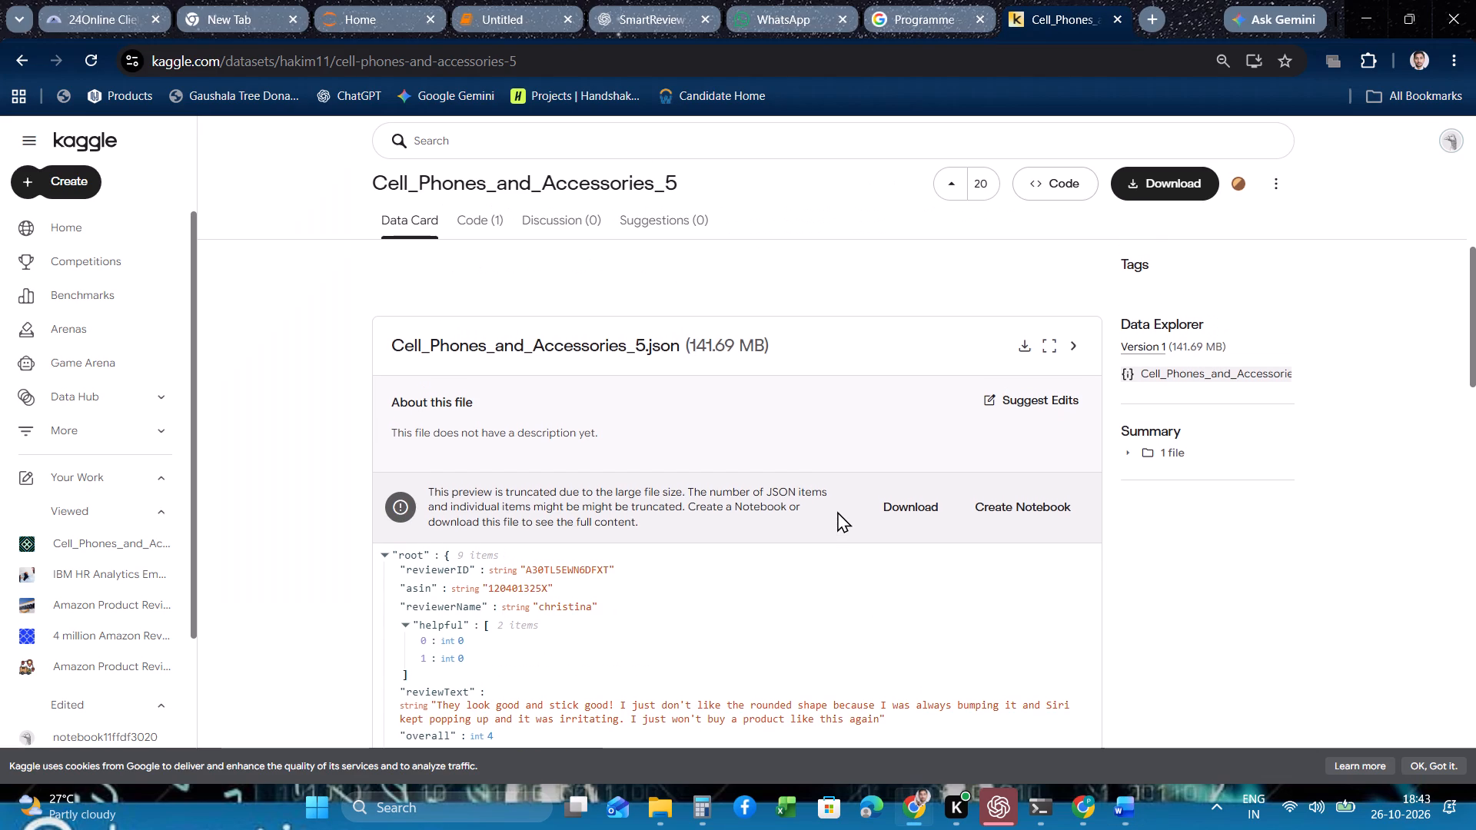
scroll(837, 511, down, 1)
scroll(837, 511, up, 1)
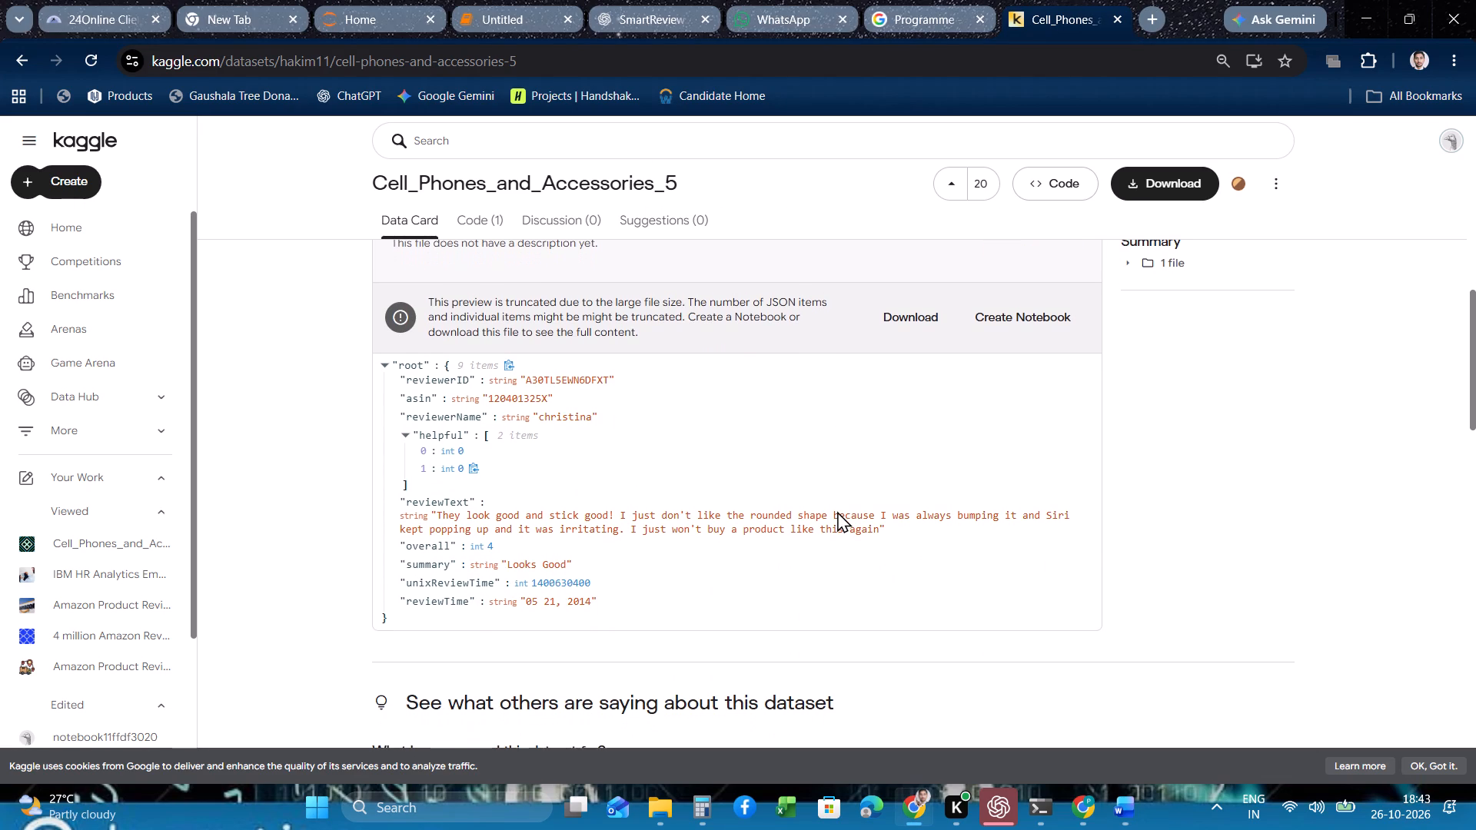
scroll(837, 511, up, 2)
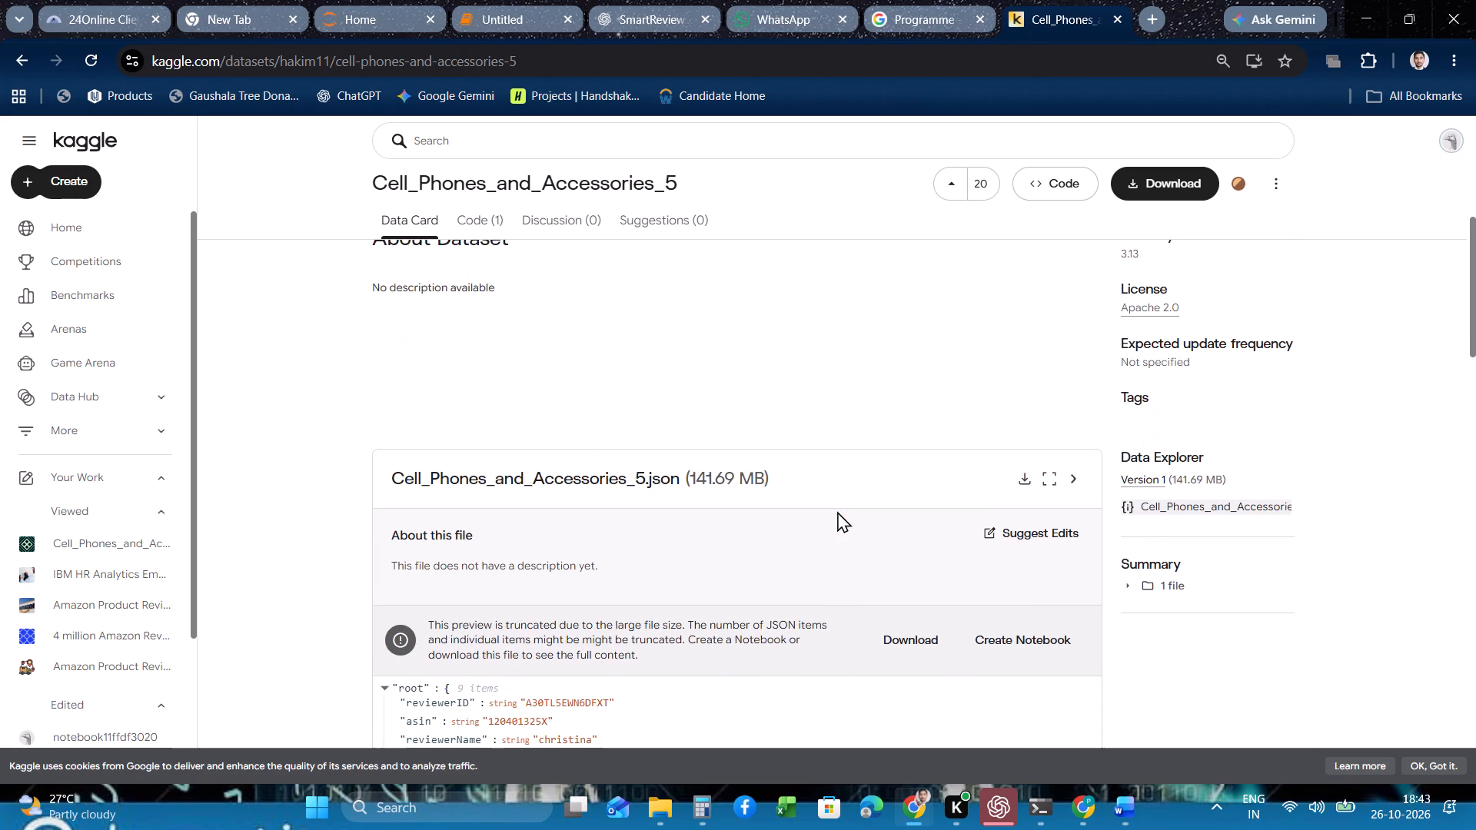
scroll(837, 511, up, 2)
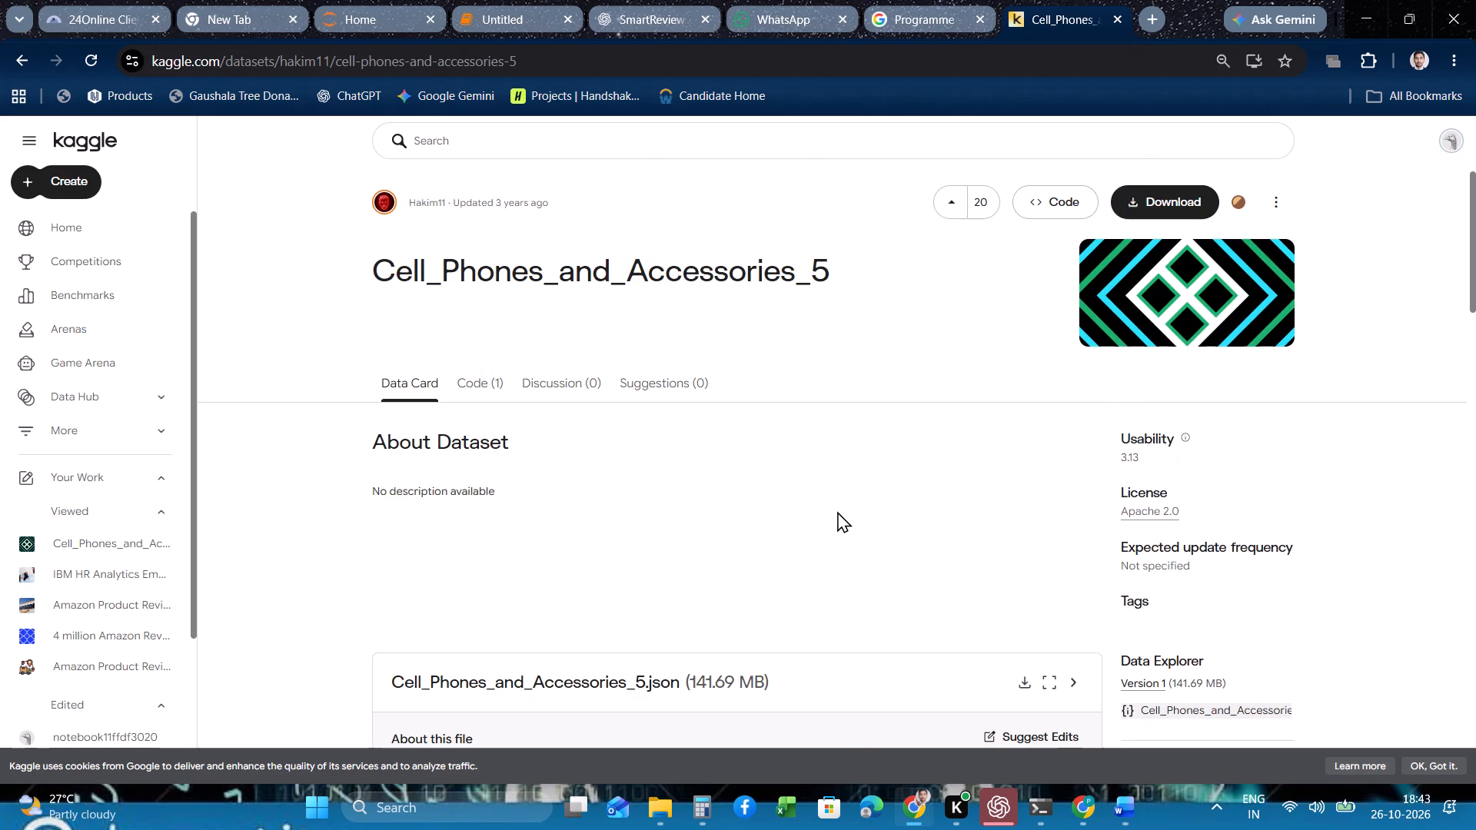
scroll(837, 511, up, 2)
scroll(837, 511, down, 5)
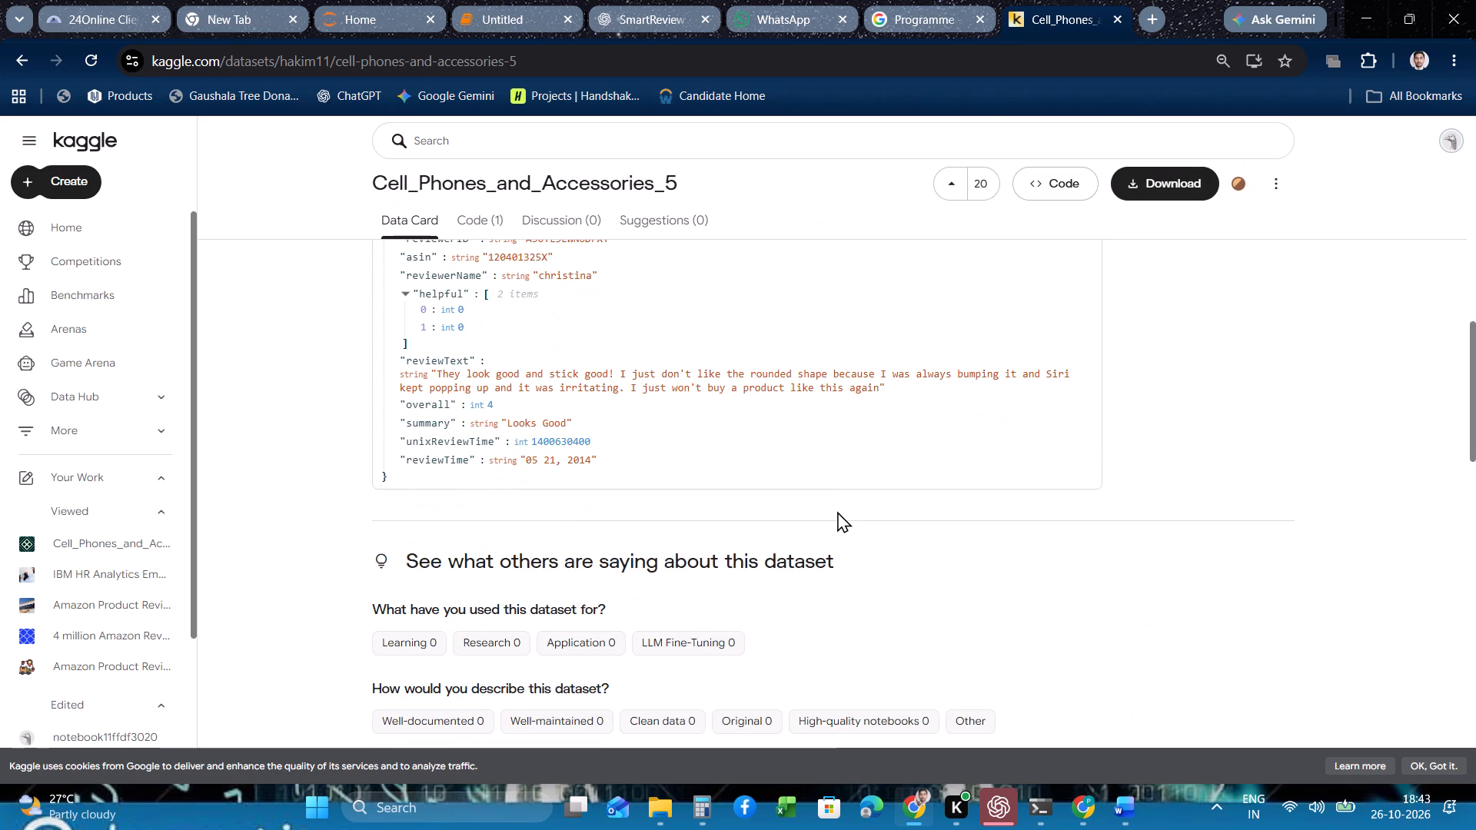
scroll(826, 450, down, 1)
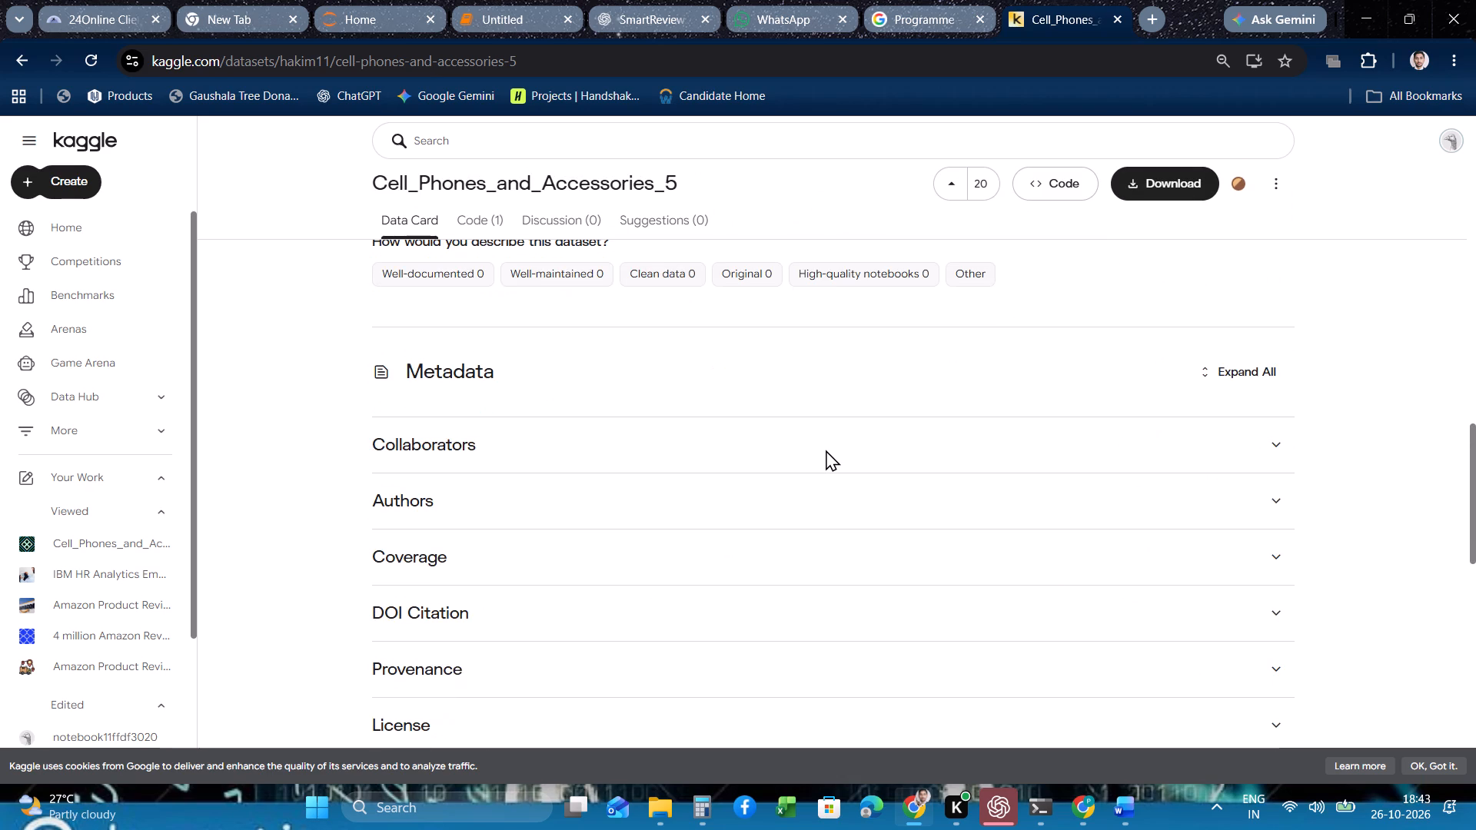
scroll(826, 450, up, 2)
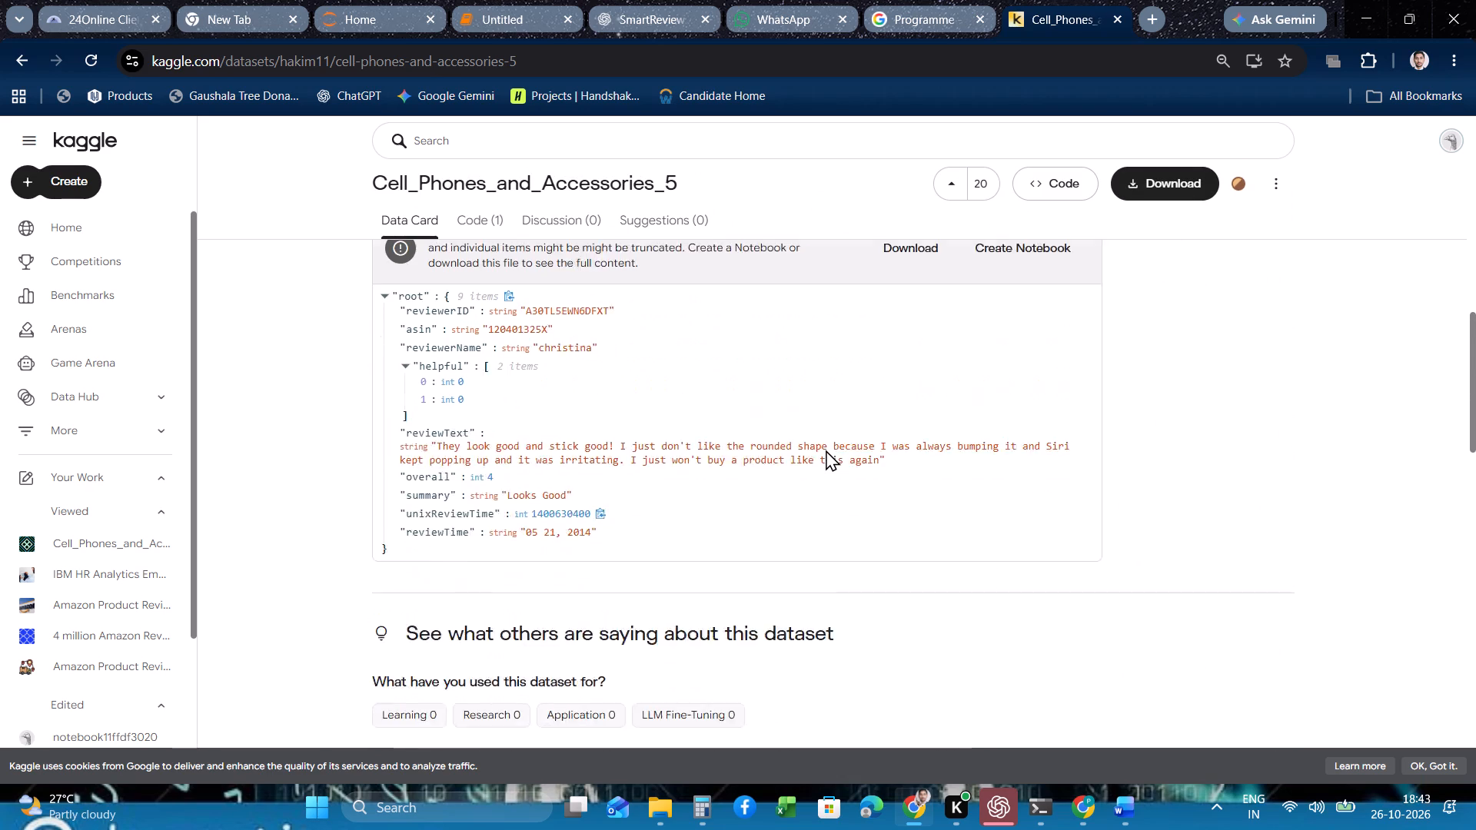
scroll(826, 450, up, 2)
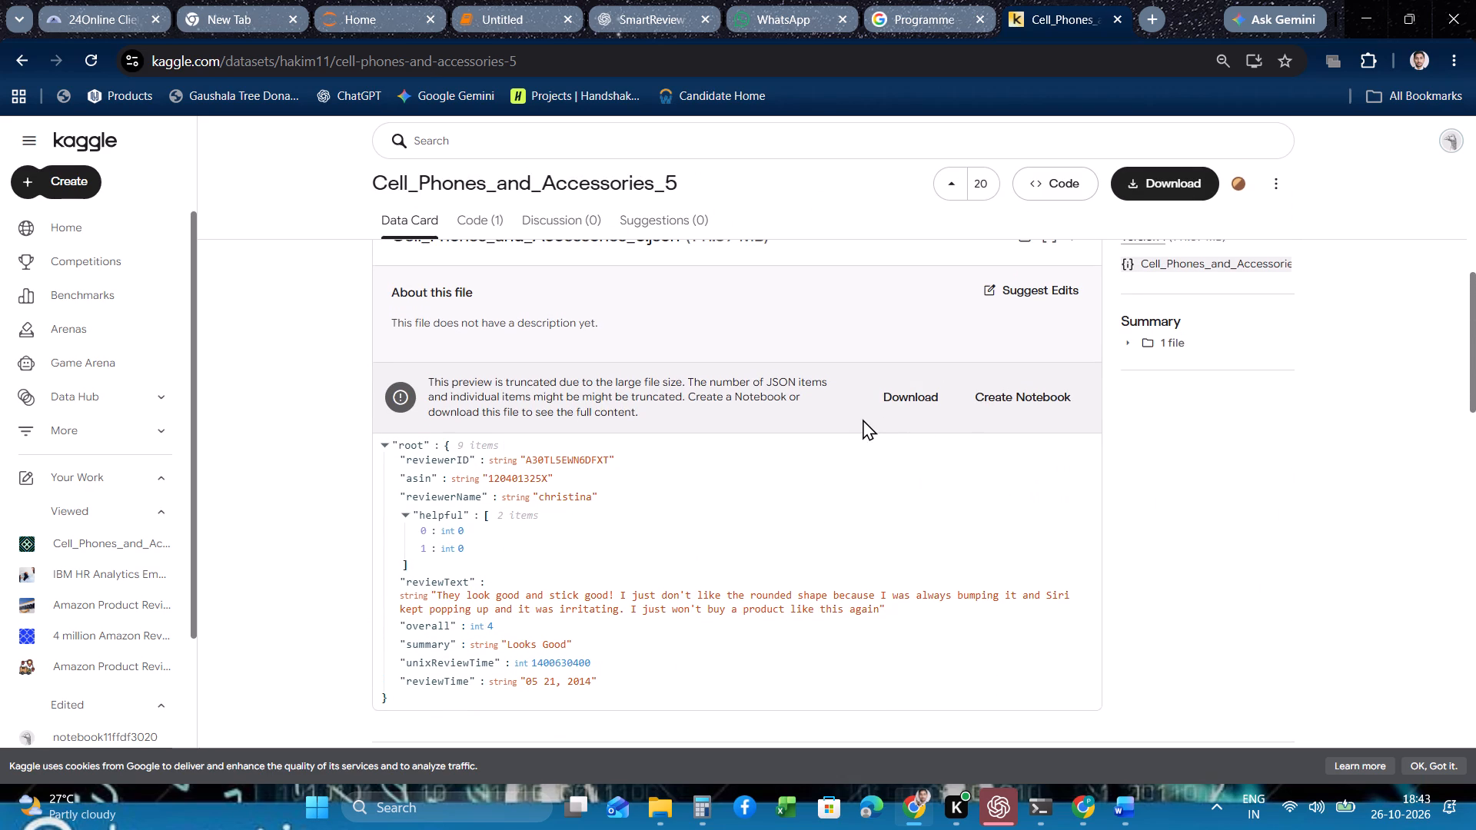
scroll(860, 418, up, 4)
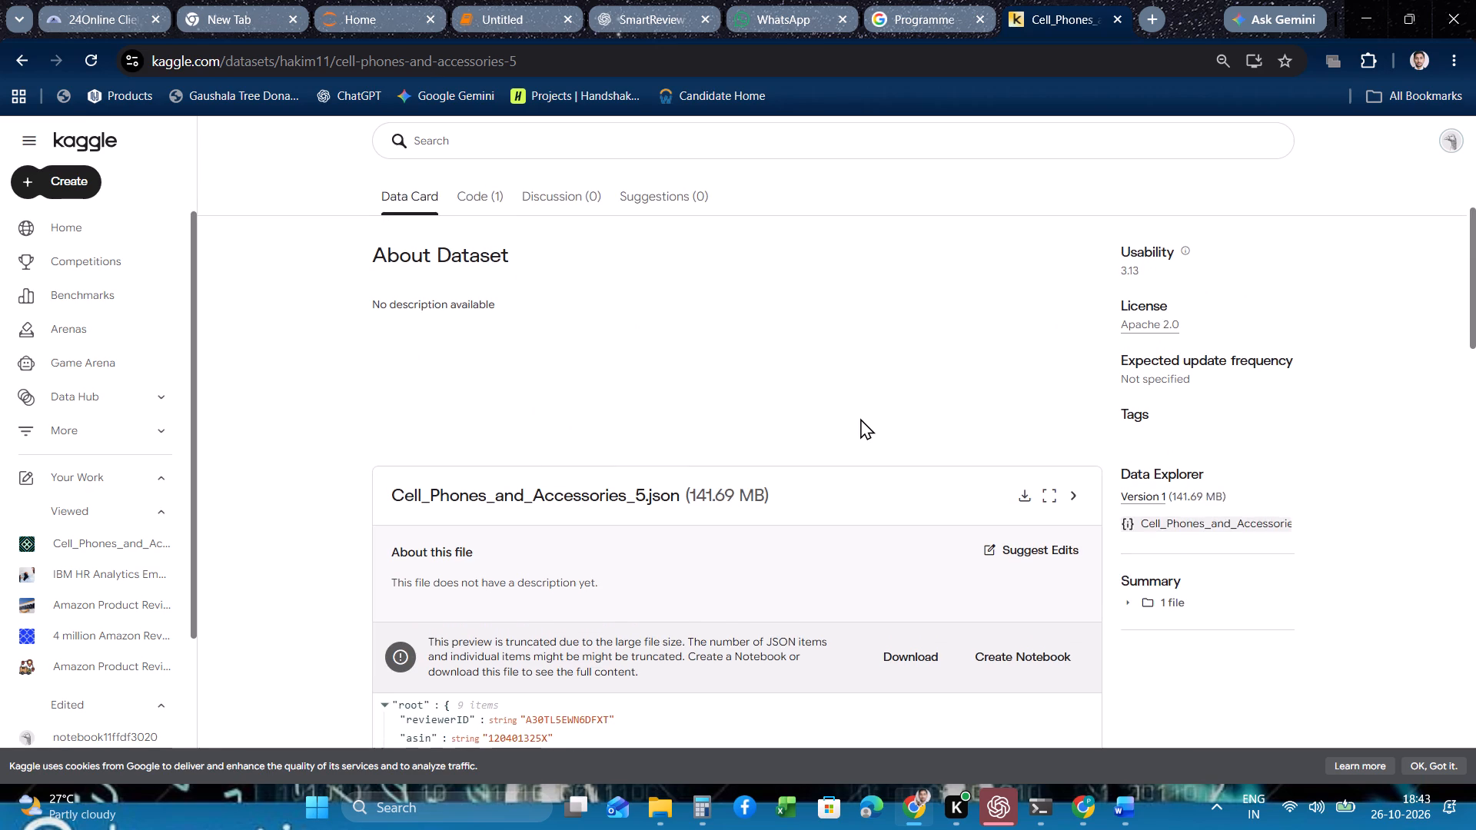
scroll(860, 418, up, 2)
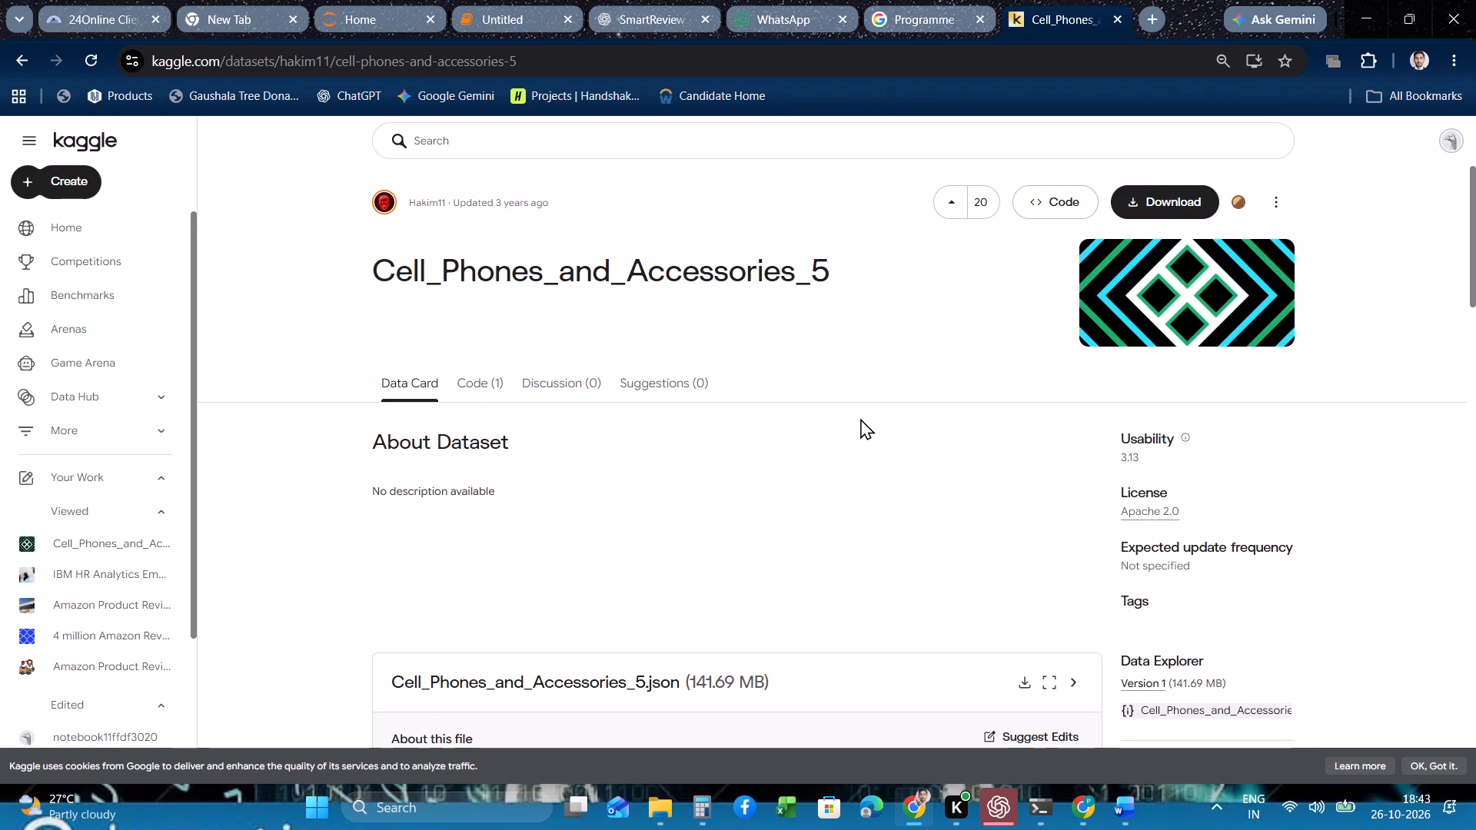
Examine the Cell_Phones_and_Accessories_5 Kaggle page's dataset details and full-width JSON record preview, with the file's side pane expanded over.
scroll(860, 418, up, 1)
scroll(769, 390, down, 2)
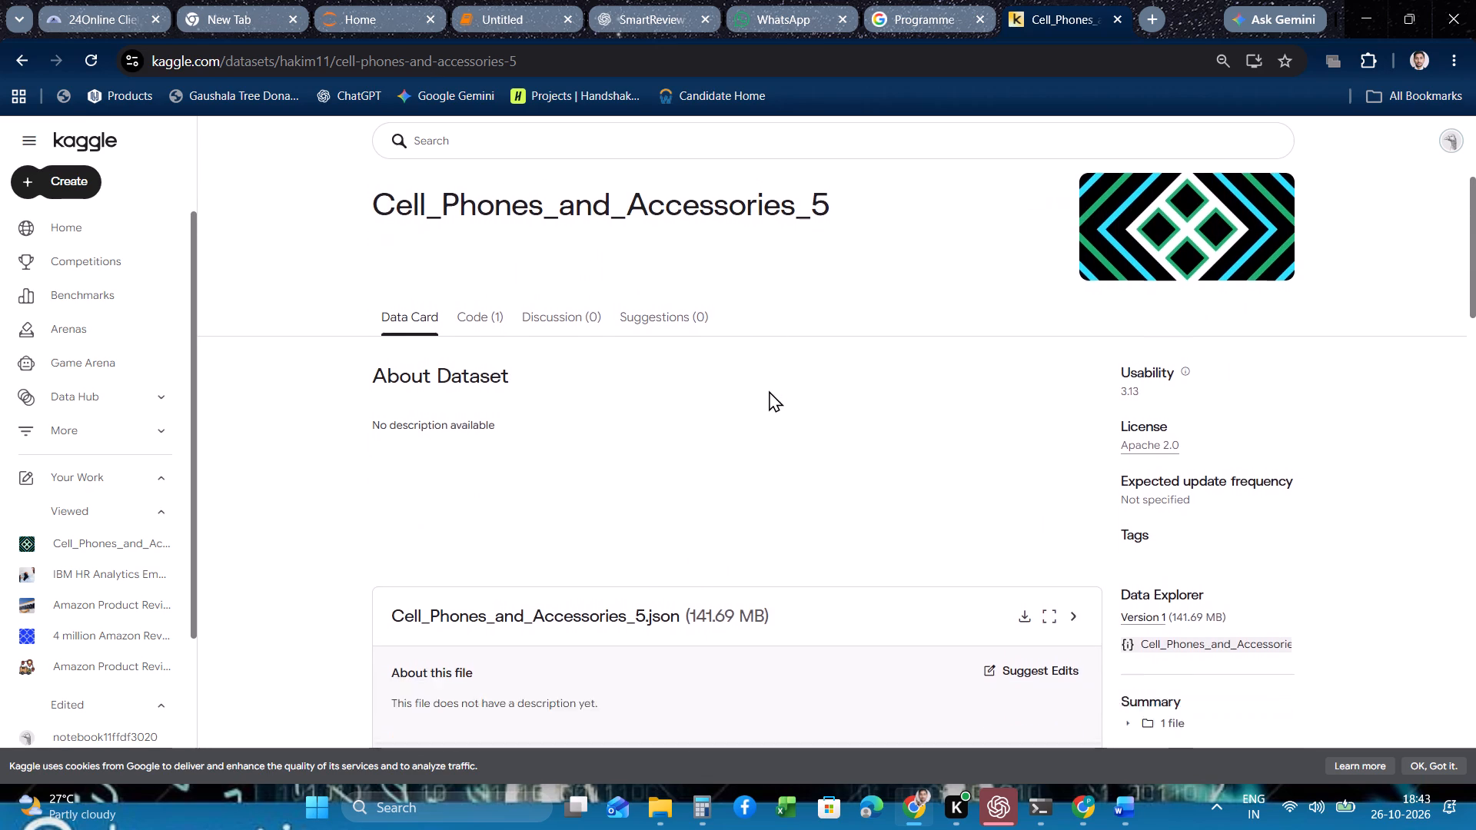
scroll(769, 390, down, 2)
scroll(831, 572, down, 1)
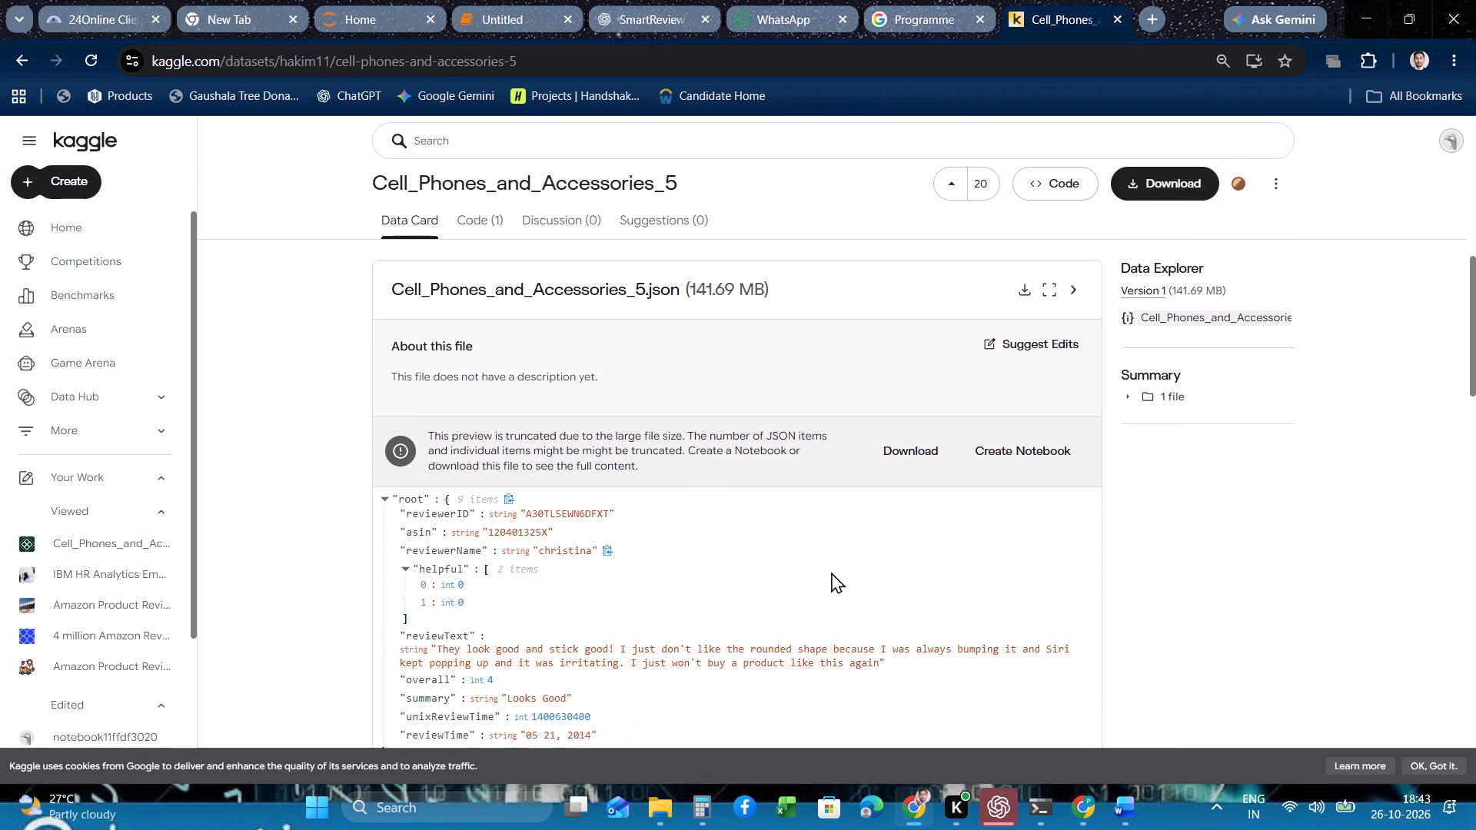
scroll(831, 572, down, 1)
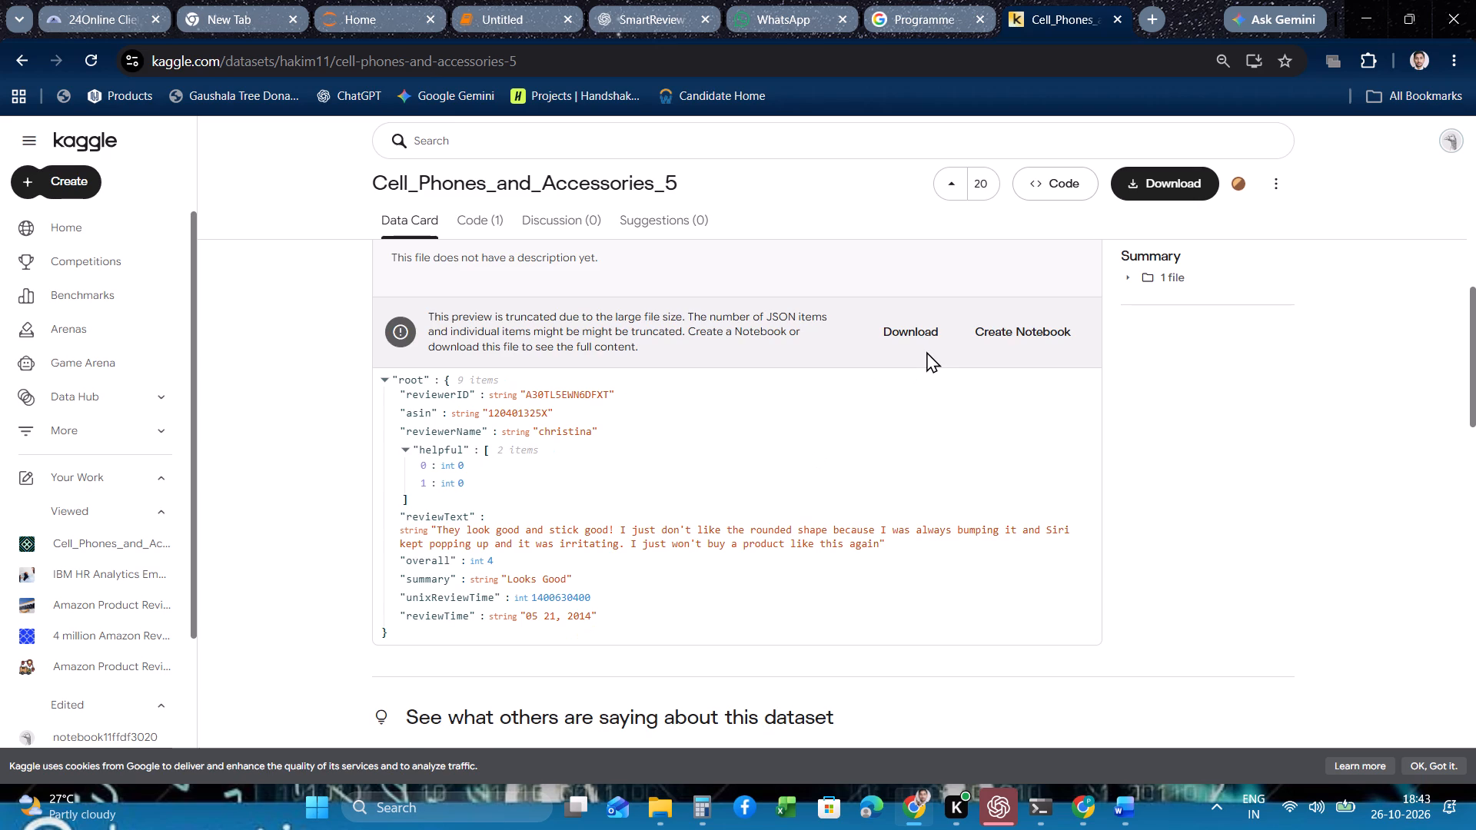
scroll(1001, 406, up, 2)
scroll(1107, 427, up, 1)
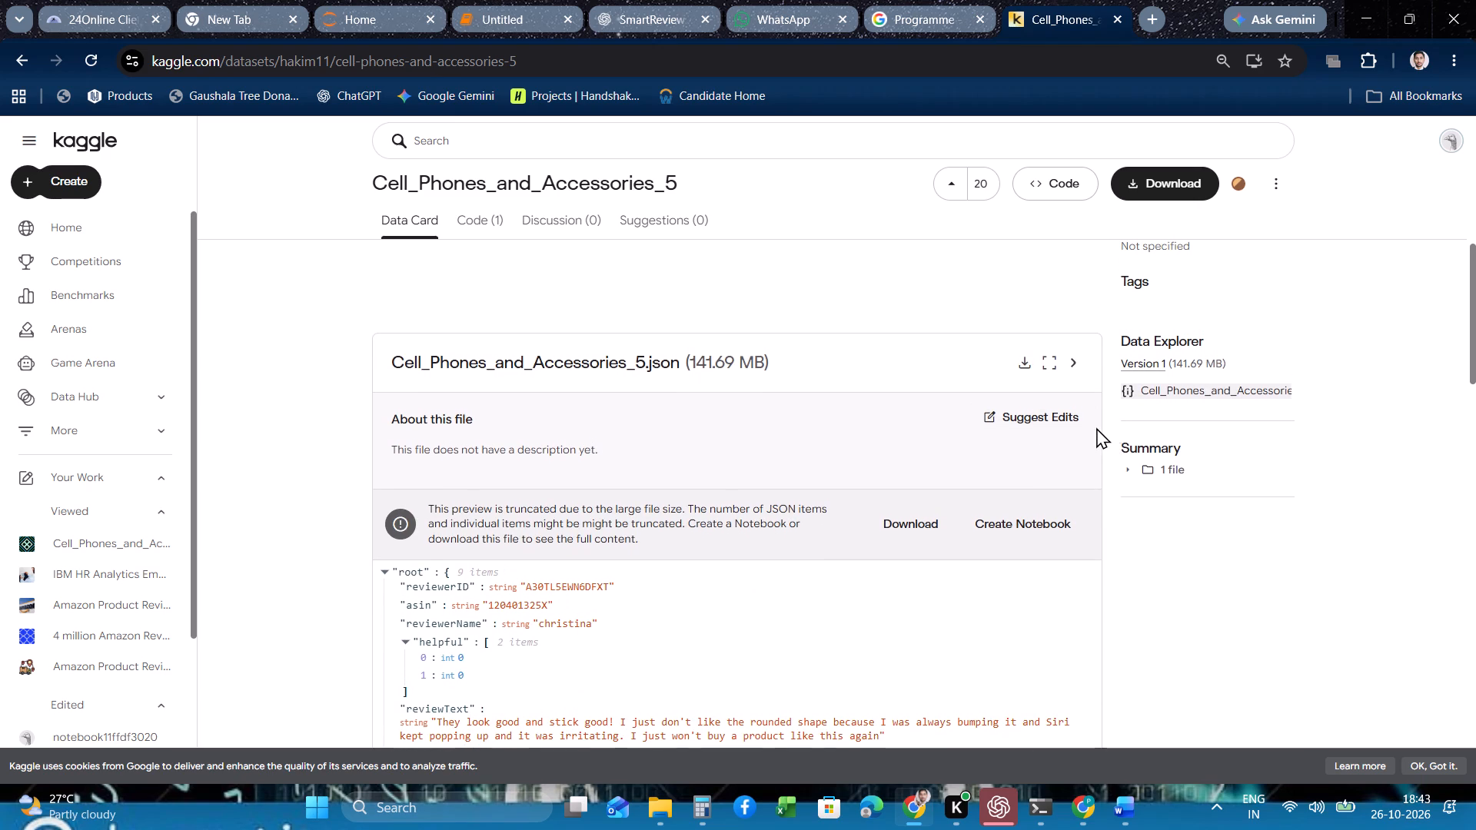
click(1076, 364)
scroll(1129, 523, down, 1)
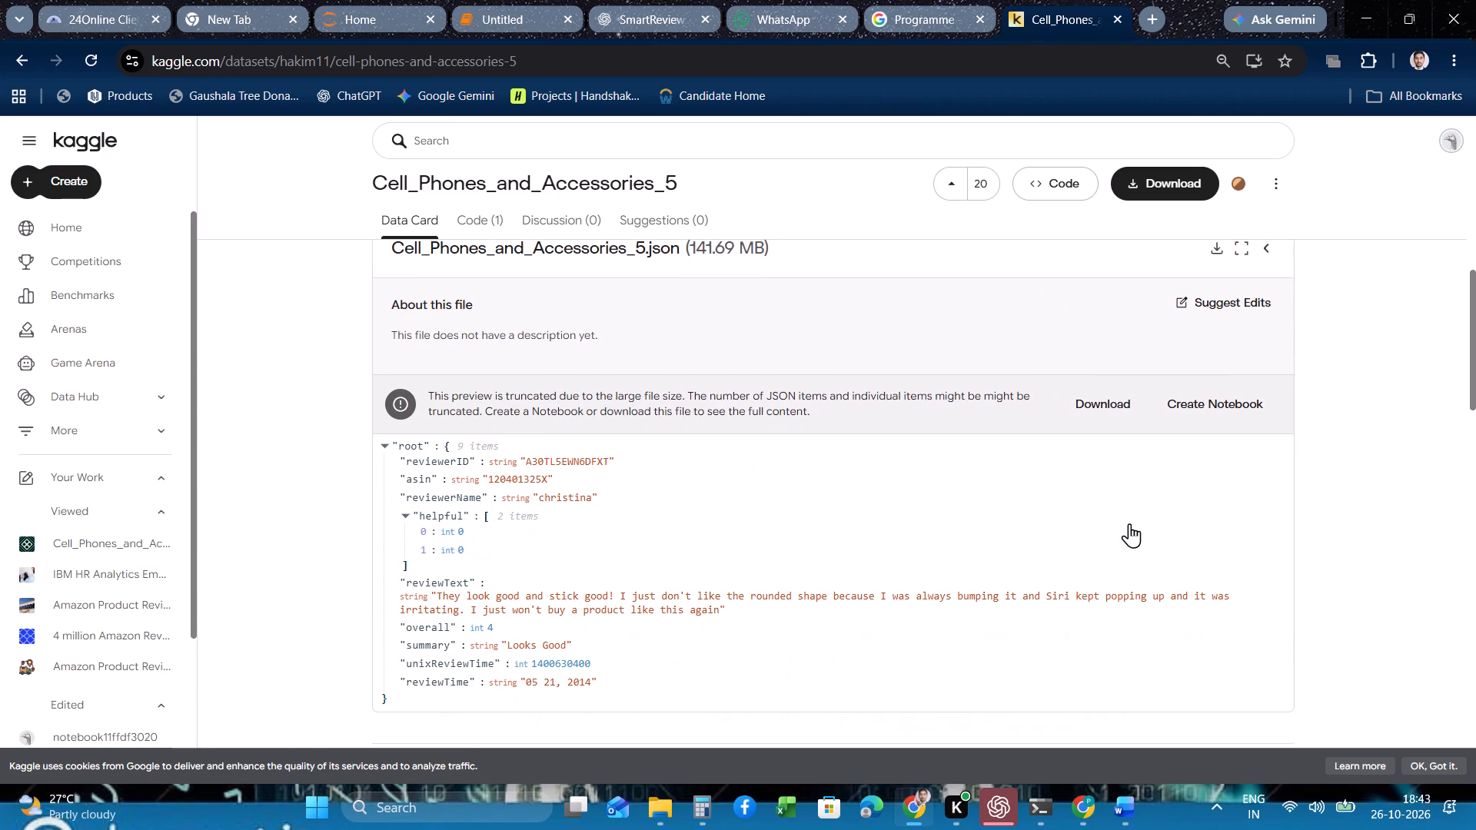
scroll(1129, 523, down, 1)
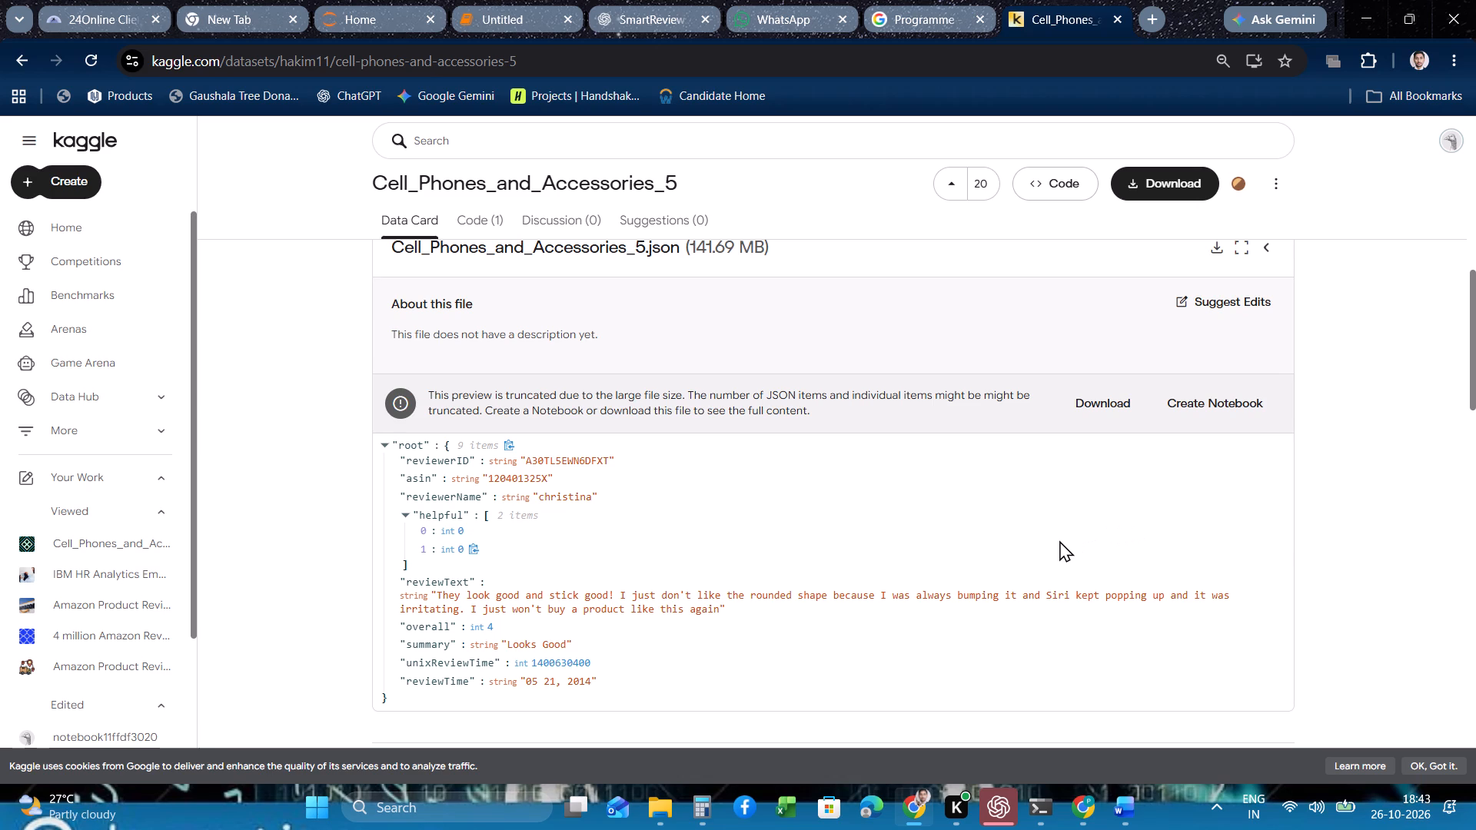
scroll(1059, 540, up, 1)
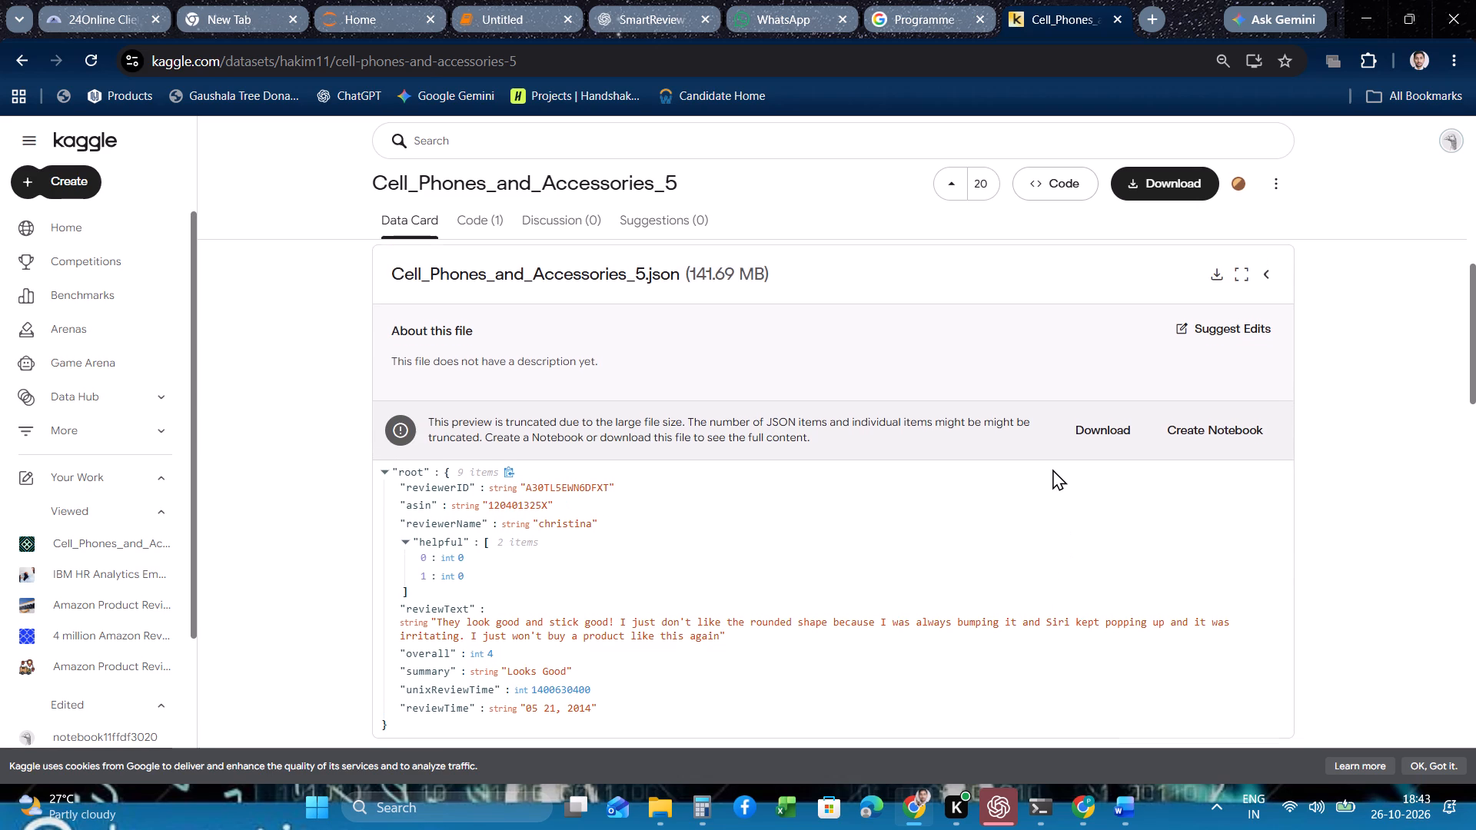
scroll(1052, 469, up, 4)
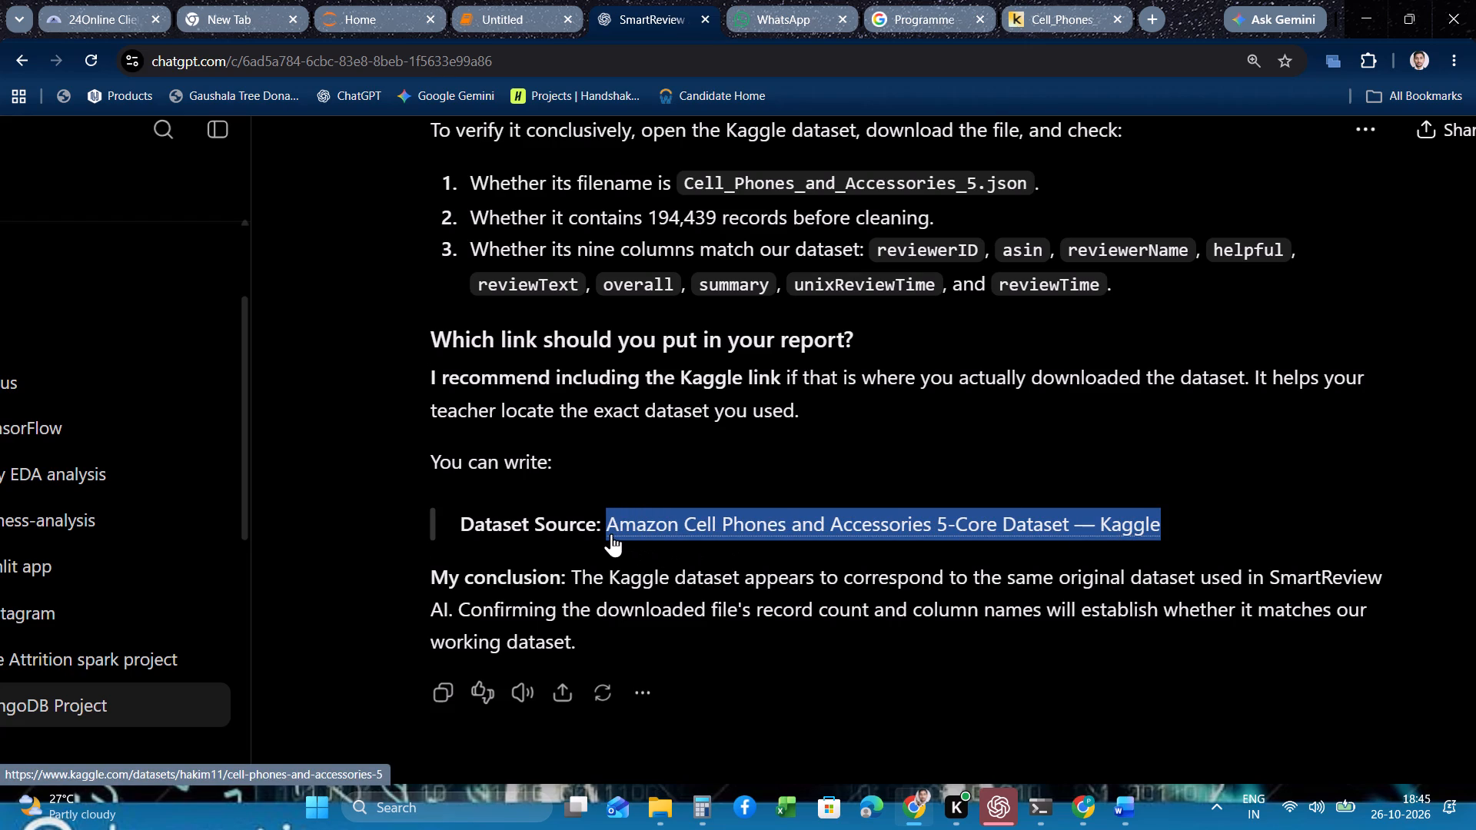
click(743, 351)
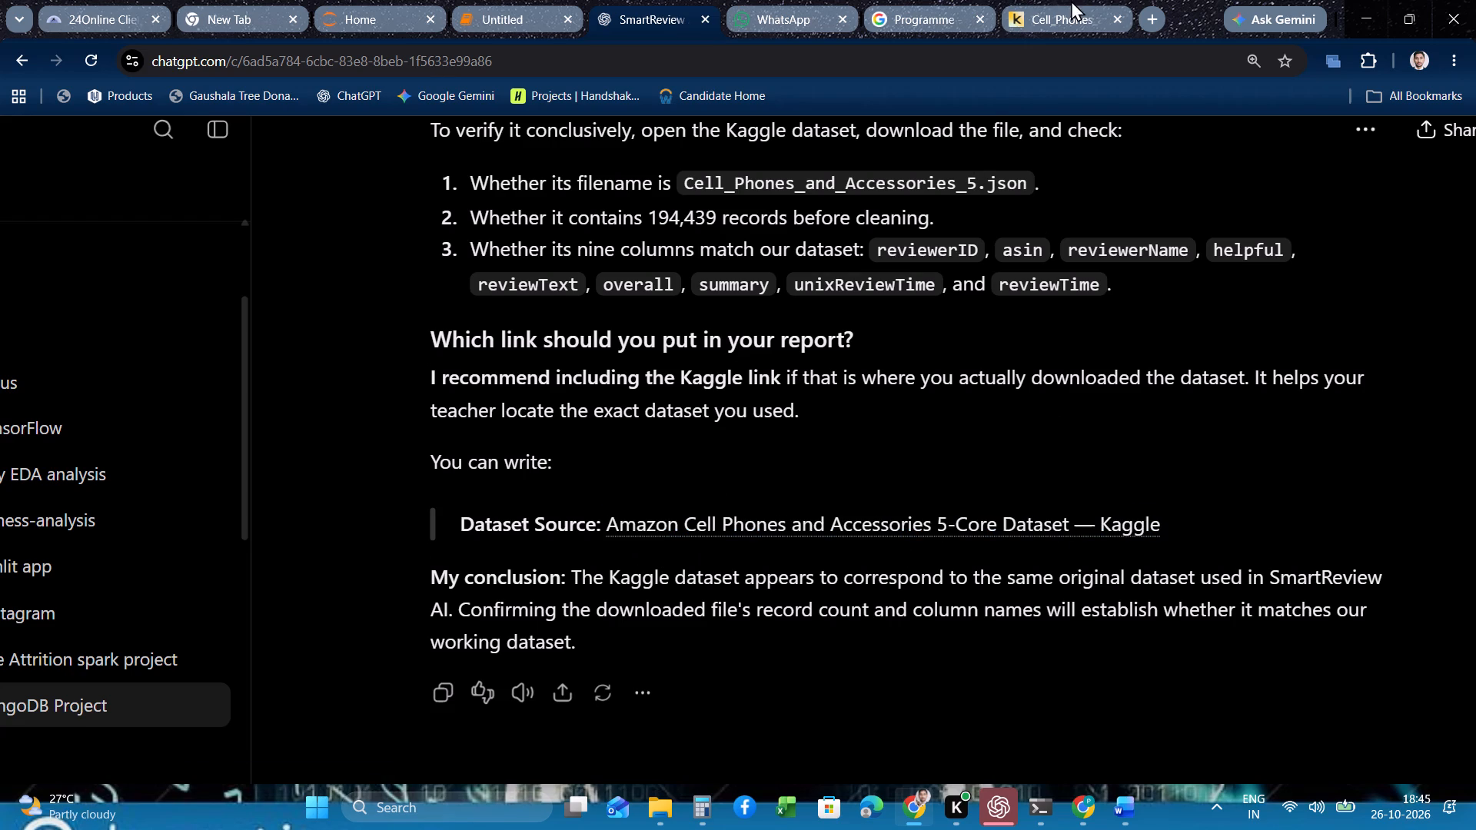
Review the Cell_Phones_and_Accessories_5 Kaggle page's dataset details and JSON file preview again.
click(1038, 2)
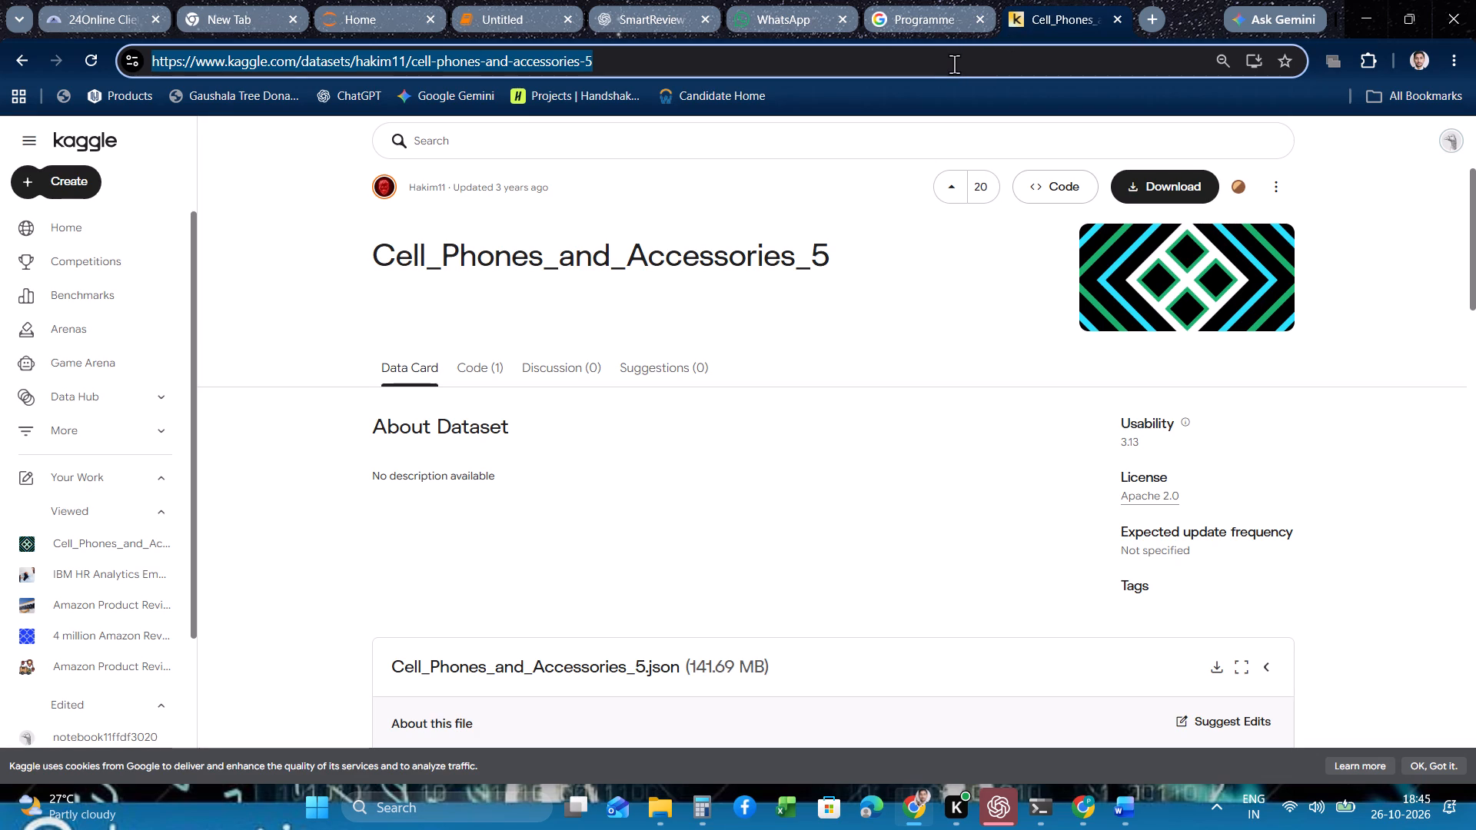
click(954, 64)
scroll(1044, 275, down, 3)
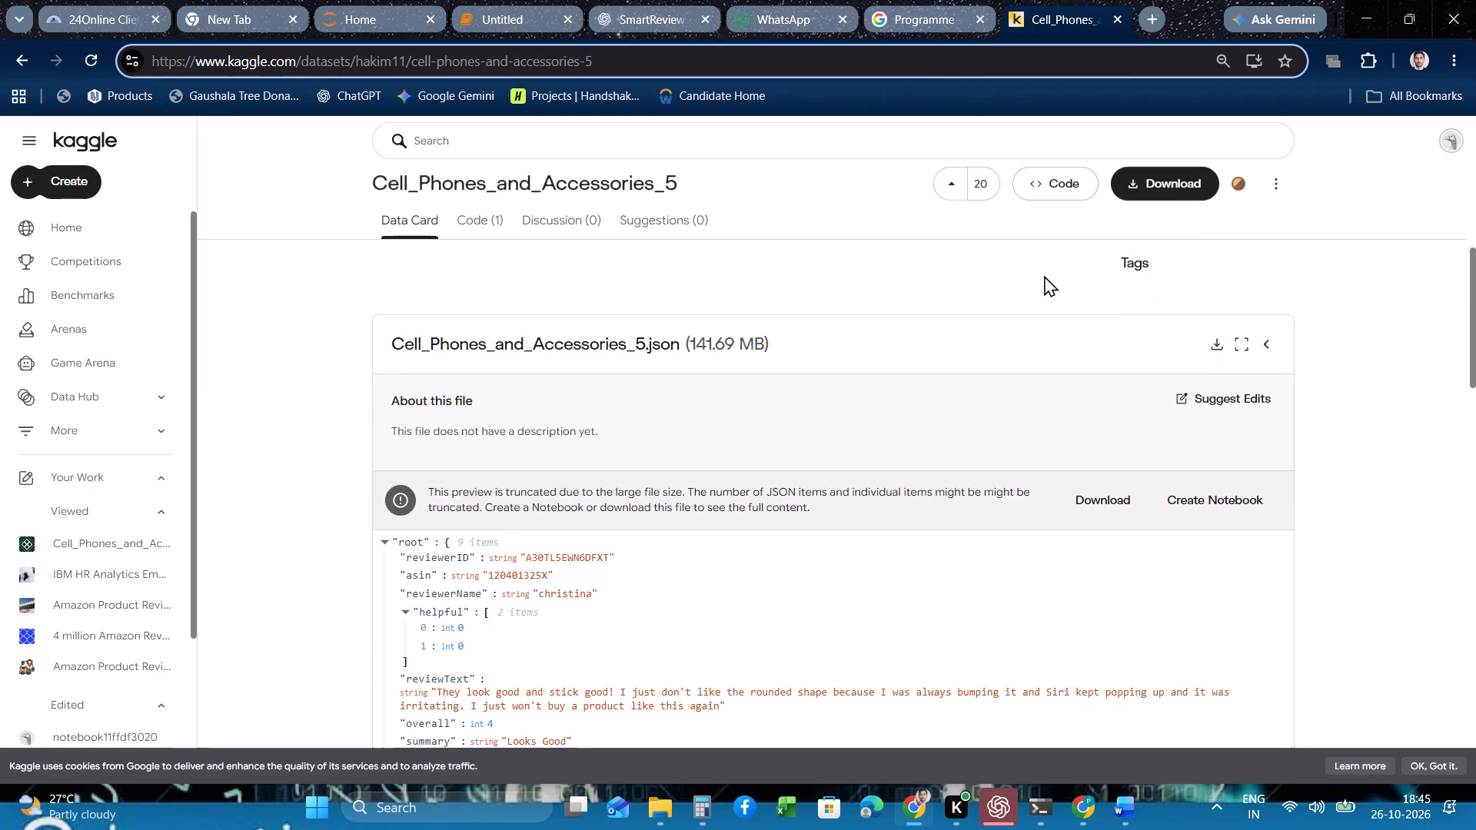
scroll(1044, 275, down, 3)
scroll(1044, 275, up, 4)
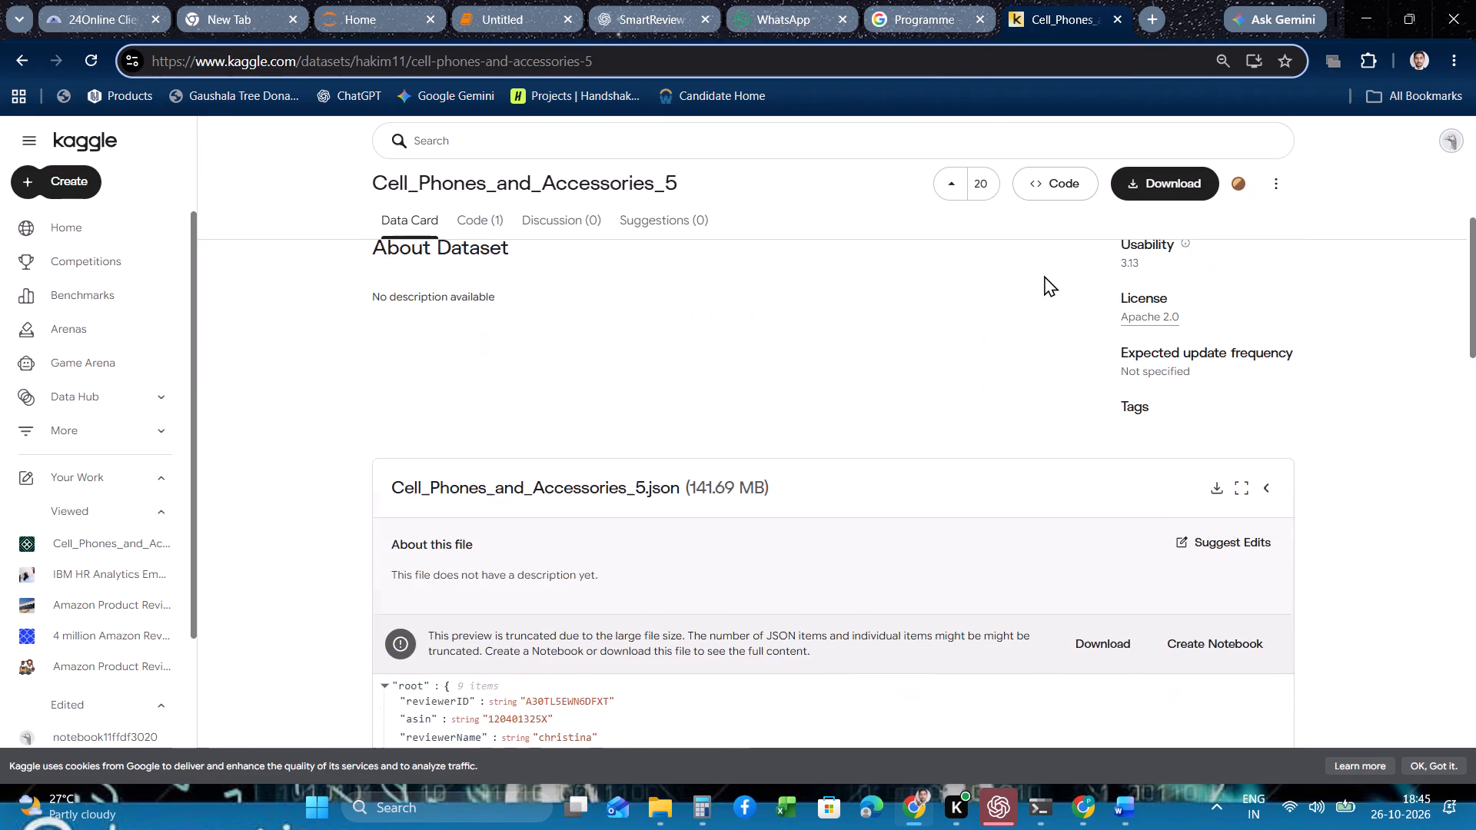
scroll(1044, 275, up, 4)
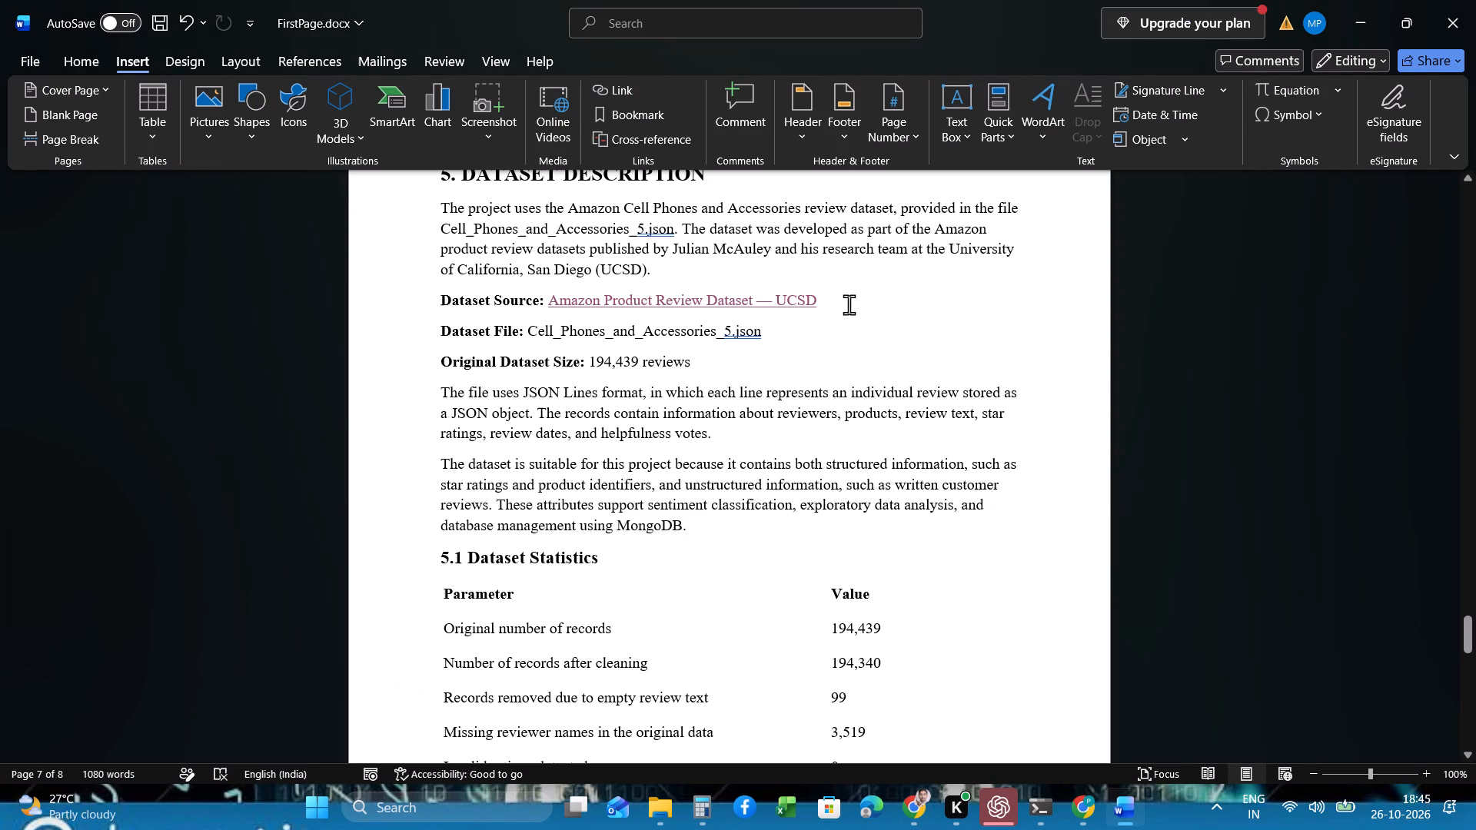
In the Word report, change the Dataset Source hyperlink's display text to the copied "Amazon Cell Phones and Accessories 5-Core Dataset — Kaggle".
drag(845, 299, 551, 297)
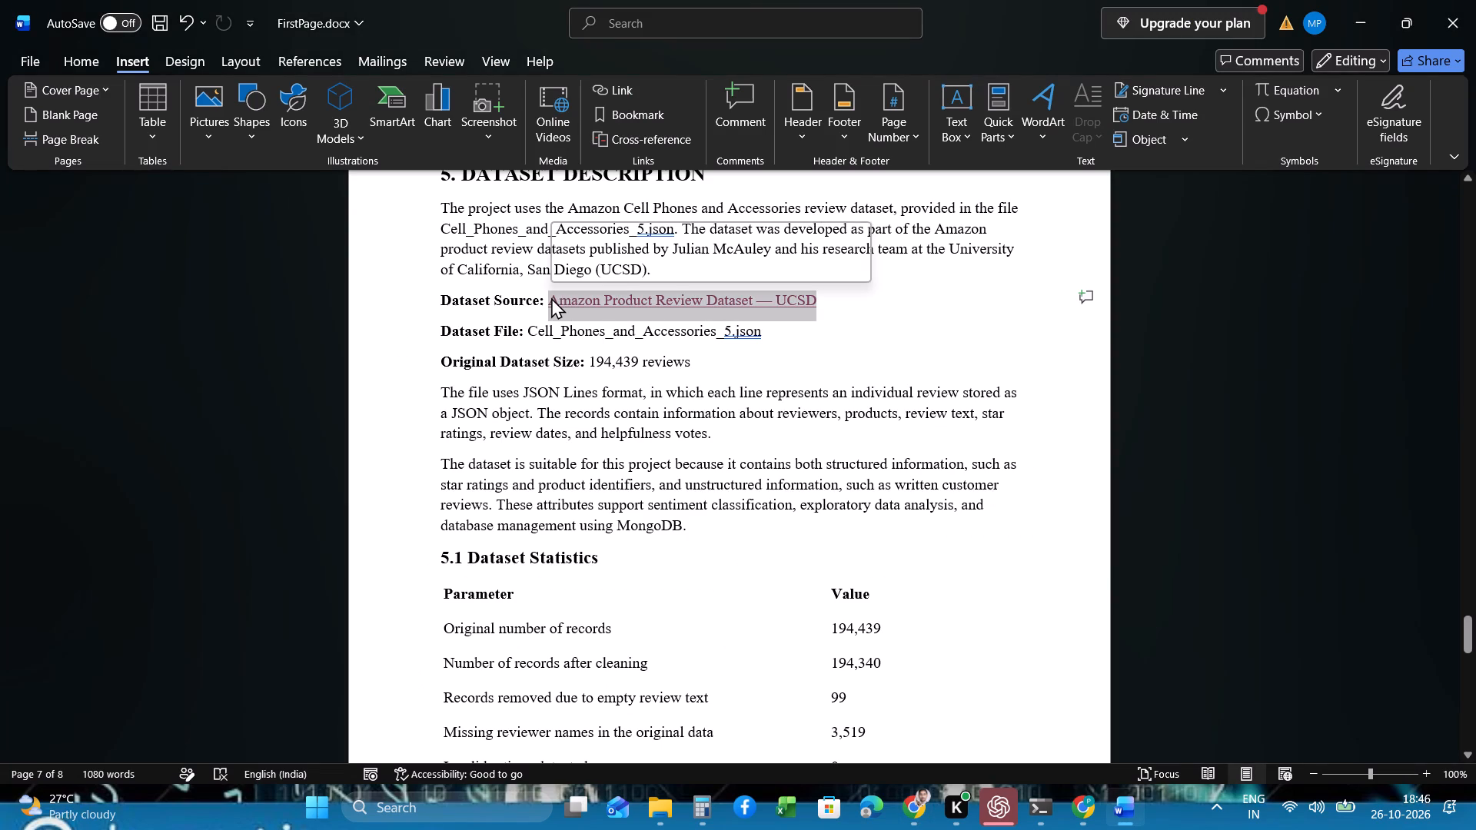
right_click(754, 299)
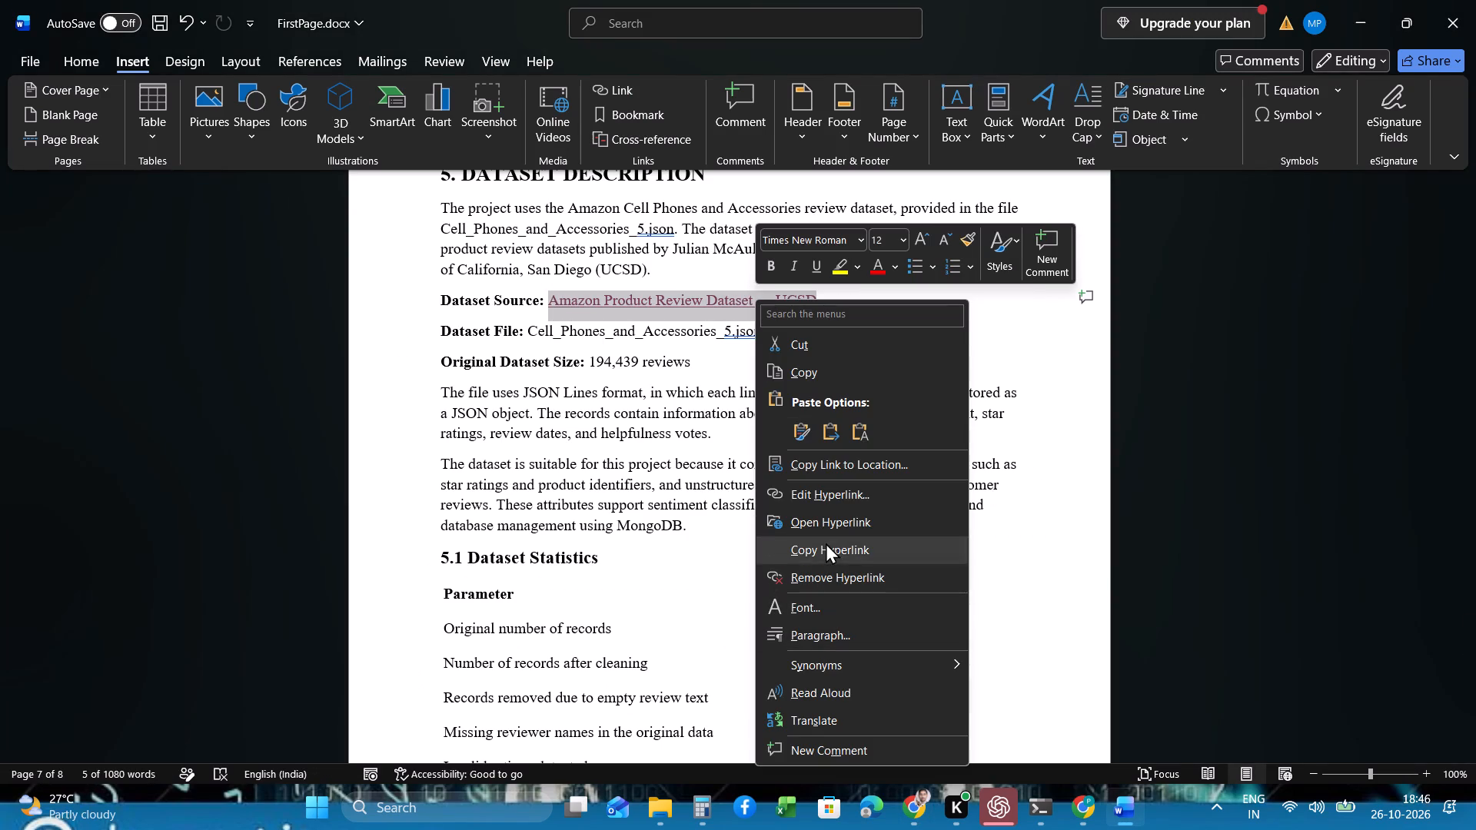
click(825, 495)
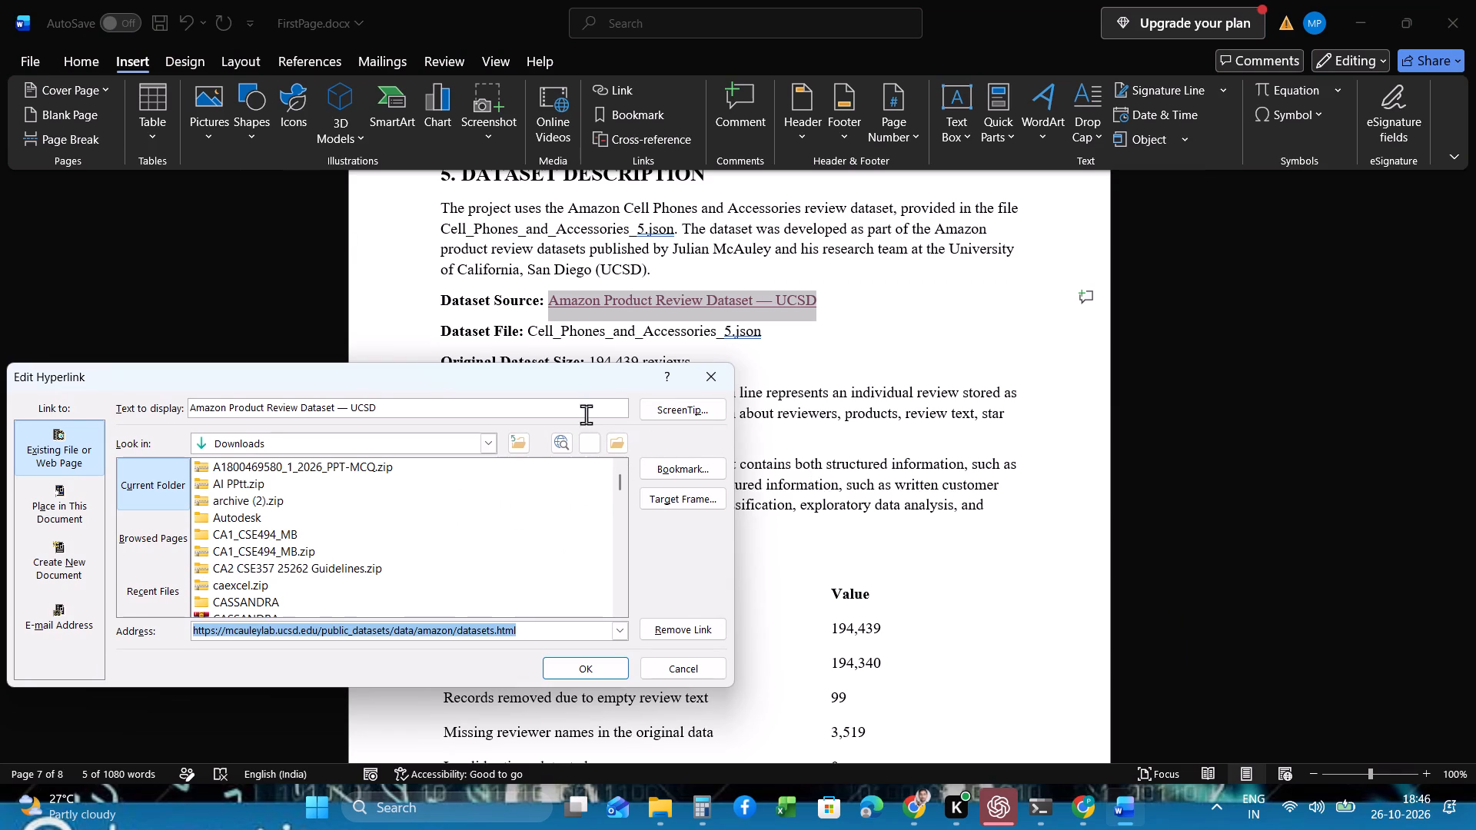
click(584, 401)
key(ctrl+a)
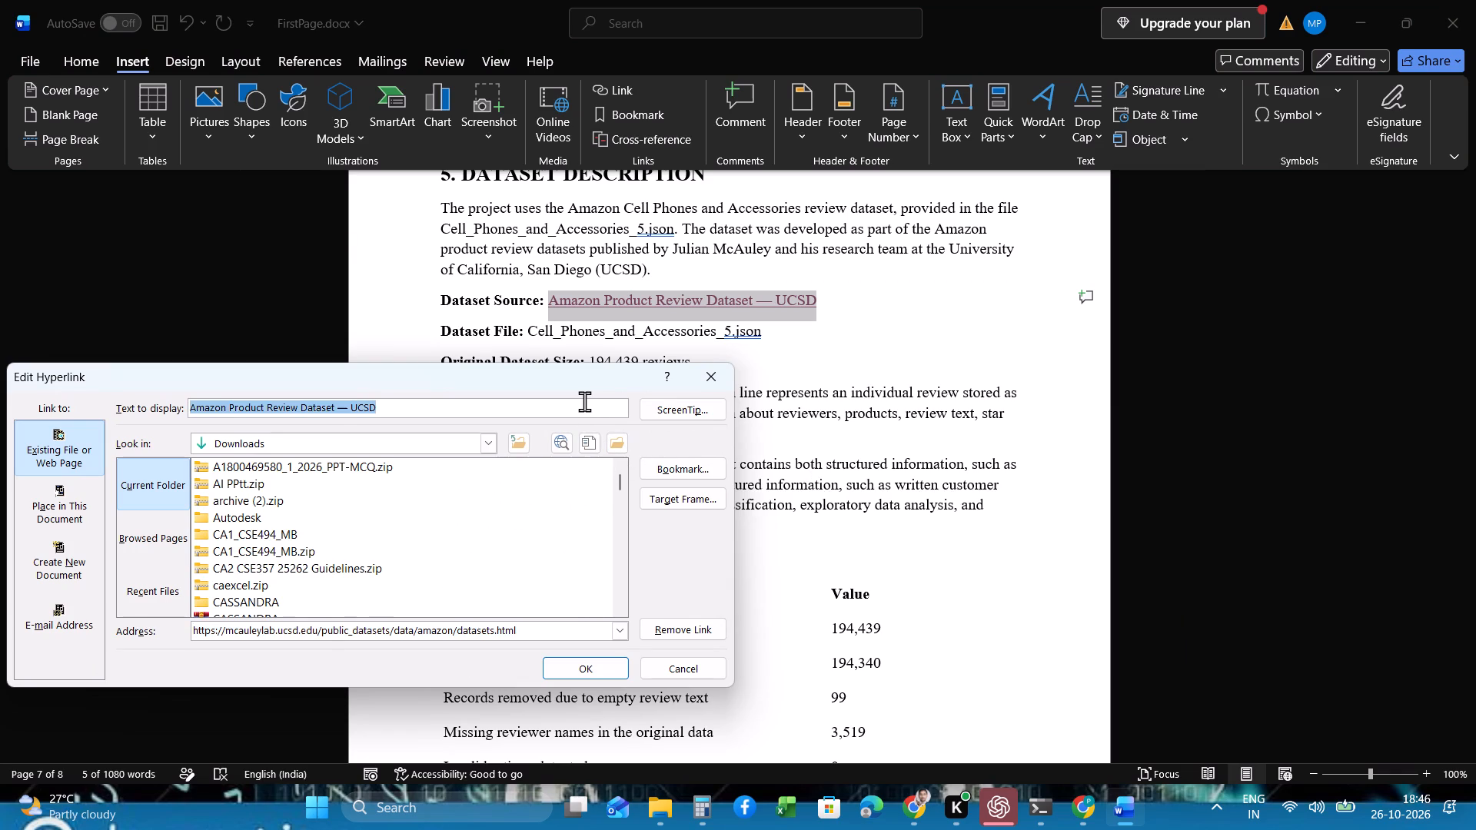
key(ctrl+v)
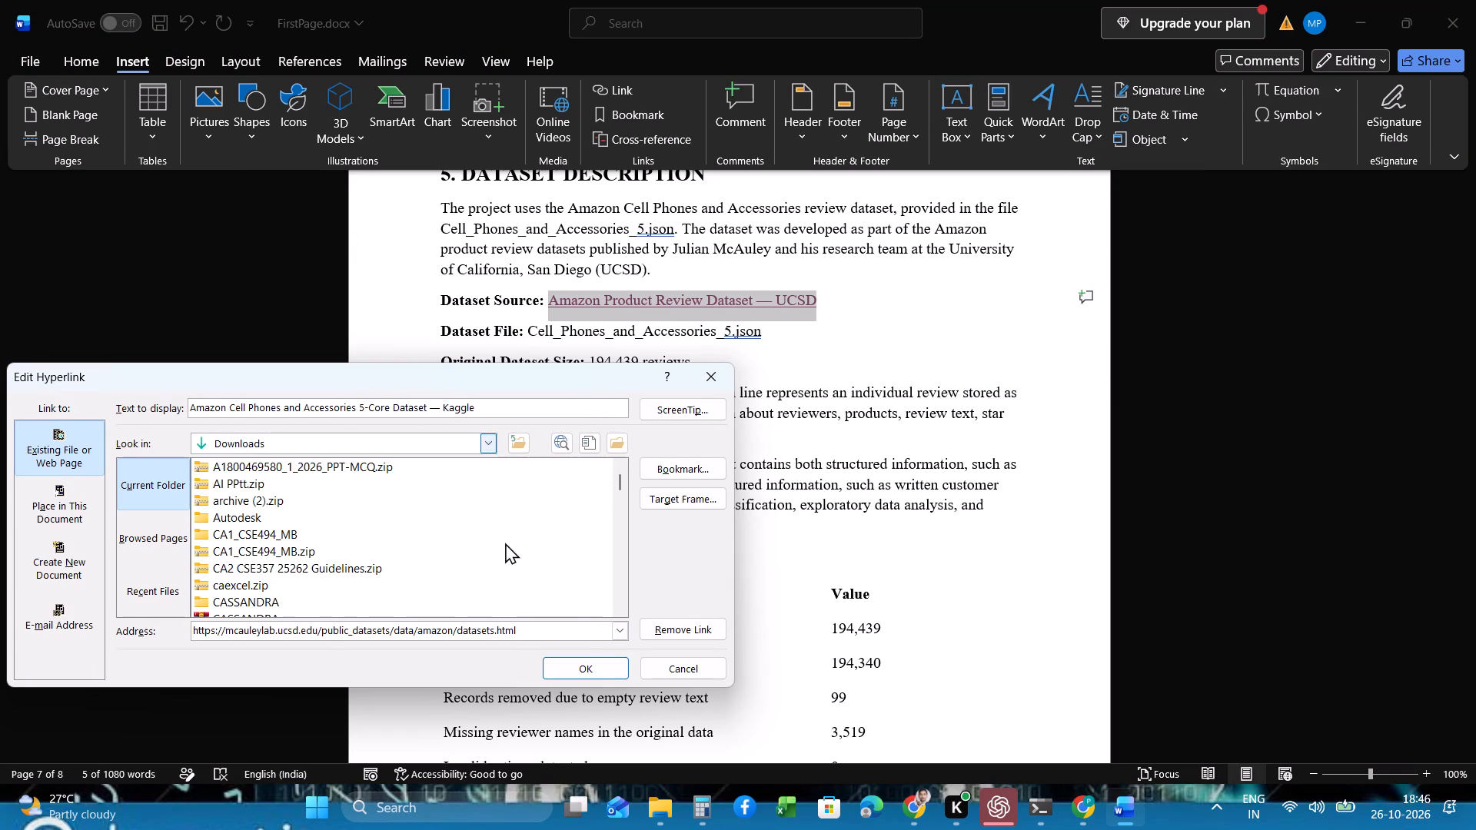
click(537, 629)
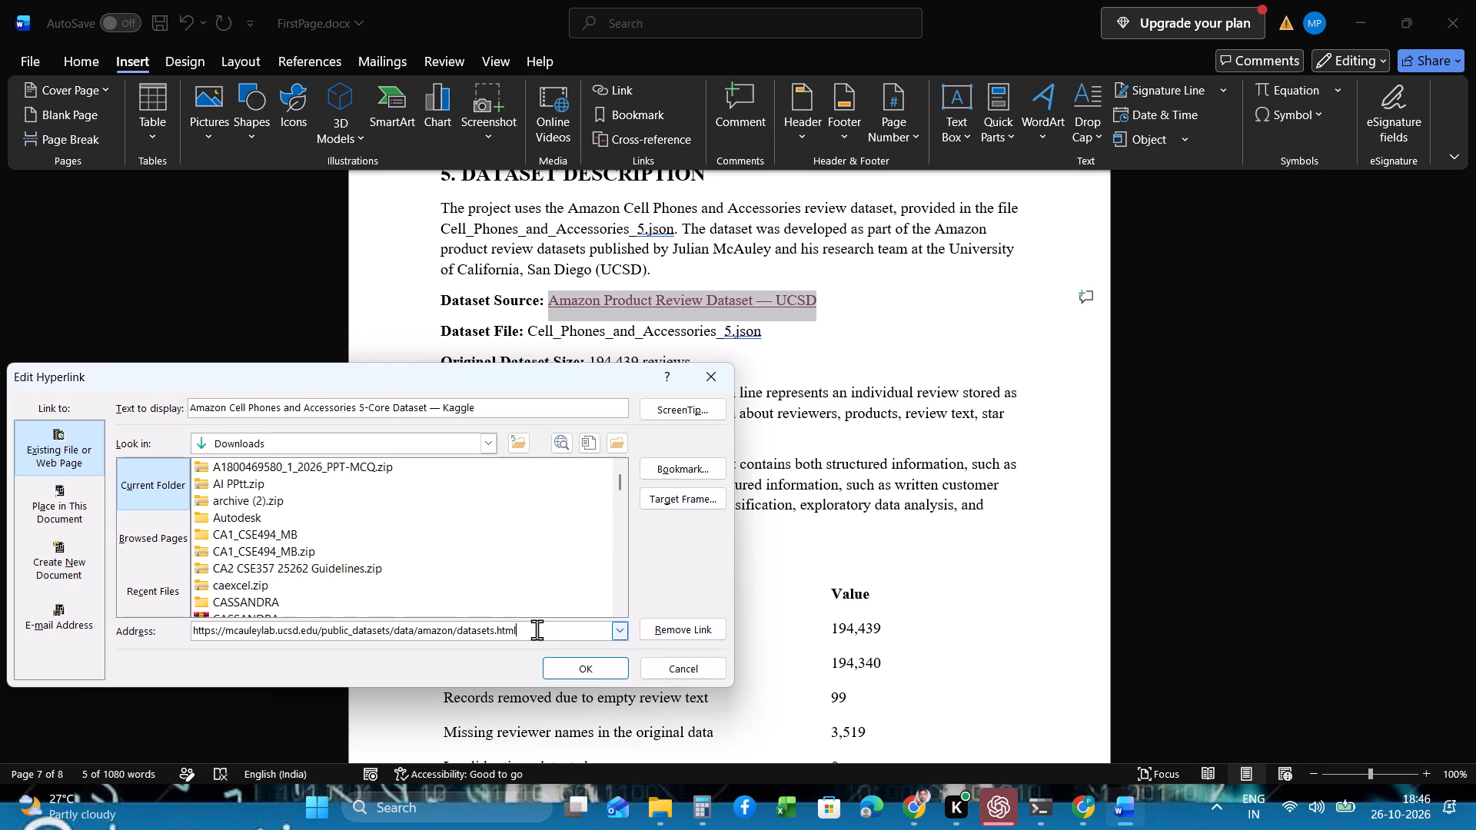
key(ctrl+a)
key(ctrl+v)
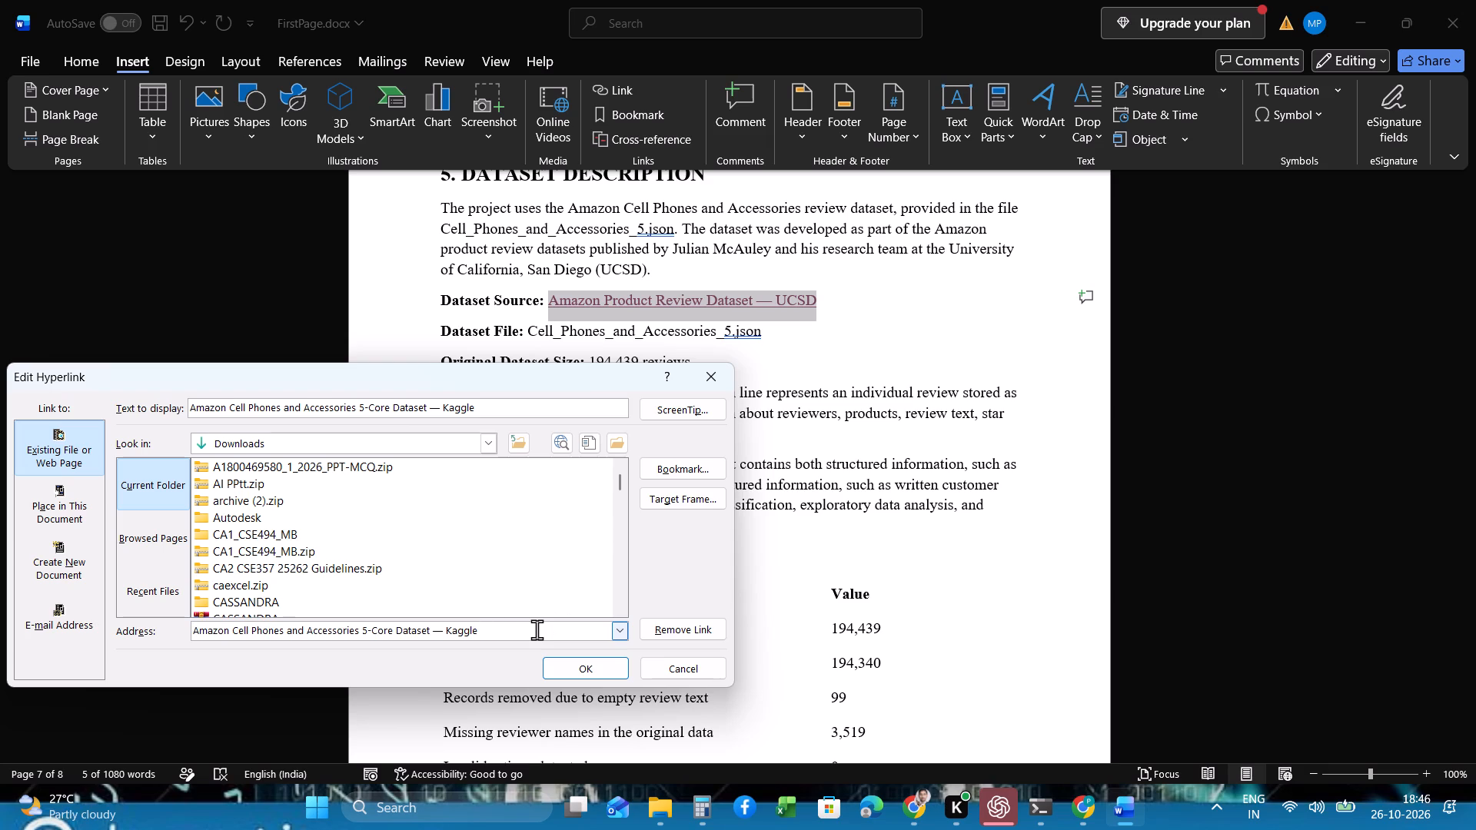
key(ctrl+a)
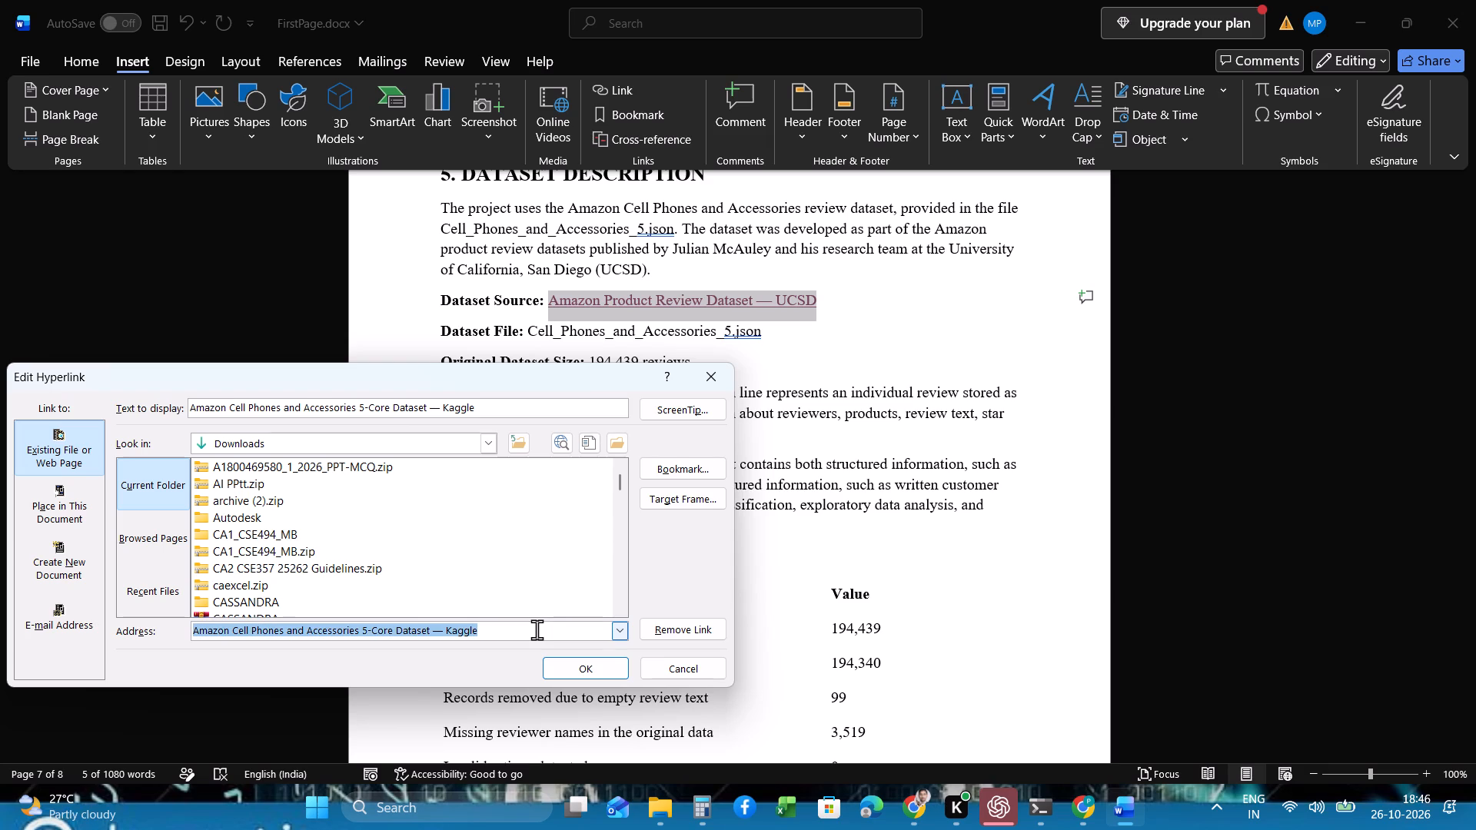
key(super+v)
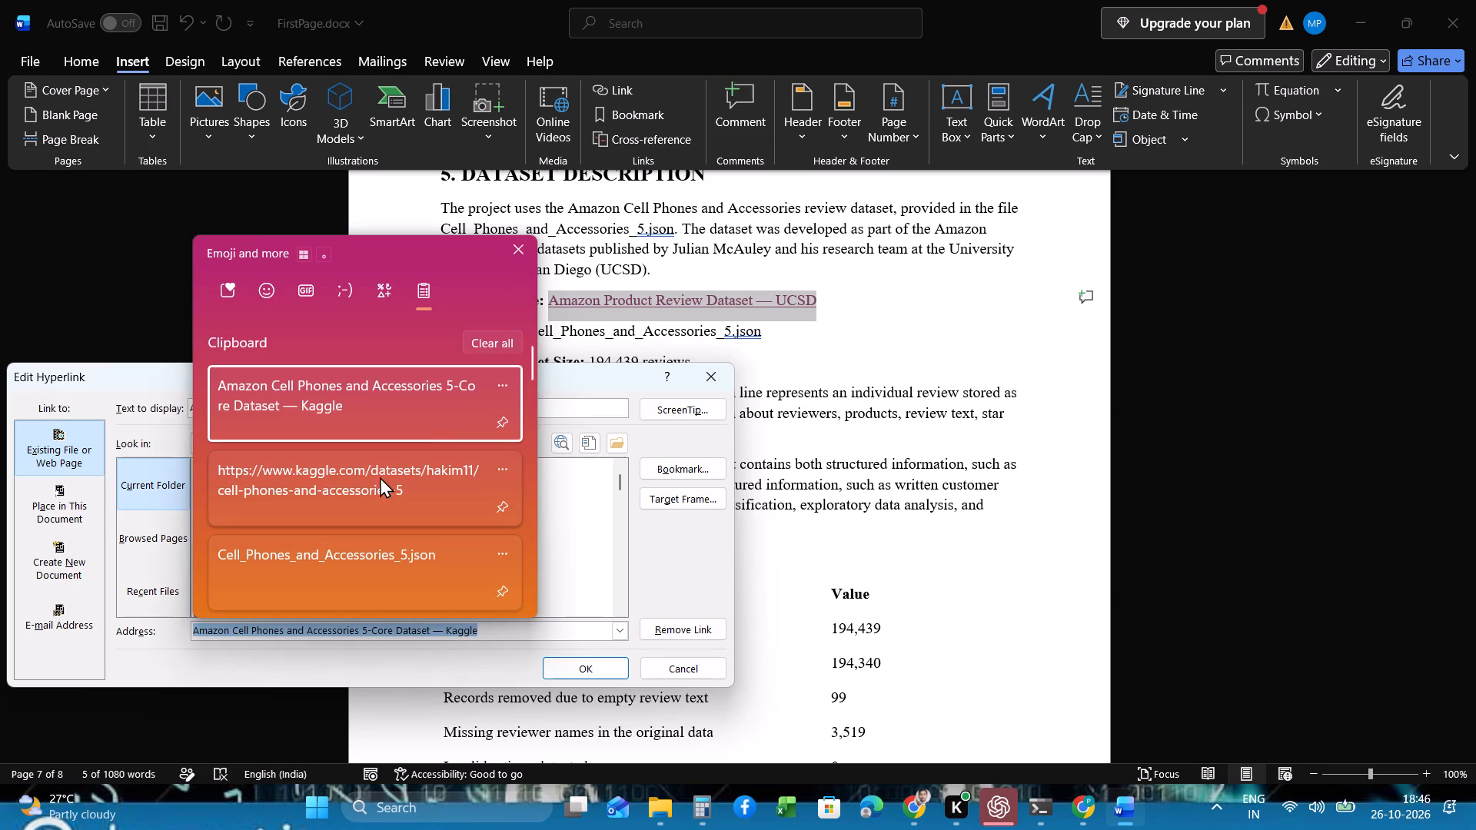
click(374, 480)
key(ctrl+v)
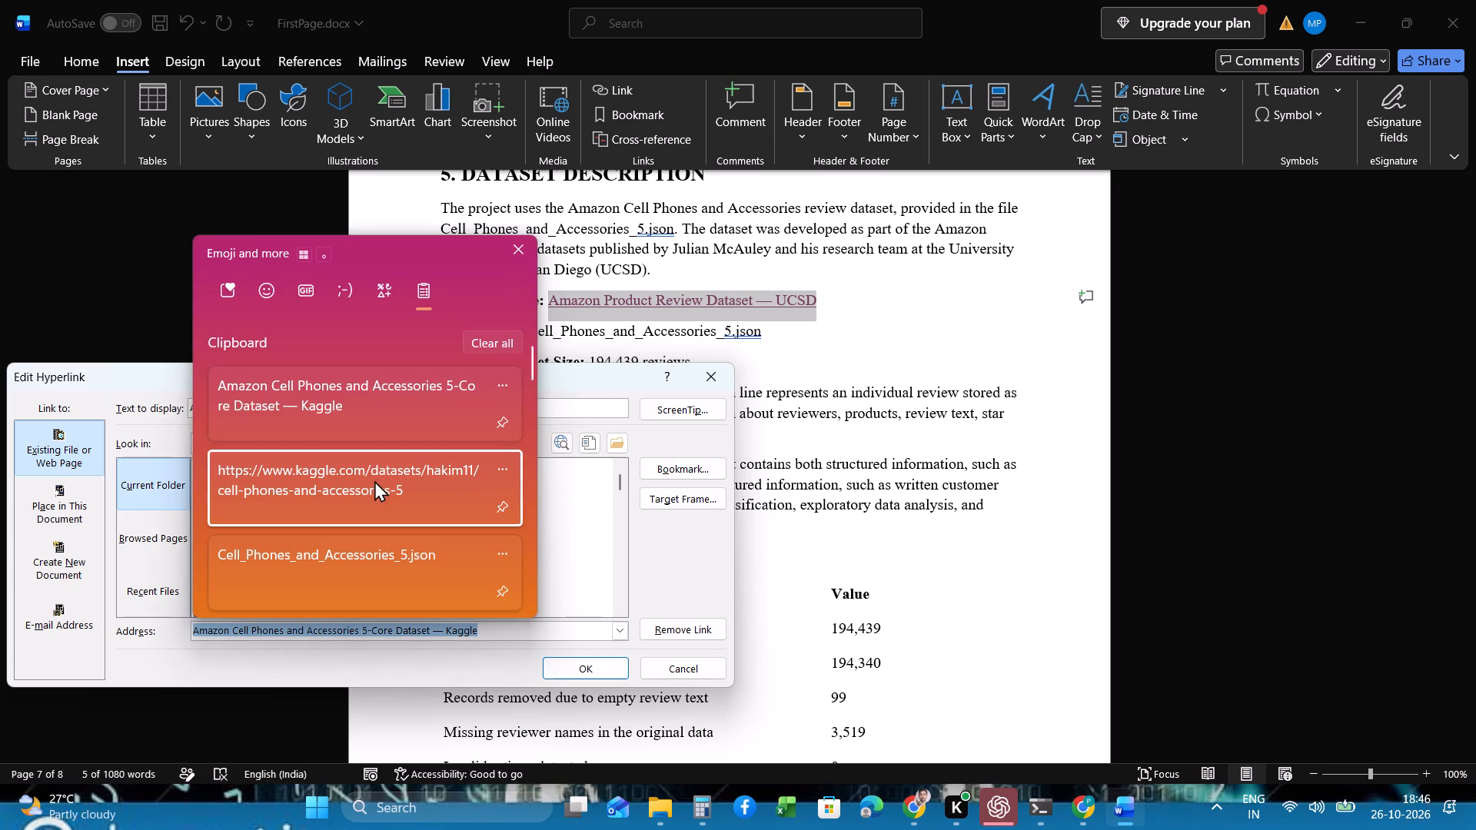
click(583, 670)
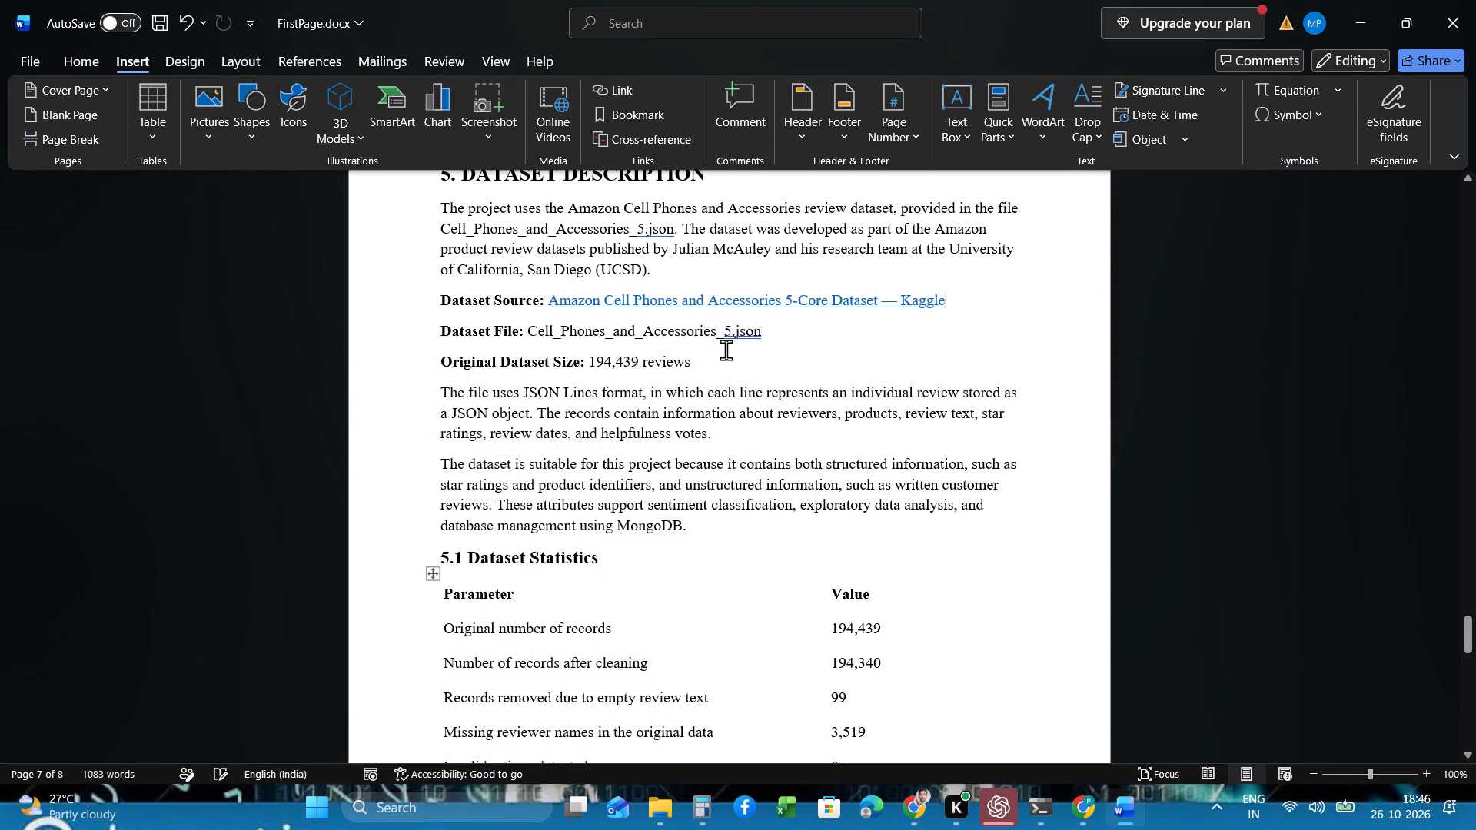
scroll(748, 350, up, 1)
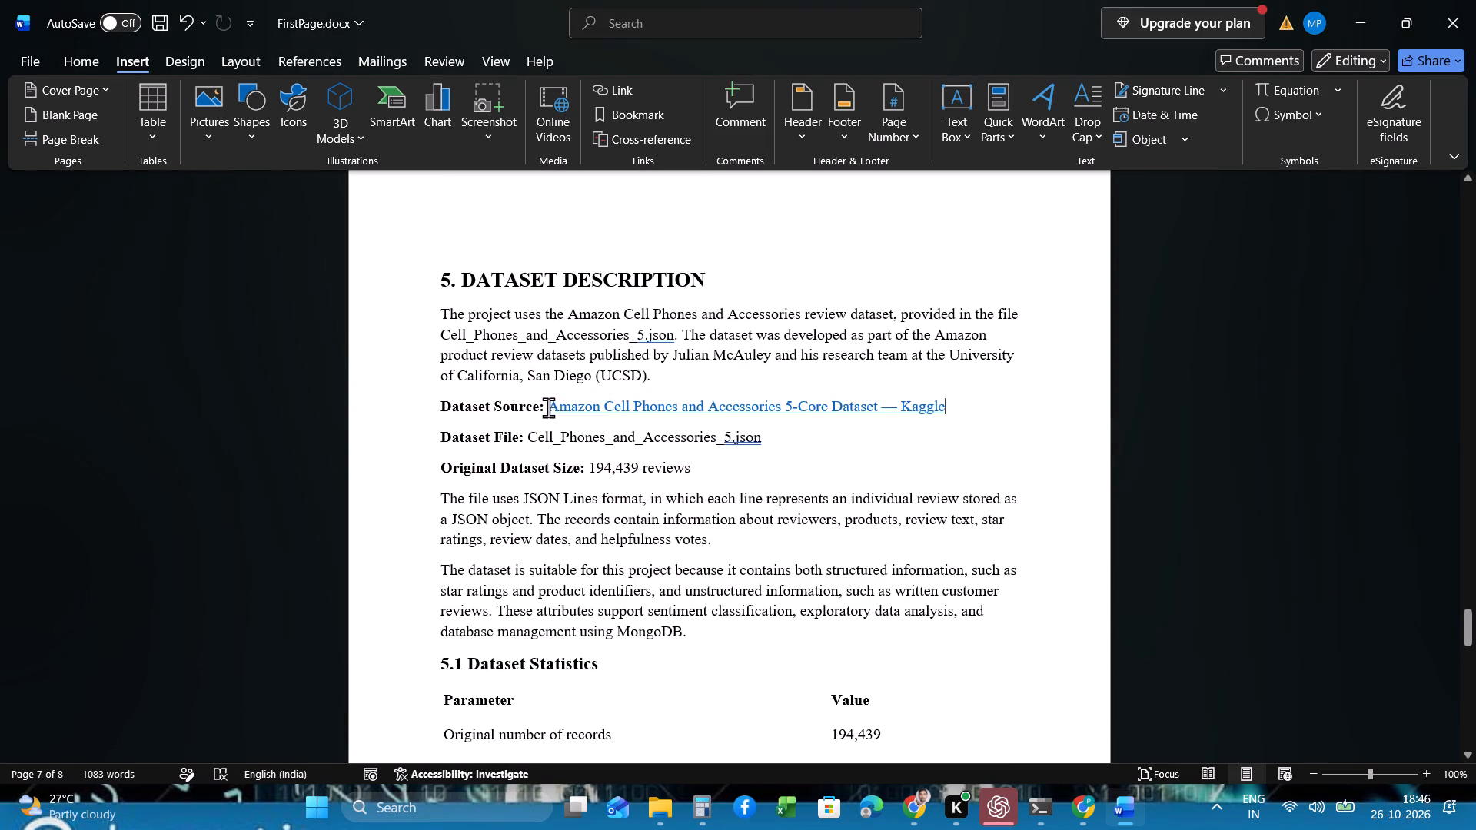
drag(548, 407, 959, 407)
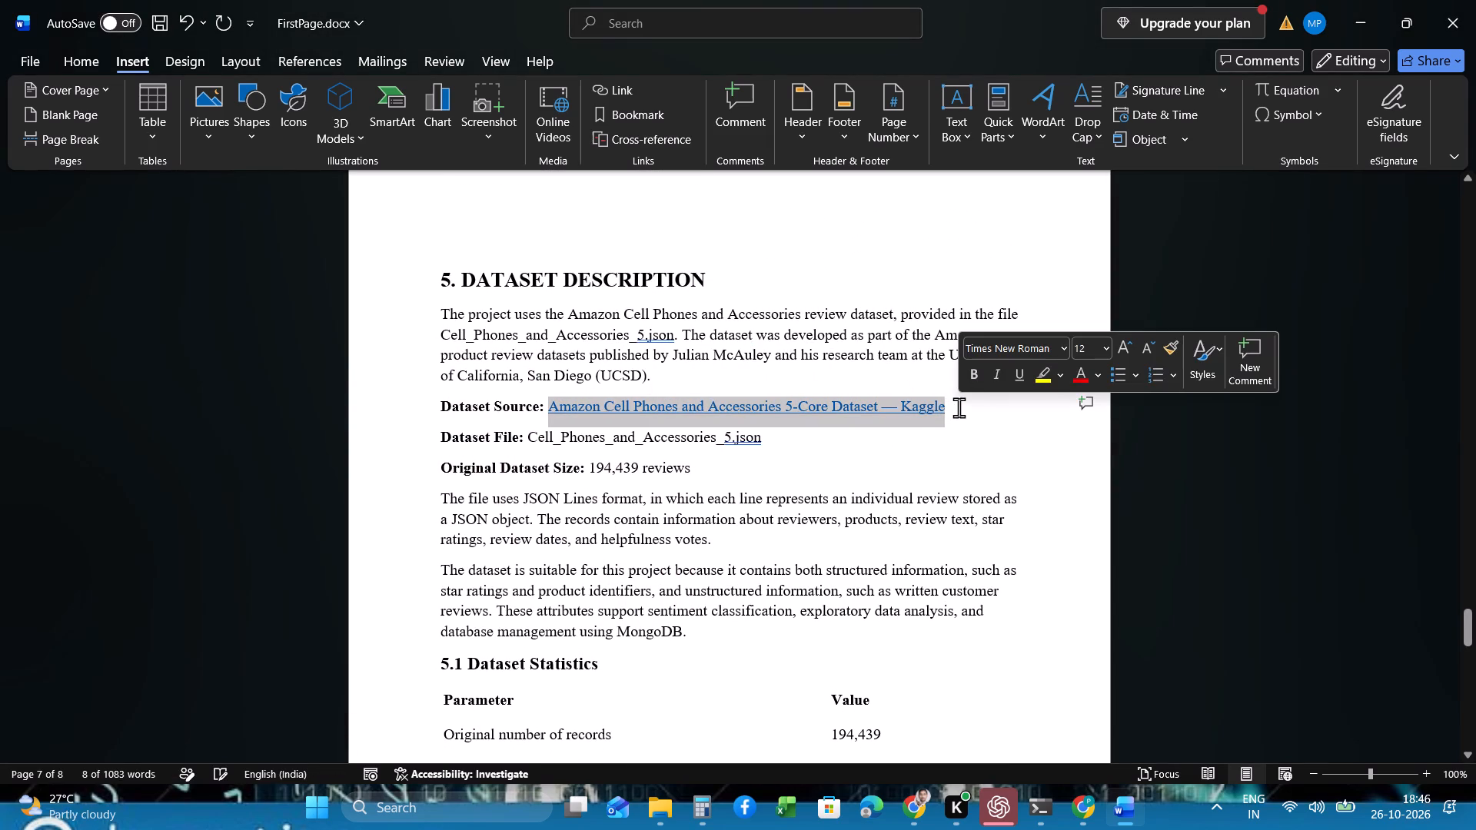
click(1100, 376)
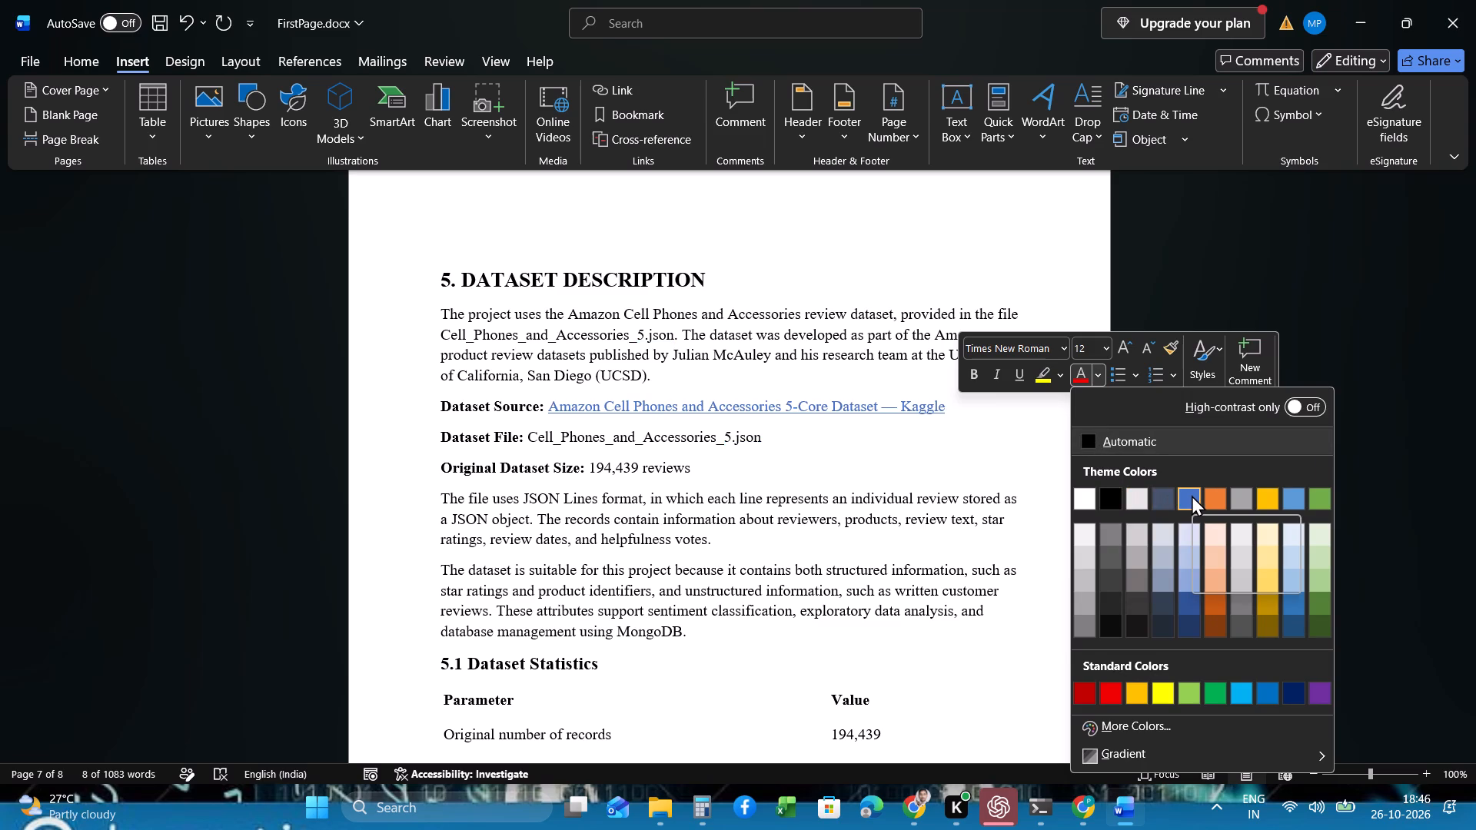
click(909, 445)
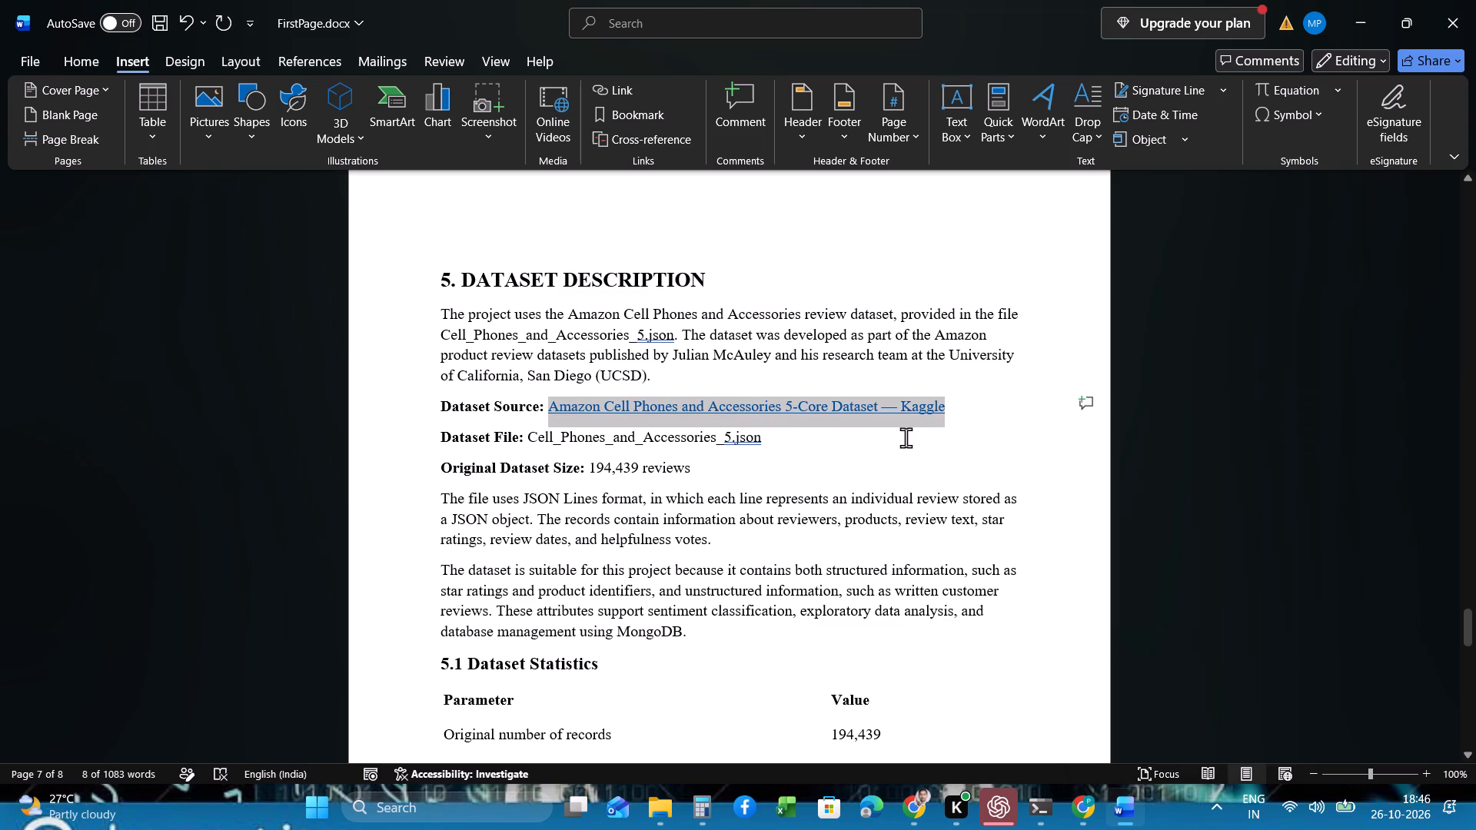
Follow the Dataset Source hyperlink to check the Kaggle page it opens, and close both Kaggle pages.
click(920, 409)
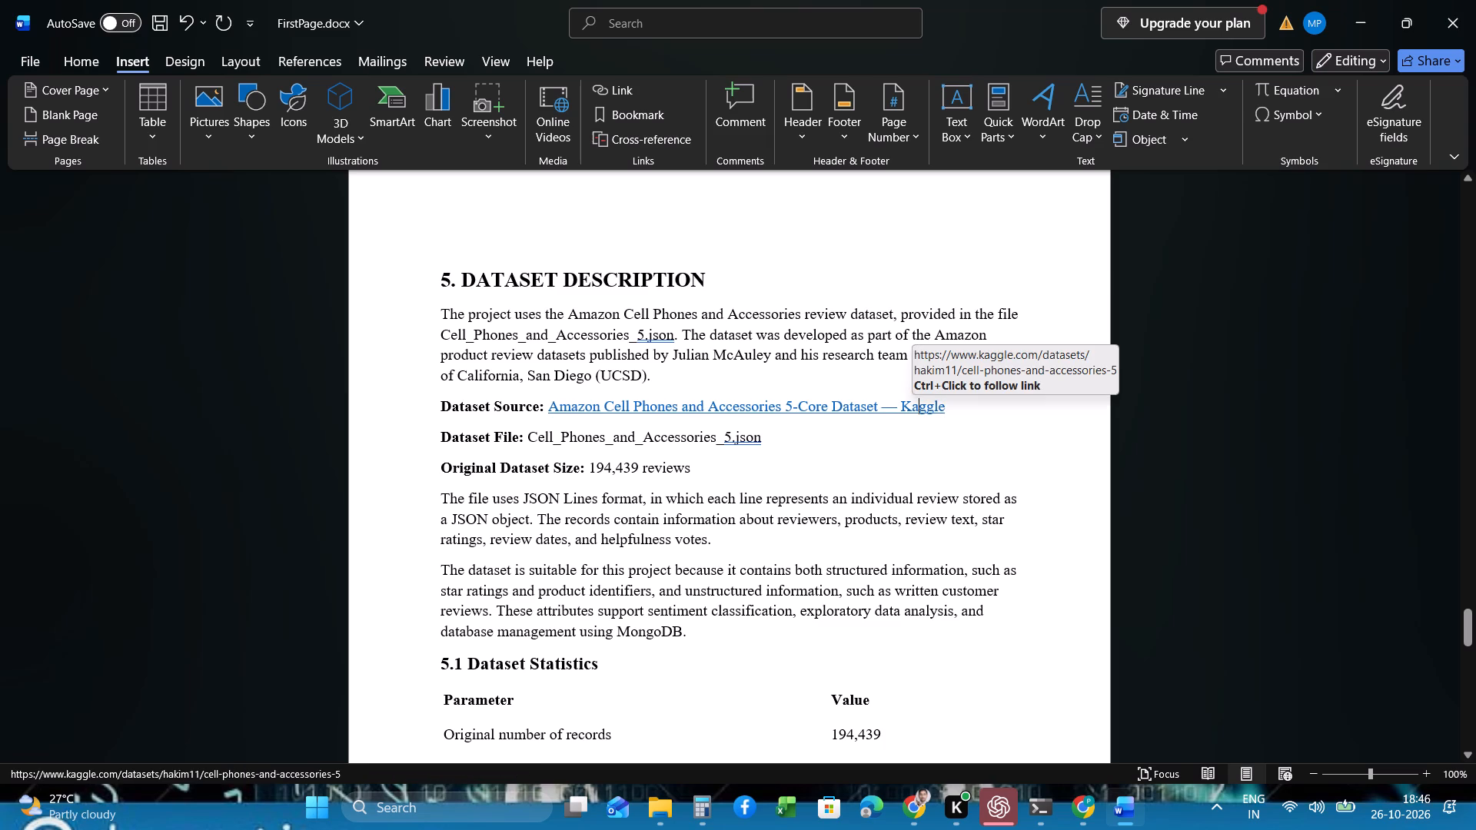
ctrl+click(889, 407)
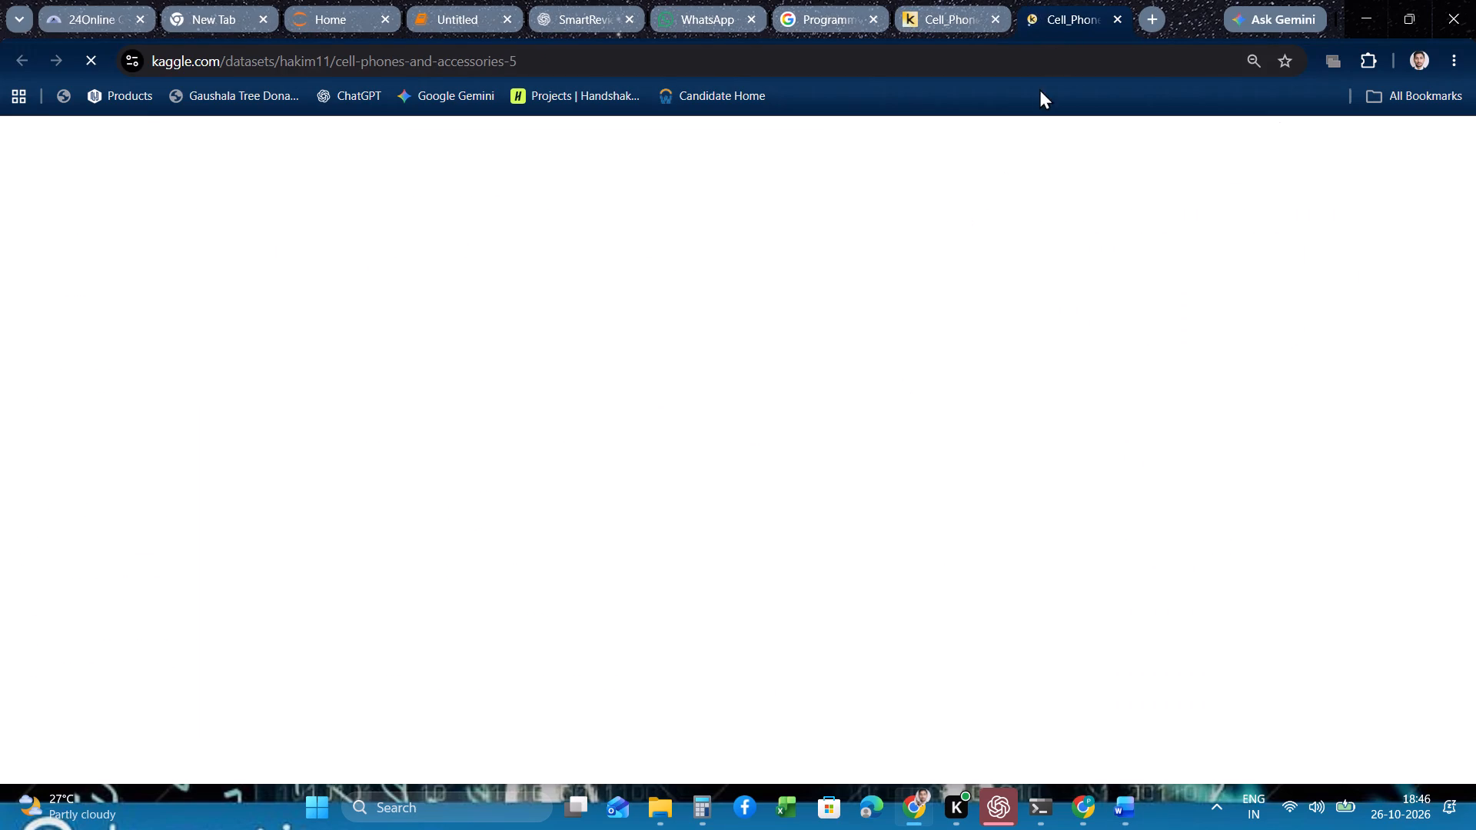
scroll(934, 410, down, 5)
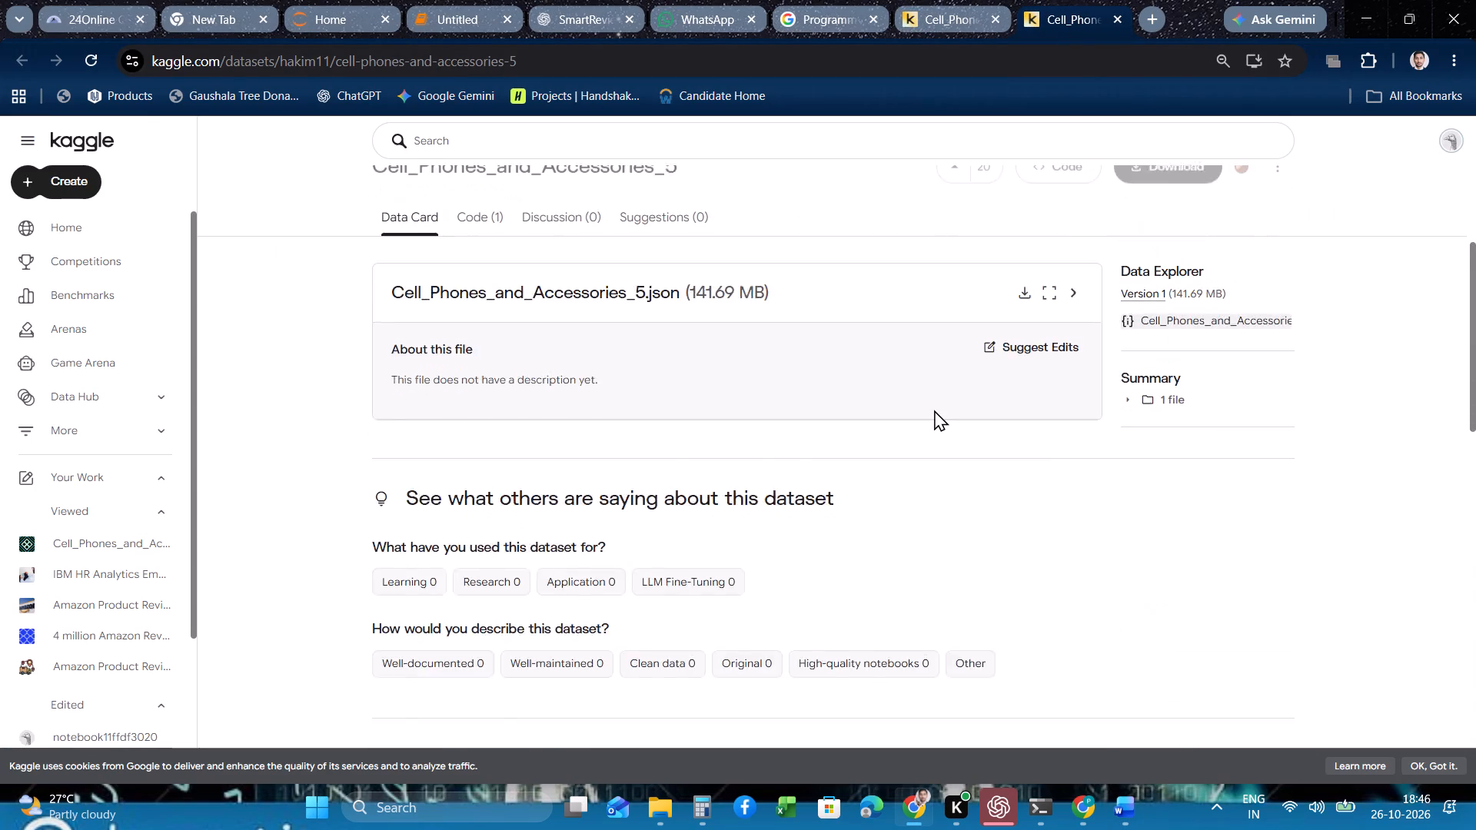
scroll(934, 410, down, 5)
click(1118, 22)
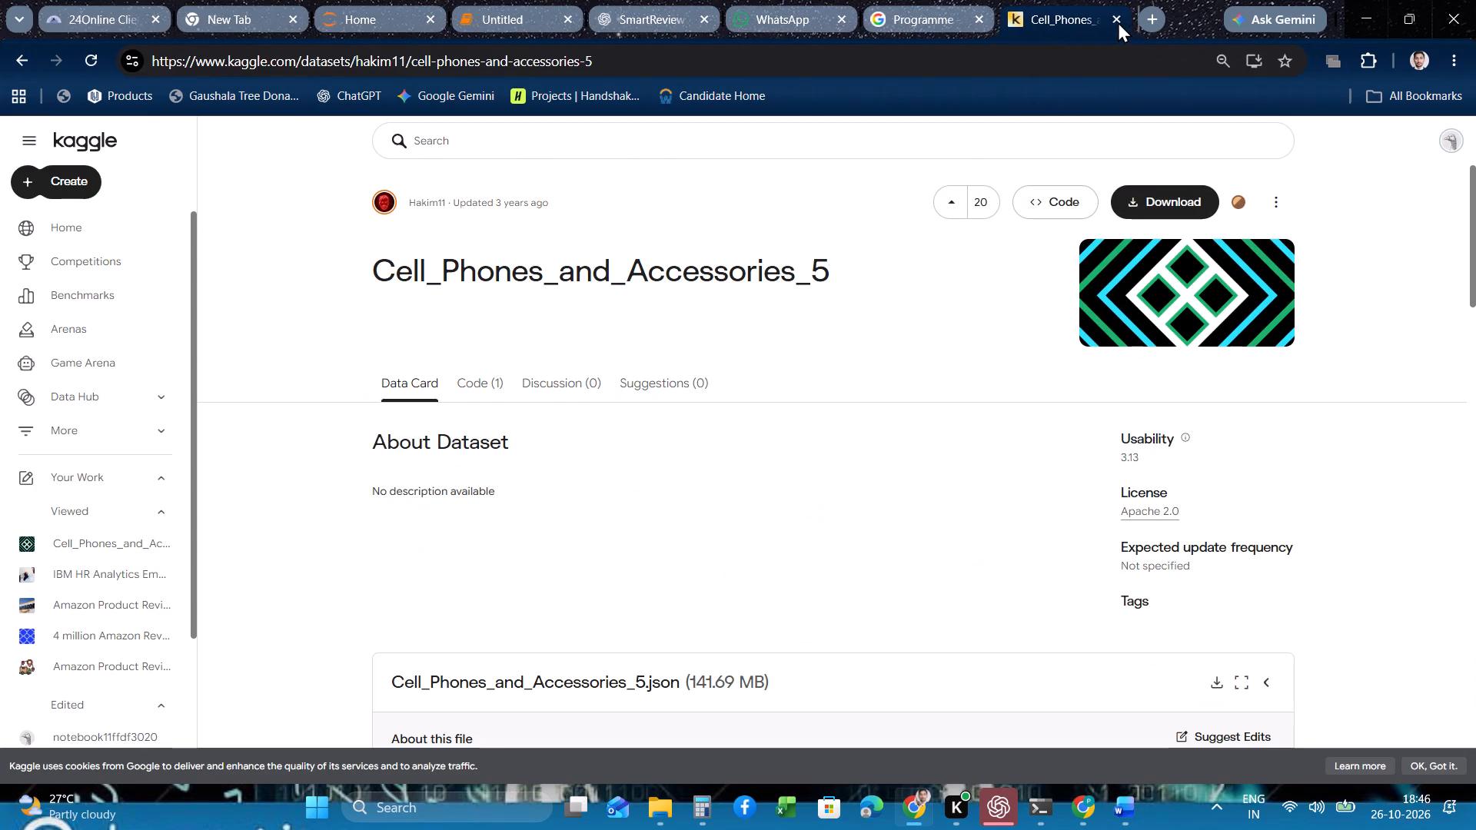
click(1118, 22)
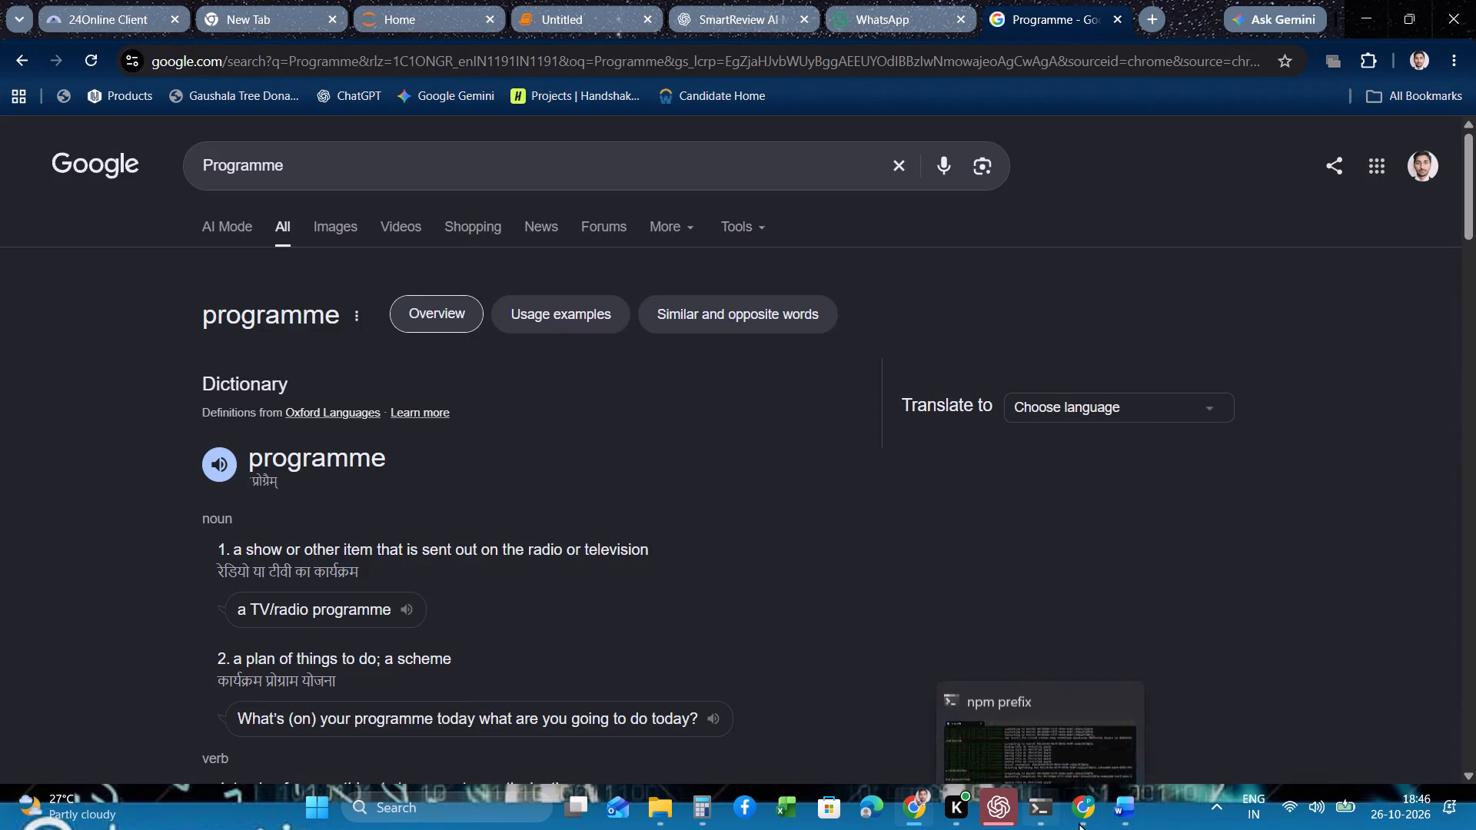
Return to the Word report and review section 5, from the dataset description through the 5.3 Sentiment Label Definition.
click(1090, 677)
scroll(640, 536, up, 1)
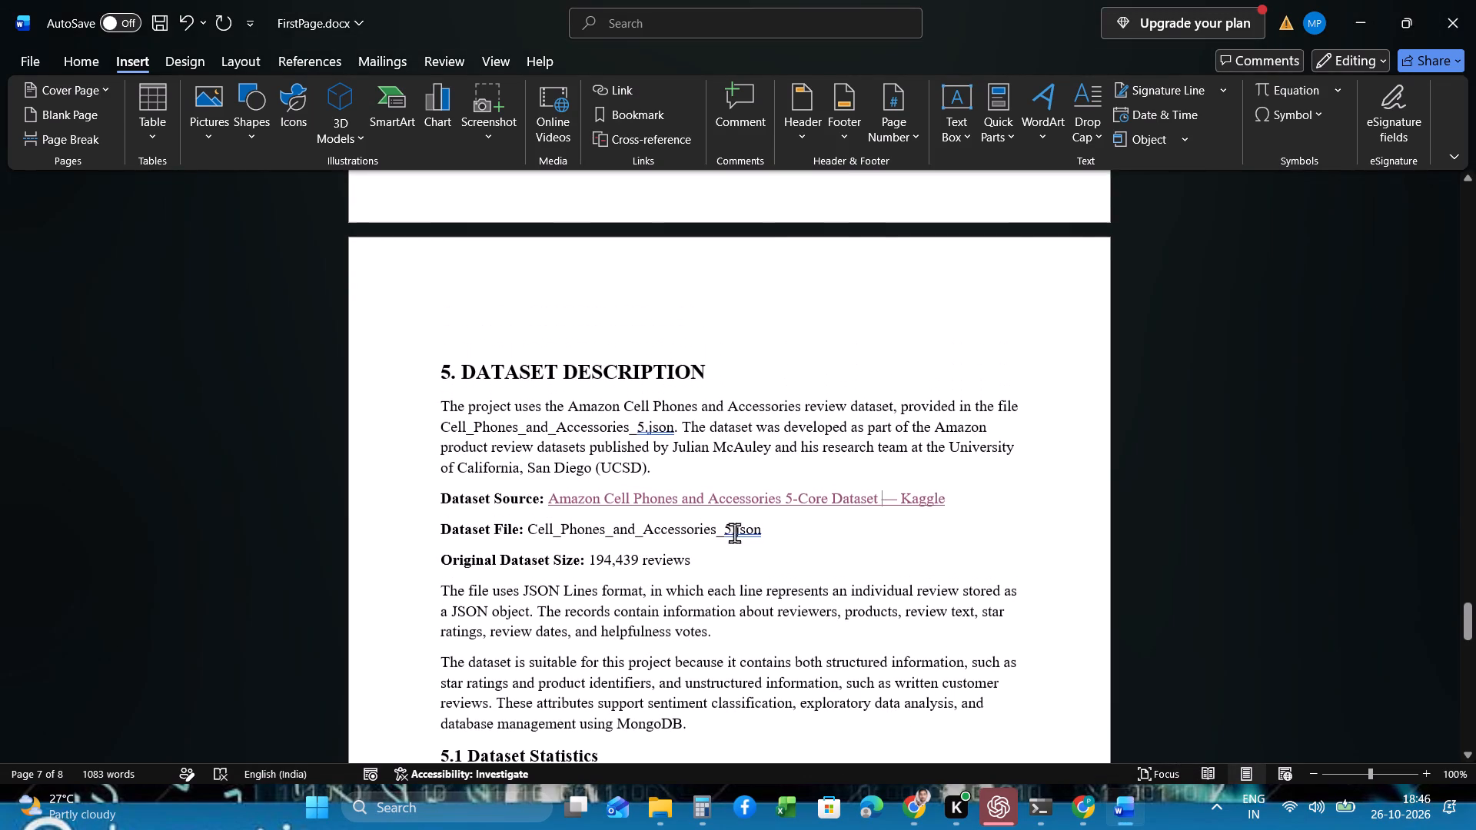
click(773, 538)
scroll(754, 543, down, 1)
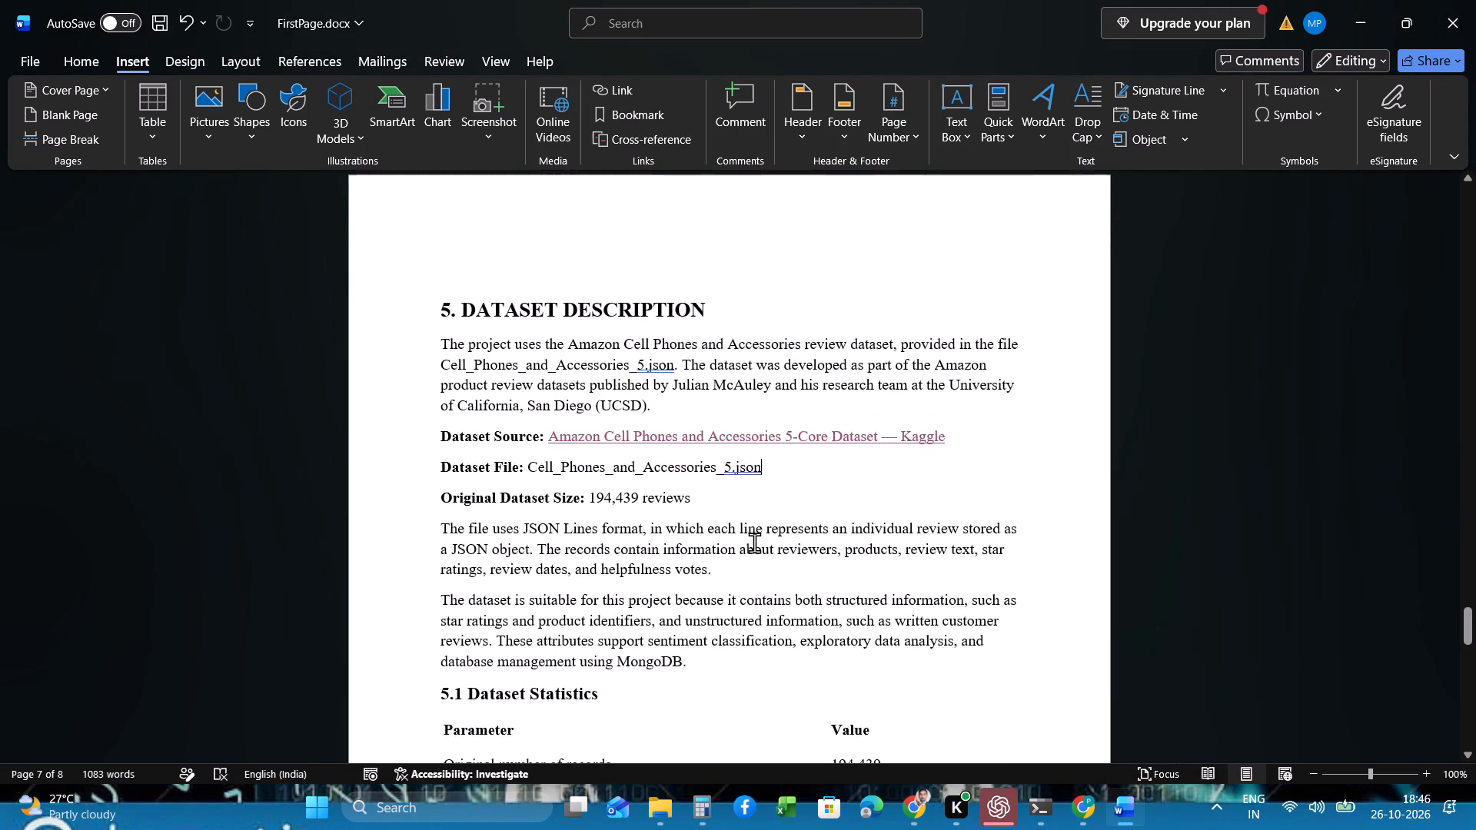
scroll(754, 543, down, 4)
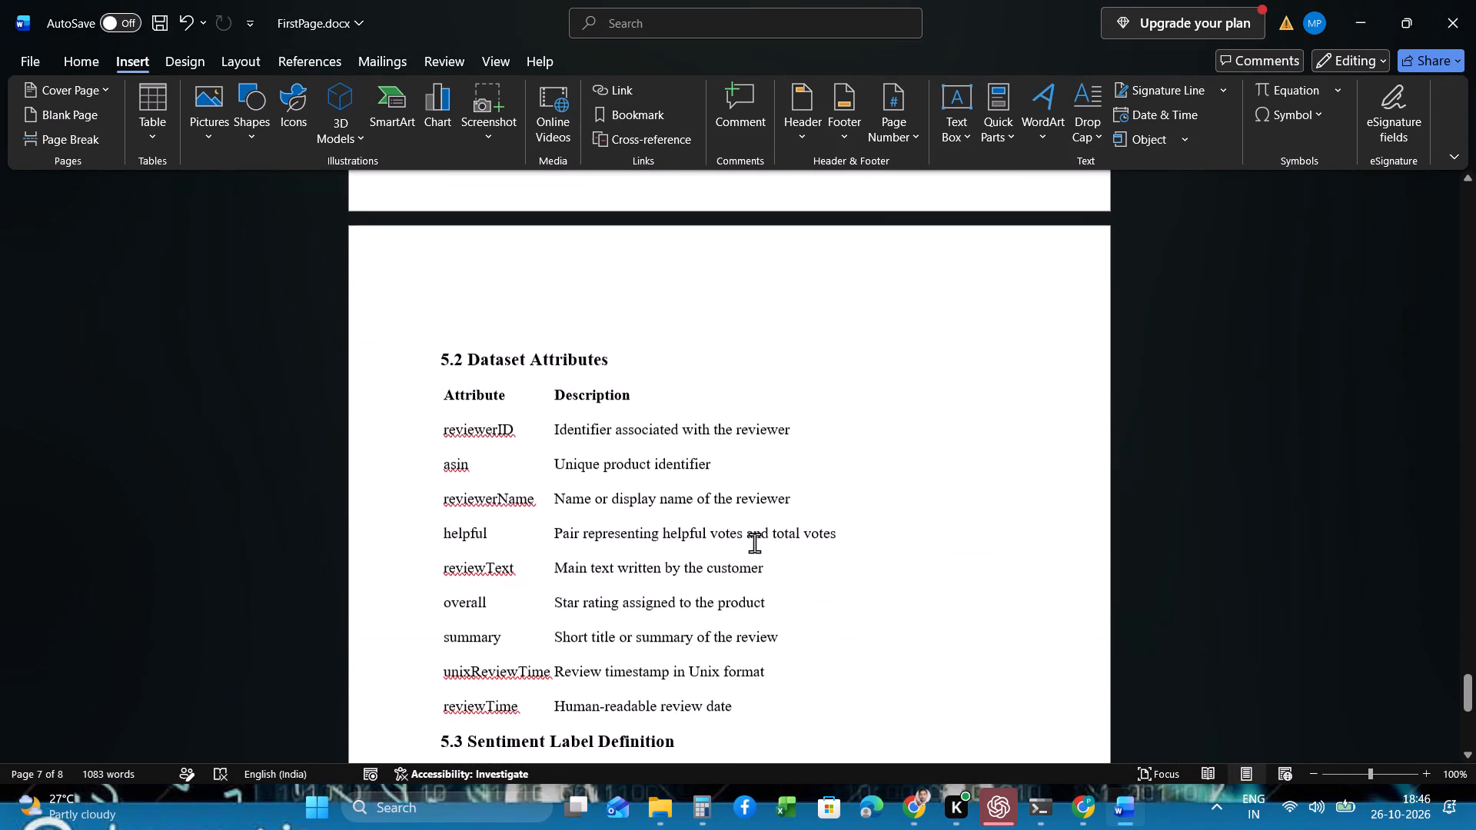
scroll(754, 543, up, 2)
scroll(791, 403, up, 1)
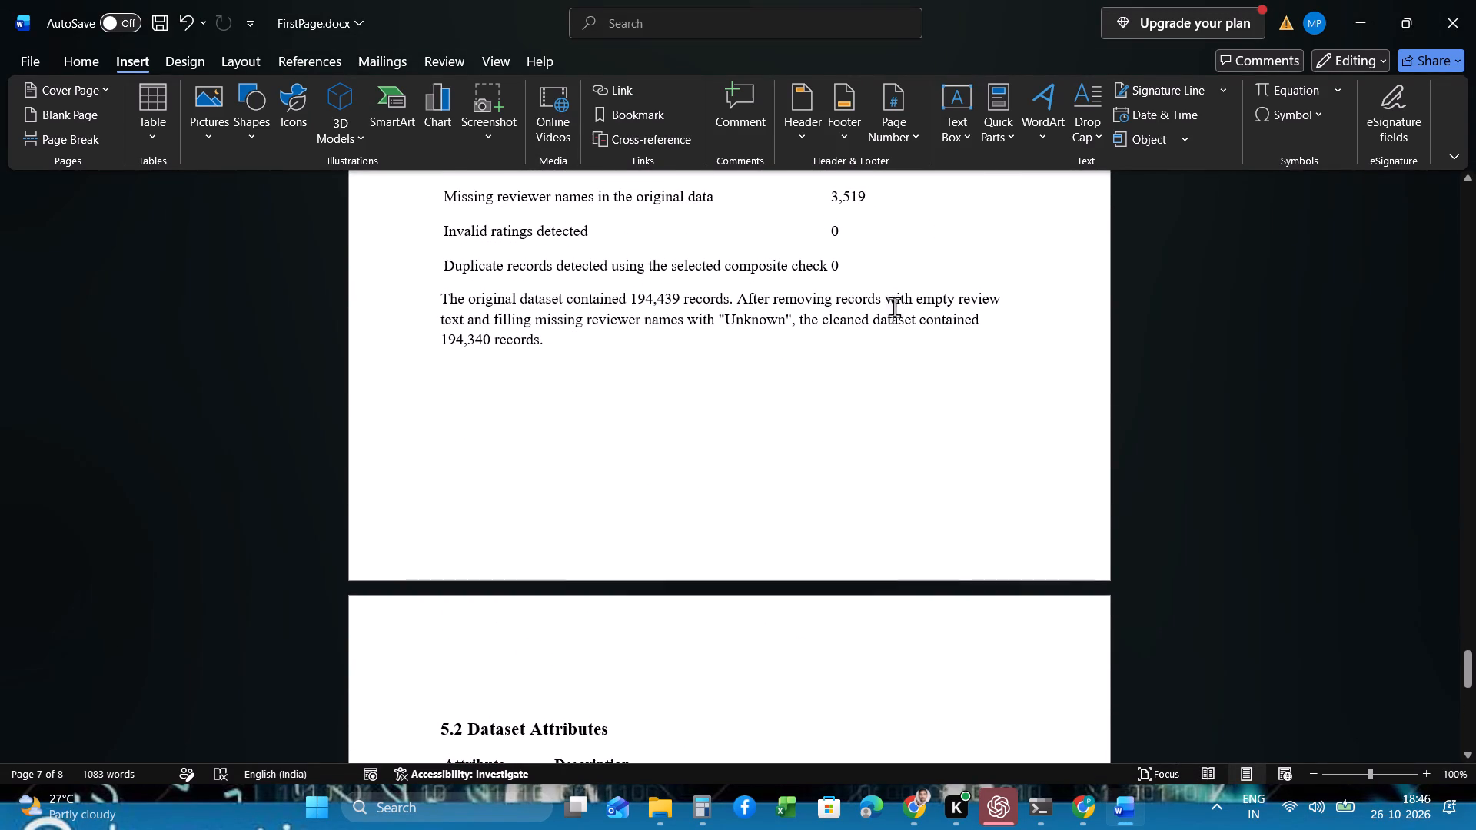
scroll(799, 495, down, 3)
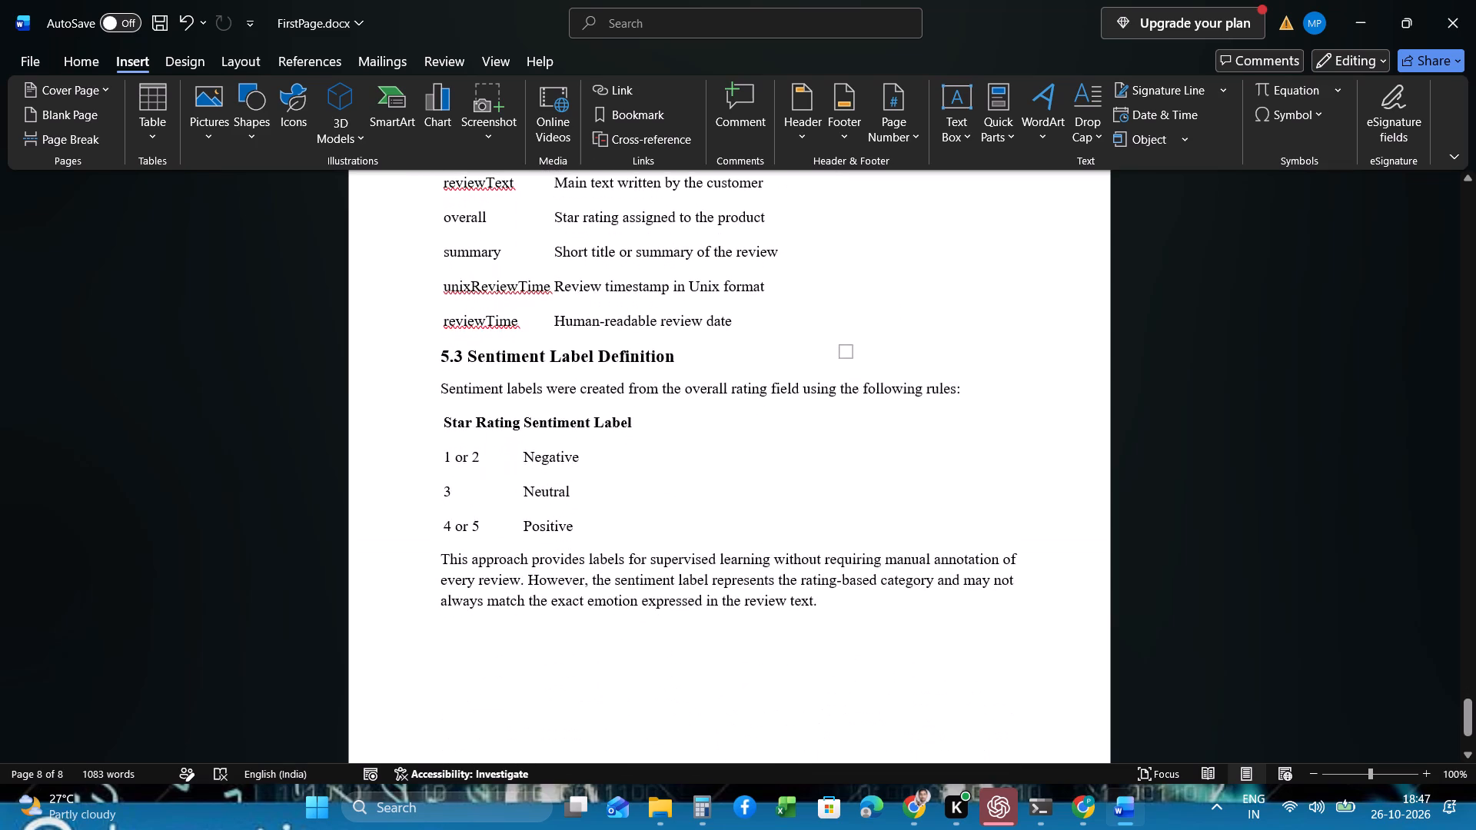
scroll(799, 495, down, 2)
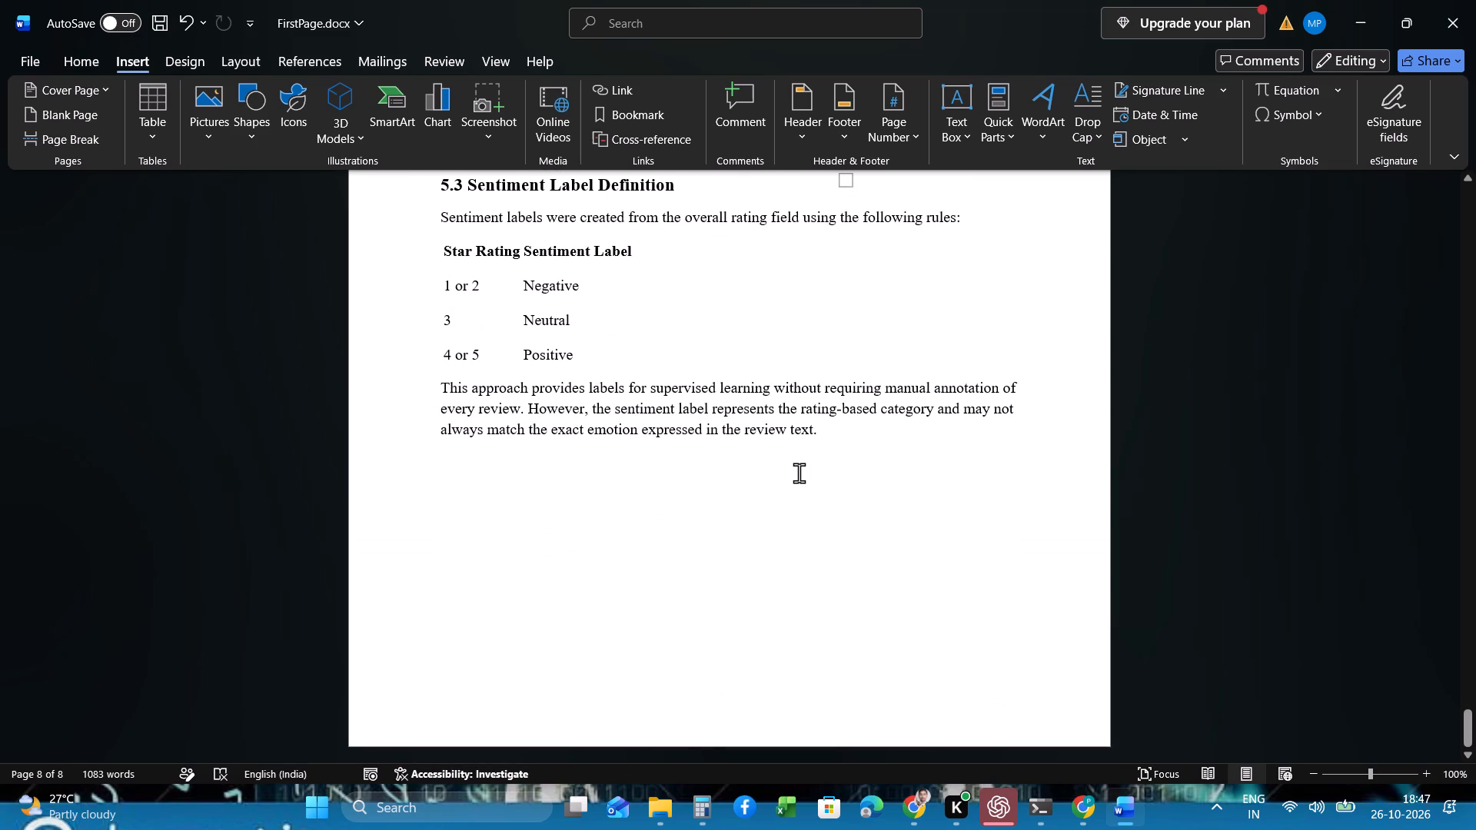
scroll(799, 473, up, 6)
scroll(799, 473, down, 7)
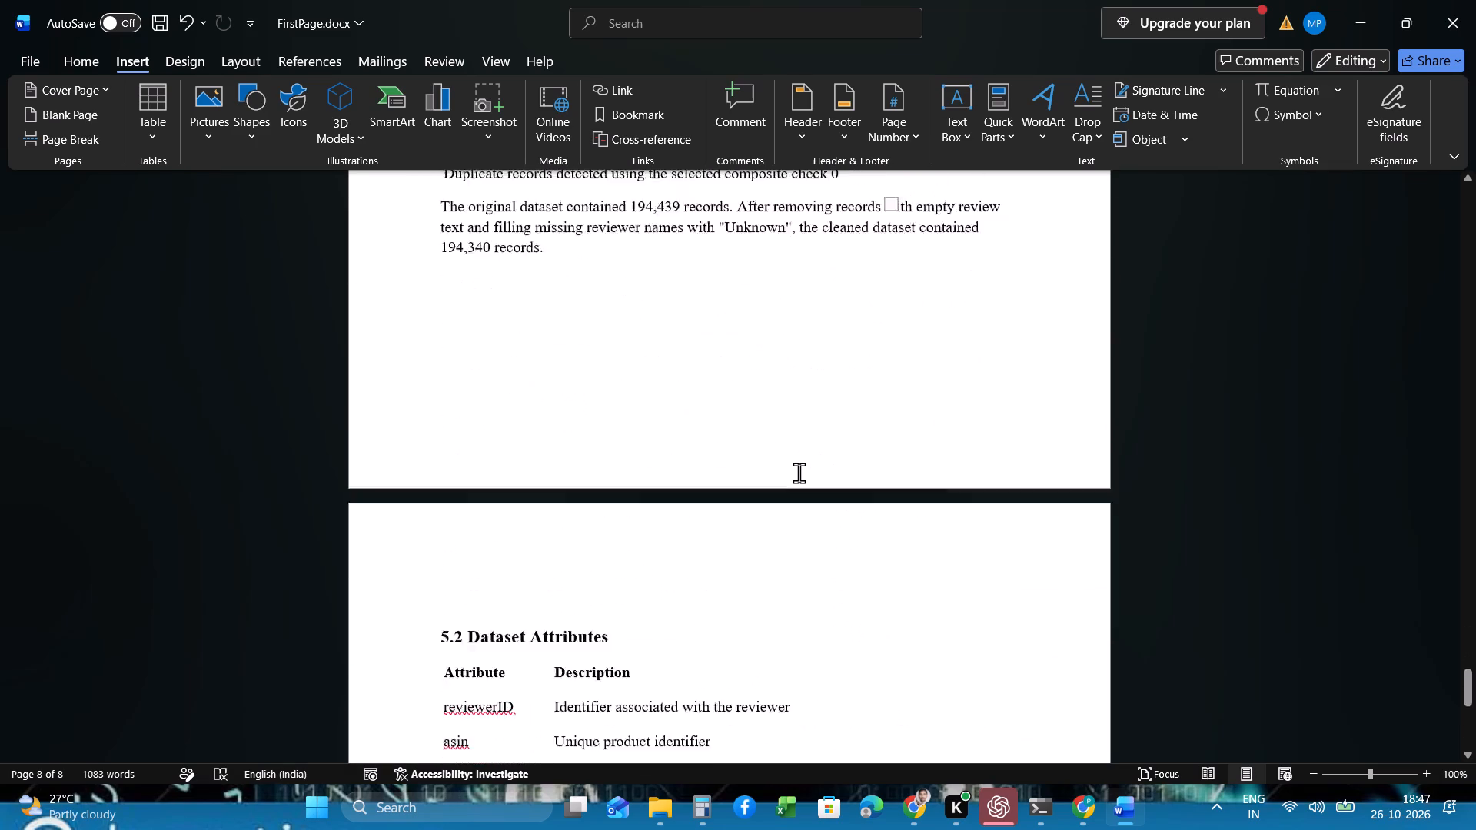
scroll(799, 473, down, 3)
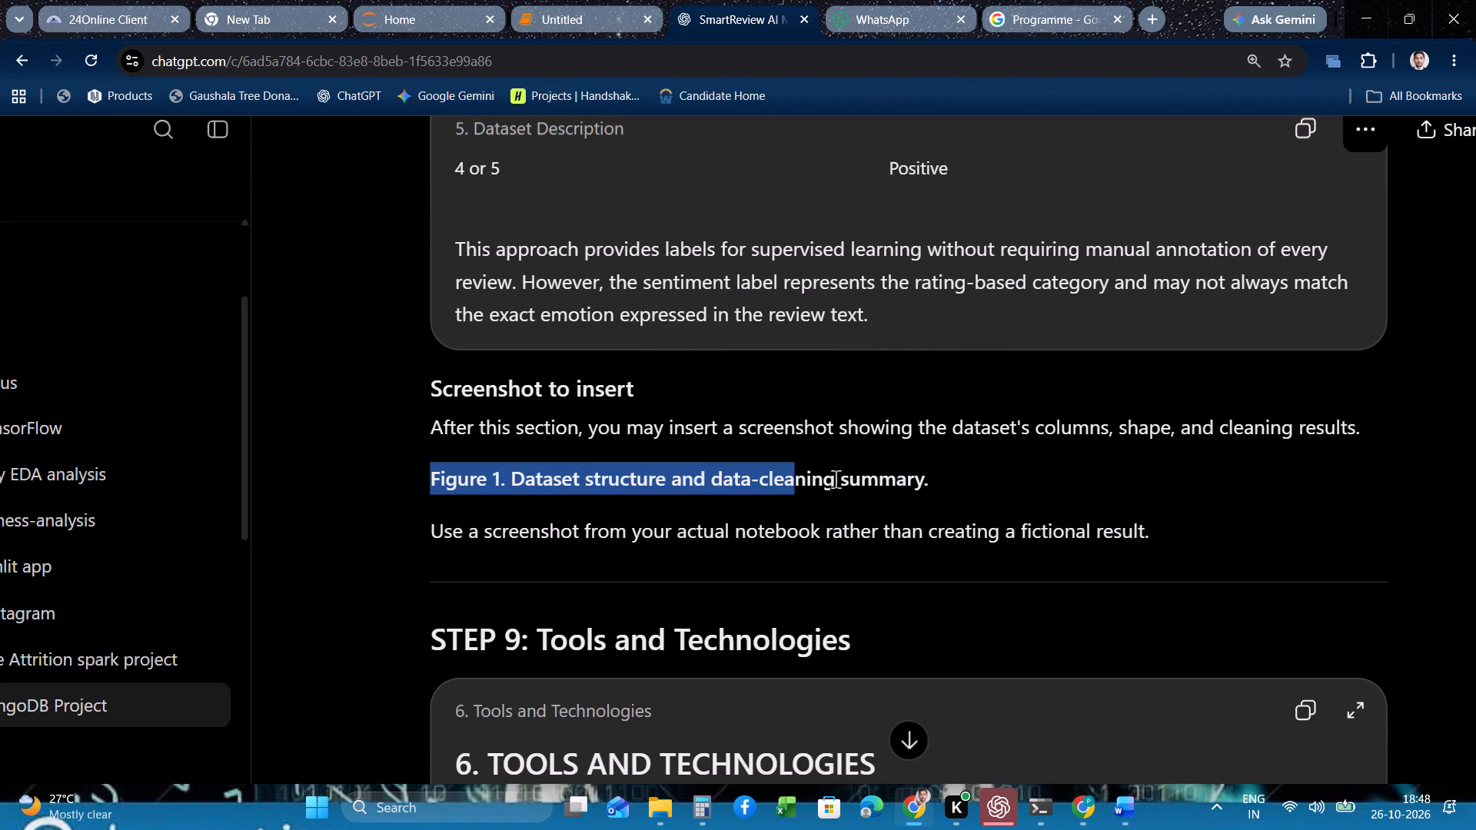
drag(836, 479, 988, 489)
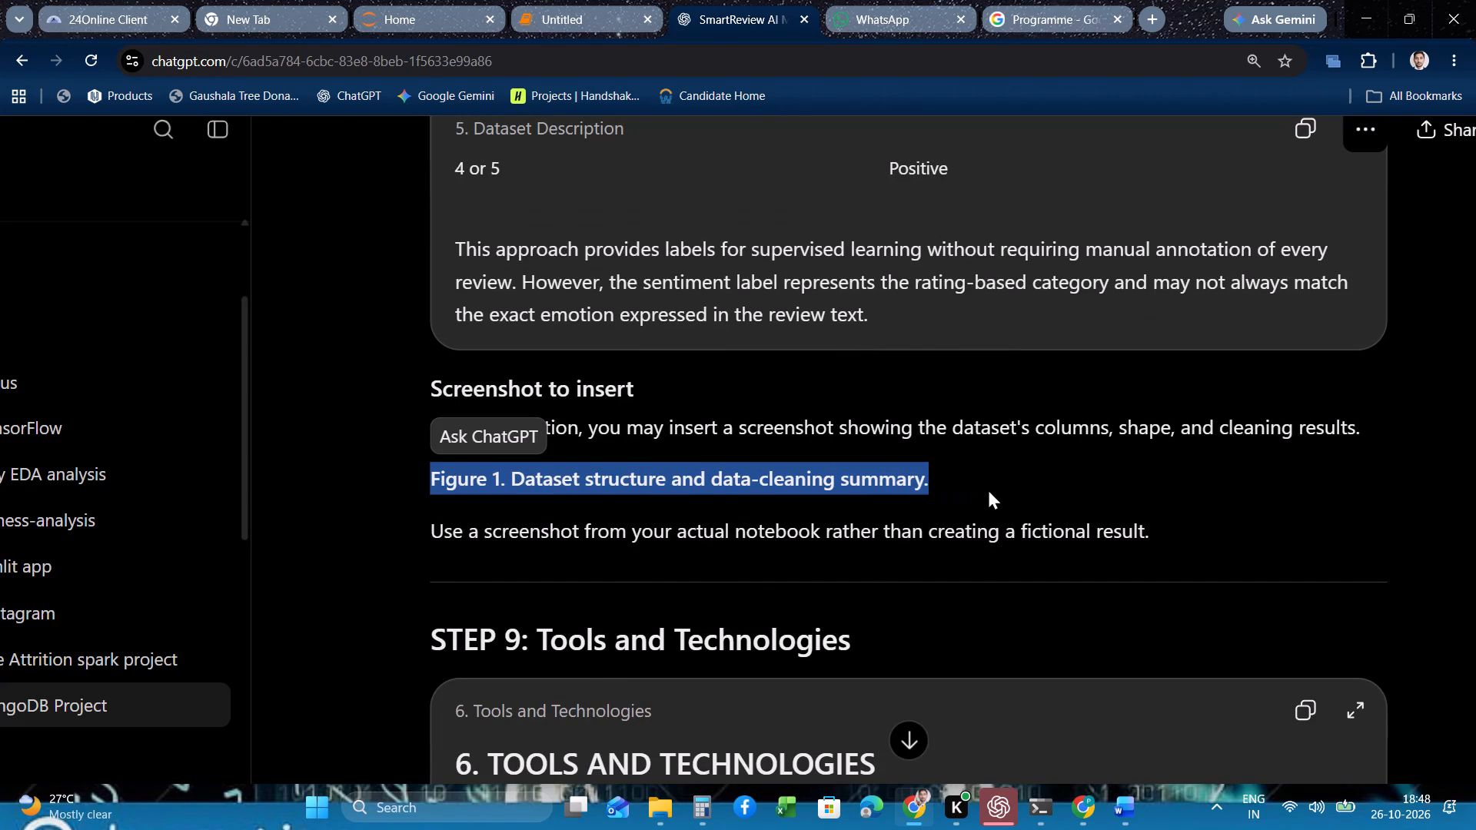
key(ctrl+c)
click(427, 529)
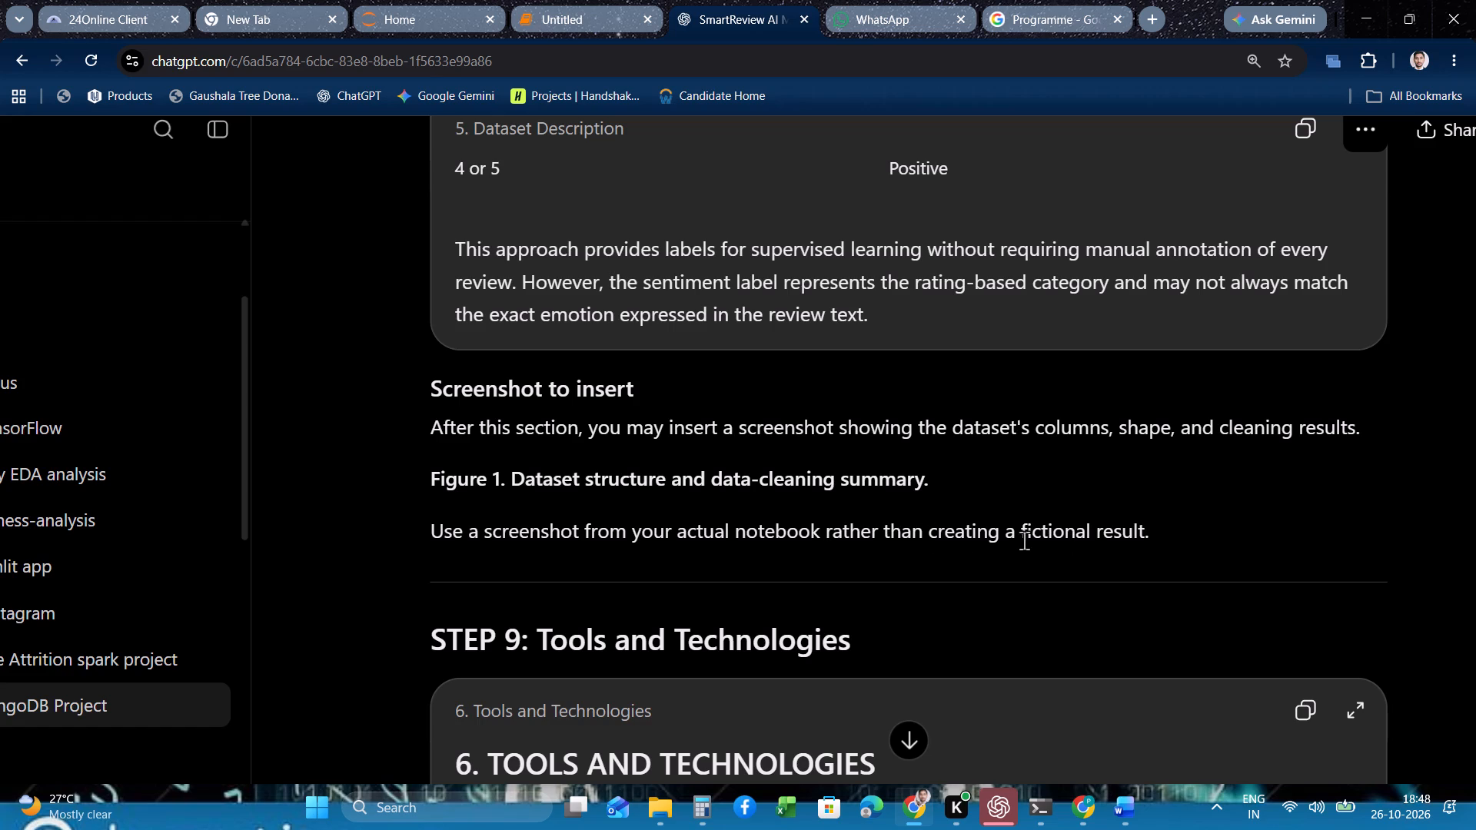
scroll(816, 526, down, 1)
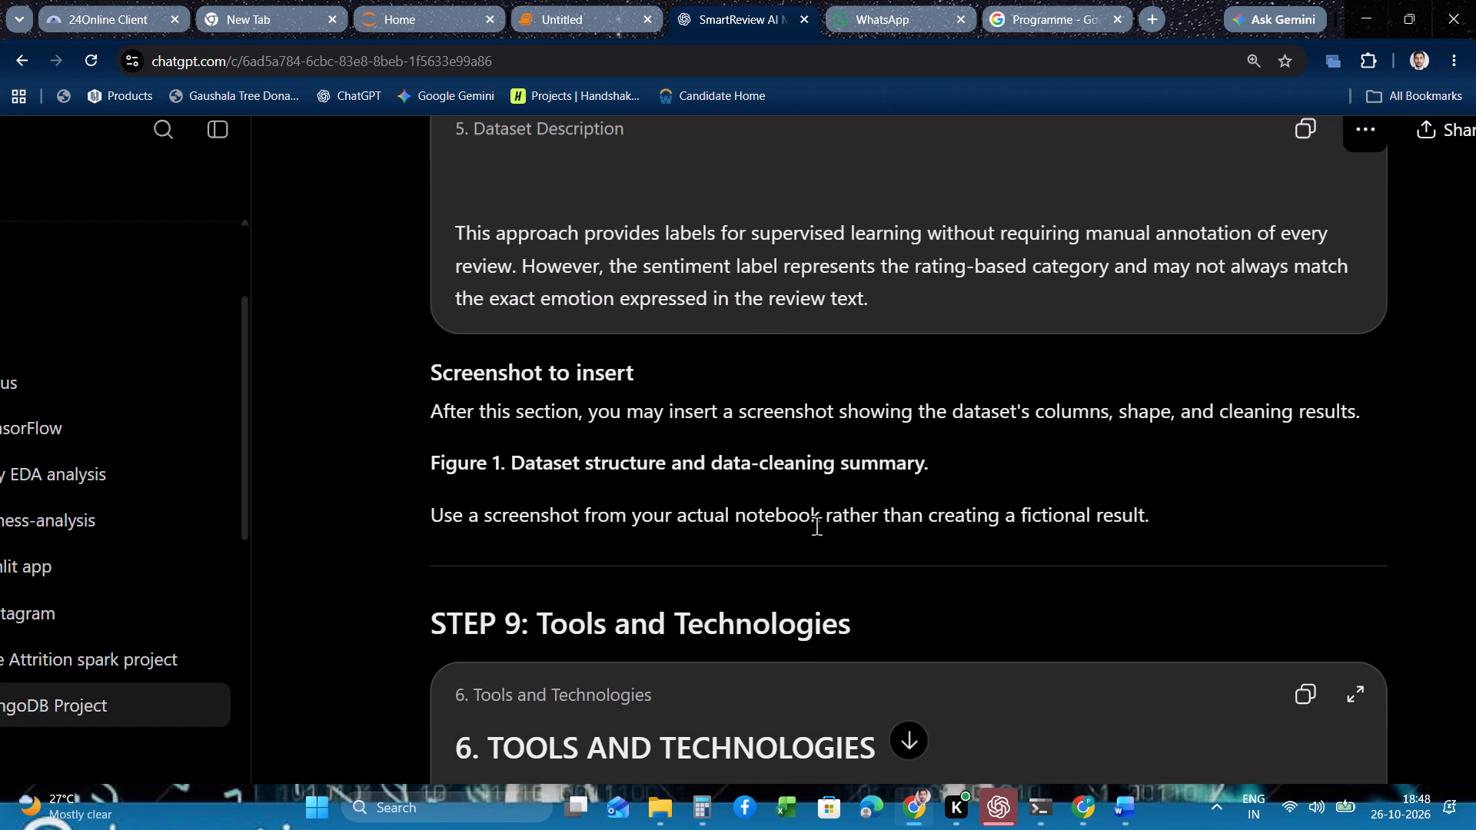
click(1102, 746)
click(573, 593)
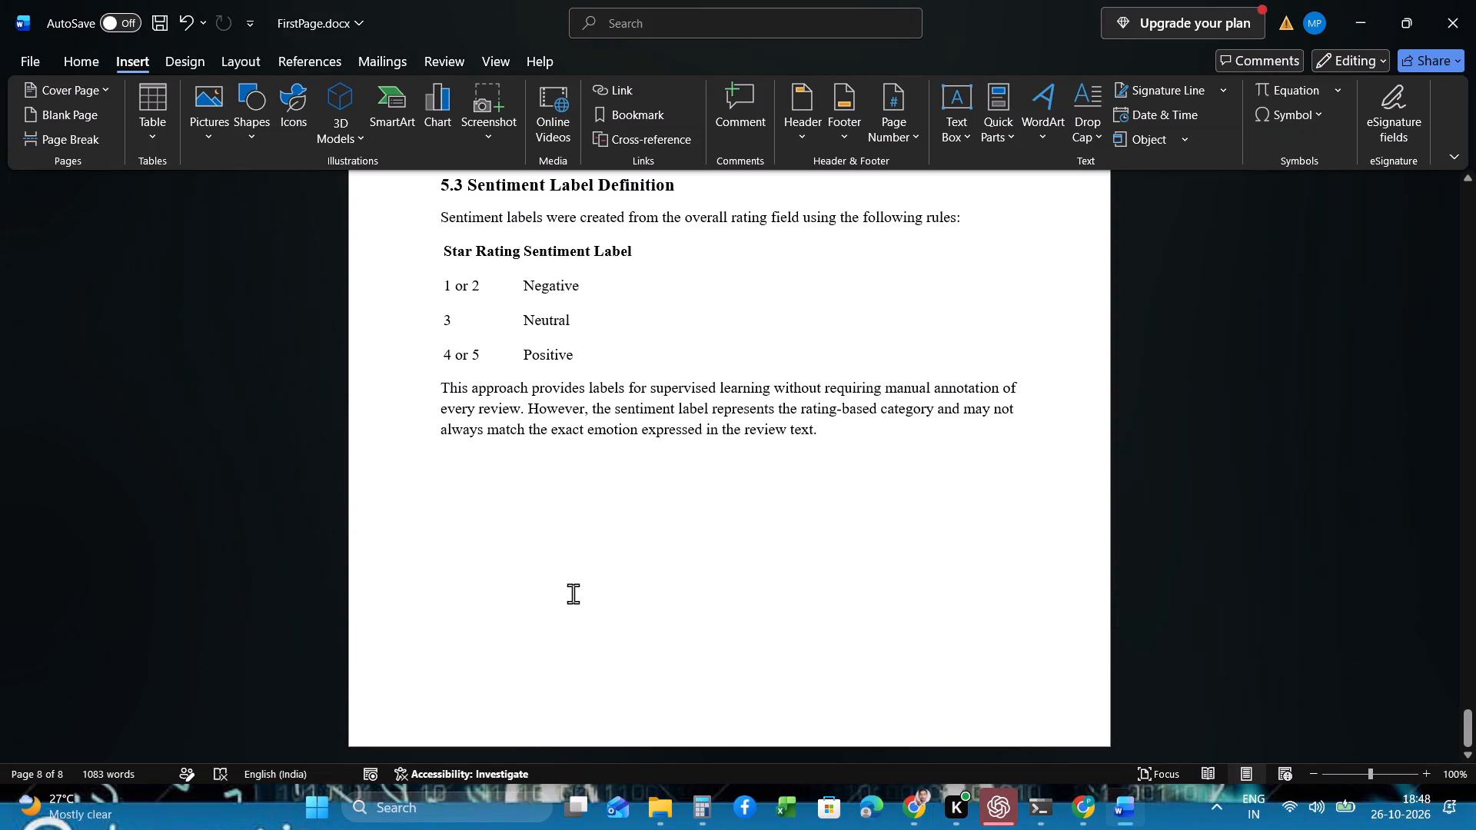
key(ctrl+v)
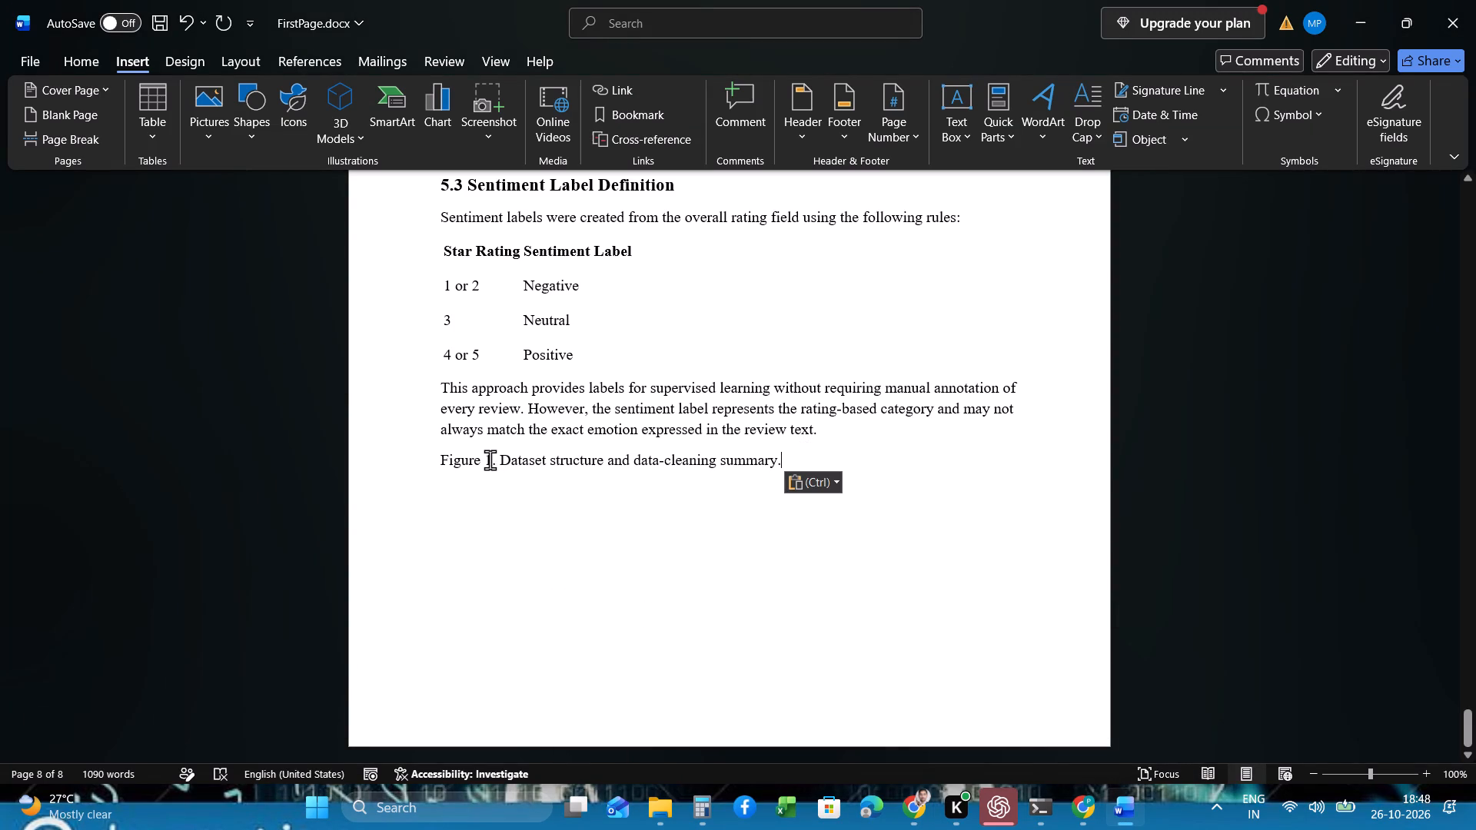
Make the "Figure 1" label bold in the caption below section 5.3.
drag(490, 460, 438, 459)
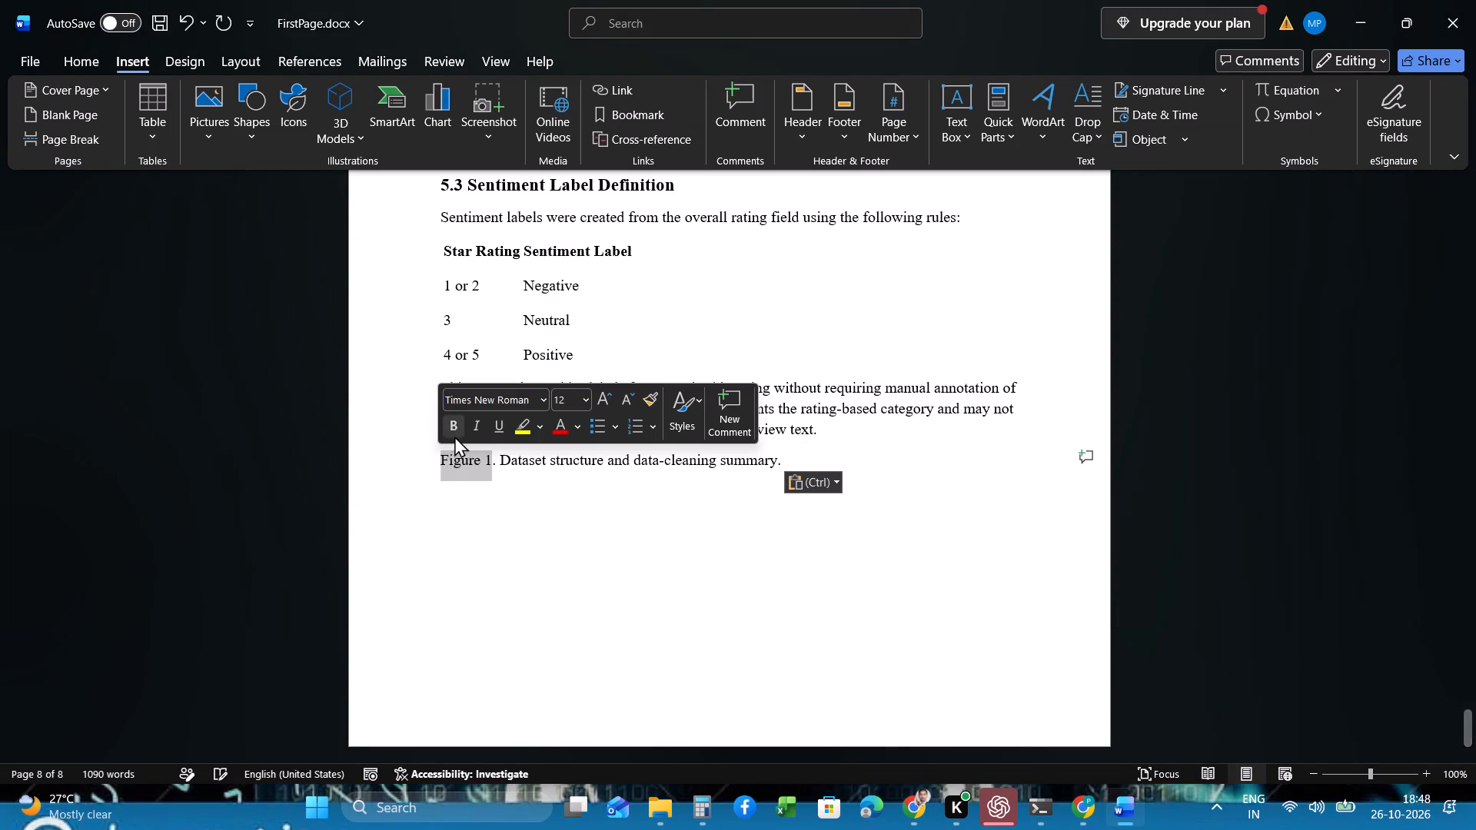
click(452, 433)
click(549, 482)
click(839, 461)
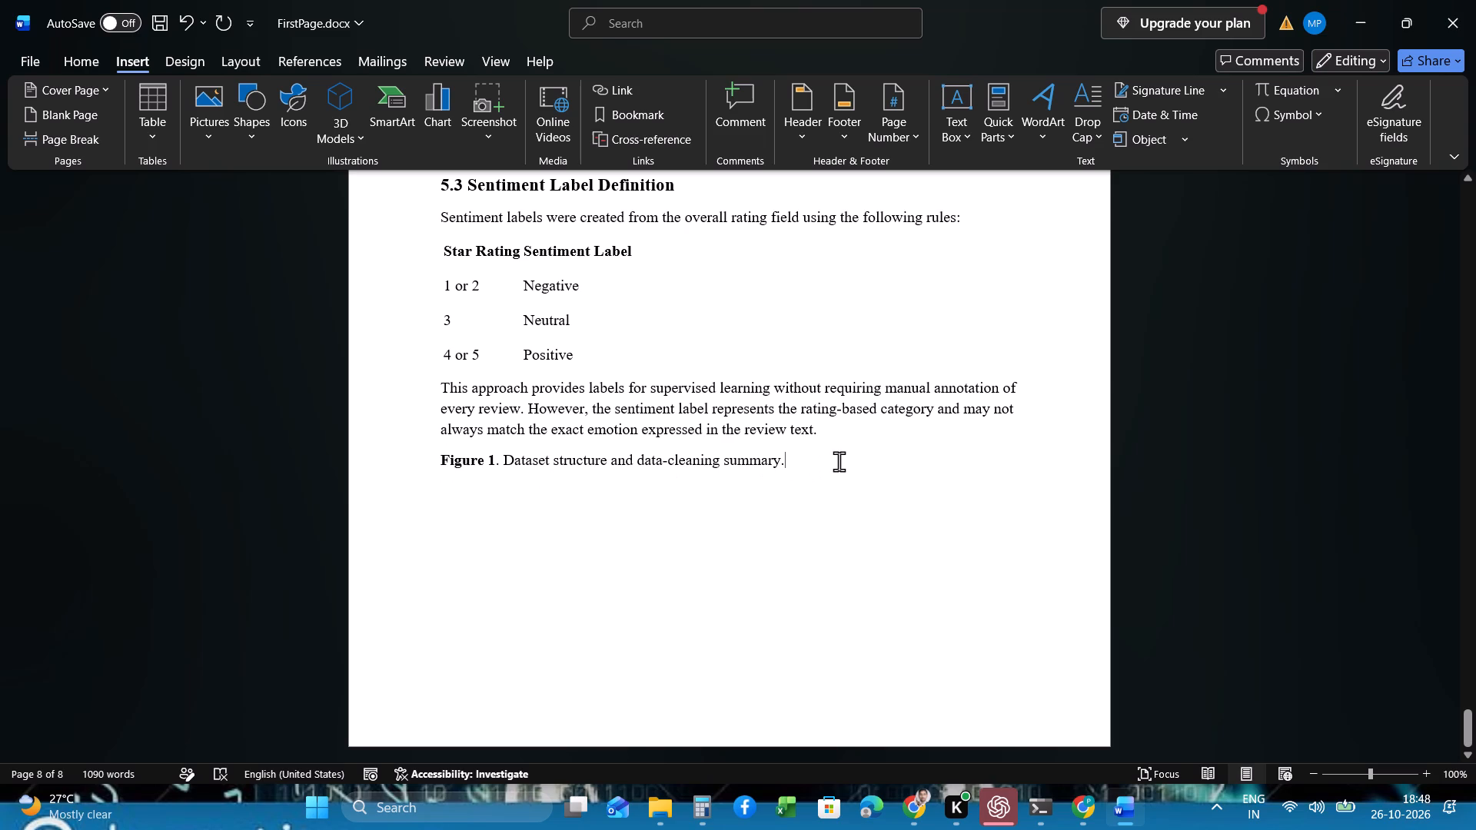
Add seven blank lines between section 5.3's closing paragraph and the Figure 1 caption to leave space for the screenshot.
click(853, 432)
key(Return)
key(Return)
key(Return)
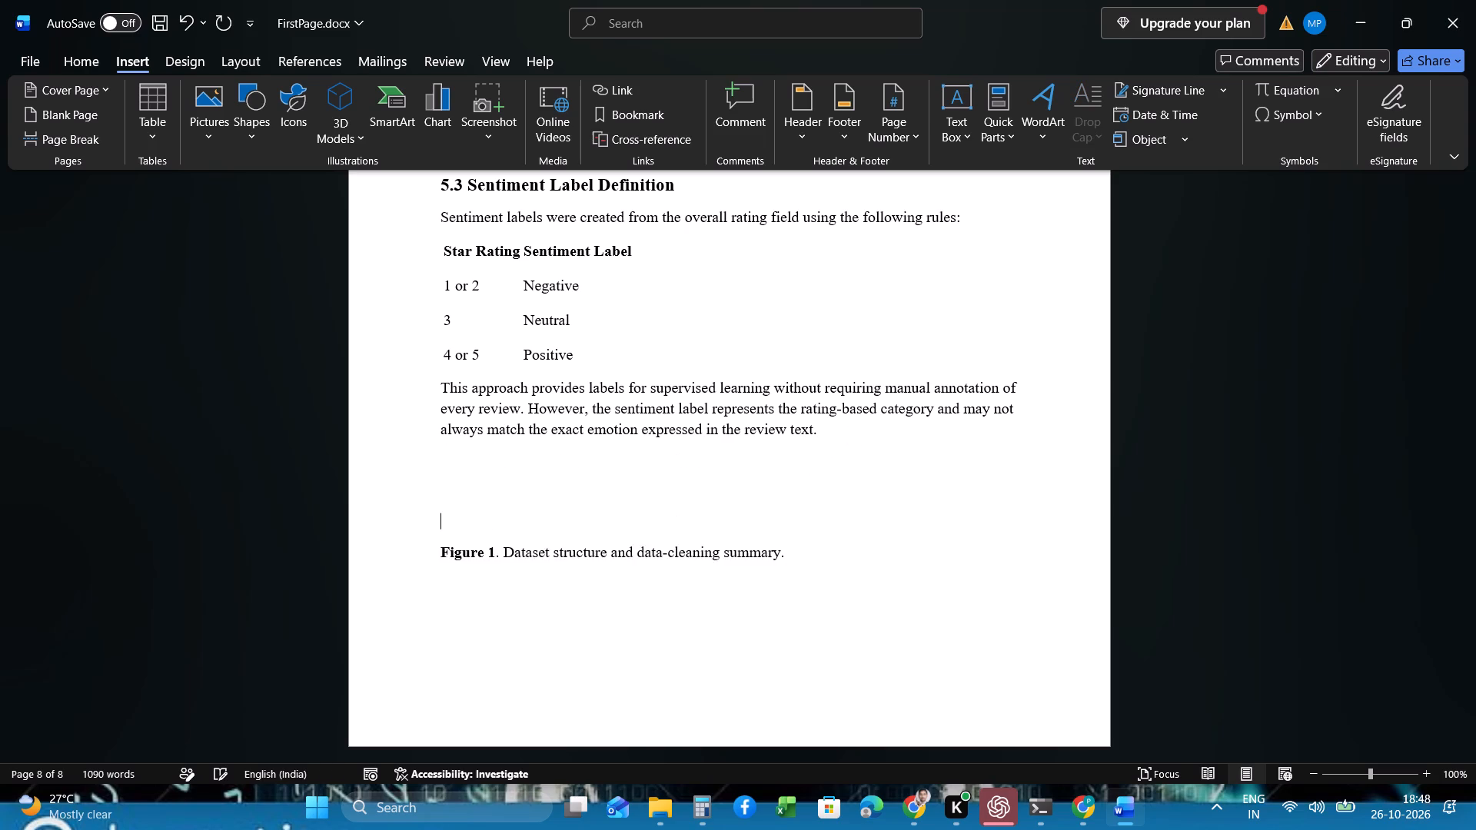
key(Return)
key(Return)
key(Return)
key(Return)
Increase the font size of the whole Figure 1 caption line by one increment.
scroll(853, 432, down, 1)
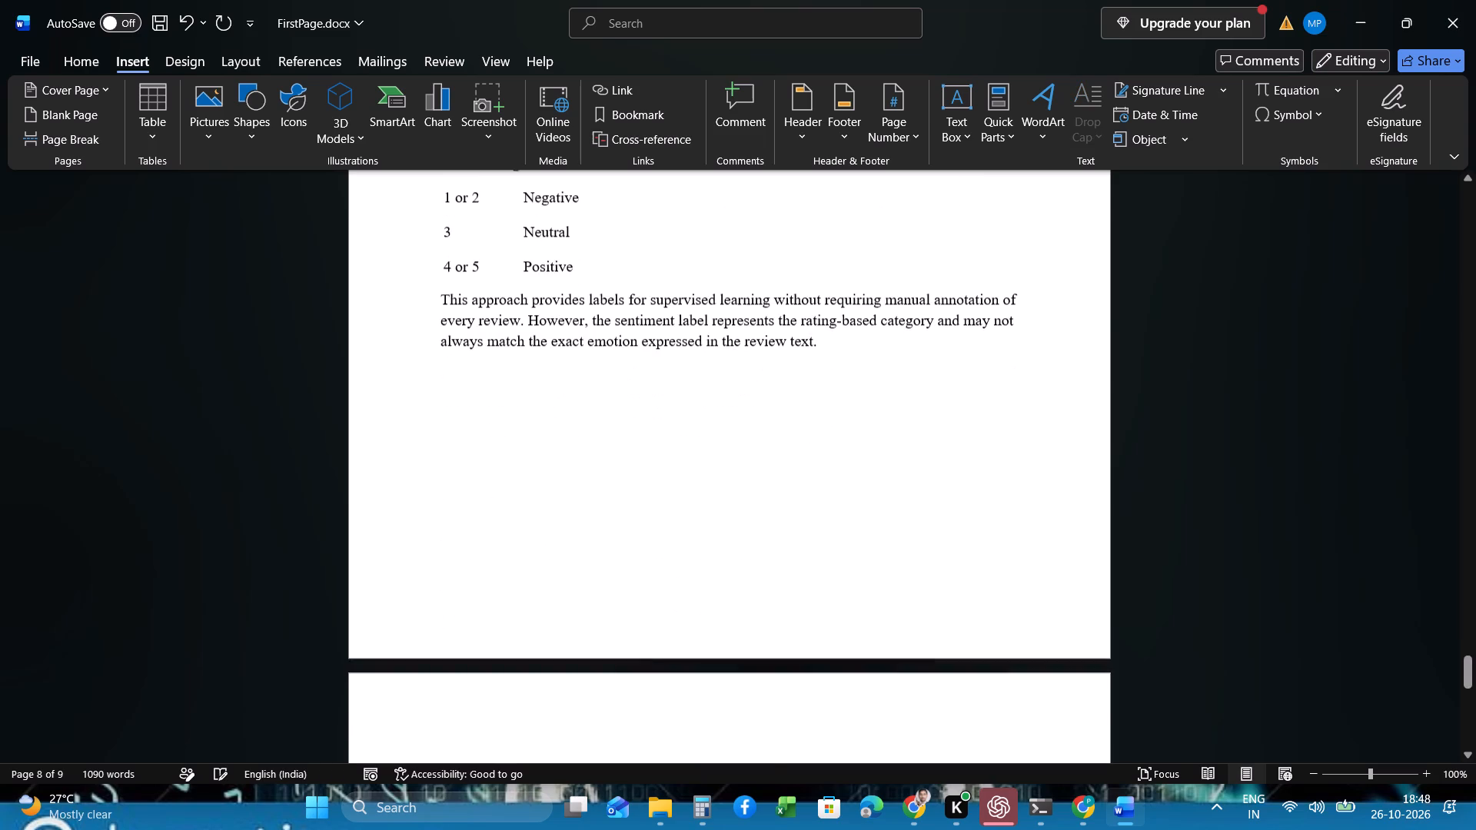
scroll(853, 432, down, 3)
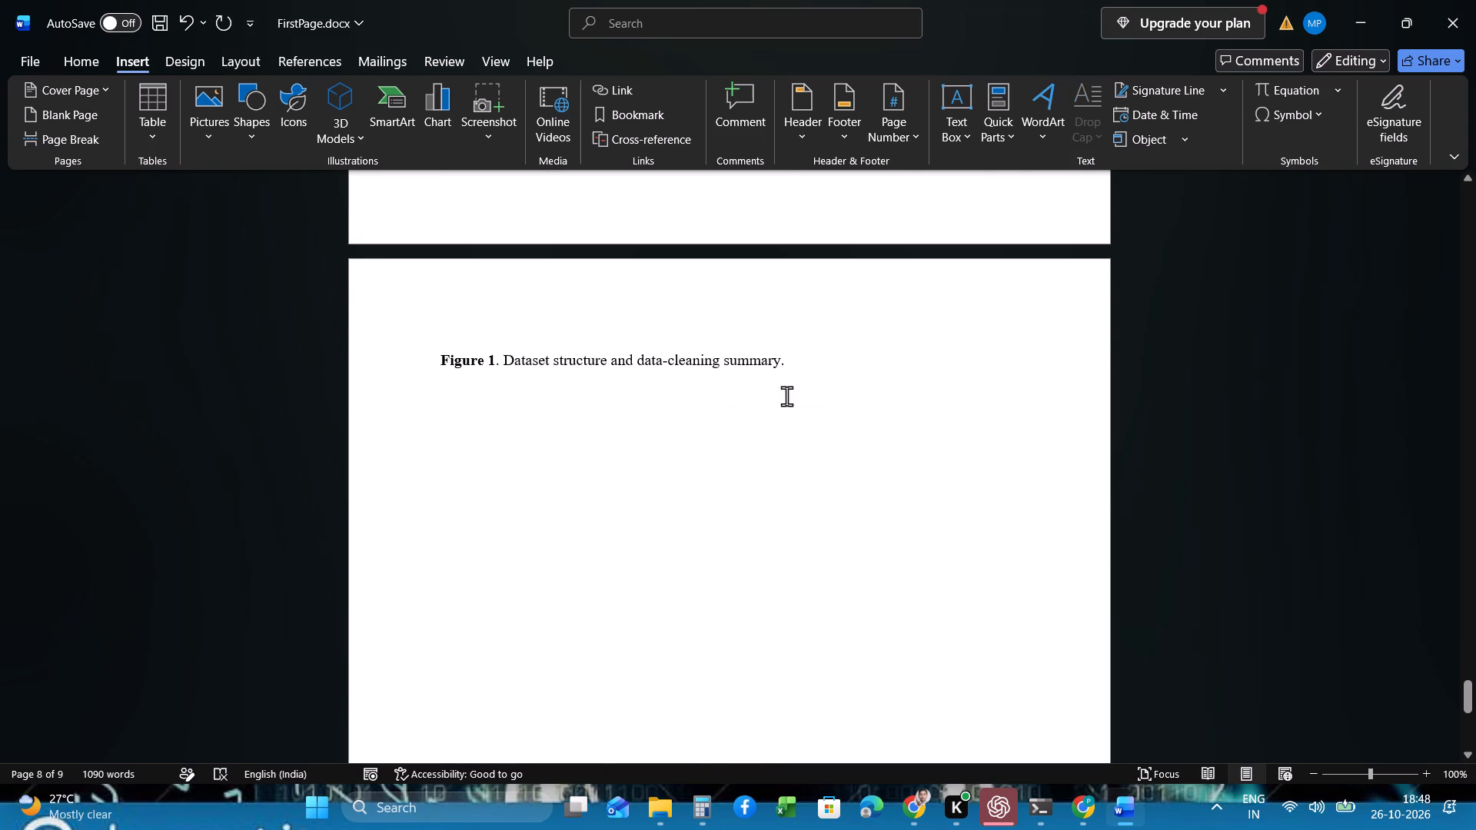
drag(795, 363, 445, 357)
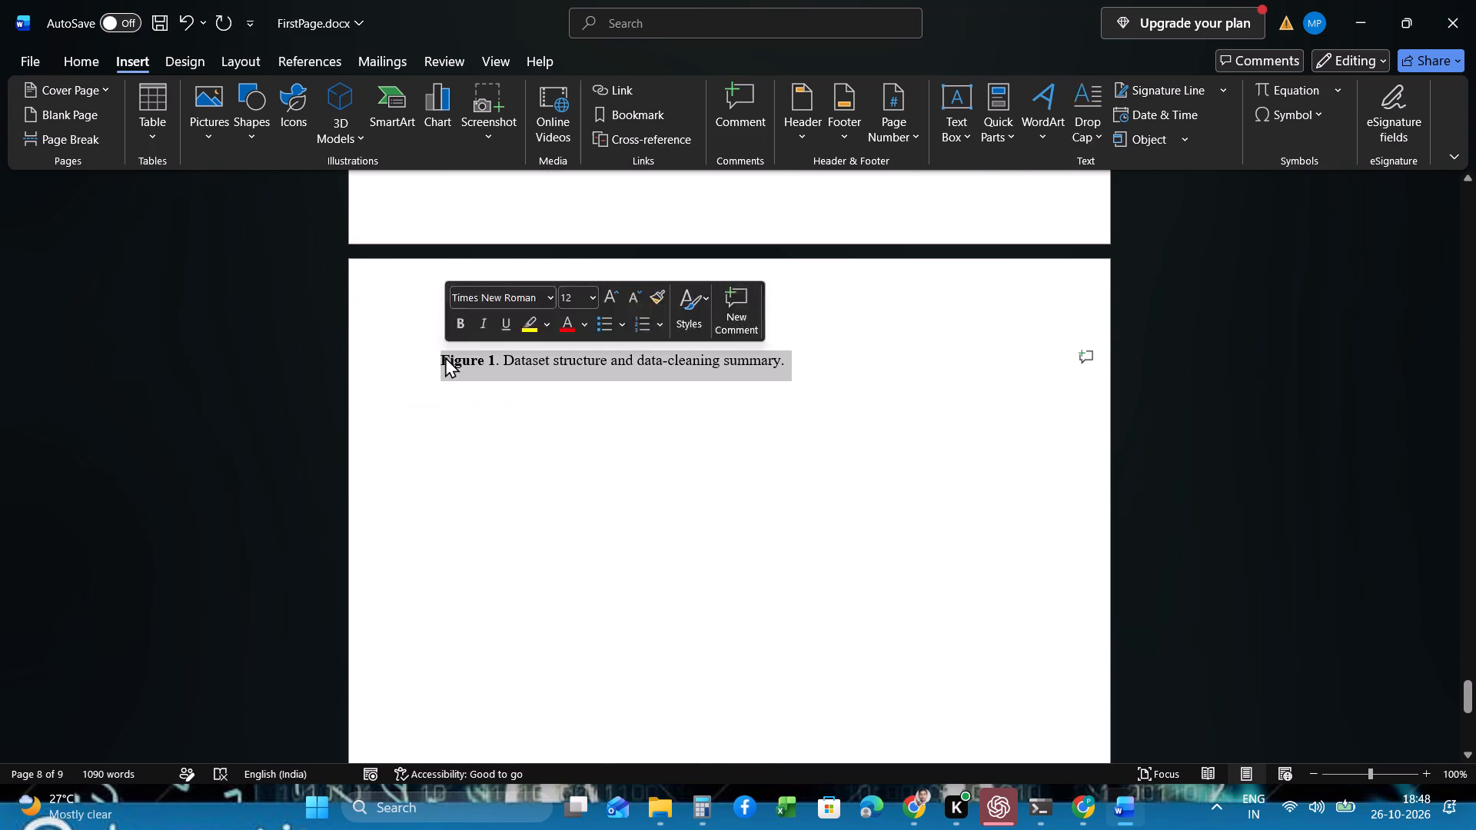
click(613, 298)
click(667, 489)
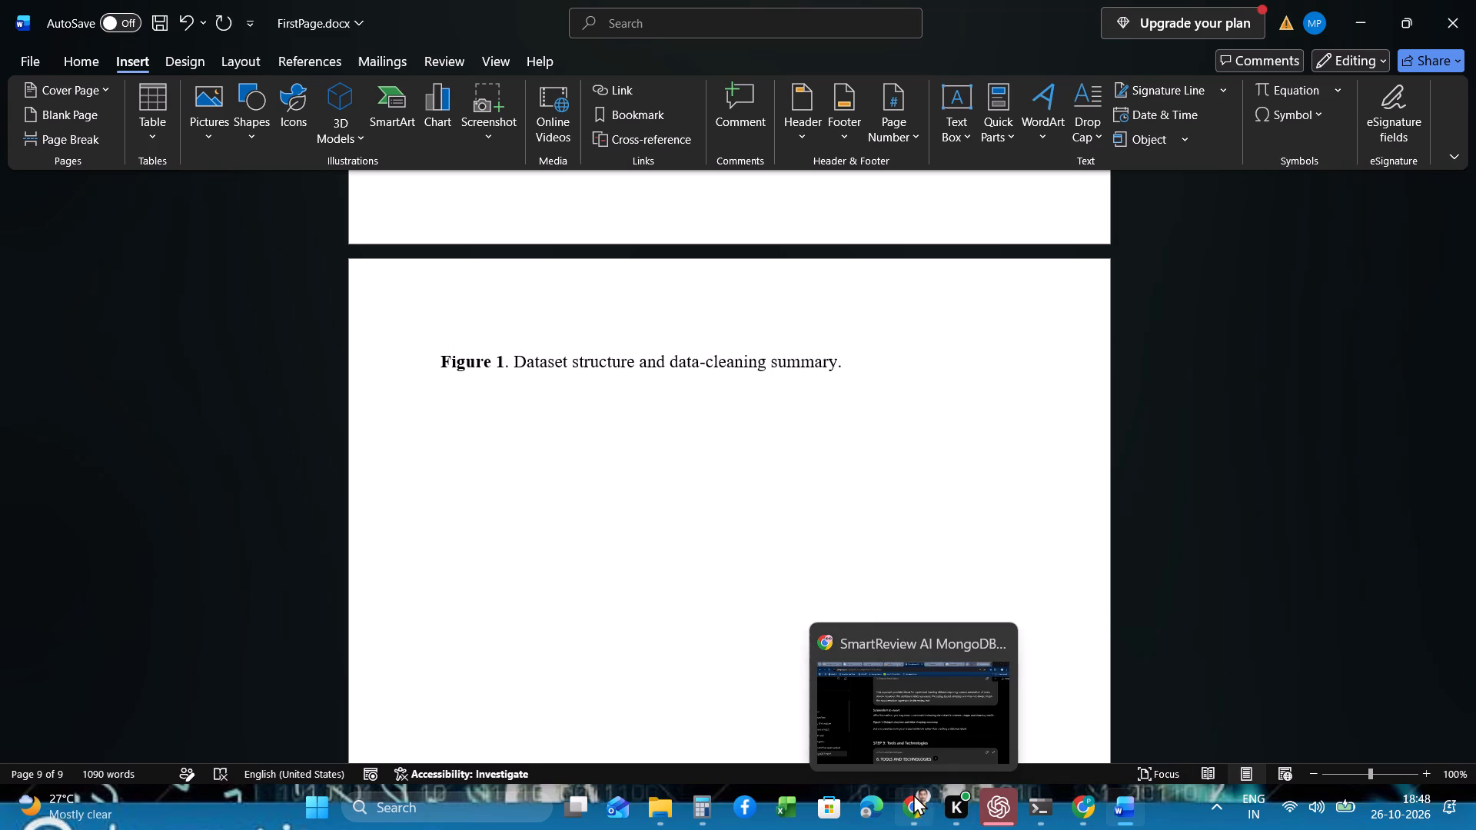
Switch to the Untitled Jupyter notebook in Chrome and look back through it for the "Clean the dataset" code and output.
click(920, 735)
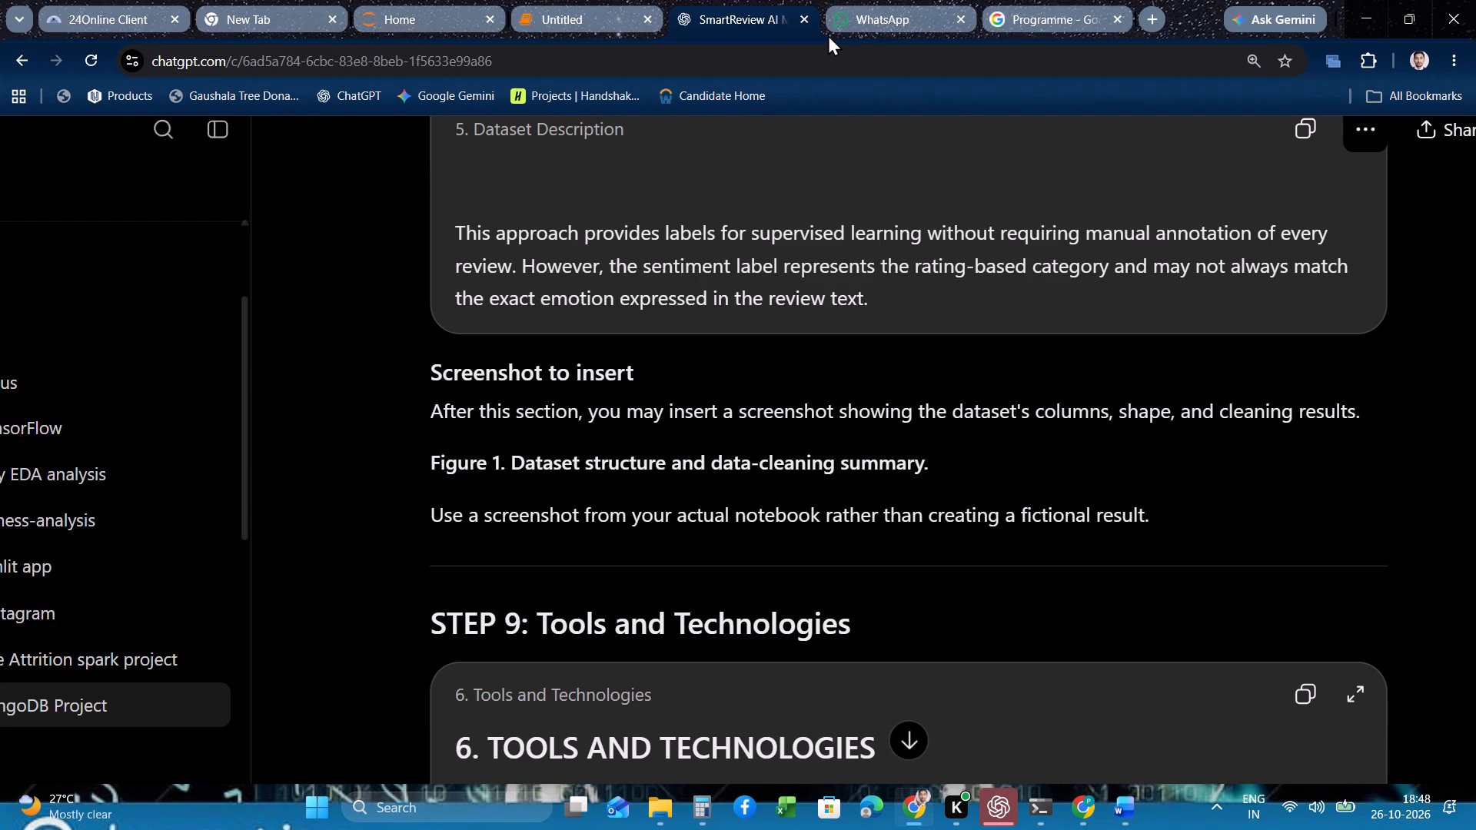
click(583, 0)
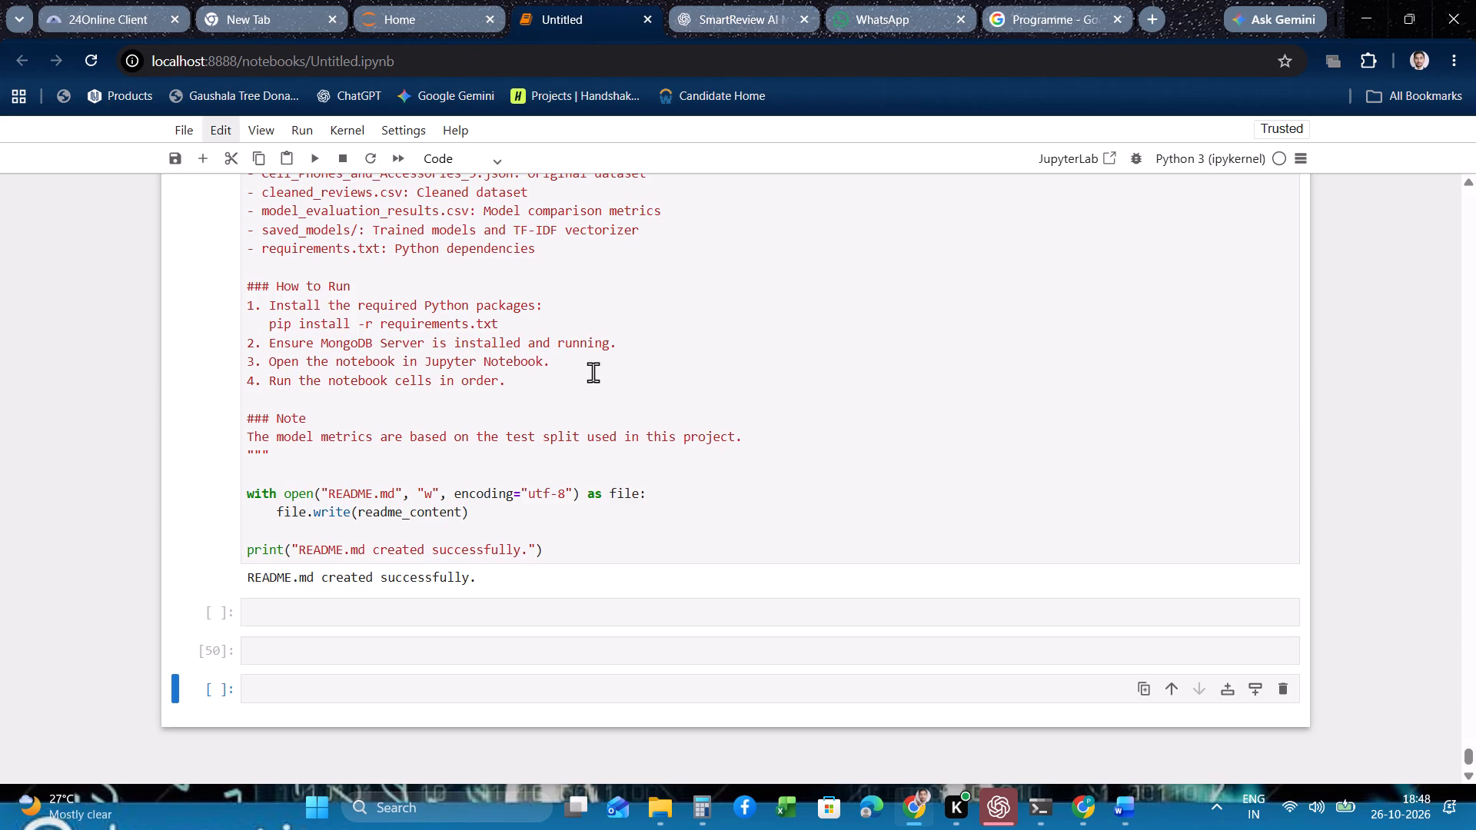
scroll(593, 372, up, 10)
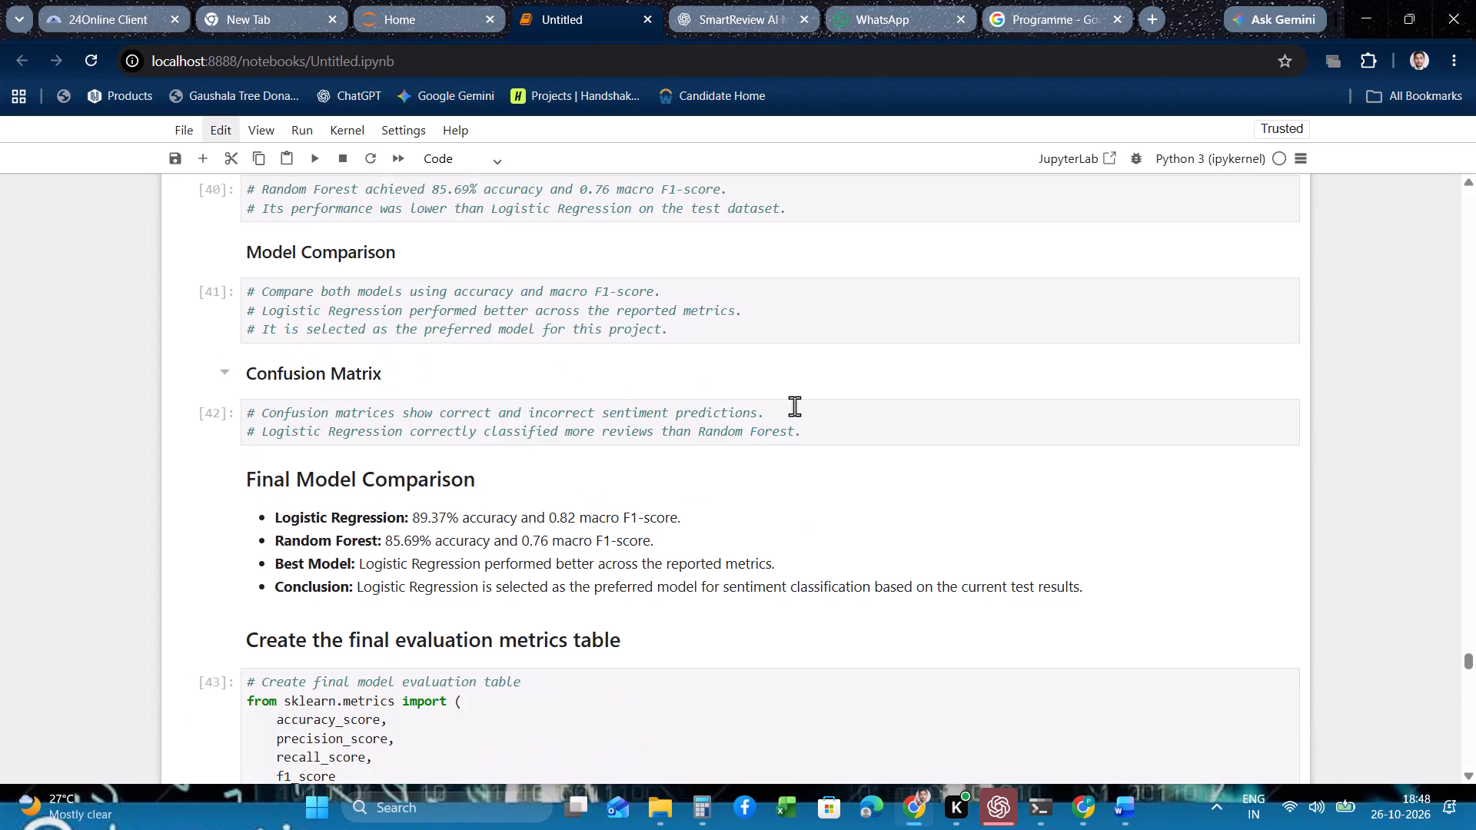
scroll(880, 390, up, 14)
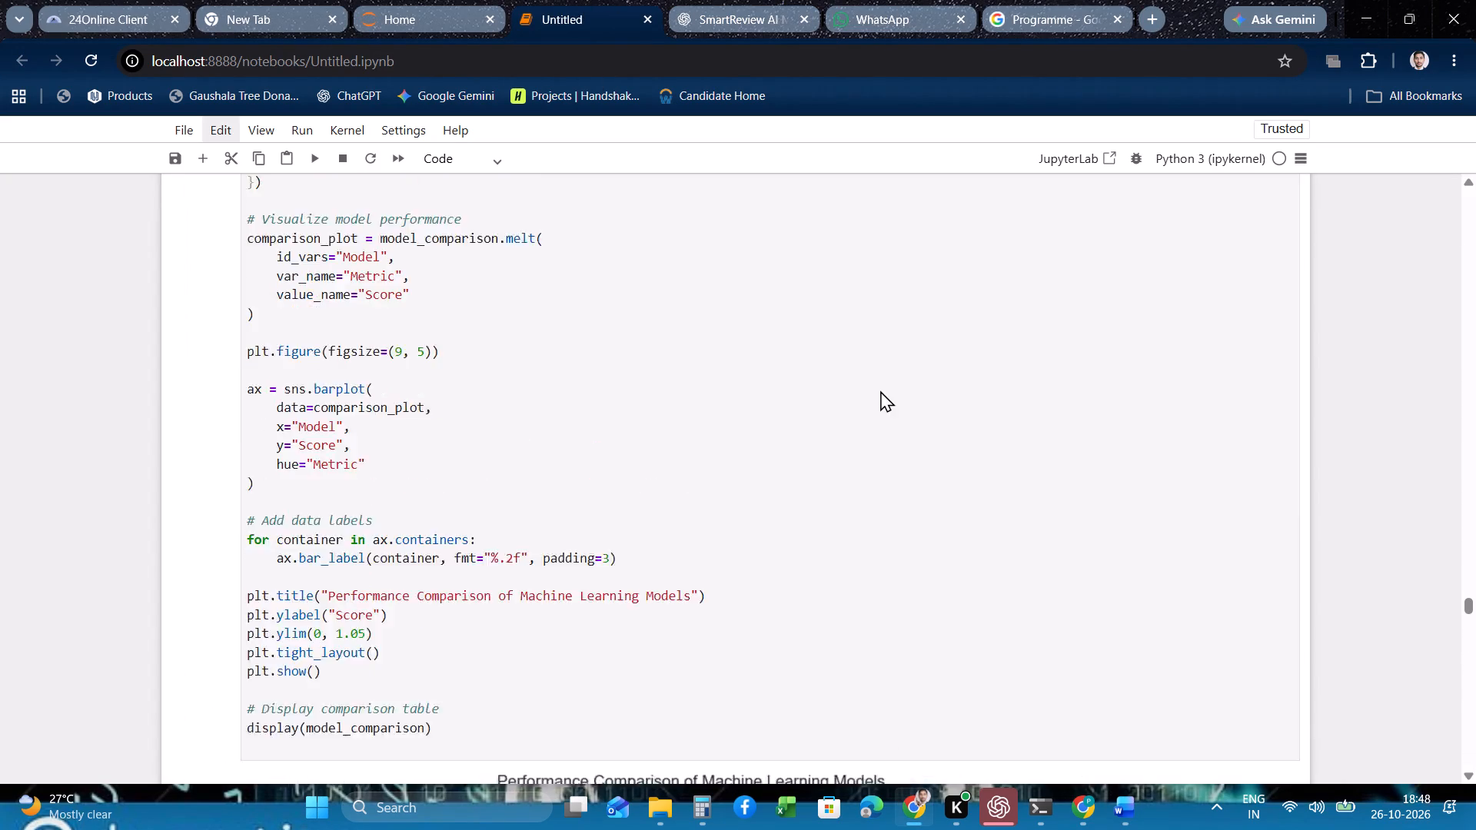
scroll(880, 390, up, 4)
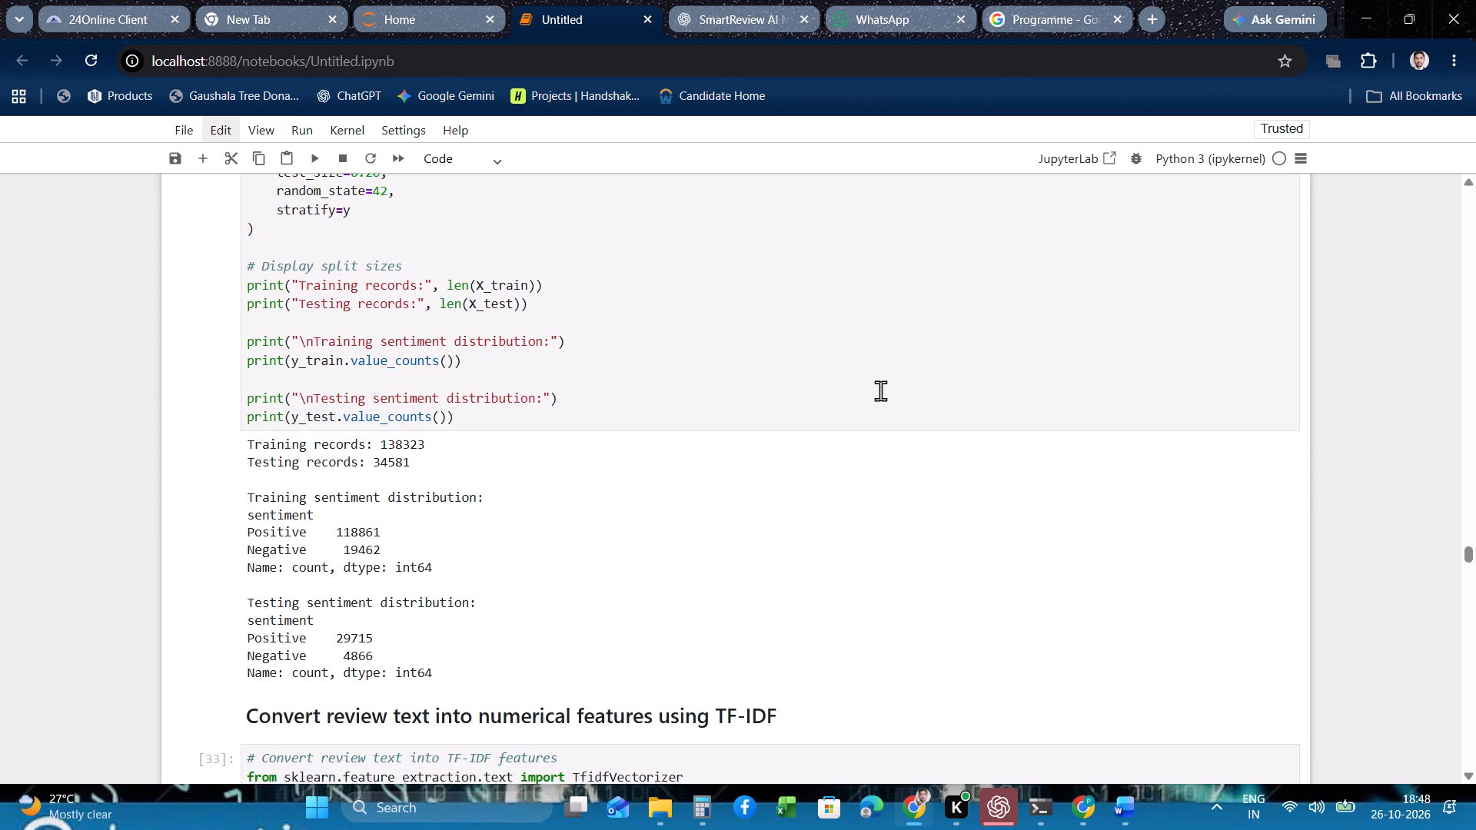
scroll(880, 390, up, 4)
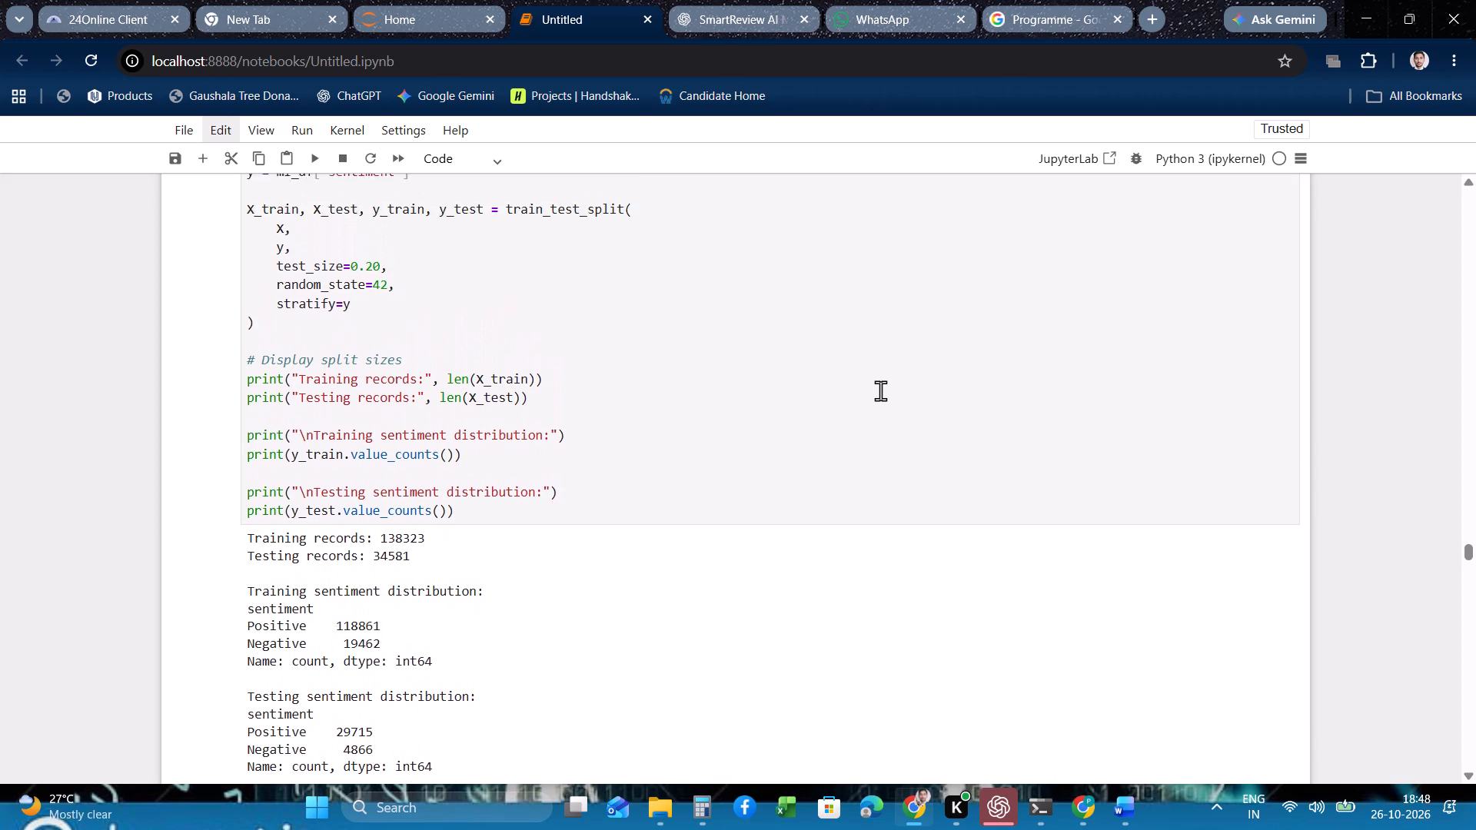
scroll(880, 390, up, 10)
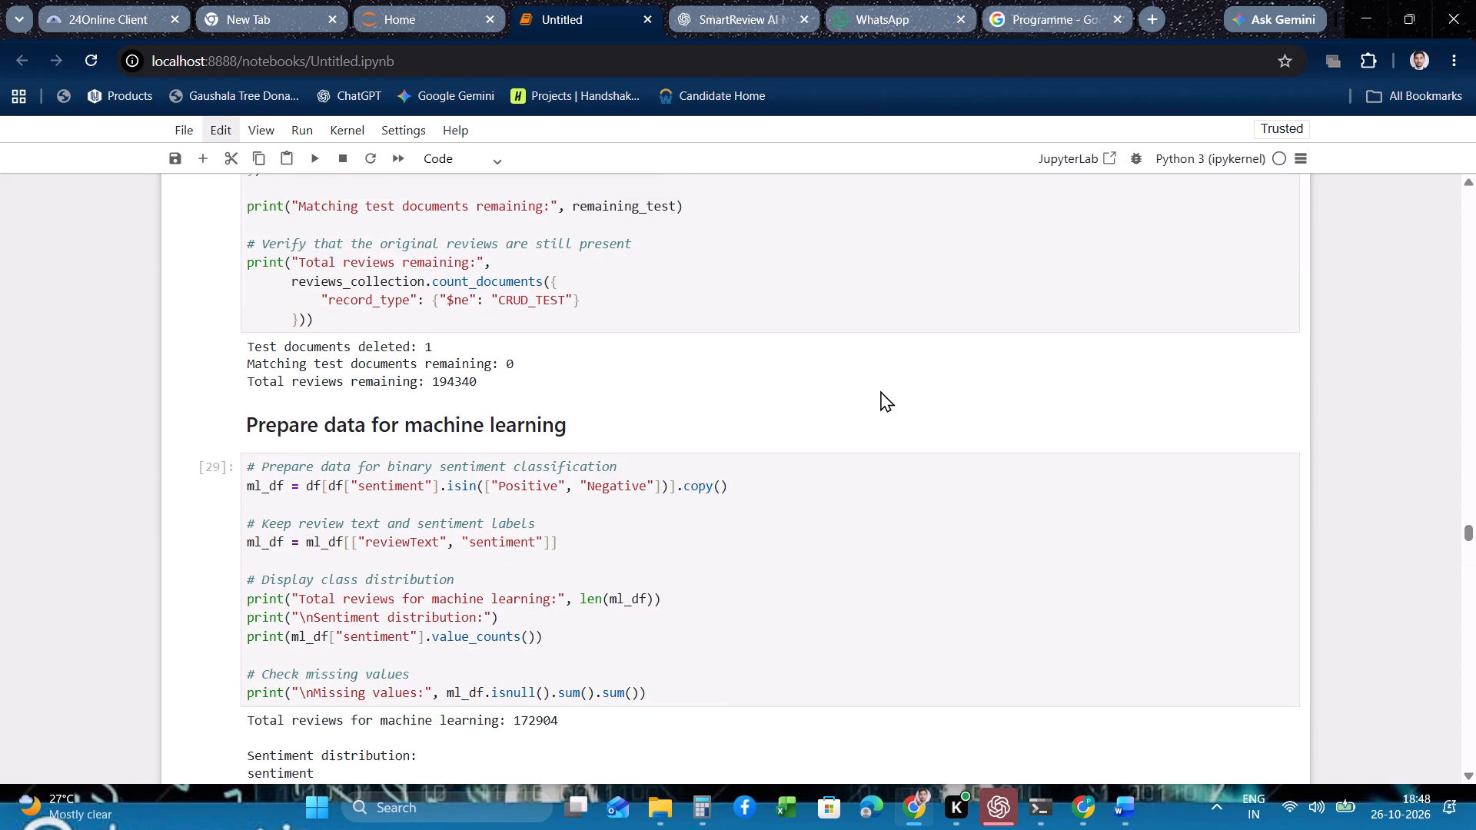
scroll(880, 390, up, 8)
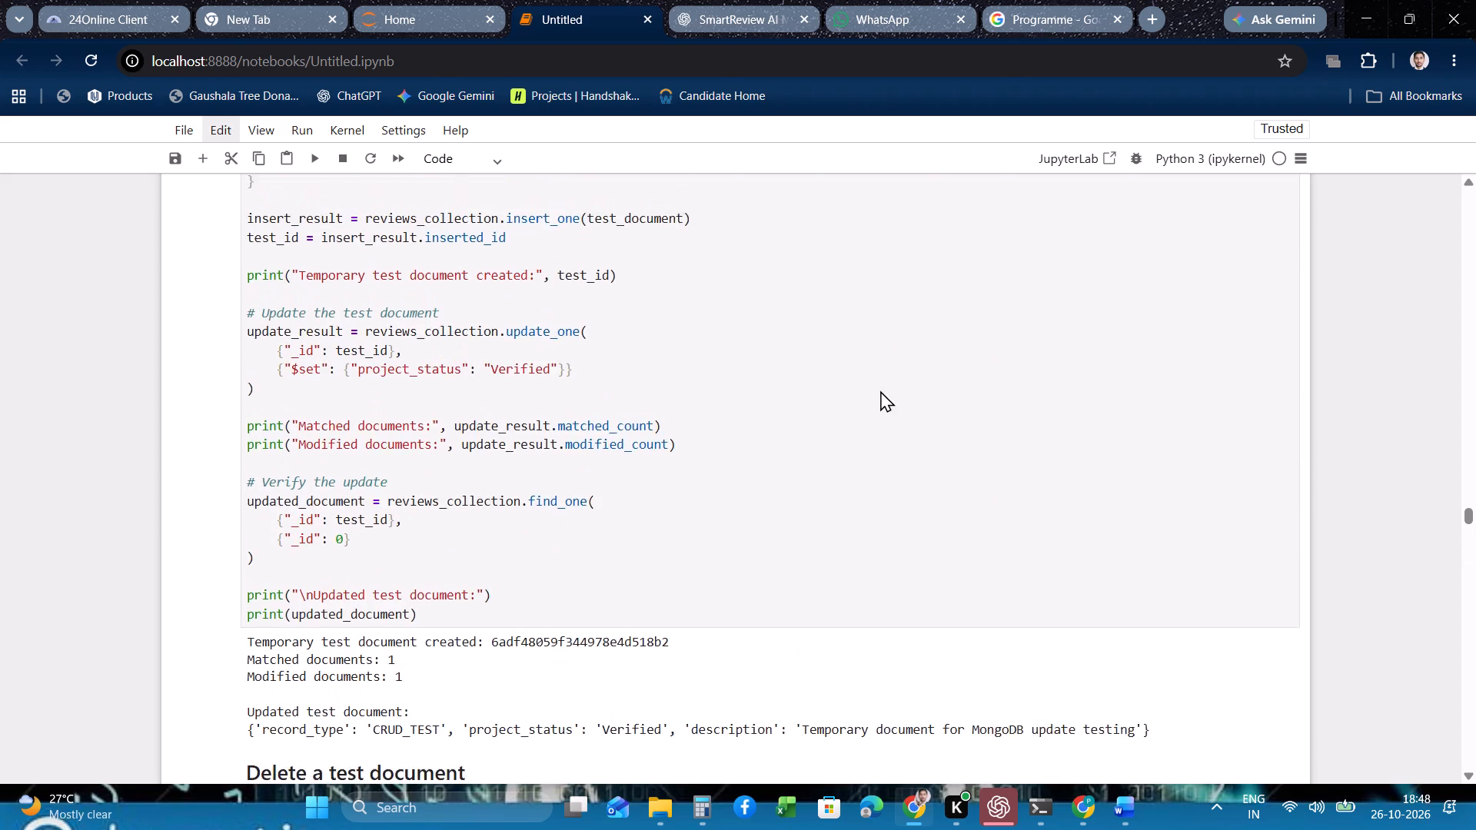
scroll(880, 390, up, 11)
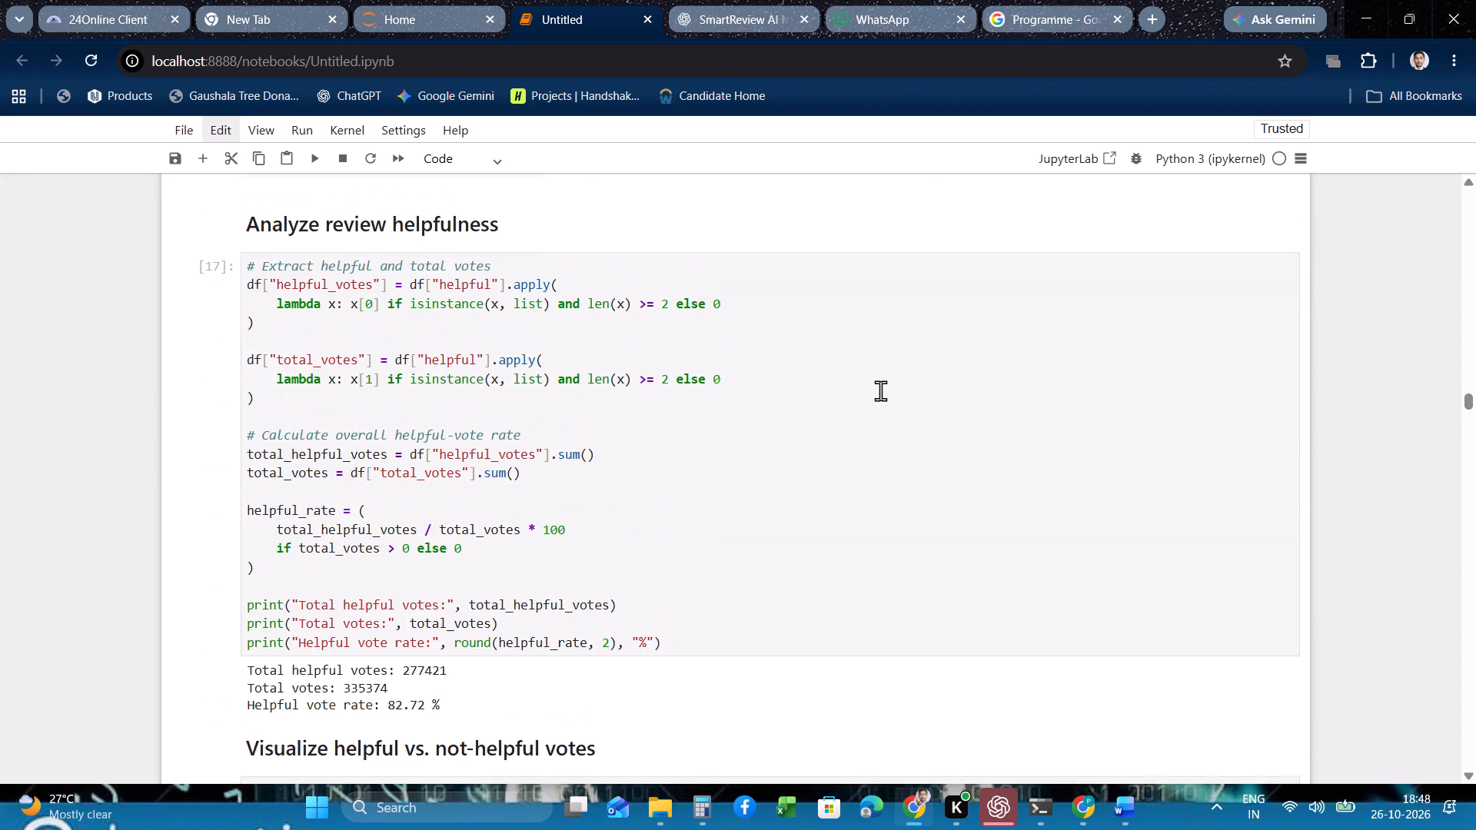
scroll(880, 390, up, 7)
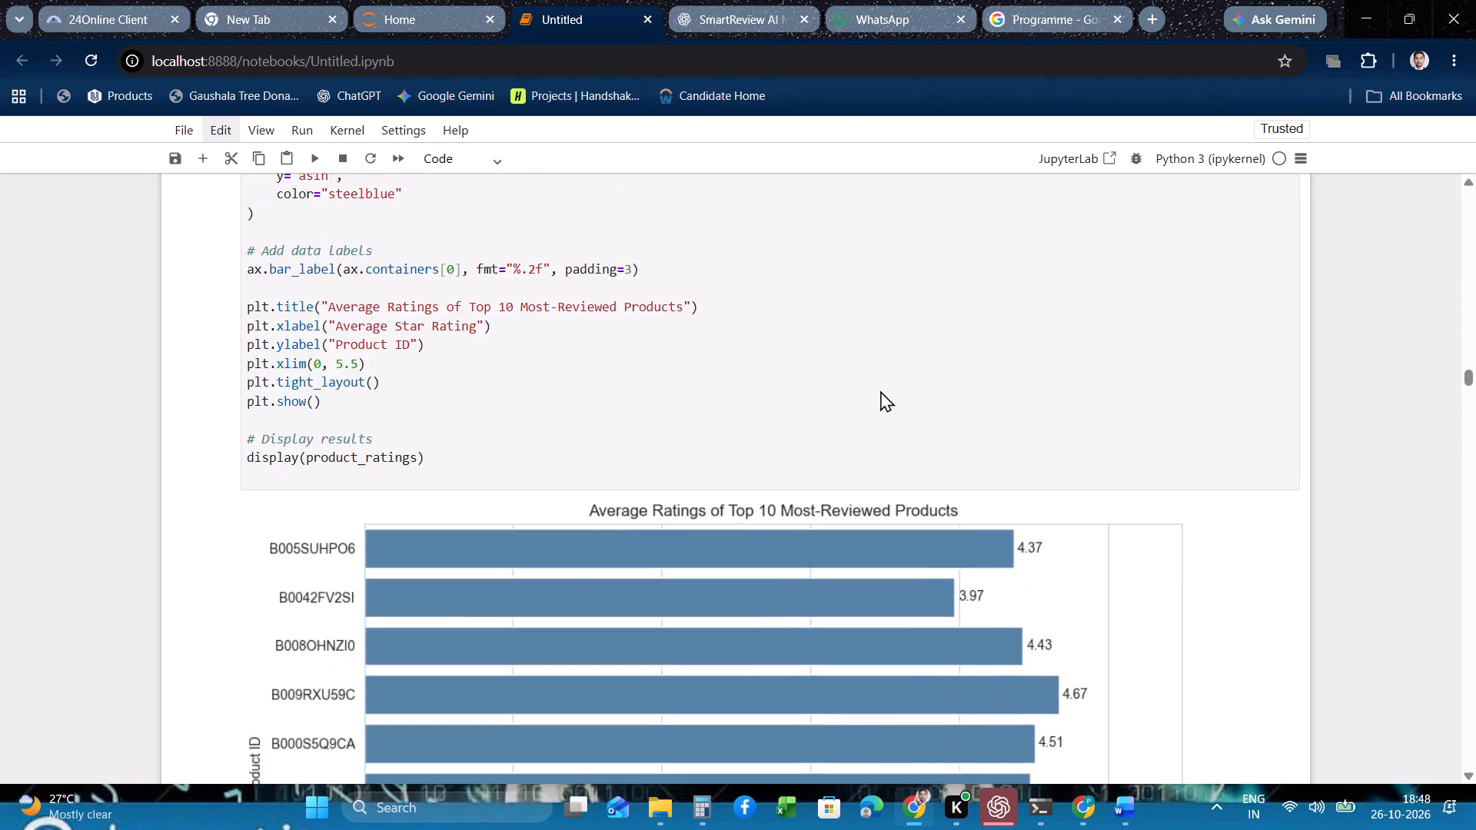
scroll(880, 390, up, 15)
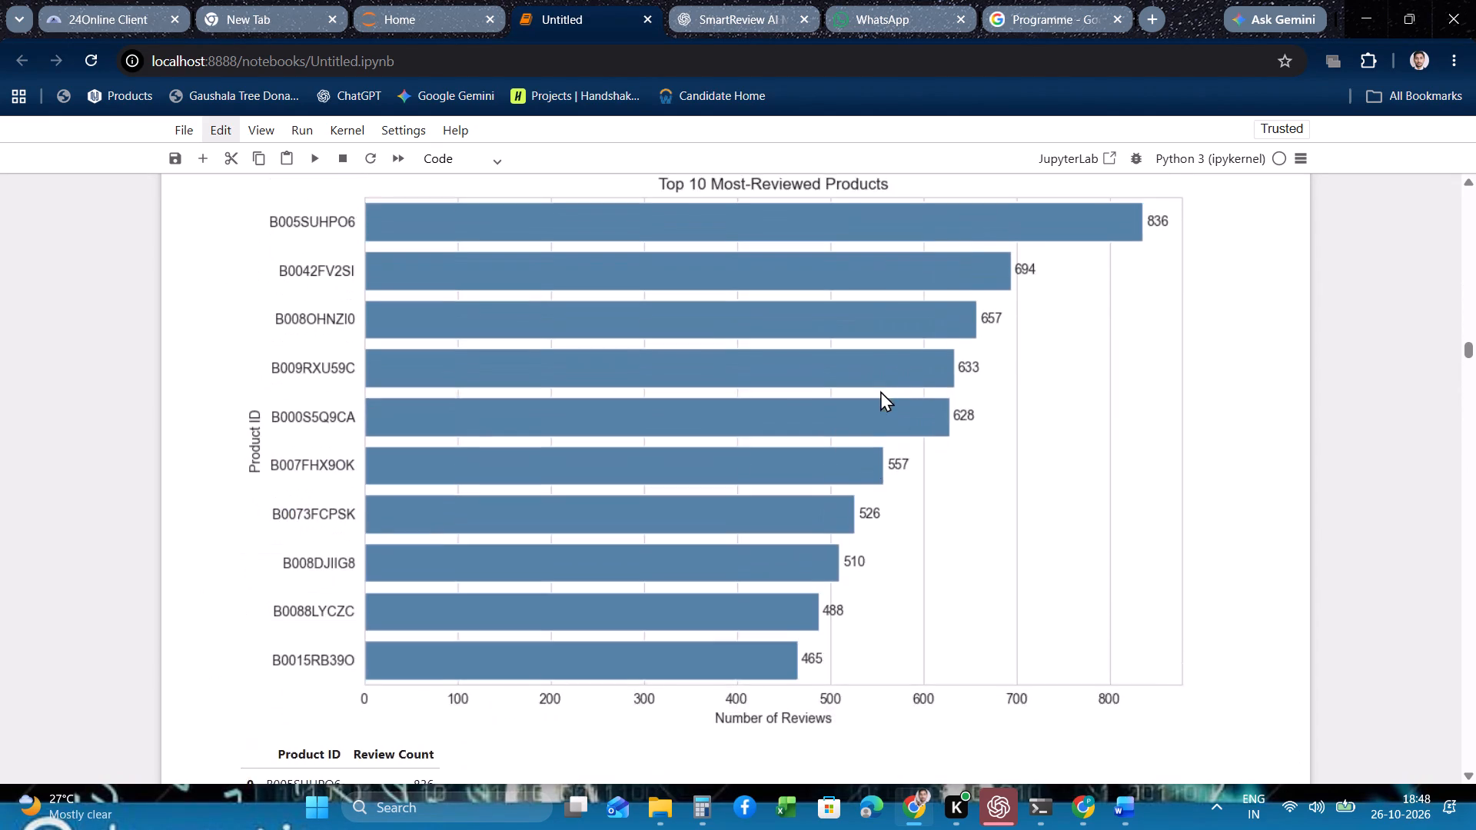
scroll(880, 390, up, 15)
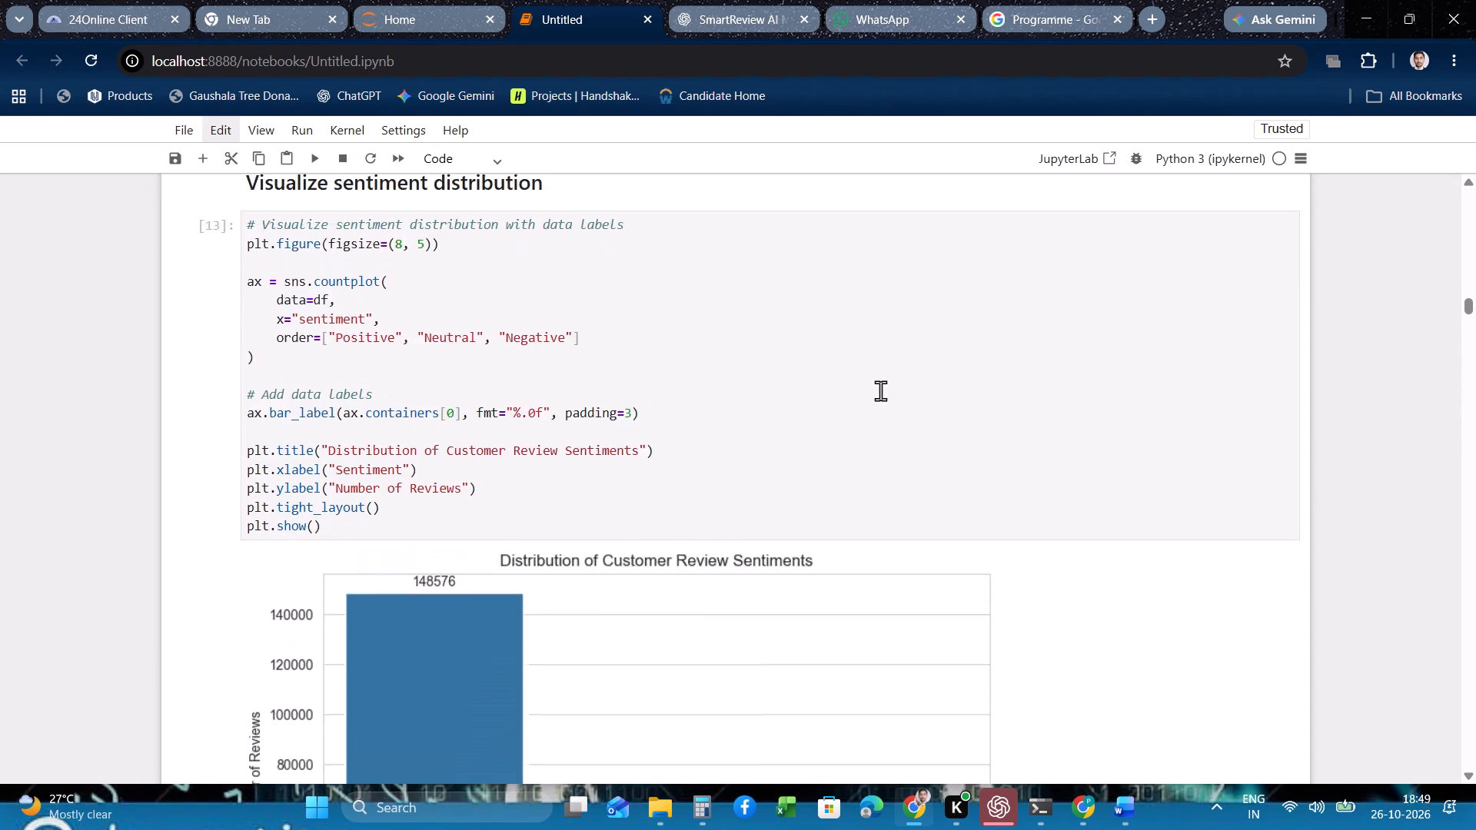
scroll(880, 390, up, 5)
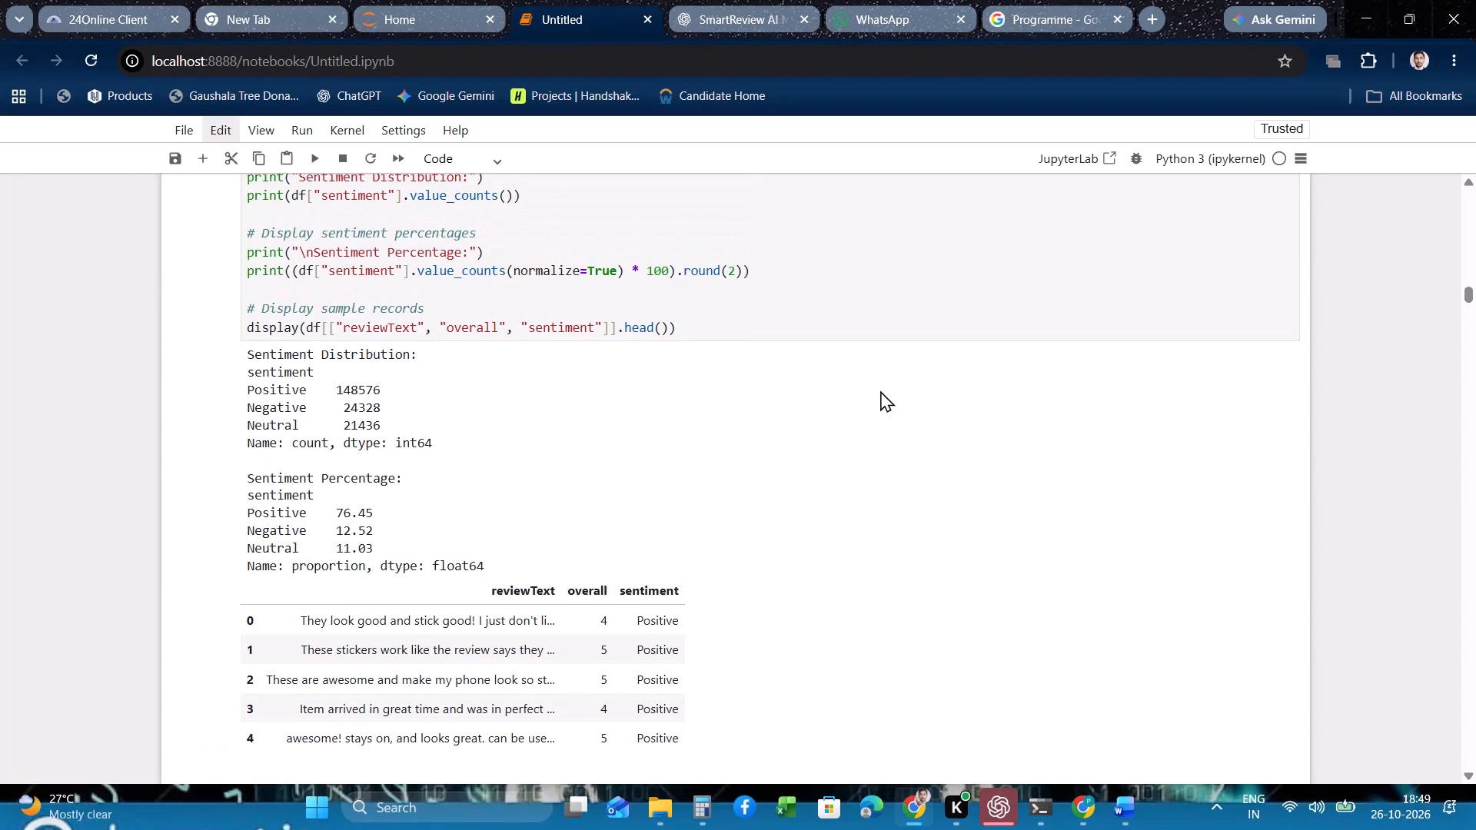
scroll(880, 390, up, 4)
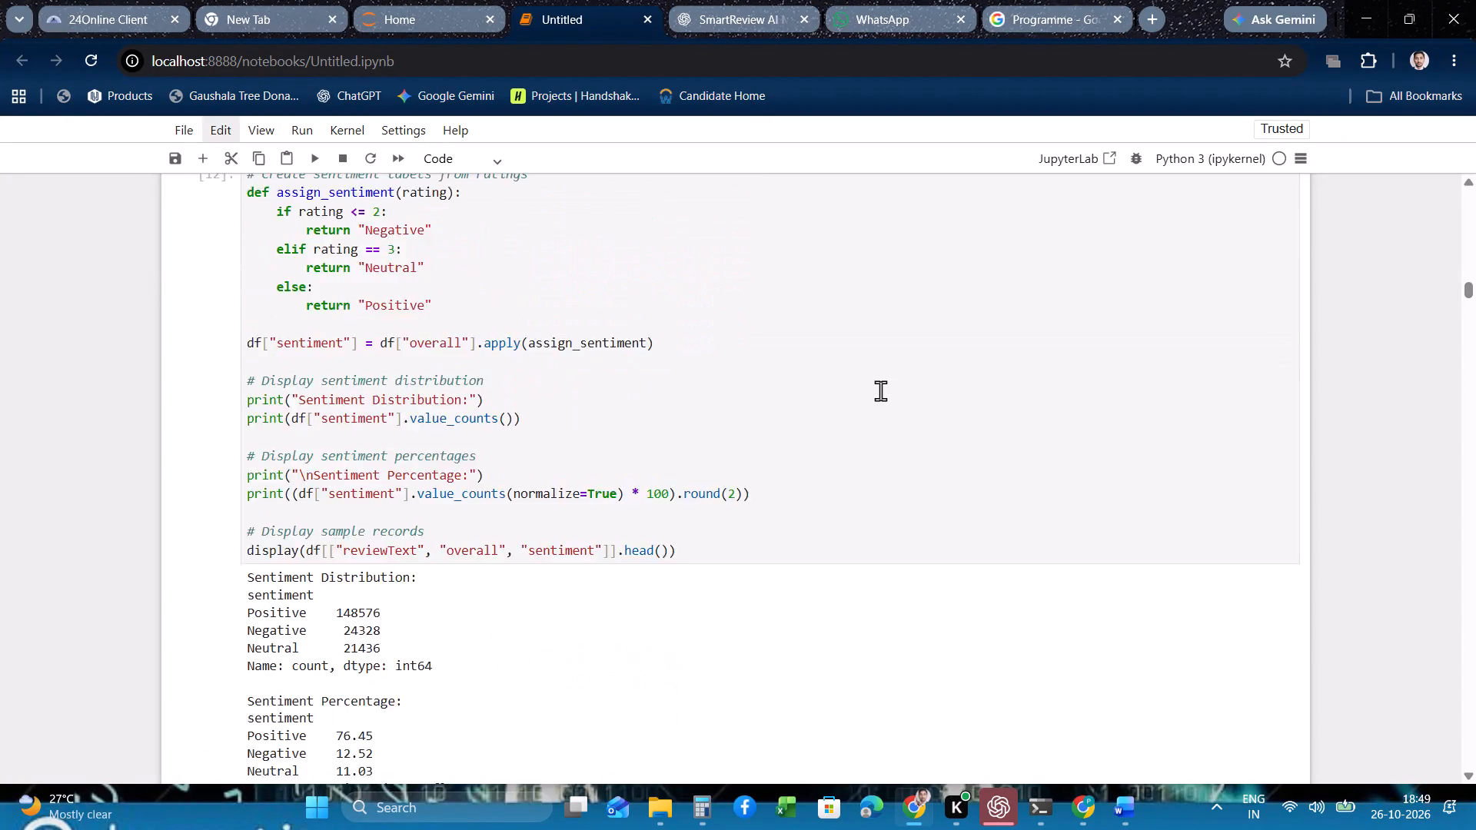
scroll(880, 390, up, 8)
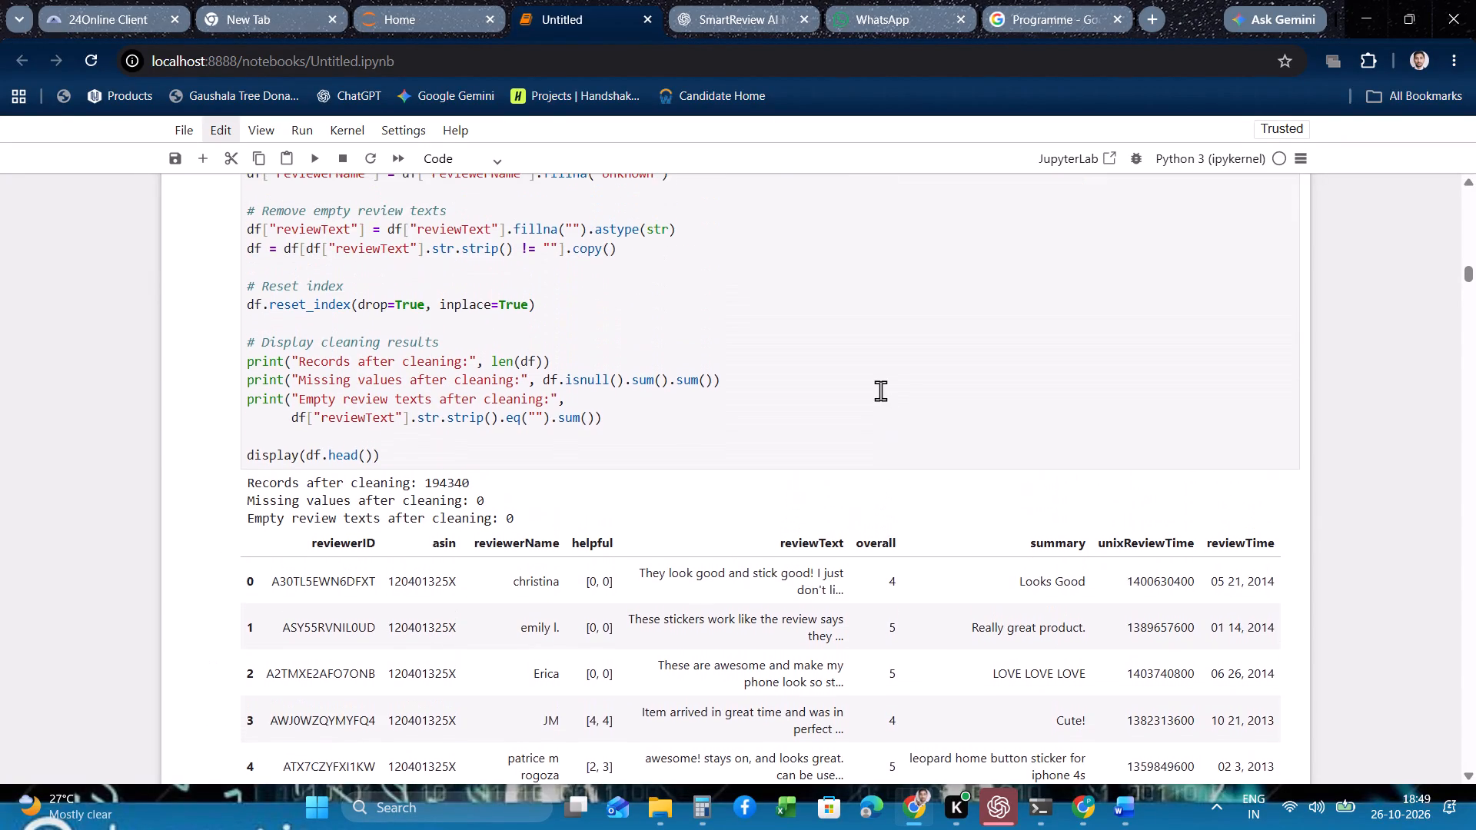
scroll(880, 390, up, 2)
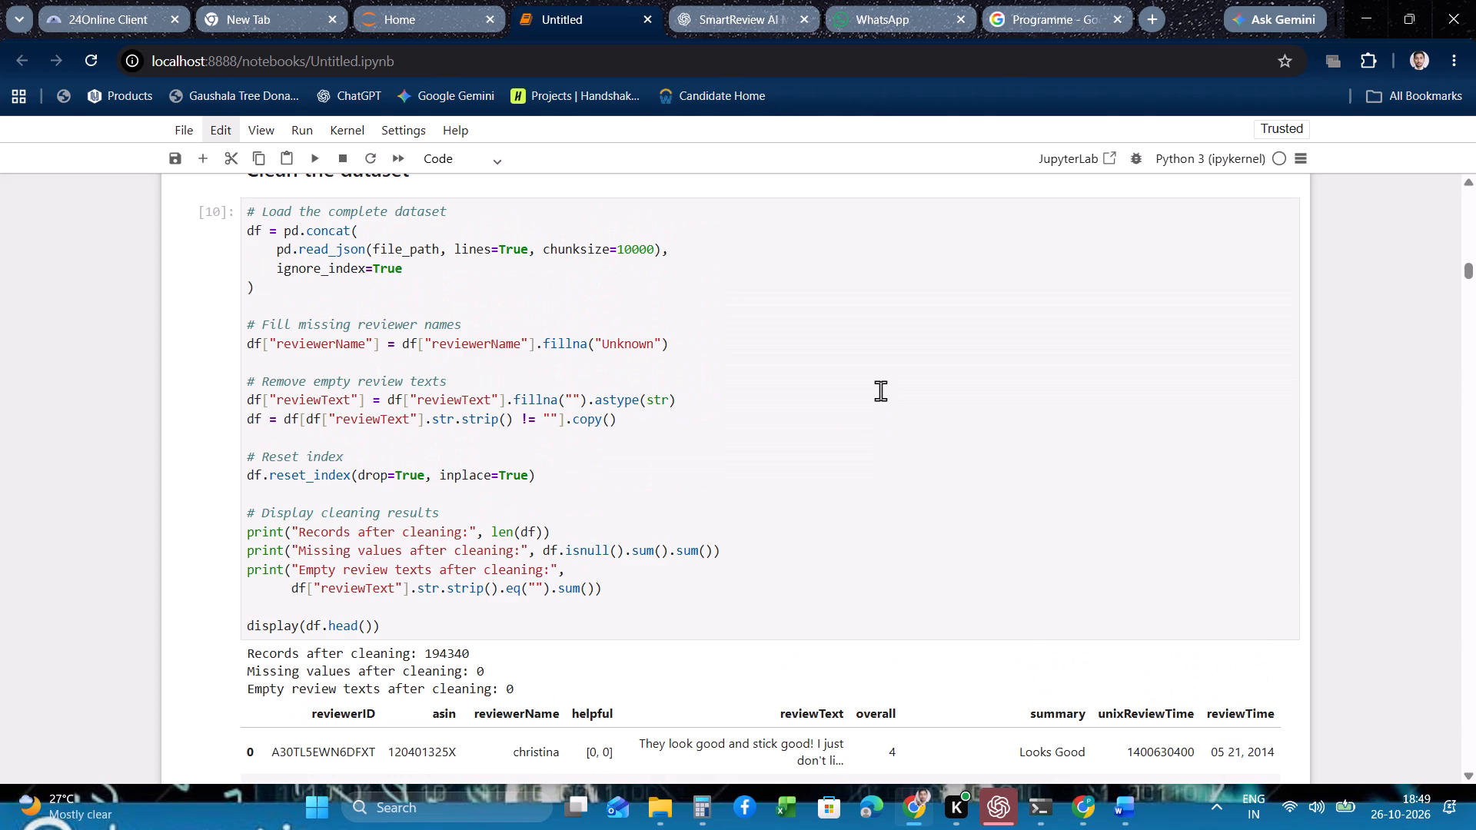
scroll(880, 390, down, 1)
scroll(880, 390, up, 2)
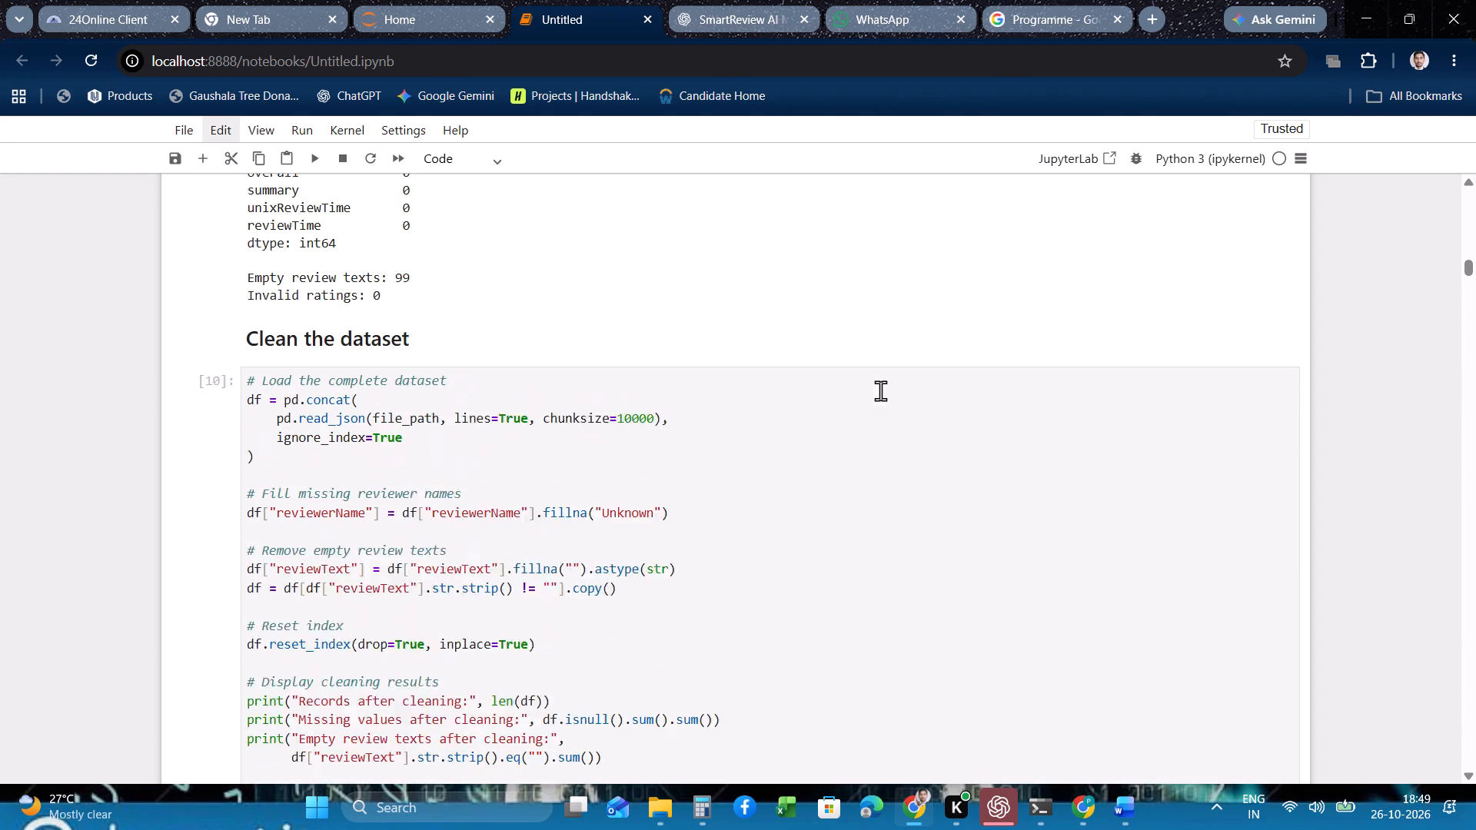
Examine the notebook sections before the cleaning step, from the missing-value check to "Check dataset size and structure", for the Figure 1 screenshot.
scroll(880, 390, up, 5)
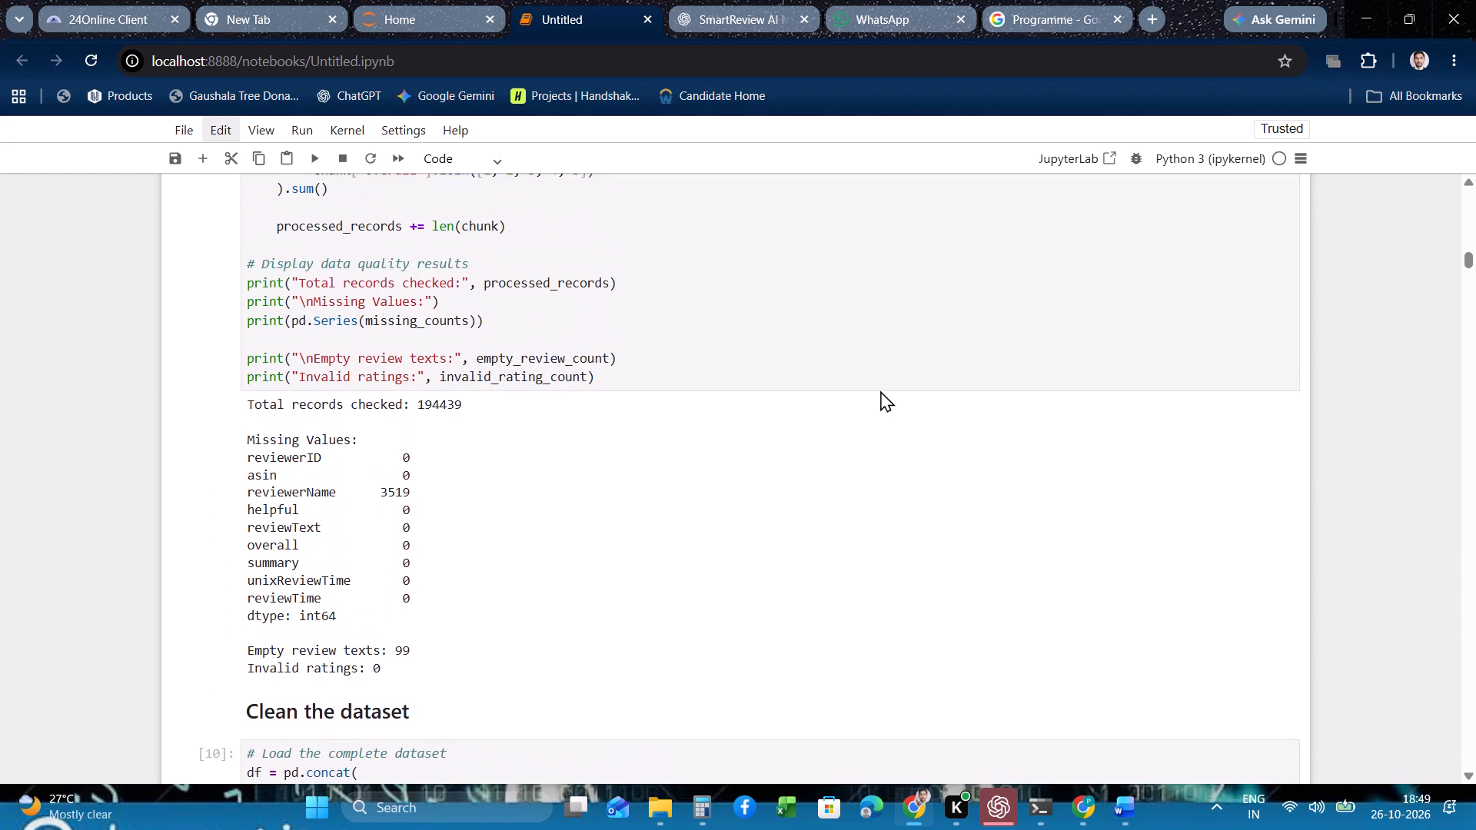
scroll(880, 390, up, 5)
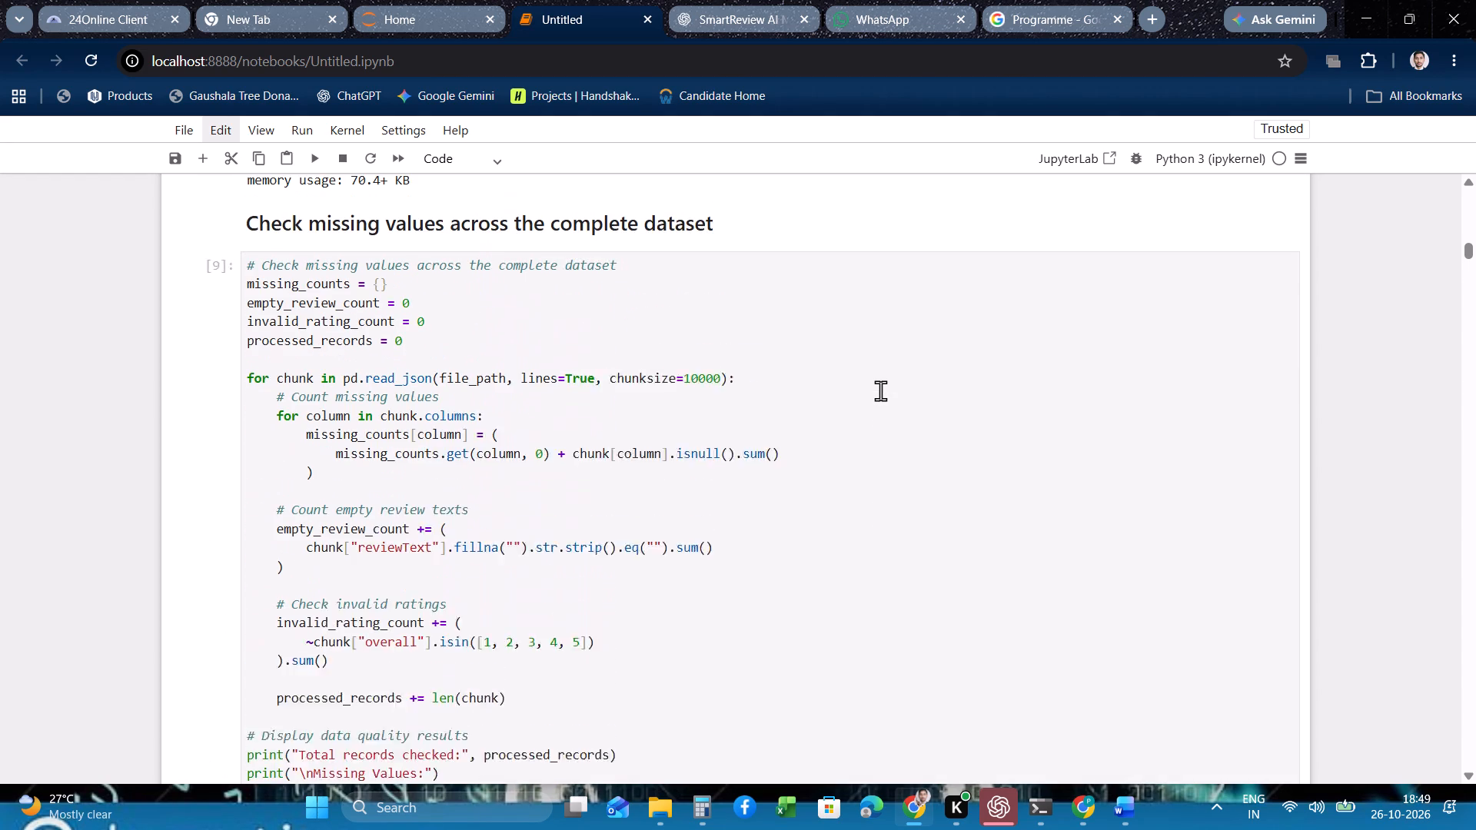
scroll(880, 390, up, 2)
scroll(775, 347, up, 1)
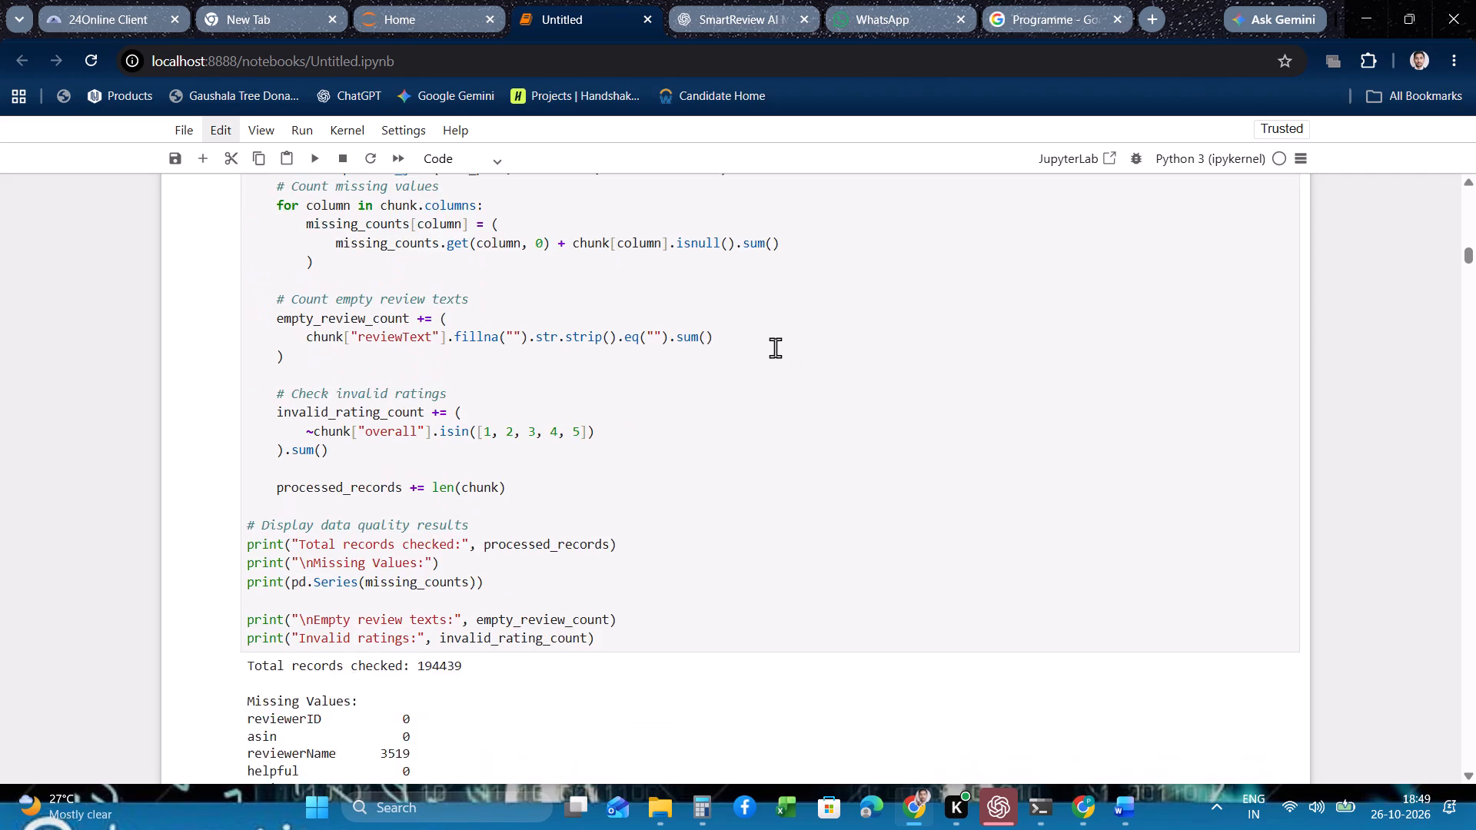
scroll(775, 347, up, 8)
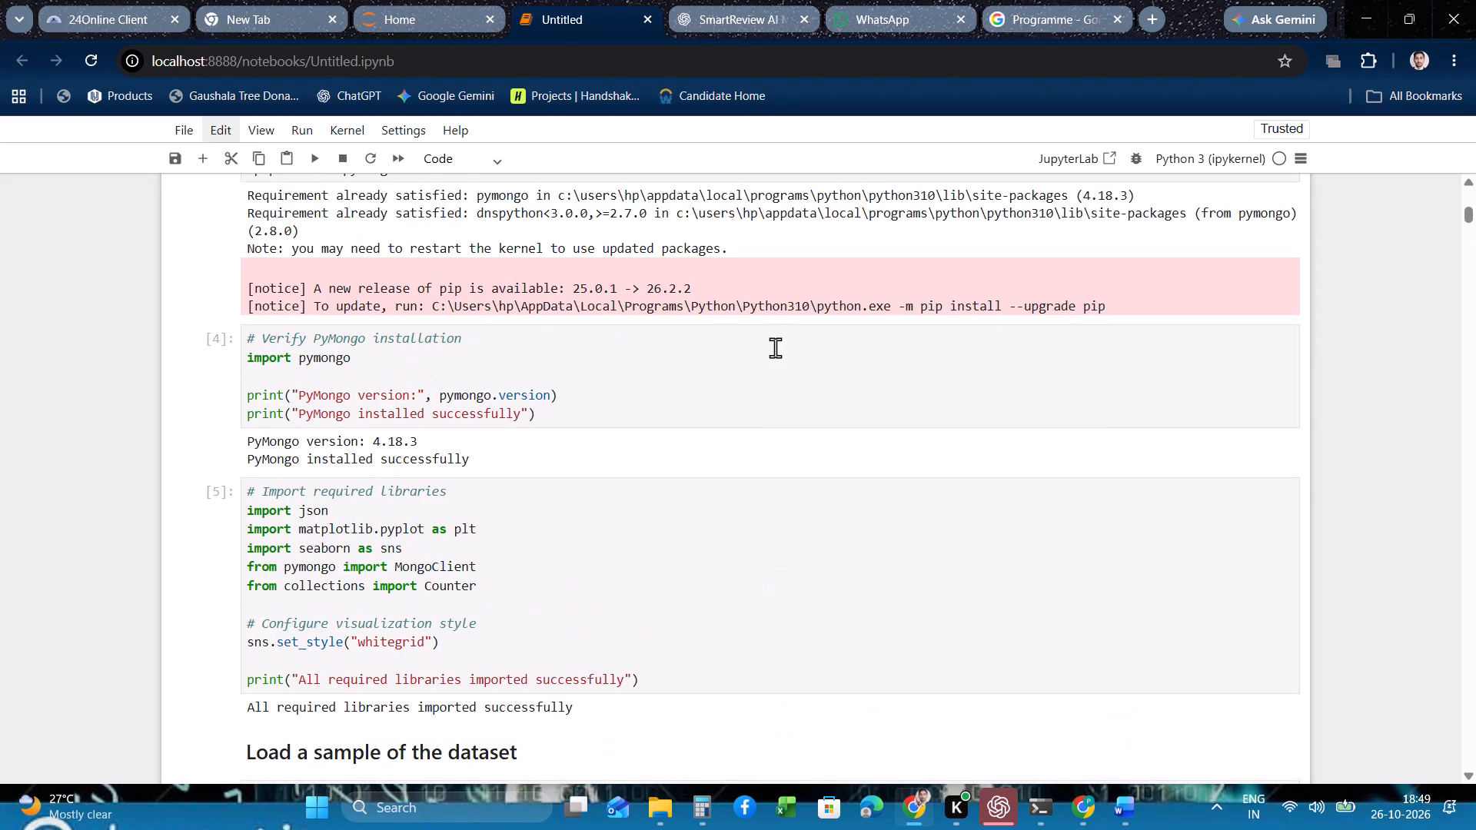
scroll(775, 347, down, 2)
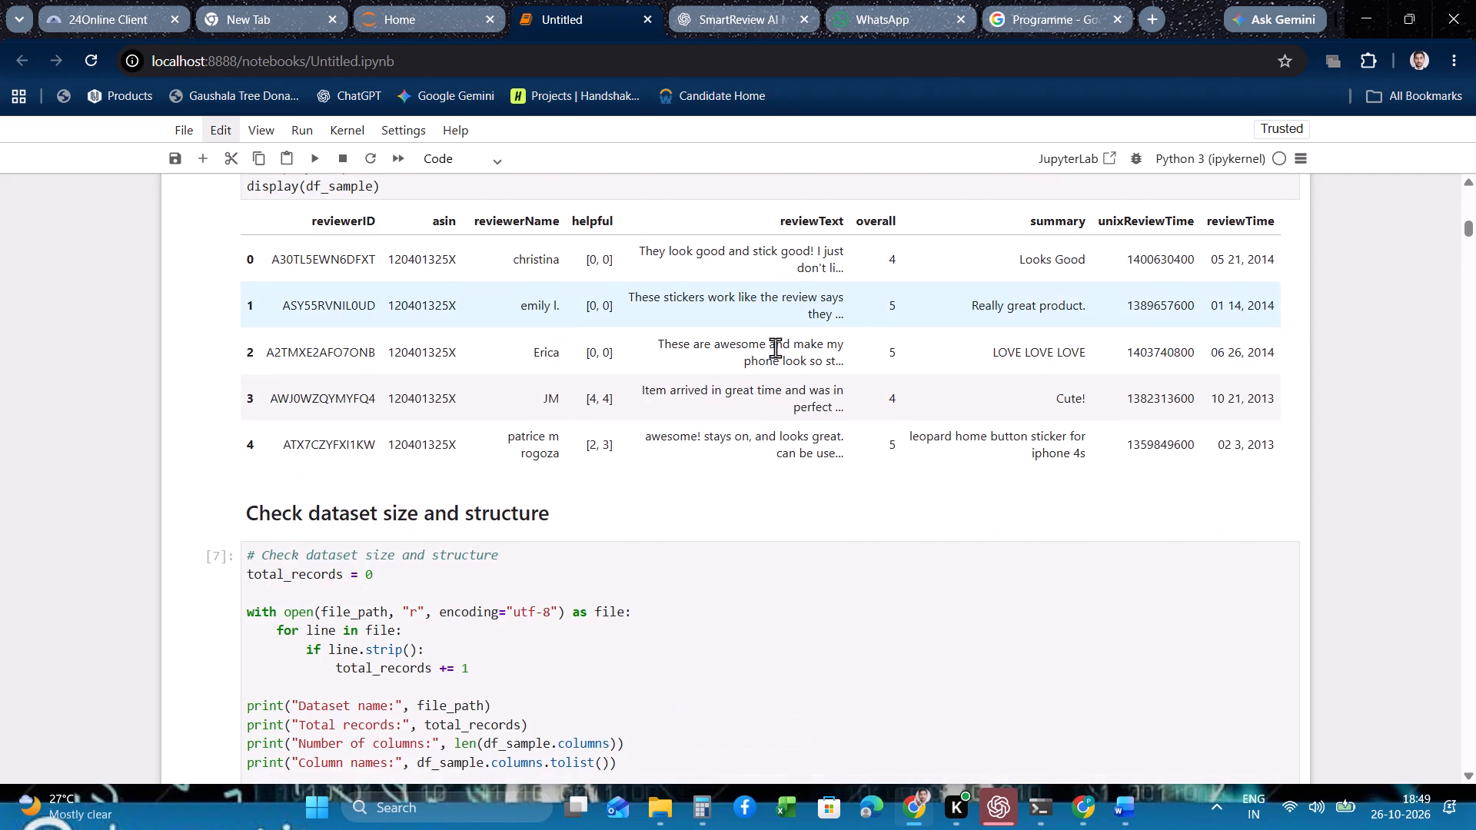
scroll(775, 347, down, 1)
scroll(775, 347, up, 1)
scroll(775, 347, down, 1)
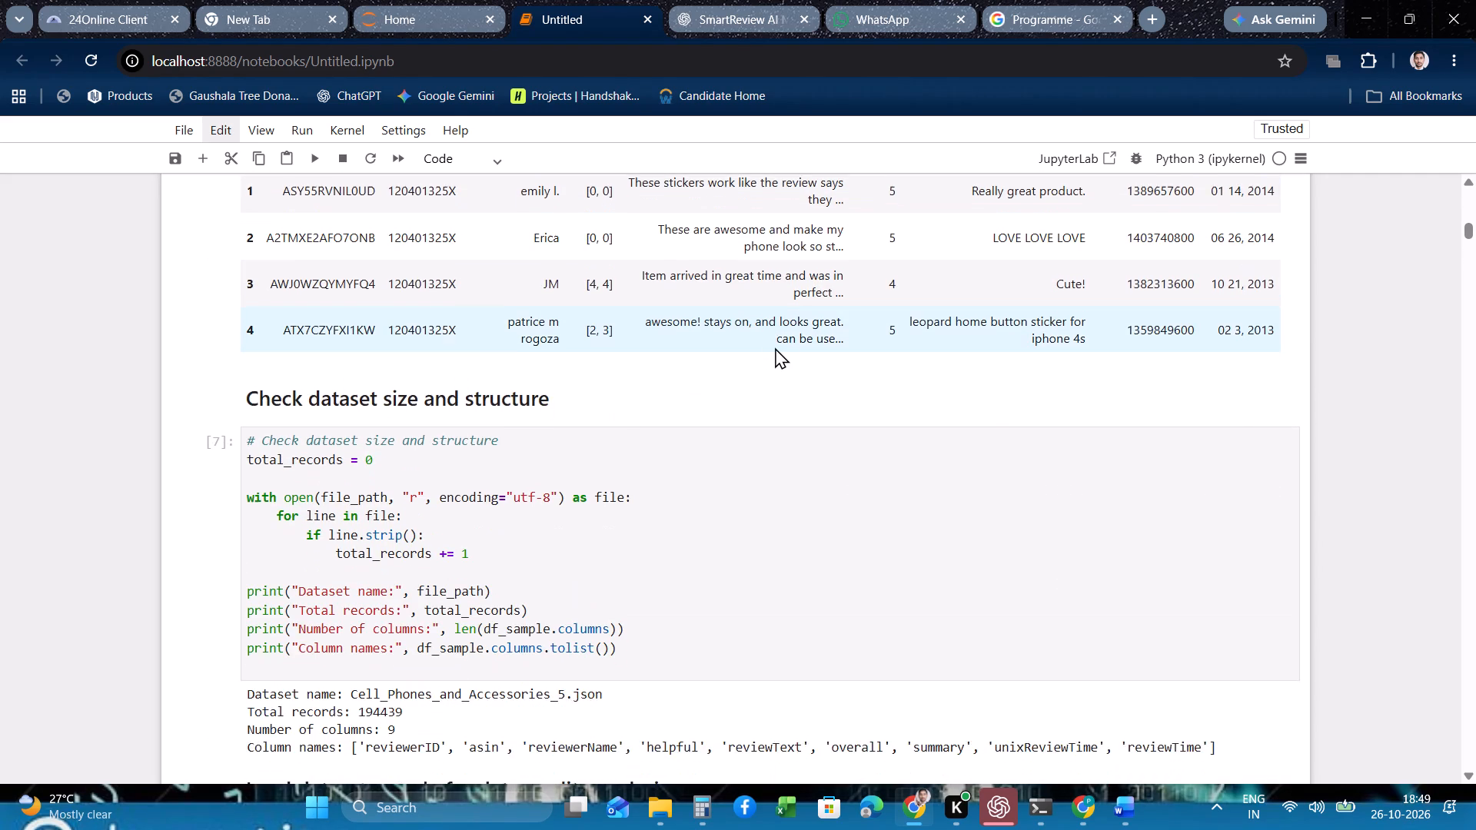
scroll(775, 347, down, 2)
scroll(829, 559, down, 1)
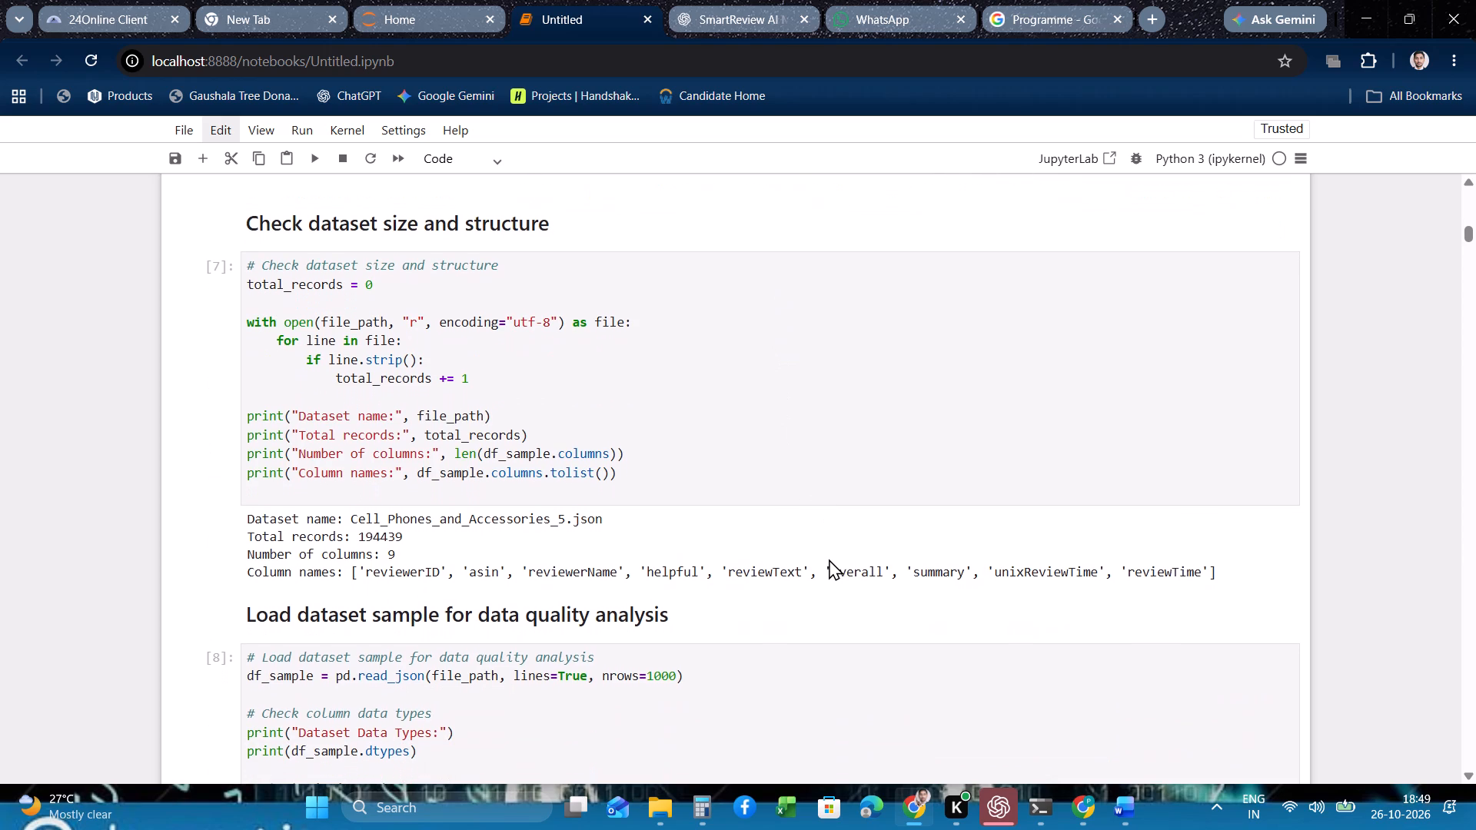
scroll(829, 559, down, 1)
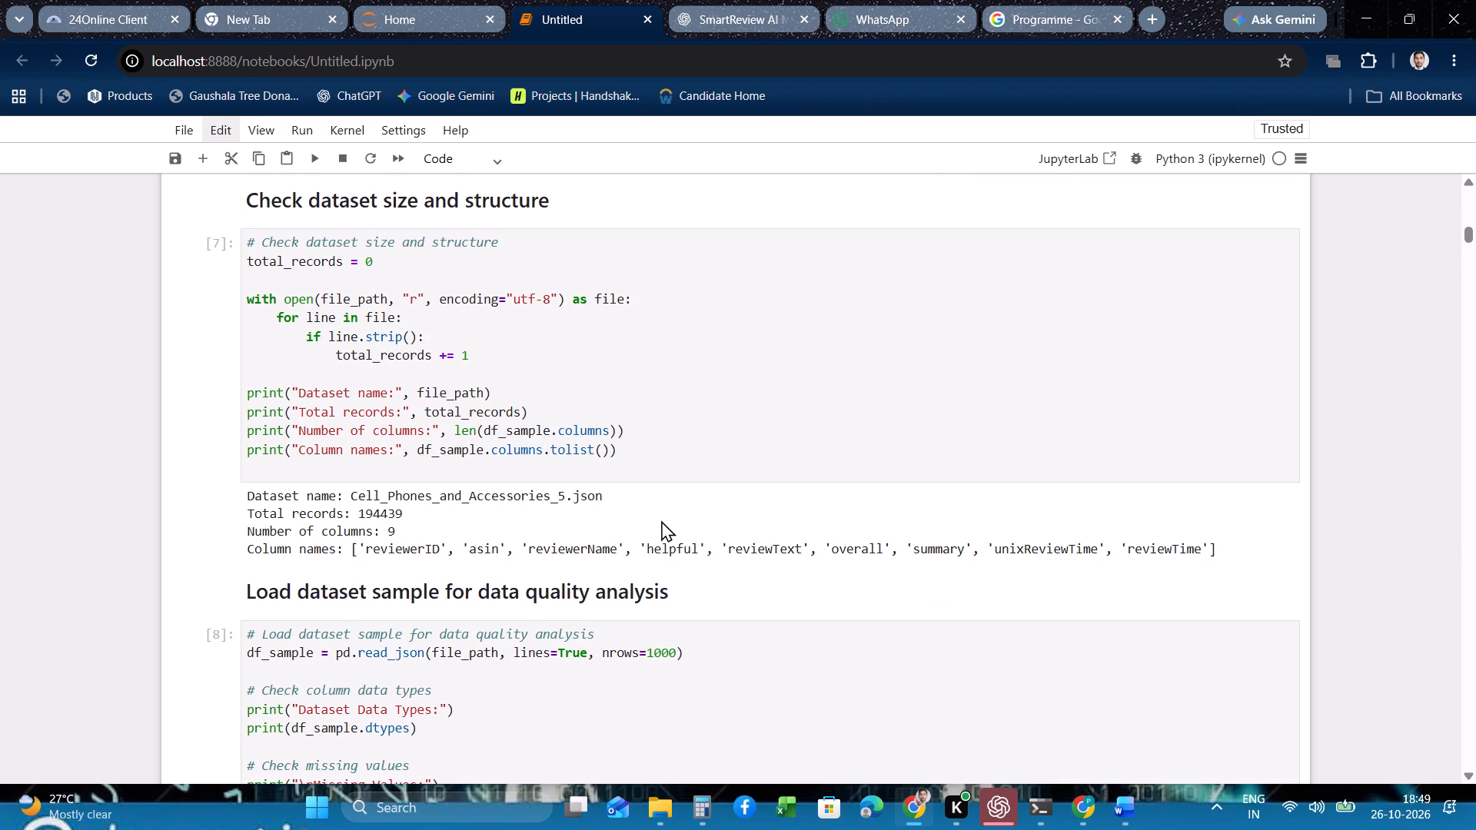
scroll(661, 520, up, 1)
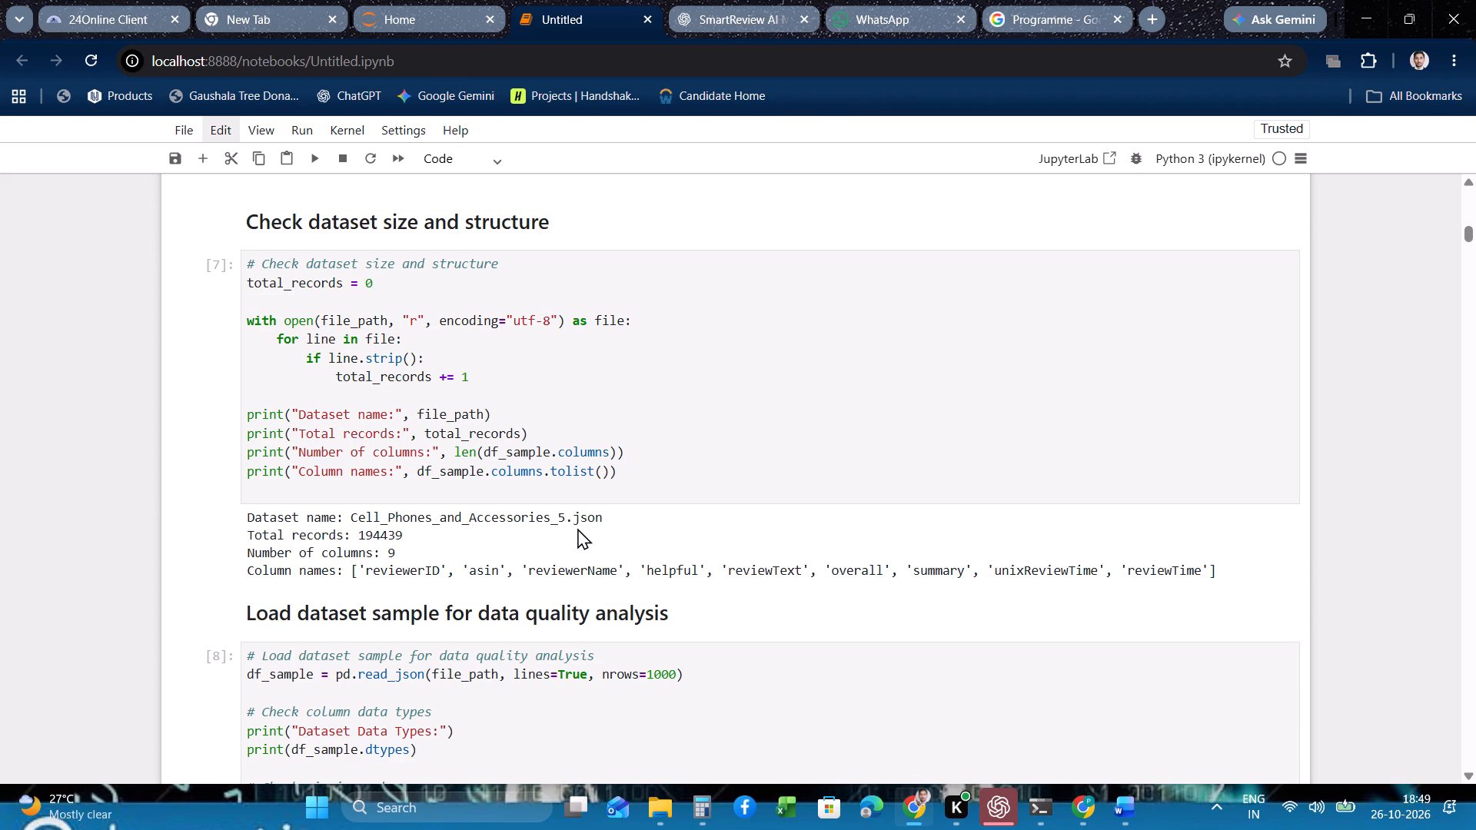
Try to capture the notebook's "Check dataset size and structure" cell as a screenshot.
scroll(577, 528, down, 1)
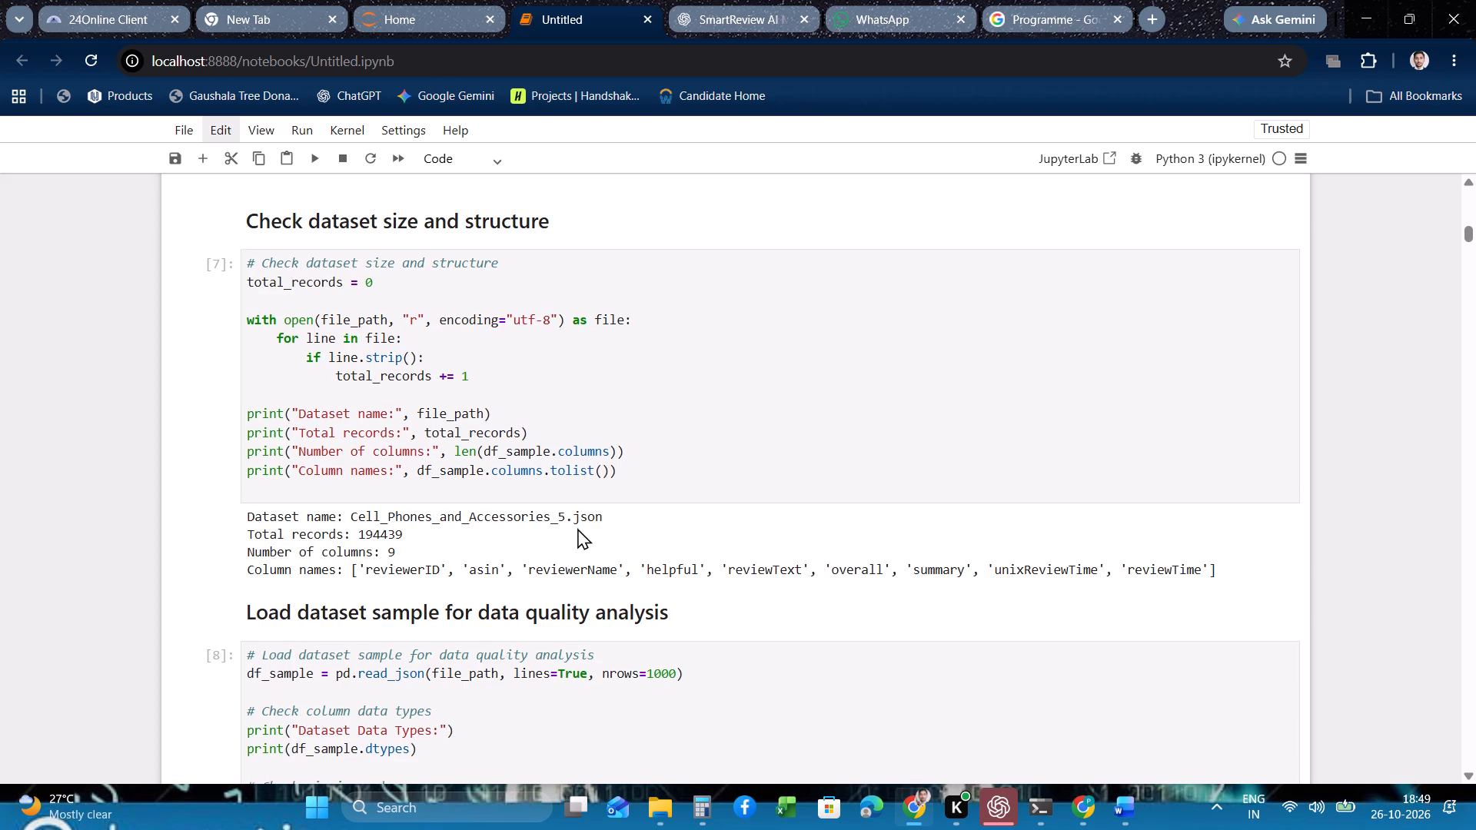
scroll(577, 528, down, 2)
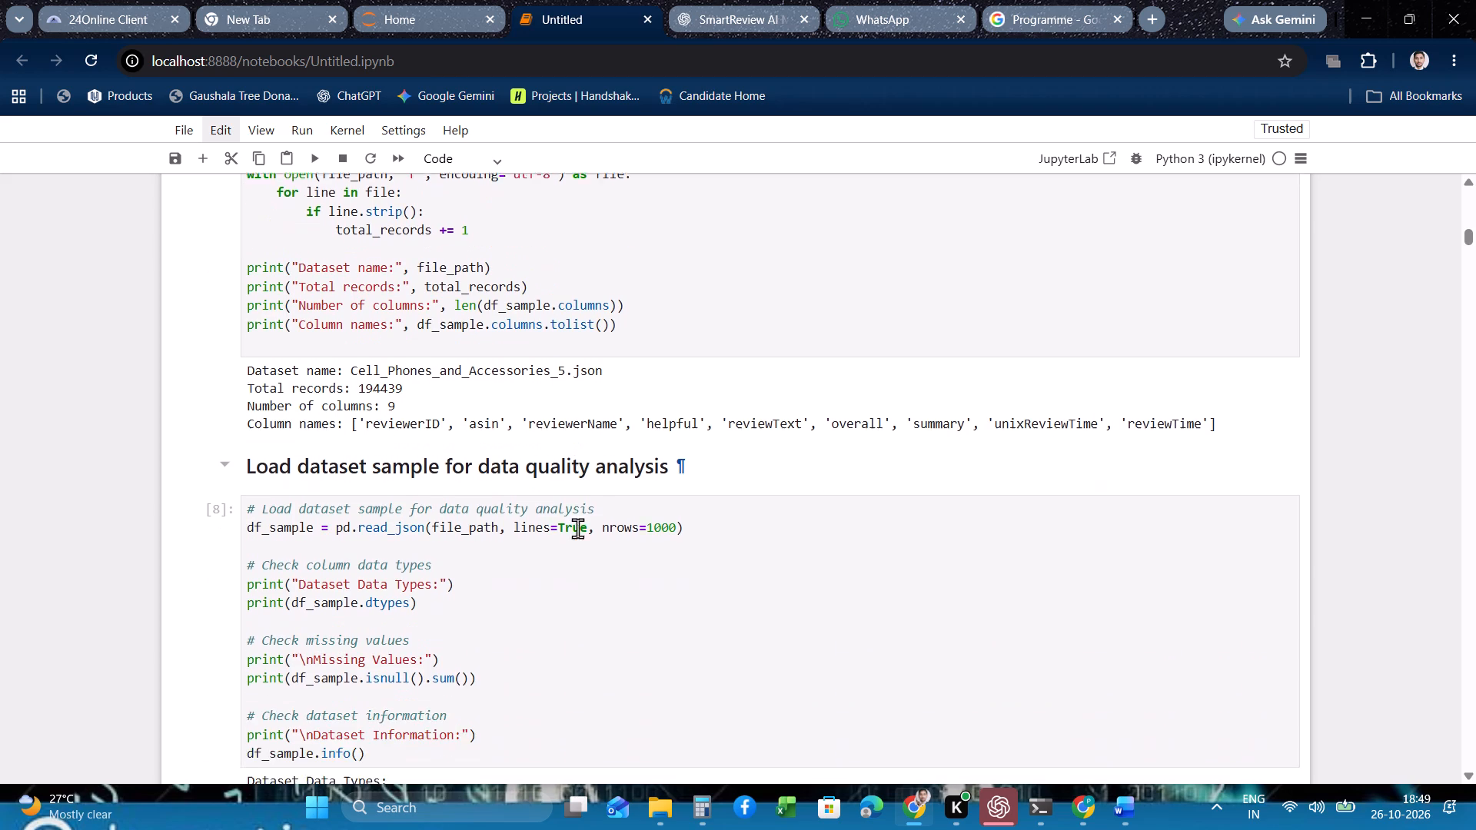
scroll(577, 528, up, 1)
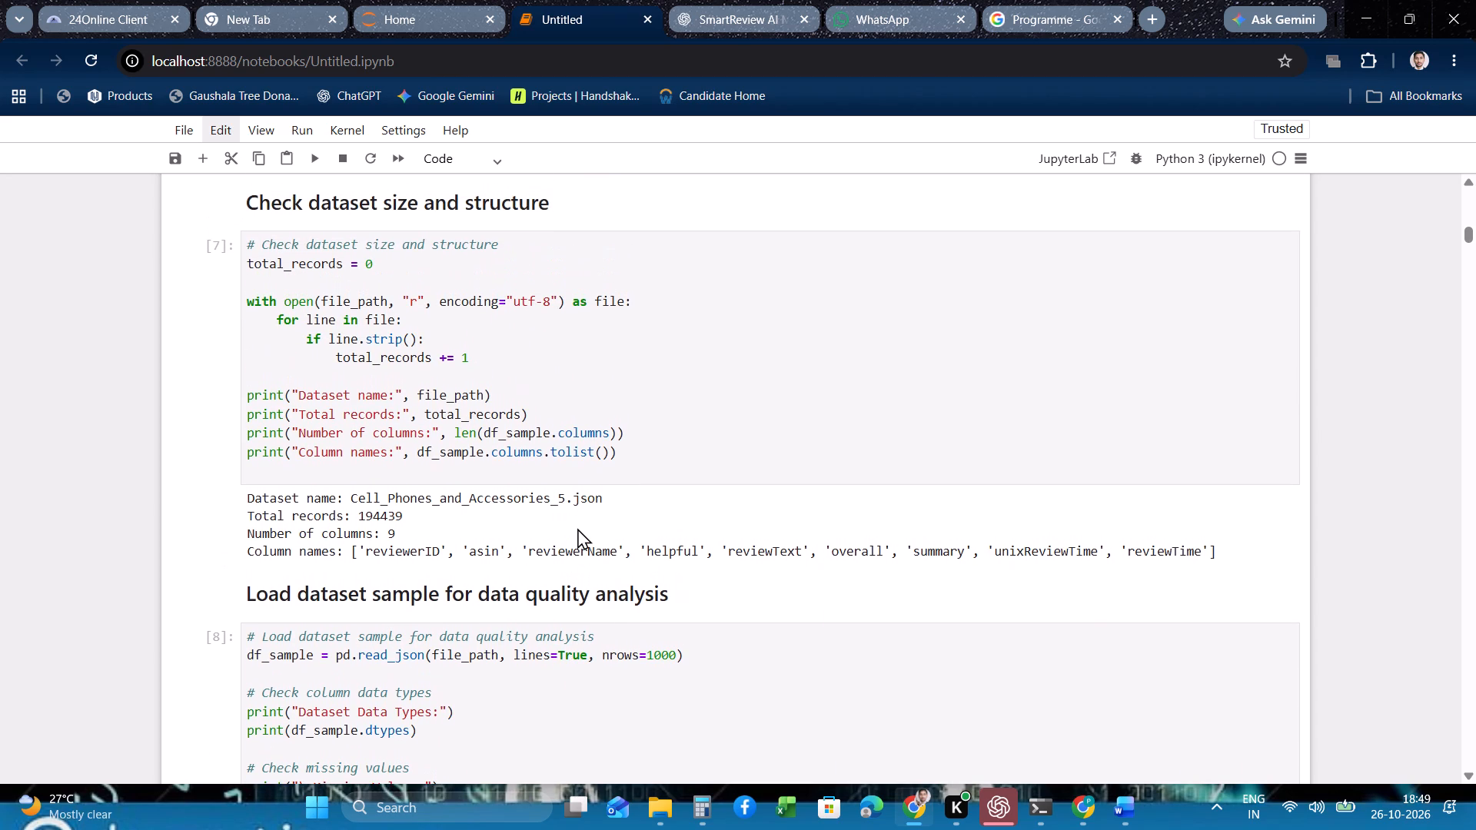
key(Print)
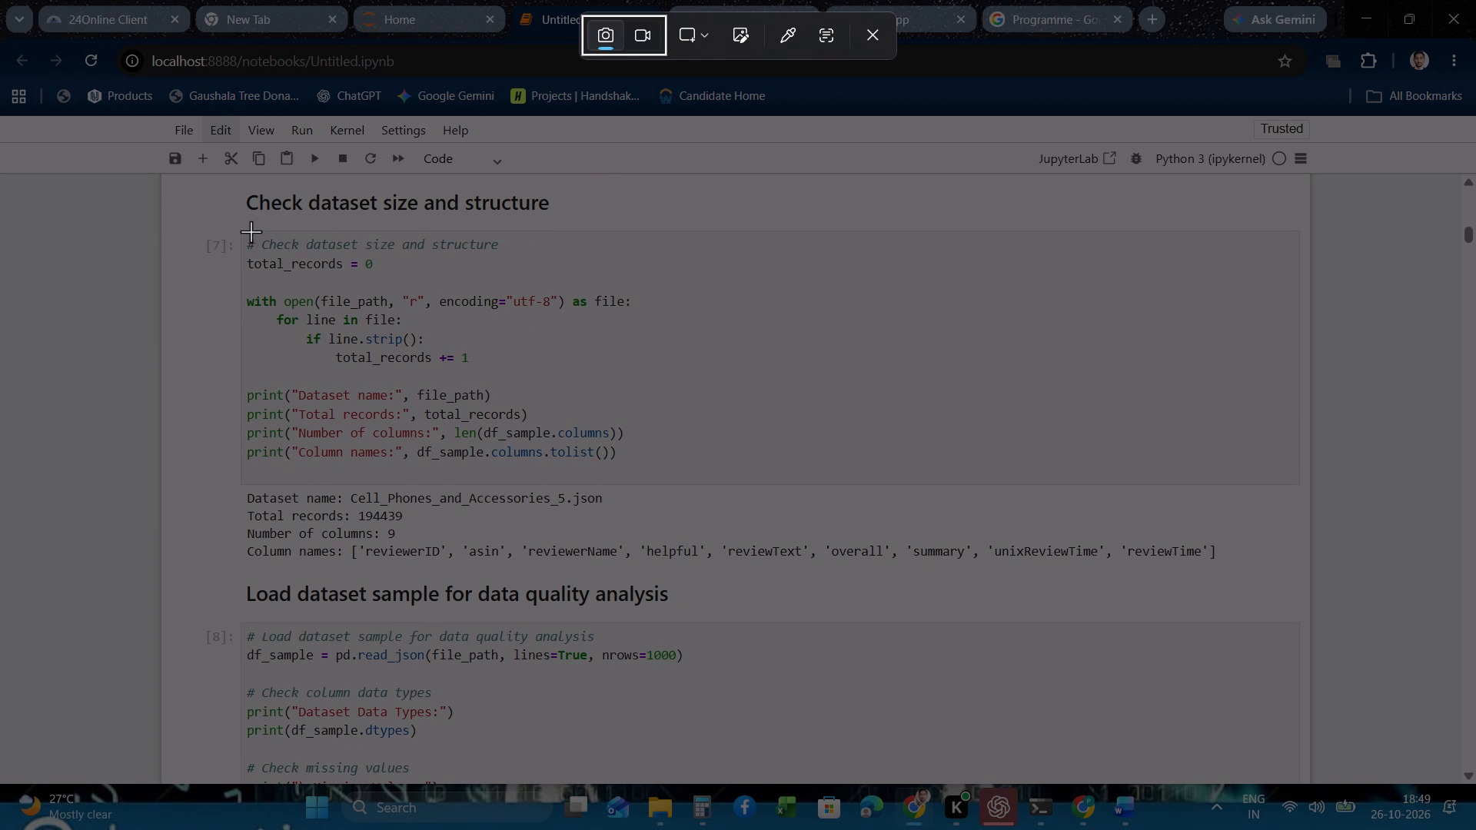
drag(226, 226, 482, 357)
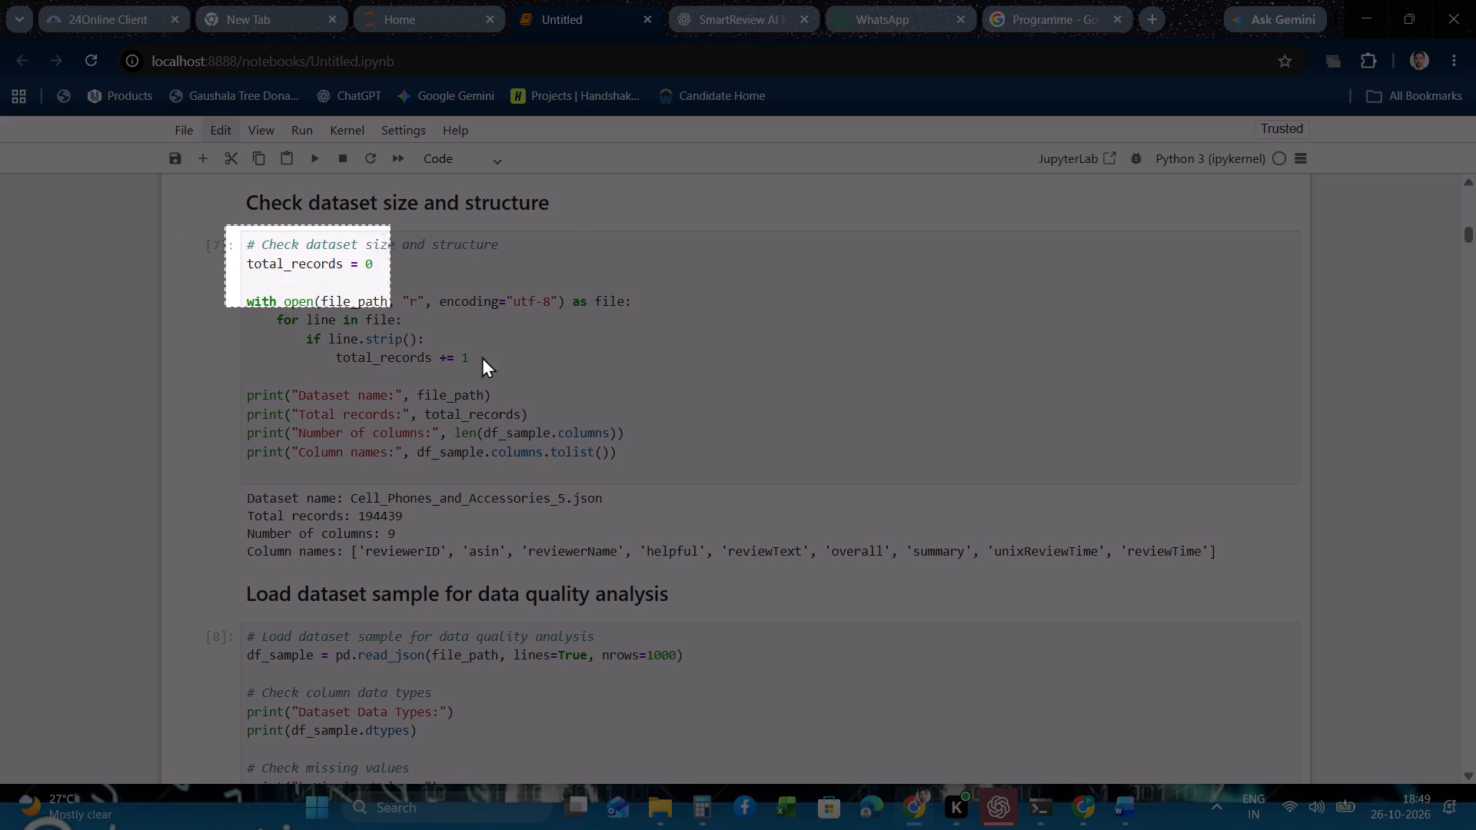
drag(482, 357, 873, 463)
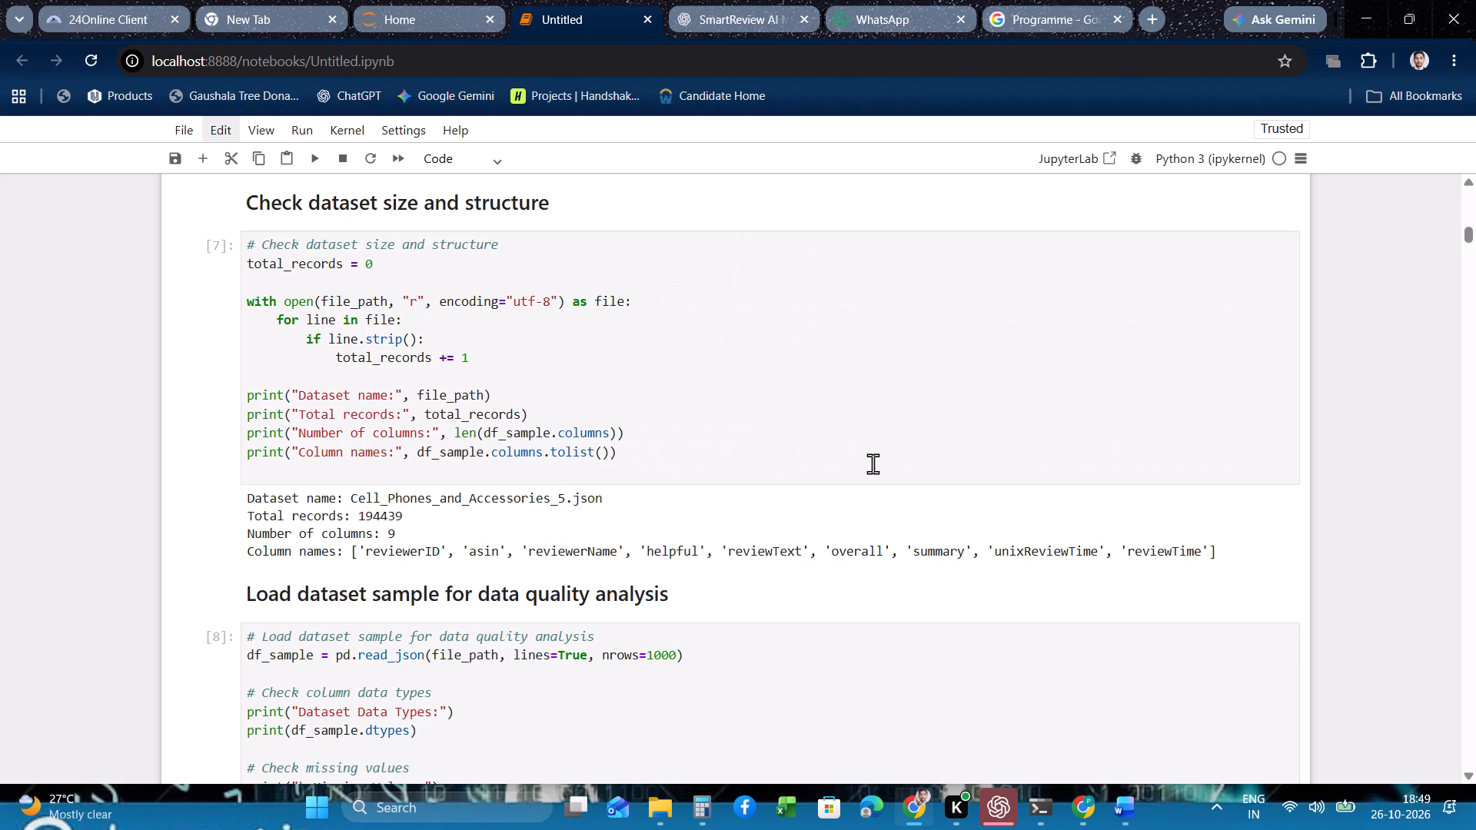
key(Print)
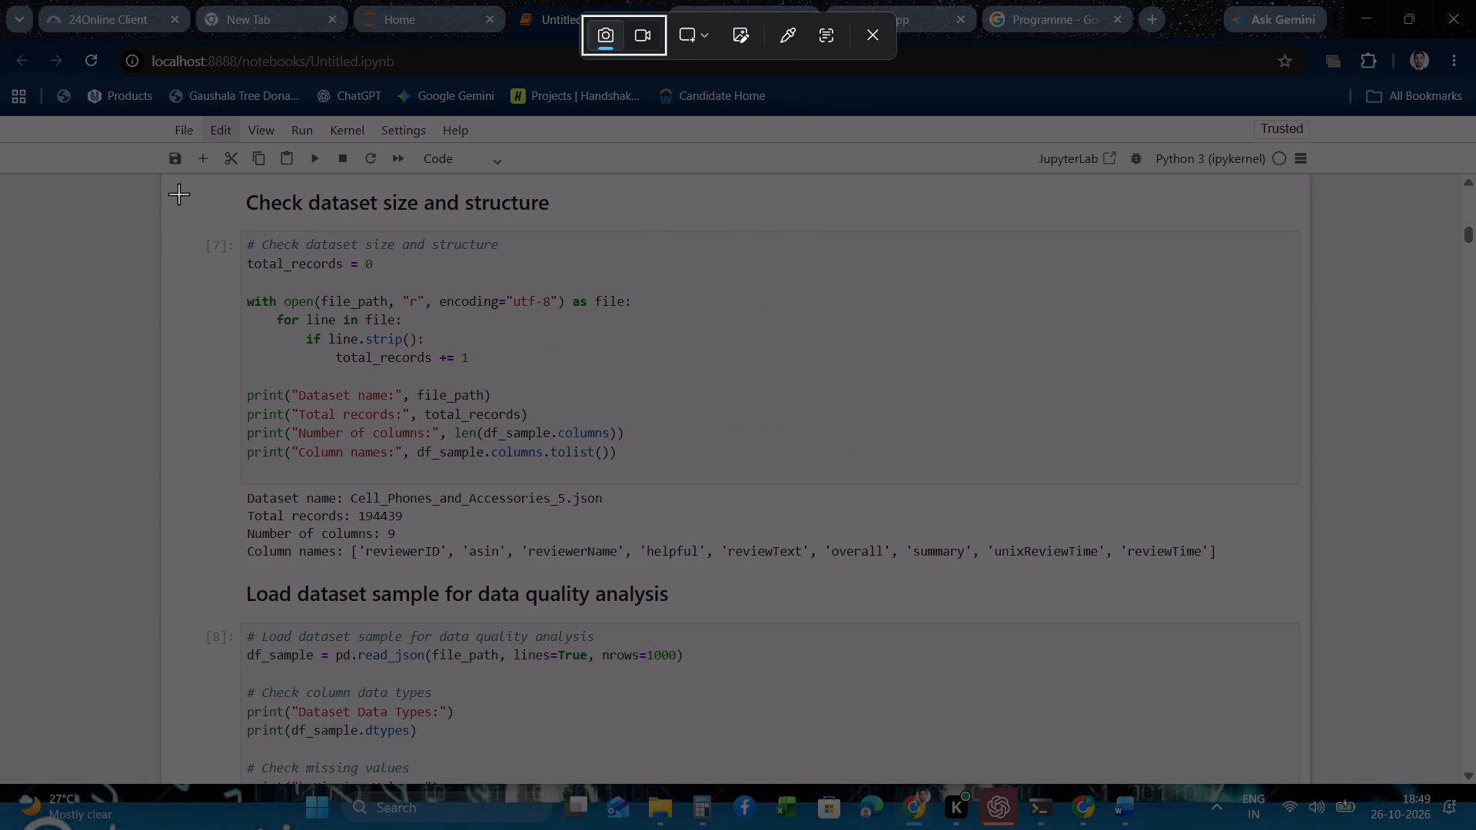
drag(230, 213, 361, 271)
Capture a screenshot of the full "Check dataset size and structure" code cell with its output, down to the column names line.
key(Print)
drag(231, 218, 1108, 563)
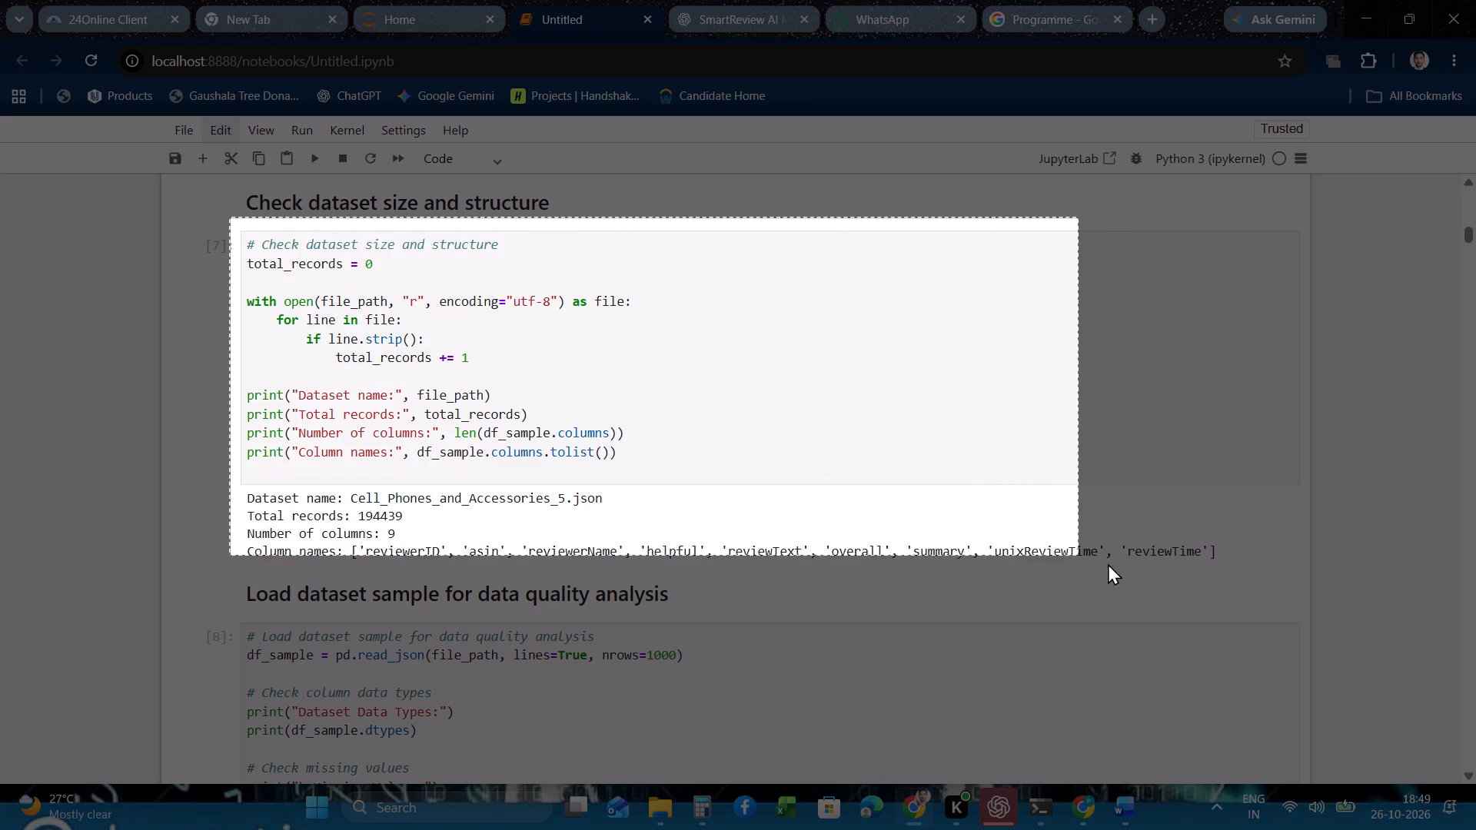
drag(1108, 563, 1304, 579)
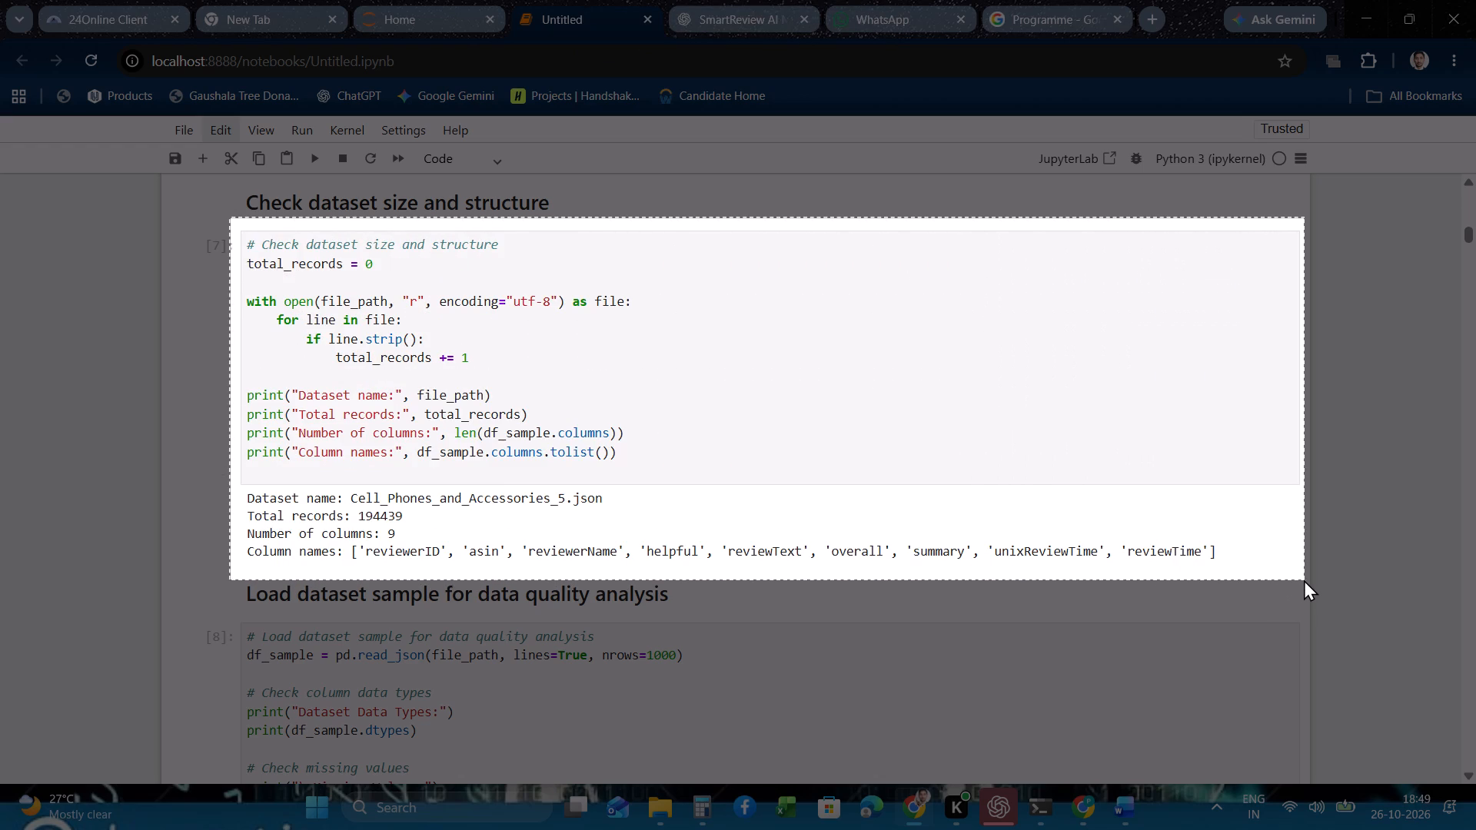
drag(1304, 579, 1305, 579)
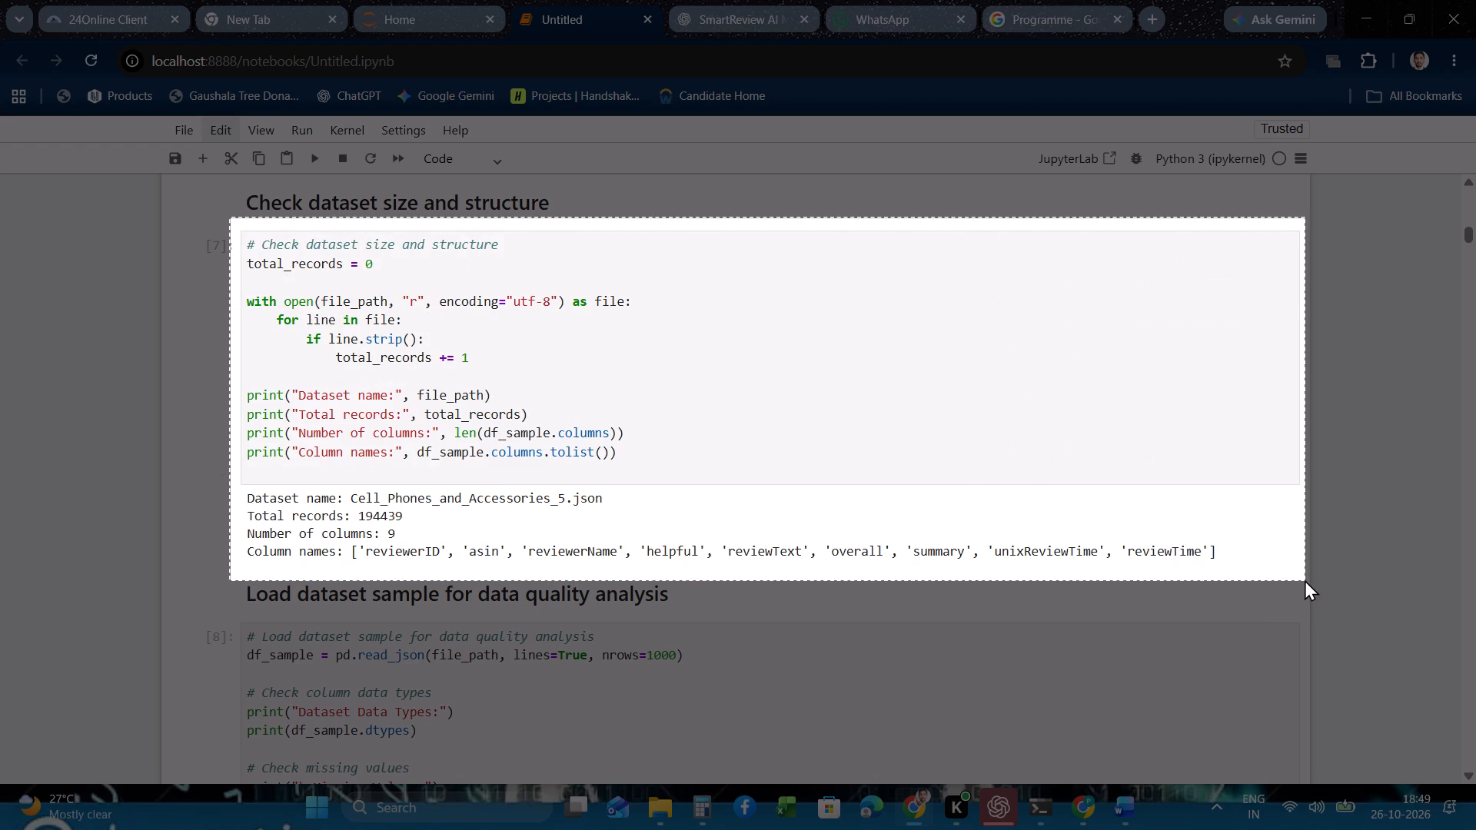
drag(1305, 579, 1301, 568)
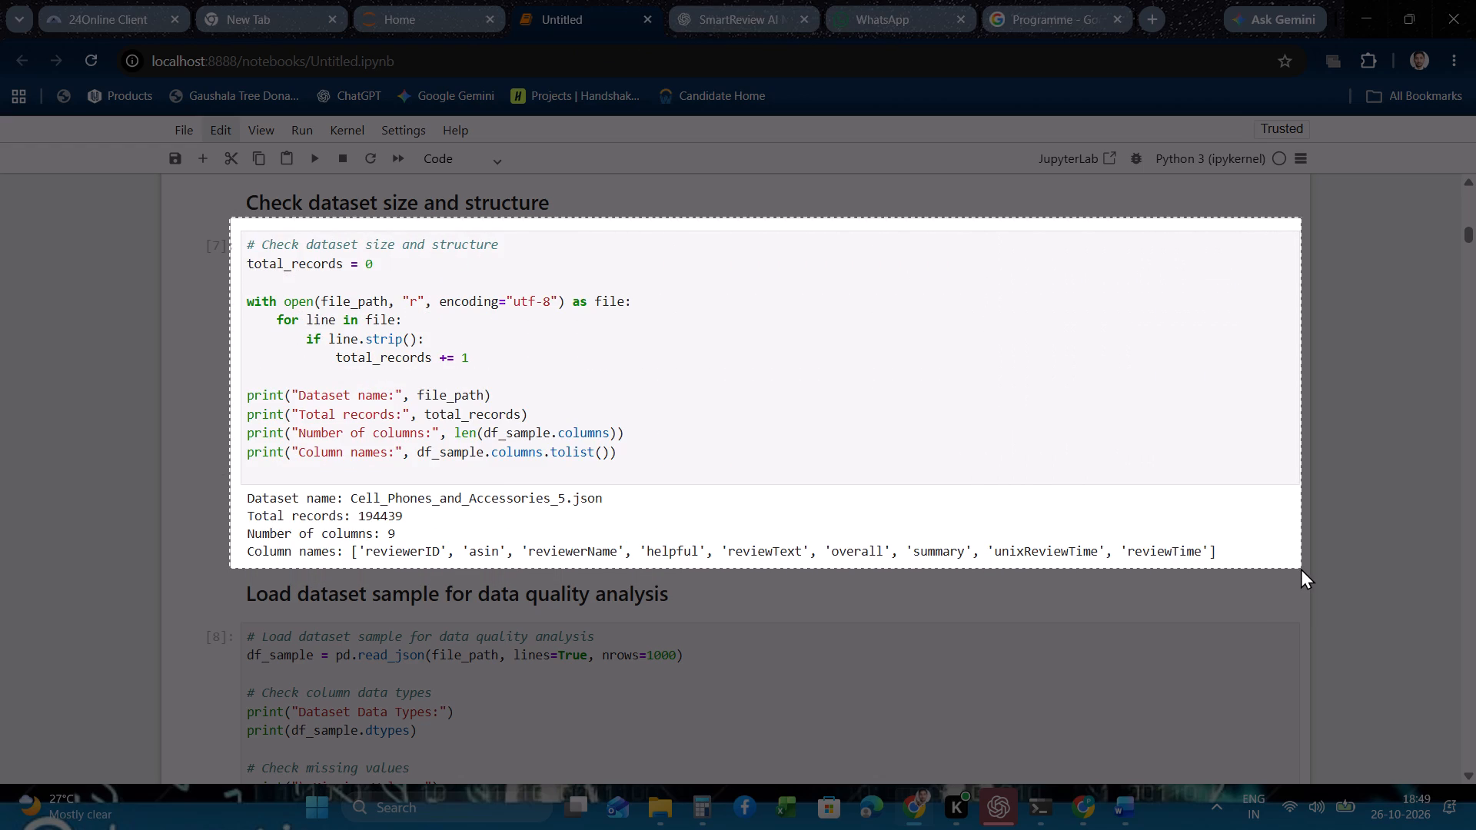
drag(1301, 568, 1304, 567)
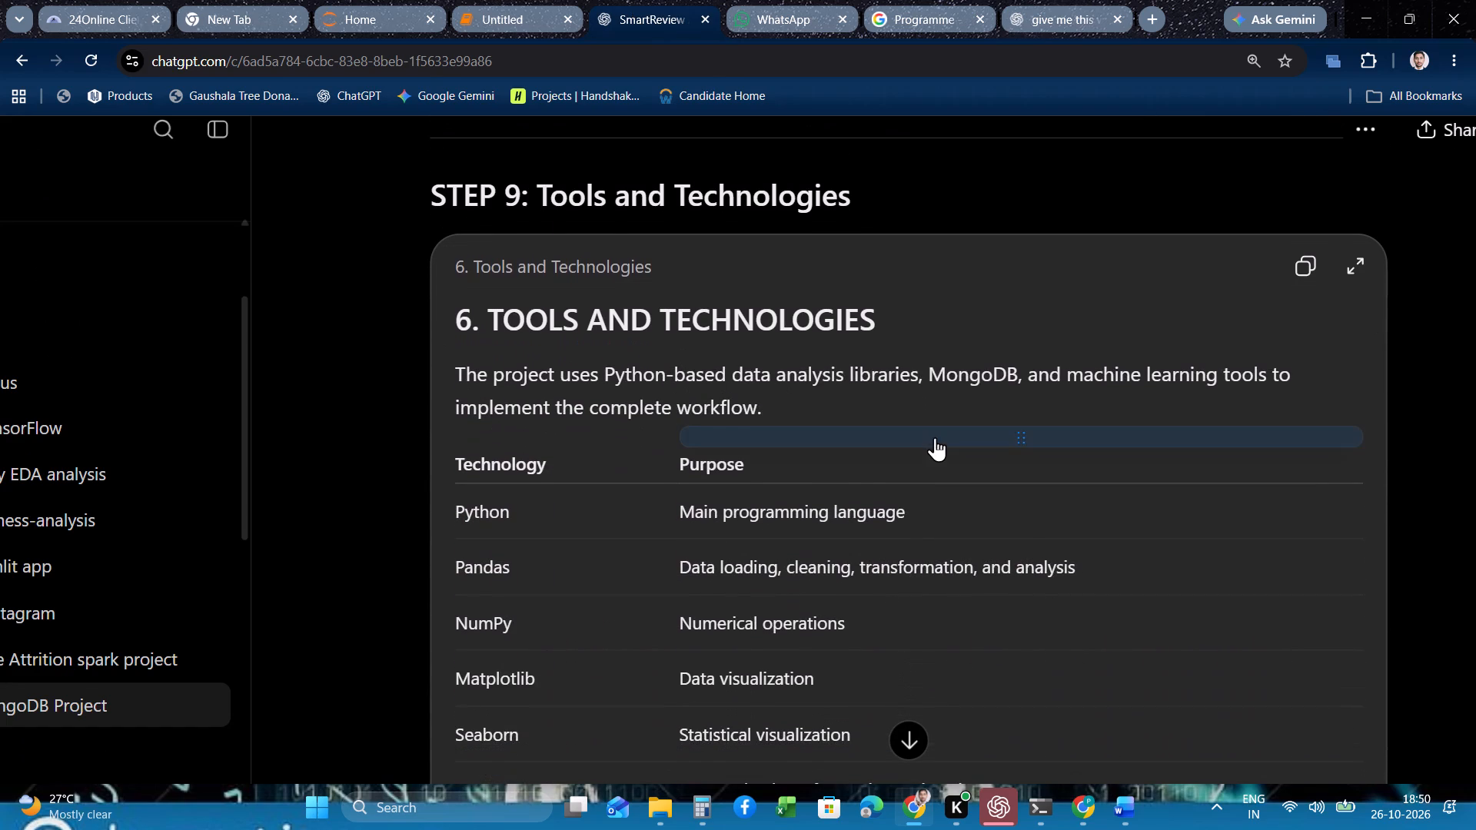
scroll(935, 437, down, 4)
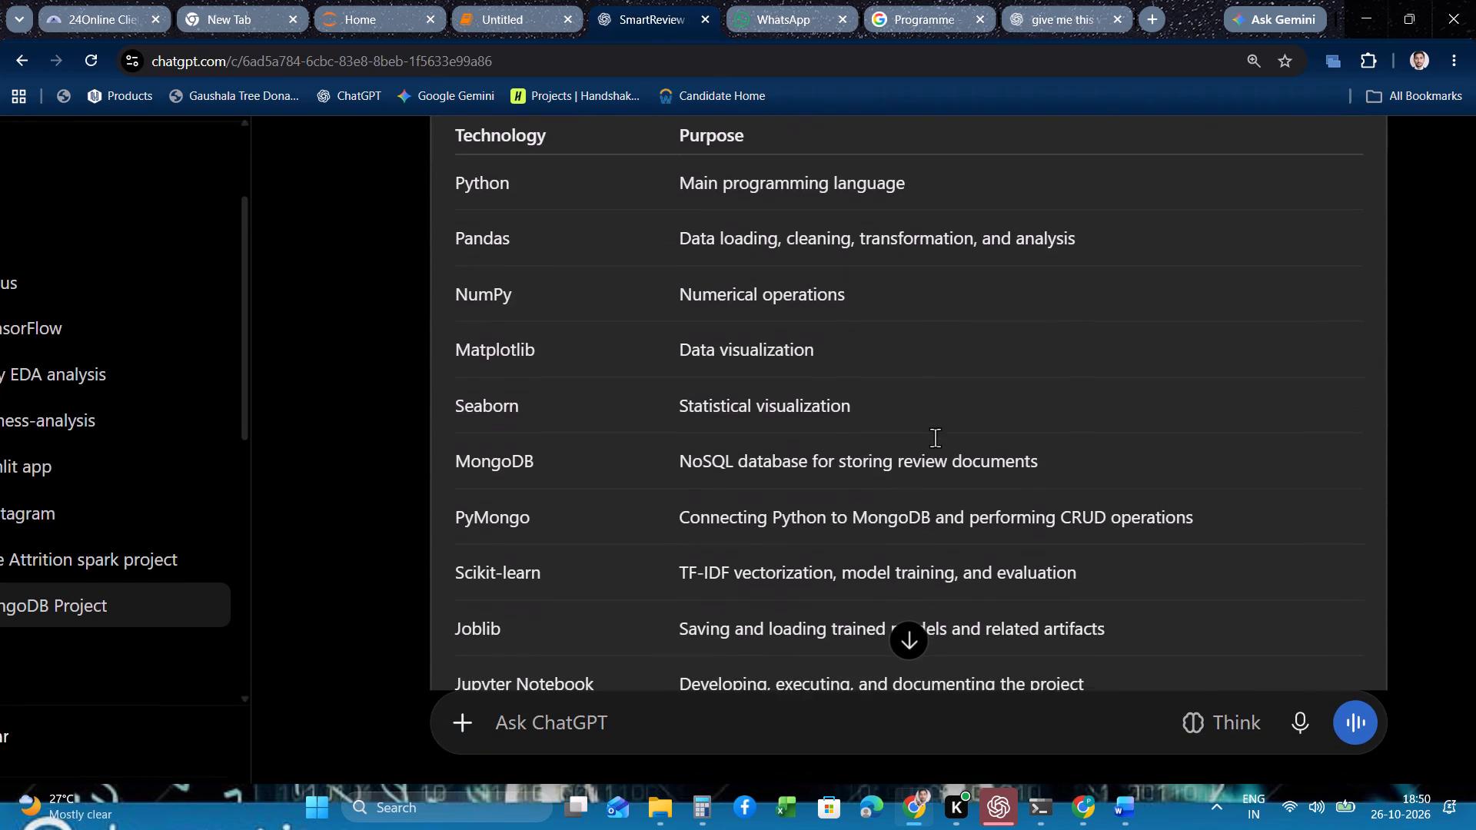
scroll(935, 437, down, 3)
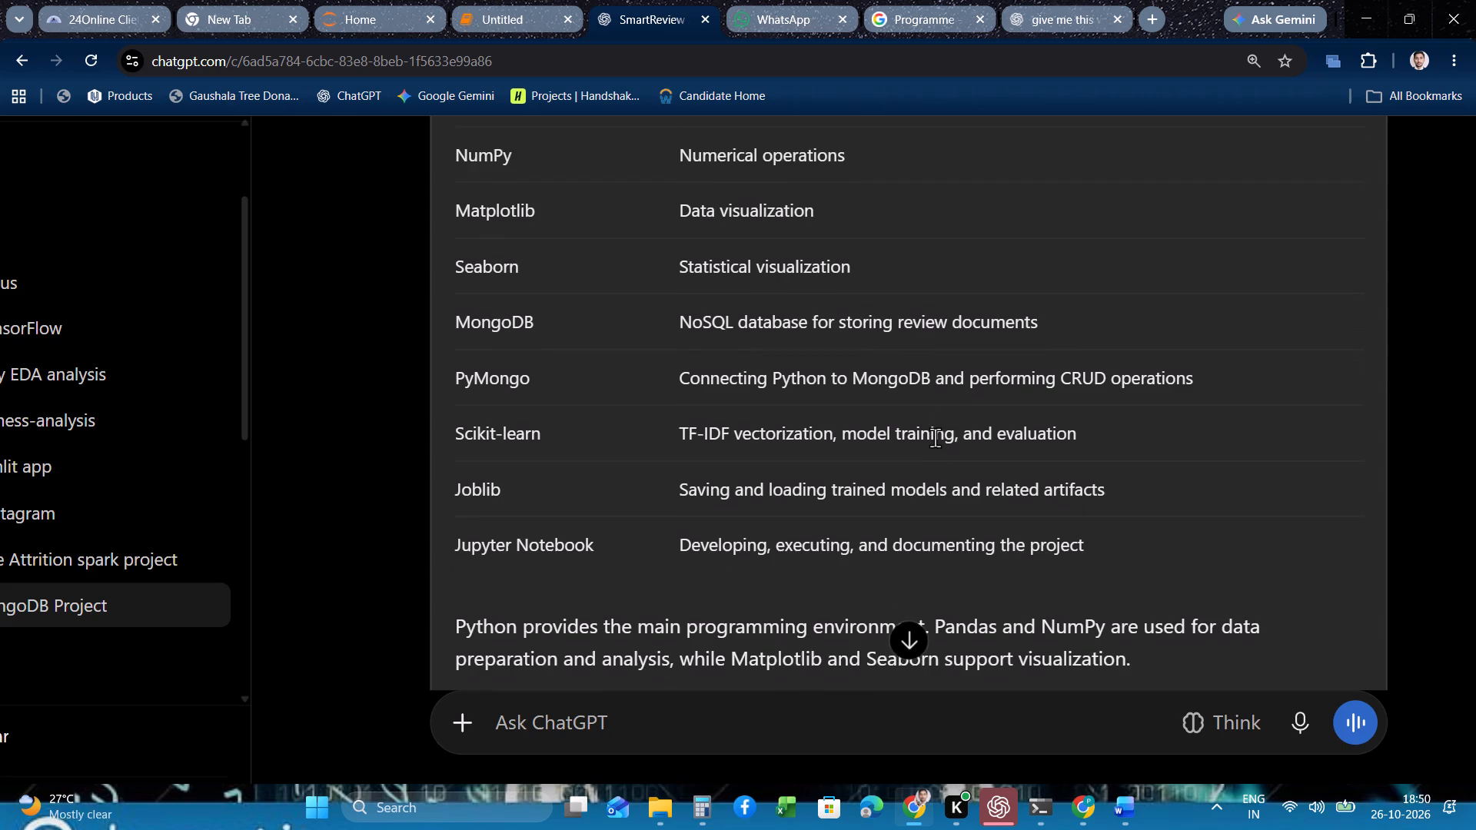
scroll(935, 437, down, 4)
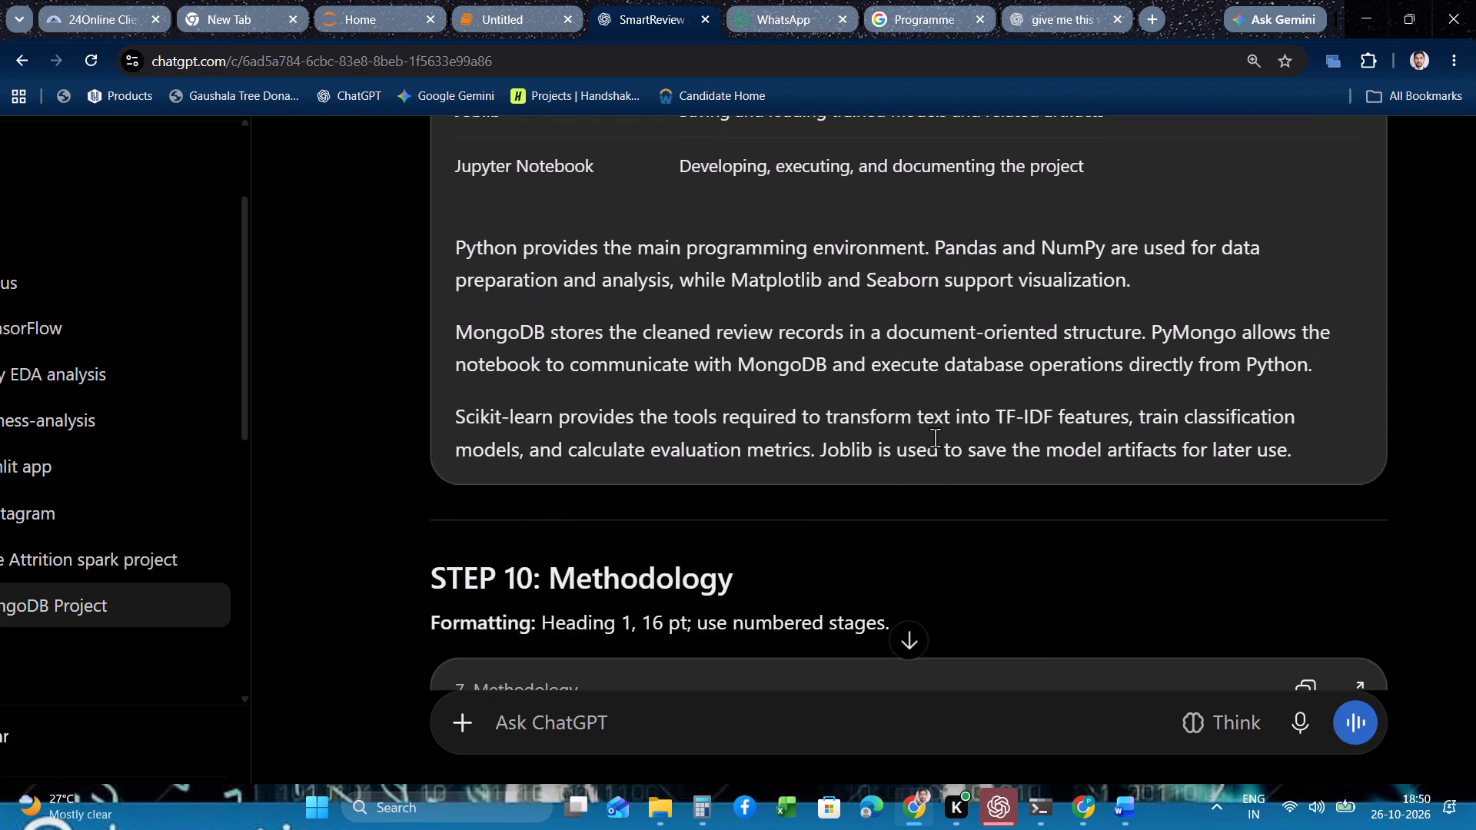
scroll(935, 437, up, 8)
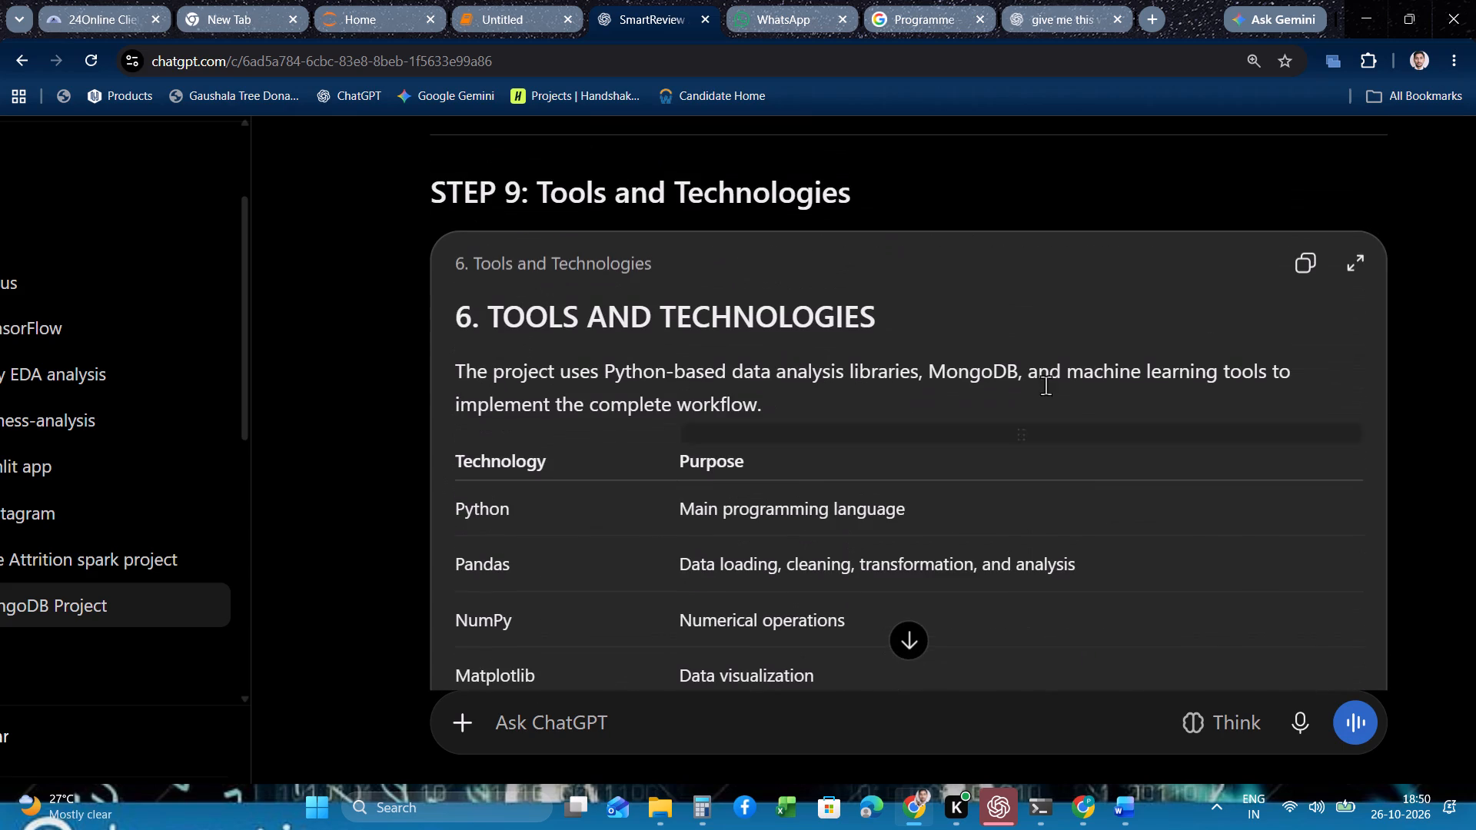
click(1306, 267)
Switch to FirstPage.docx in Word and go to the Figure 1 caption at the document's end.
click(1112, 751)
scroll(806, 512, down, 3)
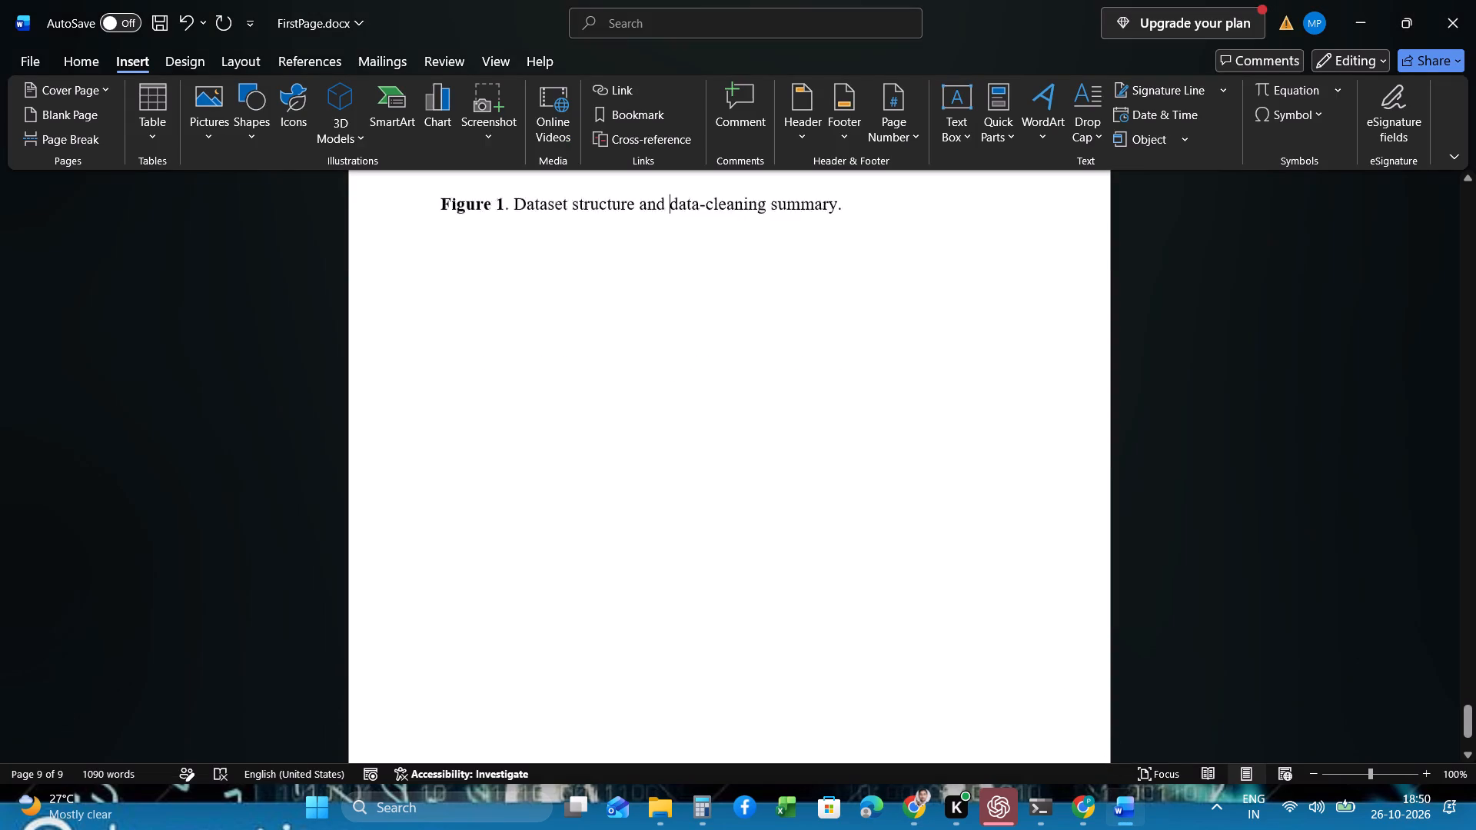
scroll(806, 512, down, 5)
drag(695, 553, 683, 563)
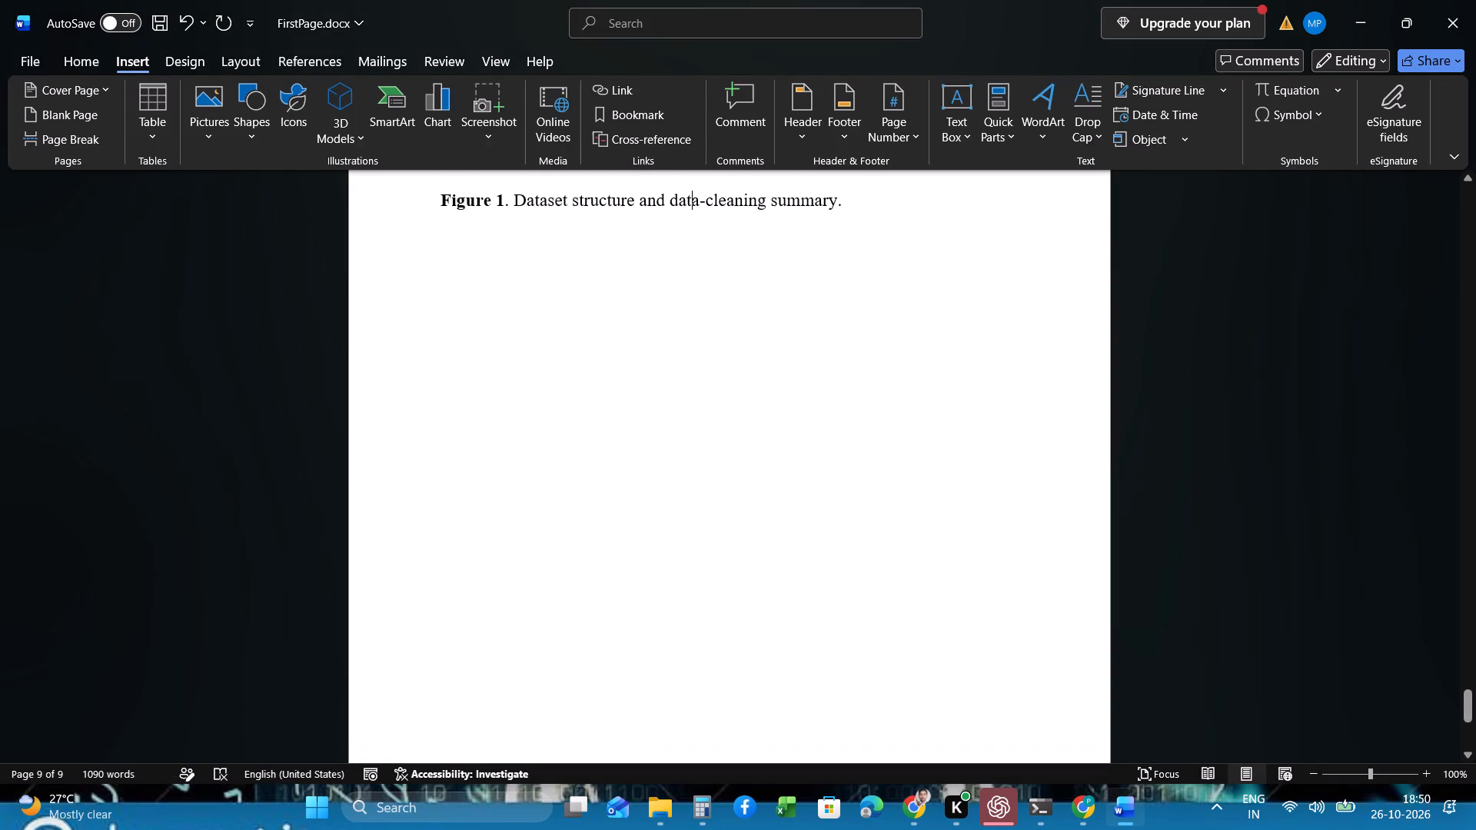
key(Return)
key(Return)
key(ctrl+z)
Add blank lines after the end of the Figure 1 caption until the cursor is at the start of a new page.
click(837, 561)
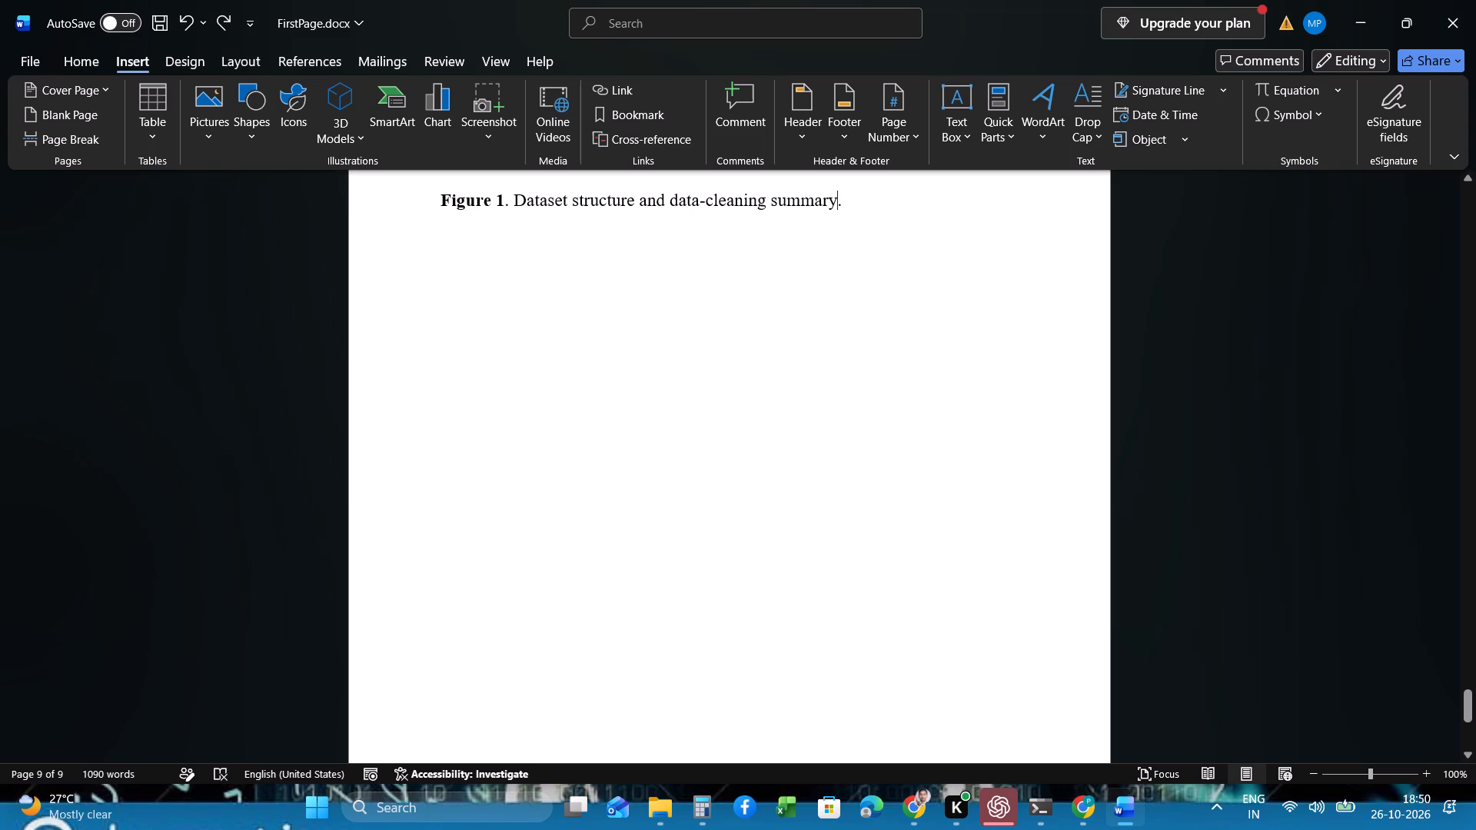
key(Right)
key(Return)
key(Return)
key(Return)
key(Return)
key(Return)
key(Return)
key(Return)
key(Return)
key(Return)
key(Return)
key(Return)
key(Return)
key(Return)
key(Return)
key(Return)
key(Return)
key(Return)
key(Return)
key(Return)
key(Return)
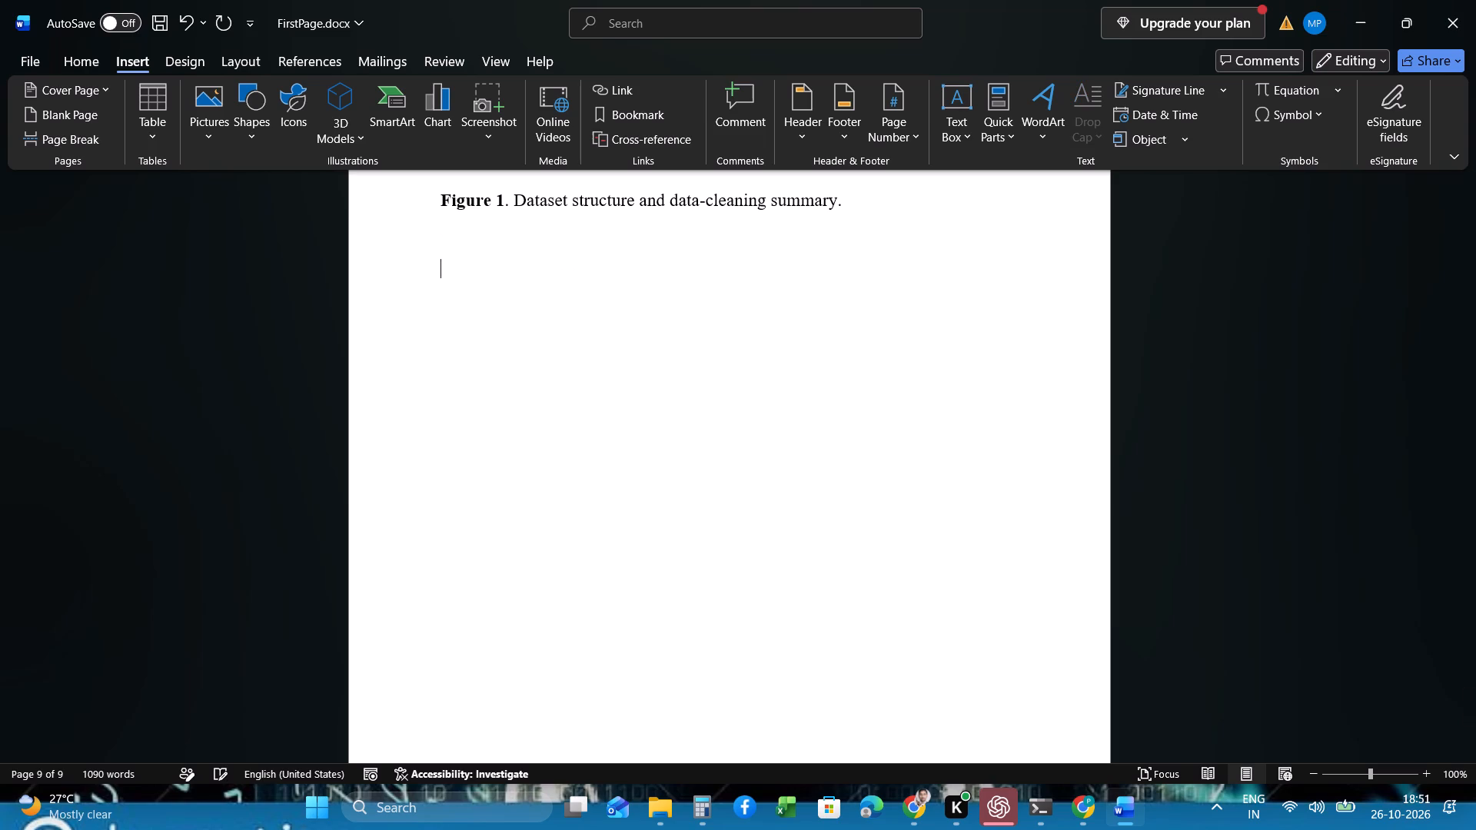
key(Return)
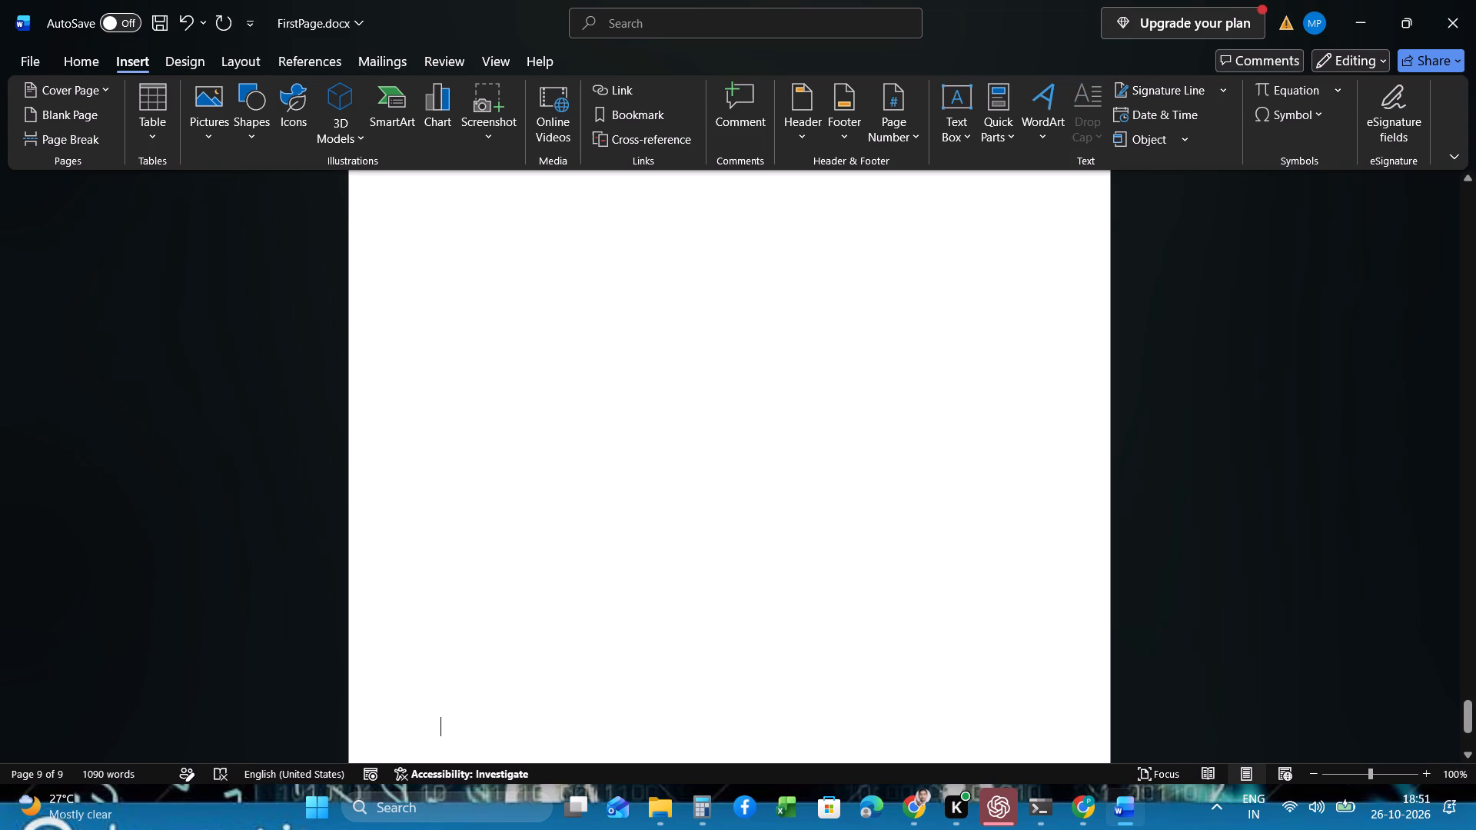
scroll(849, 329, up, 6)
scroll(849, 329, down, 10)
key(Return)
key(Return)
key(Return)
key(Return)
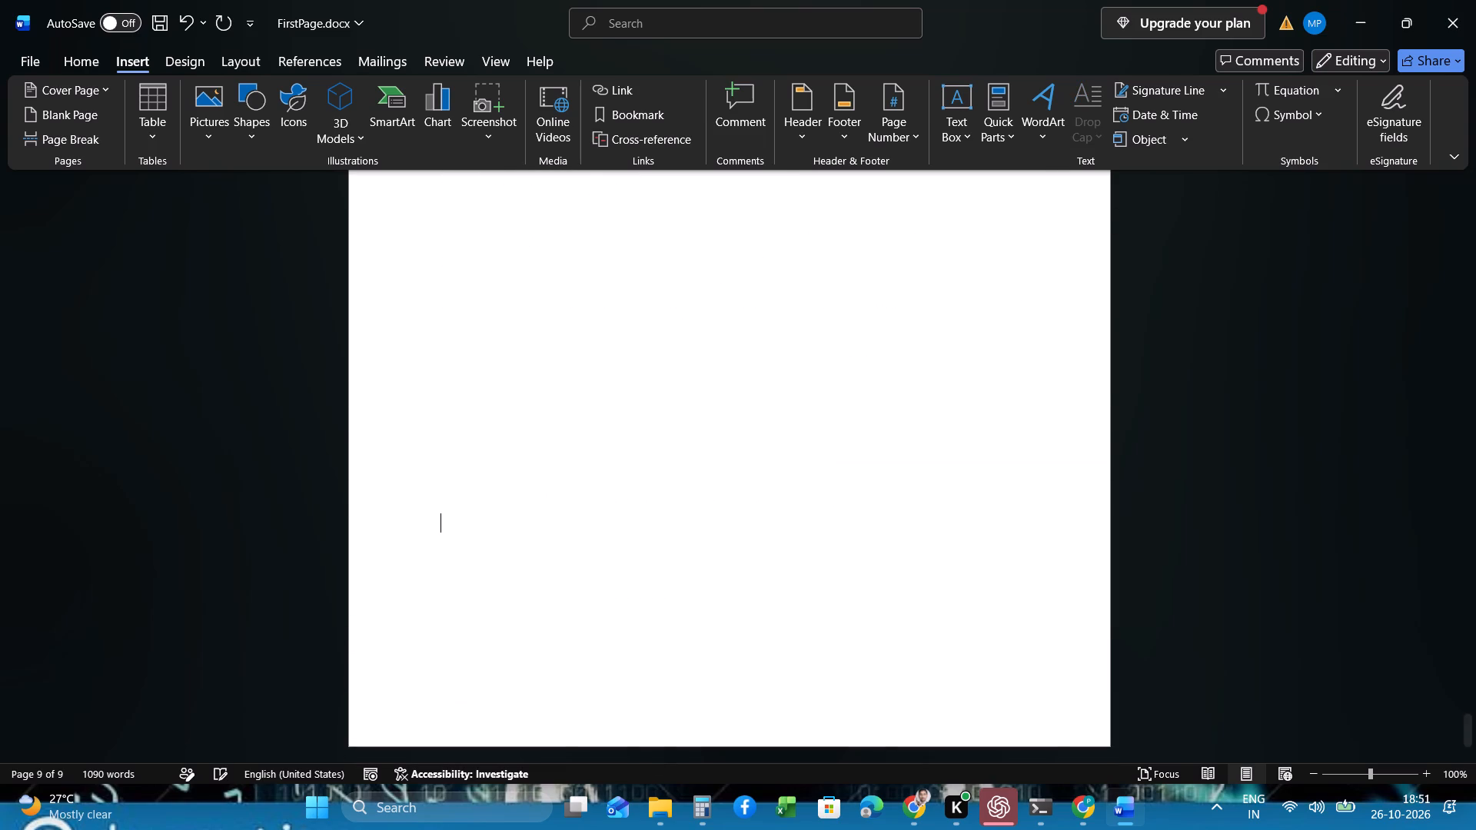
key(Return)
key(Return)
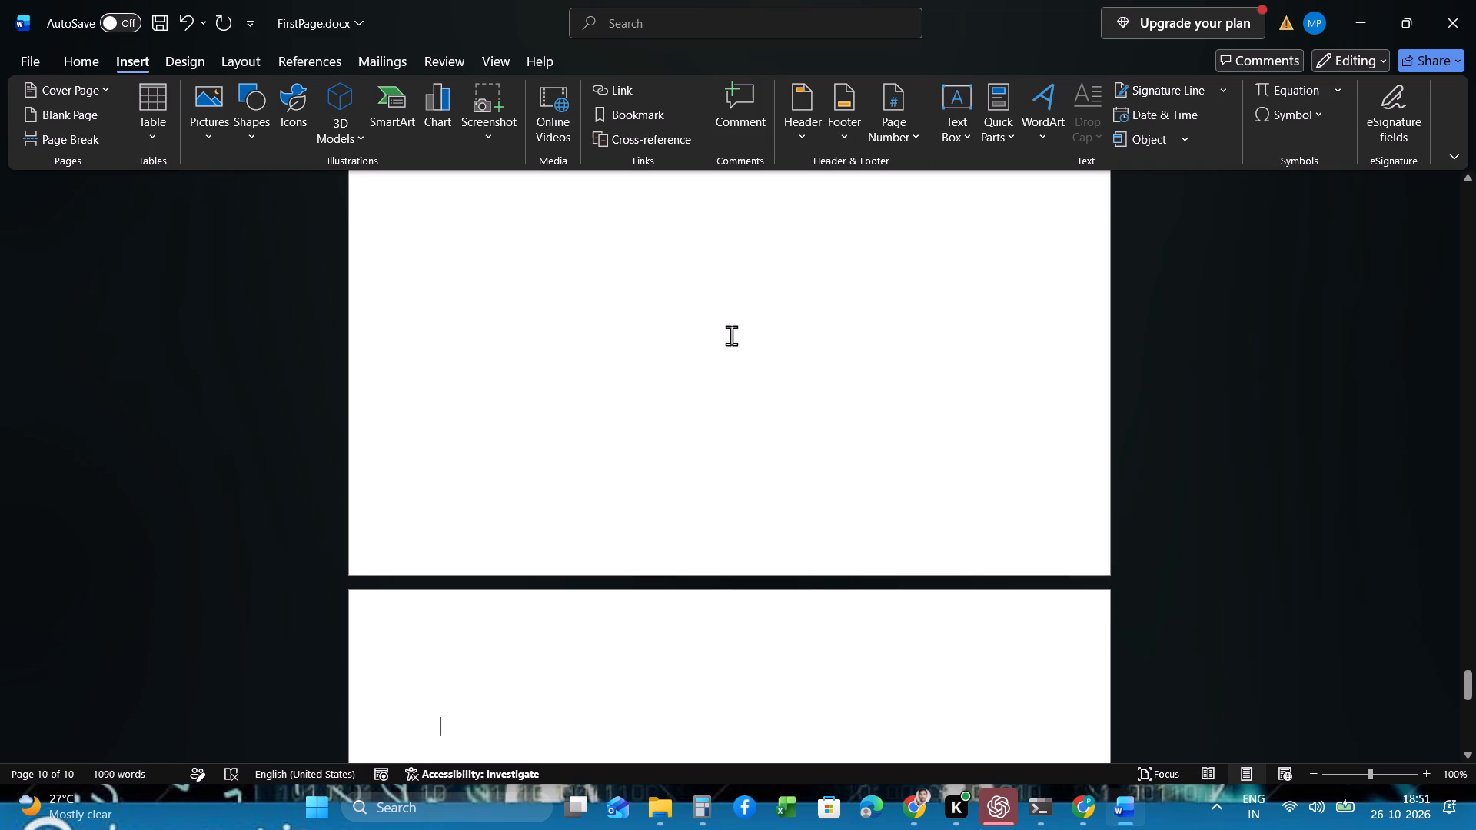
key(BackSpace)
Paste the copied "6. Tools and Technologies" section, including its table, on the new page.
key(ctrl+v)
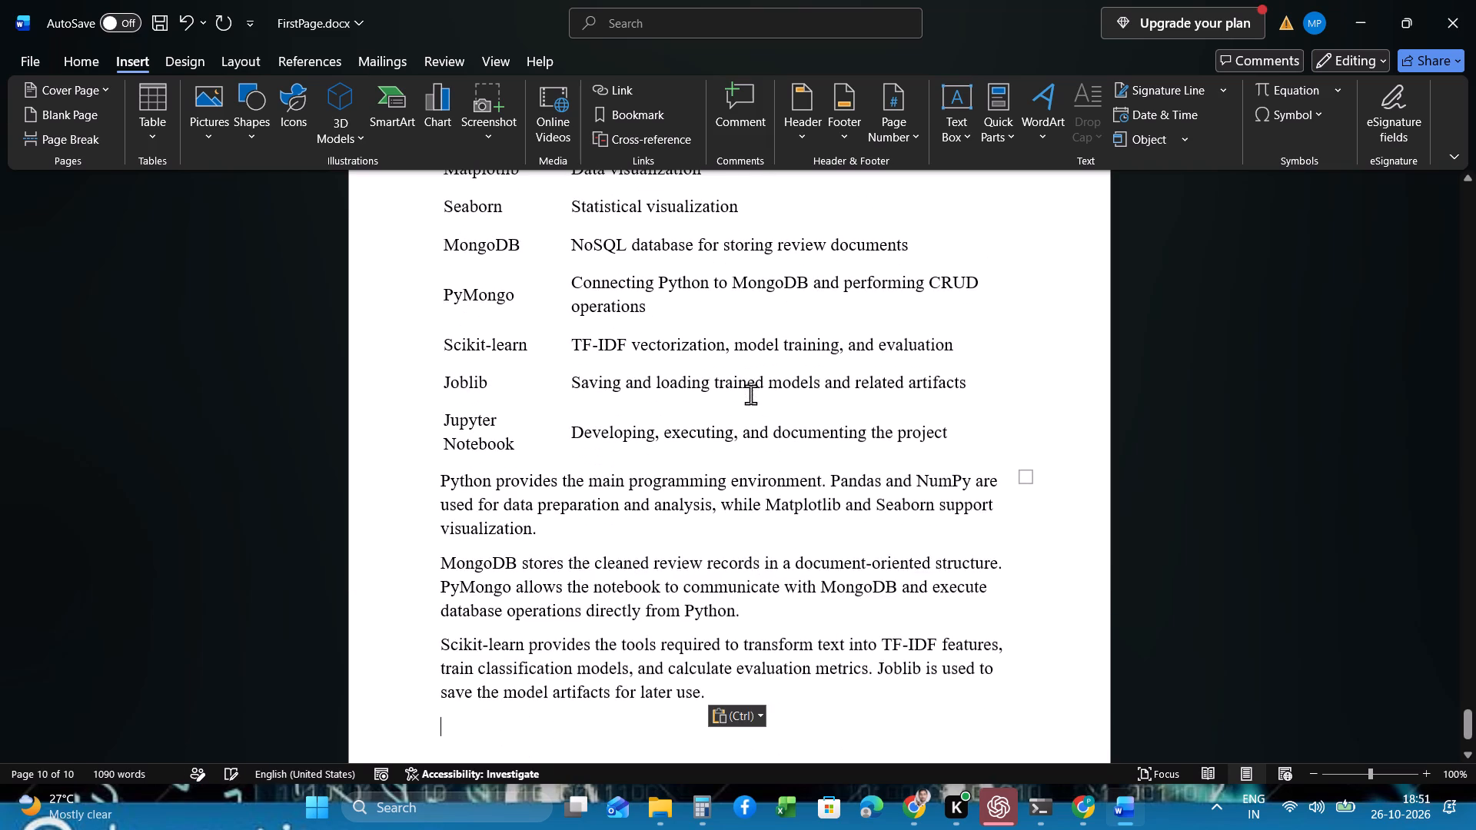
Increase the "6. TOOLS AND TECHNOLOGIES" heading to 16 pt.
scroll(771, 448, up, 2)
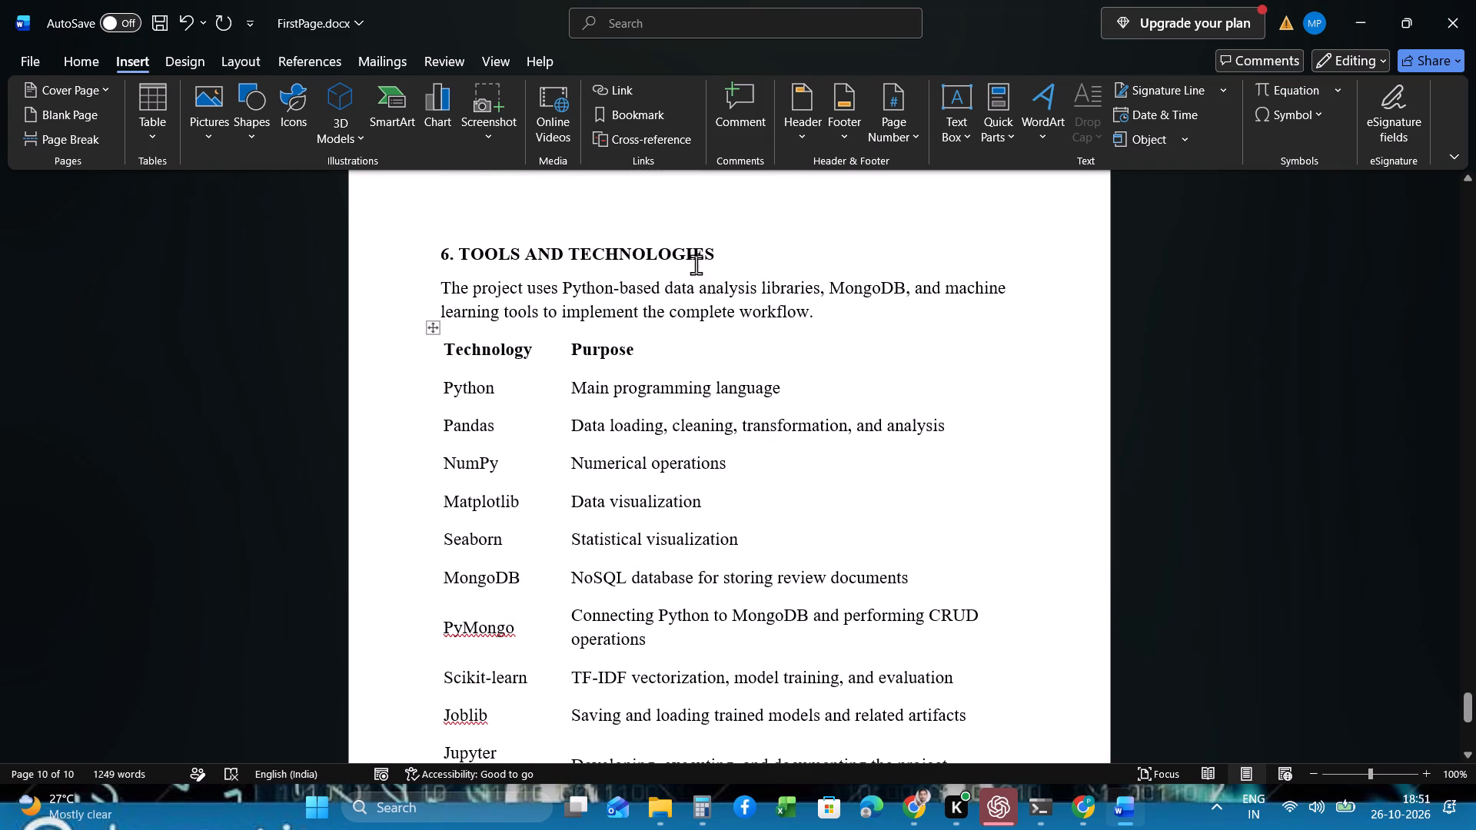
click(721, 251)
drag(436, 251, 722, 253)
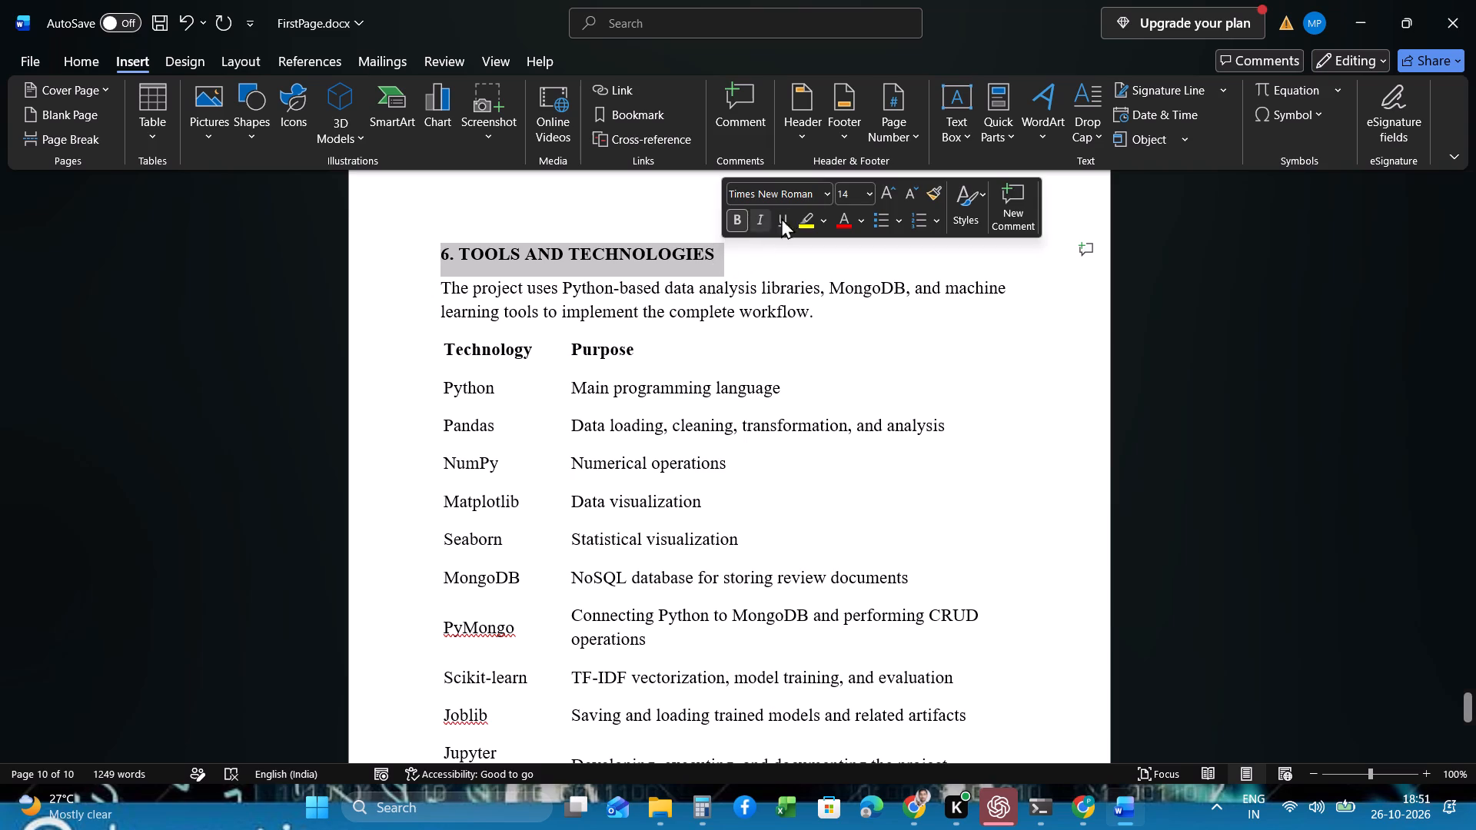
click(888, 188)
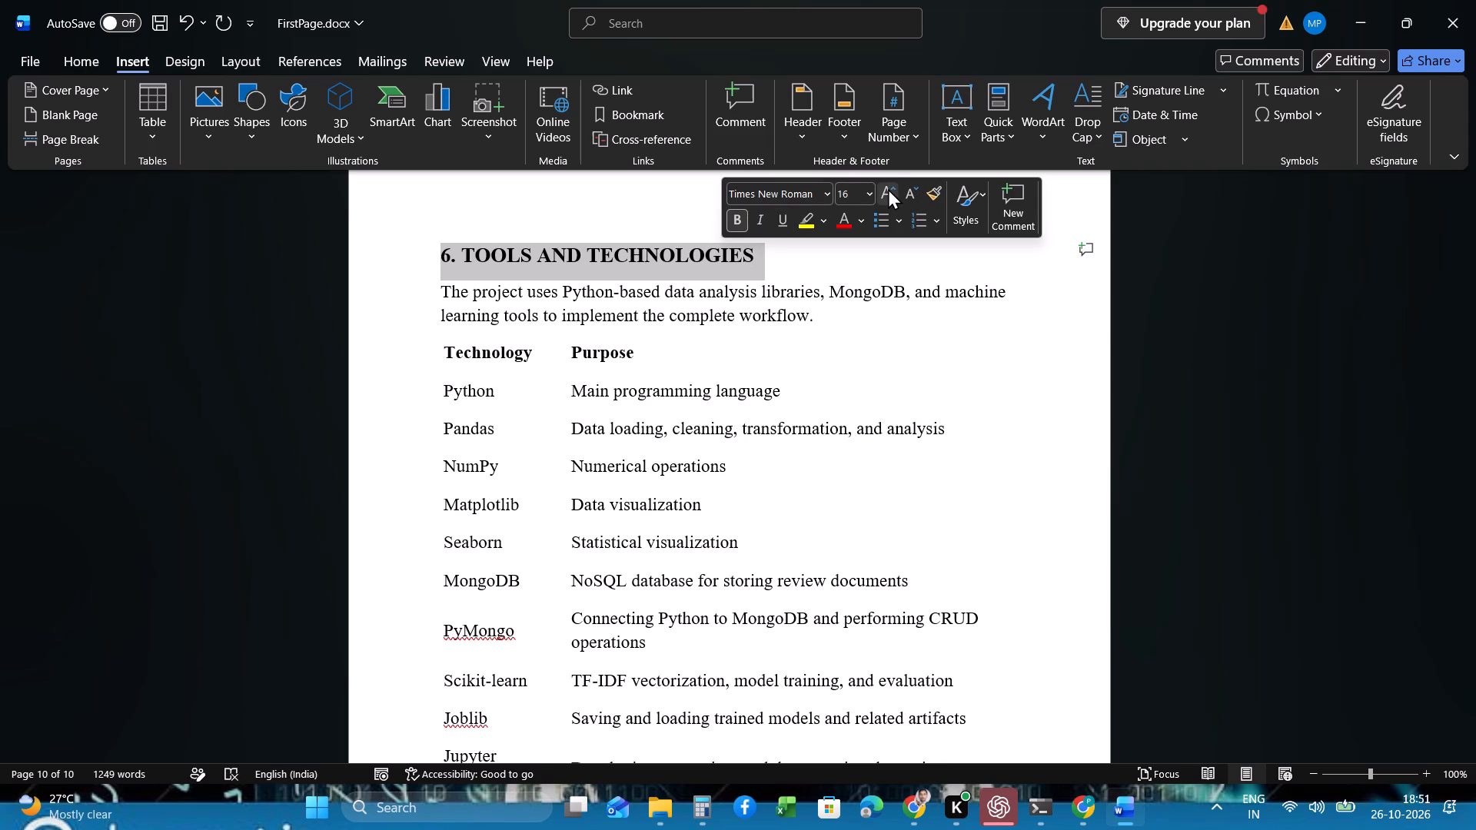
Reduce all section 6 content below the heading, including the technology table and closing paragraphs, to 12 pt.
click(586, 317)
click(437, 290)
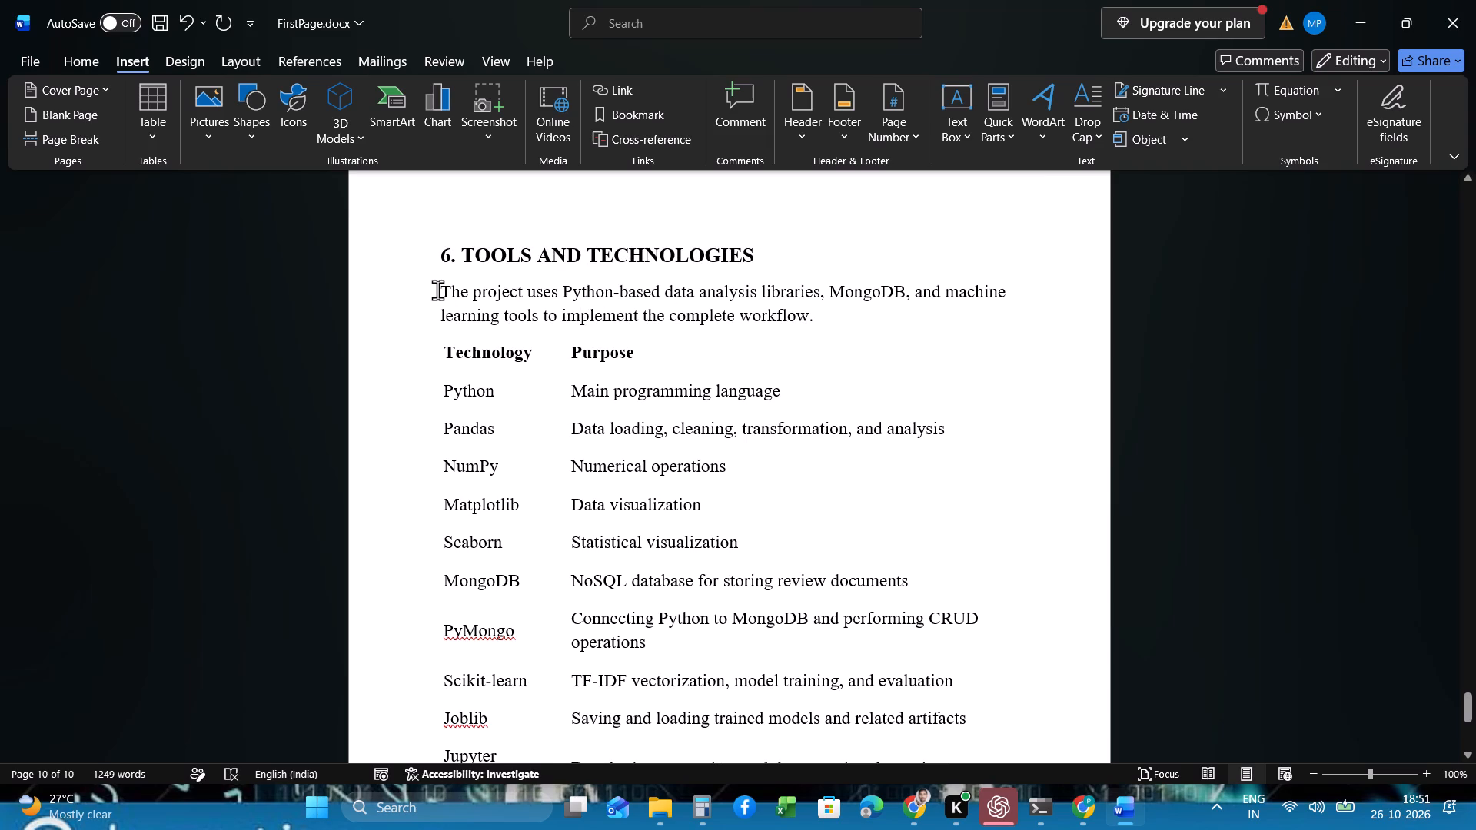
key(shift+Down)
key(shift+Down)
key(shift+Down)
key(shift+Down)
key(shift+Down)
key(shift+Down)
key(shift+Down)
key(shift+Down)
key(shift+Down)
key(shift+Down)
key(shift+Down)
key(shift+Down)
key(shift+Down)
key(shift+Down)
key(shift+Down)
key(shift+Down)
key(shift+Down)
key(shift+Down)
key(shift+Down)
key(shift+Down)
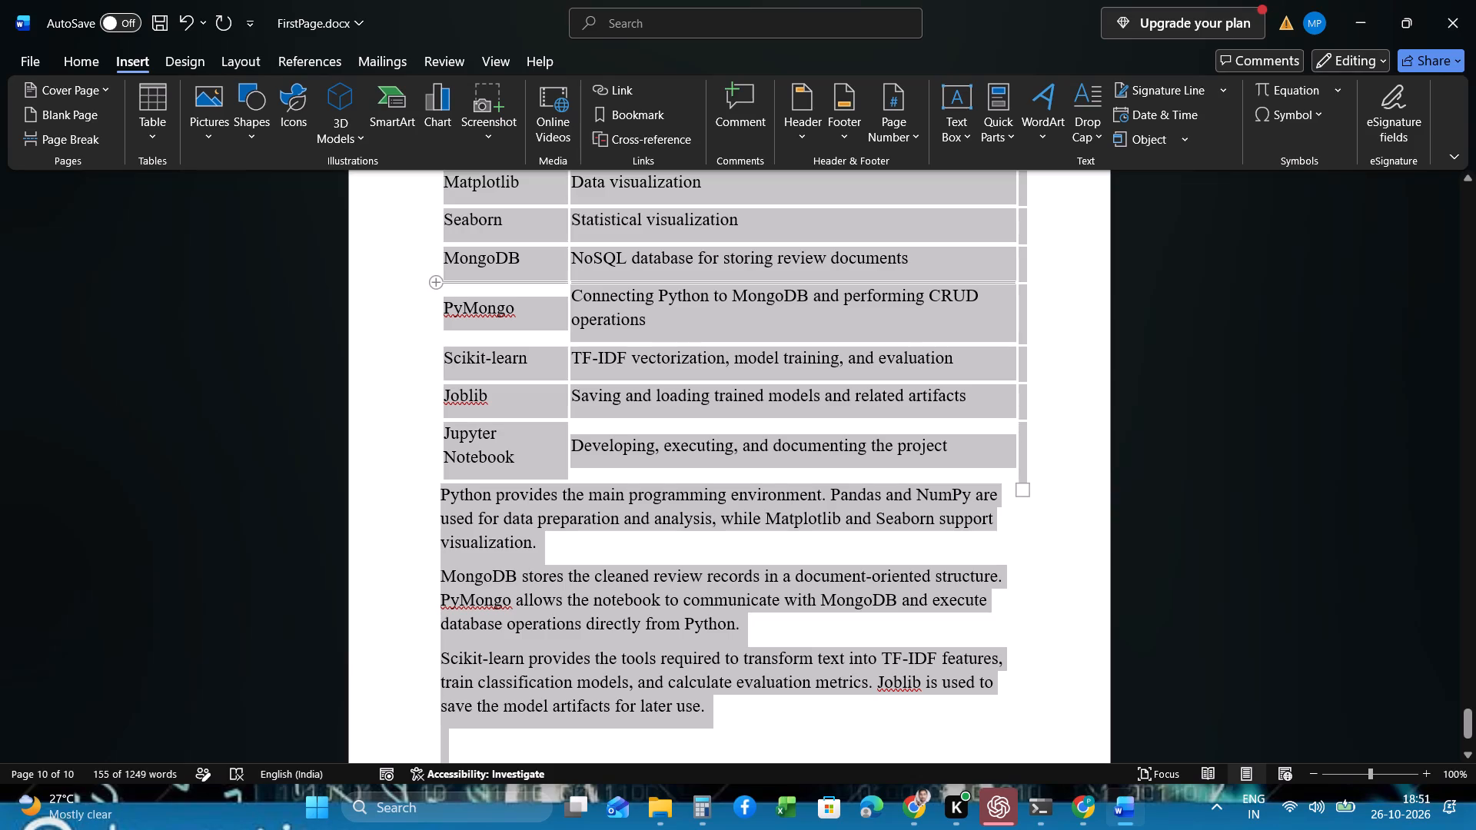
scroll(437, 290, down, 1)
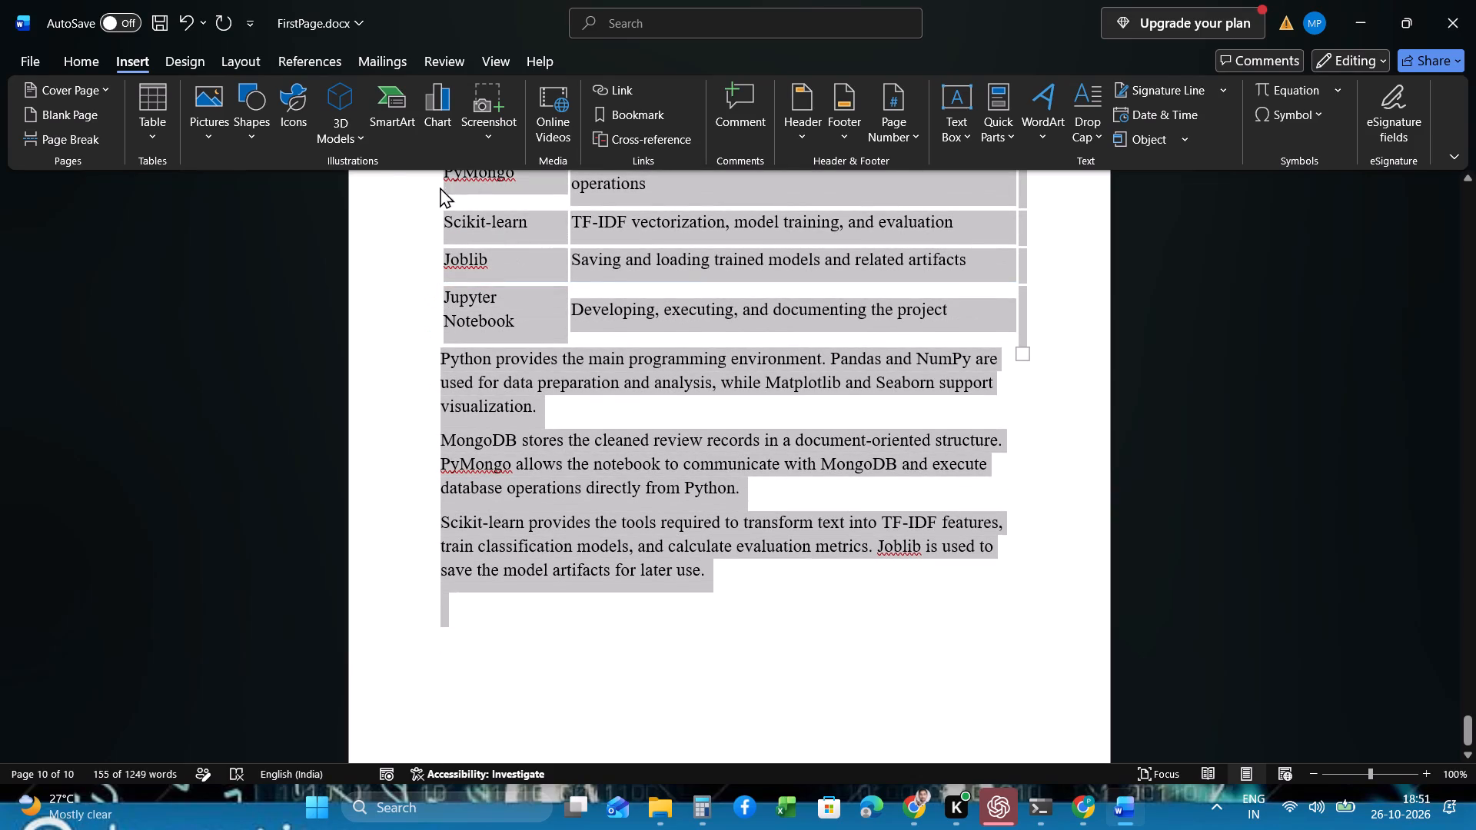
click(95, 69)
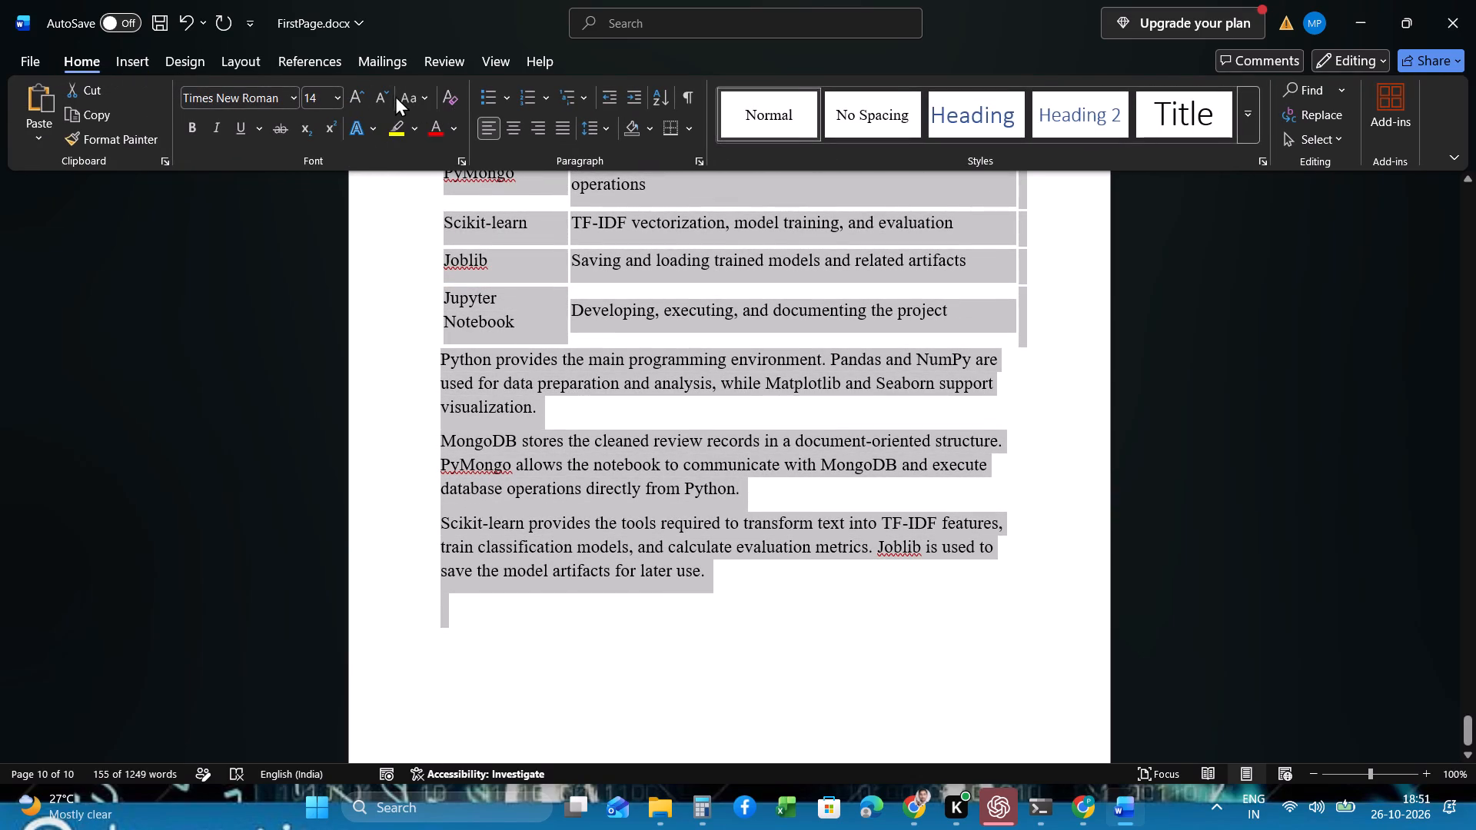
click(386, 94)
scroll(594, 274, up, 3)
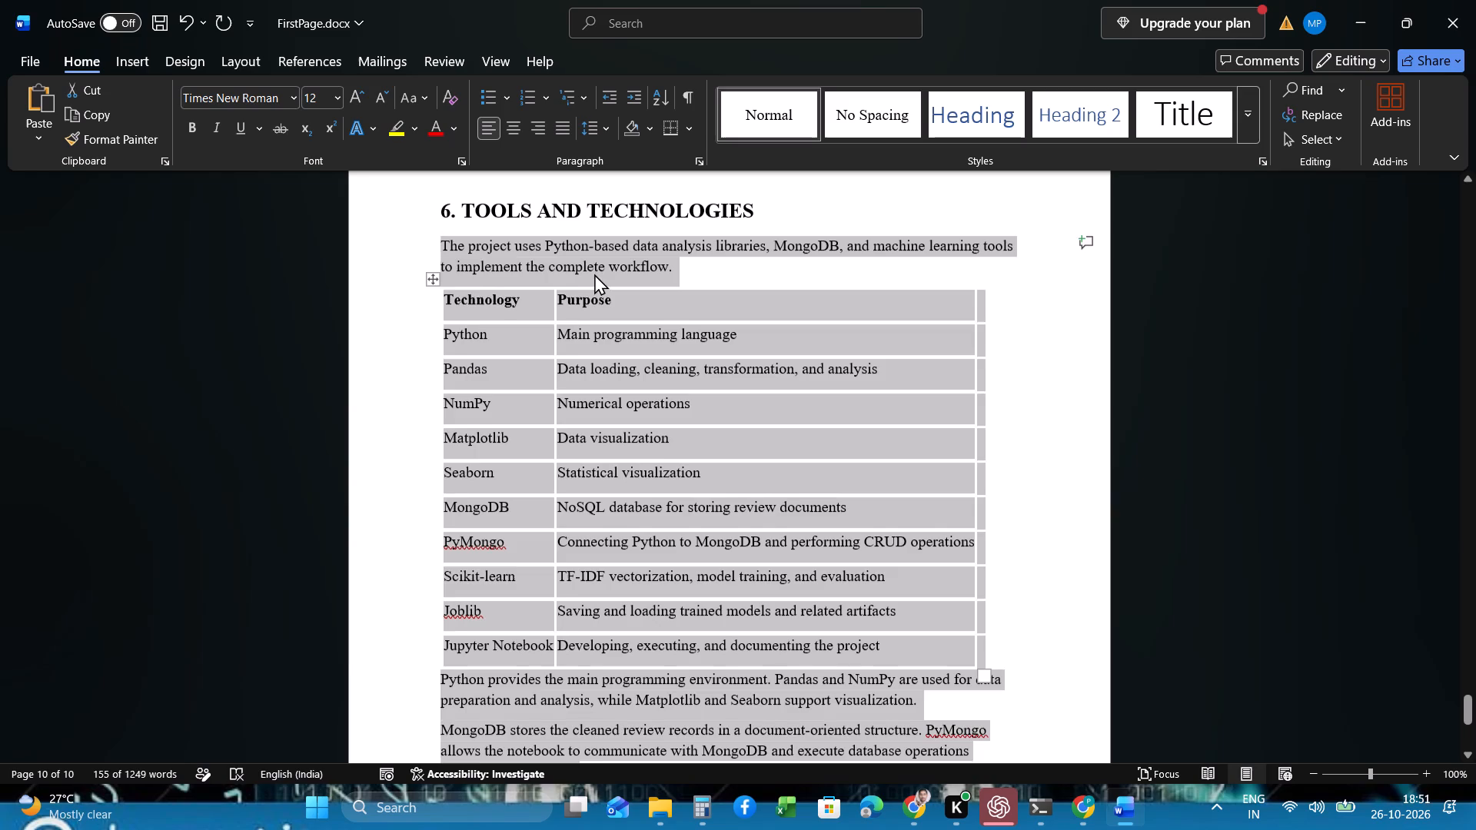
click(542, 319)
Review the layout of section 6, checking the intro, the technology table and the paragraphs down to the document's end.
drag(534, 257, 571, 259)
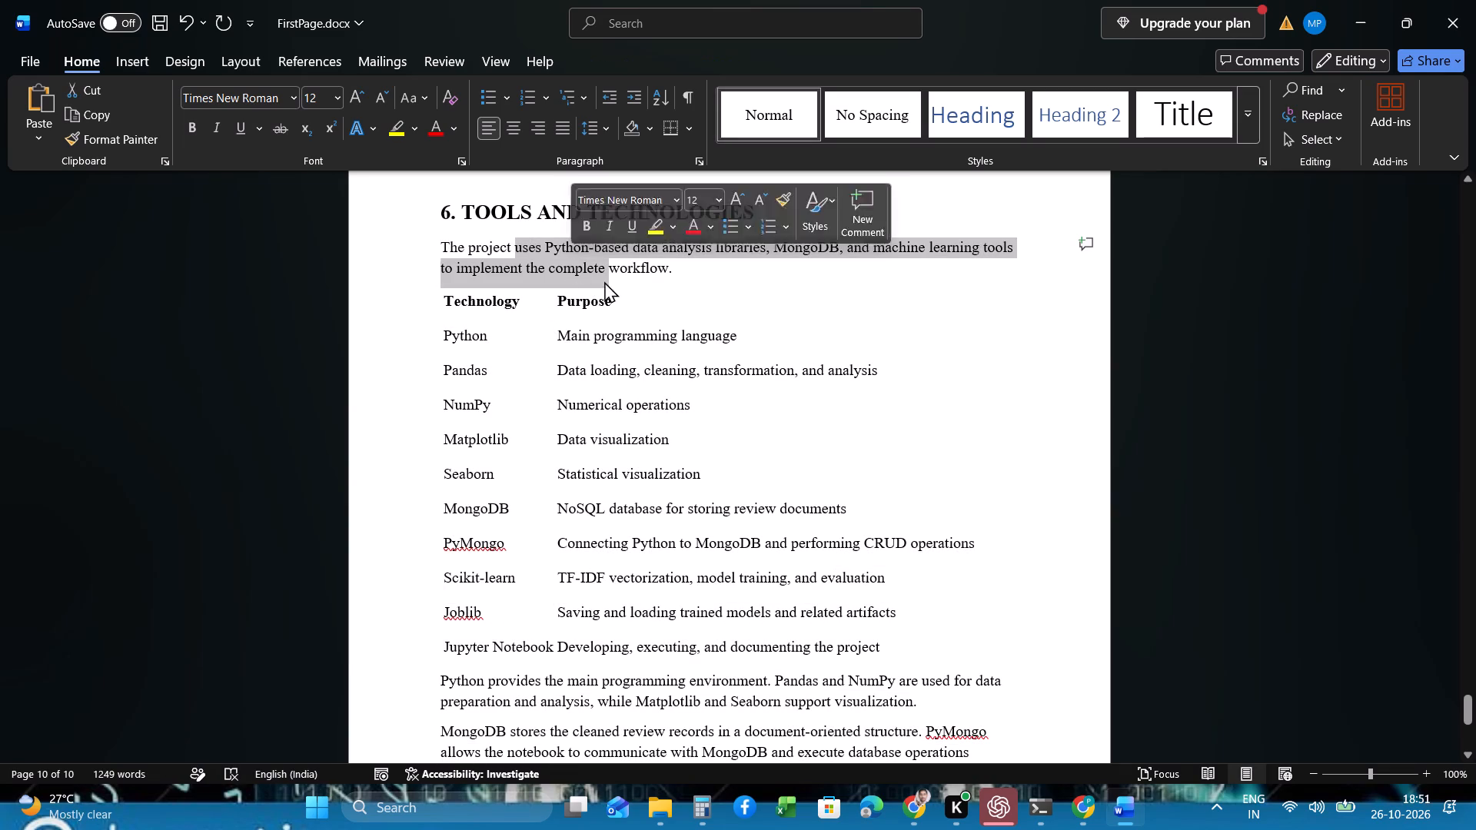
click(701, 327)
scroll(674, 442, down, 1)
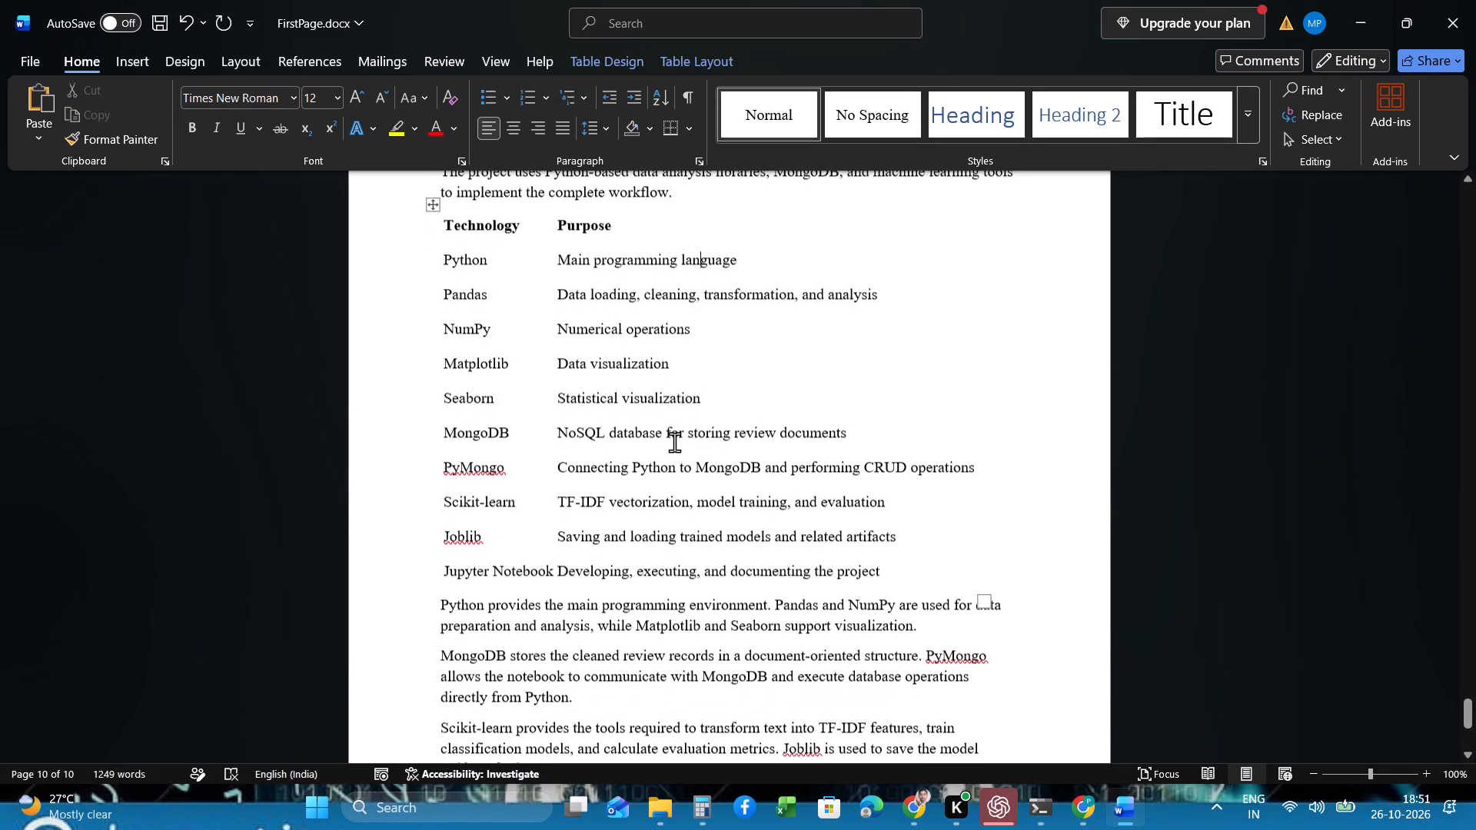
scroll(674, 442, down, 2)
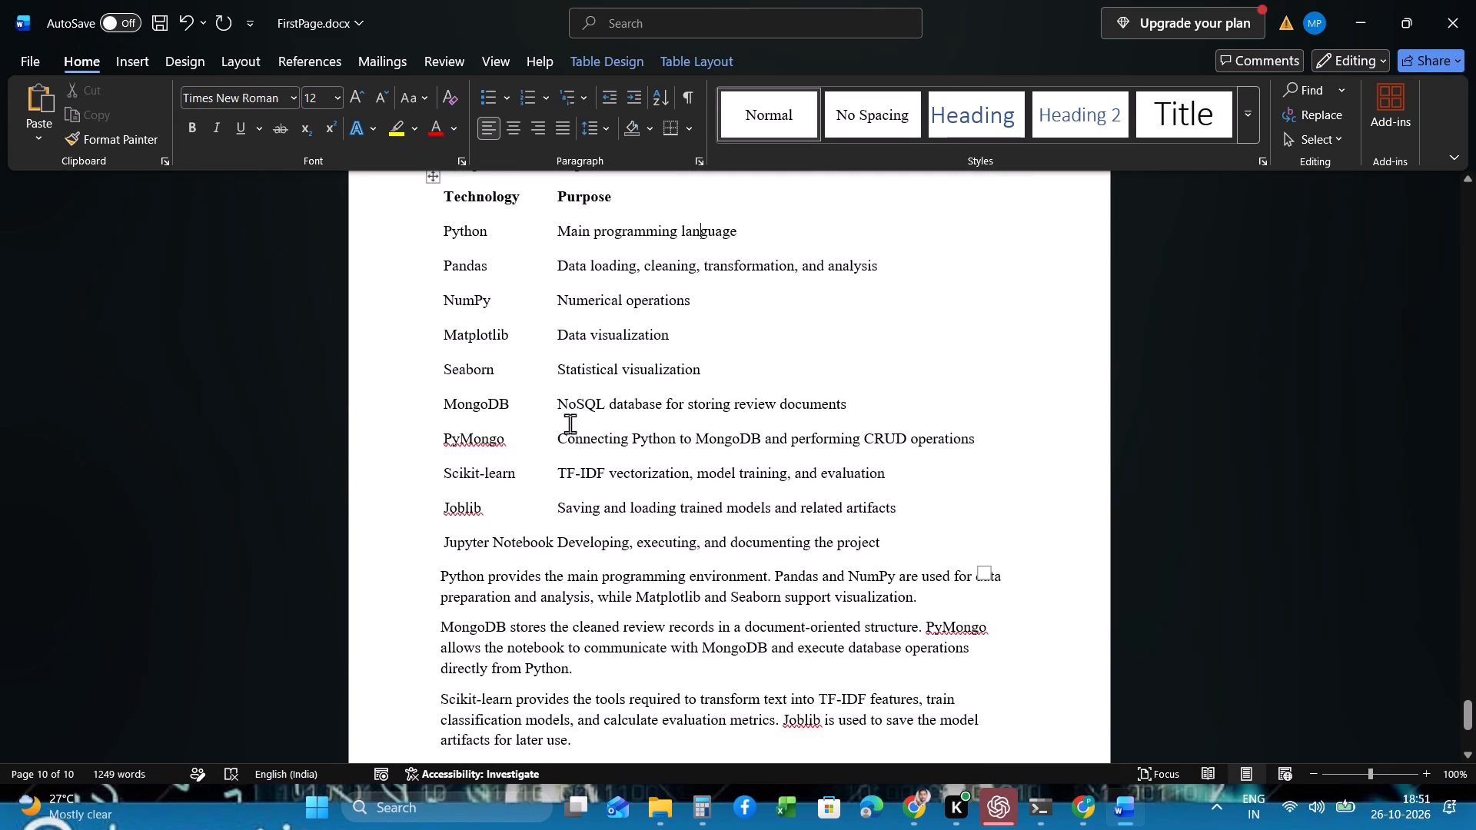
click(544, 417)
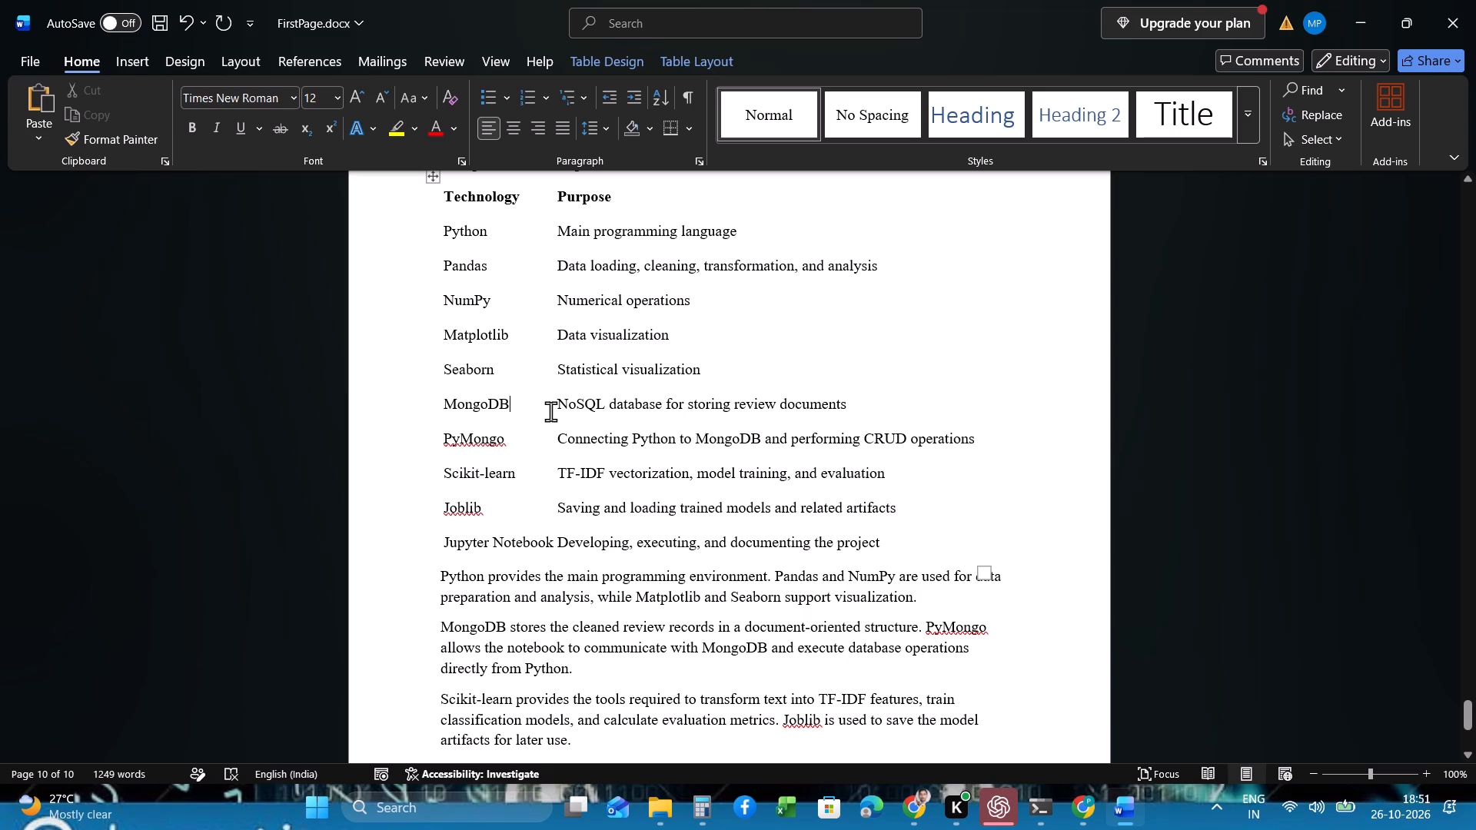
click(553, 411)
scroll(556, 411, up, 1)
scroll(556, 411, down, 1)
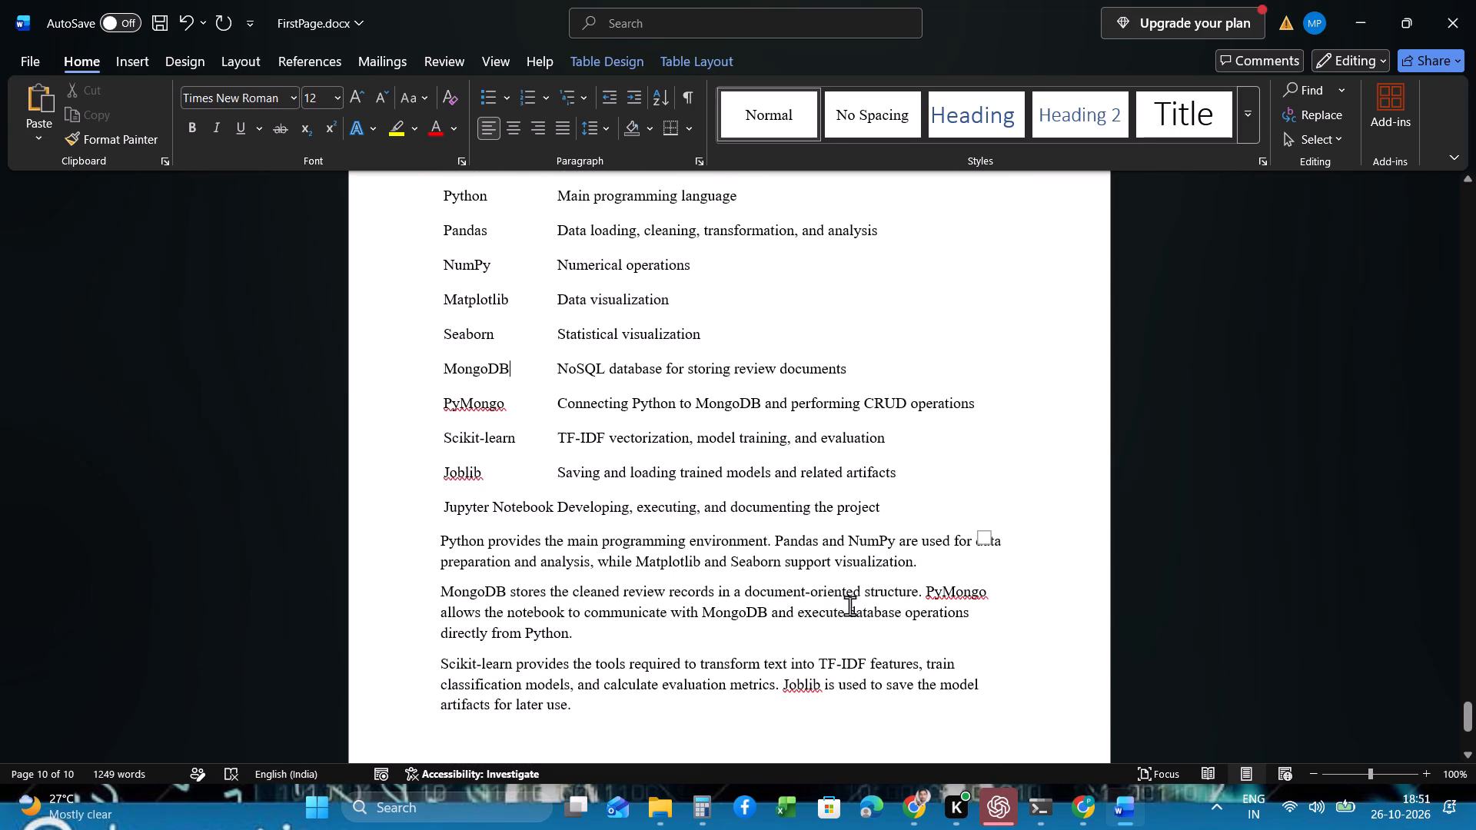
scroll(857, 611, down, 1)
click(707, 606)
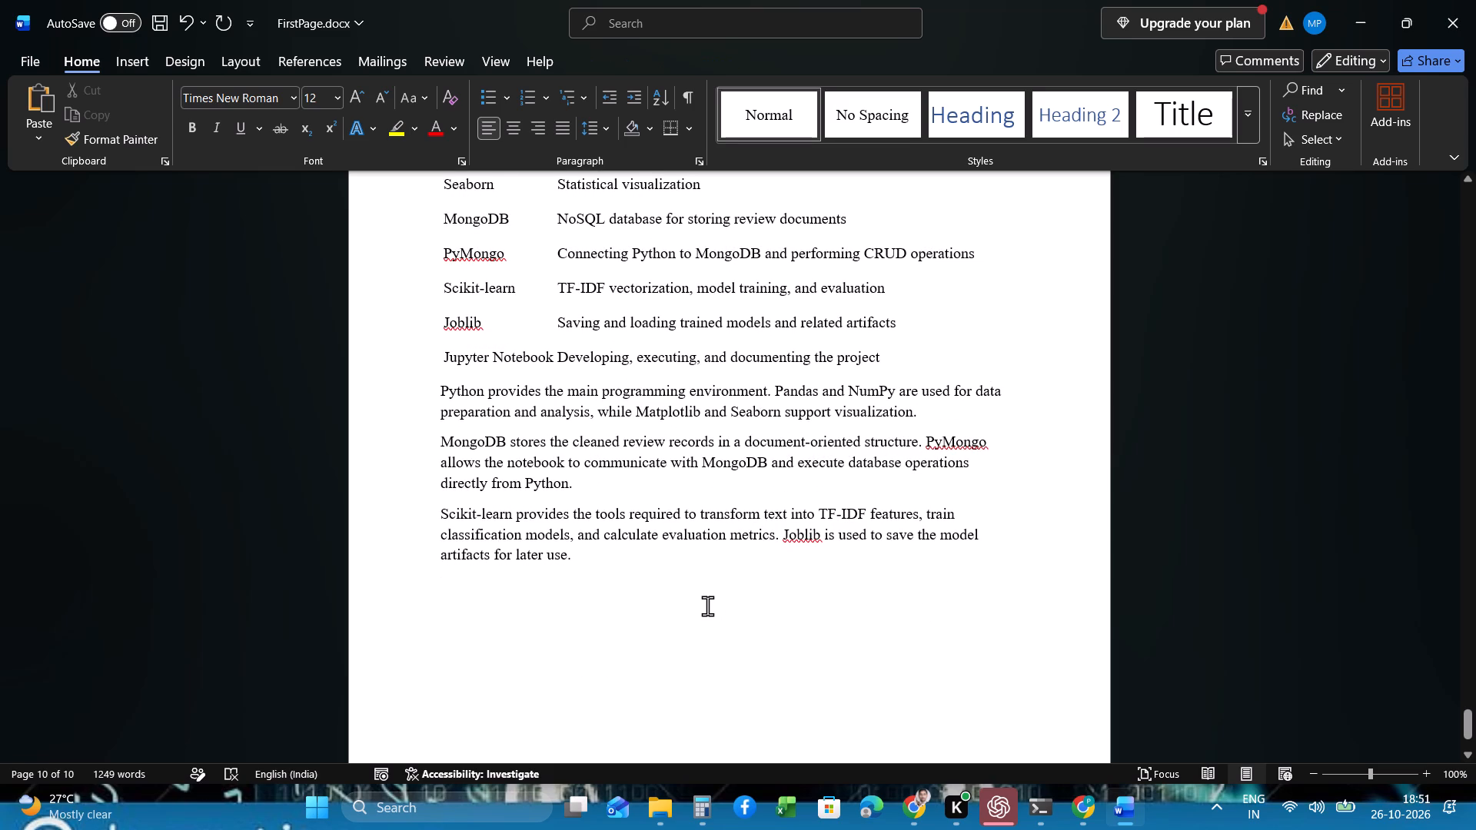
scroll(707, 606, up, 2)
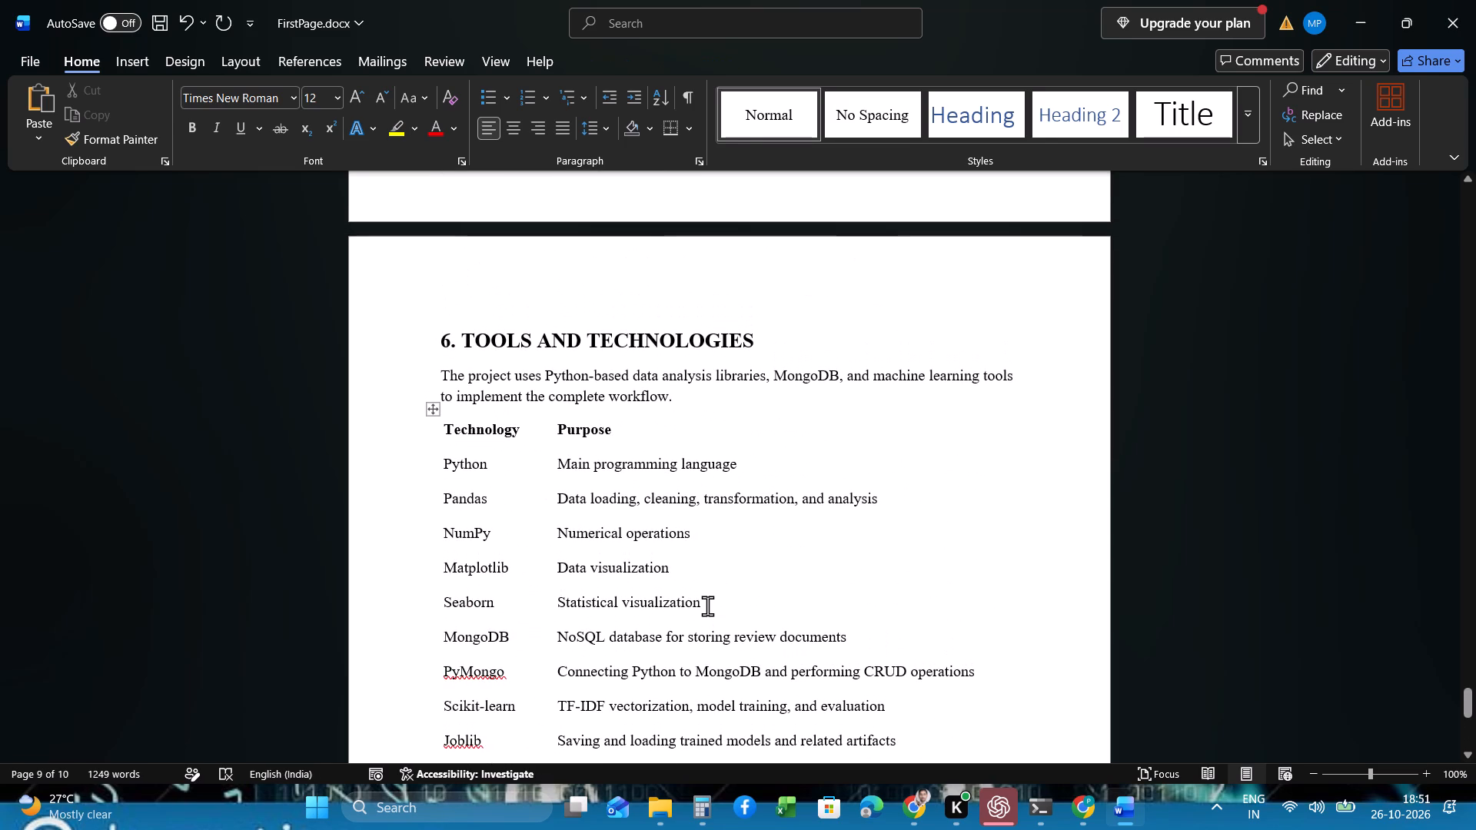
click(435, 410)
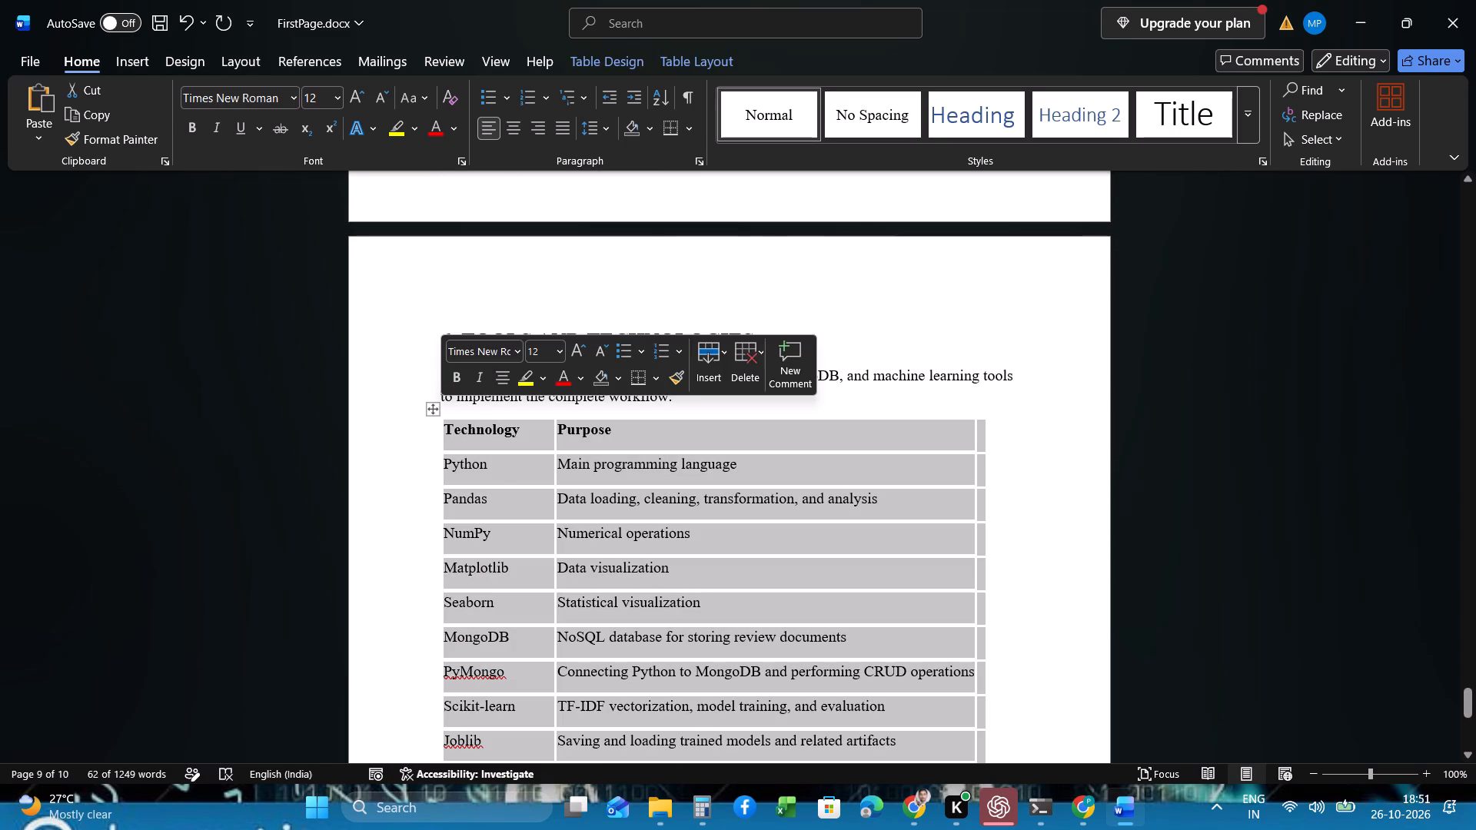
scroll(548, 516, down, 2)
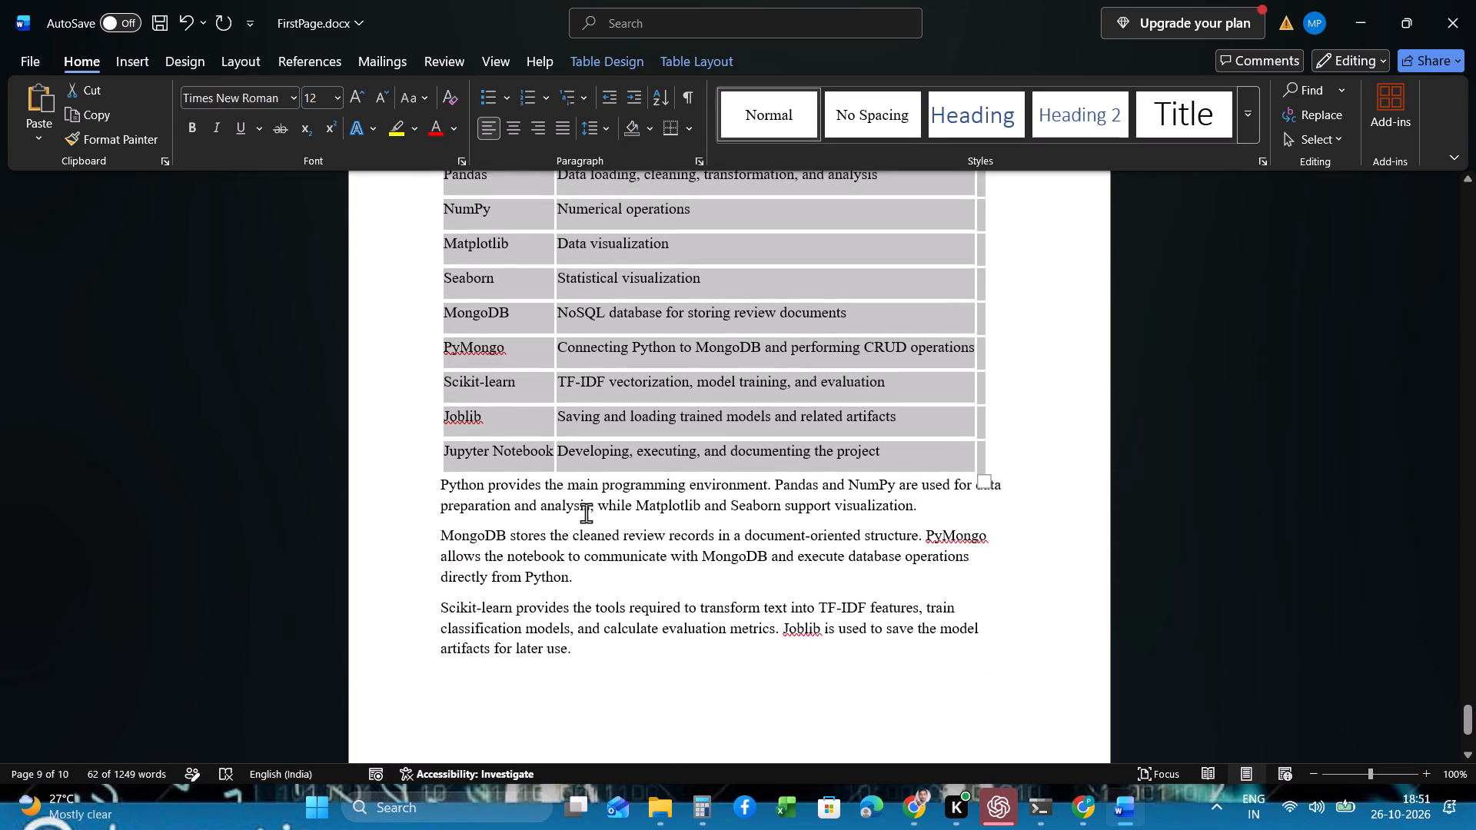
scroll(723, 527, up, 2)
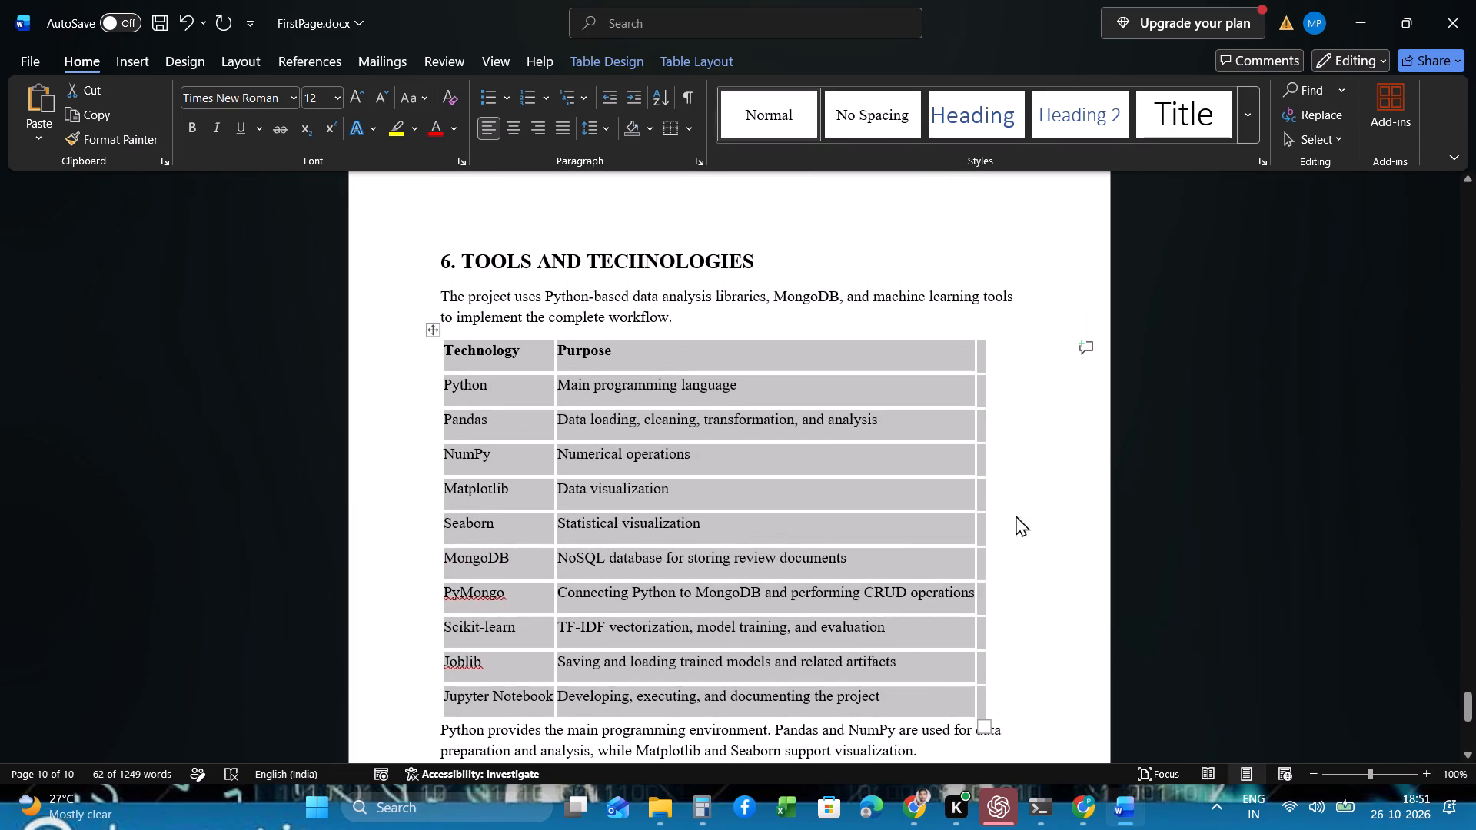
click(1051, 519)
scroll(1051, 519, down, 1)
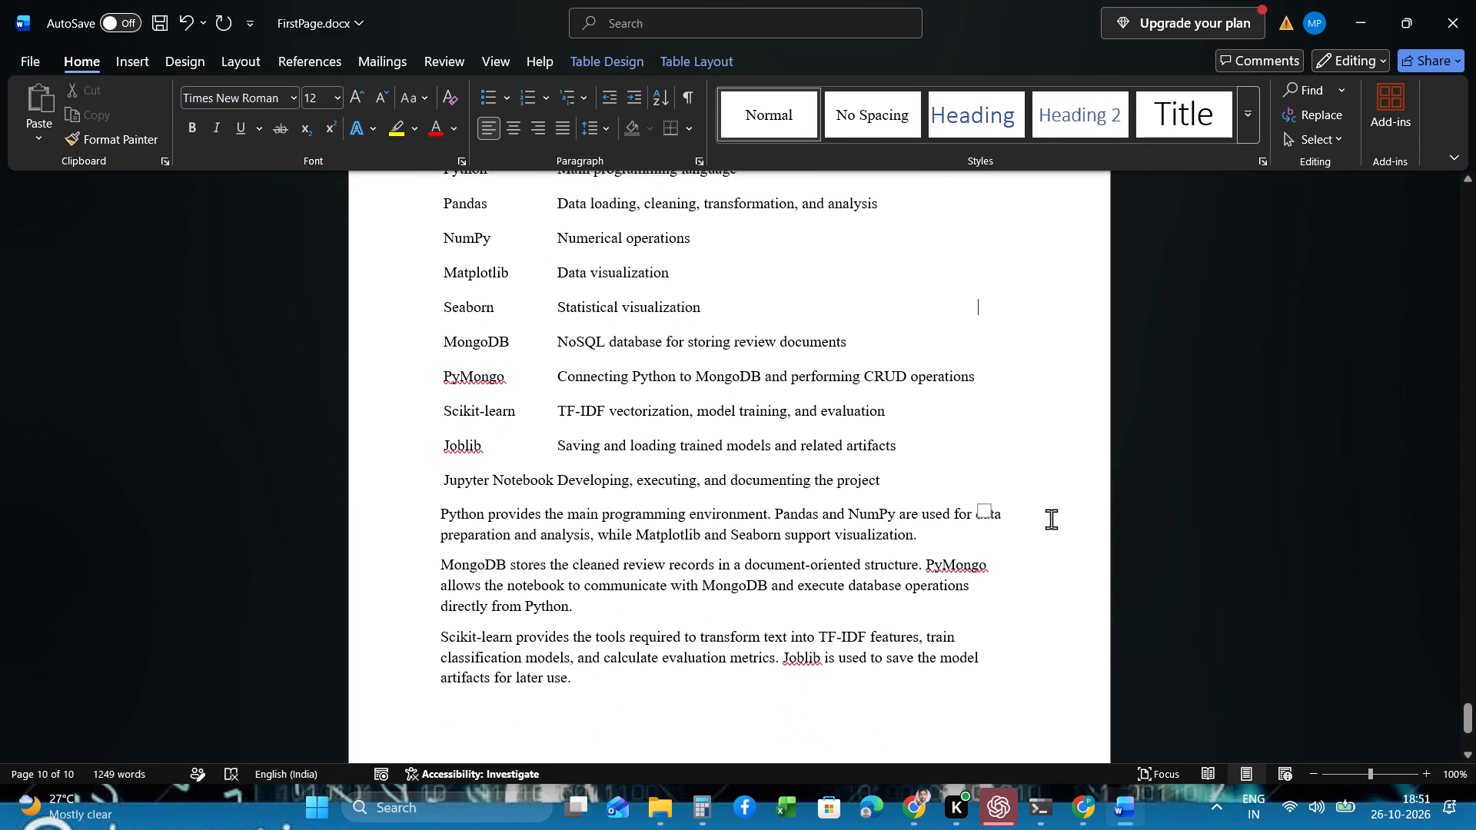
click(961, 551)
scroll(961, 548, down, 1)
click(858, 571)
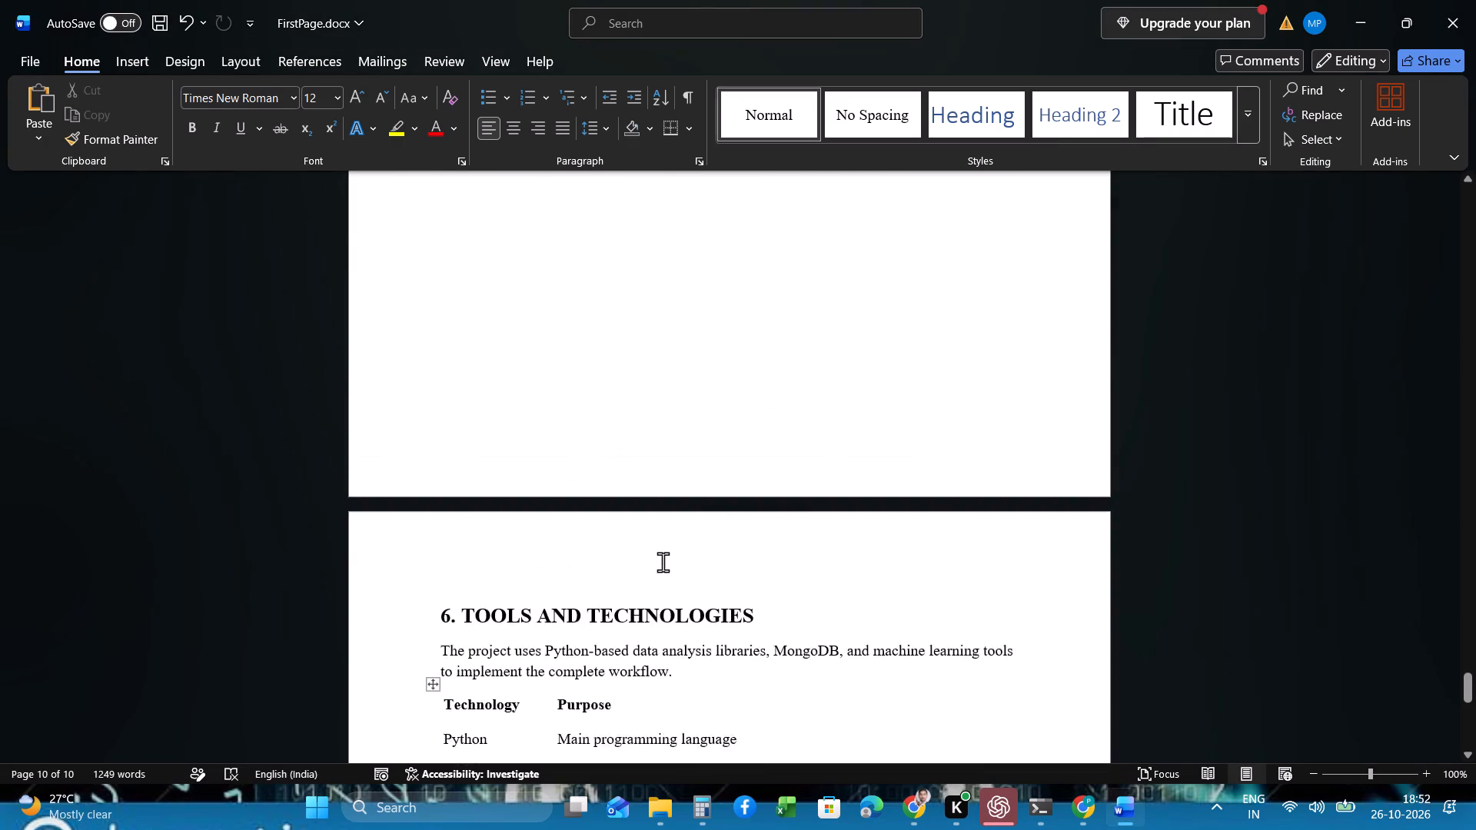
scroll(663, 562, up, 1)
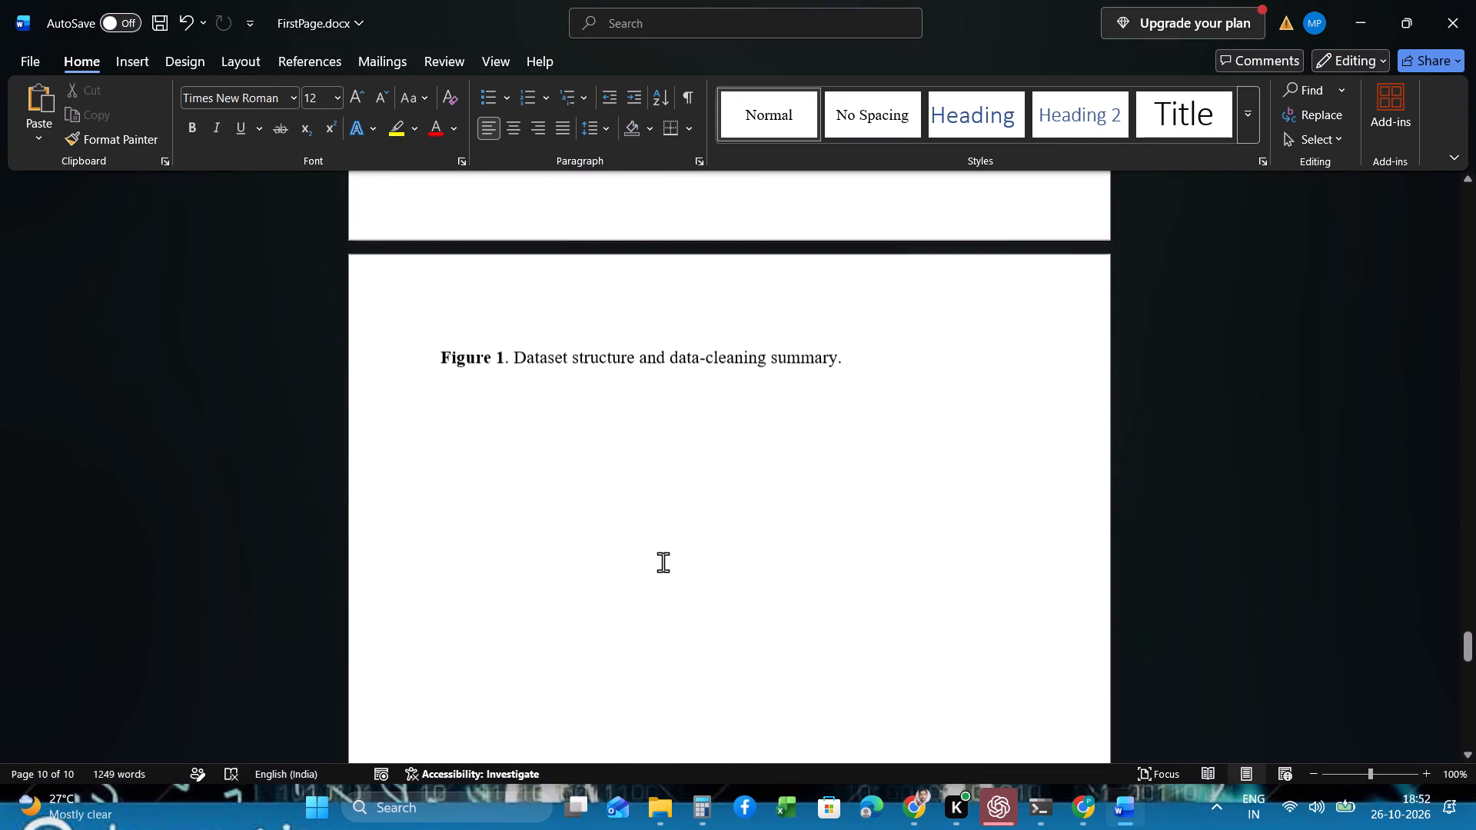
scroll(663, 562, up, 1)
click(477, 466)
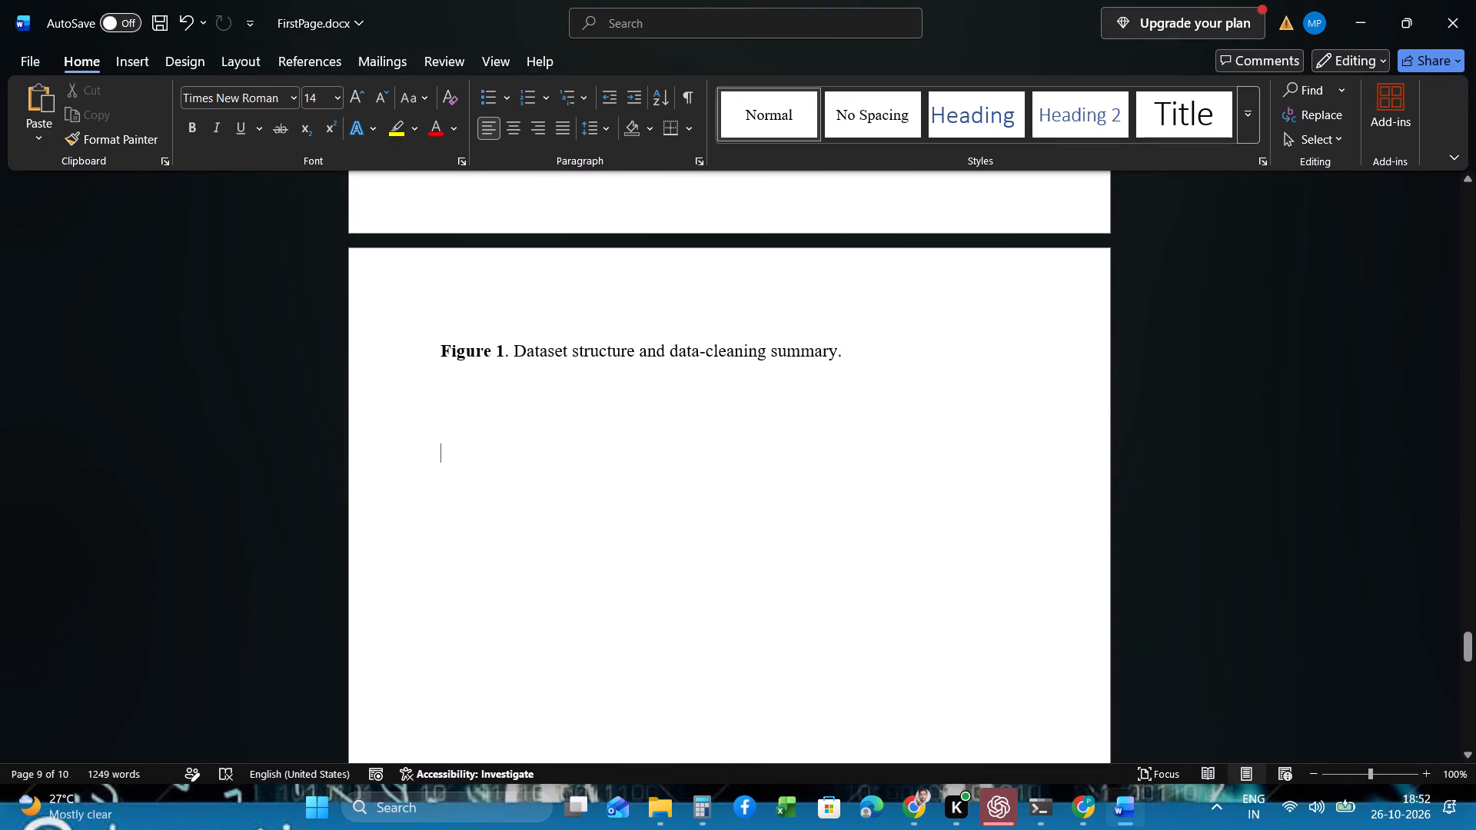
click(115, 58)
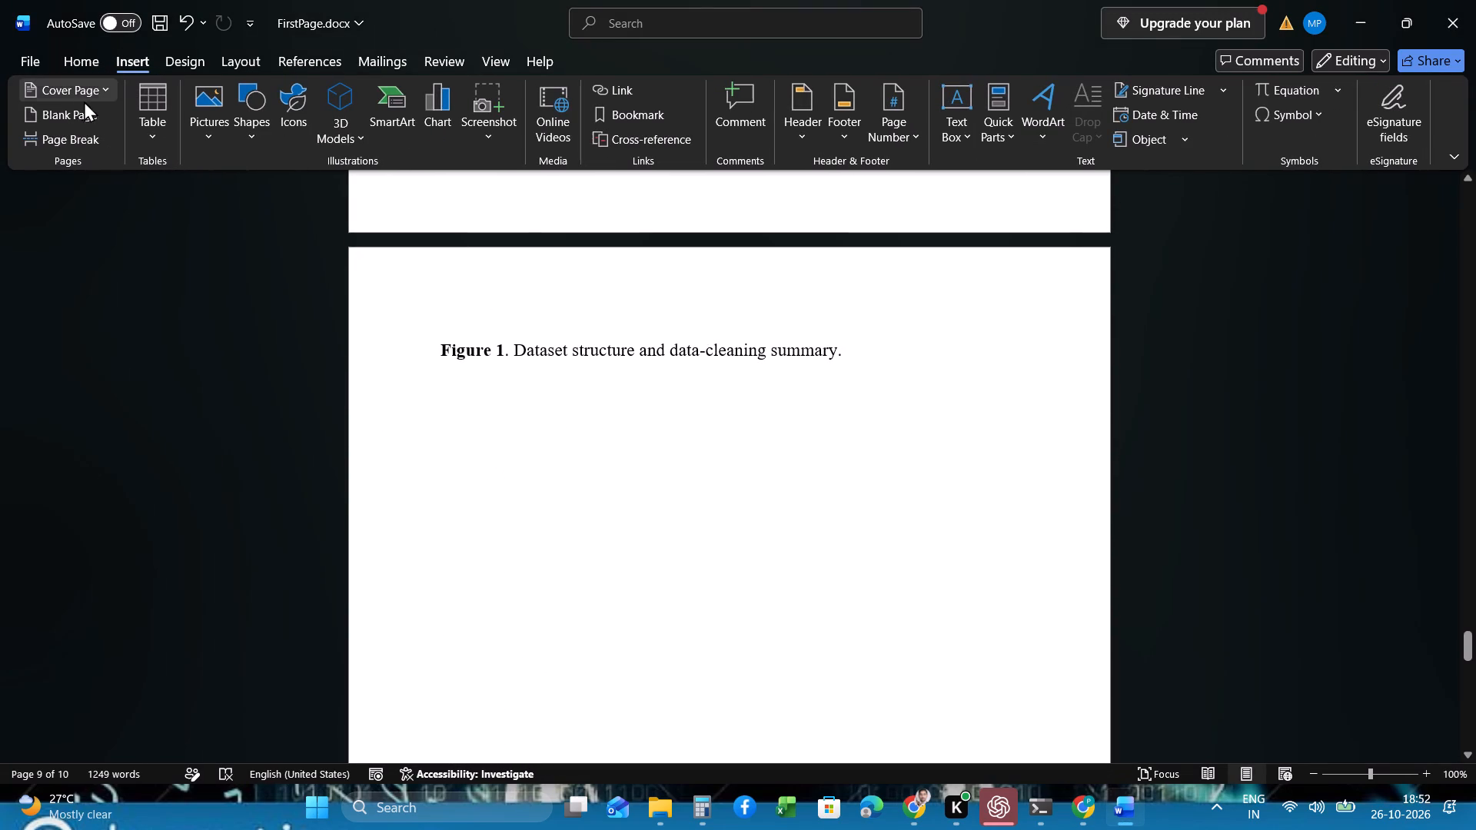
click(239, 135)
click(319, 197)
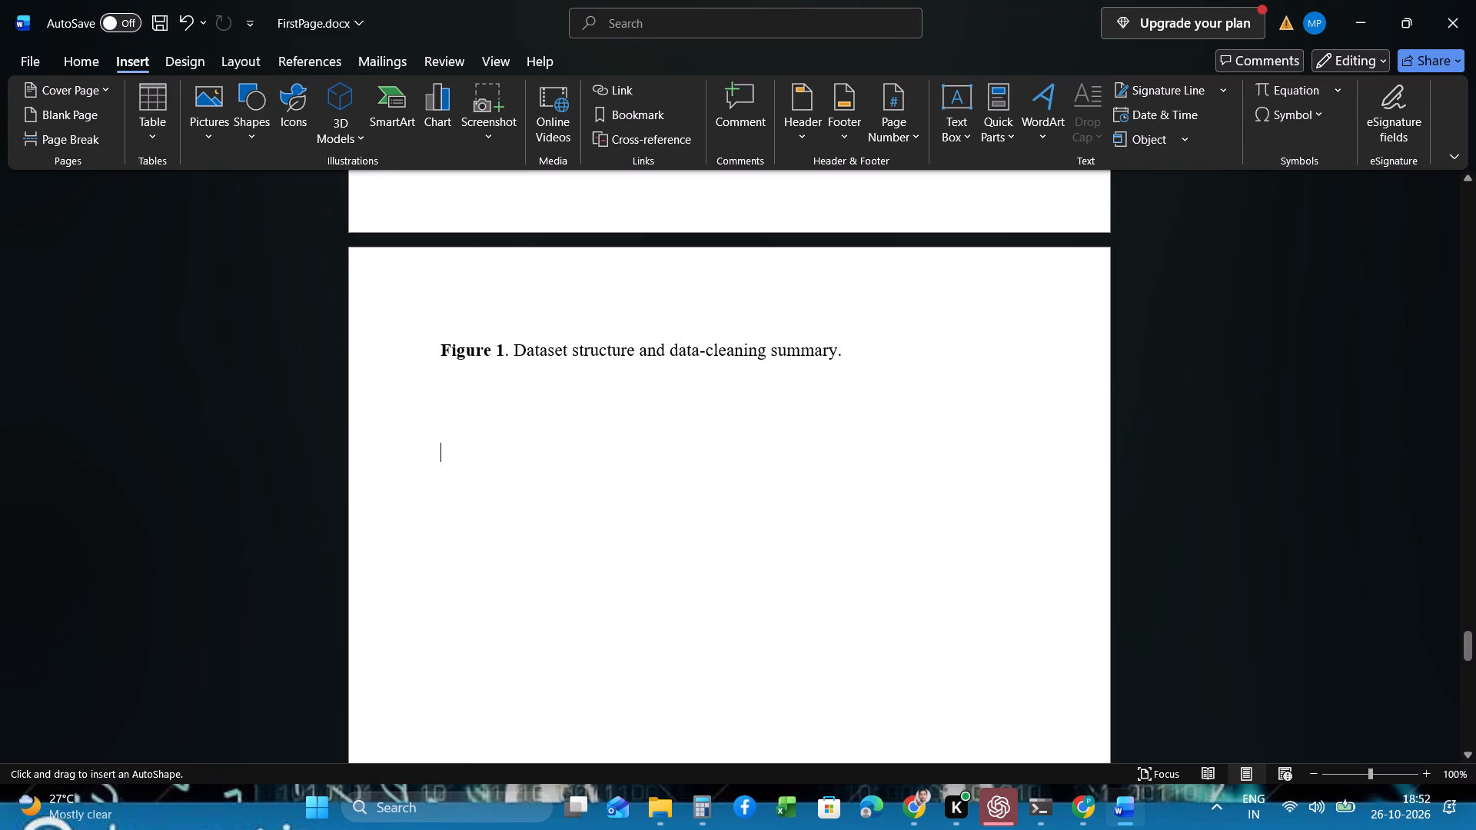
drag(432, 423, 1033, 765)
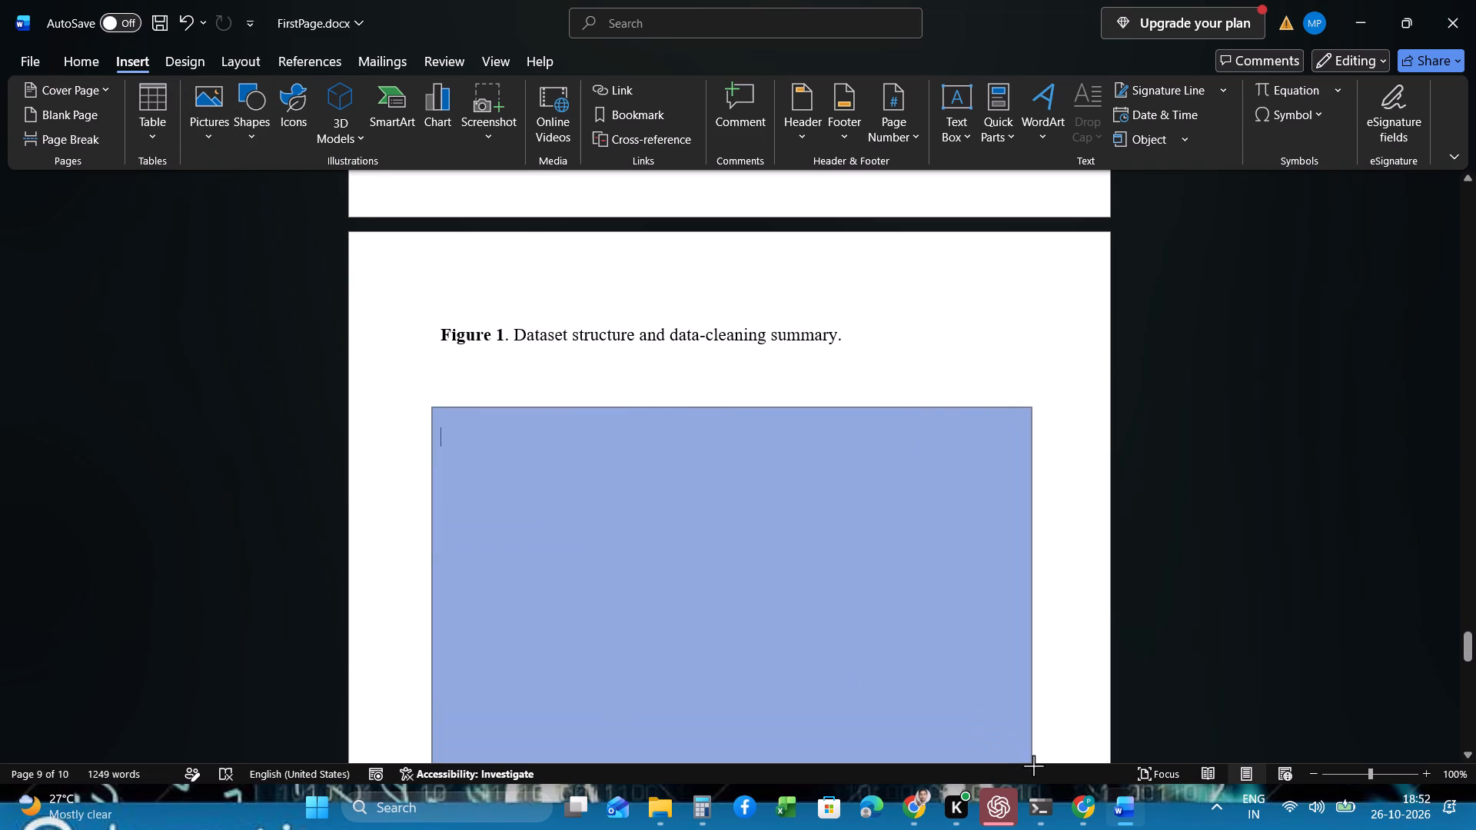
Finish the rectangle below the Figure 1 caption at about 9.3 cm high and 18.1 cm wide.
drag(1033, 765, 1088, 715)
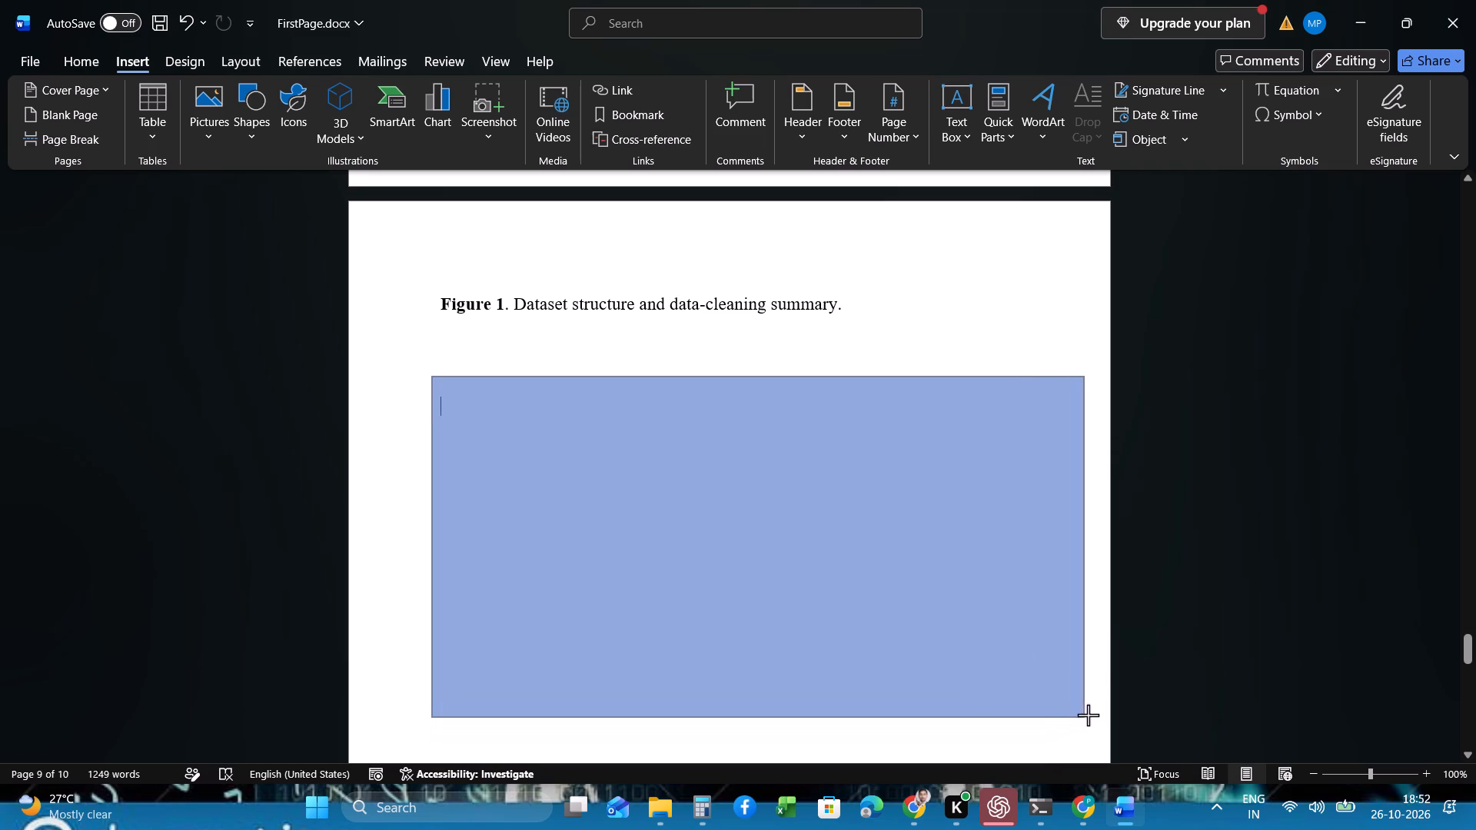
drag(1088, 715, 1090, 713)
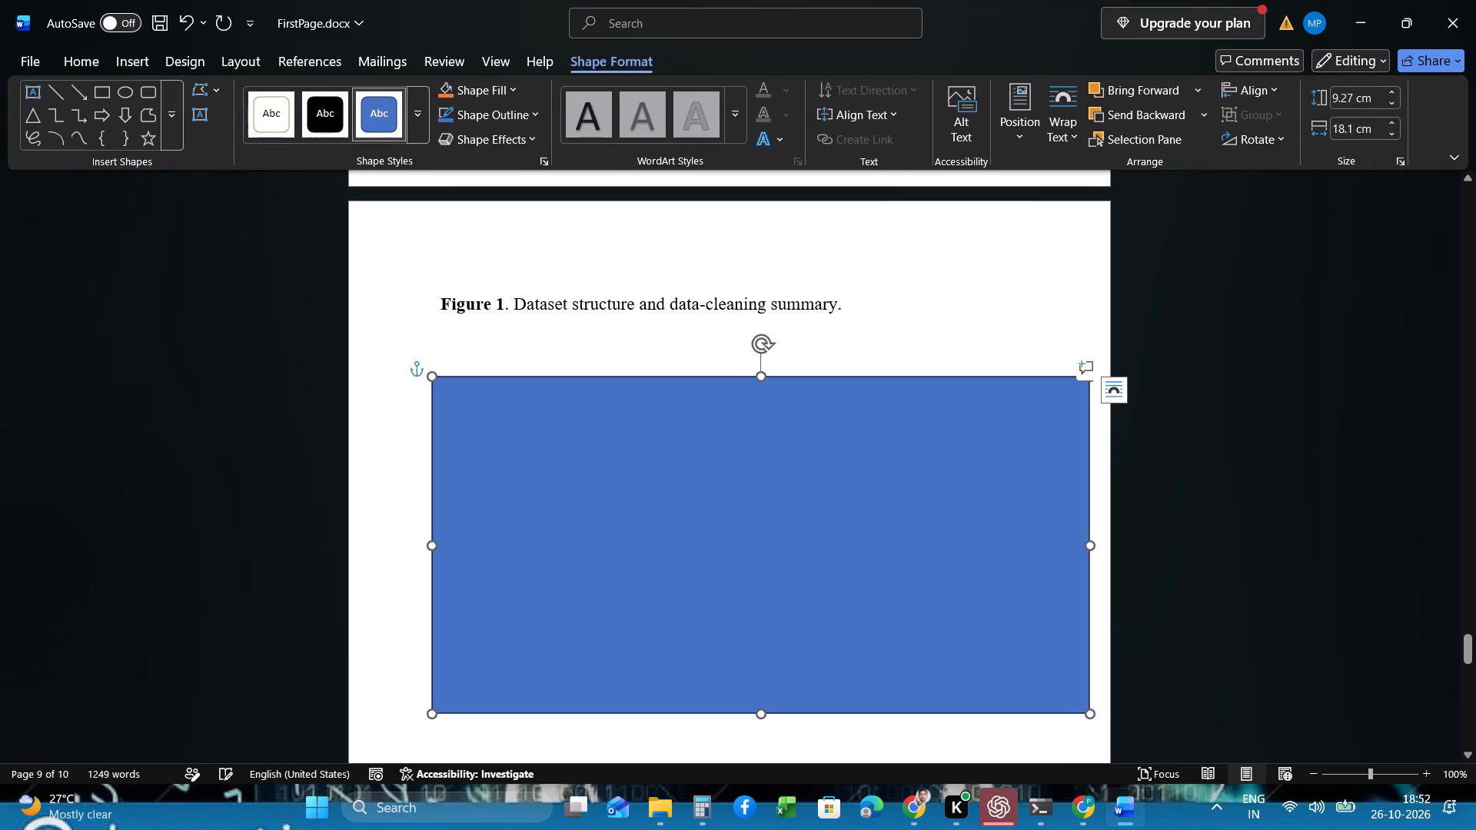
Fill the rectangle with the picture Python Notebook Dataset Summary.png from the Downloads folder.
click(509, 90)
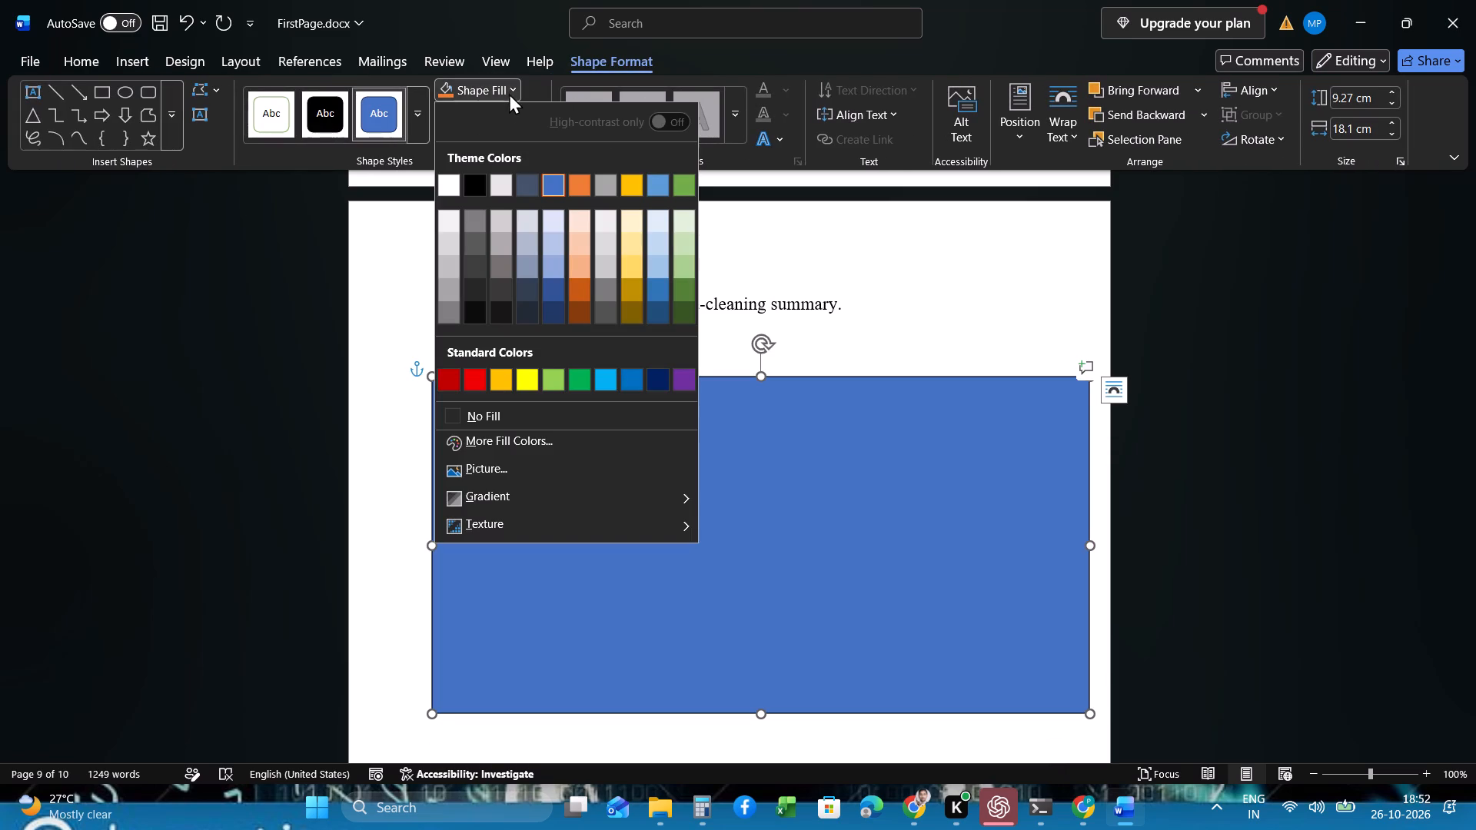
click(478, 466)
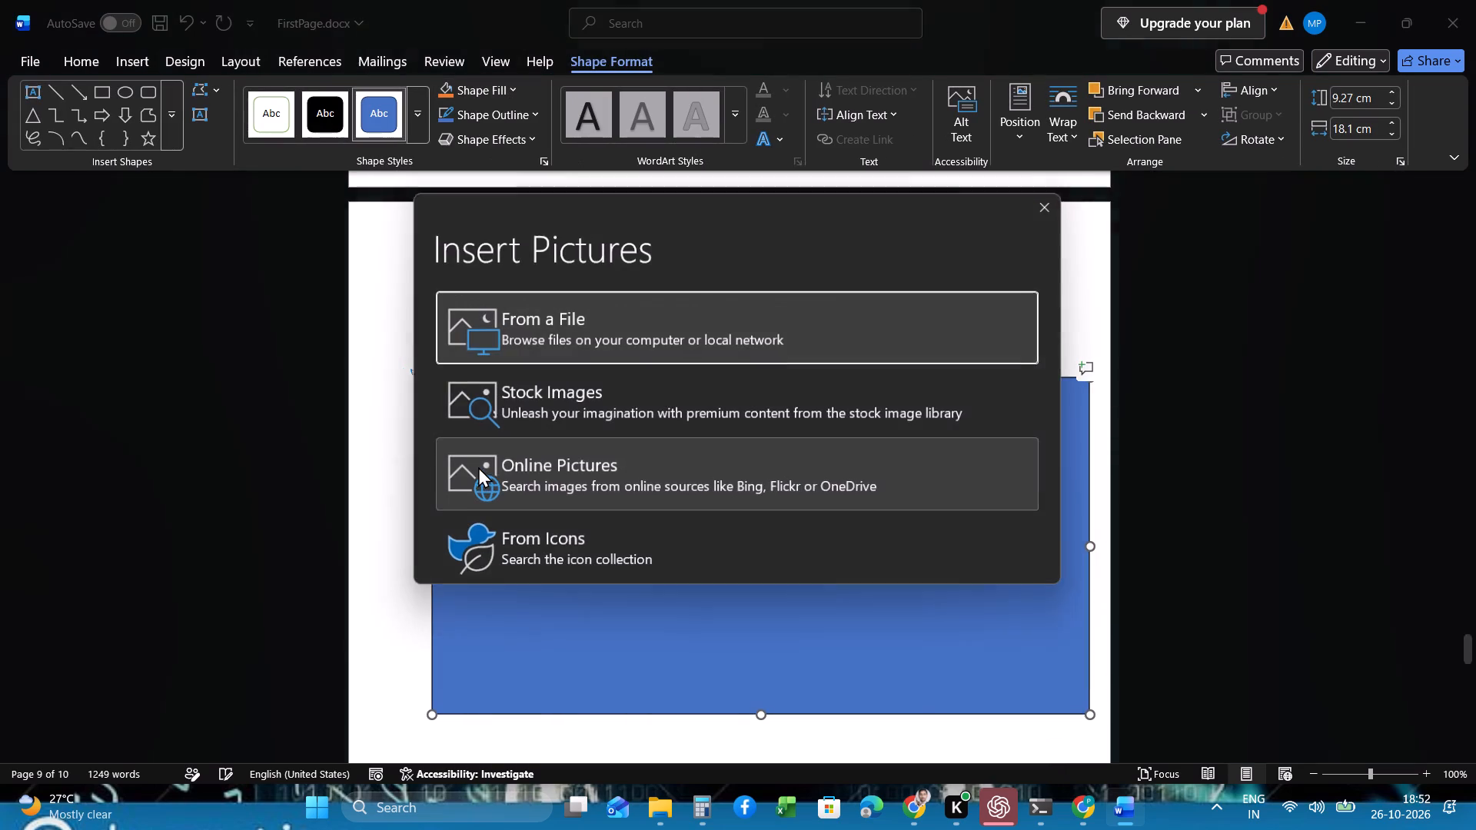
click(510, 296)
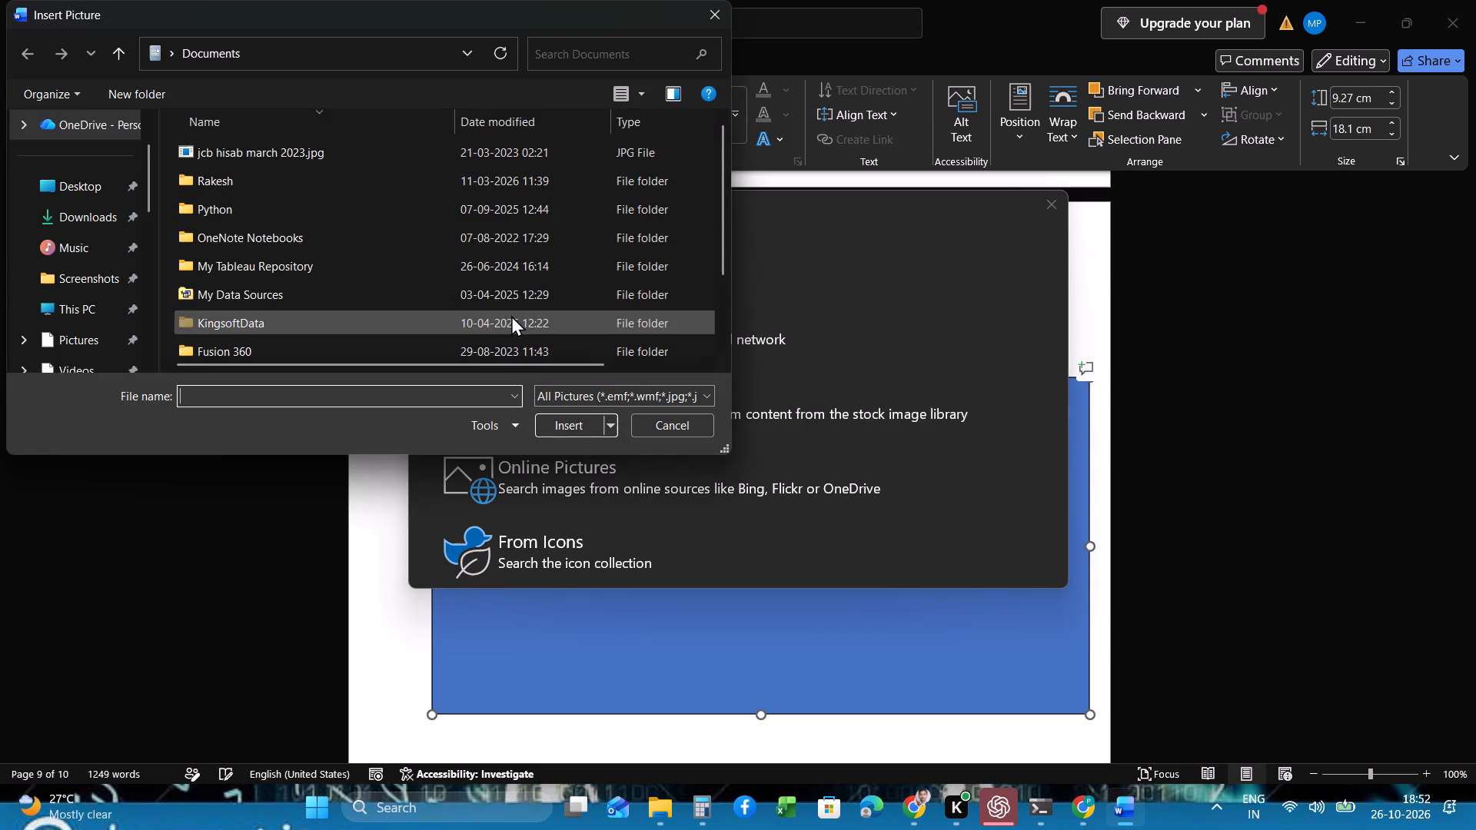
click(105, 209)
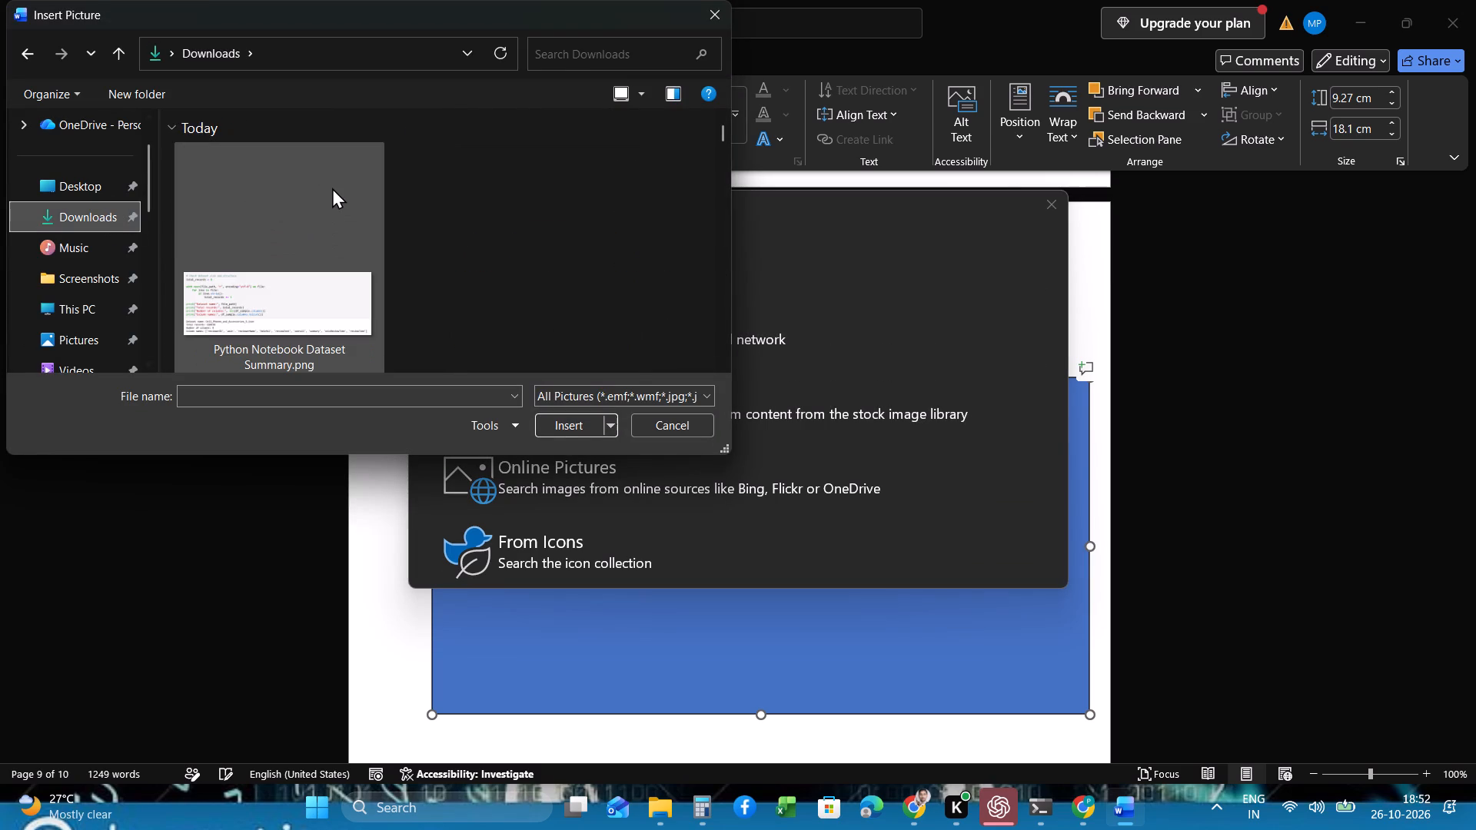
scroll(332, 188, up, 1)
double_click(332, 188)
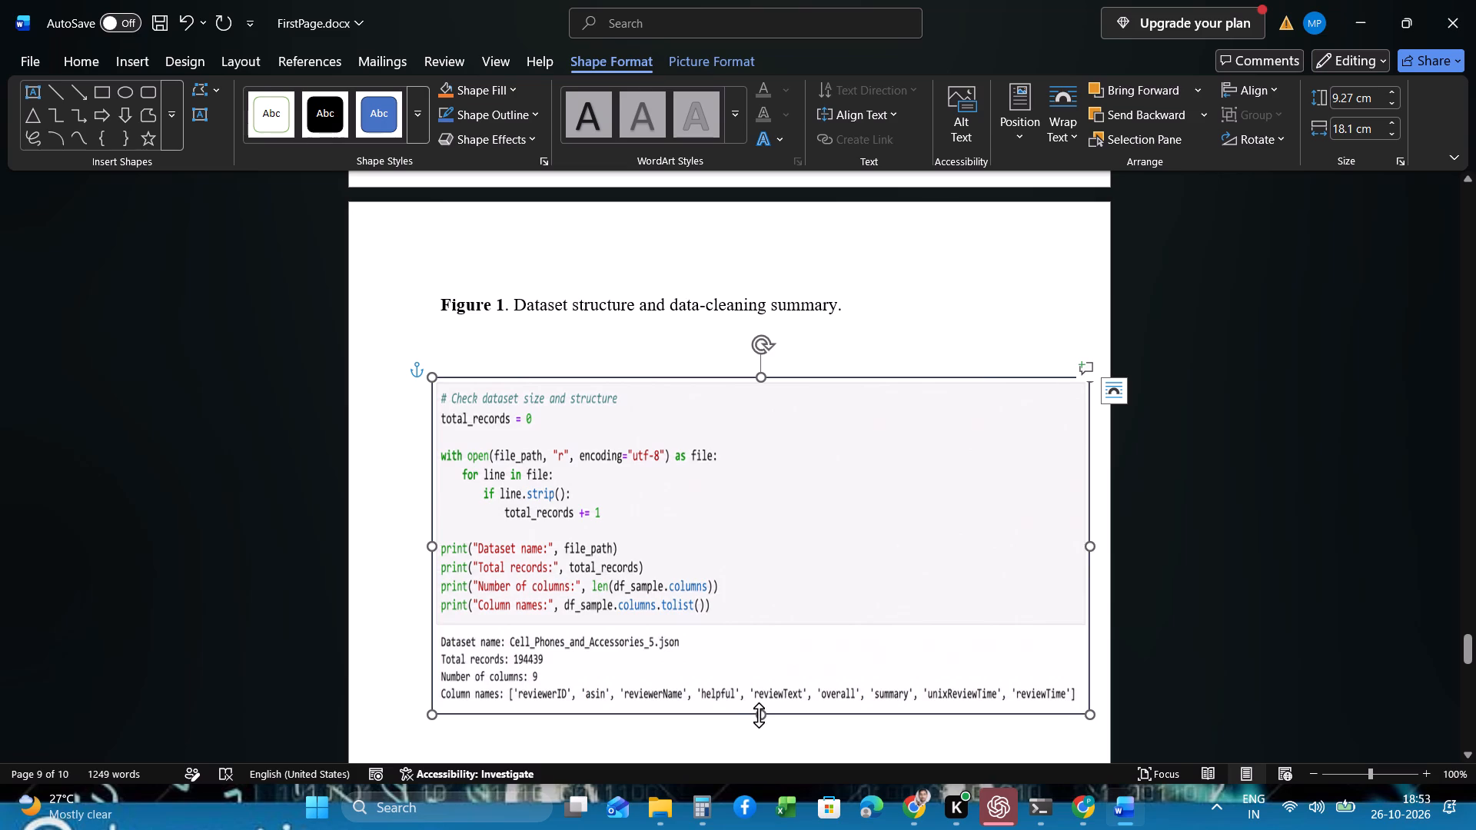
Shorten the picture-filled rectangle to about 7.4 cm high and widen it slightly toward the page's right edge.
drag(762, 715, 750, 624)
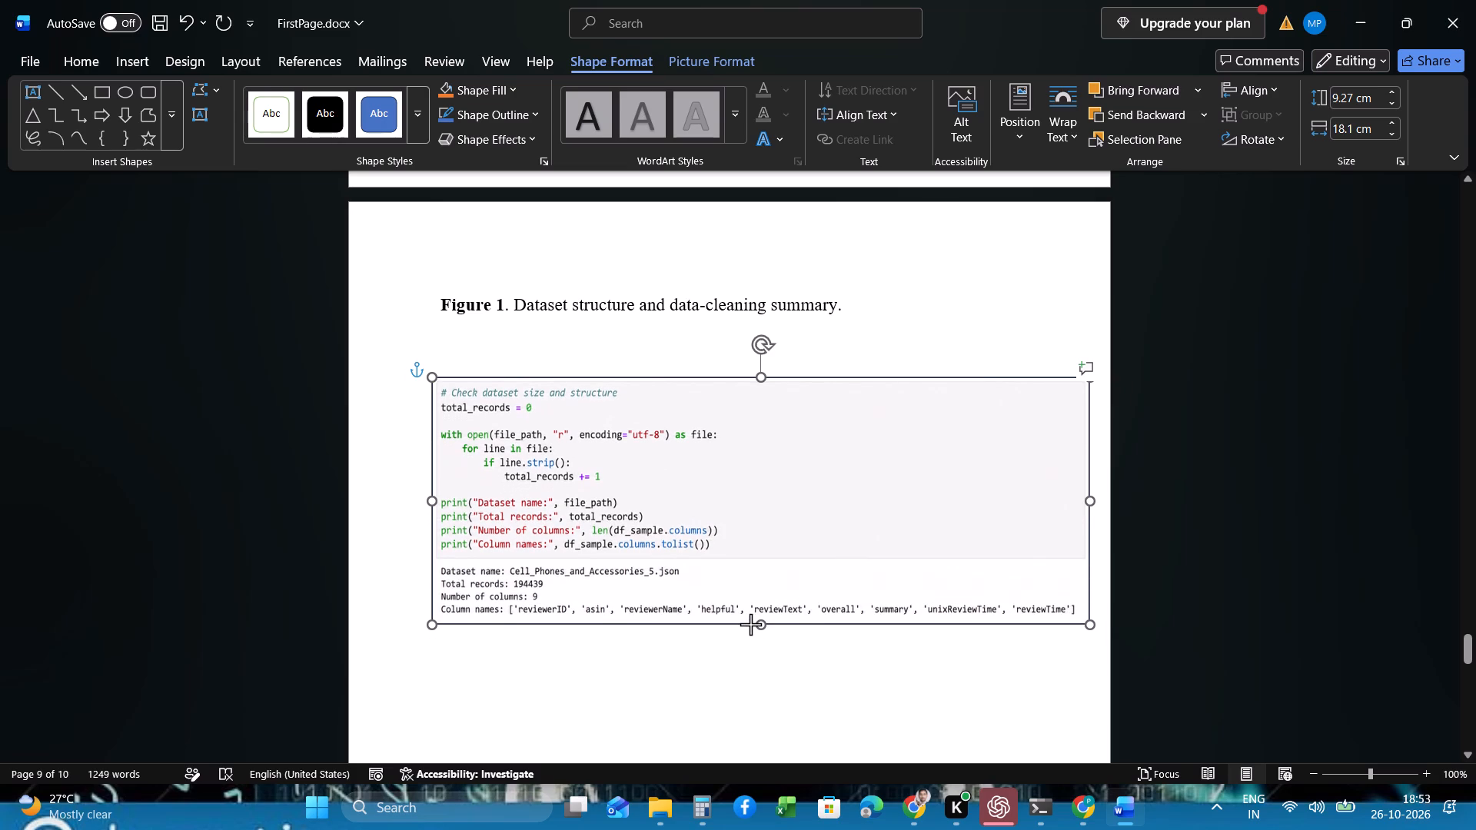
drag(750, 624, 750, 632)
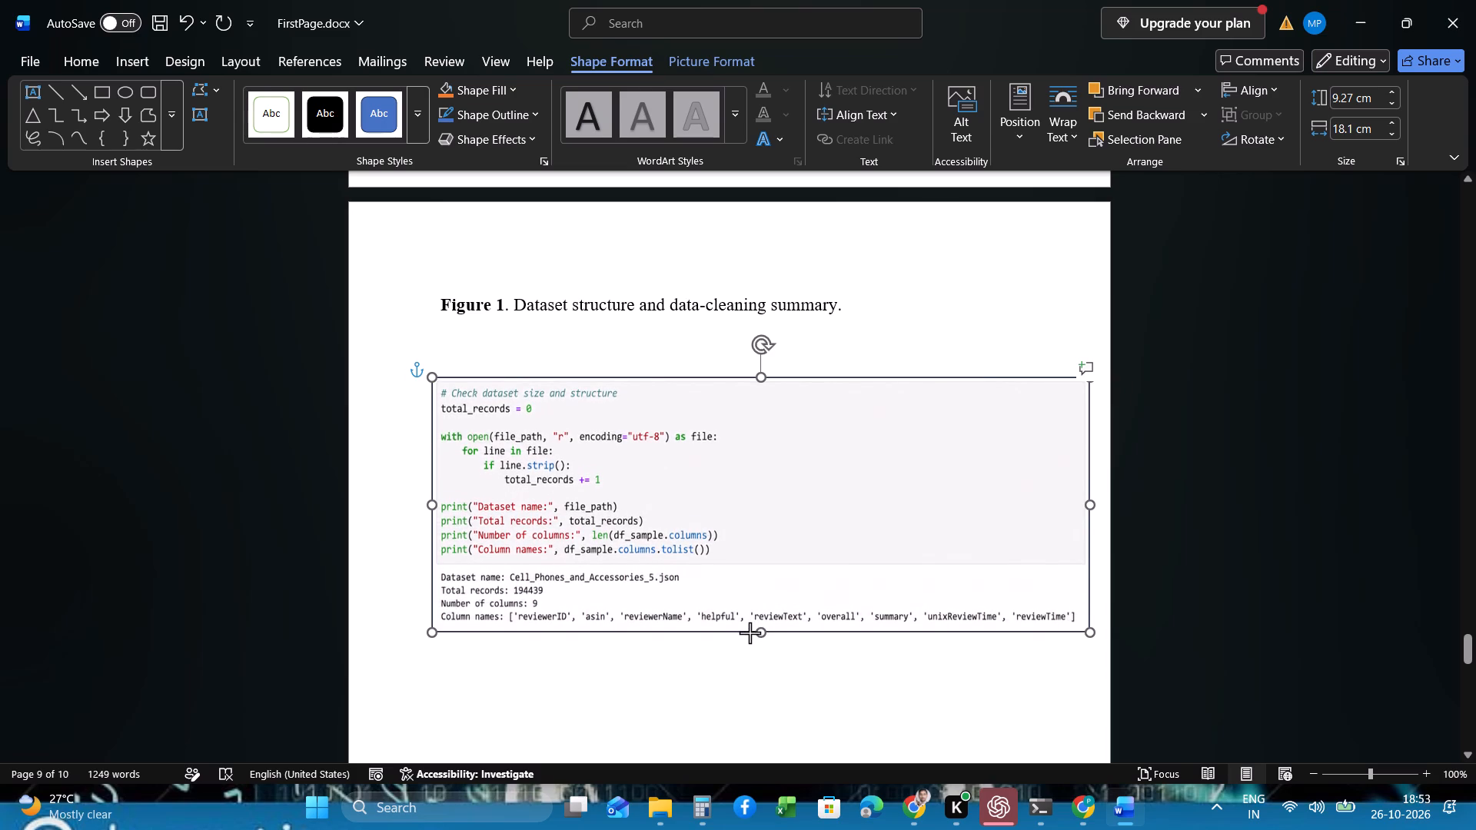
drag(750, 632, 750, 646)
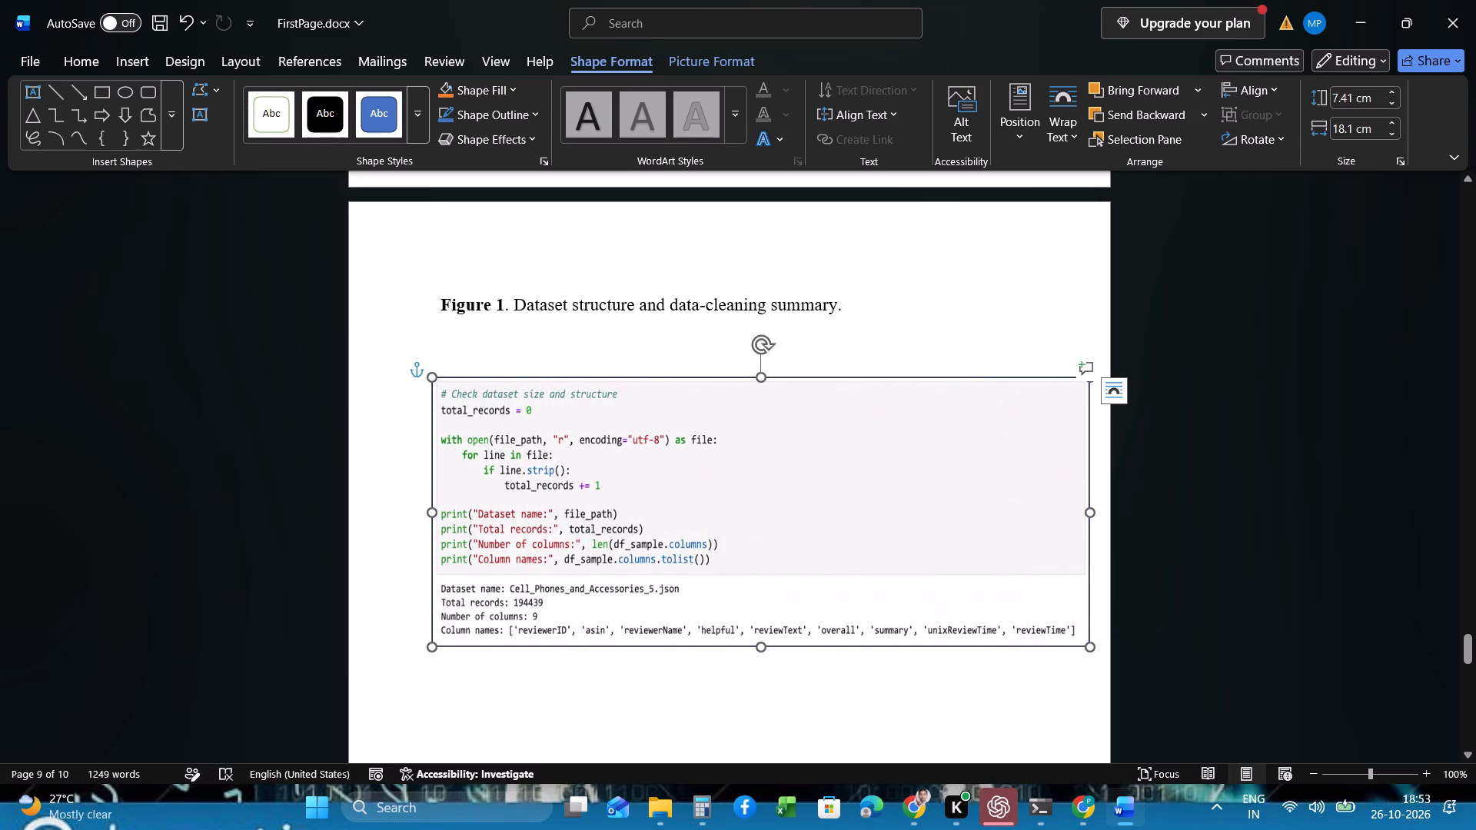
drag(1091, 515, 1096, 513)
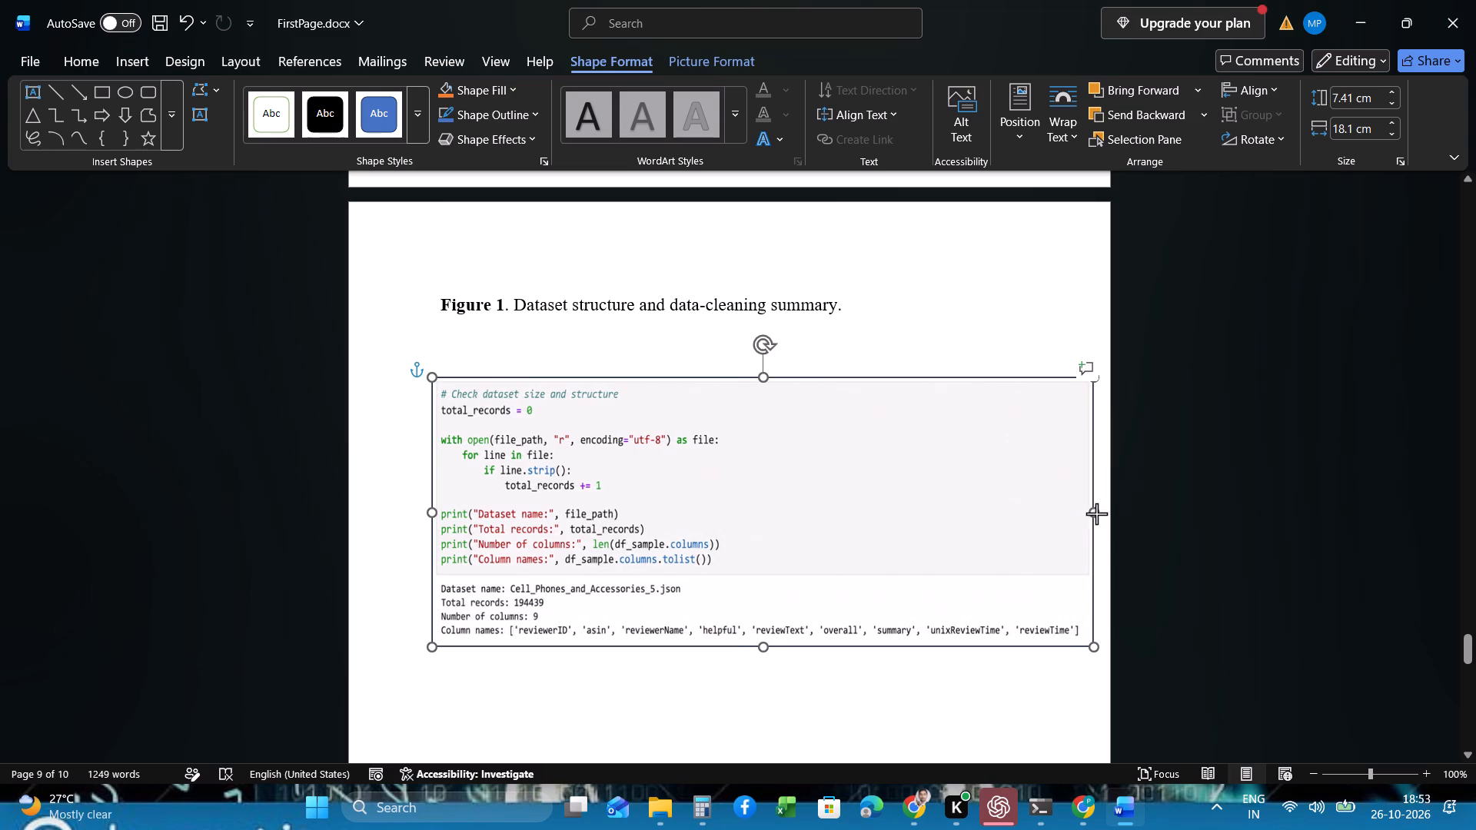
drag(1096, 513, 1106, 515)
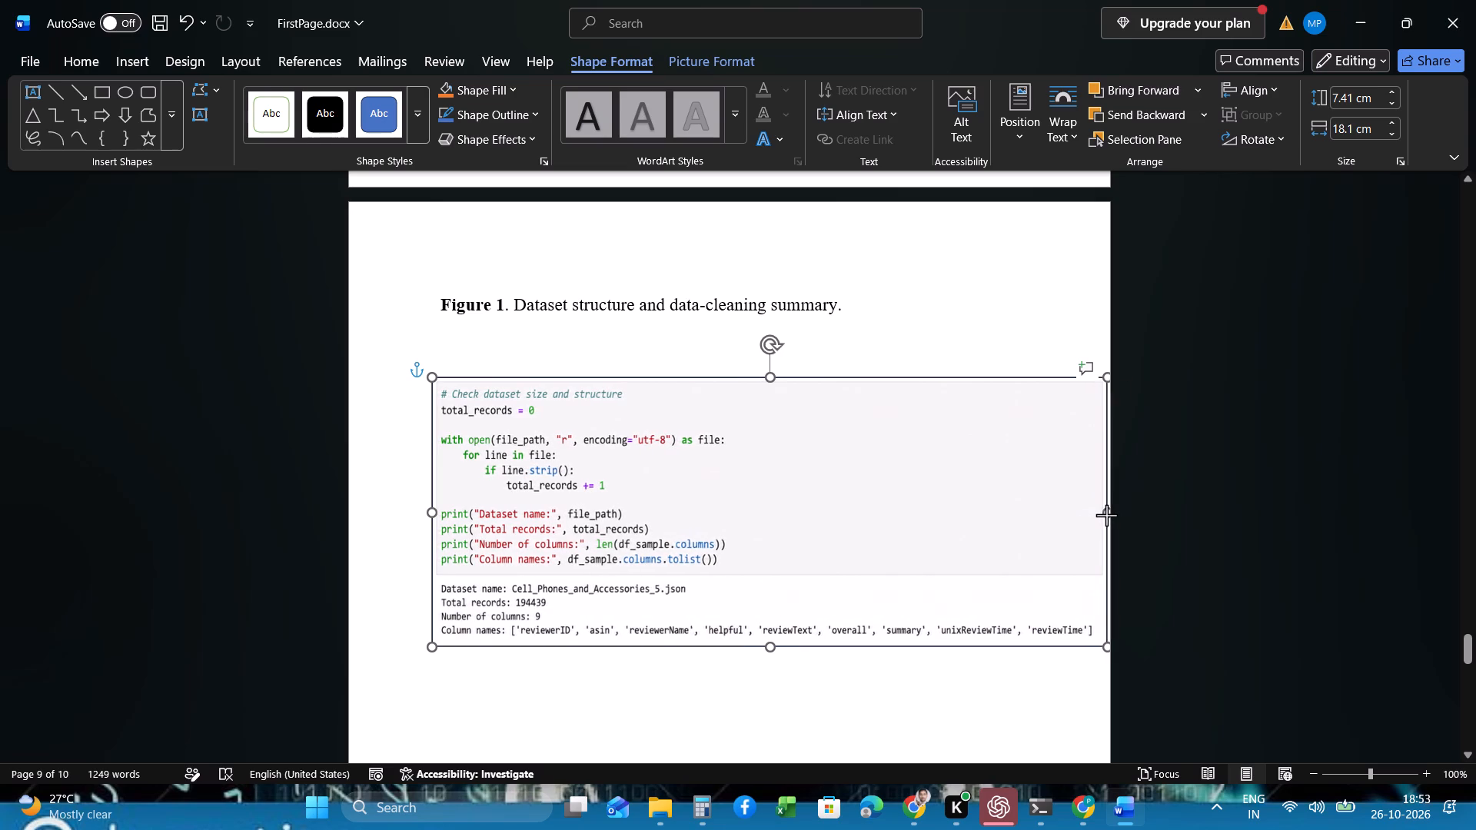
drag(1106, 515, 1099, 517)
click(989, 314)
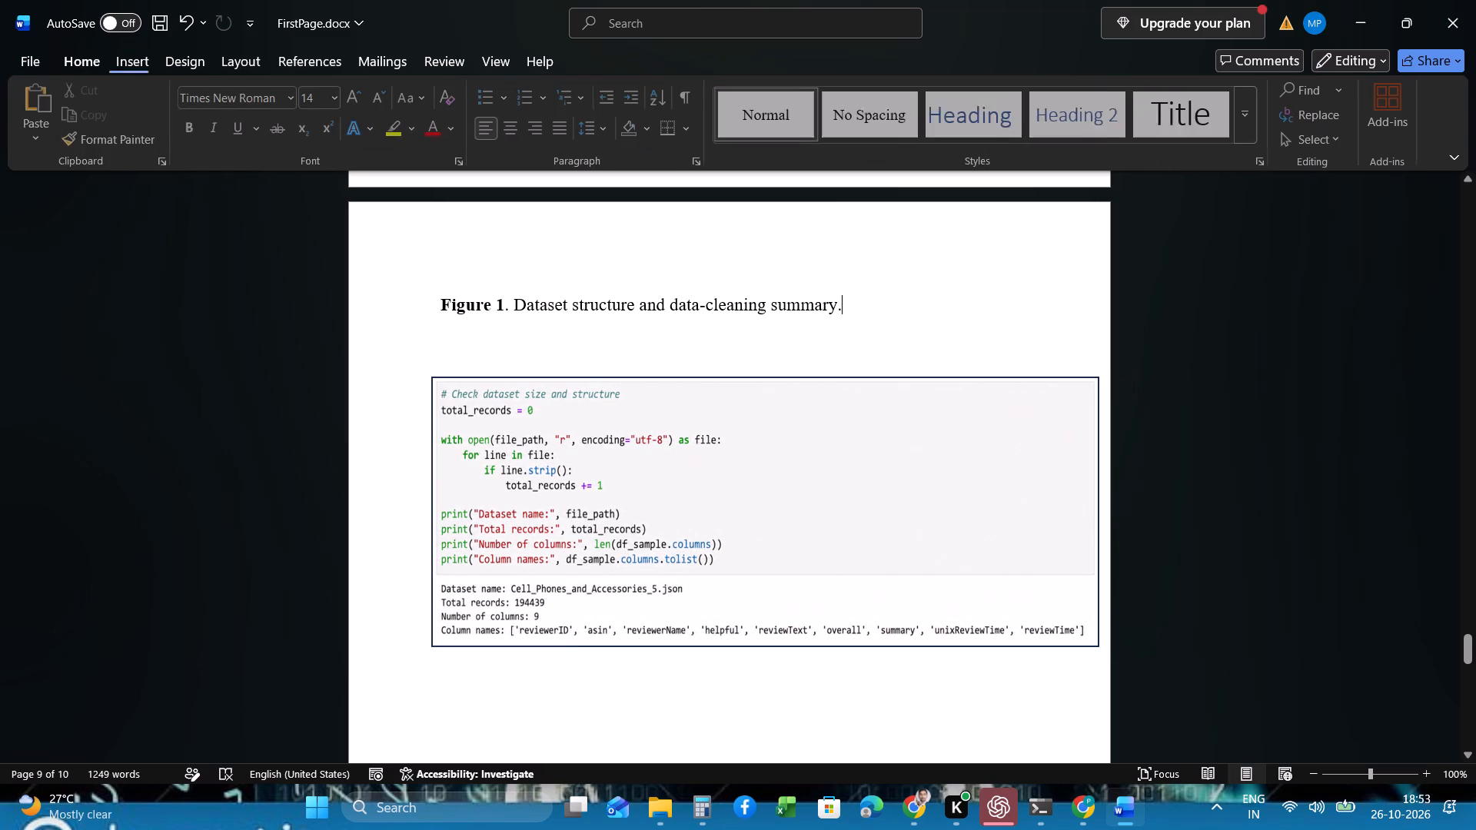
Check the Figure 1 picture's placement and the surrounding pages, from the table of contents through section 6.
scroll(1025, 676, down, 1)
click(896, 433)
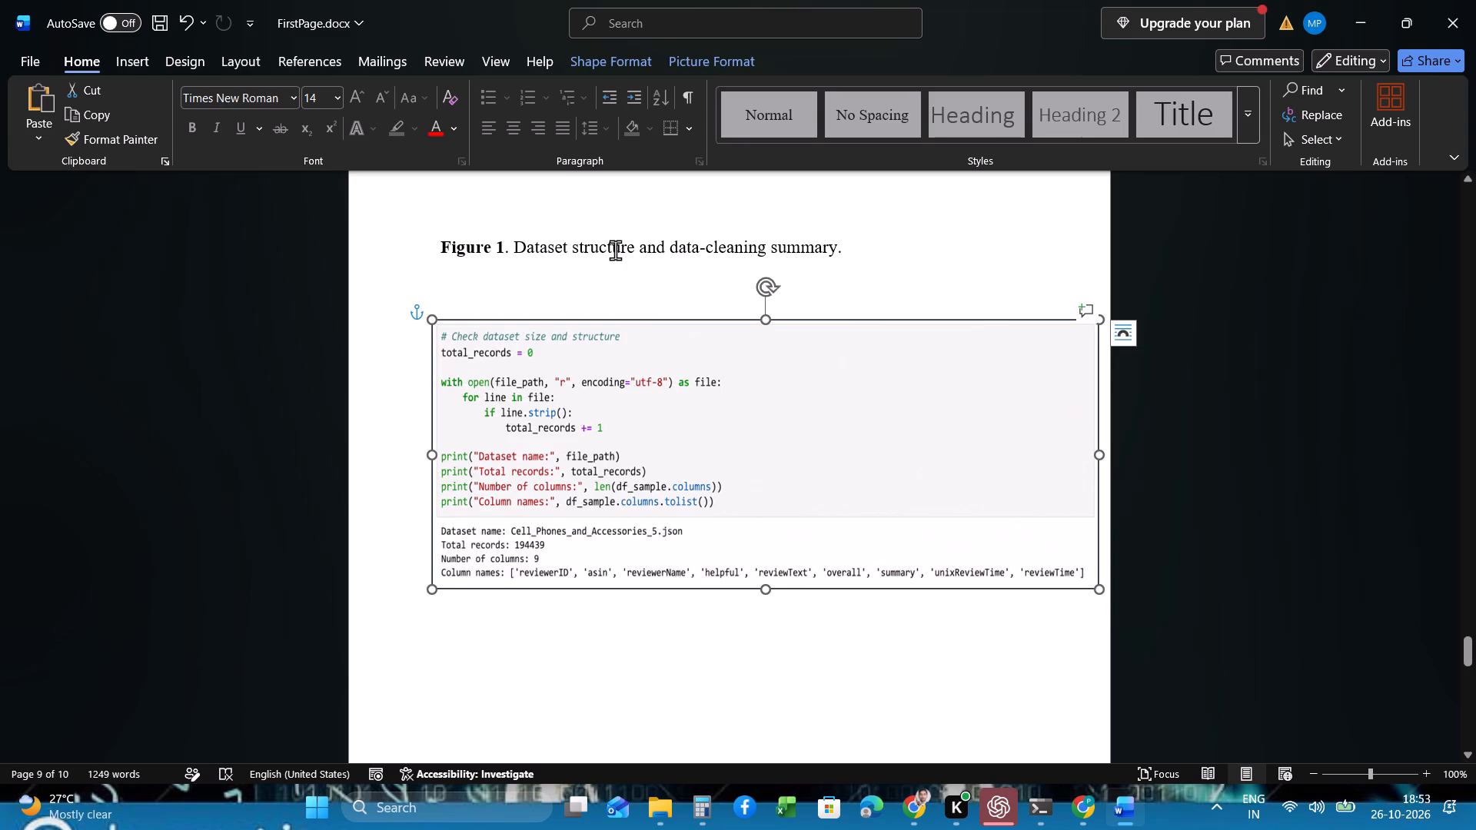
click(580, 272)
click(683, 685)
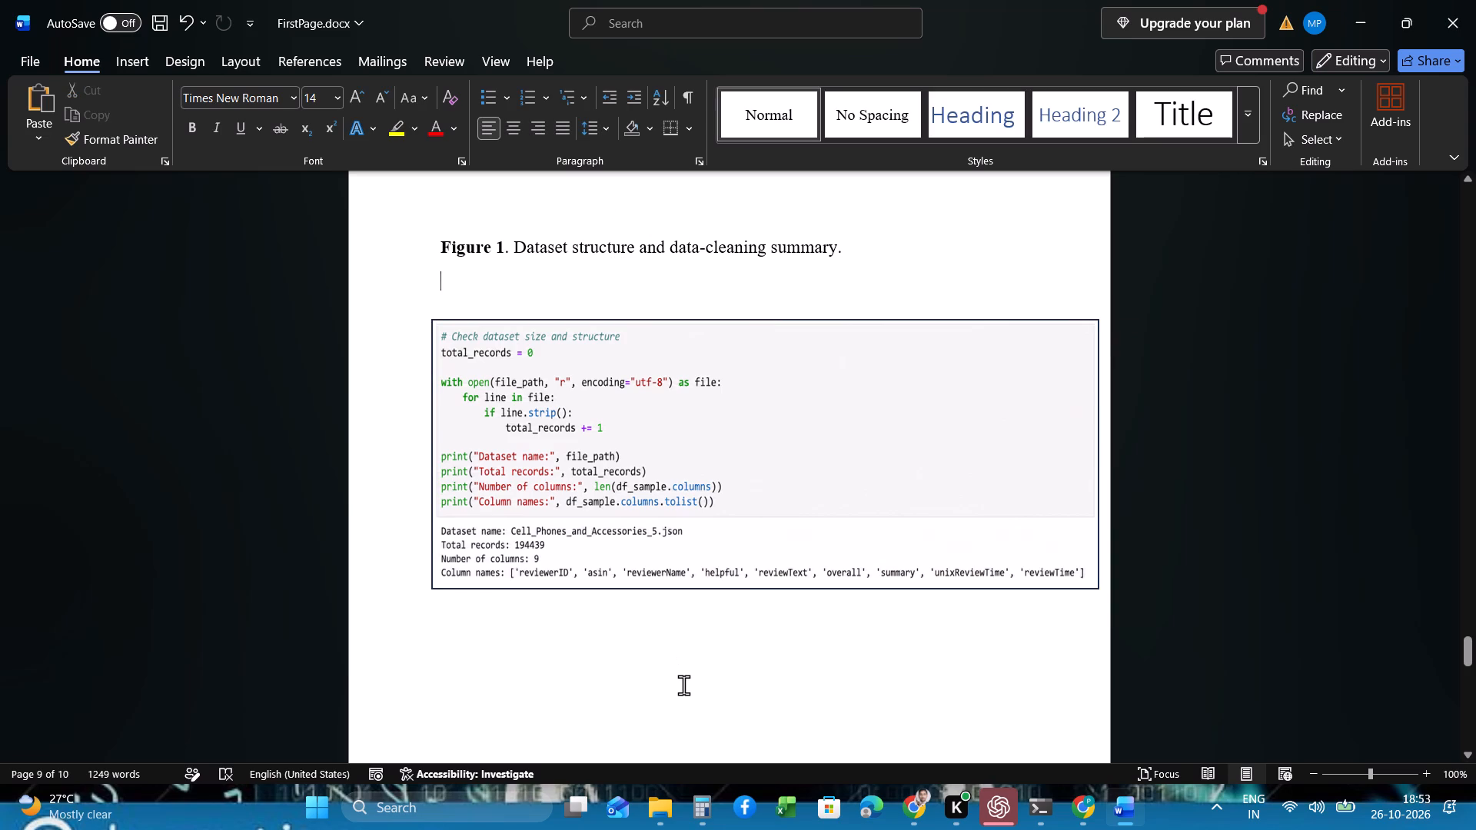
scroll(683, 685, down, 1)
click(590, 529)
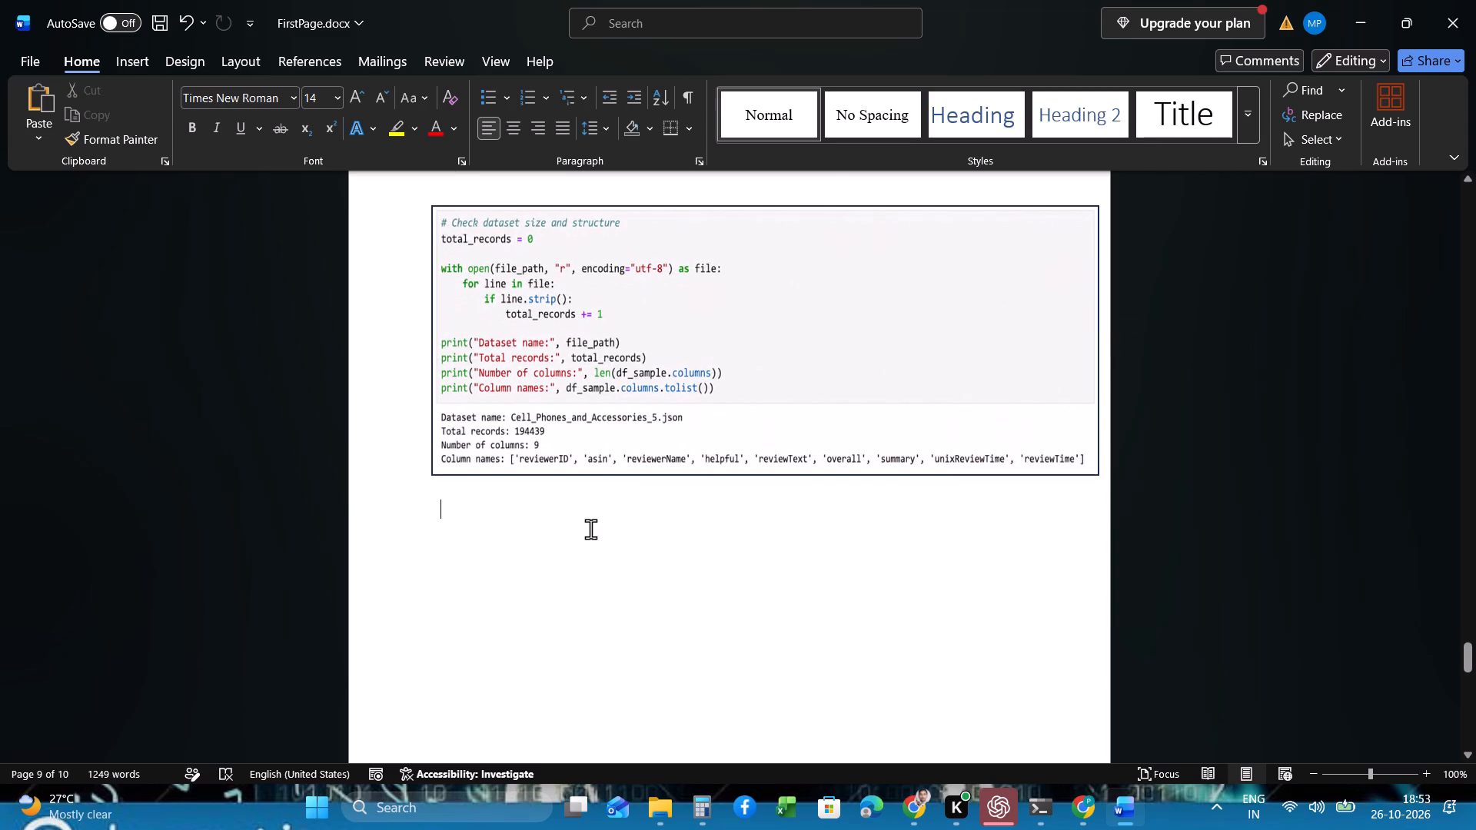
click(593, 576)
scroll(593, 576, down, 1)
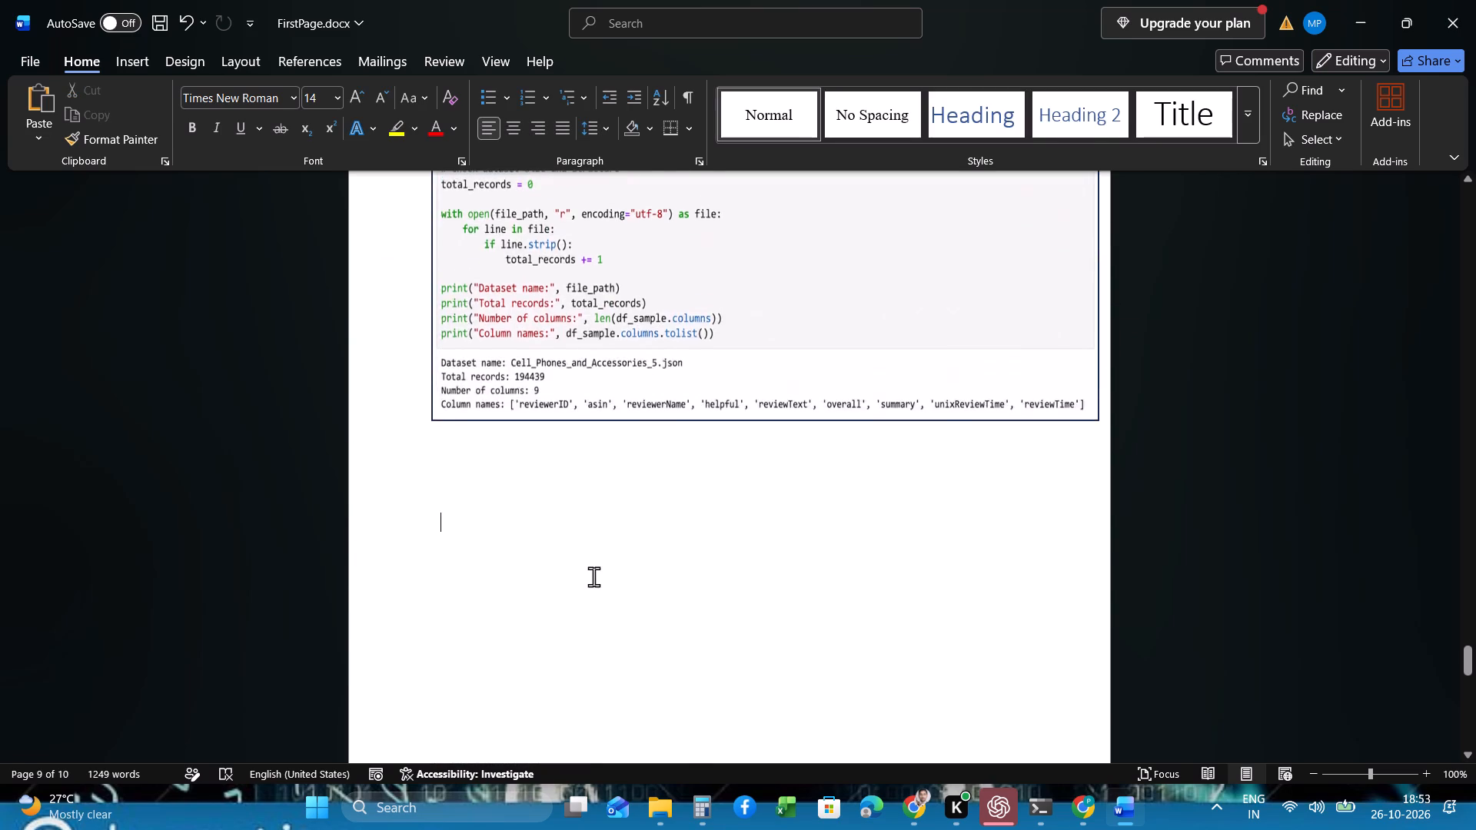
scroll(593, 576, down, 5)
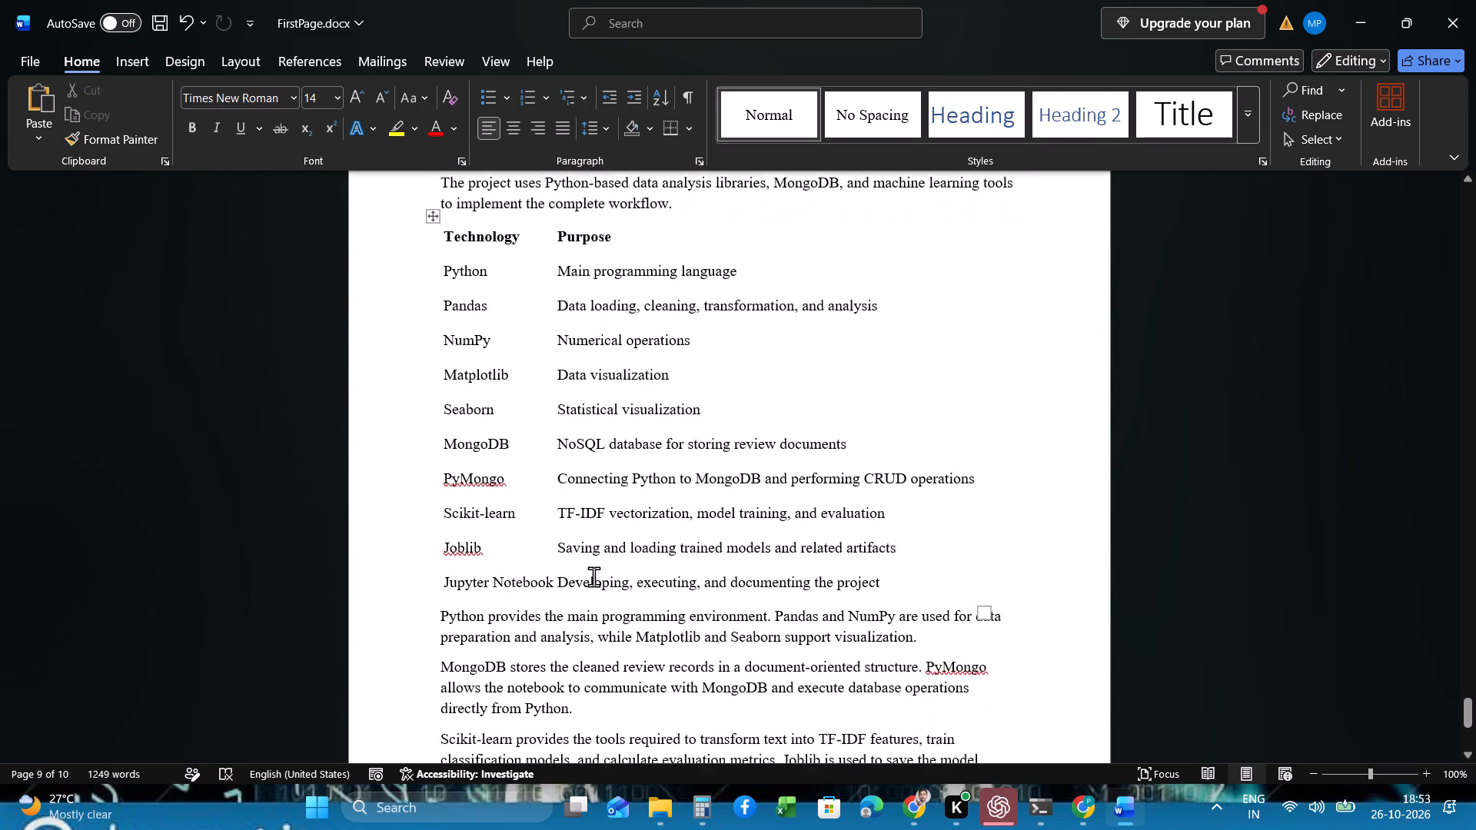
scroll(593, 576, down, 3)
scroll(593, 576, up, 1)
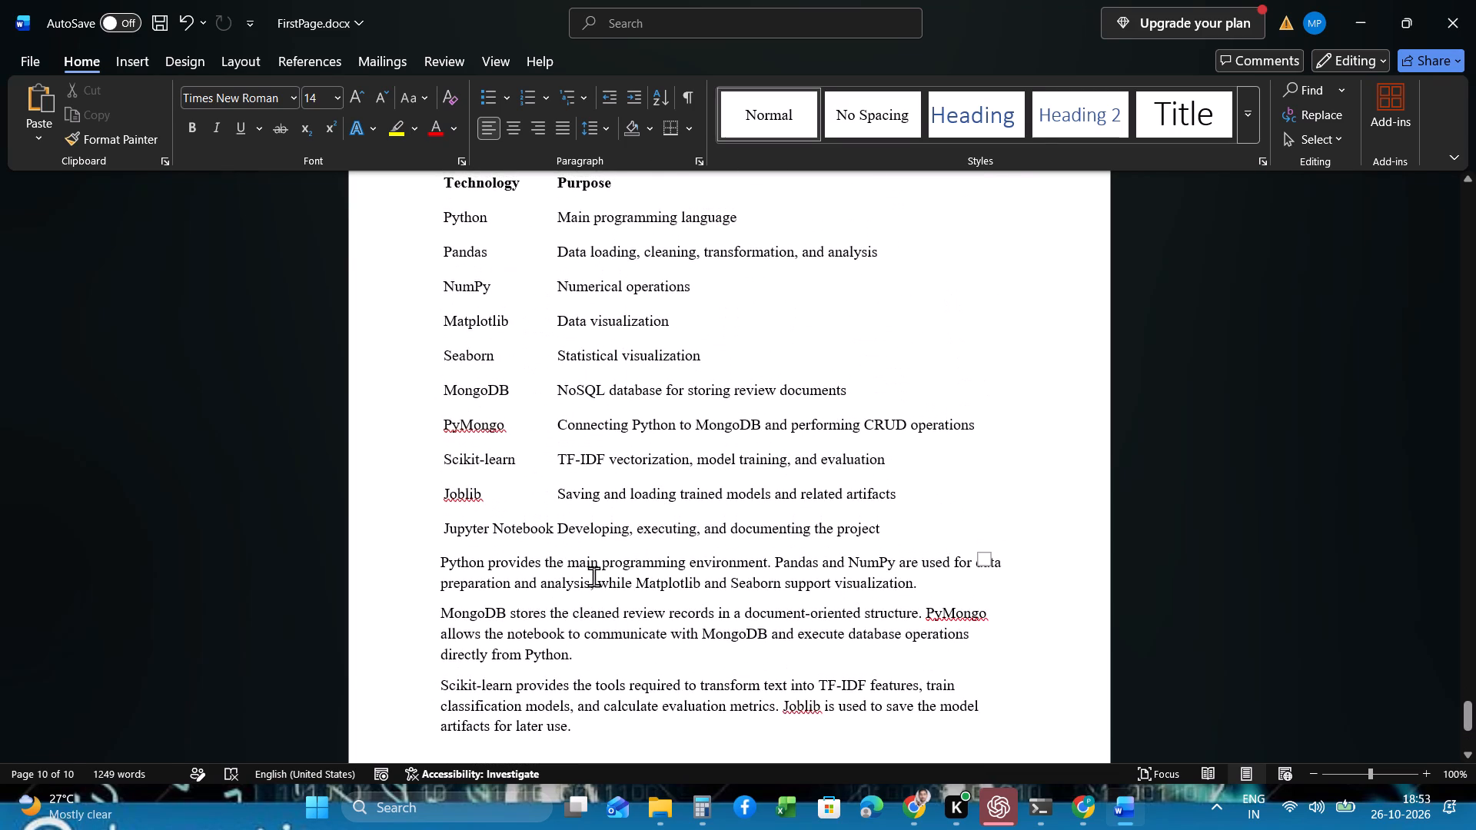
scroll(593, 576, up, 13)
scroll(593, 576, up, 11)
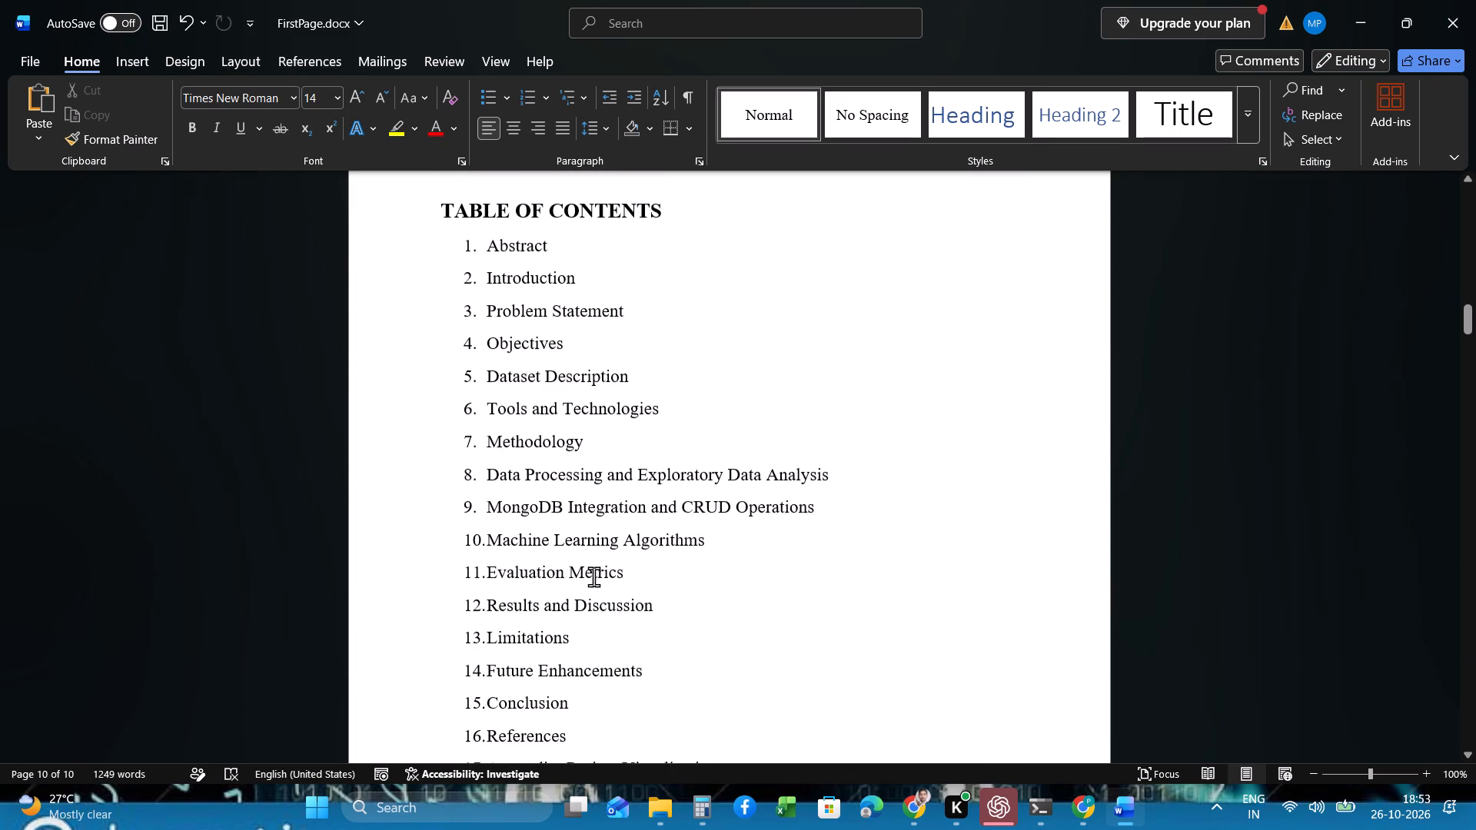
scroll(593, 576, down, 10)
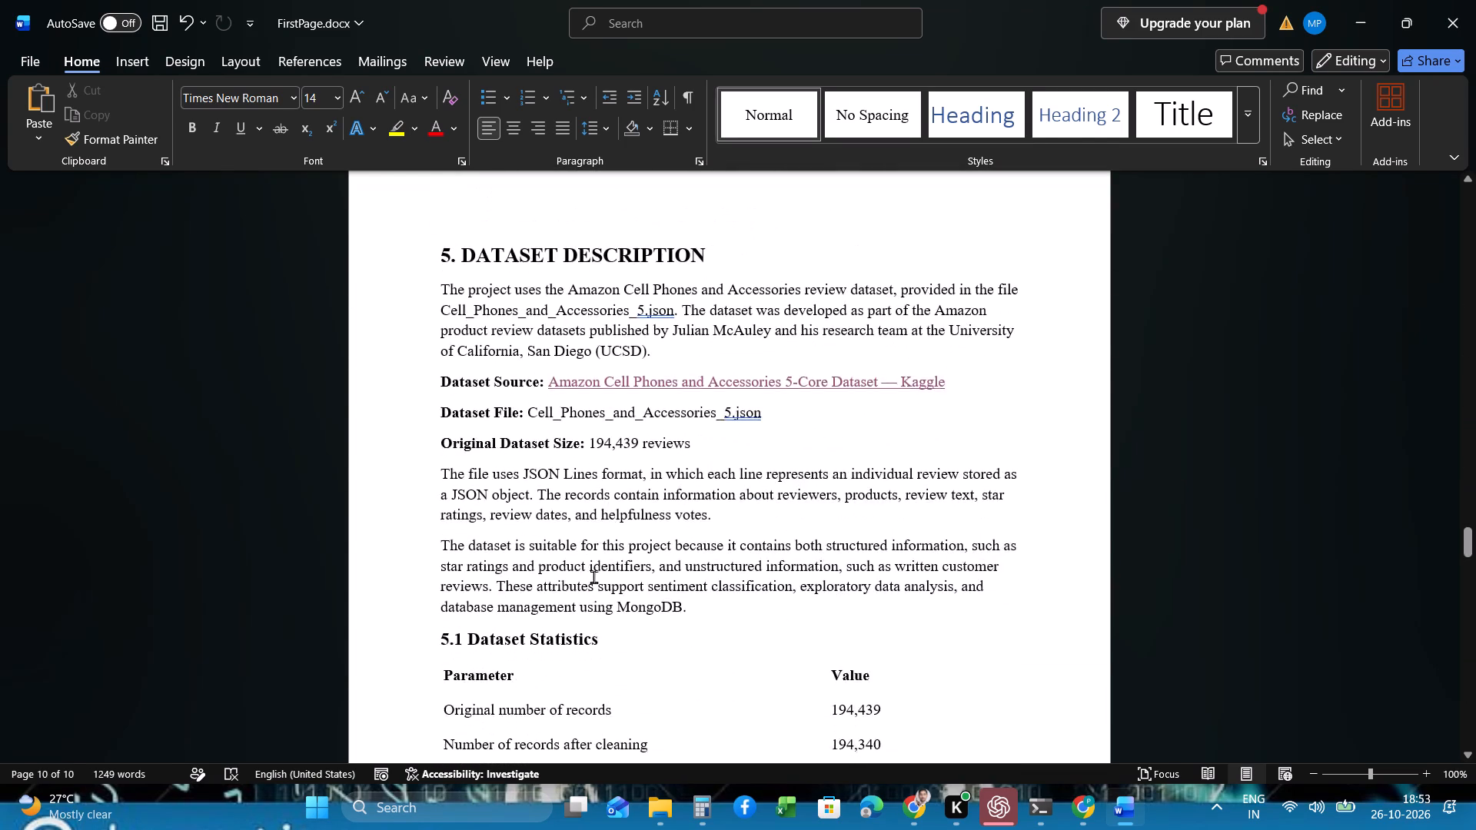
scroll(593, 576, down, 5)
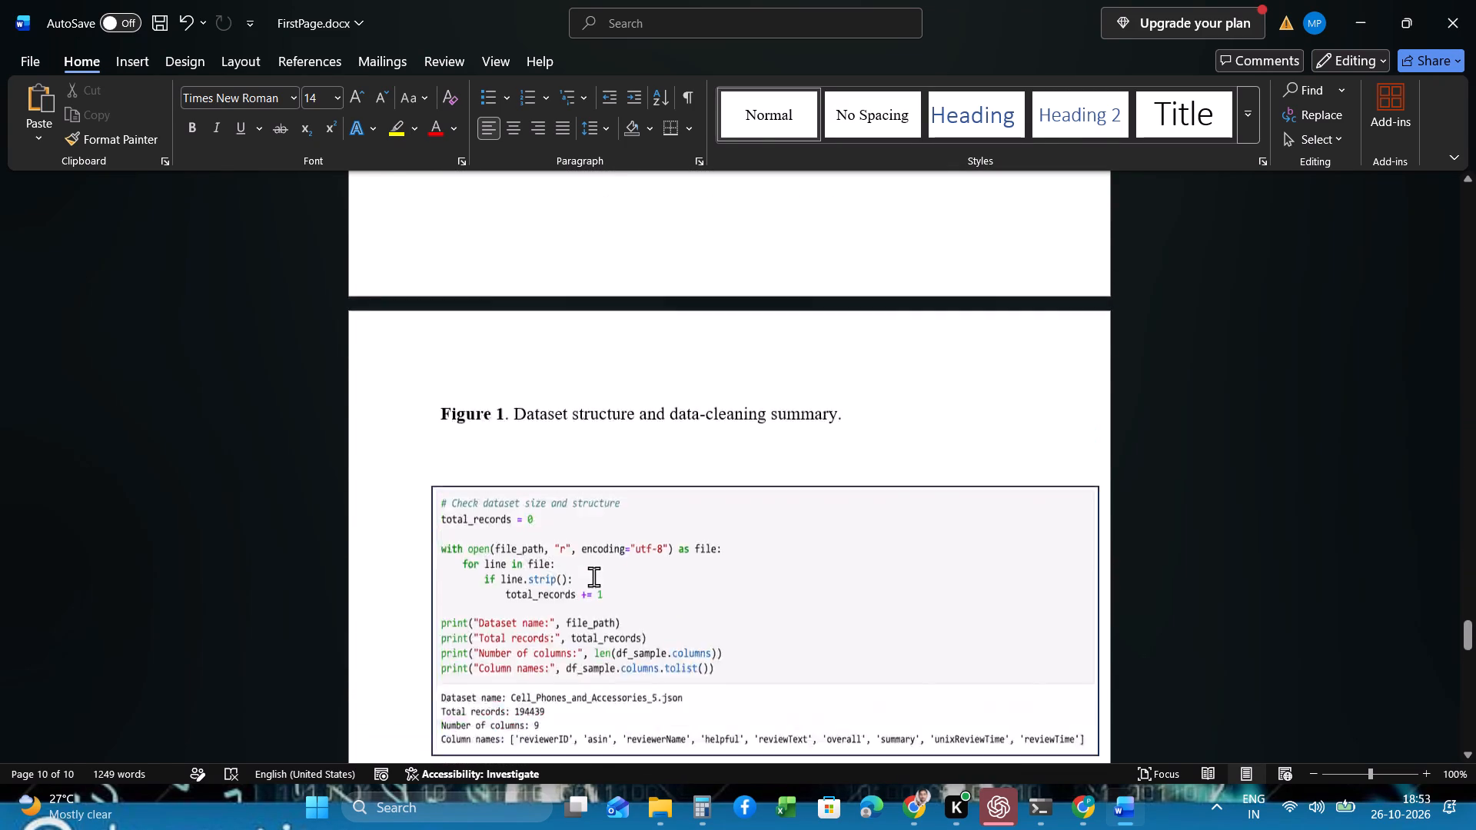
scroll(593, 576, up, 1)
scroll(593, 433, up, 1)
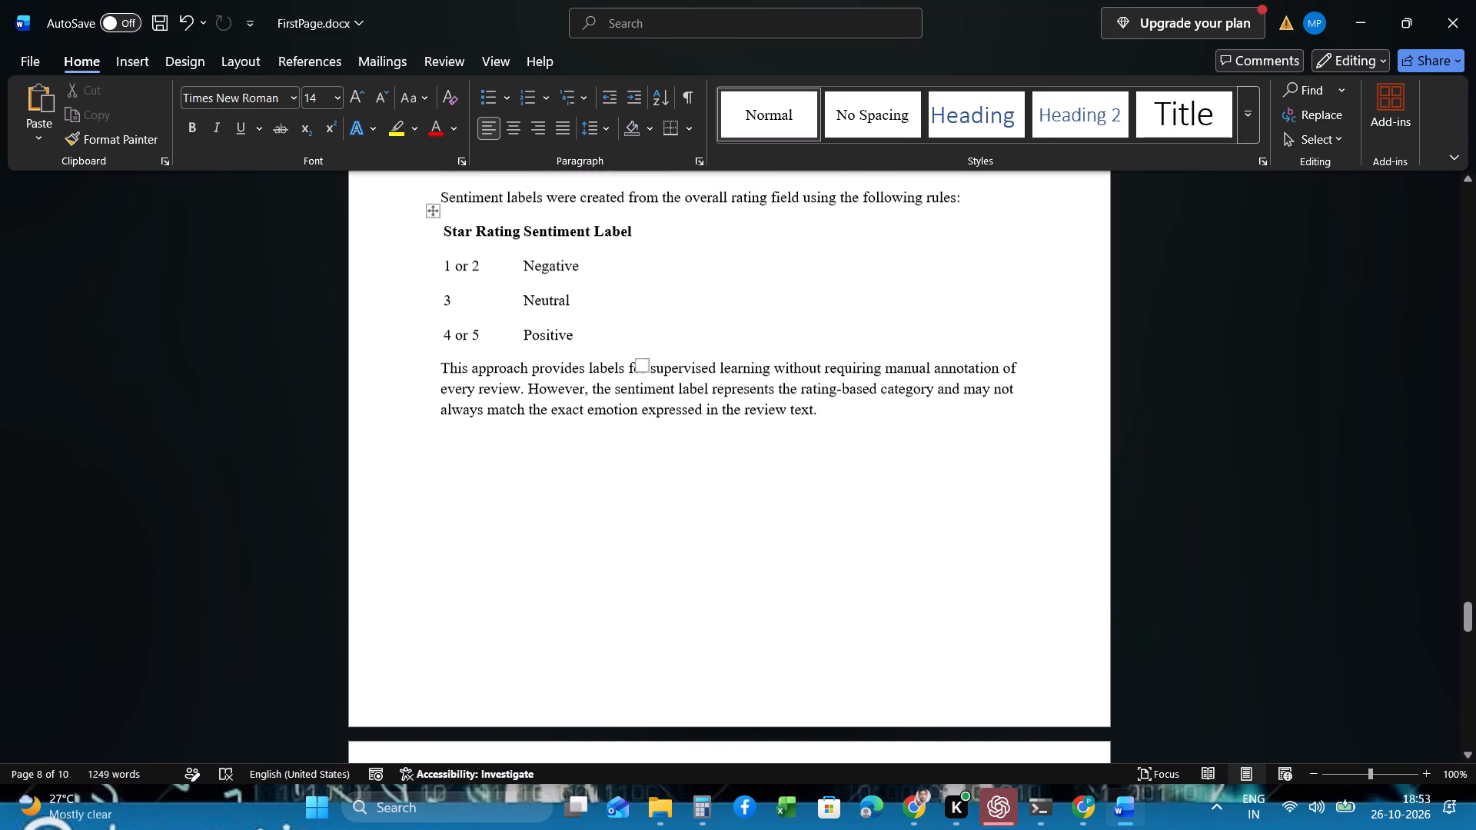
scroll(593, 433, up, 2)
scroll(593, 433, down, 8)
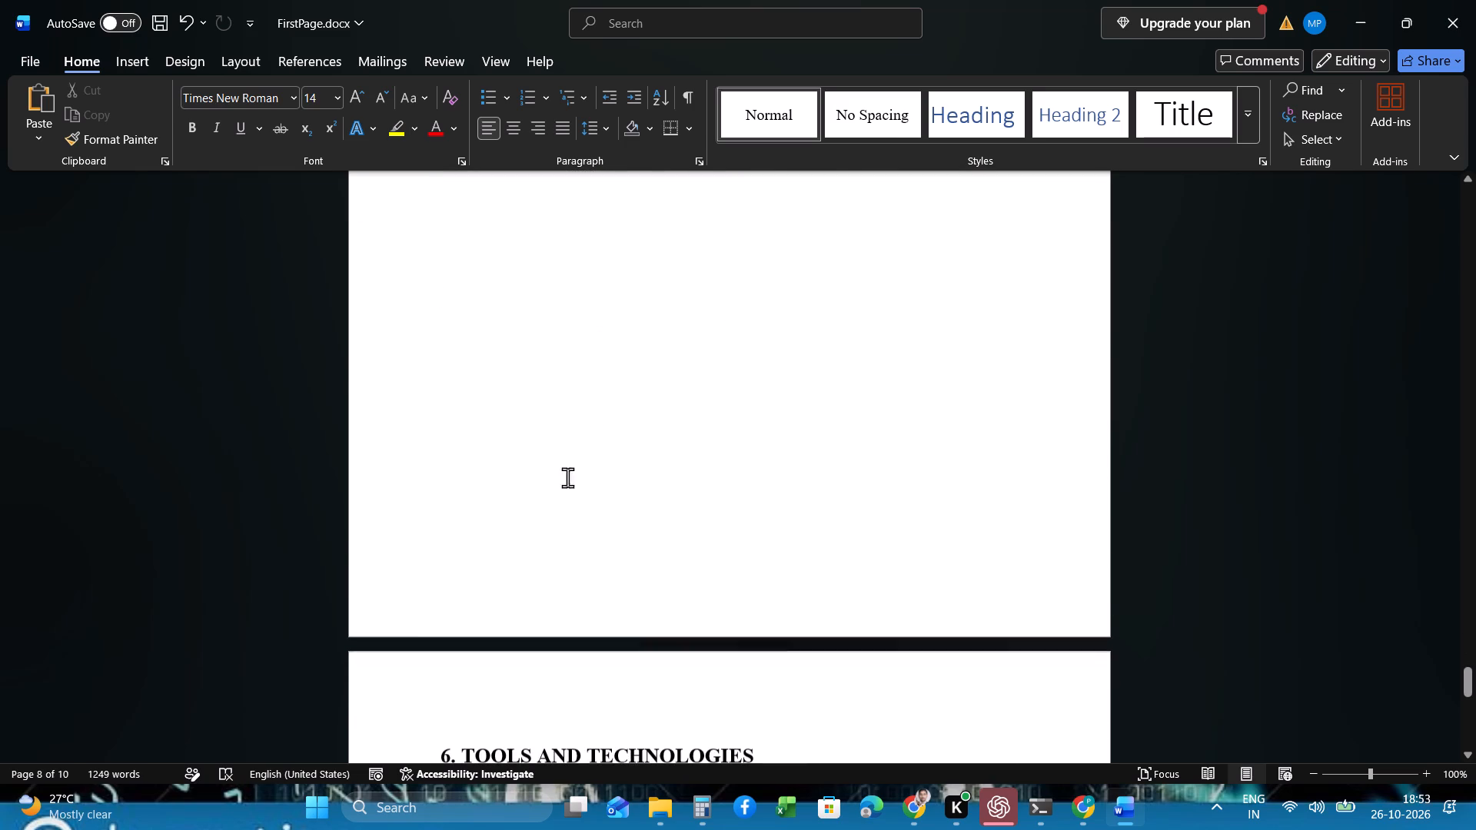
scroll(532, 388, up, 1)
scroll(532, 388, down, 5)
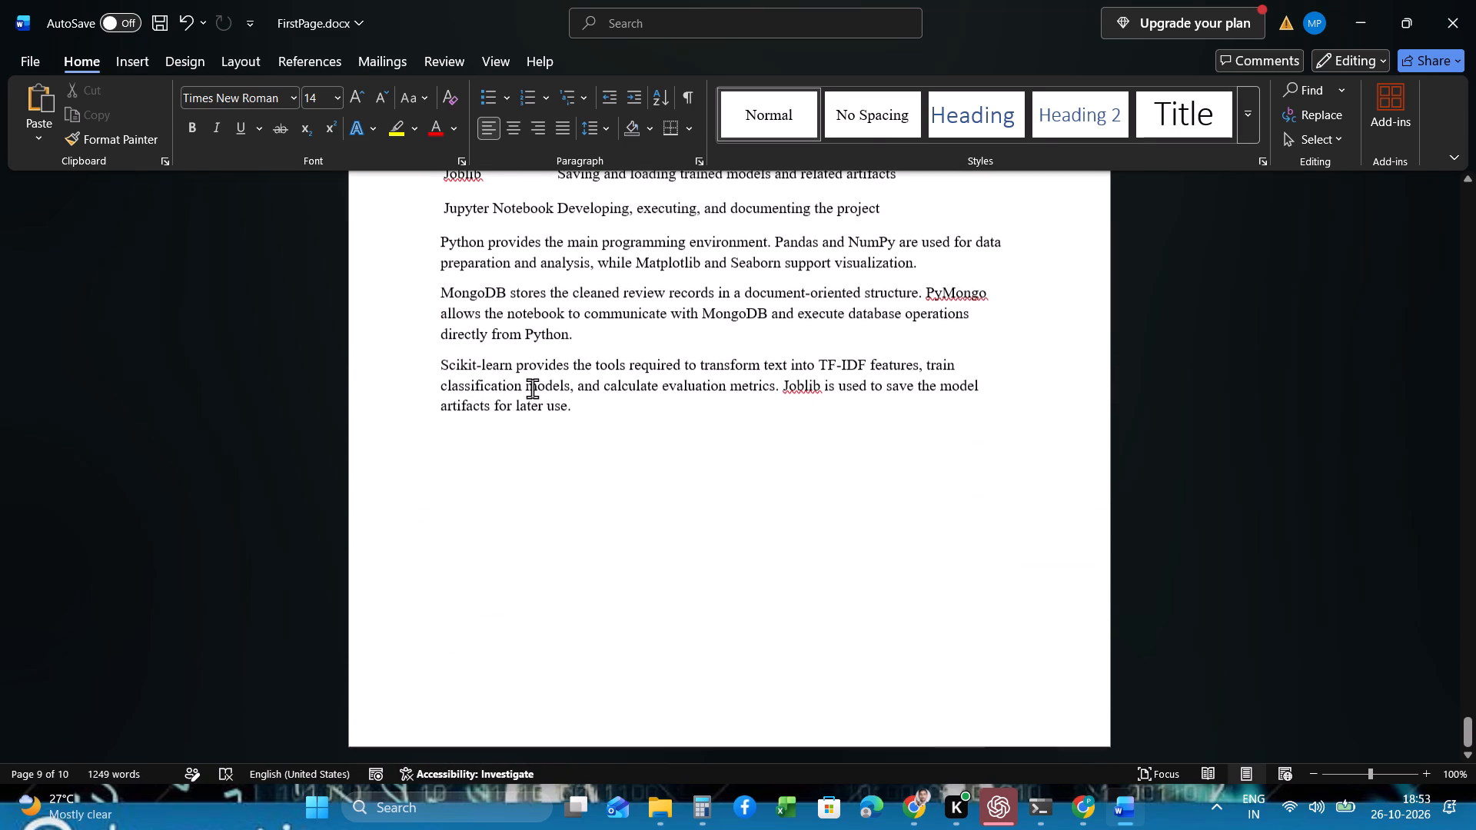
Review section 6 again, from its heading and technology table to the closing paragraphs at the document's end.
scroll(532, 388, down, 1)
click(574, 506)
scroll(574, 506, up, 1)
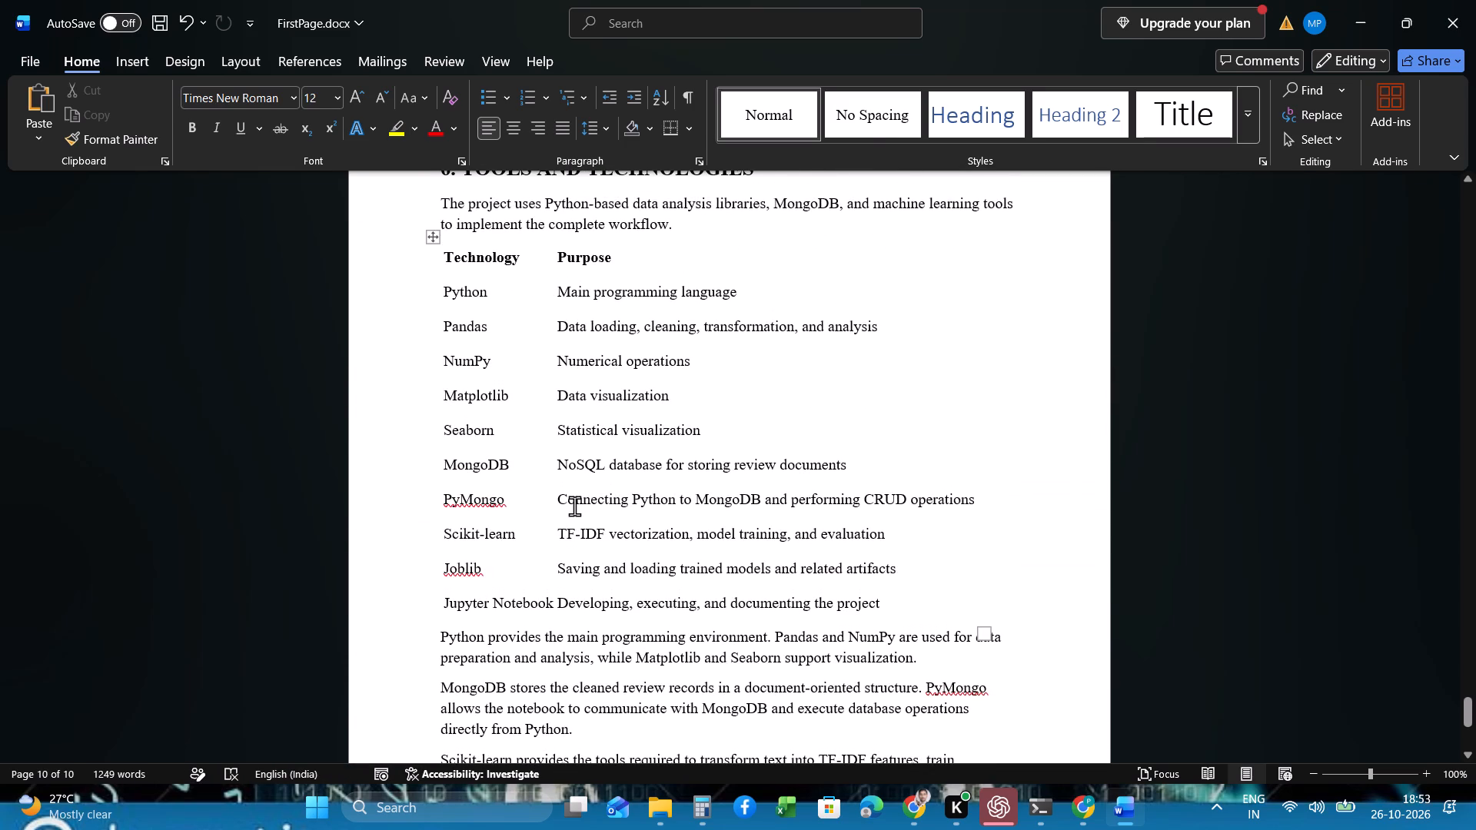
scroll(574, 506, up, 1)
scroll(574, 506, down, 1)
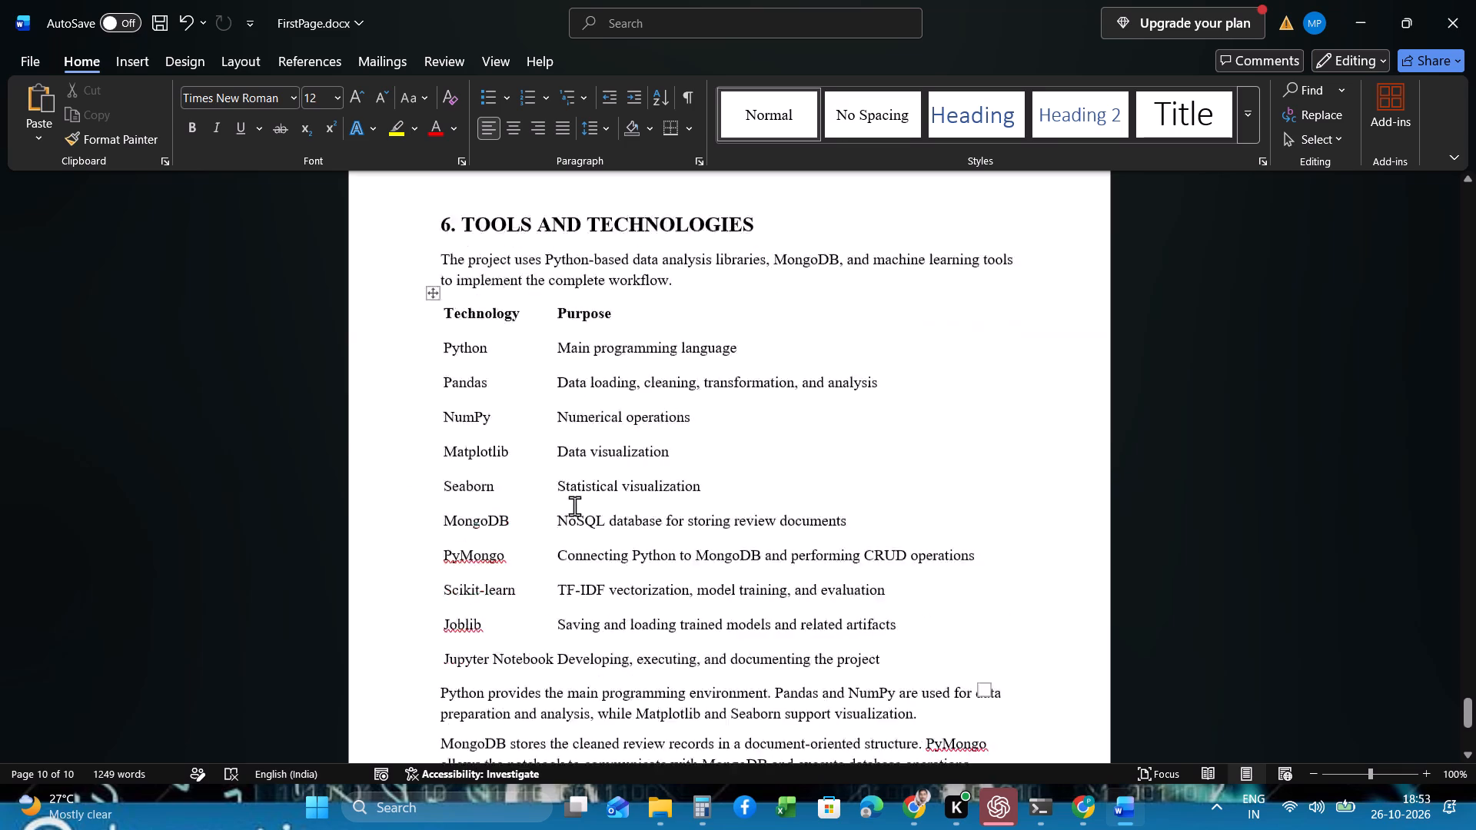
scroll(574, 506, down, 5)
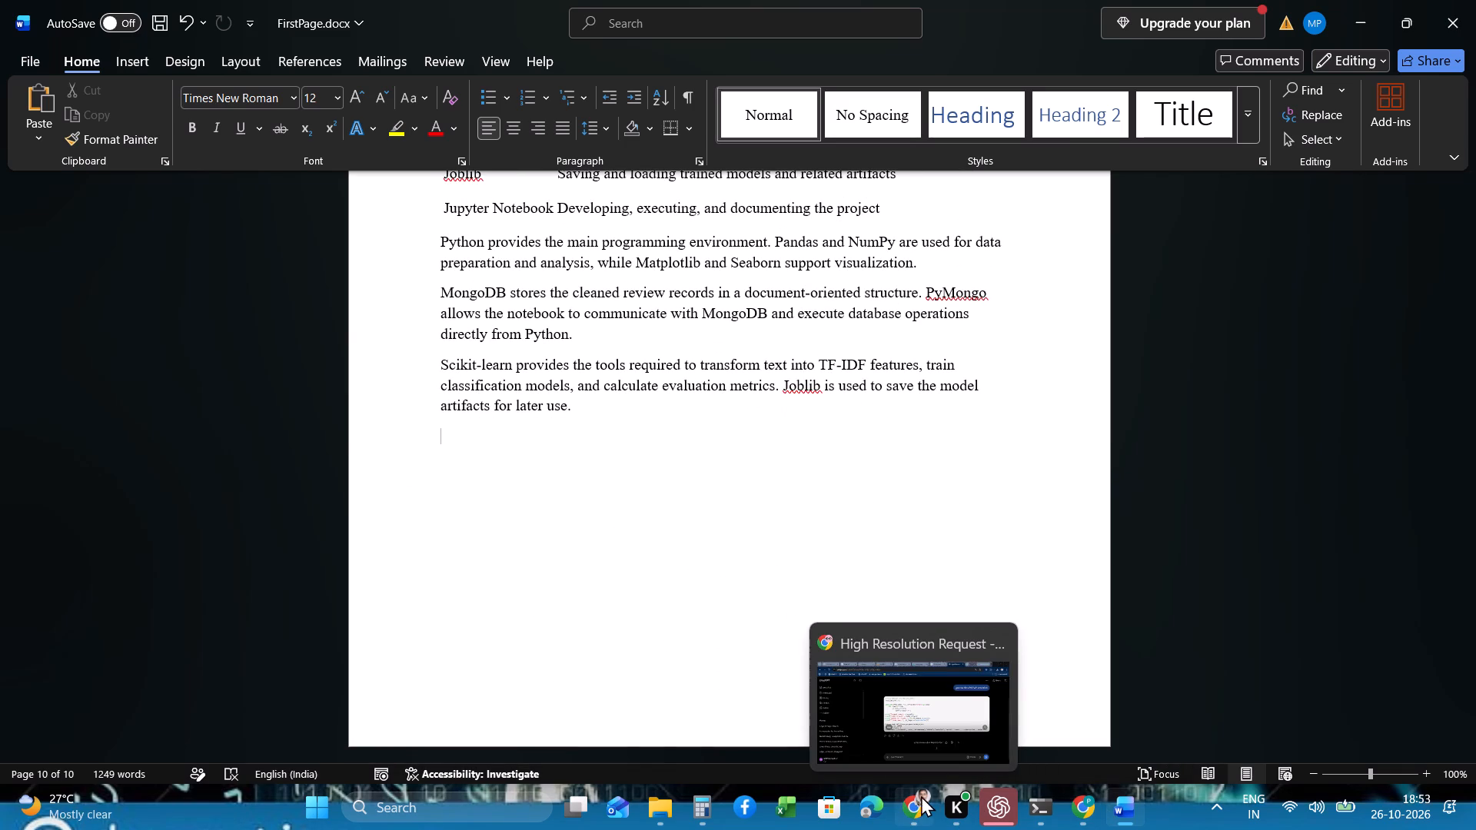
scroll(864, 488, up, 3)
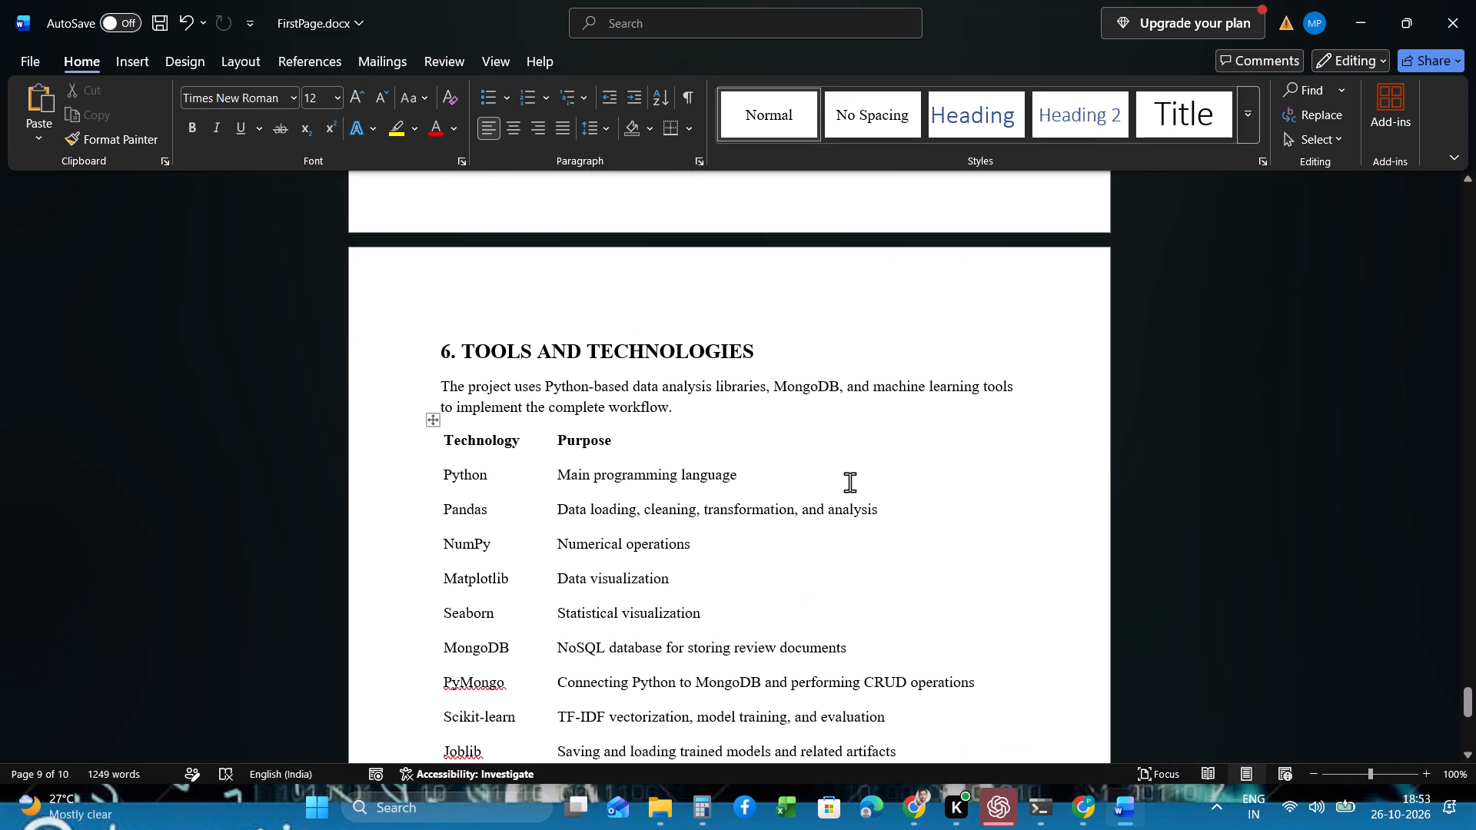
drag(711, 334, 681, 343)
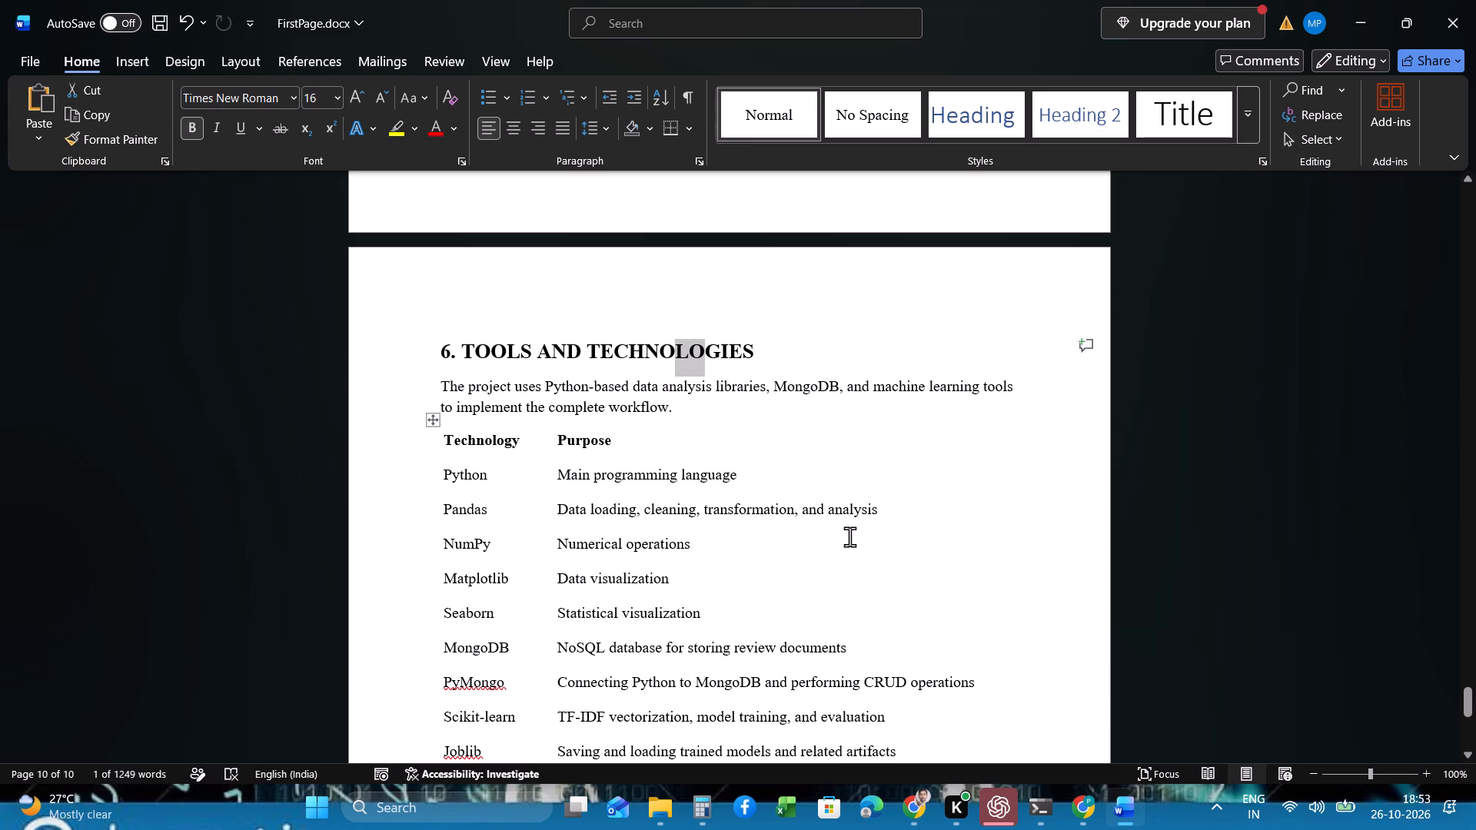
click(849, 536)
scroll(849, 536, down, 6)
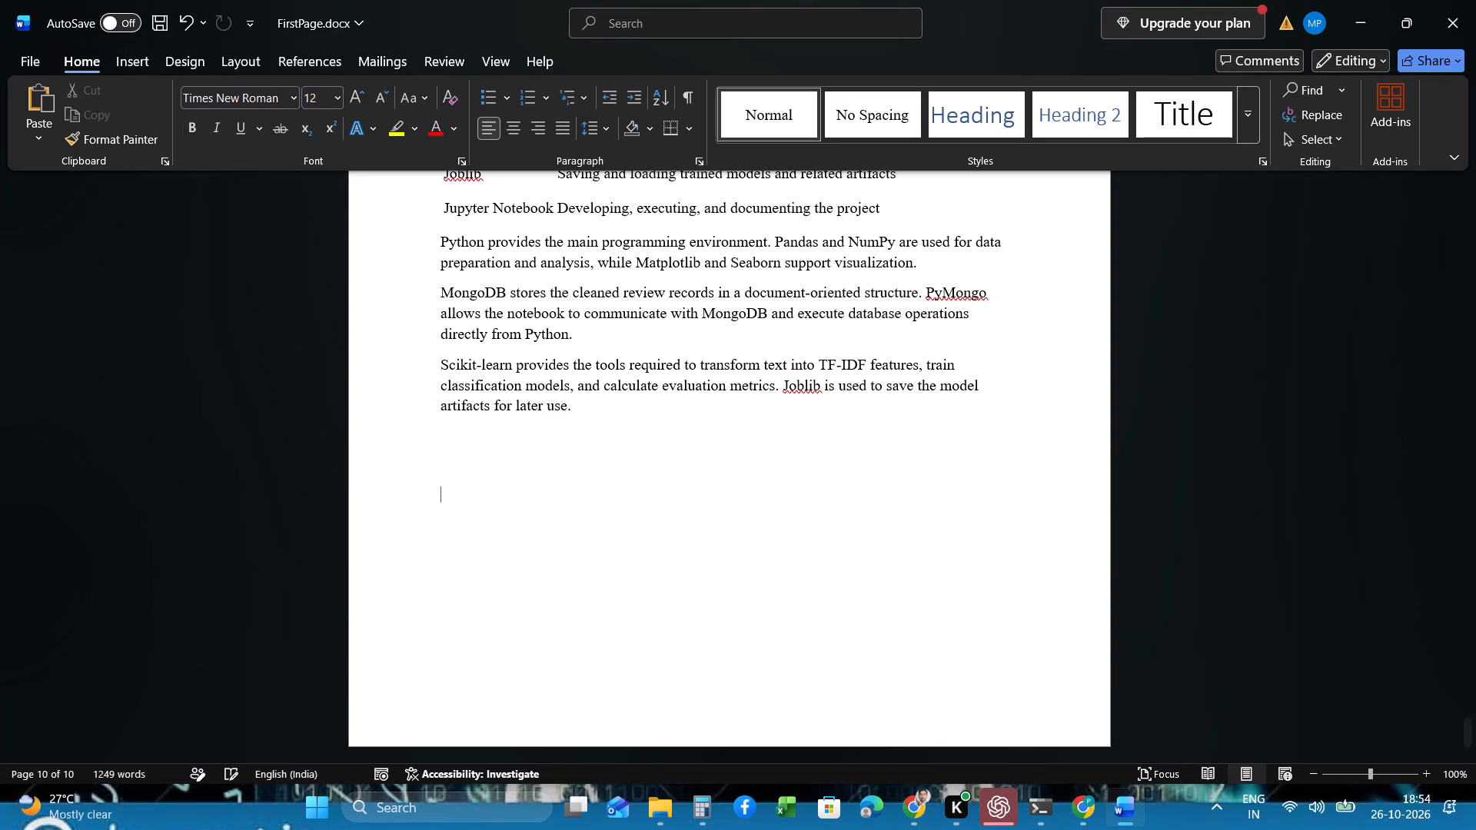
key(Return)
key(Return)
key(Return)
key(Return)
key(Return)
key(Return)
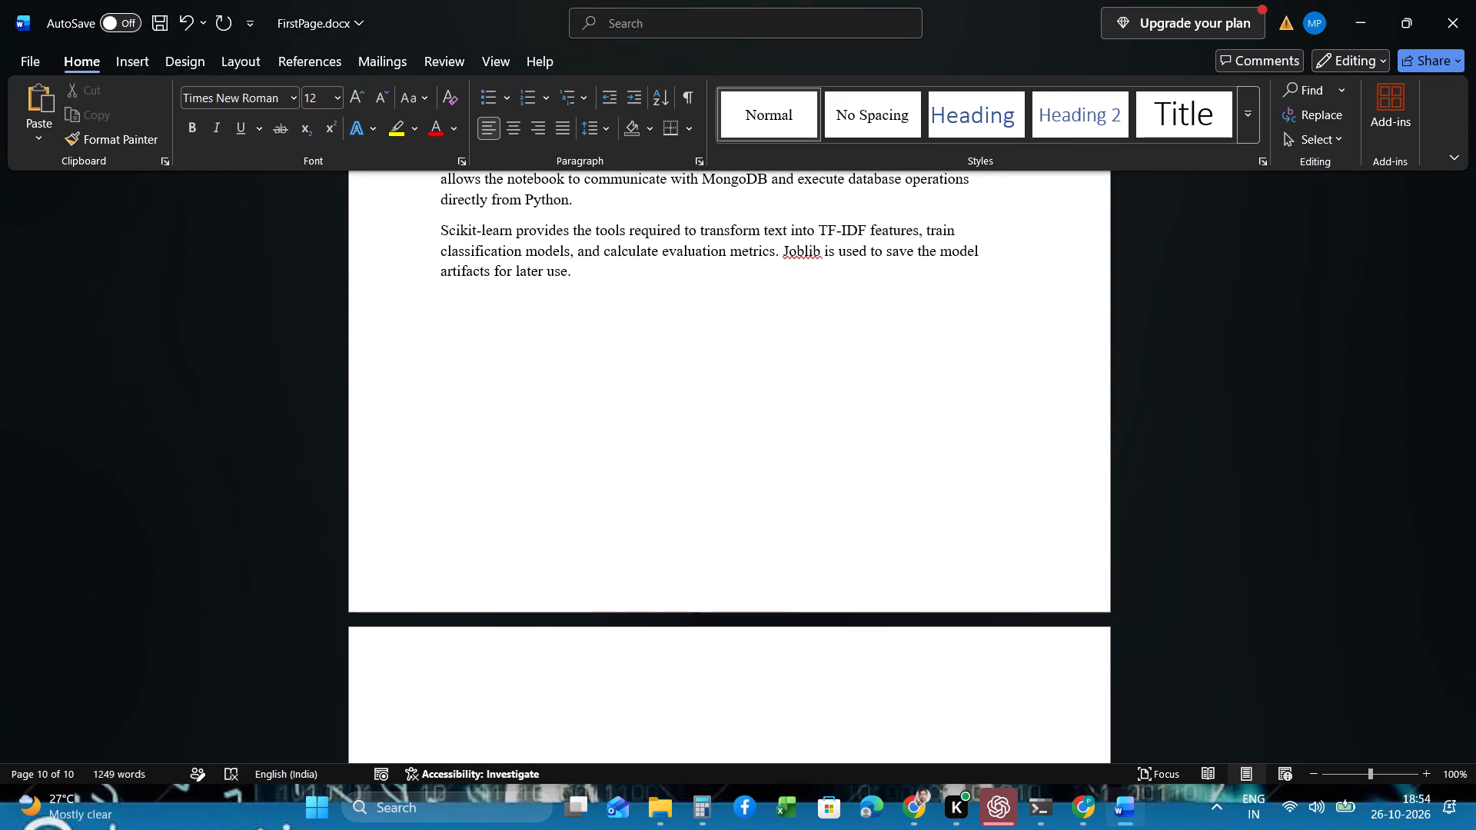
key(BackSpace)
key(BackSpace)
key(Return)
key(ctrl+v)
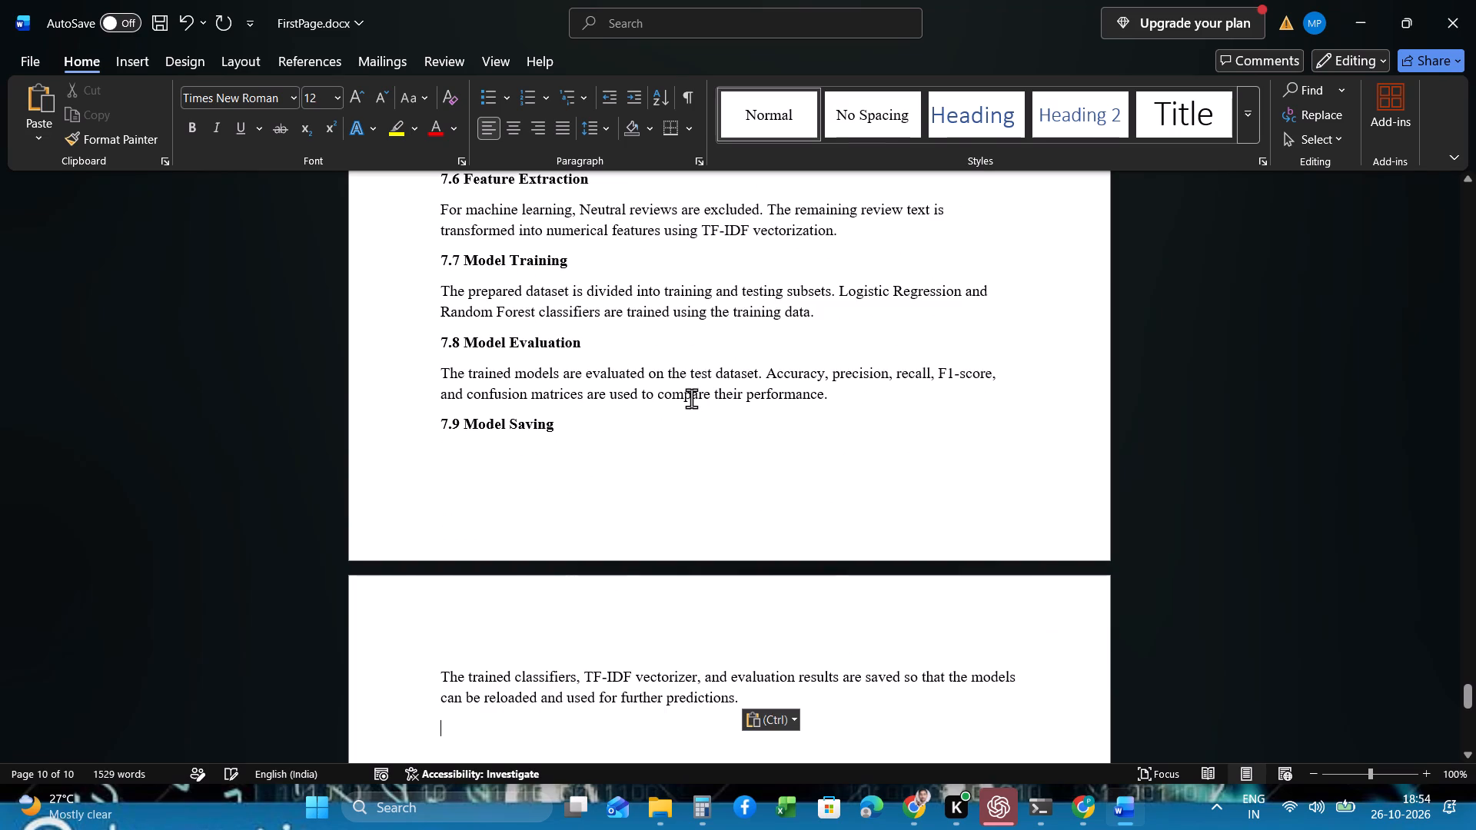
Enlarge the "7. METHODOLOGY" heading to 16 pt.
scroll(691, 398, up, 4)
scroll(637, 350, up, 1)
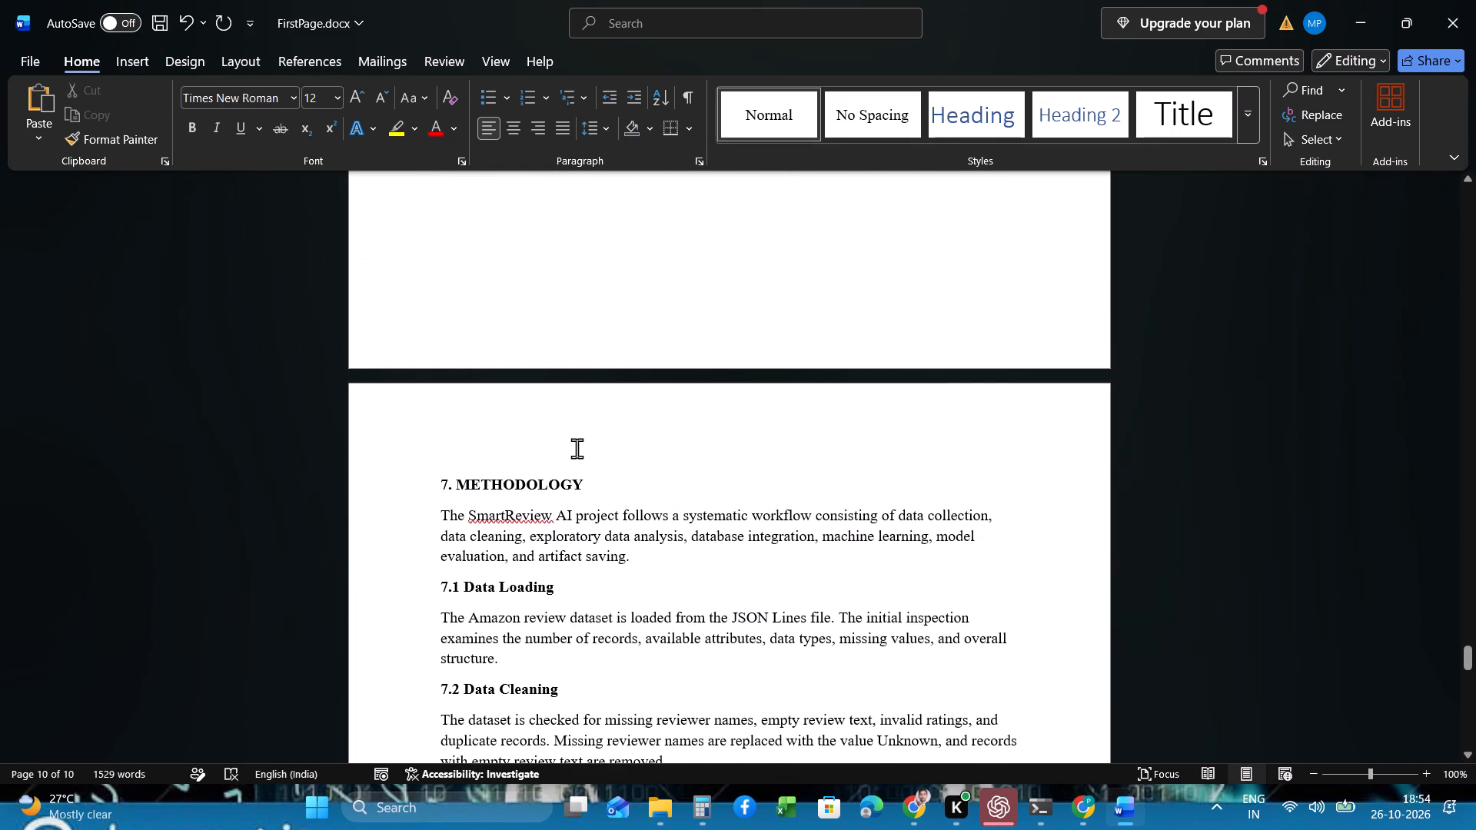
drag(590, 480, 437, 476)
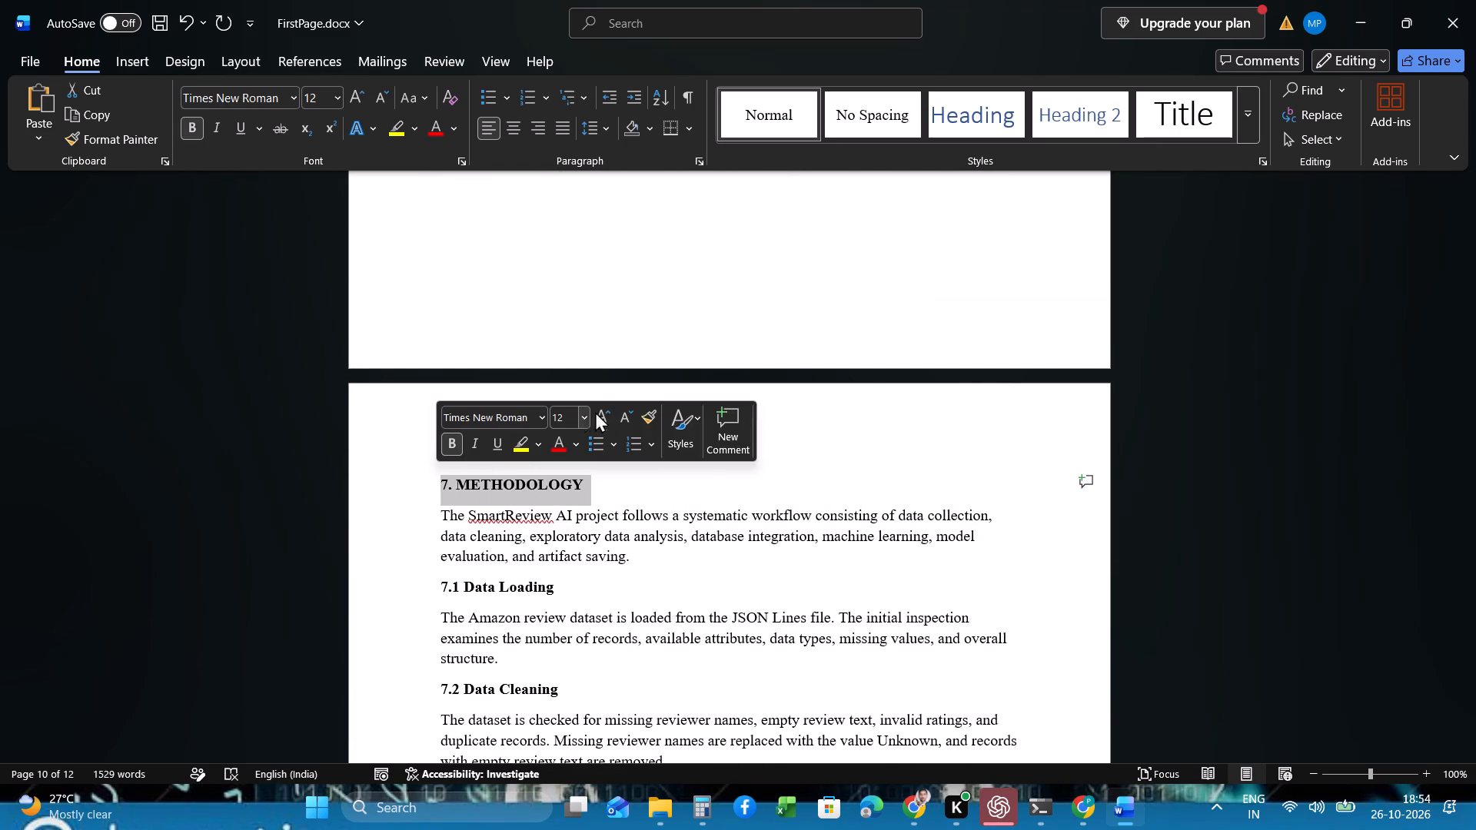
click(603, 412)
click(603, 412)
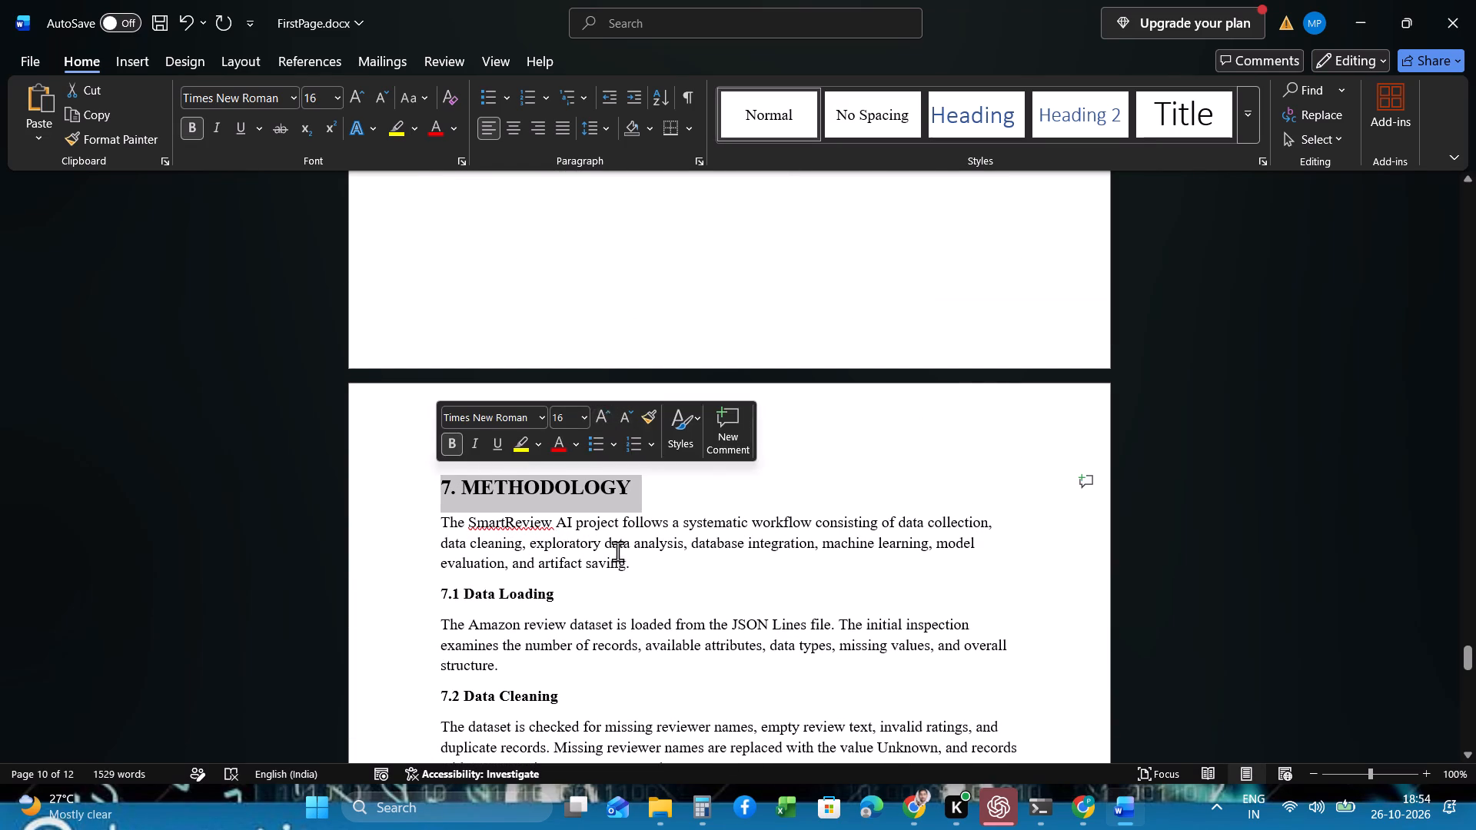
click(621, 578)
Enlarge the subheadings 7.1 Data Loading, 7.2 Data Cleaning and 7.3 Sentiment Label Creation to 14 pt.
triple_click(555, 599)
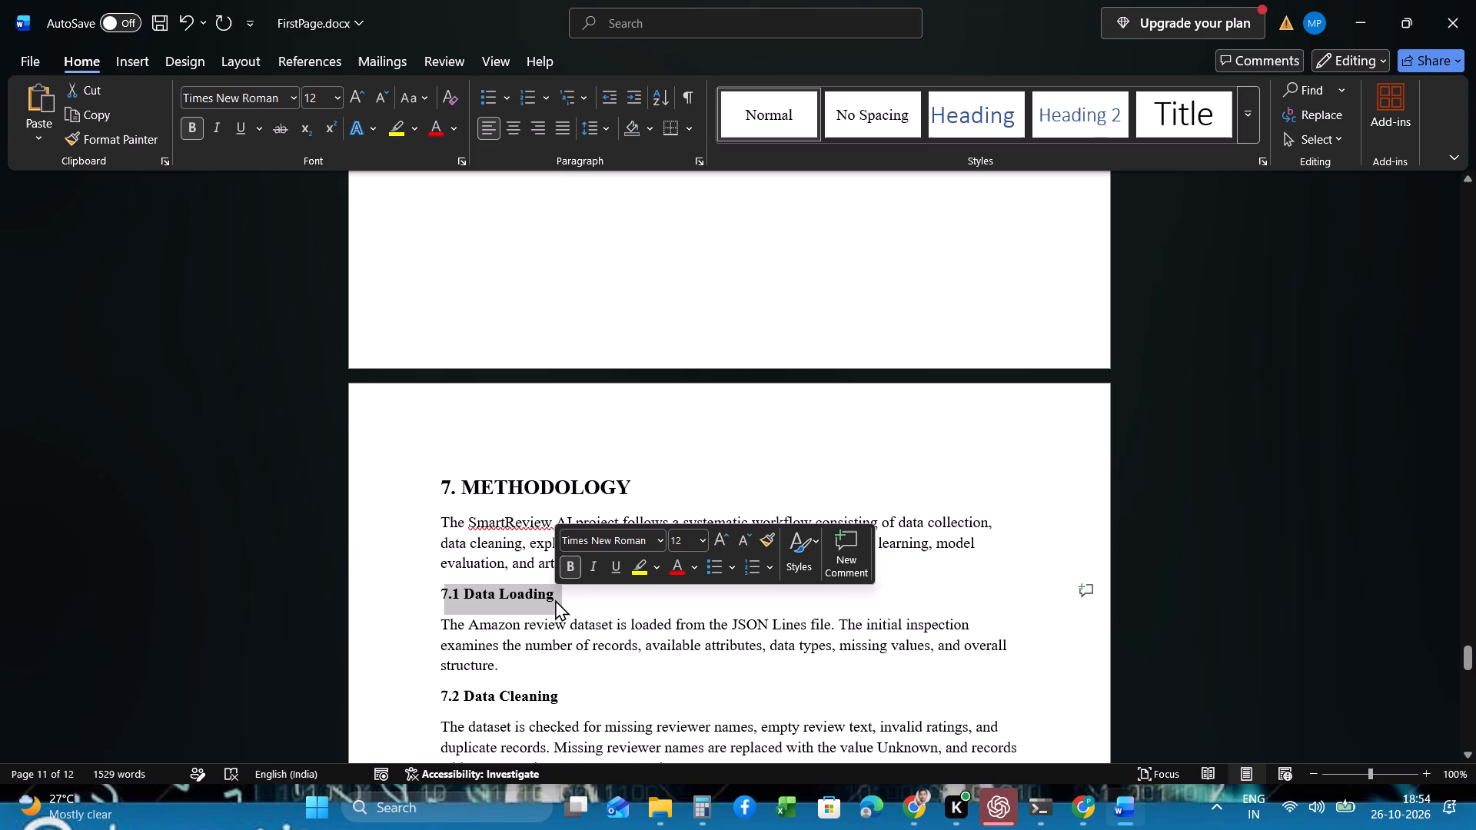
click(719, 538)
click(585, 599)
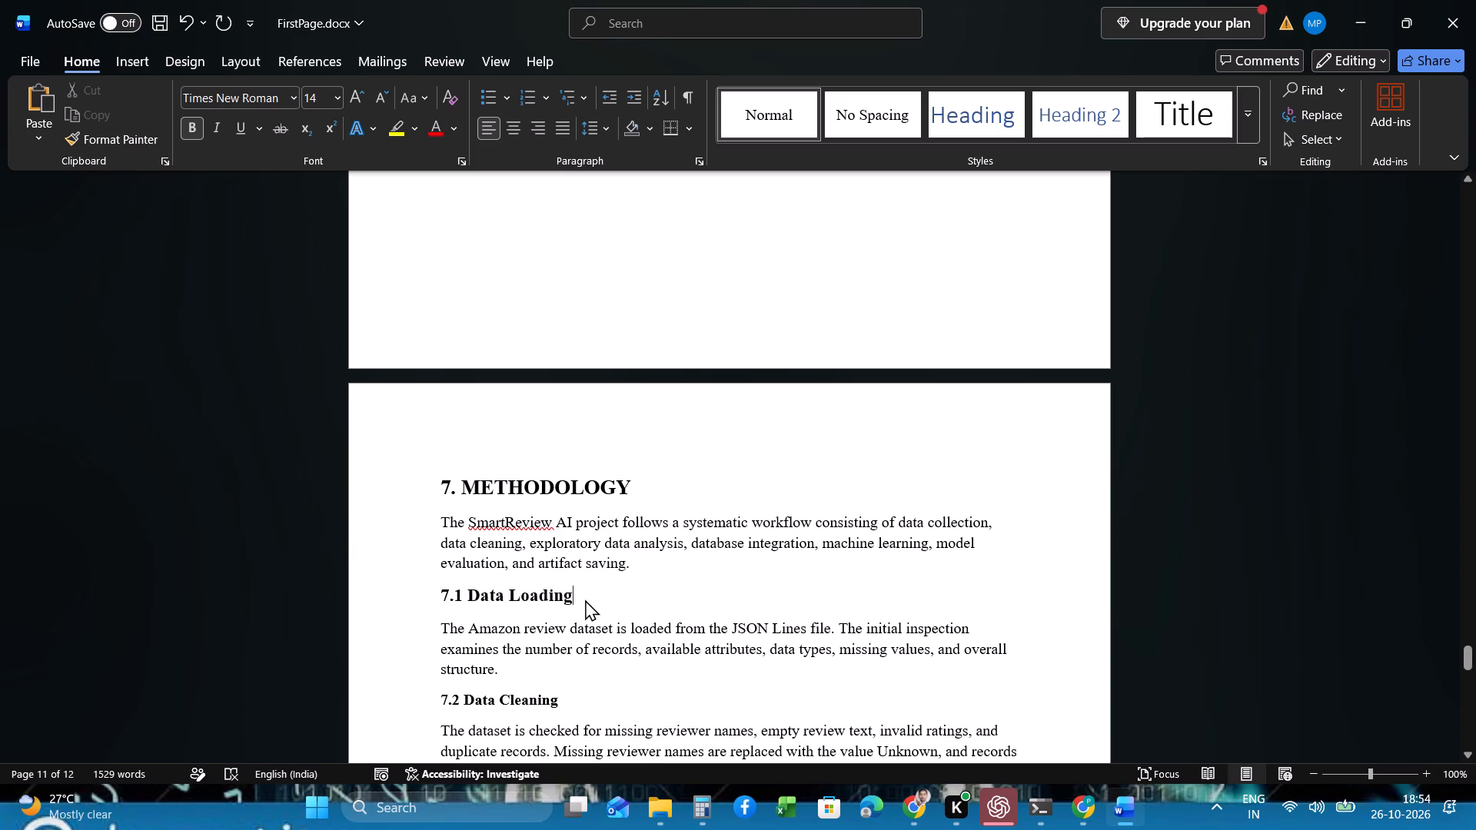
scroll(585, 599, down, 1)
triple_click(540, 577)
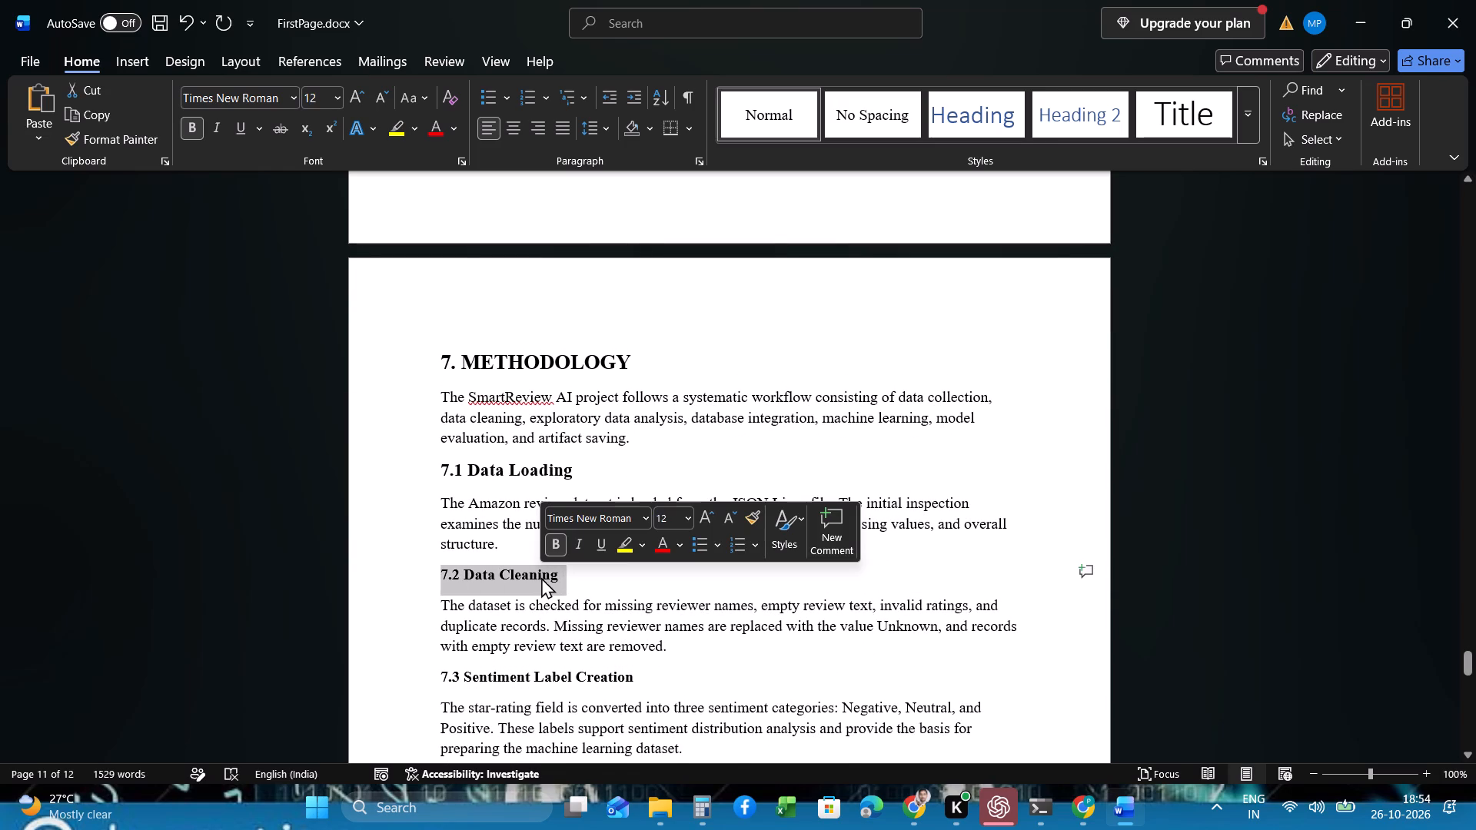
click(700, 514)
click(571, 657)
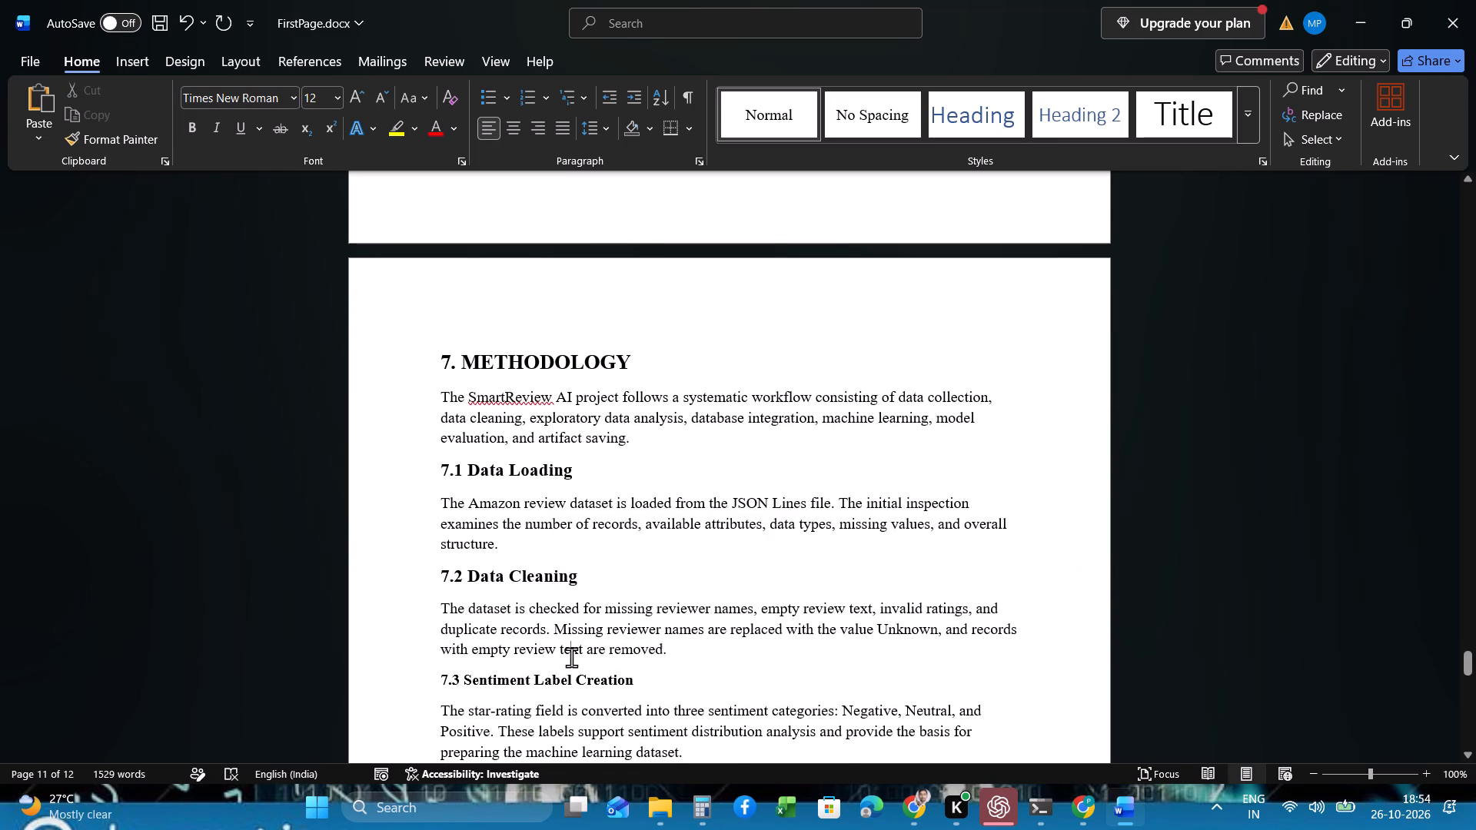
scroll(571, 657, down, 1)
triple_click(551, 624)
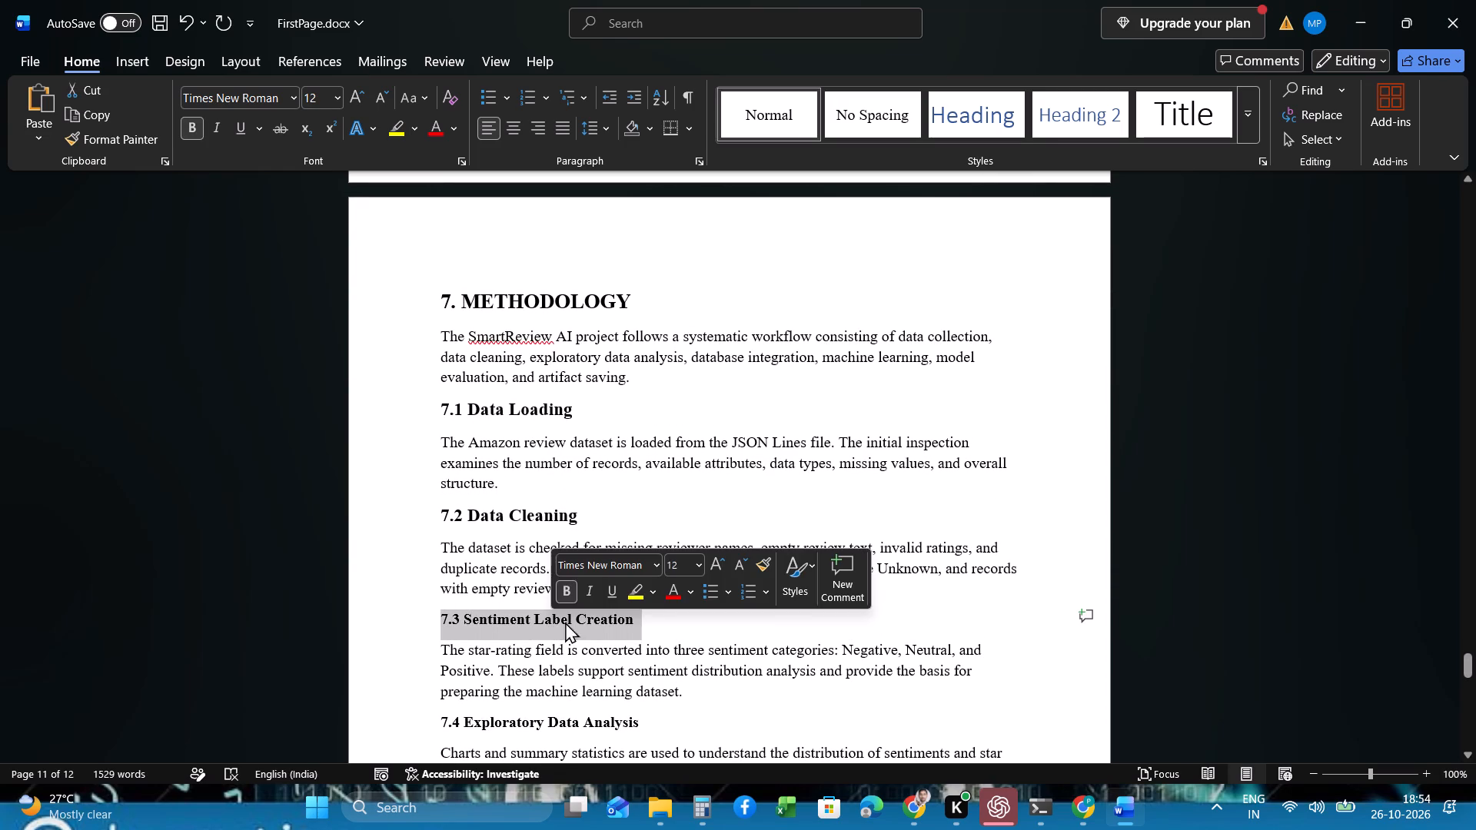
click(710, 560)
click(648, 649)
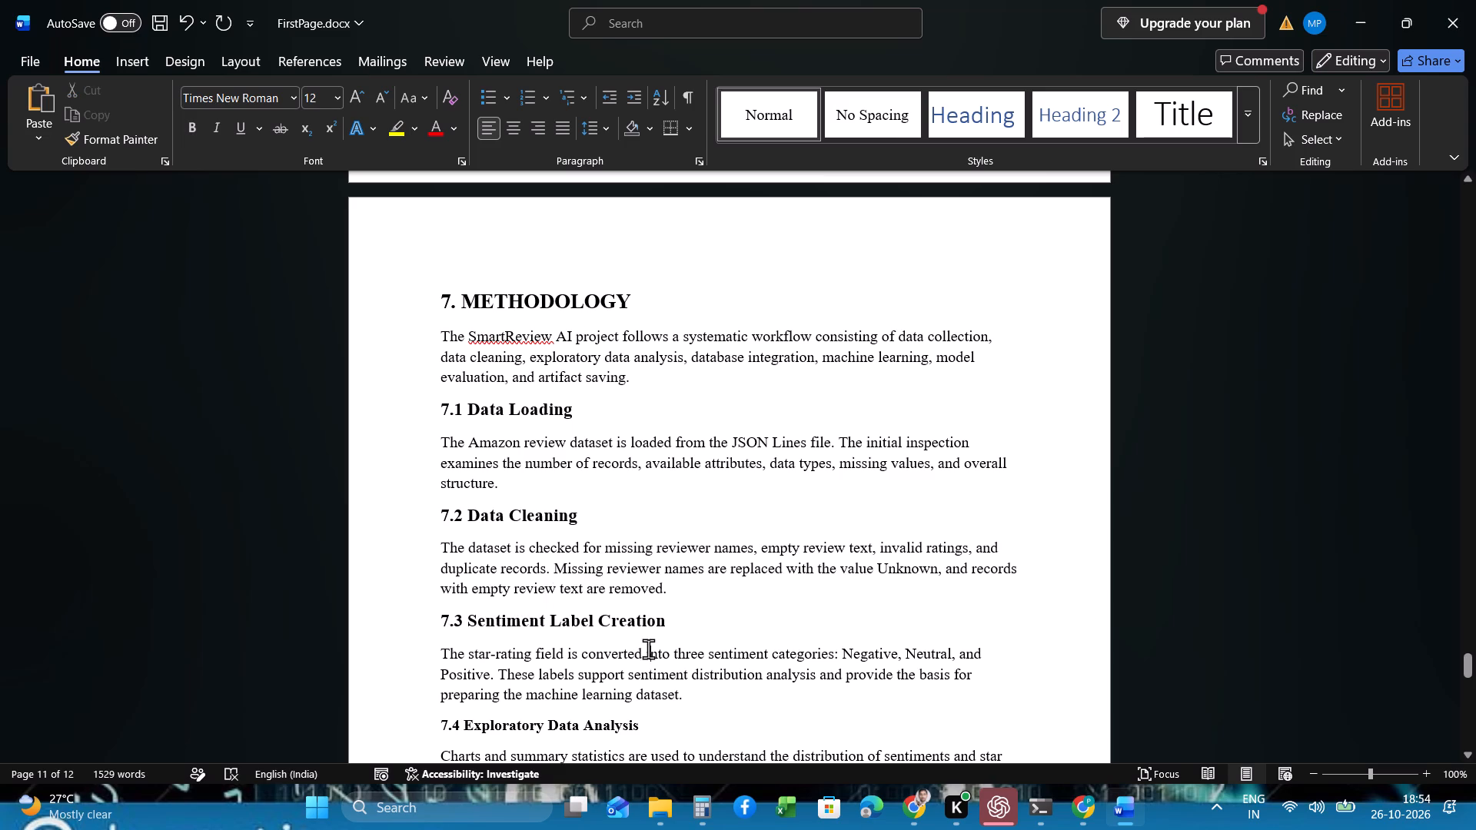
Enlarge the subheadings 7.4 Exploratory Data Analysis, 7.5 MongoDB Integration and 7.6 Feature Extraction to 14 pt.
scroll(648, 649, down, 1)
triple_click(608, 603)
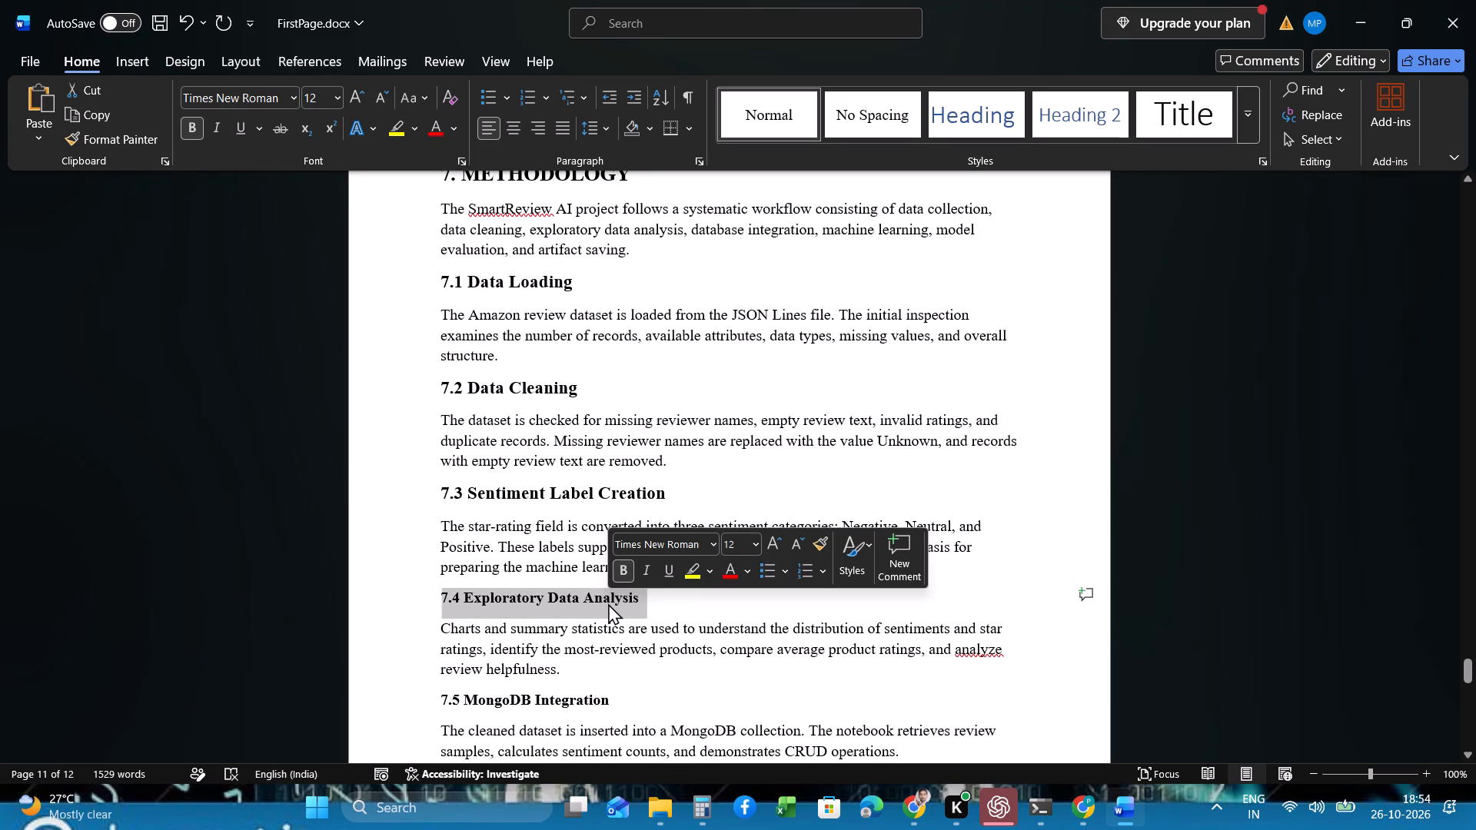
click(771, 544)
click(691, 660)
scroll(691, 660, down, 1)
triple_click(597, 641)
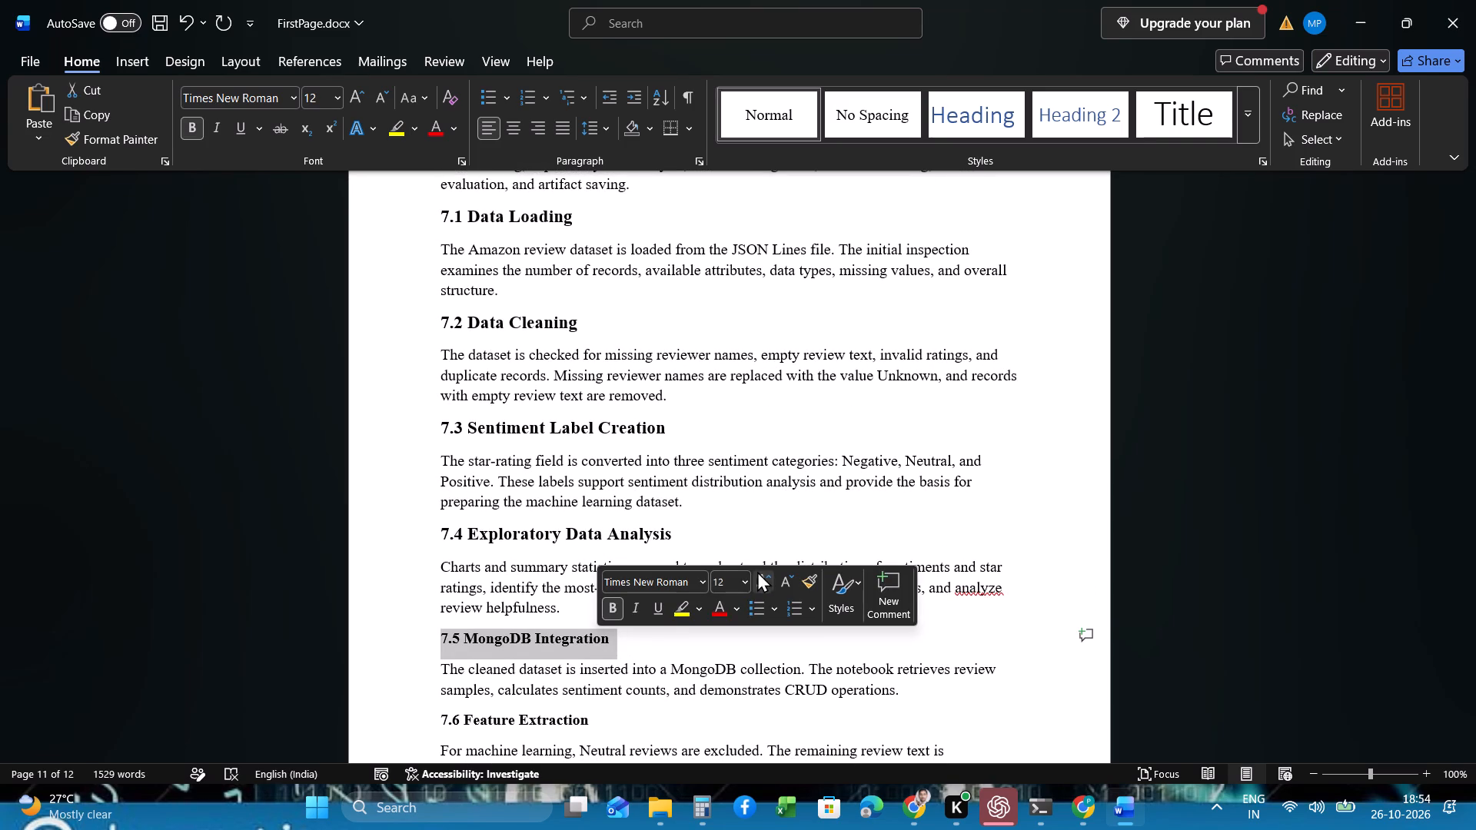
click(761, 573)
click(695, 679)
scroll(695, 679, down, 1)
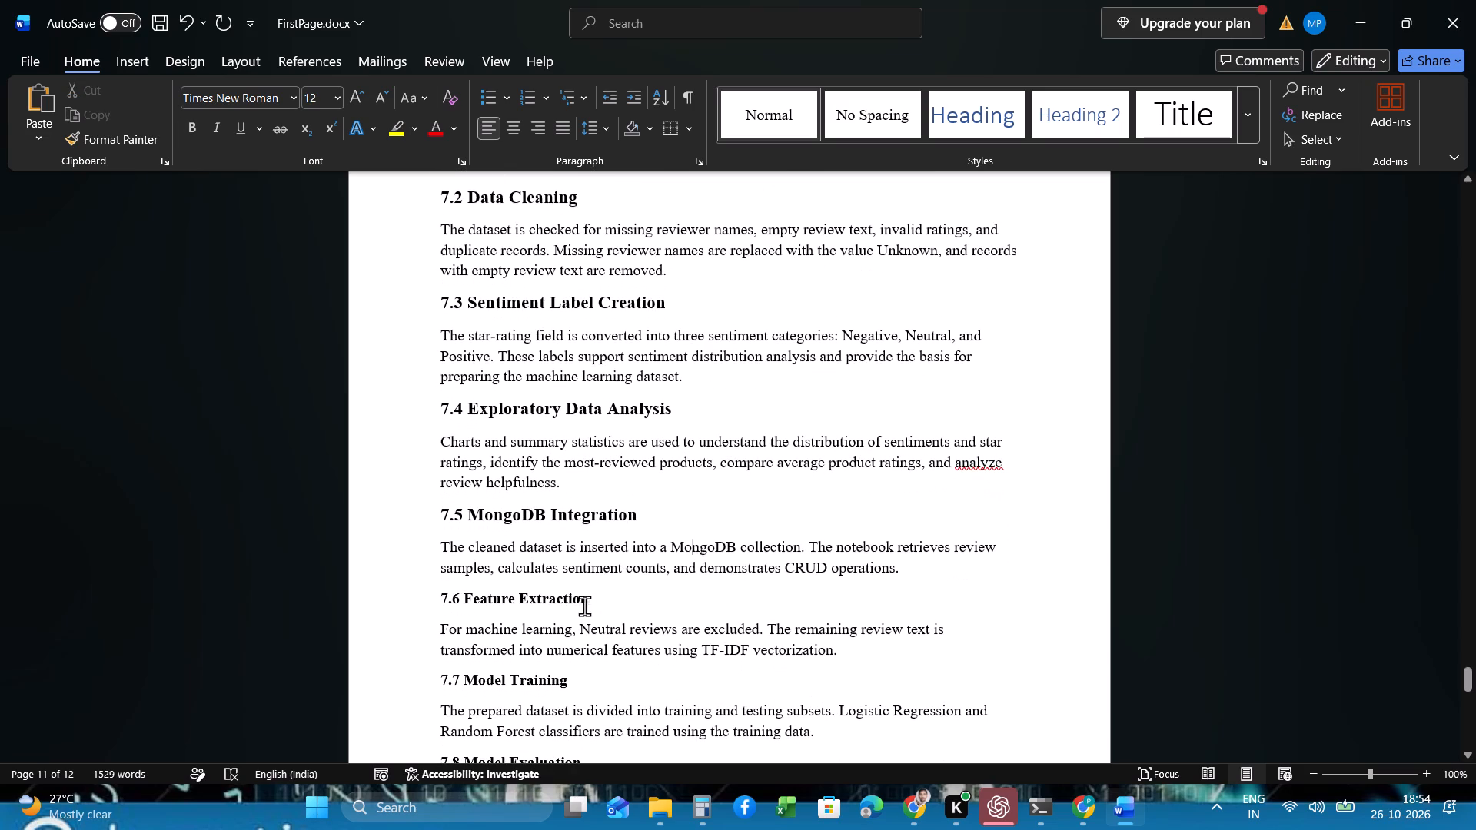
triple_click(581, 600)
click(754, 536)
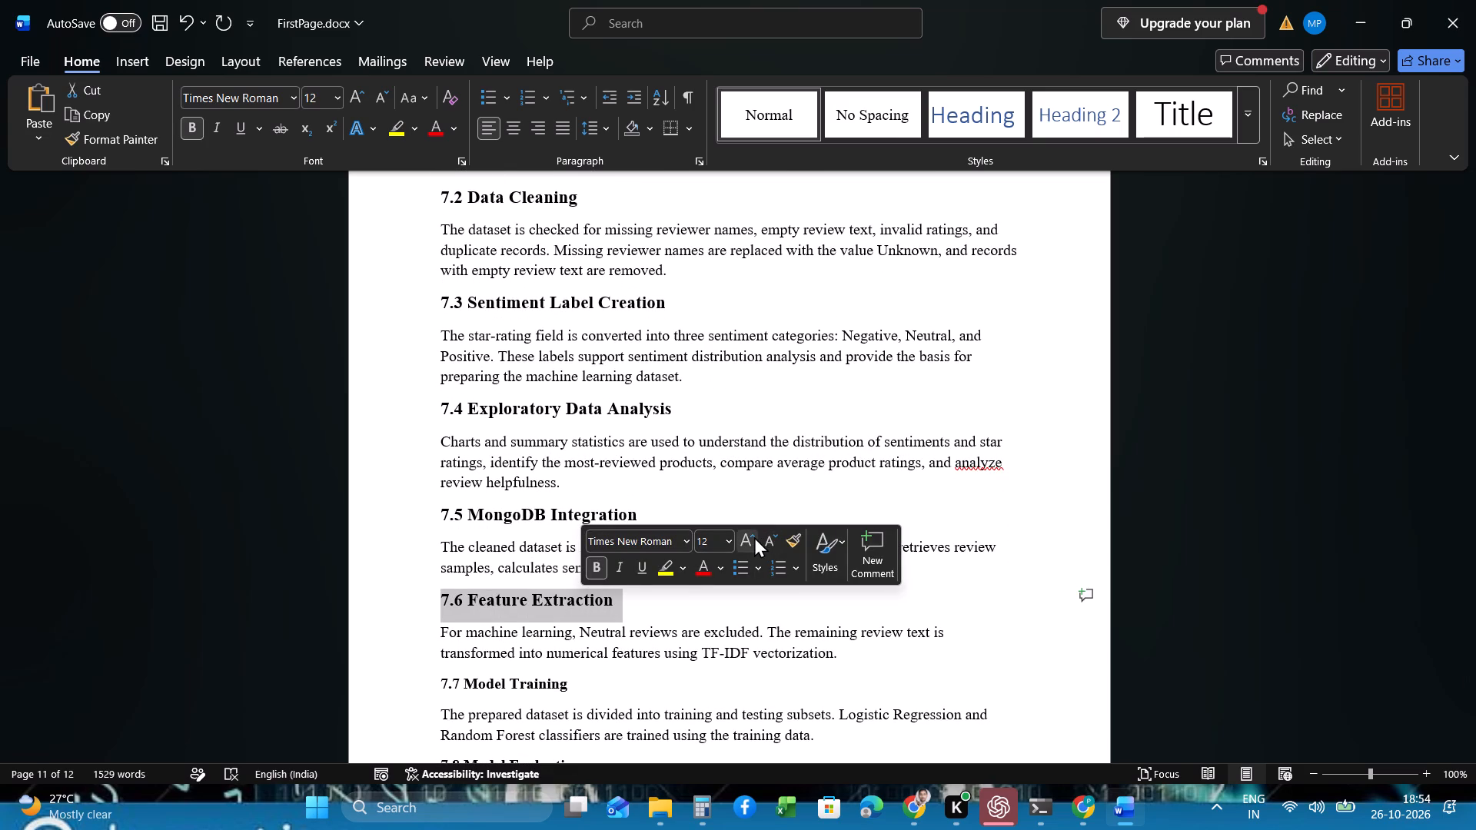
click(721, 626)
Enlarge the subheadings 7.7 Model Training, 7.8 Model Evaluation and 7.9 Model Saving to 14 pt.
scroll(721, 626, down, 1)
triple_click(610, 557)
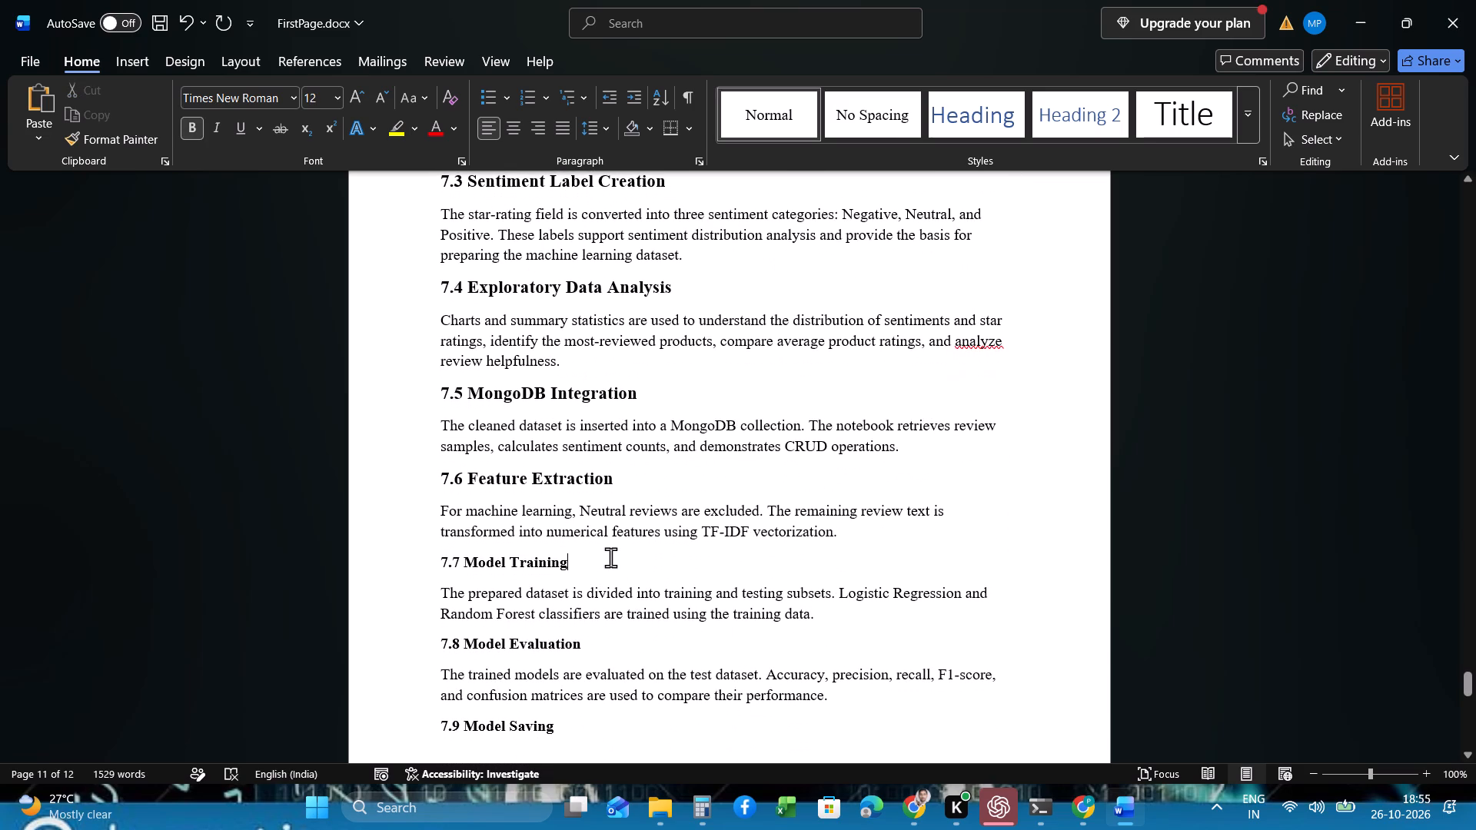
click(770, 500)
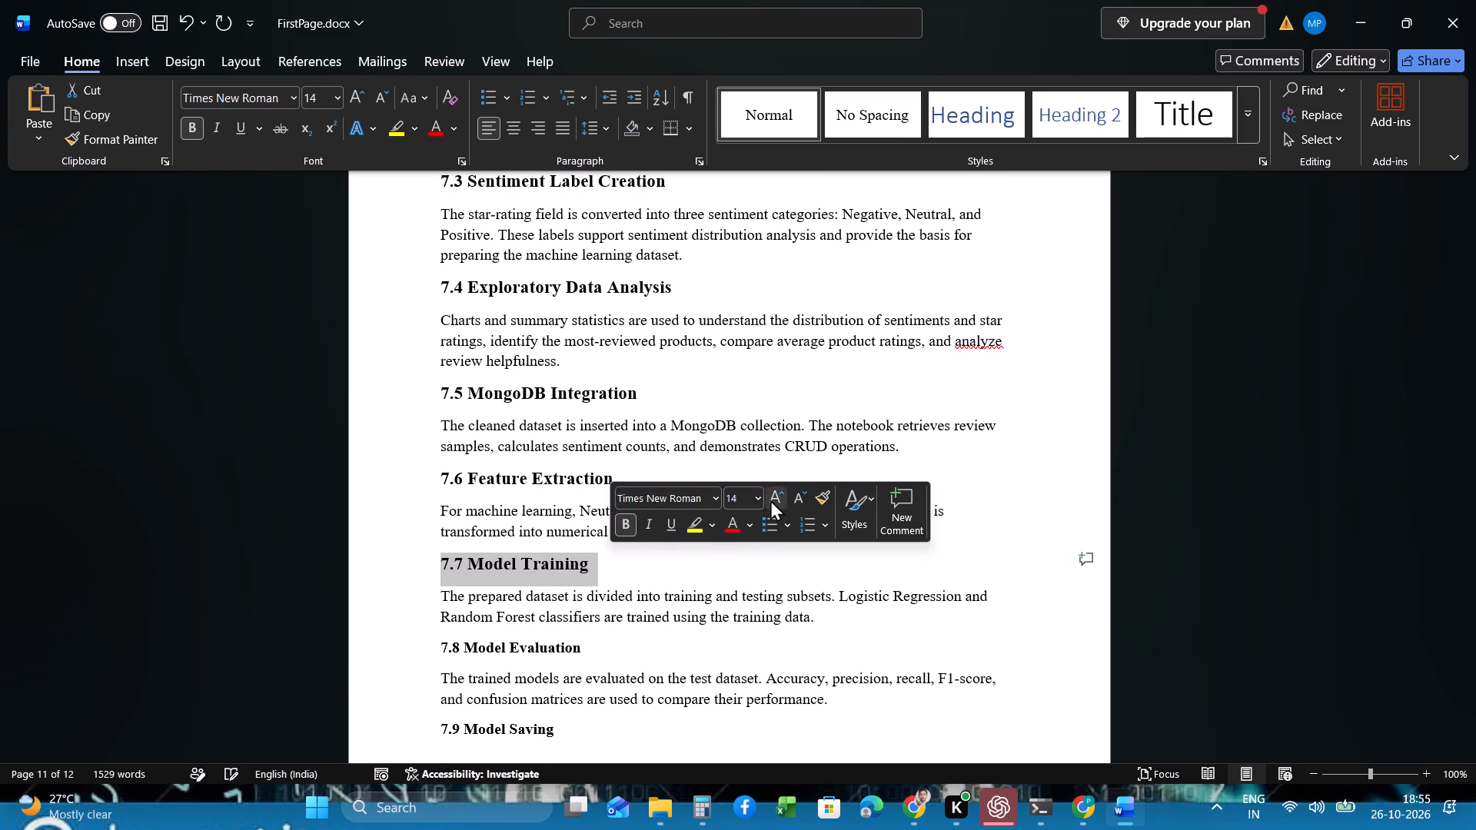
click(641, 596)
scroll(641, 596, down, 1)
triple_click(601, 572)
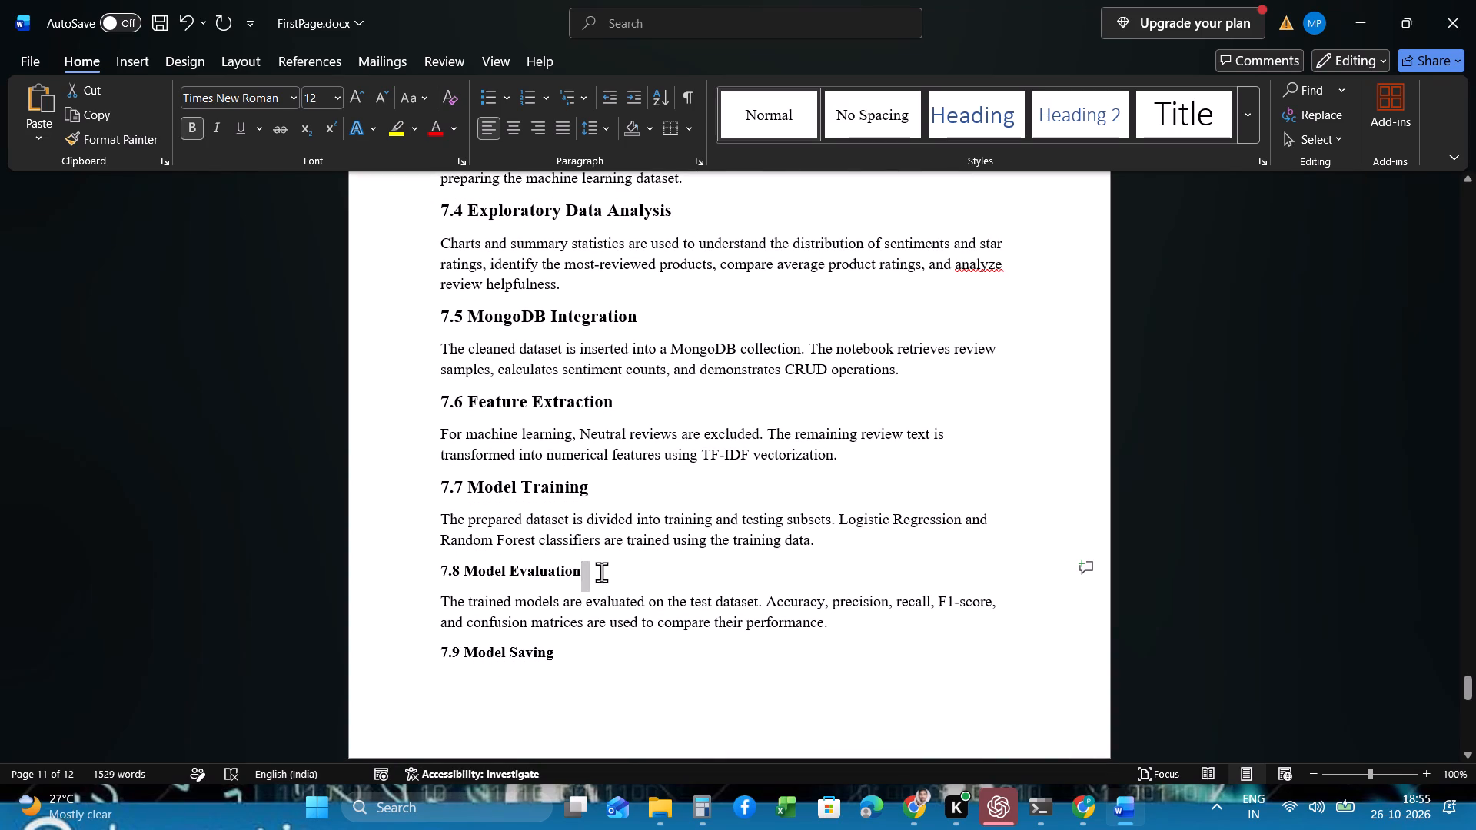
click(757, 515)
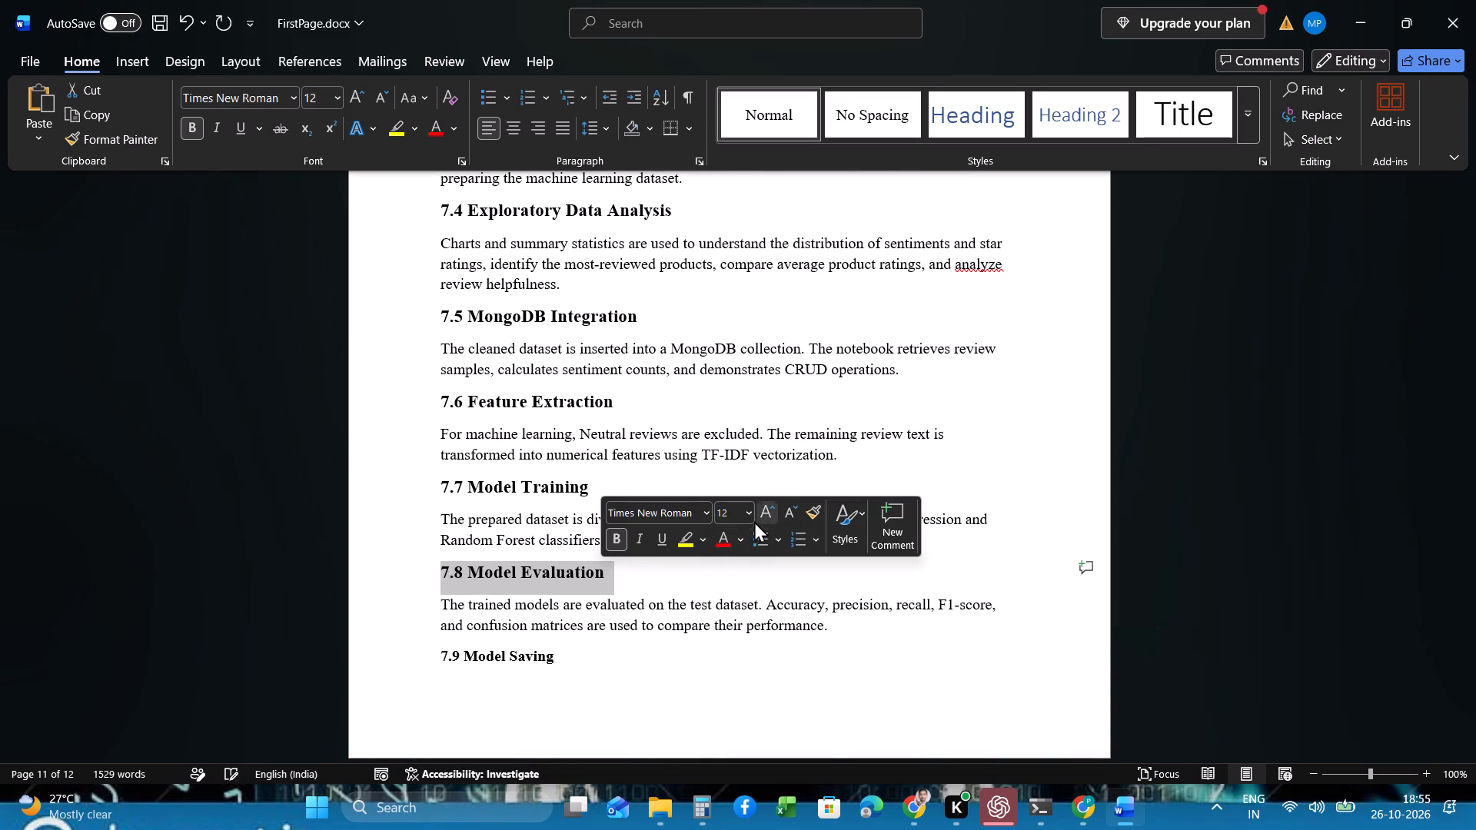
click(583, 676)
triple_click(583, 672)
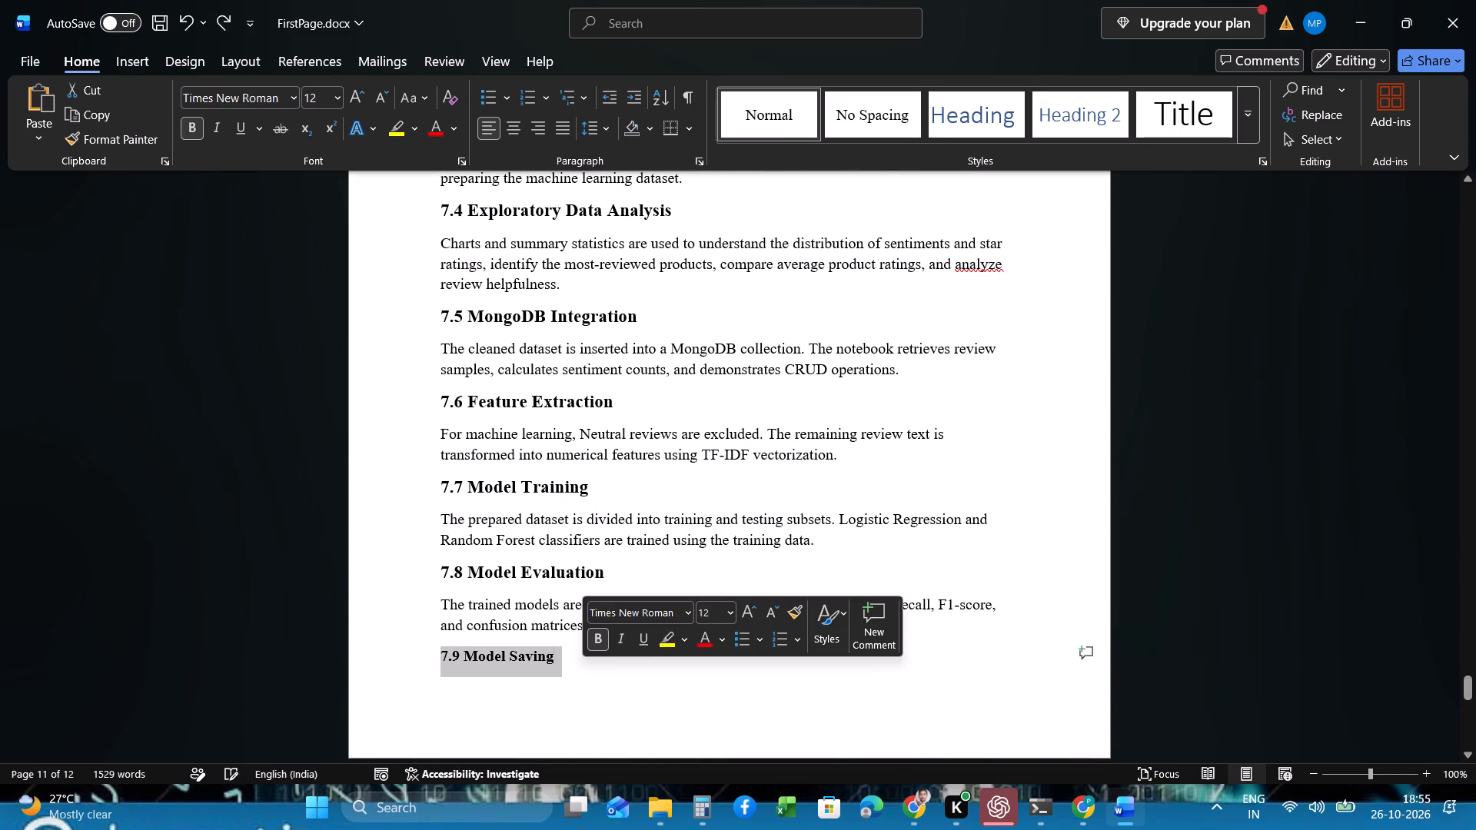
click(755, 606)
Review the formatted section 7 from its main heading to the 7.9 Model Saving paragraph, checking headings and page breaks.
scroll(705, 523, up, 1)
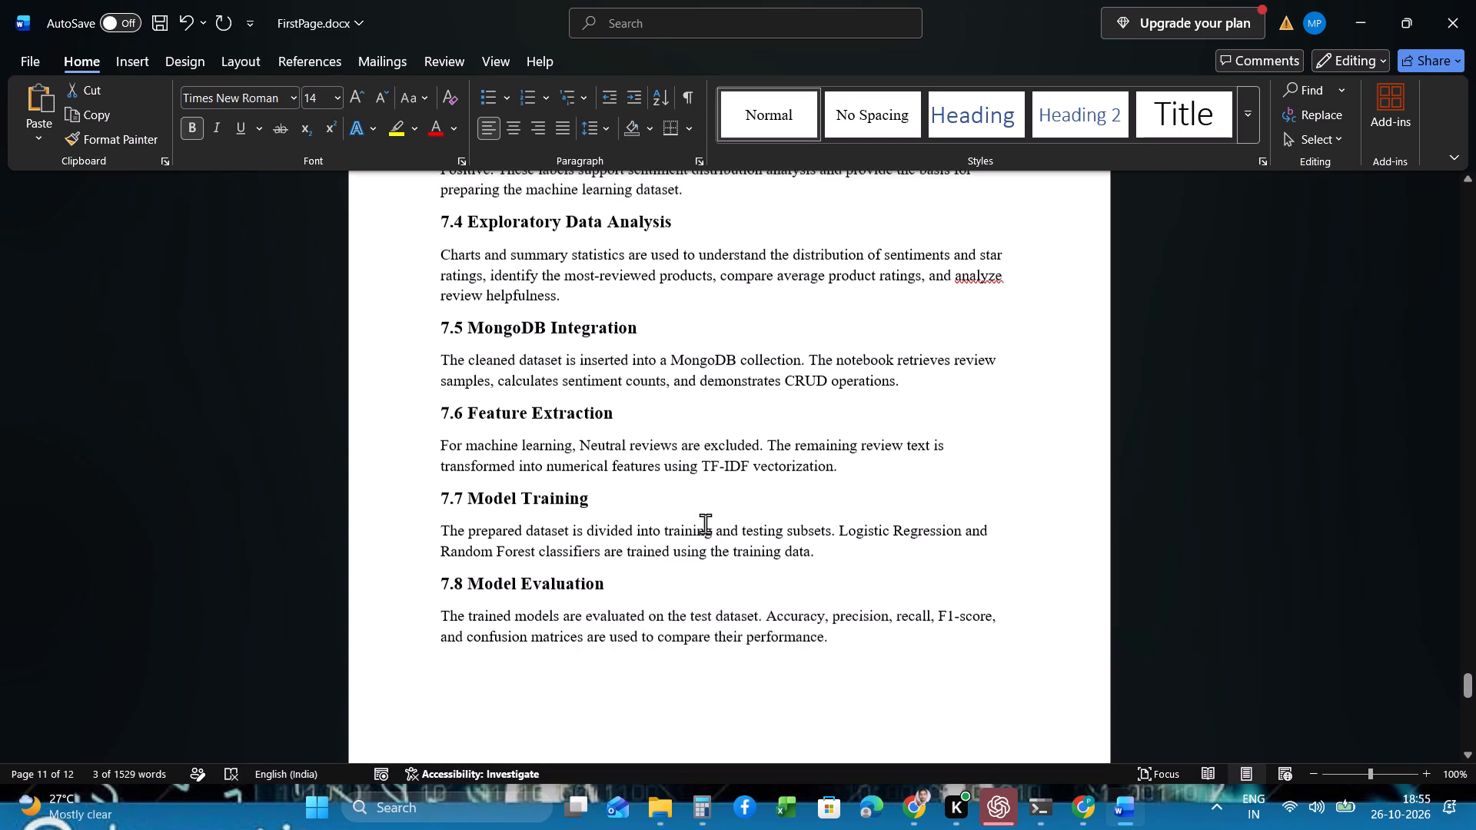
scroll(705, 523, up, 2)
scroll(705, 523, down, 1)
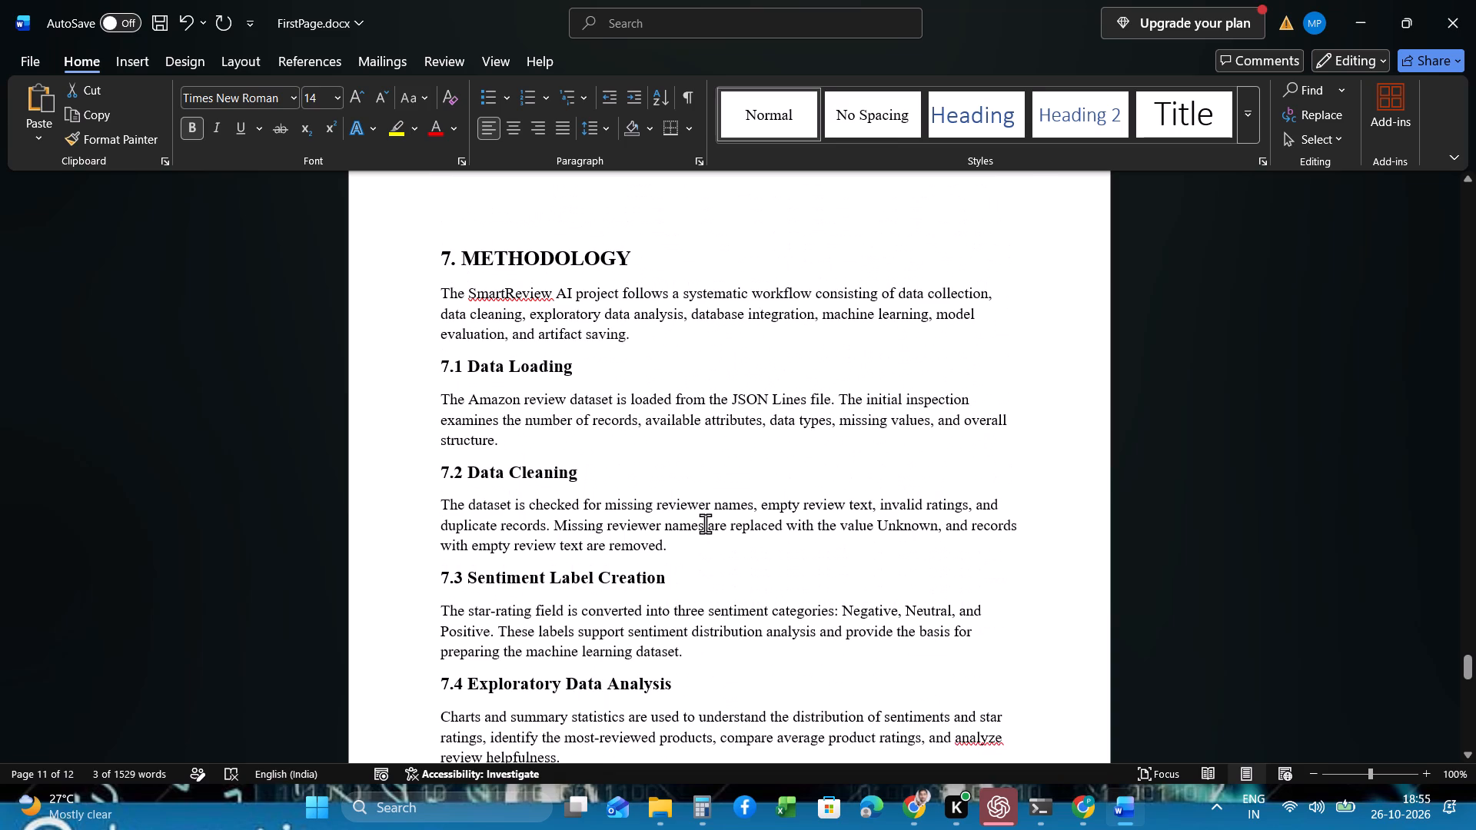
scroll(705, 523, down, 4)
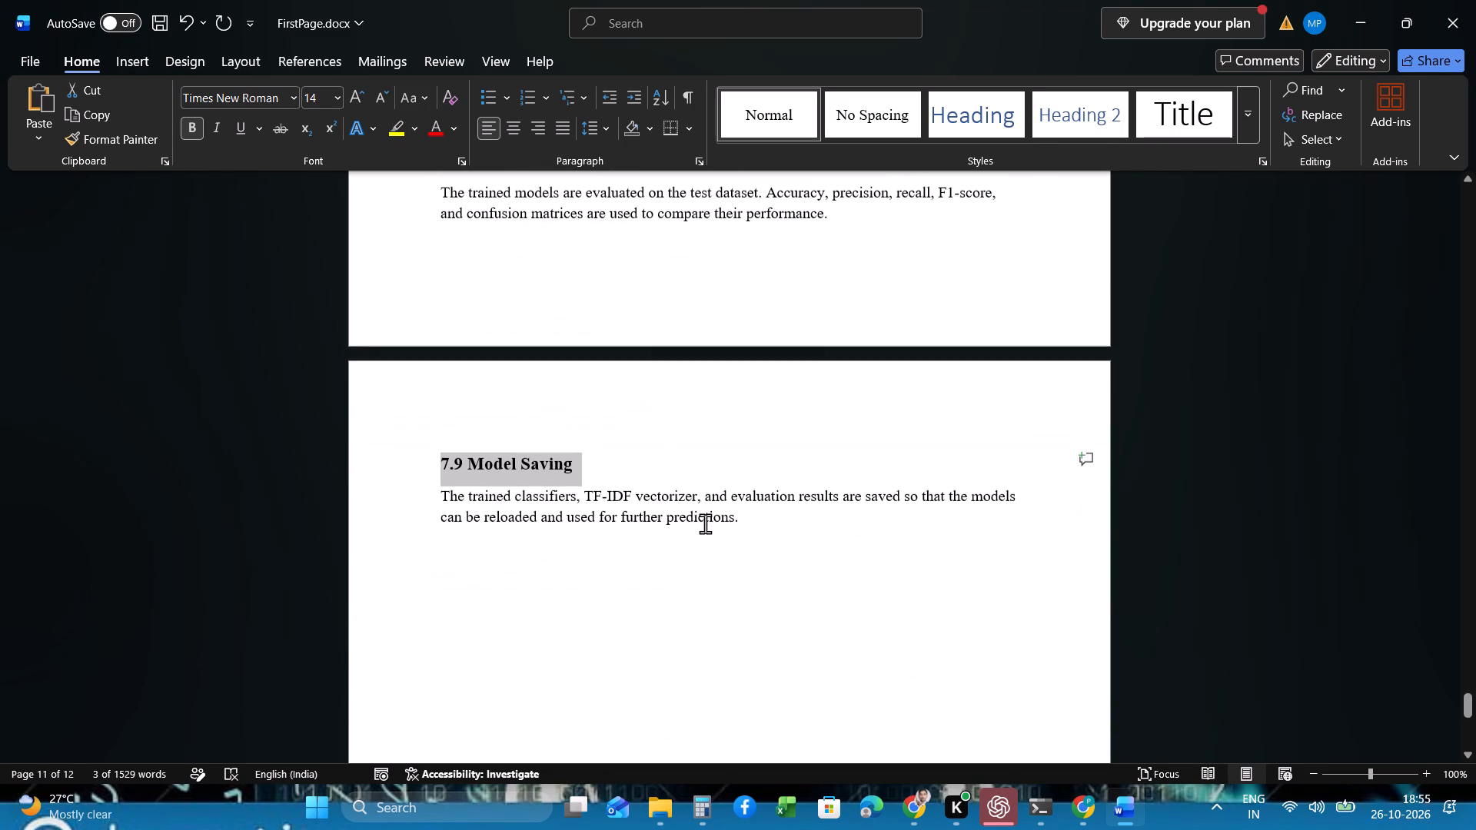
scroll(617, 397, up, 3)
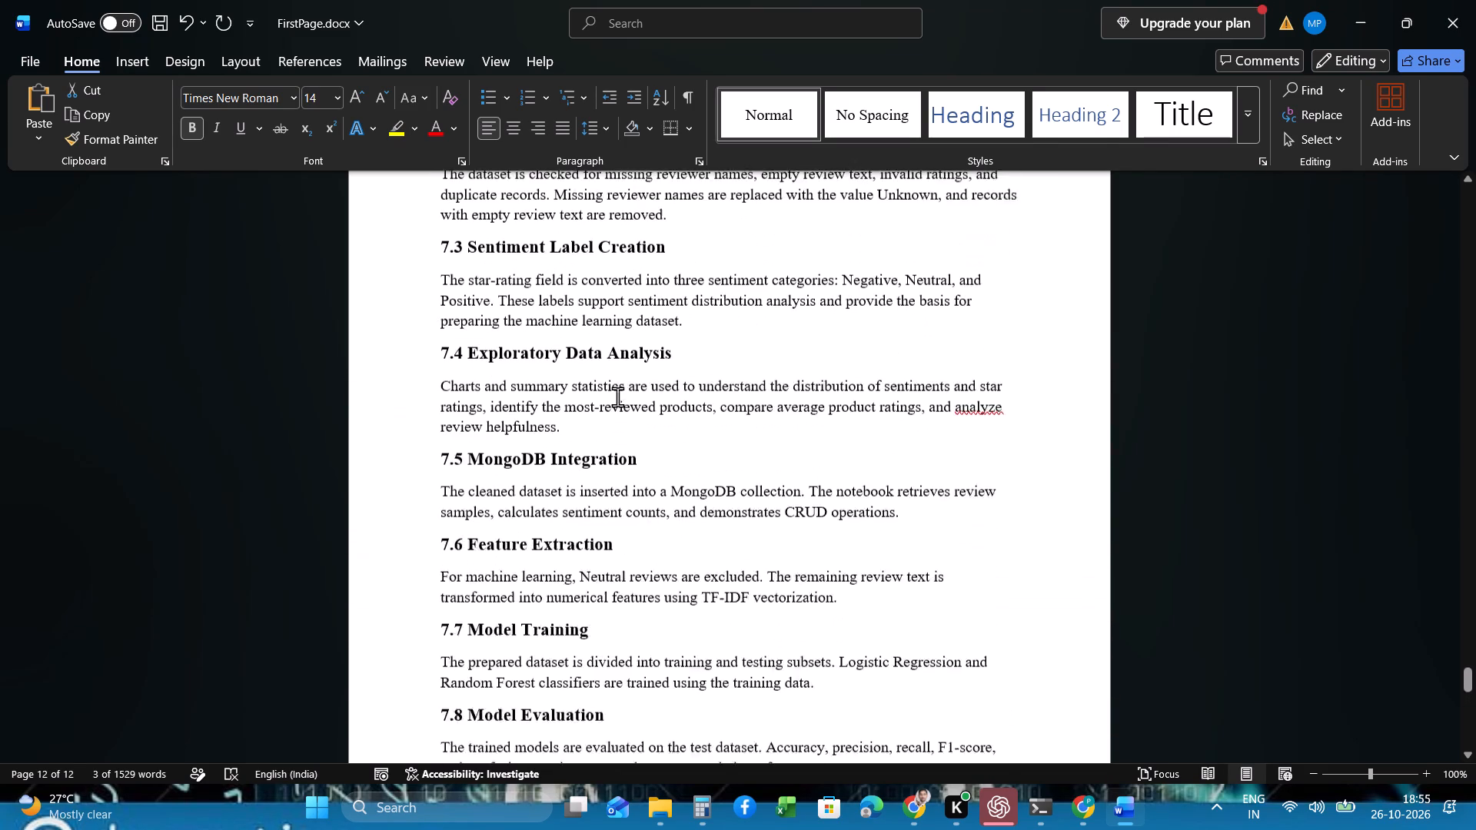
scroll(617, 397, up, 1)
scroll(617, 397, down, 1)
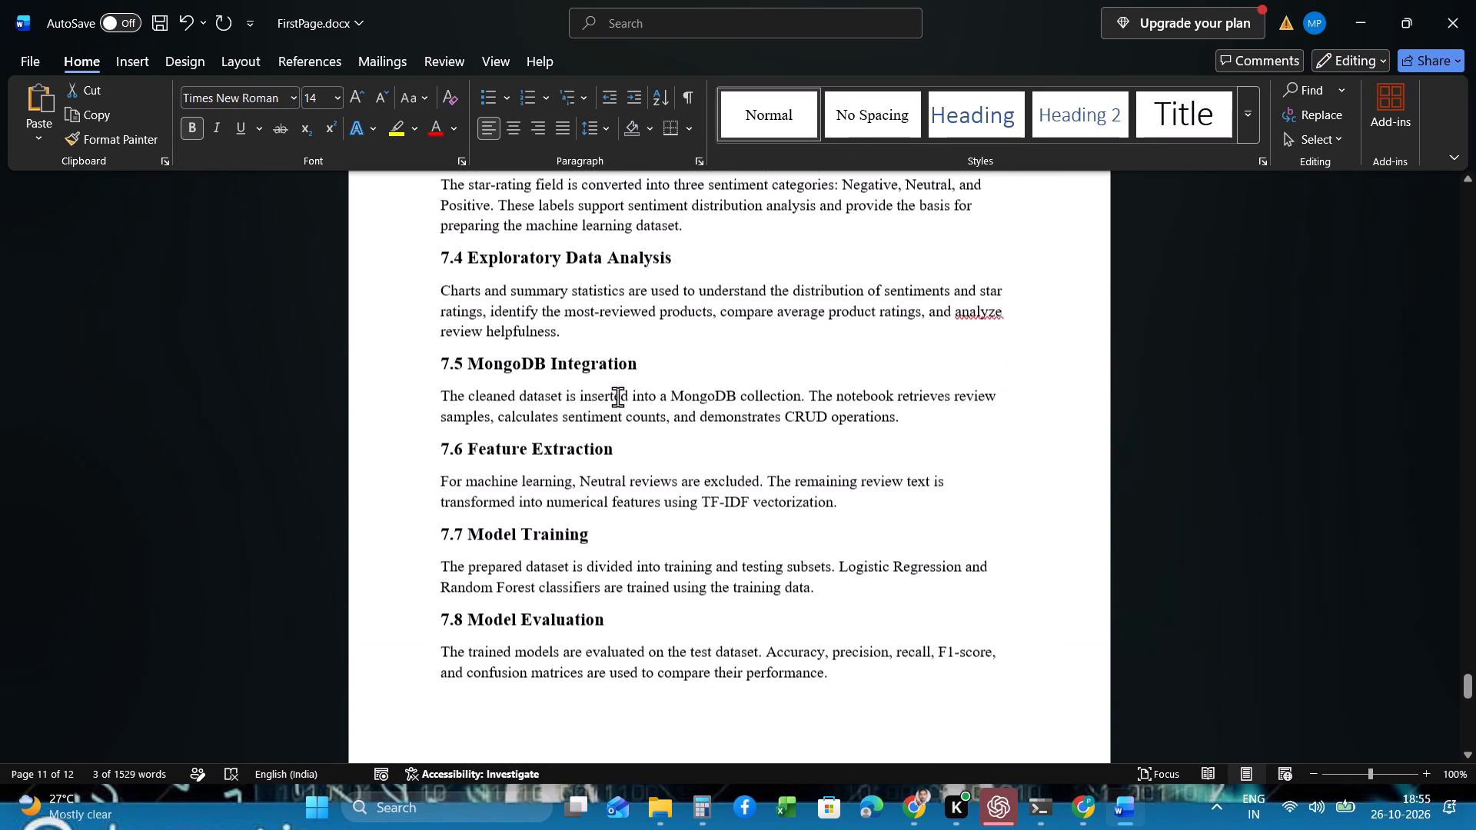
scroll(617, 397, down, 1)
drag(590, 392, 612, 393)
click(612, 404)
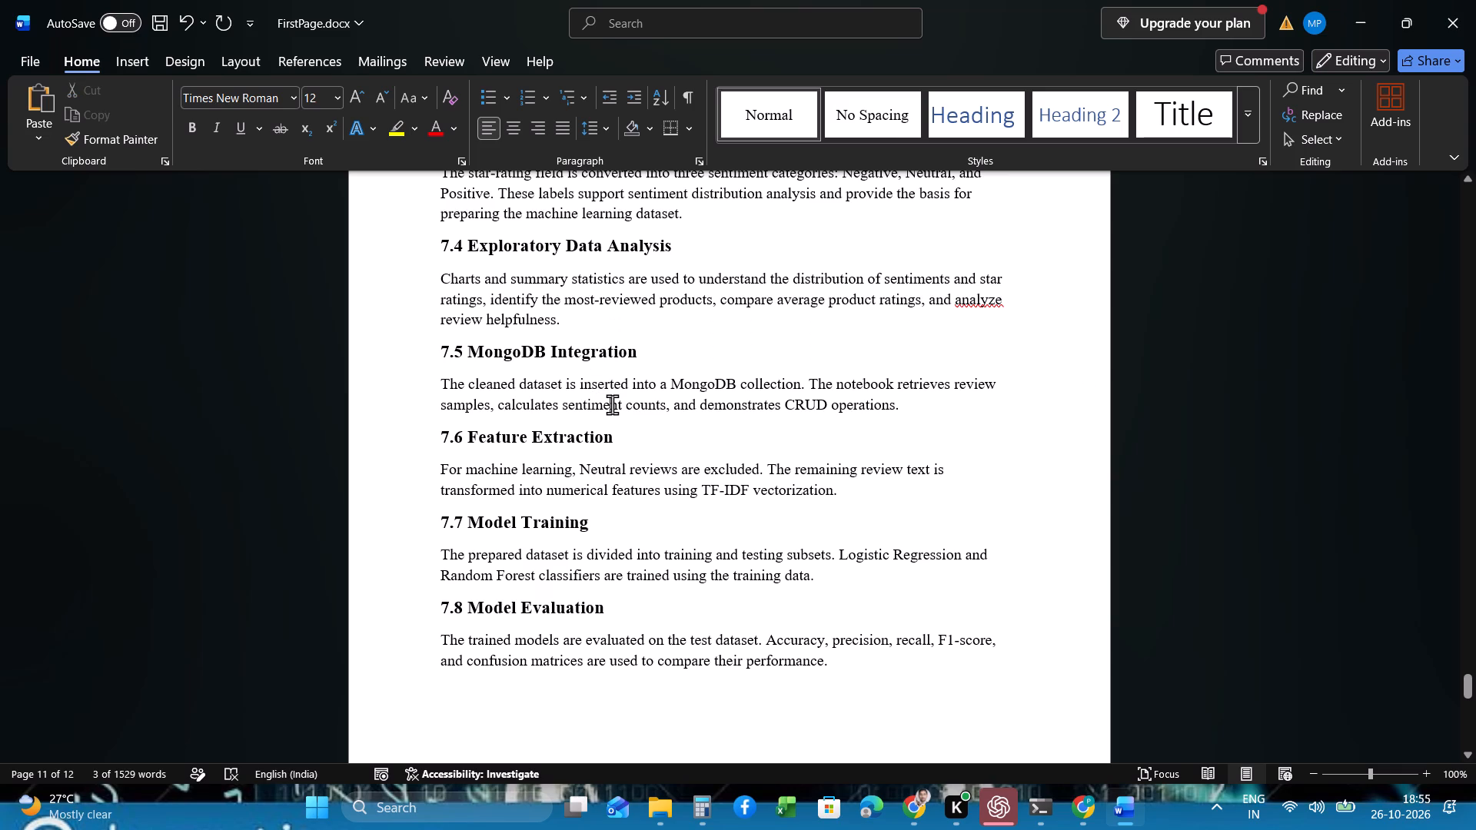
Undo the enlargement to 14 pt of all the section 7 subheadings, from 7.9 Model Saving back to 7.1 Data Loading.
scroll(612, 404, up, 3)
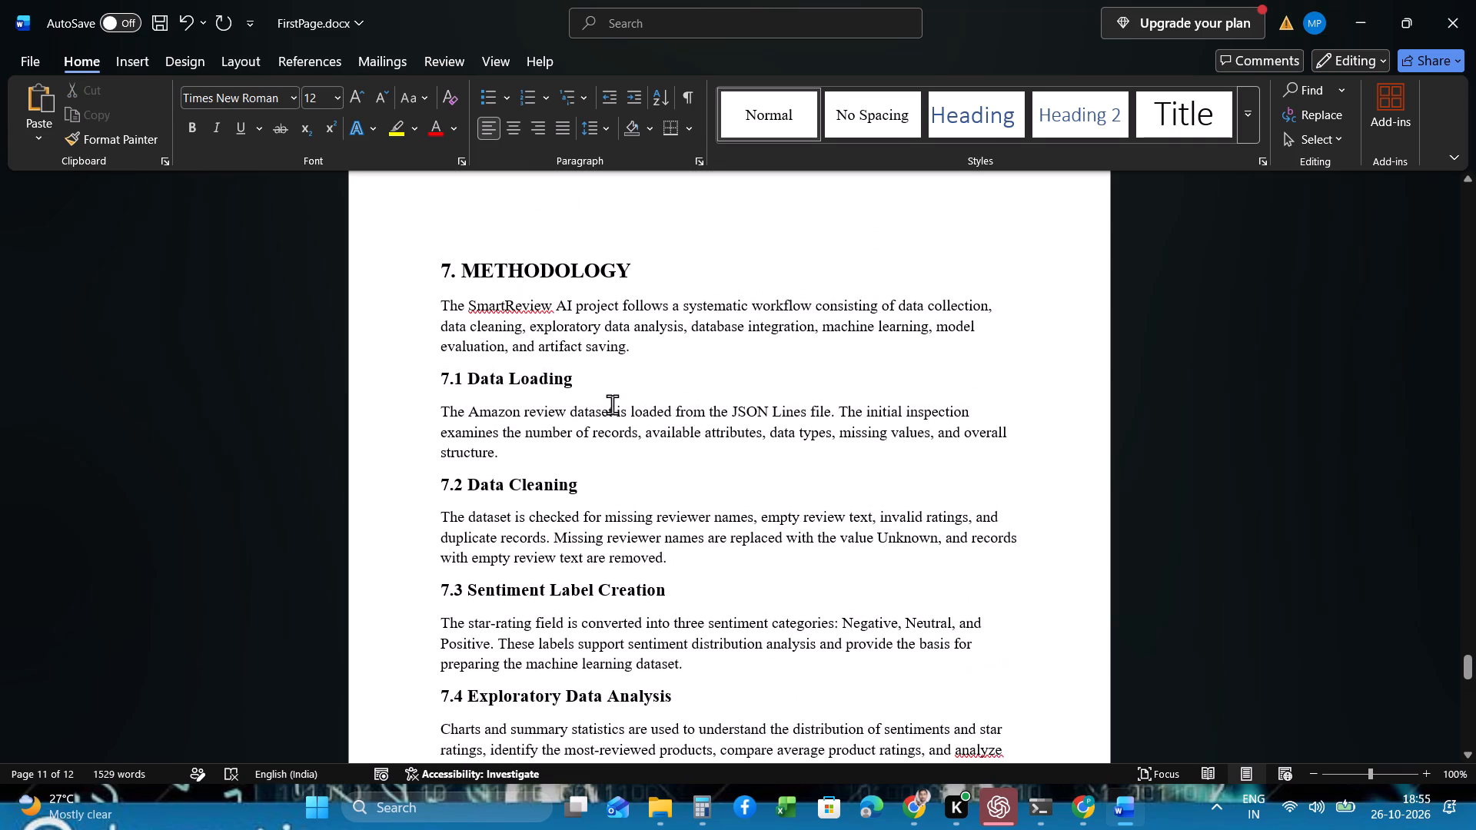
key(ctrl+z)
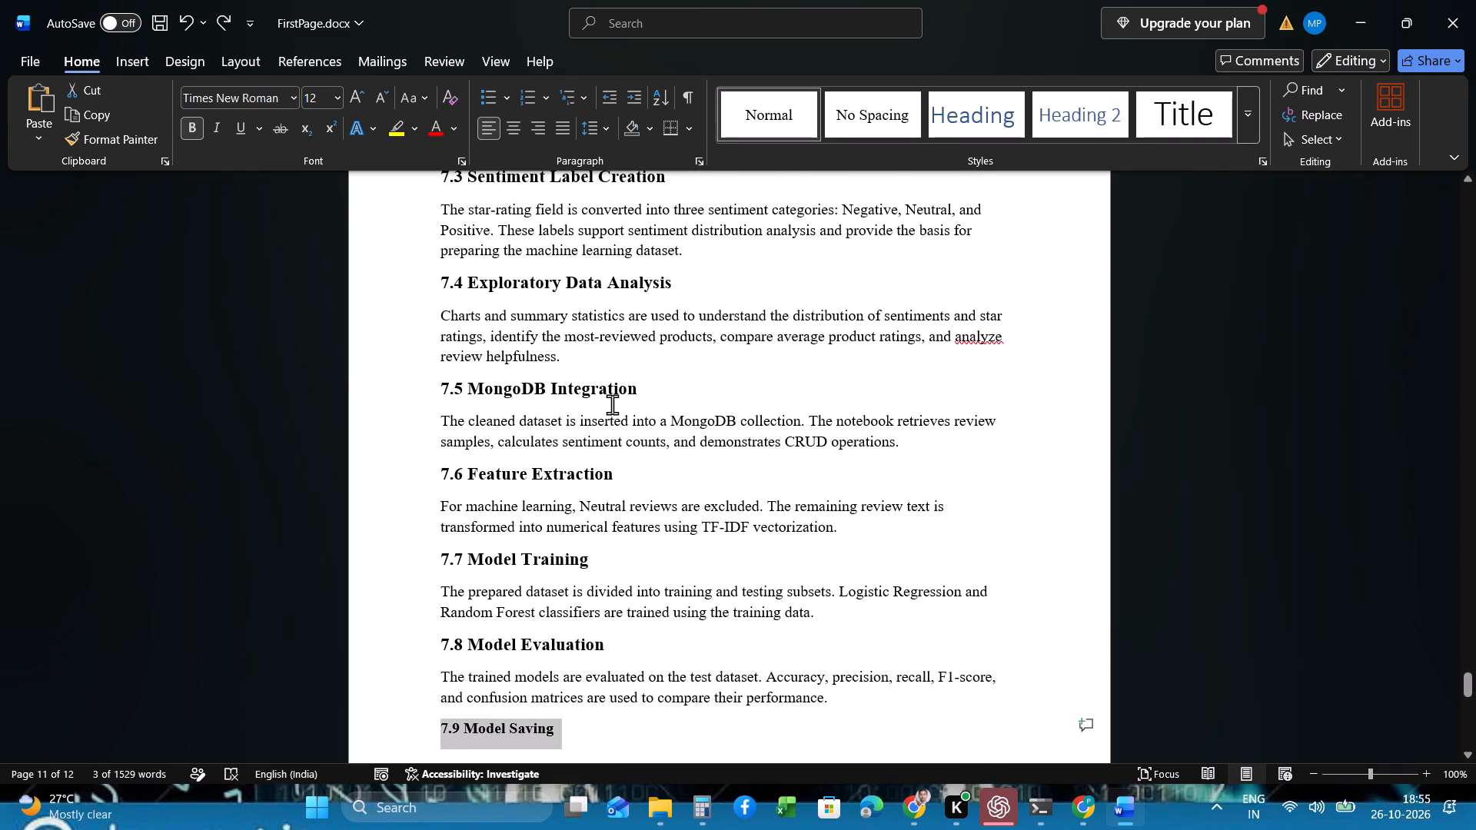
key(ctrl+z)
key(ctrl+z)
key(ctrl+z)
key(ctrl+z)
key(ctrl+z)
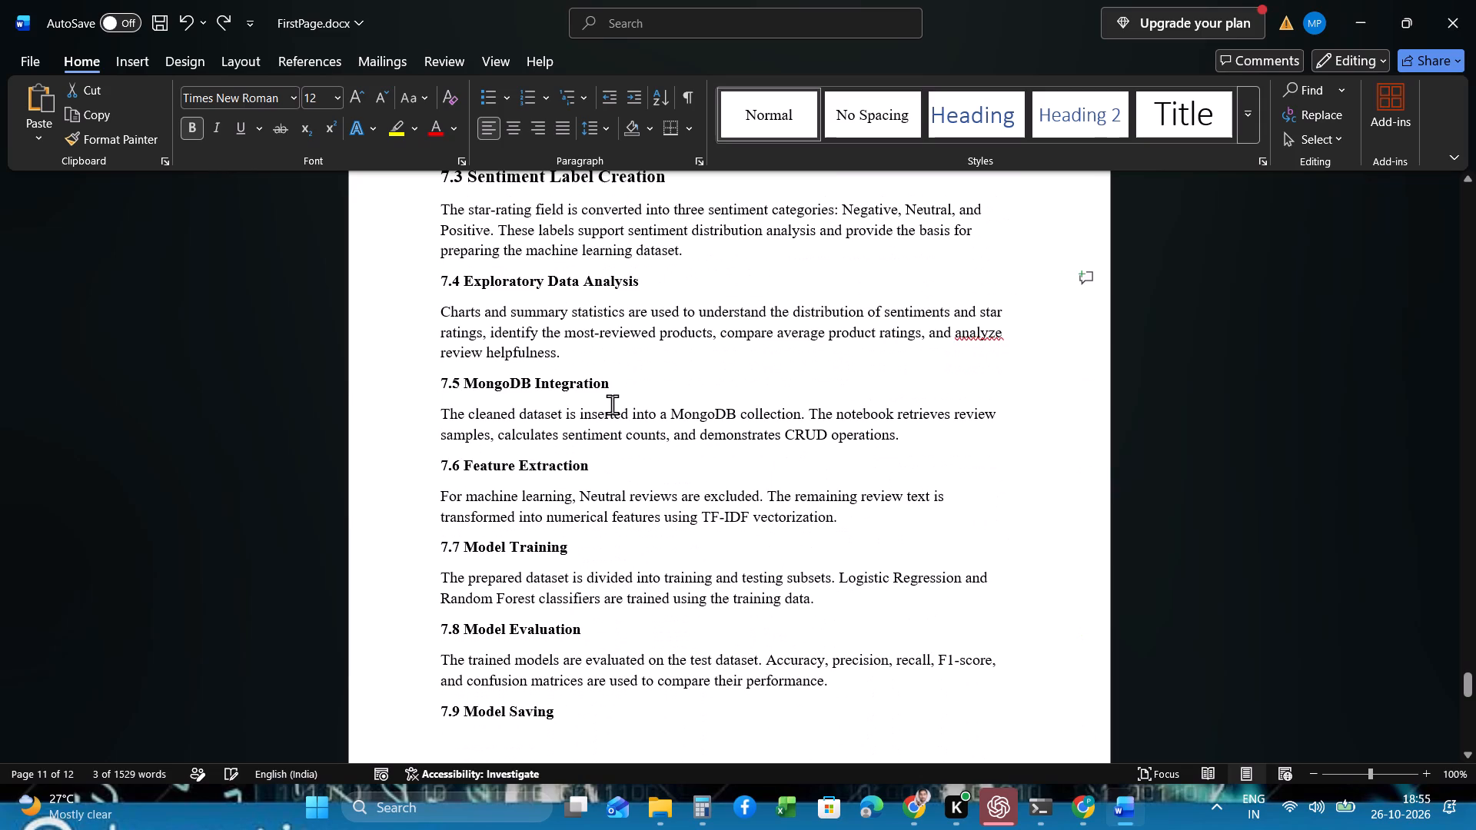
key(ctrl+z)
key(ctrl+z)
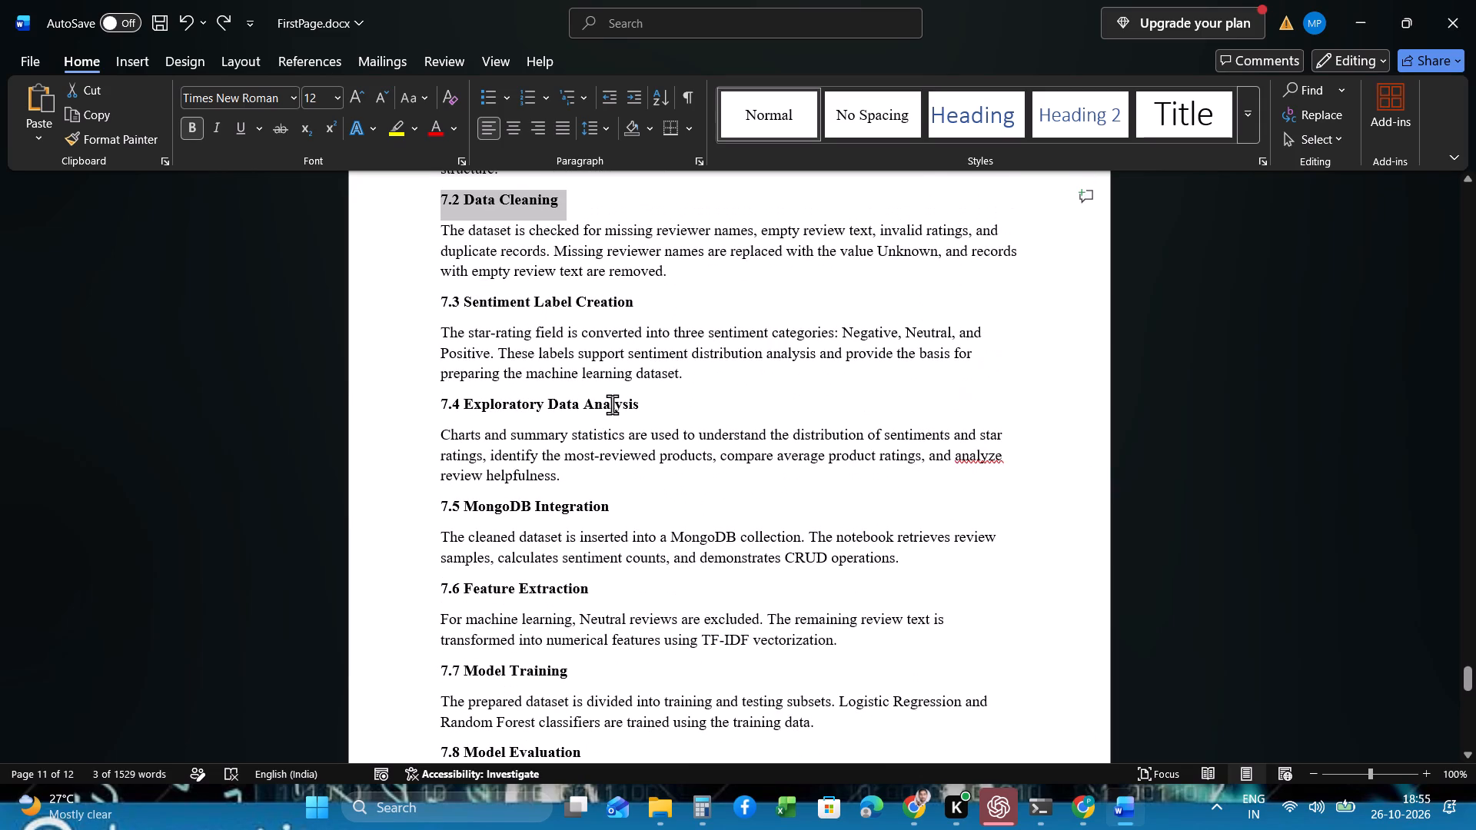
scroll(612, 404, up, 2)
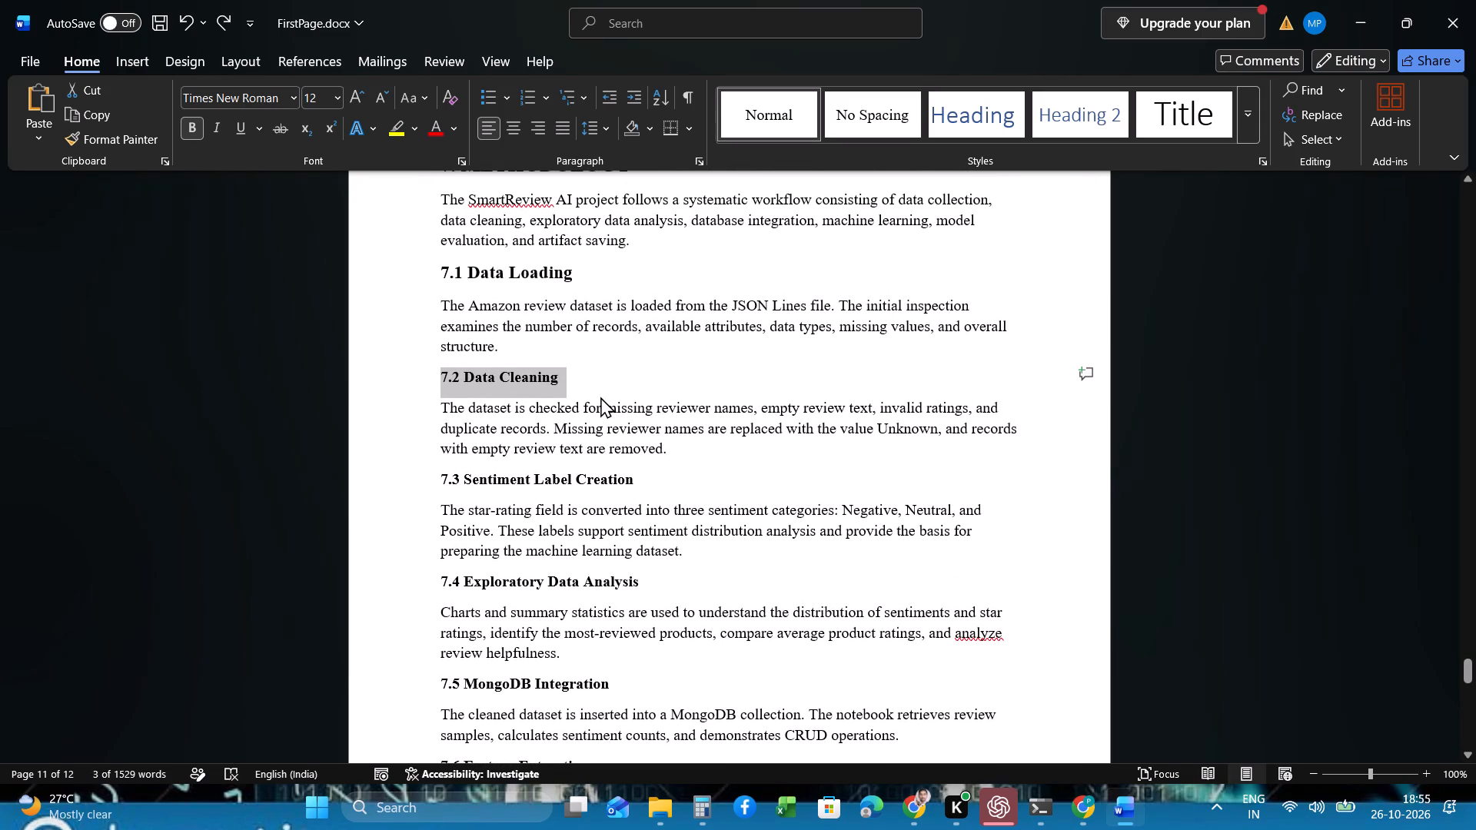
key(ctrl+z)
scroll(600, 397, up, 1)
click(587, 390)
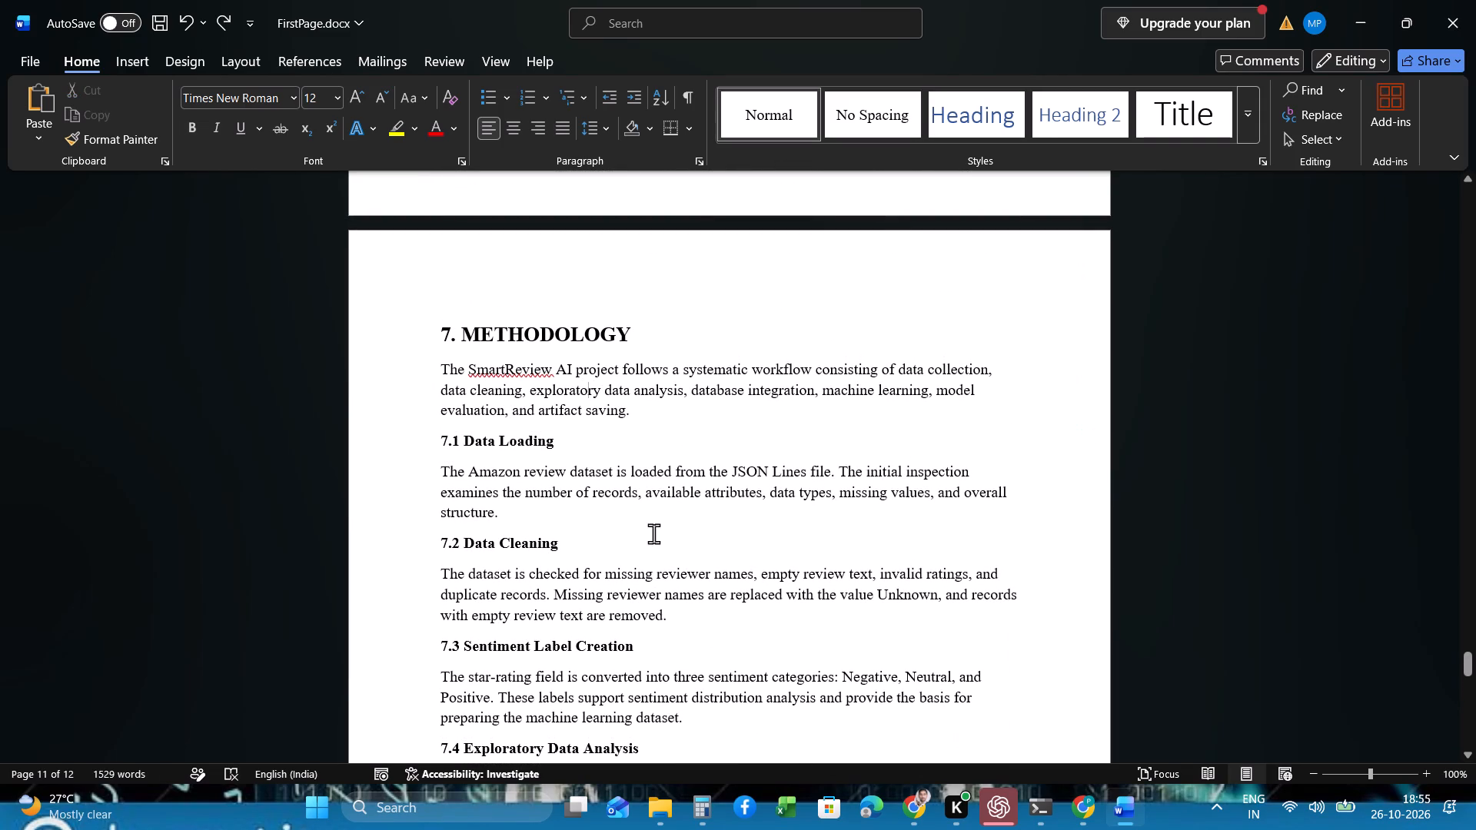
Review section 7 from its main heading to the 7.9 Model Saving paragraph, checking the subheadings, paragraph spacing and page break.
scroll(660, 553, down, 5)
scroll(603, 389, up, 1)
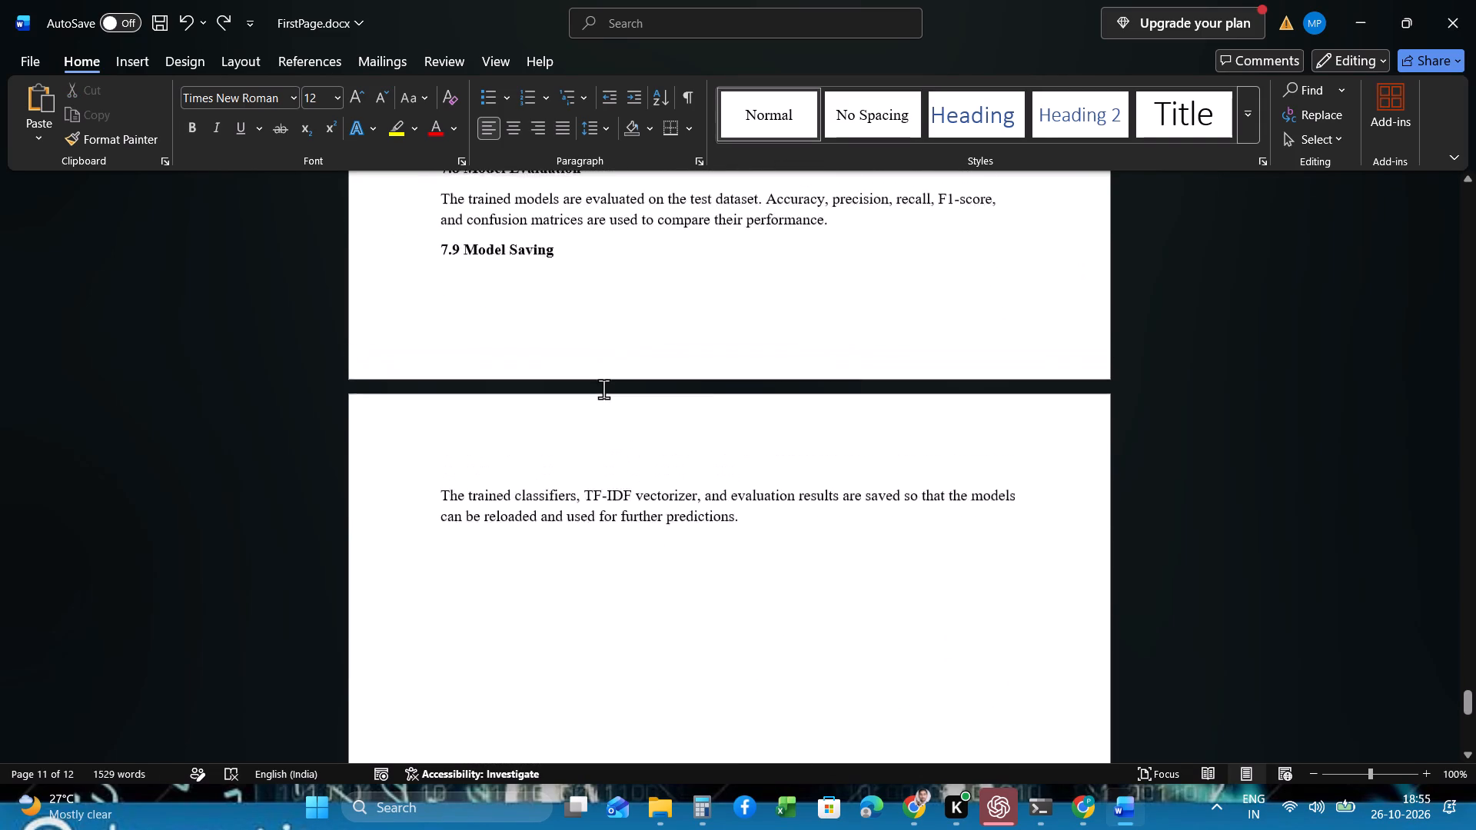
scroll(603, 389, up, 1)
click(561, 358)
scroll(561, 358, up, 4)
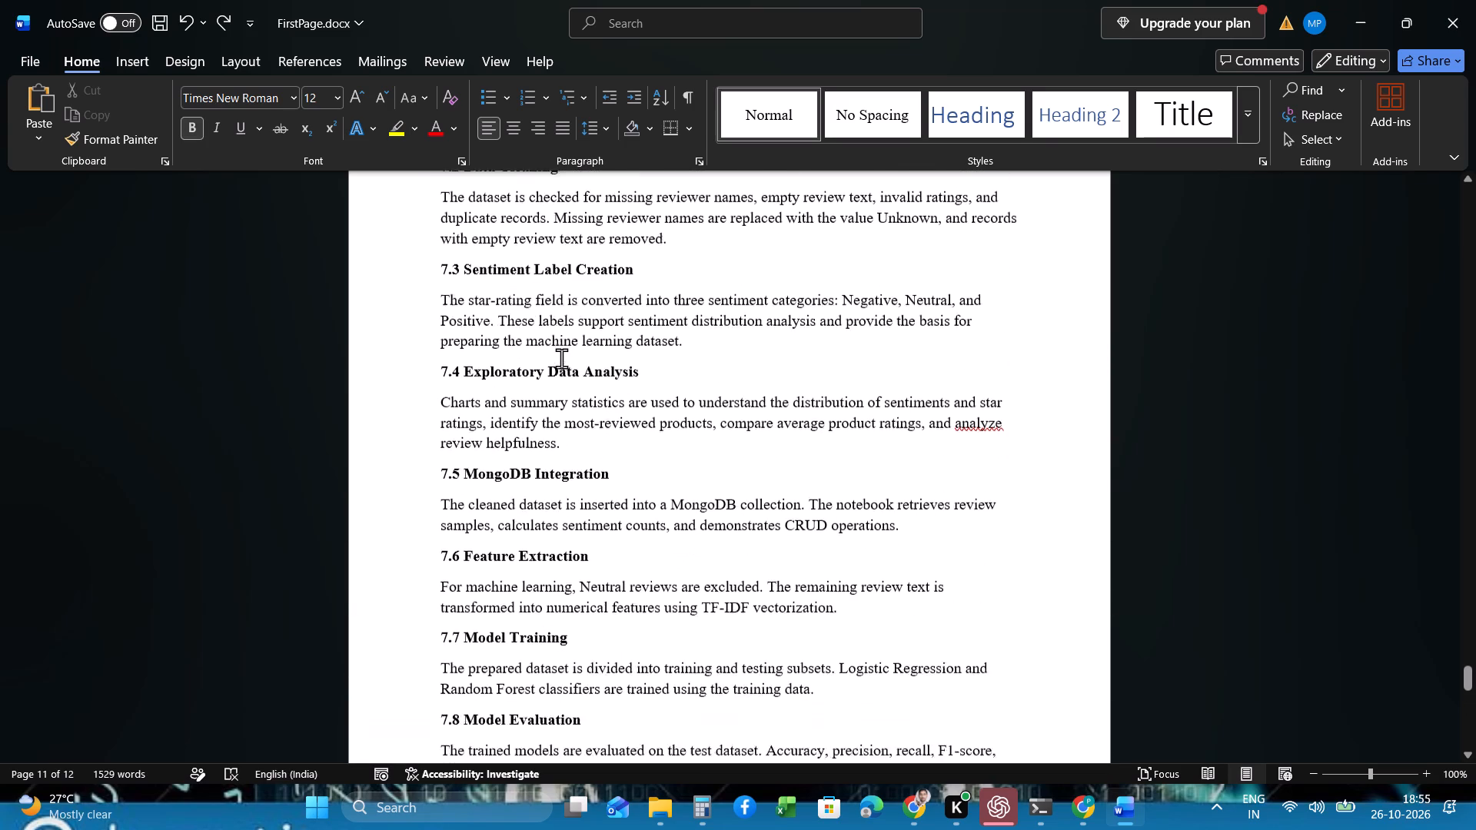
scroll(561, 358, up, 2)
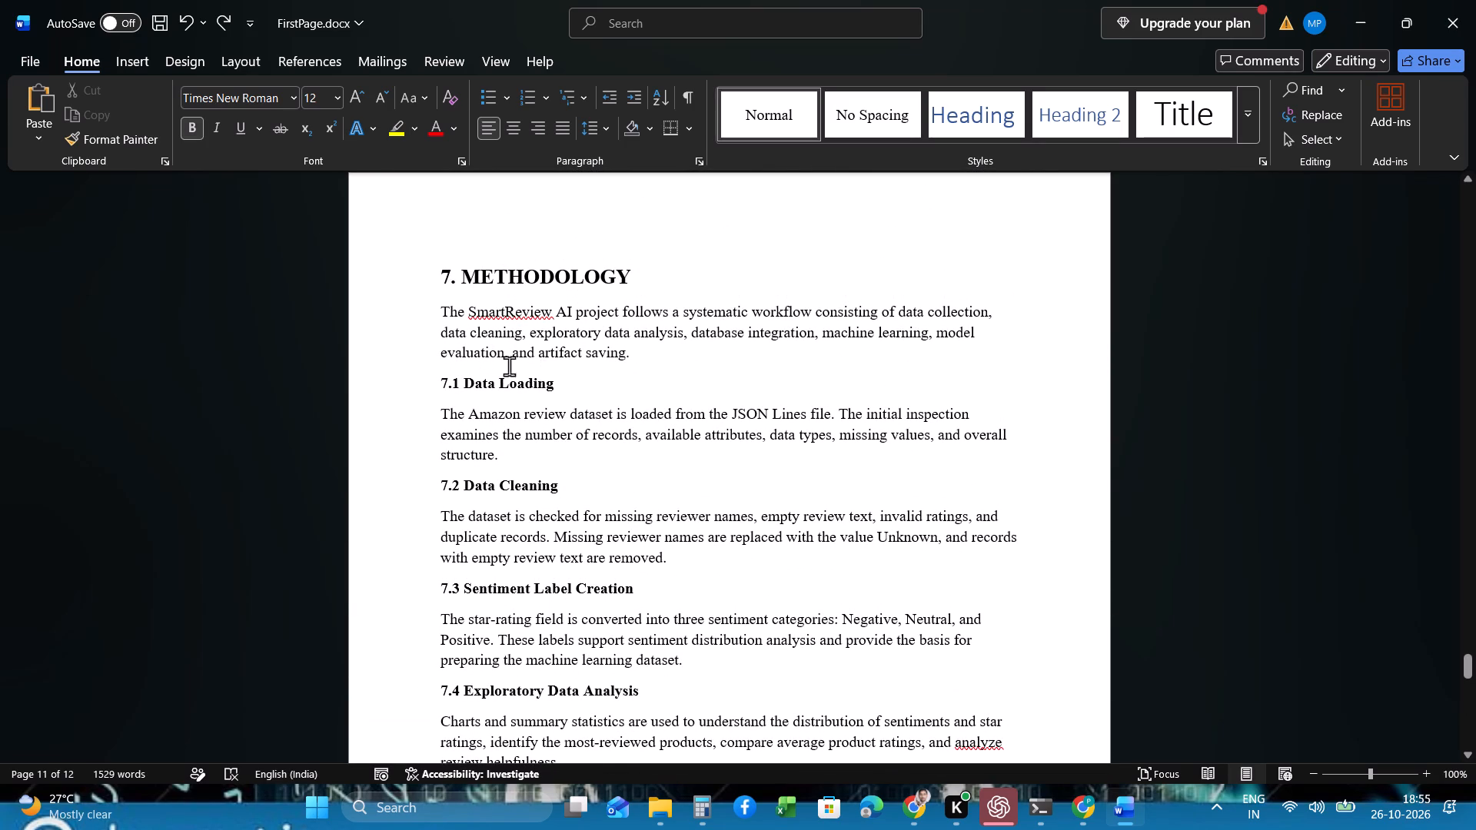
click(443, 484)
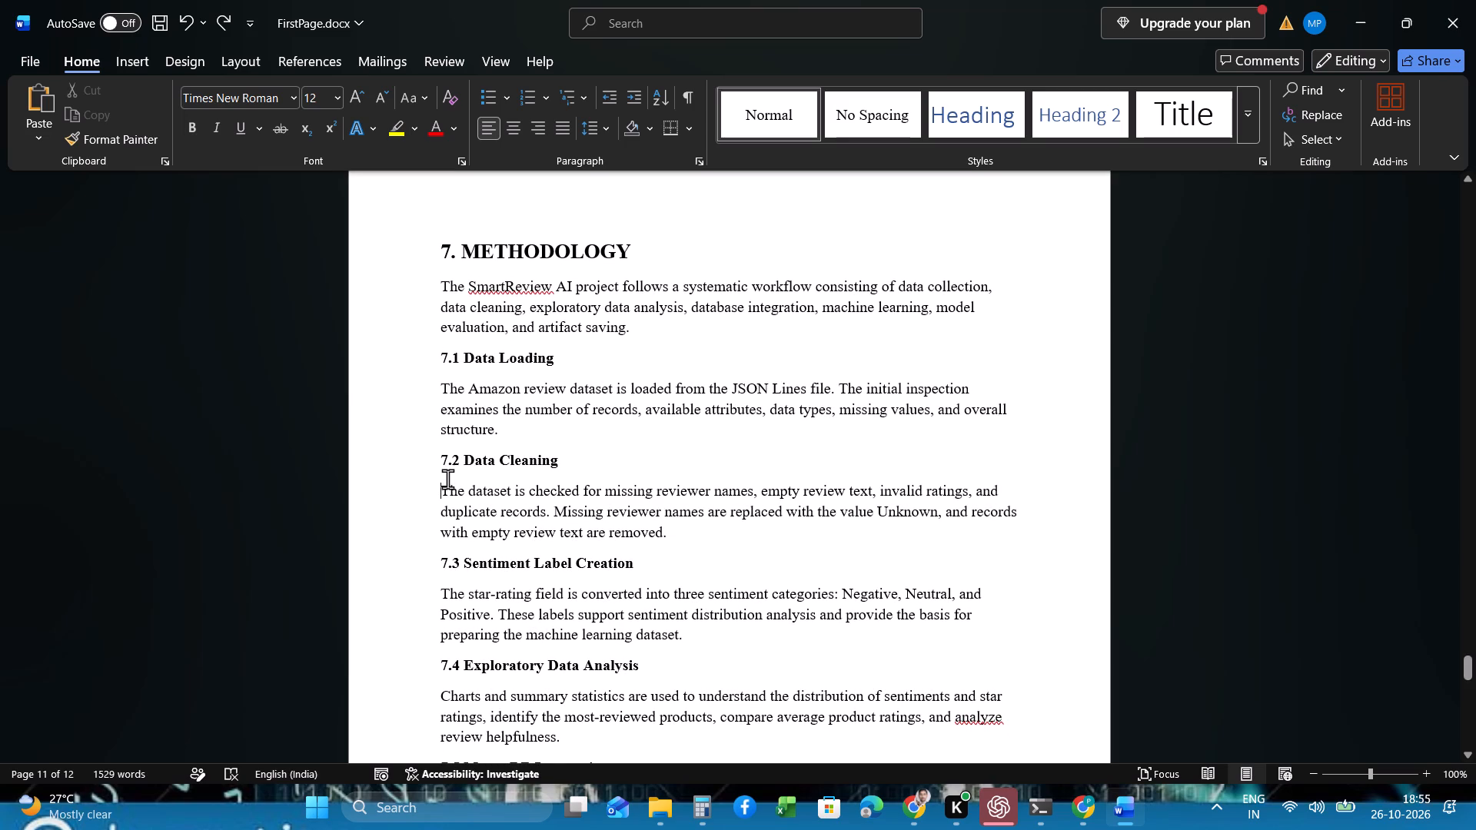
click(459, 469)
drag(440, 363, 544, 360)
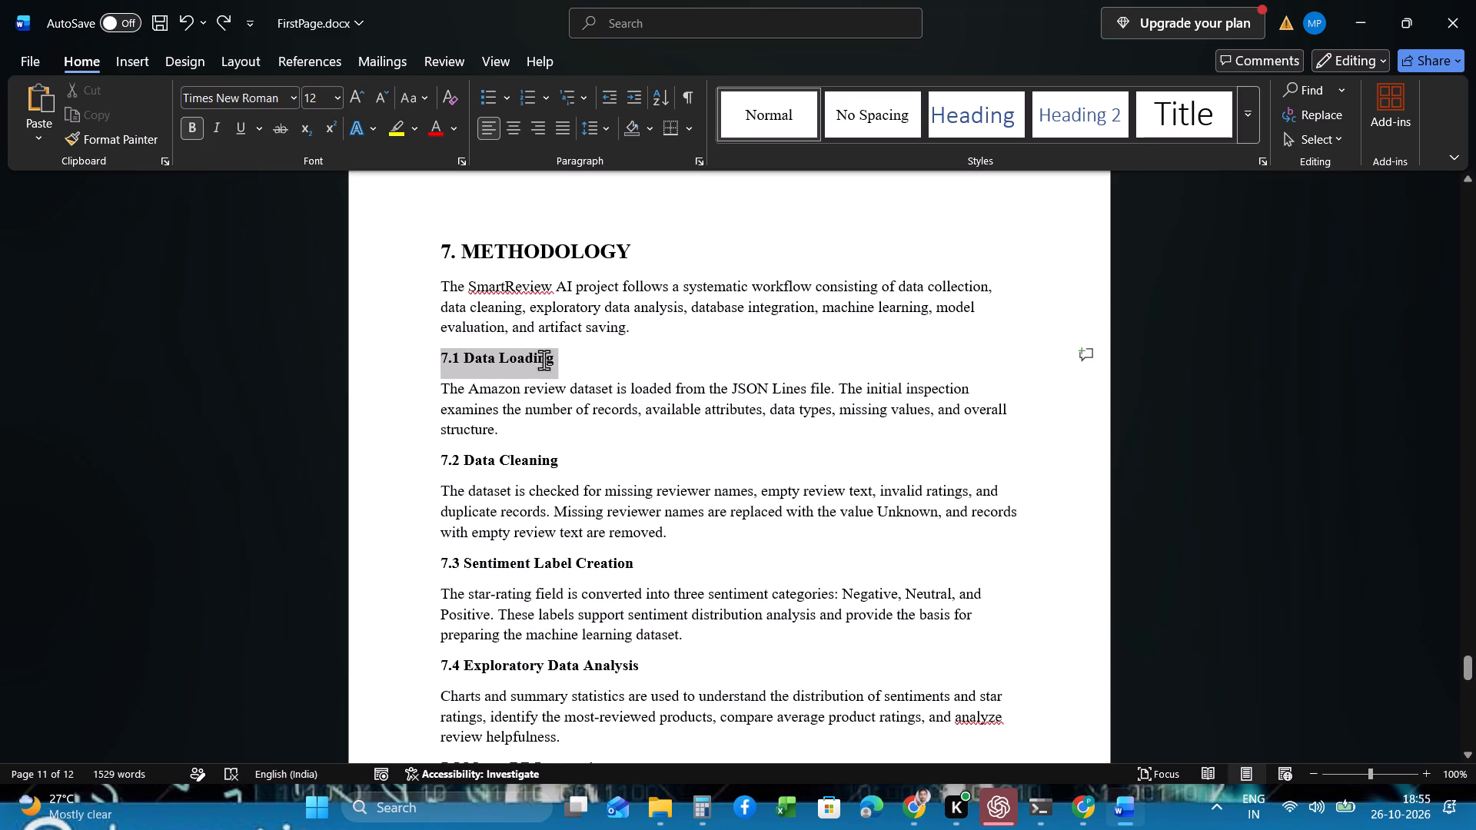
drag(544, 360, 567, 360)
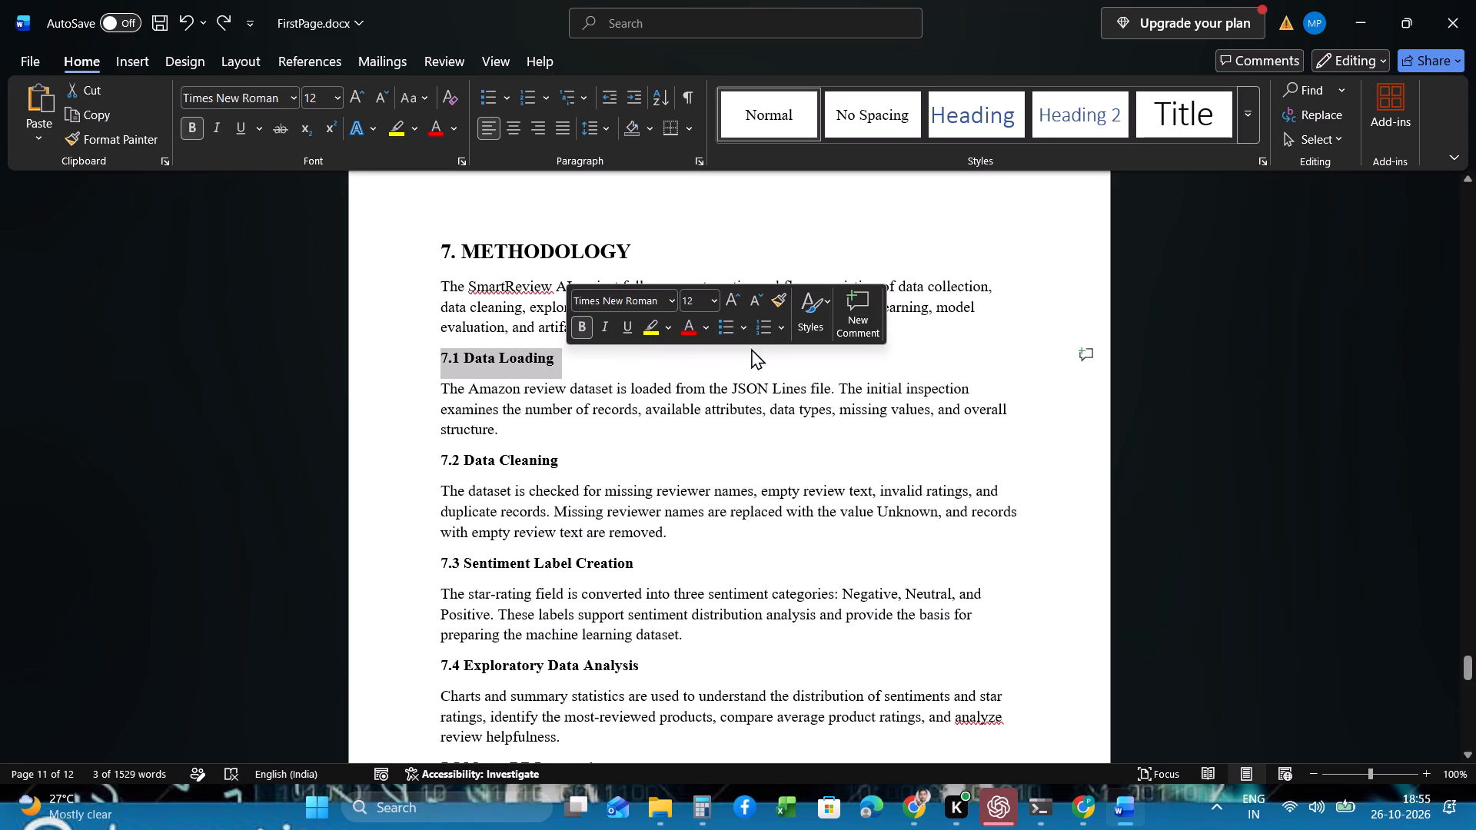
click(696, 400)
scroll(693, 400, down, 4)
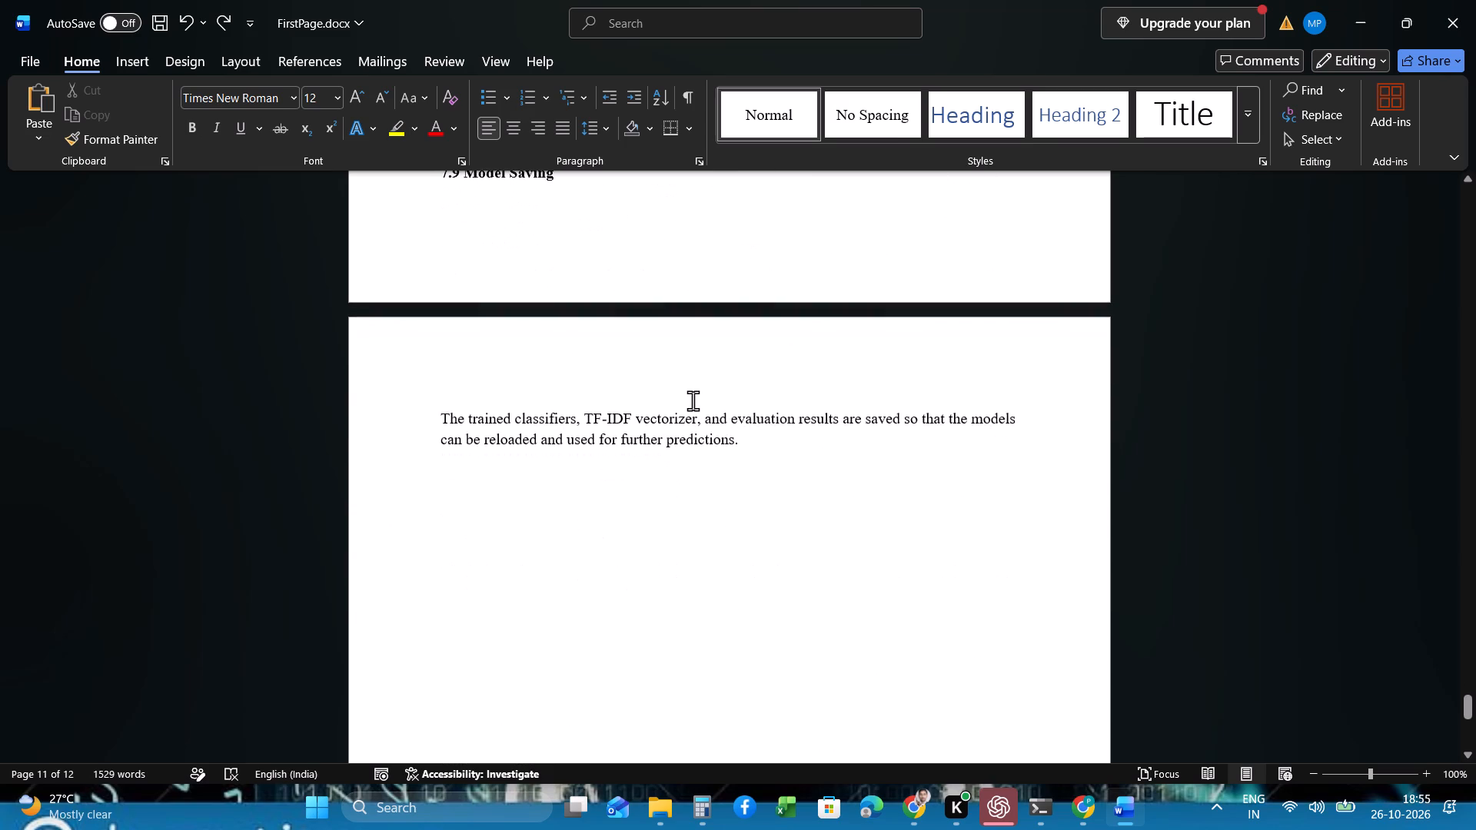
right_click(693, 400)
scroll(693, 400, up, 1)
click(526, 430)
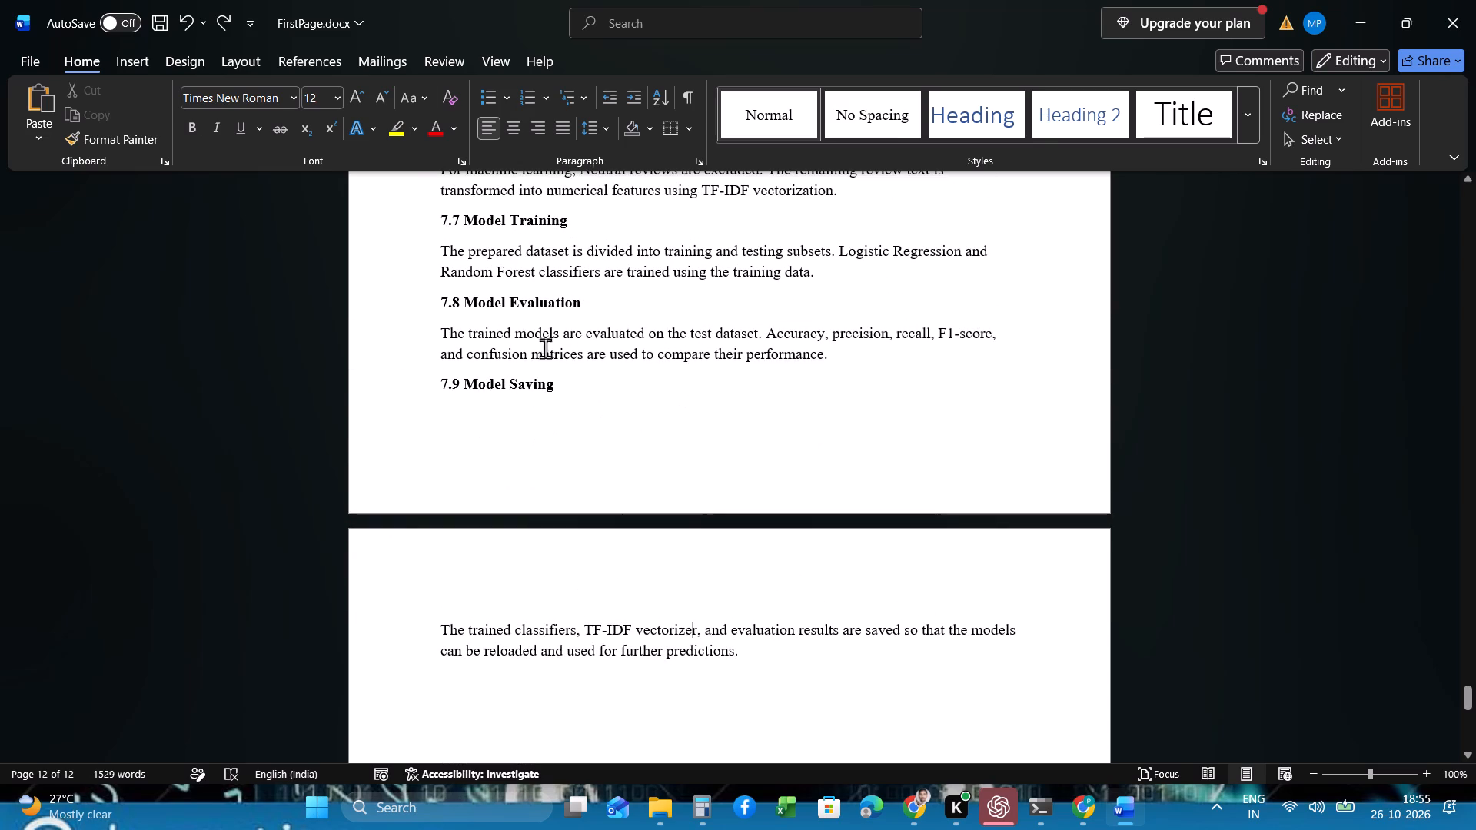
scroll(452, 328, up, 4)
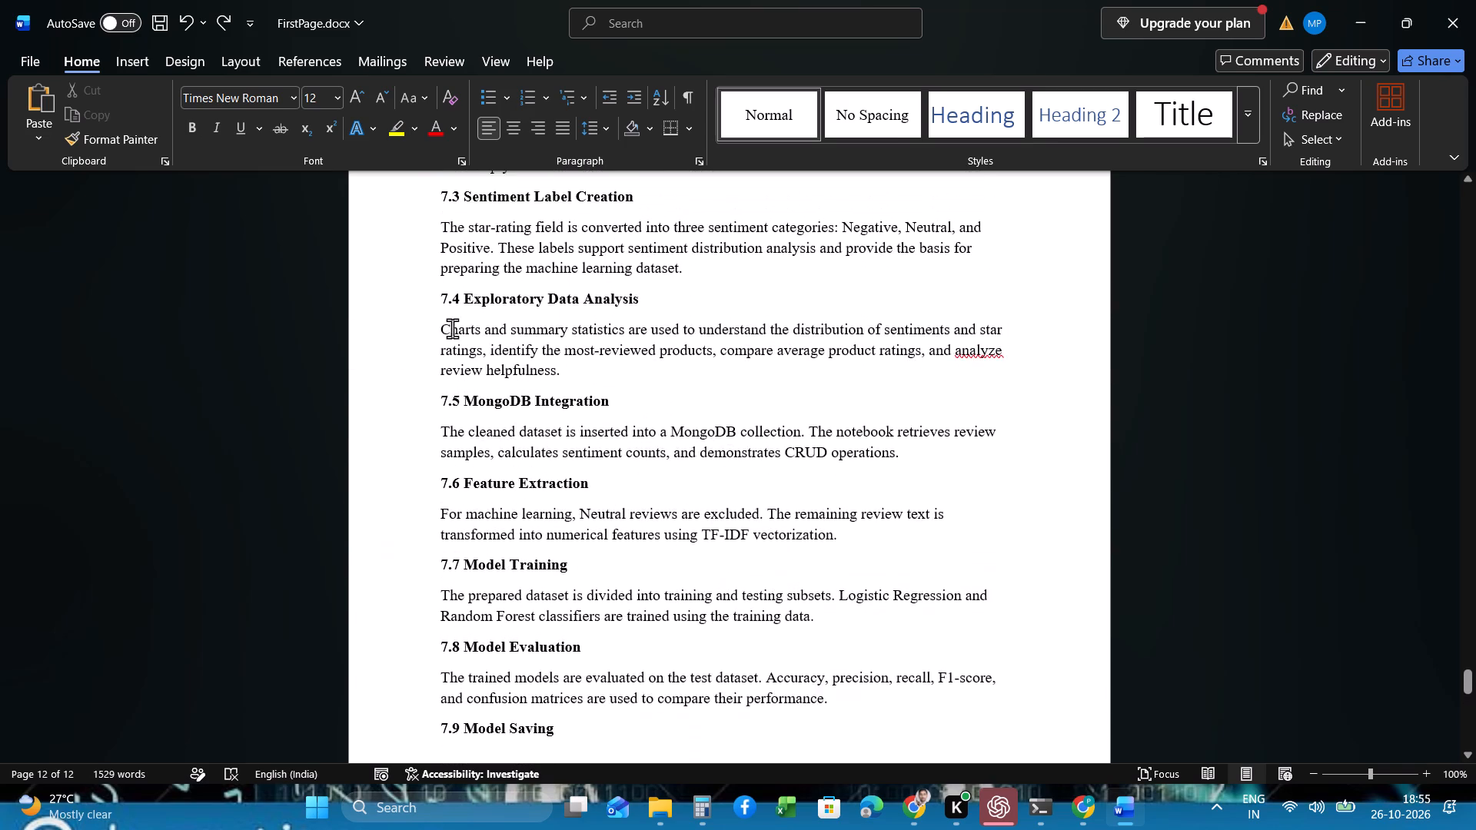
scroll(452, 328, up, 3)
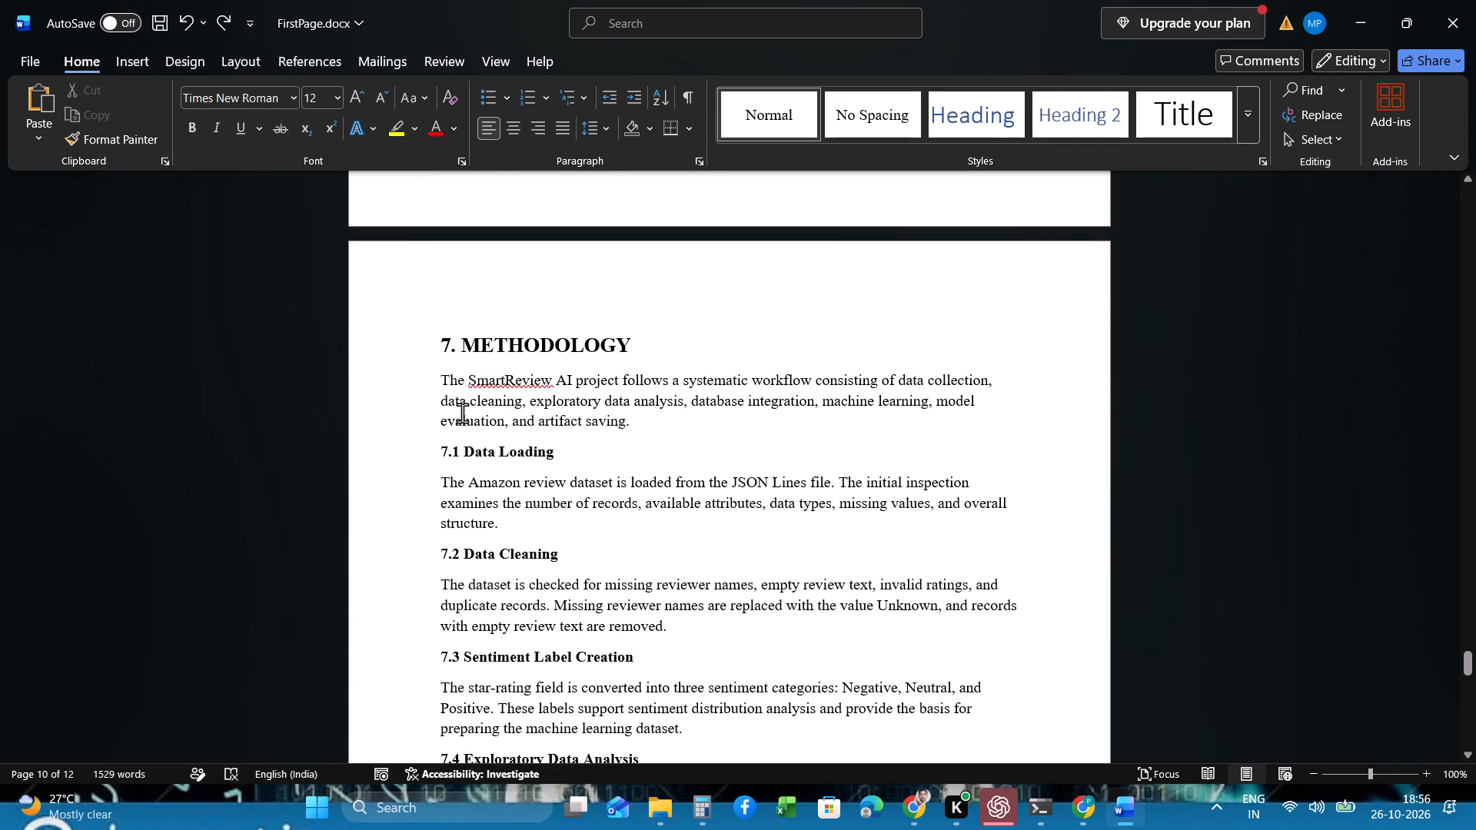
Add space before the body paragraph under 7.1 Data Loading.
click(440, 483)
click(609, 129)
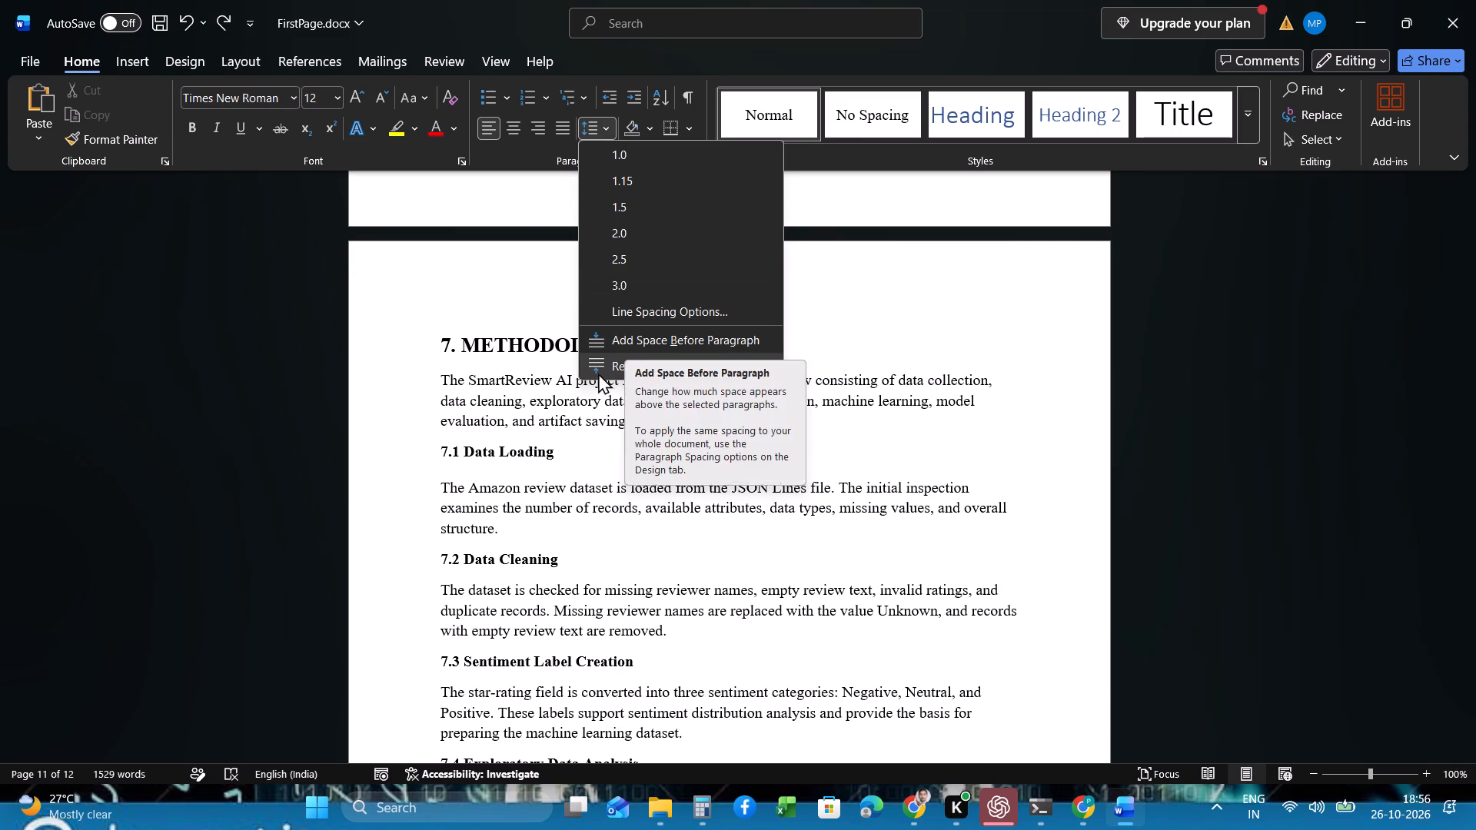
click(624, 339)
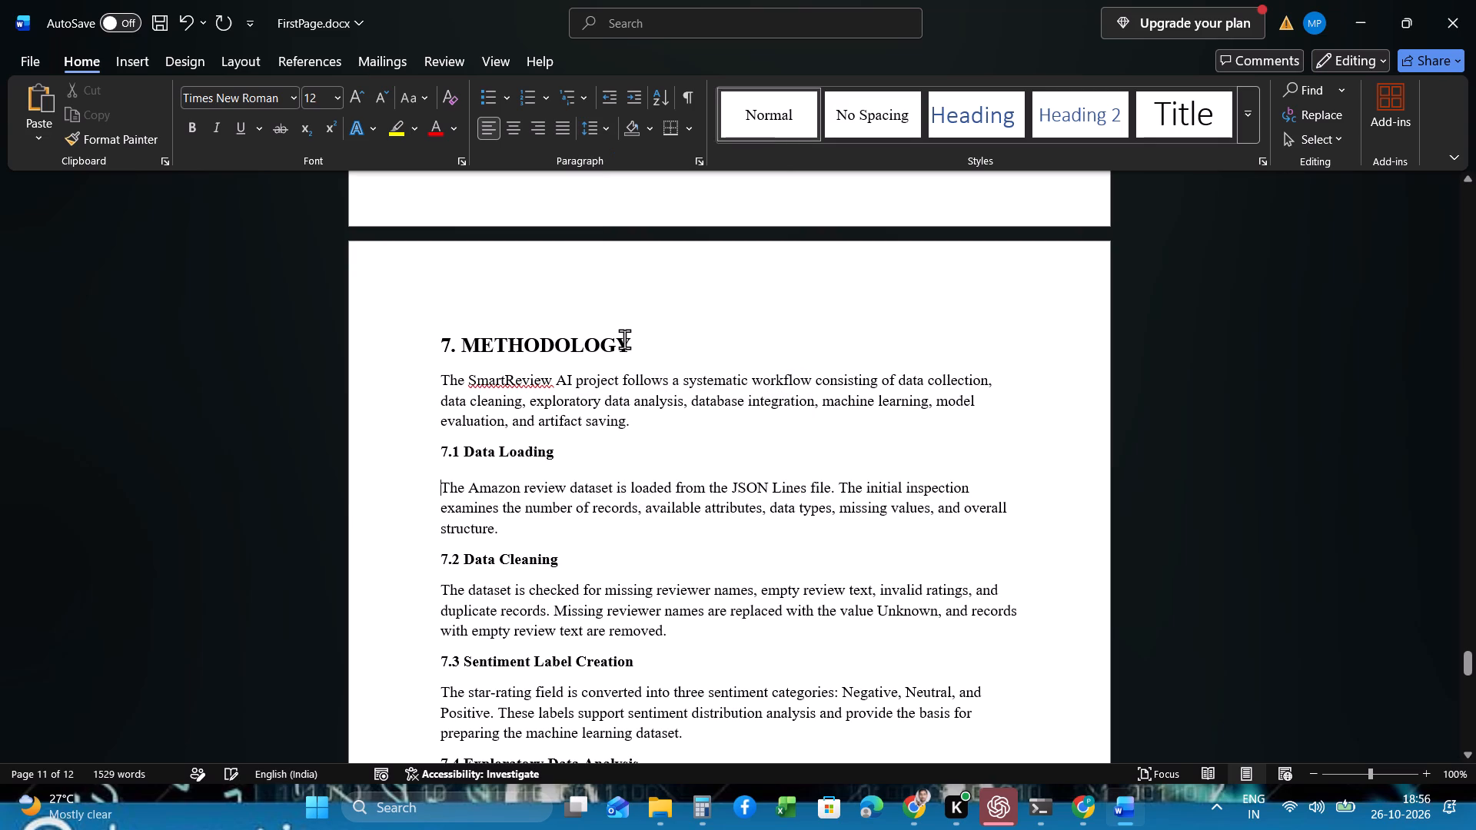
Set the spacing before the body paragraph under 7.1 Data Loading to 10 pt.
click(441, 482)
click(607, 130)
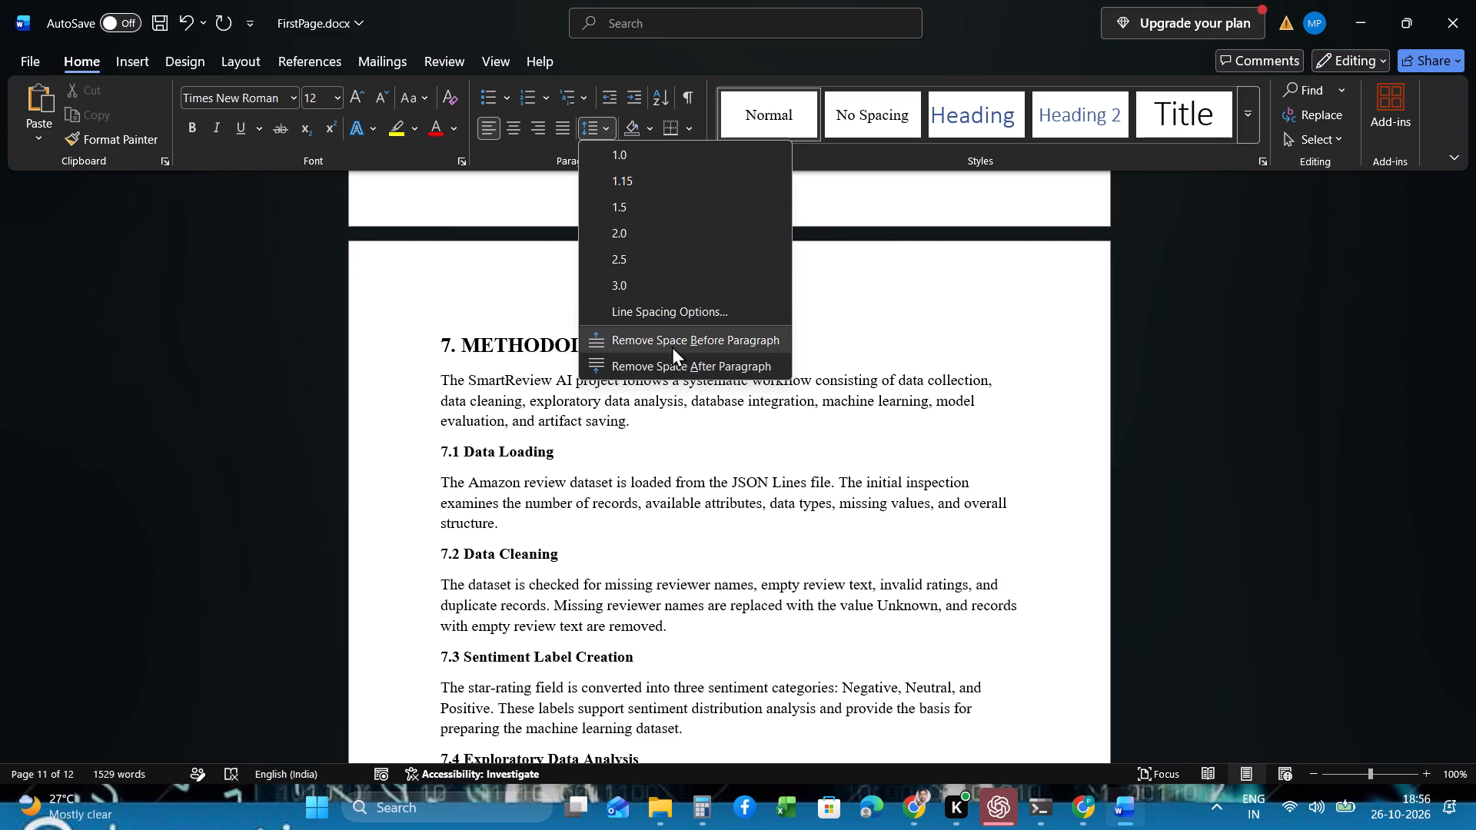
click(660, 310)
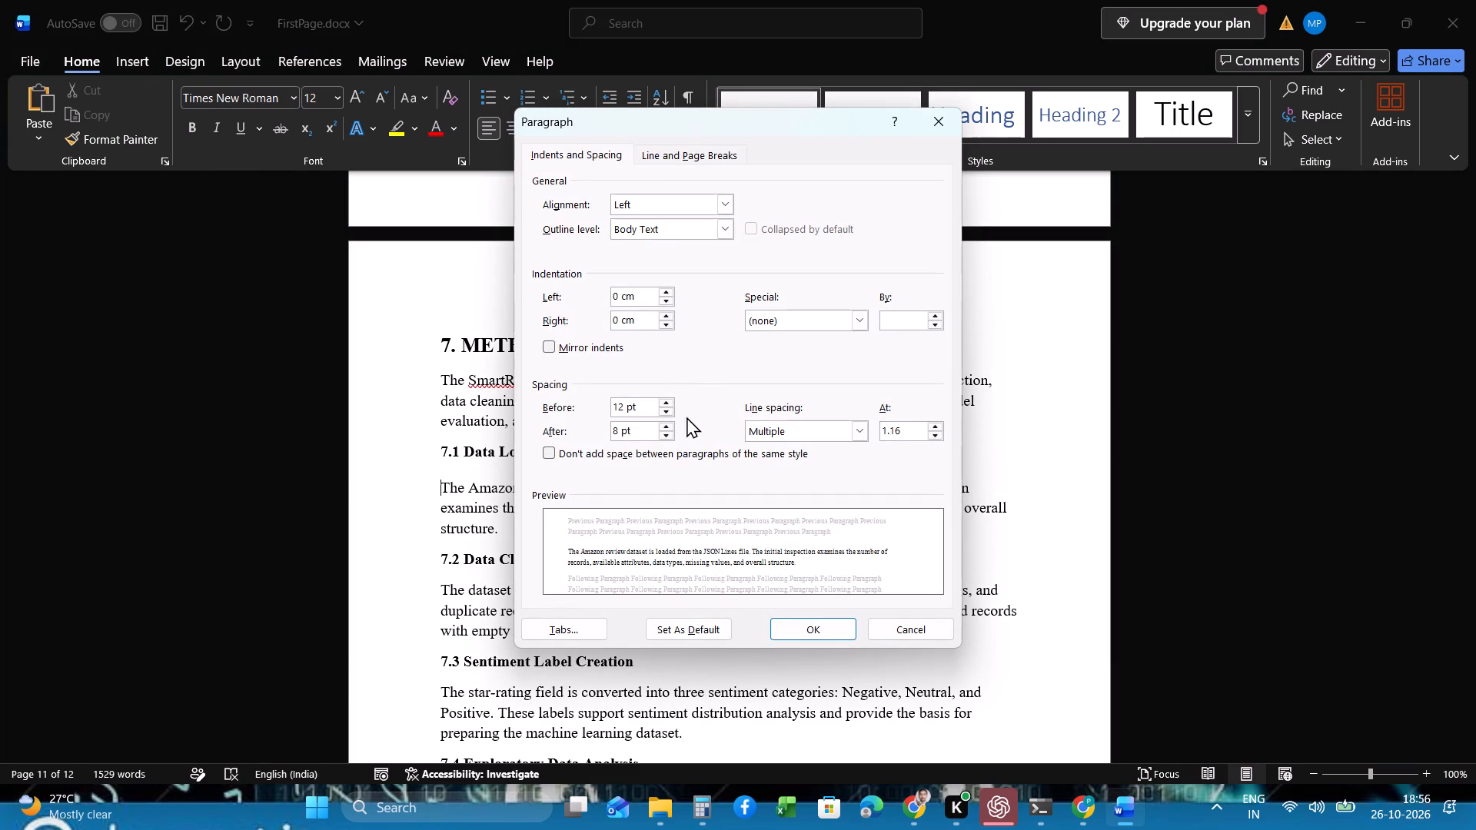
click(620, 409)
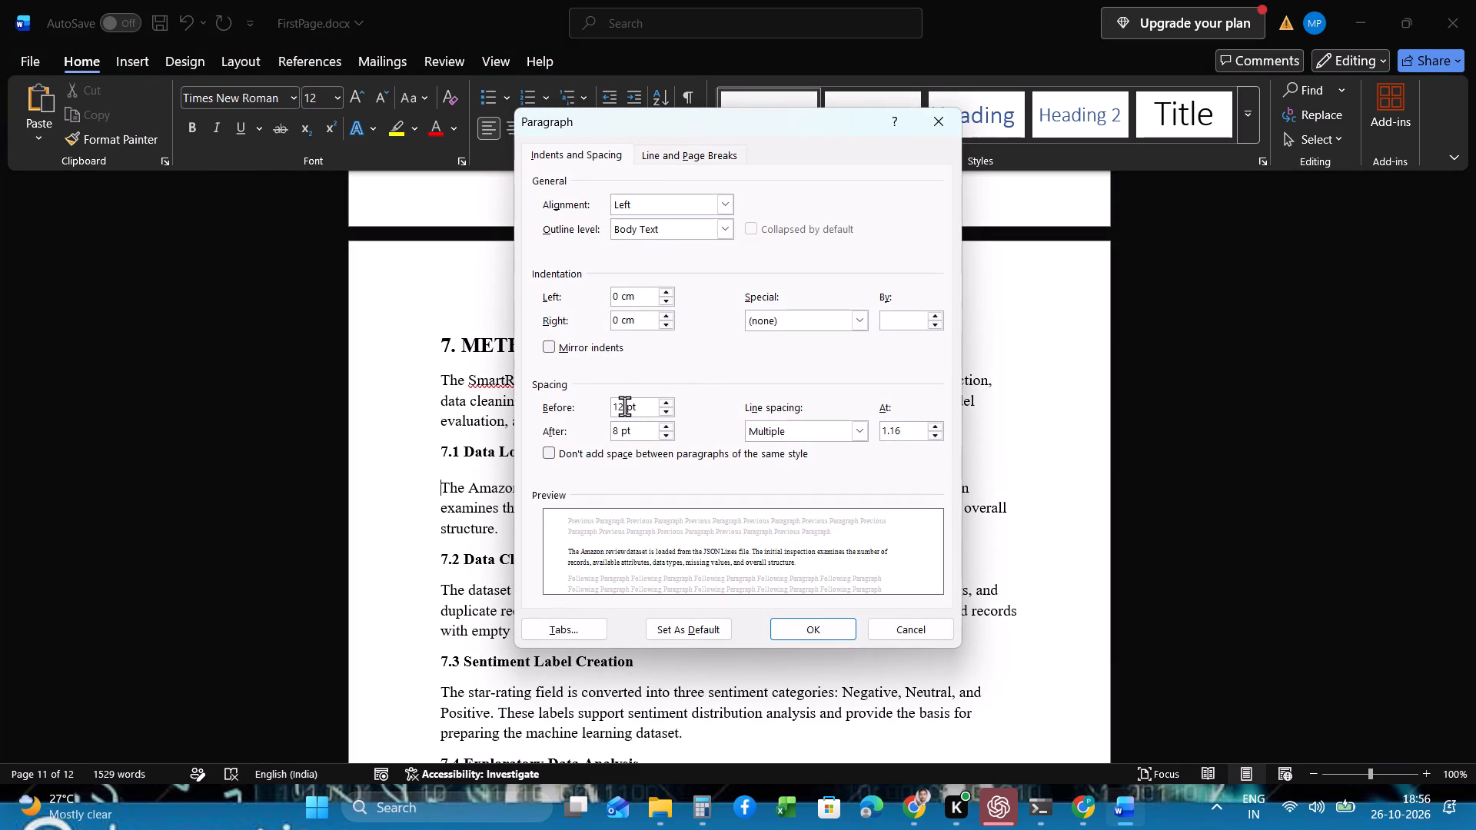
click(624, 406)
key(BackSpace)
key(0)
click(828, 629)
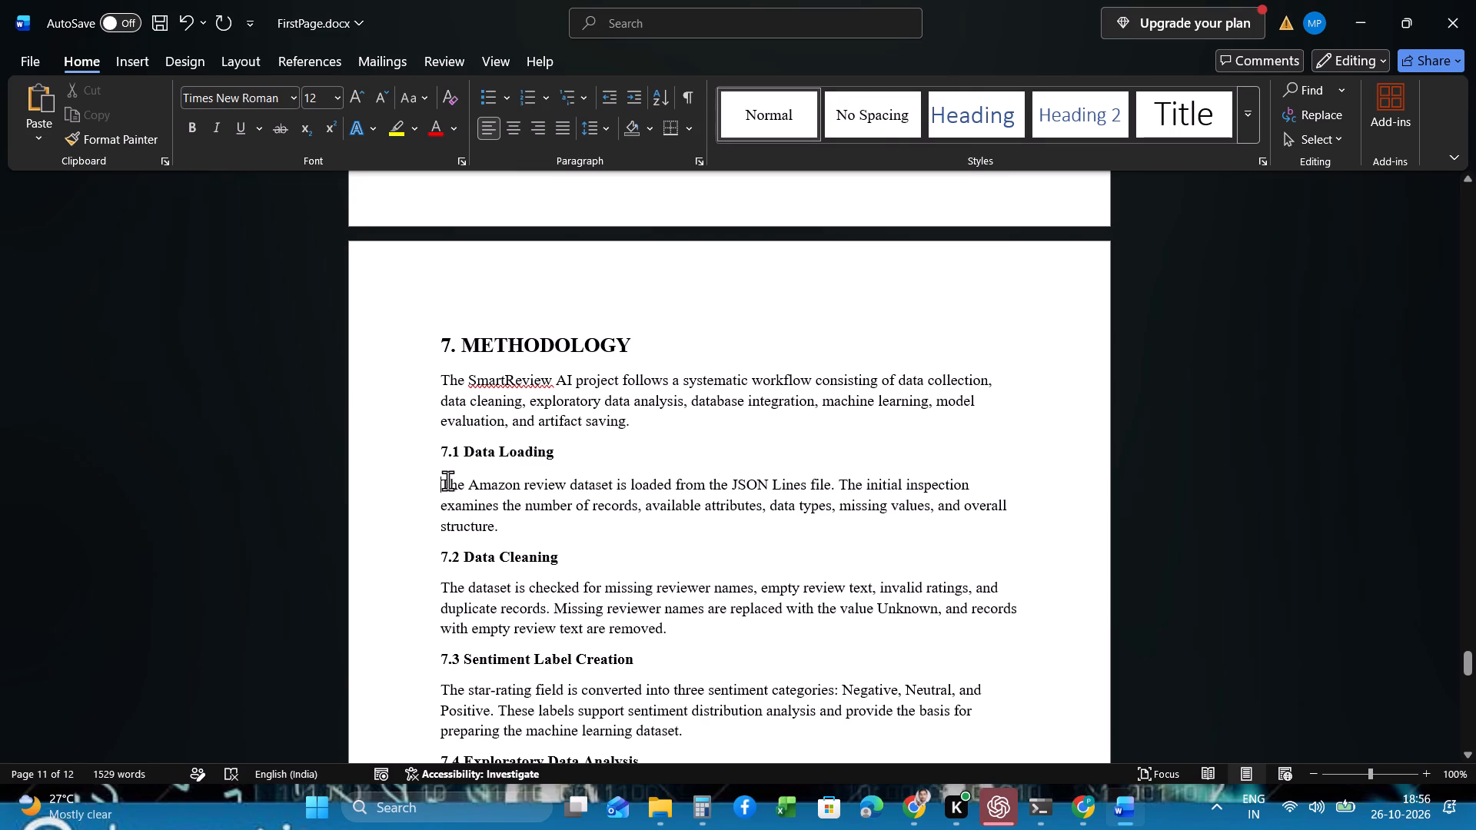
click(441, 481)
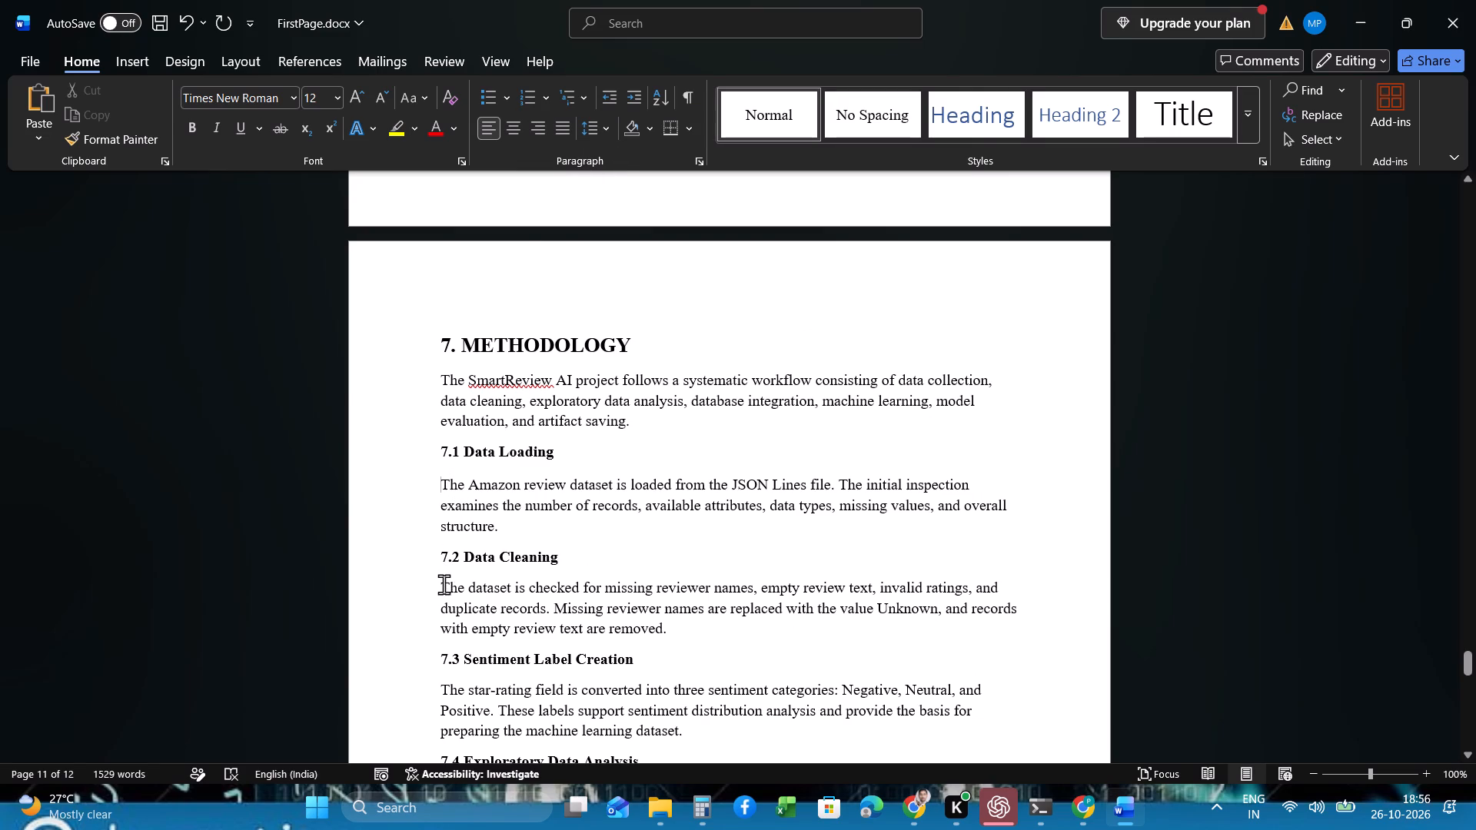
Set the spacing after the body paragraph under 7.2 Data Cleaning to 20 pt.
click(443, 584)
click(607, 124)
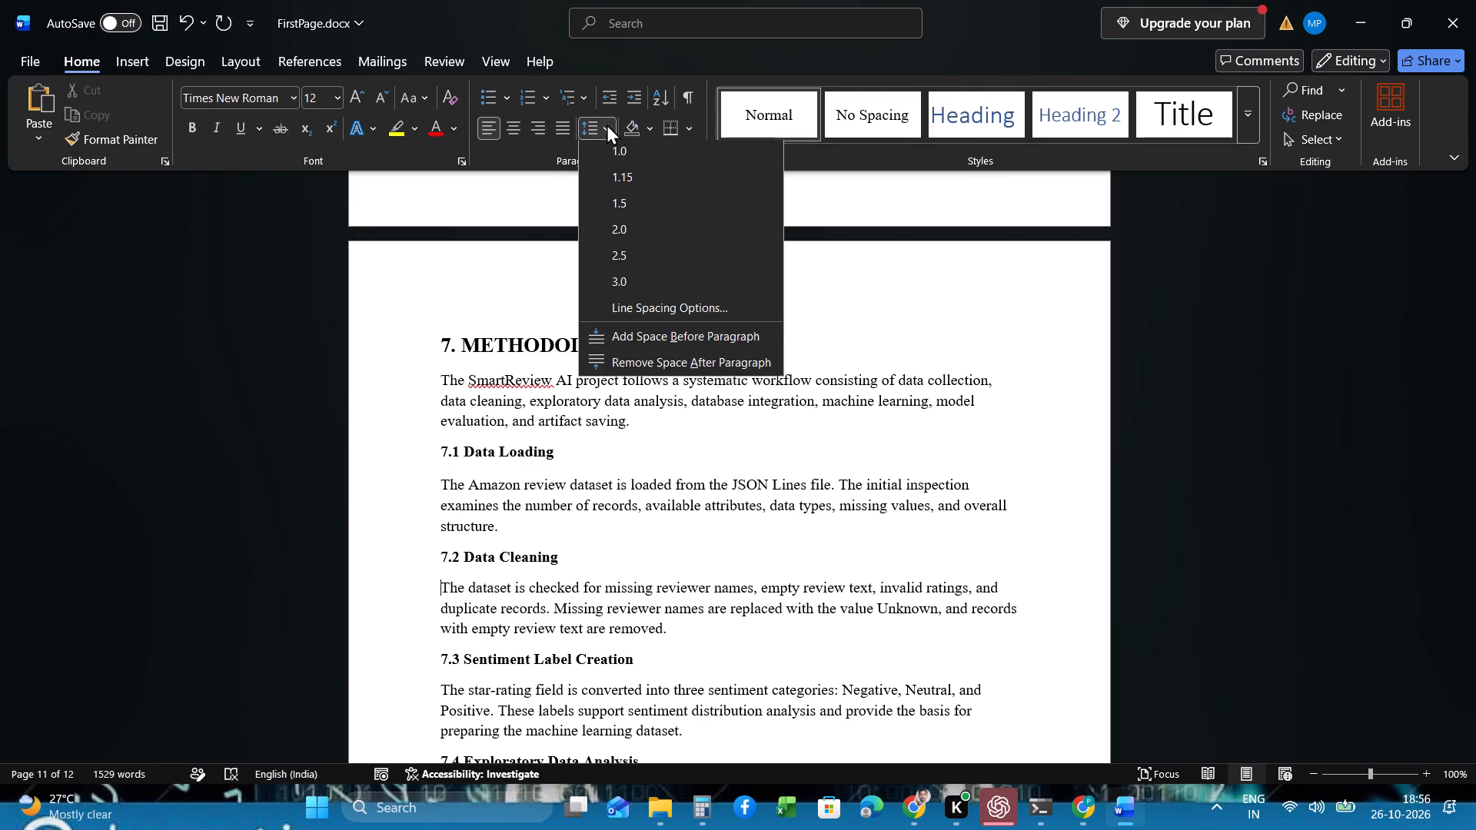
click(641, 302)
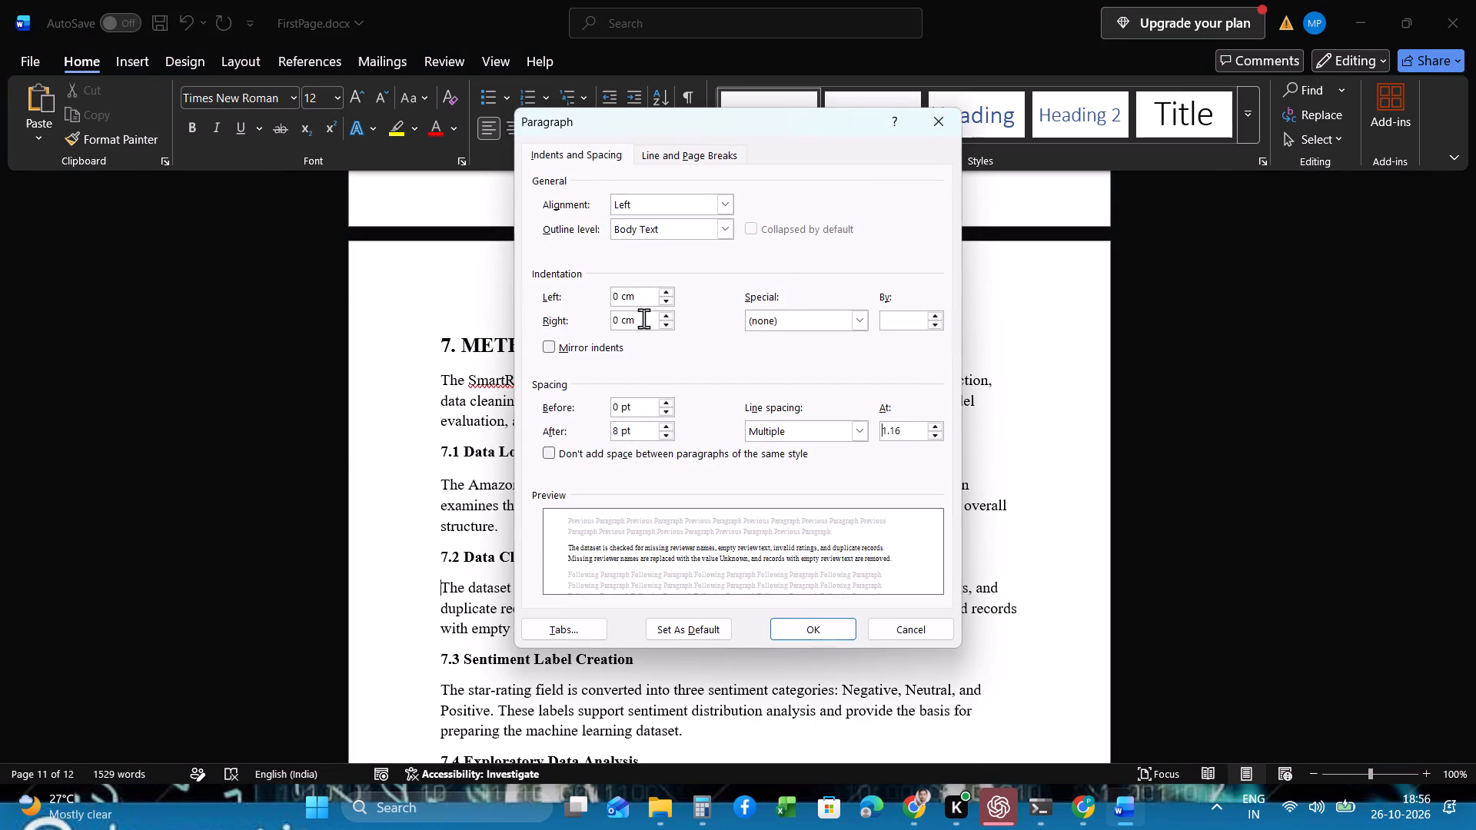
click(619, 427)
key(BackSpace)
text(20)
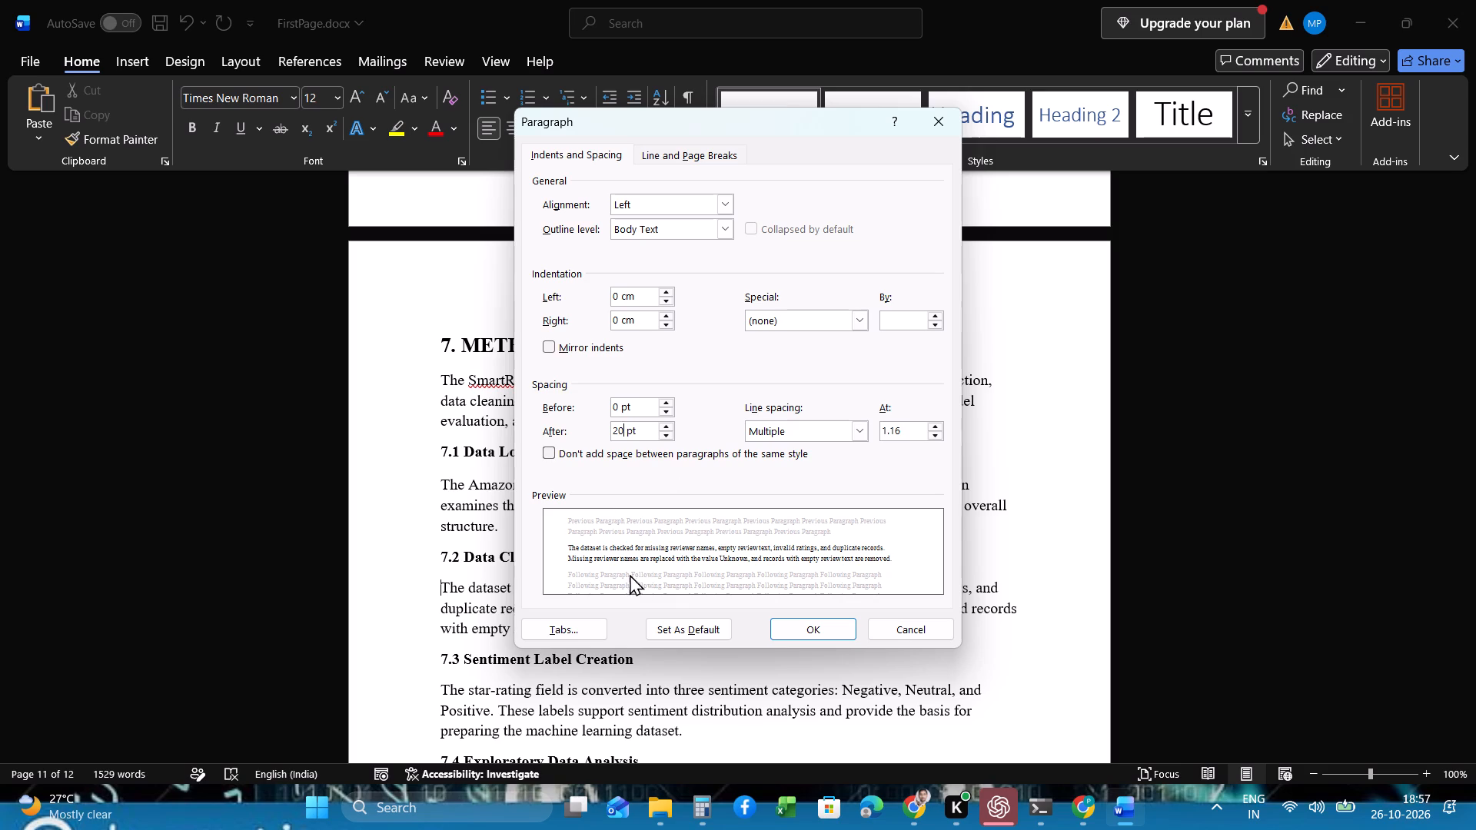
click(798, 628)
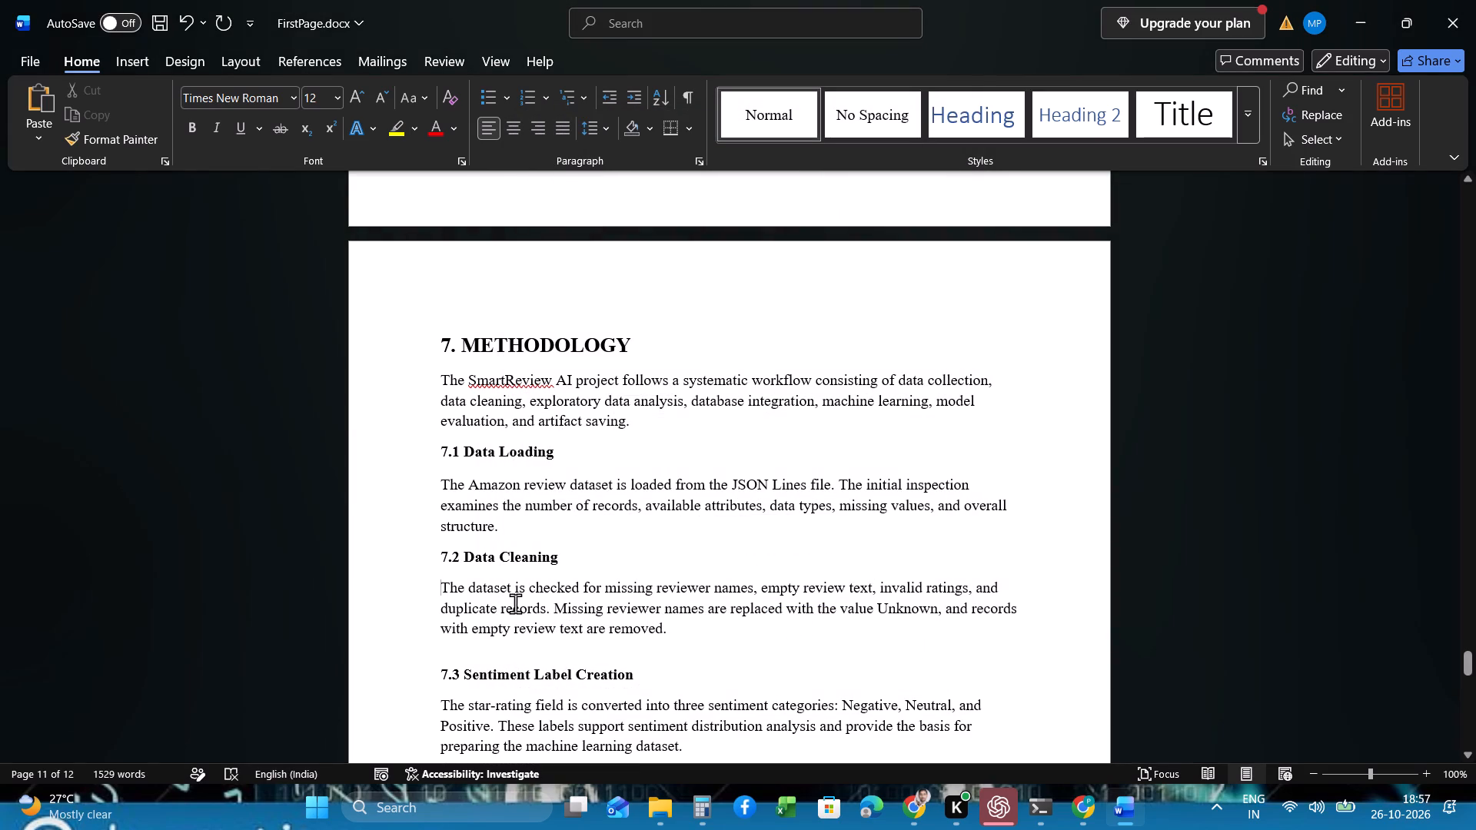
click(441, 588)
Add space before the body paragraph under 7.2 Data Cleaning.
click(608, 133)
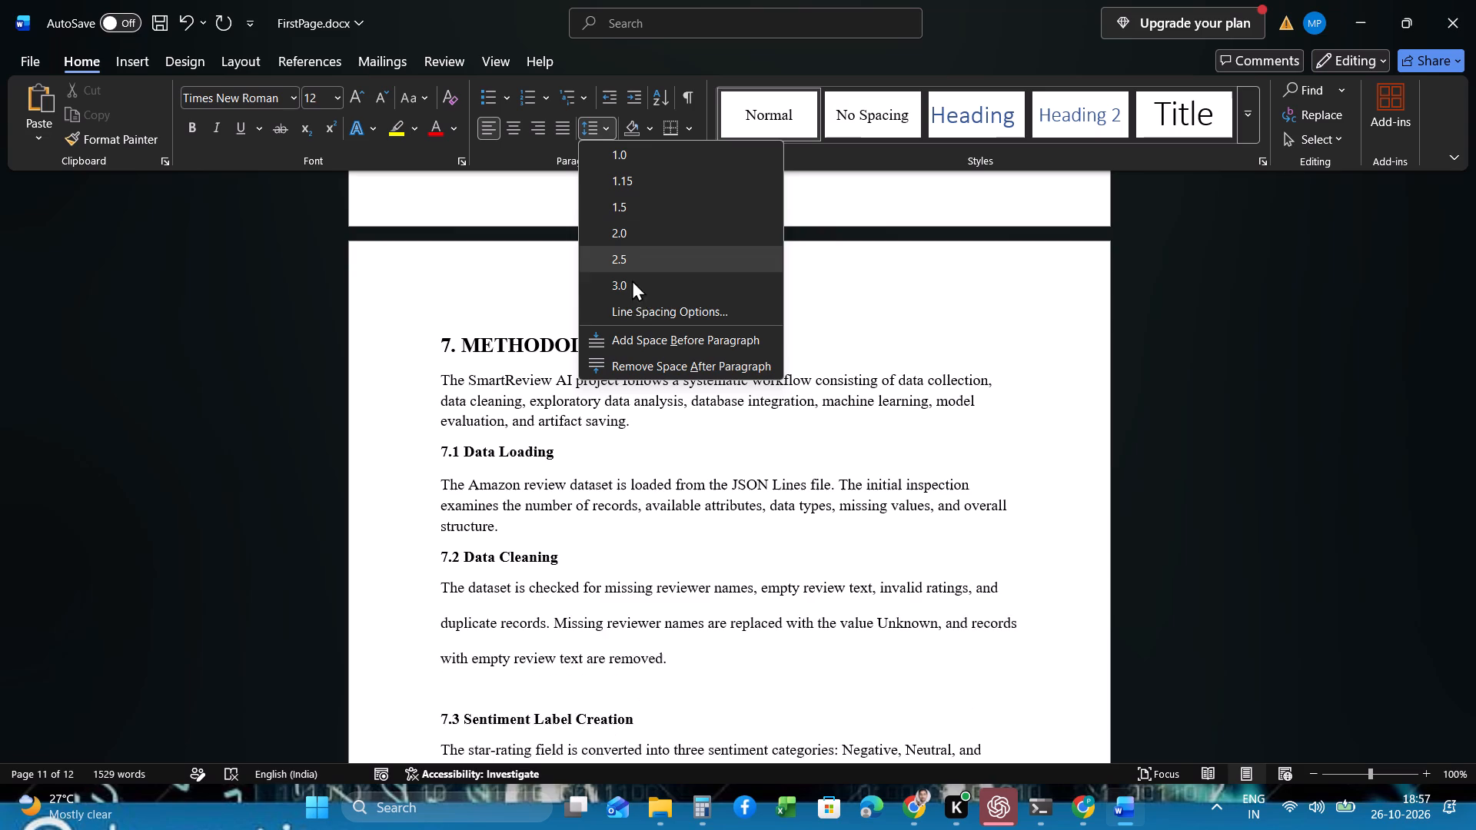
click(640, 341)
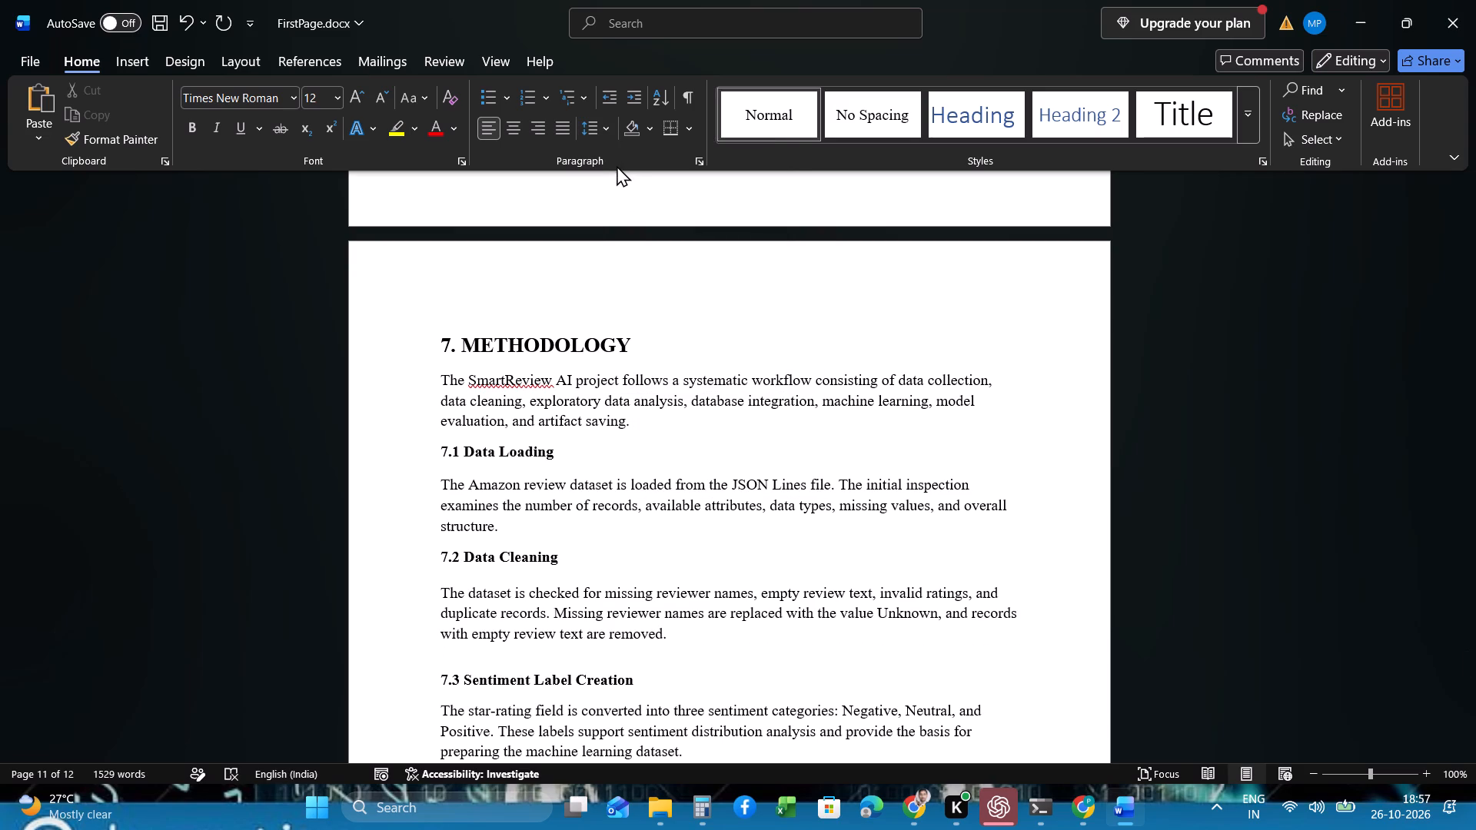
Set the body paragraph under 7.2 Data Cleaning to 0 pt spacing before and 4 pt after.
click(442, 593)
click(605, 122)
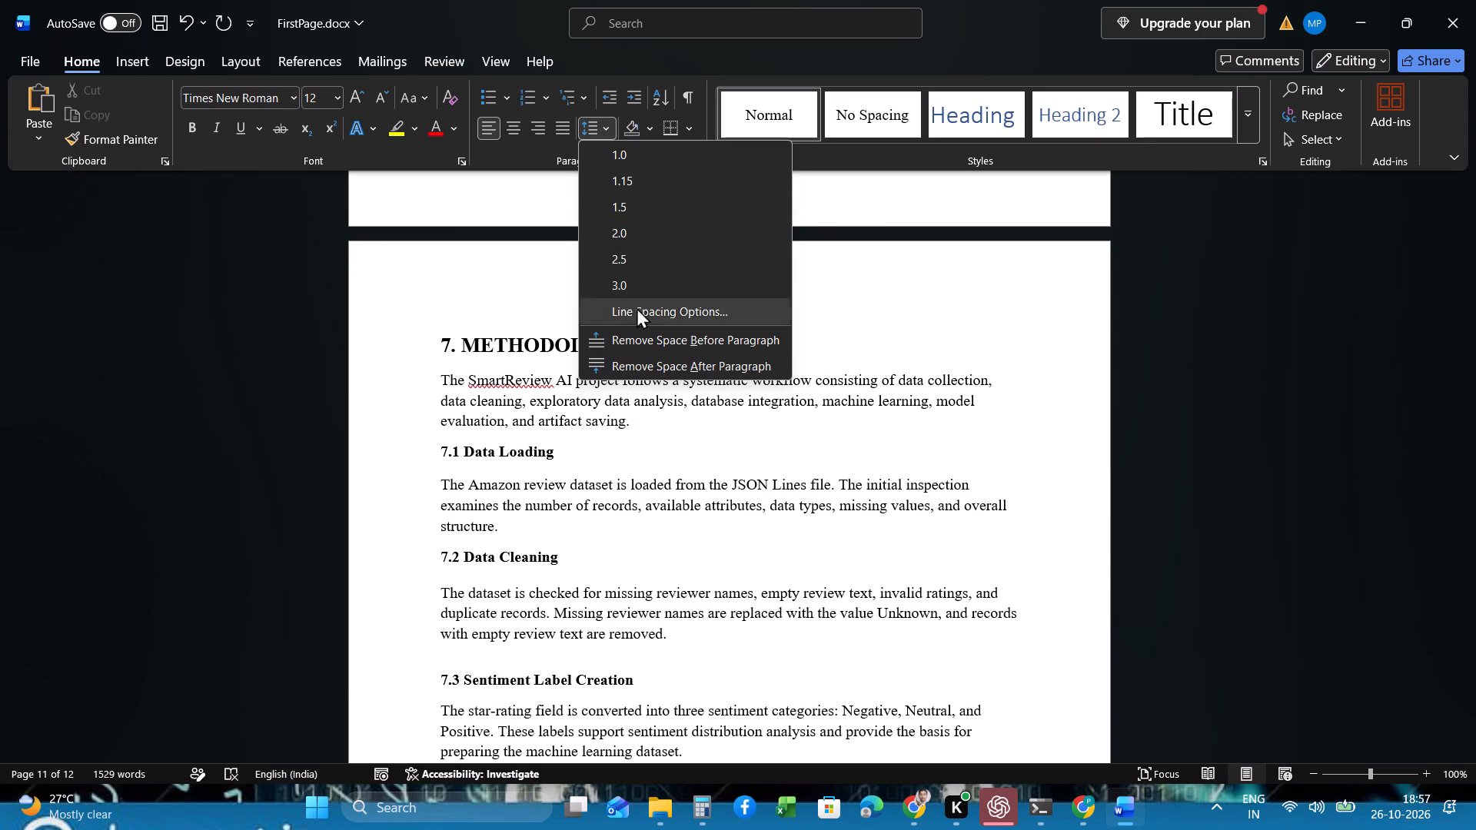
click(641, 314)
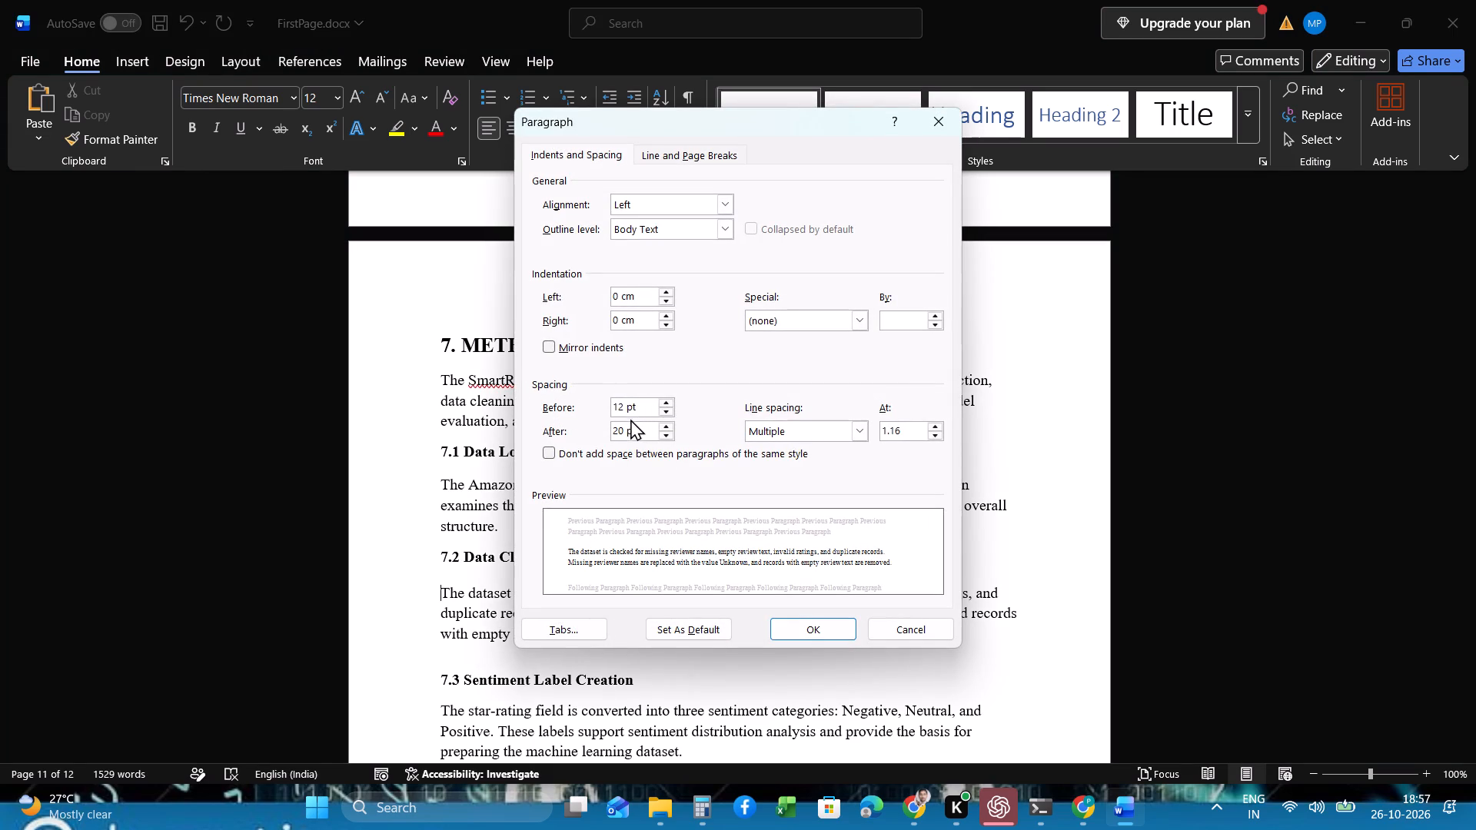
click(623, 424)
key(BackSpace)
key(BackSpace)
key(BackSpace)
key(4)
click(622, 407)
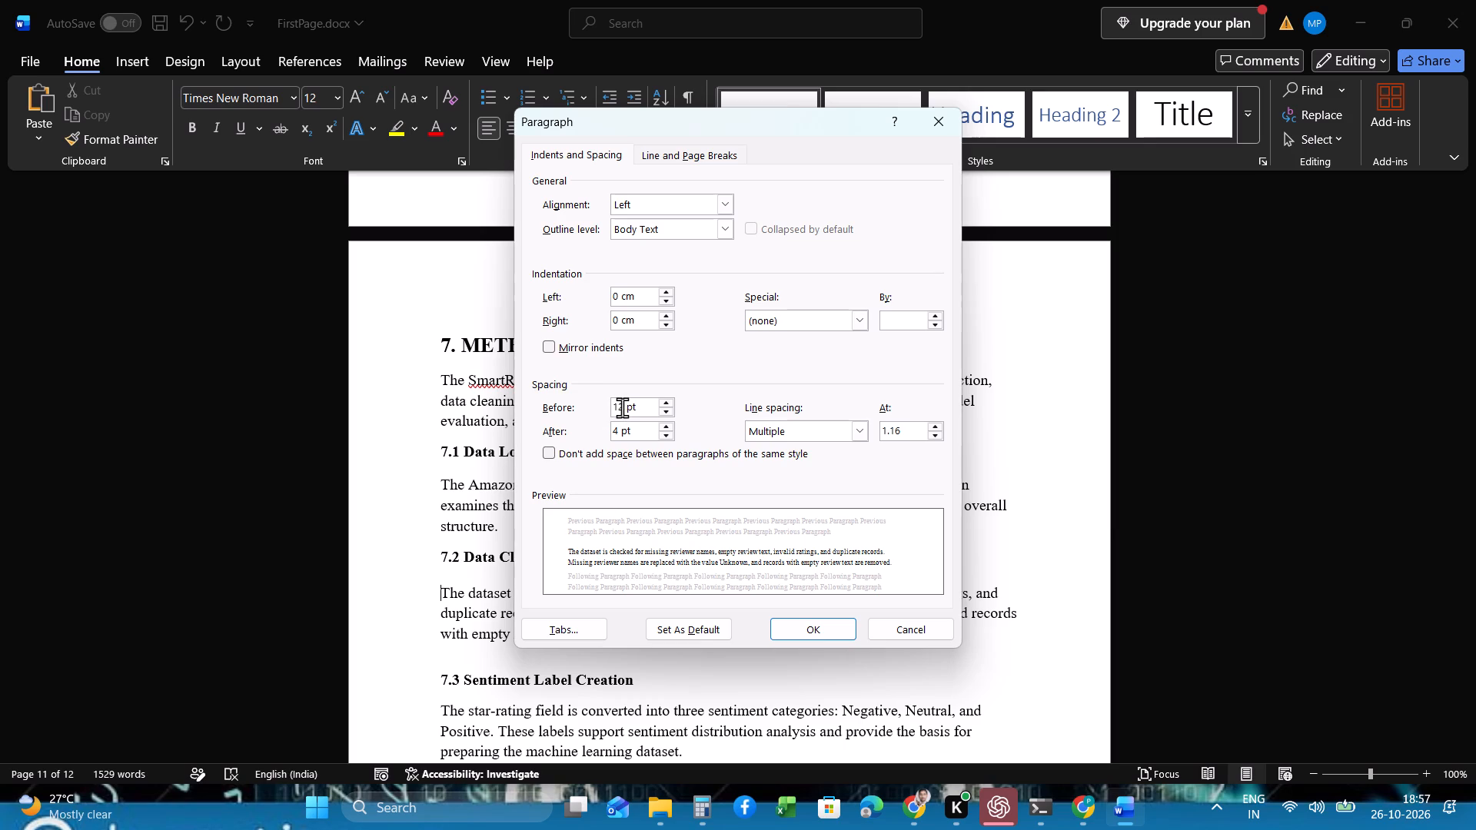
key(BackSpace)
key(BackSpace)
key(0)
click(833, 639)
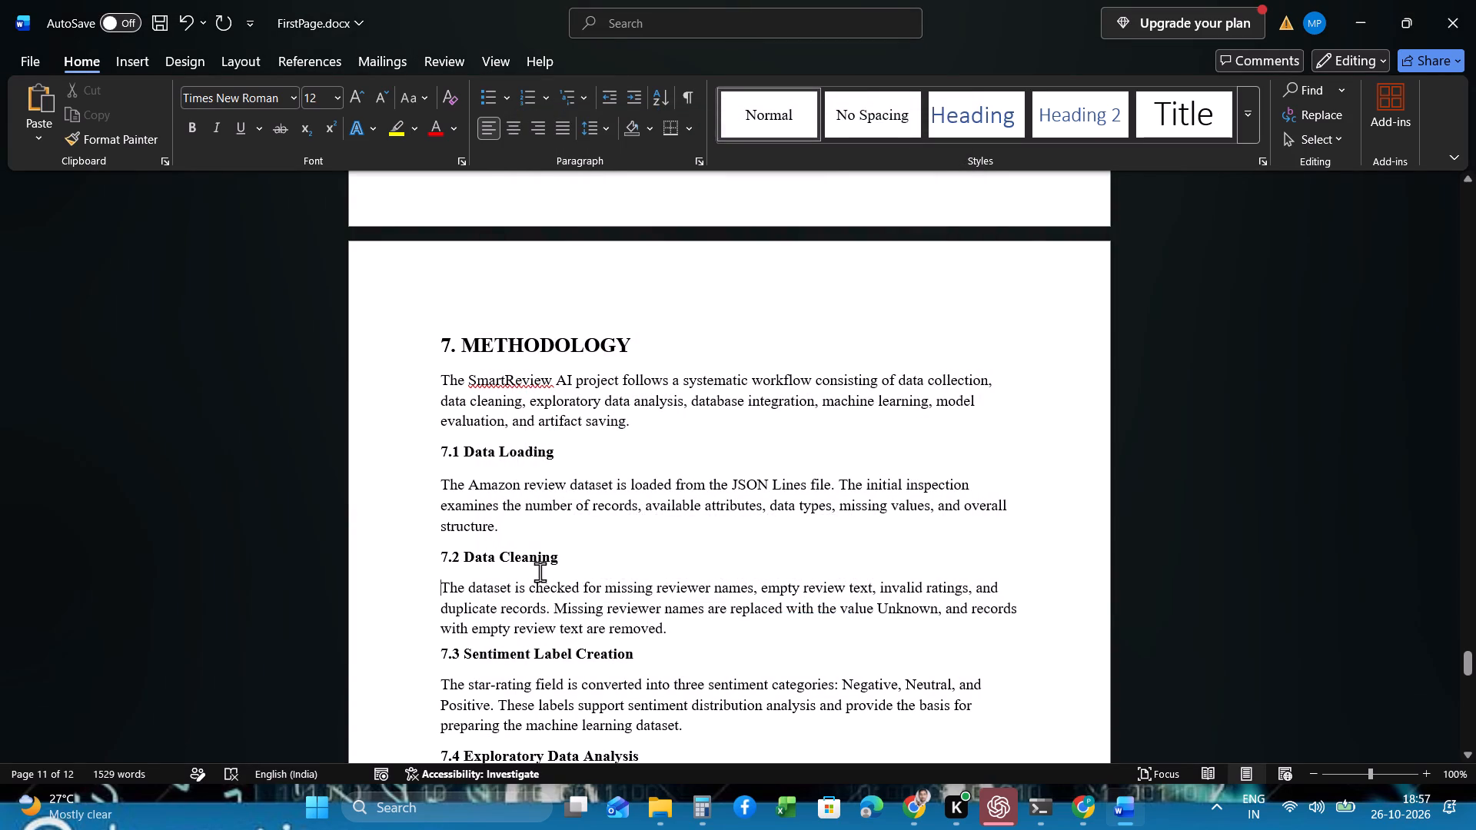
Set the body paragraph under 7.1 Data Loading to 0 pt spacing before and 4 pt after.
click(443, 483)
click(605, 134)
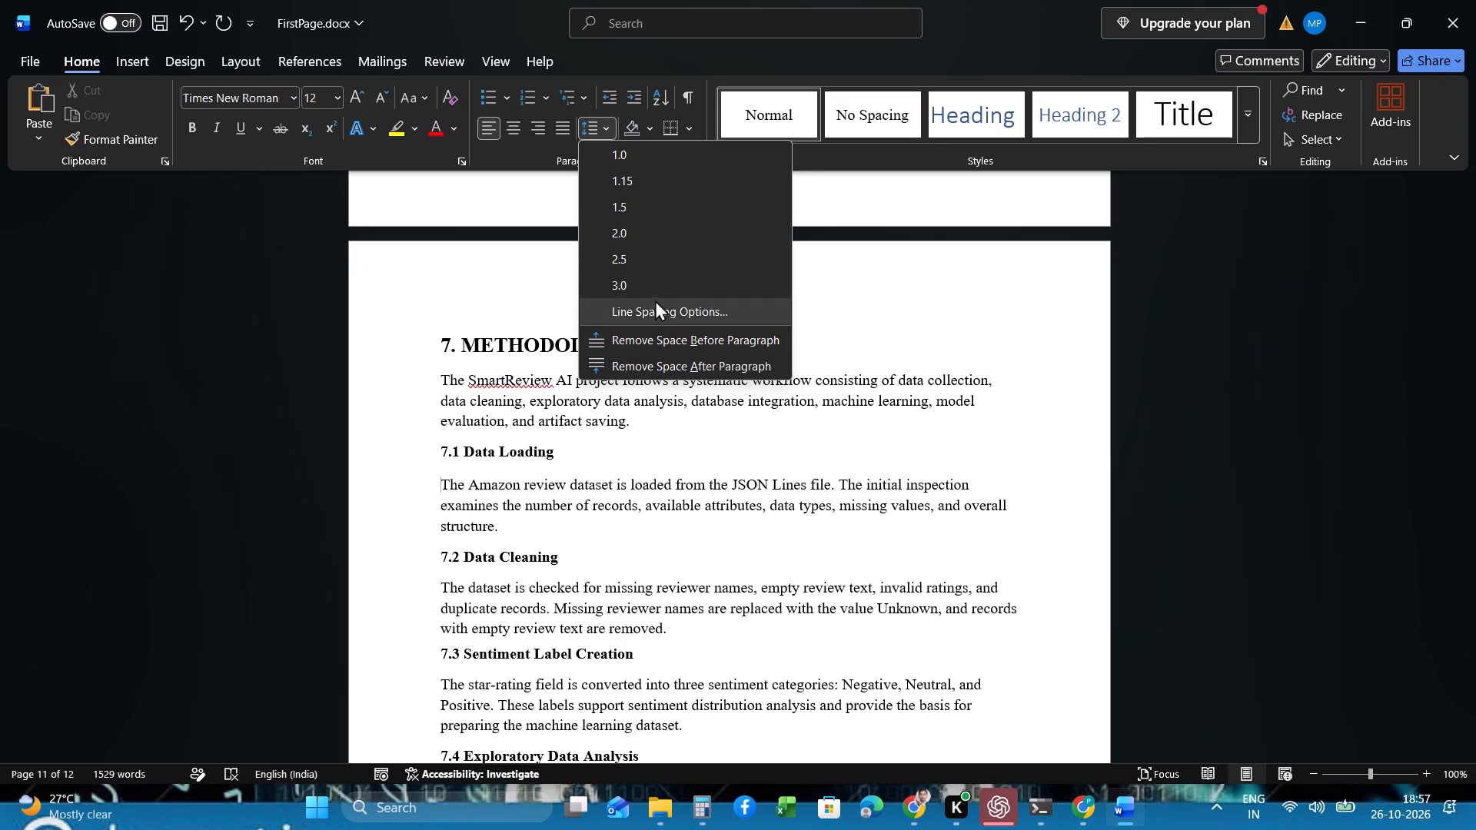
click(658, 304)
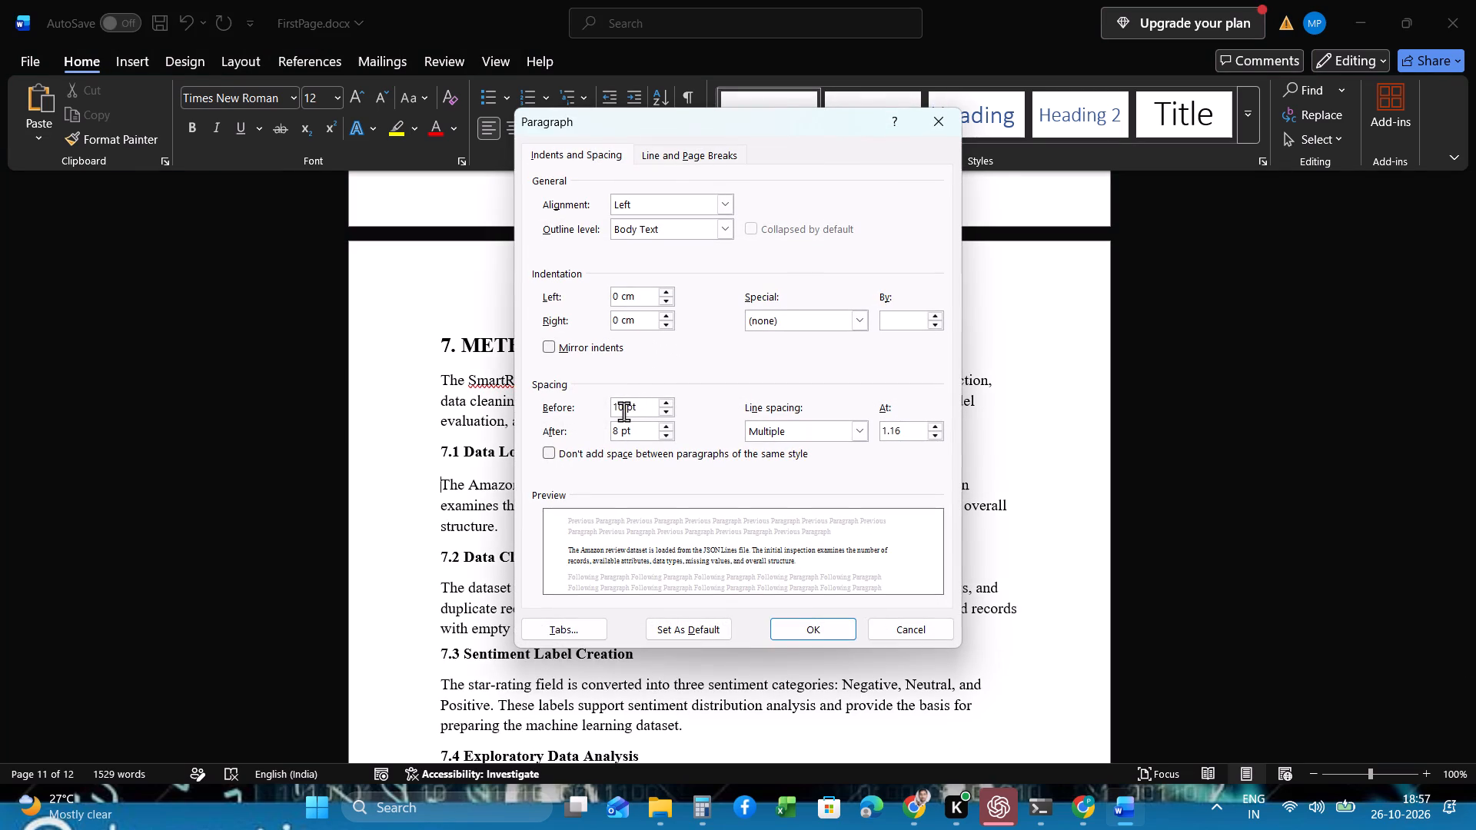
click(623, 411)
key(BackSpace)
key(BackSpace)
key(0)
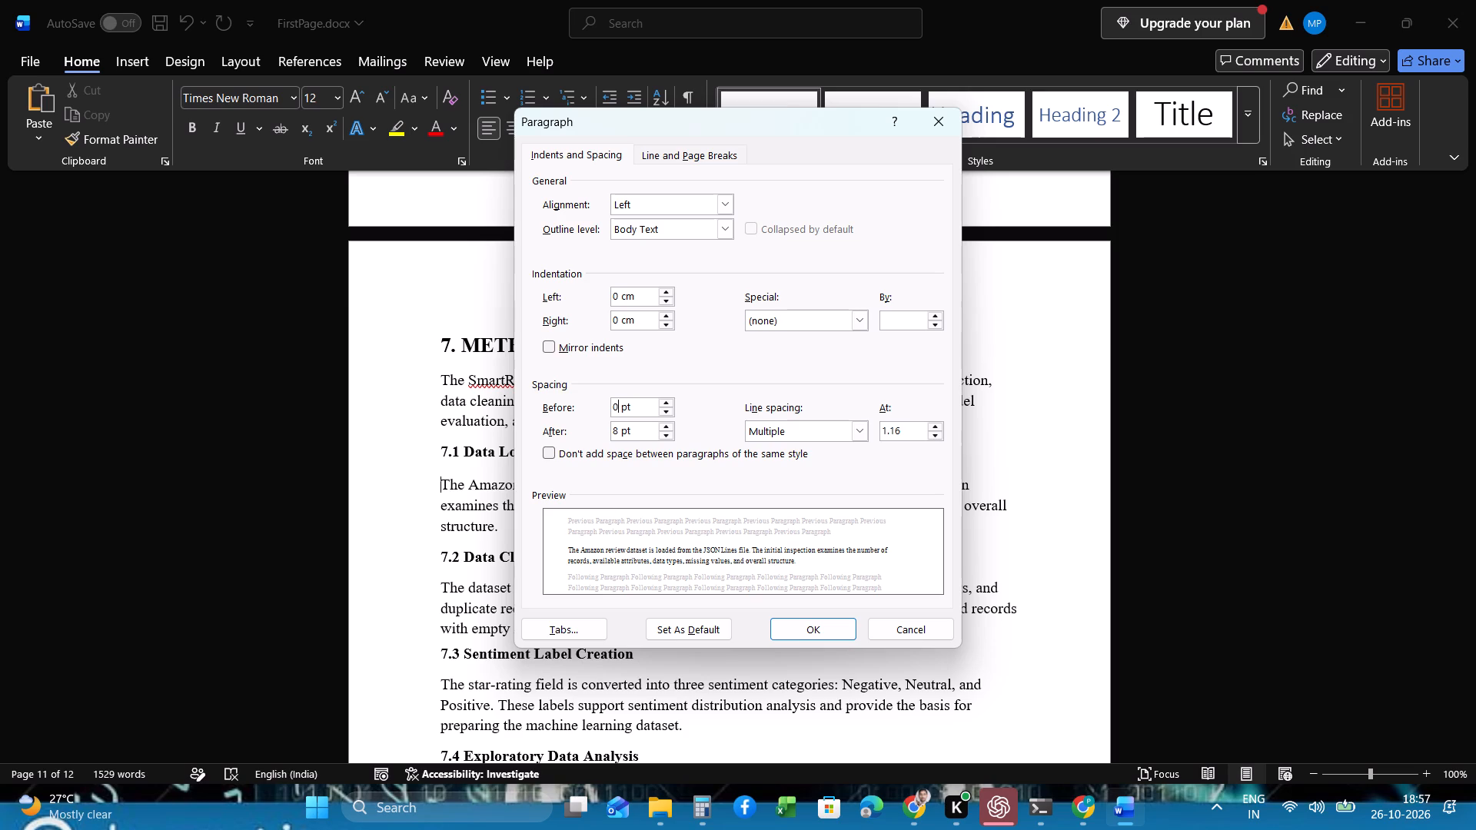
click(619, 434)
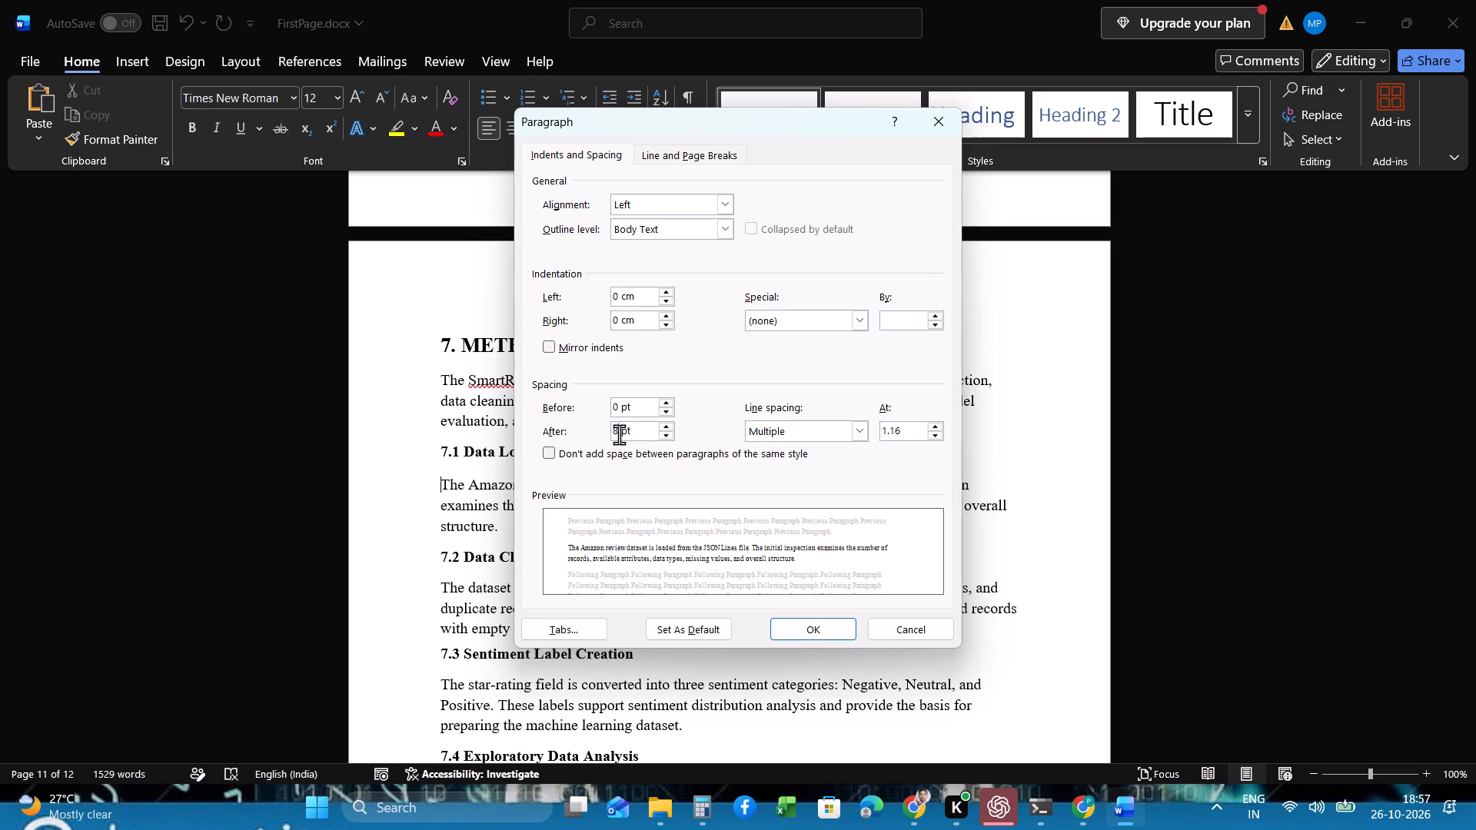
key(BackSpace)
key(4)
click(829, 628)
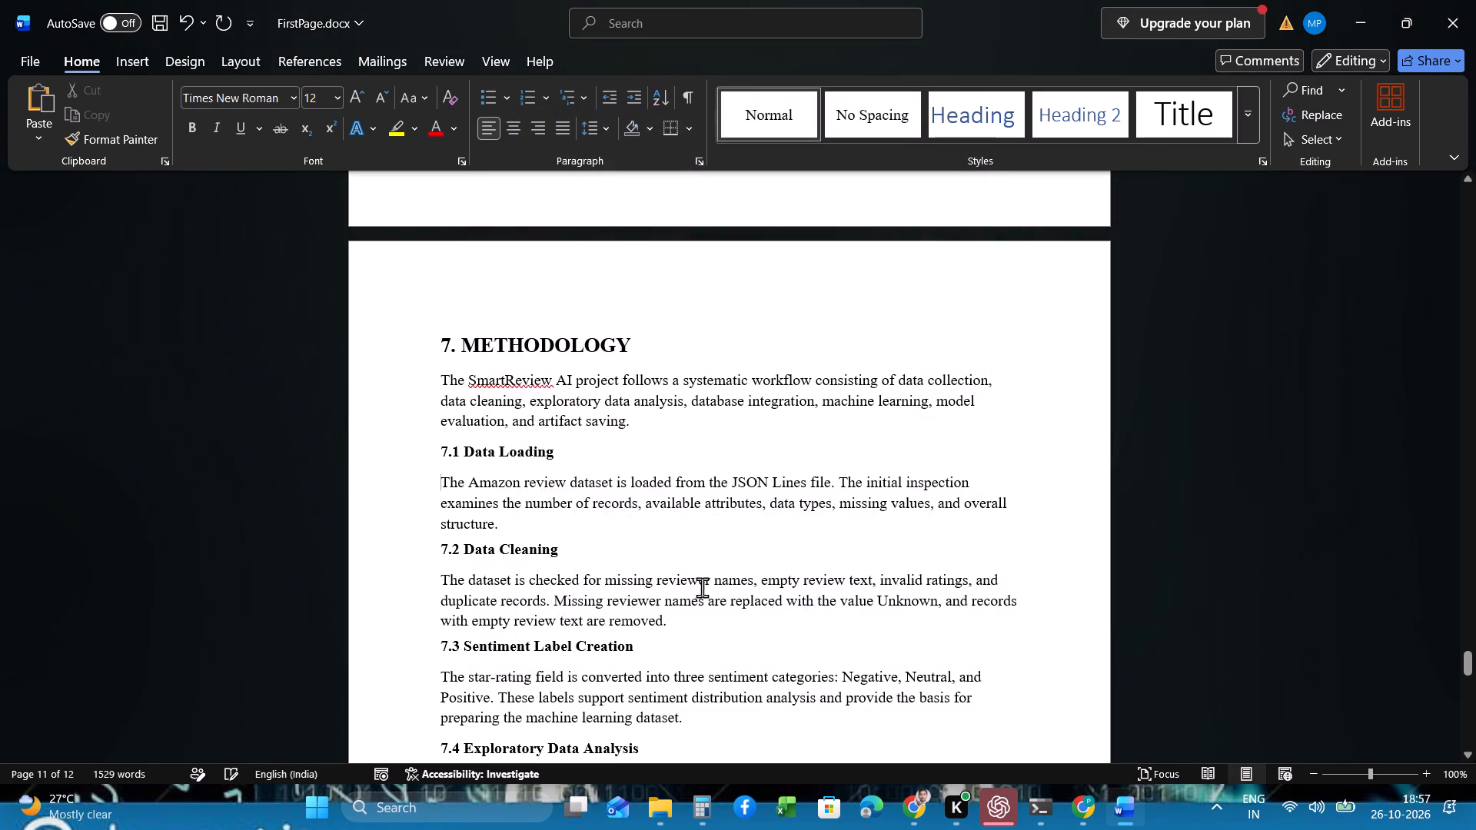
Set the spacing after the body paragraph under 7.3 Sentiment Label Creation to 4 pt.
click(590, 542)
click(441, 672)
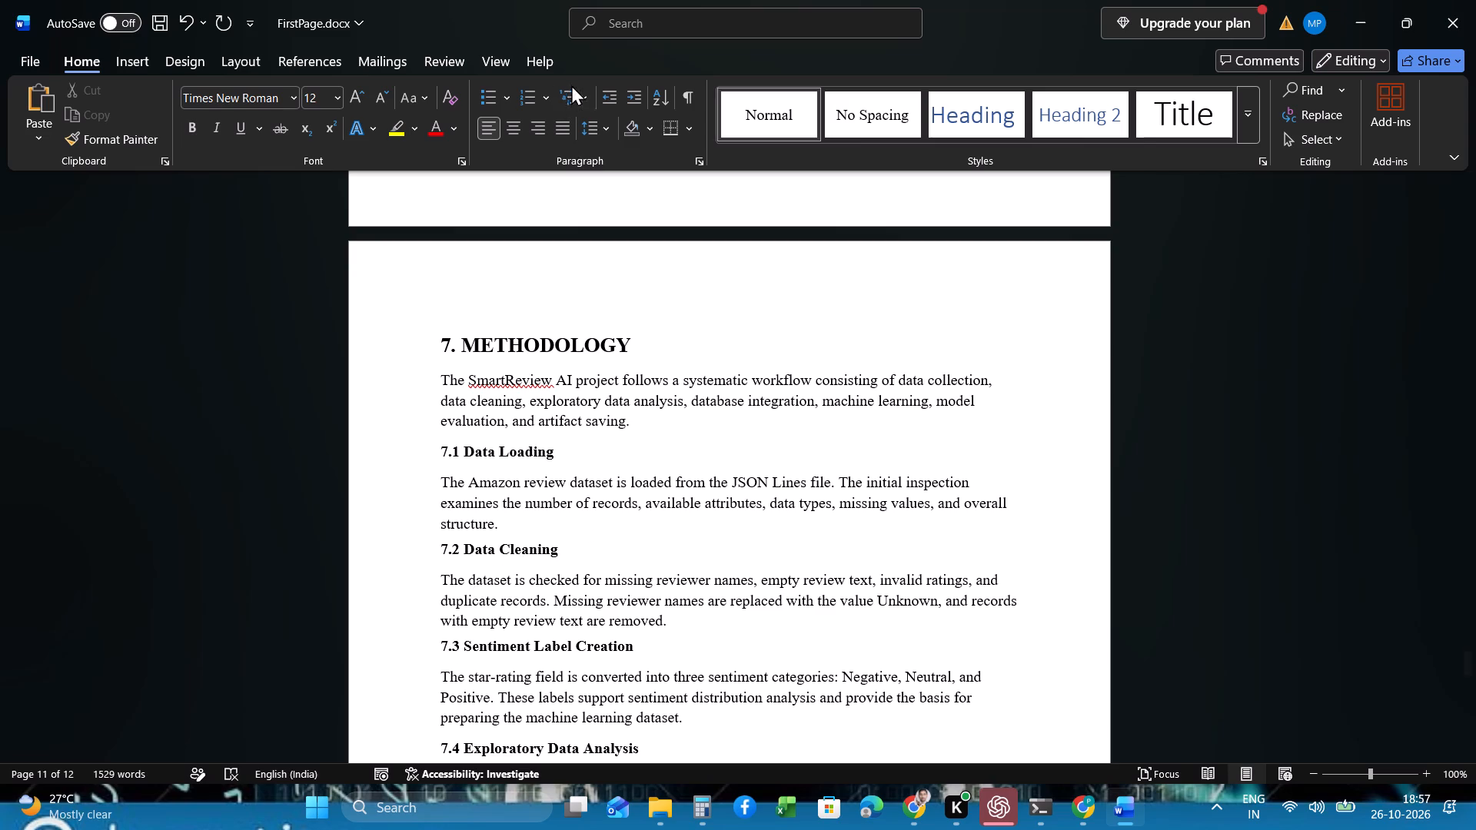
click(610, 130)
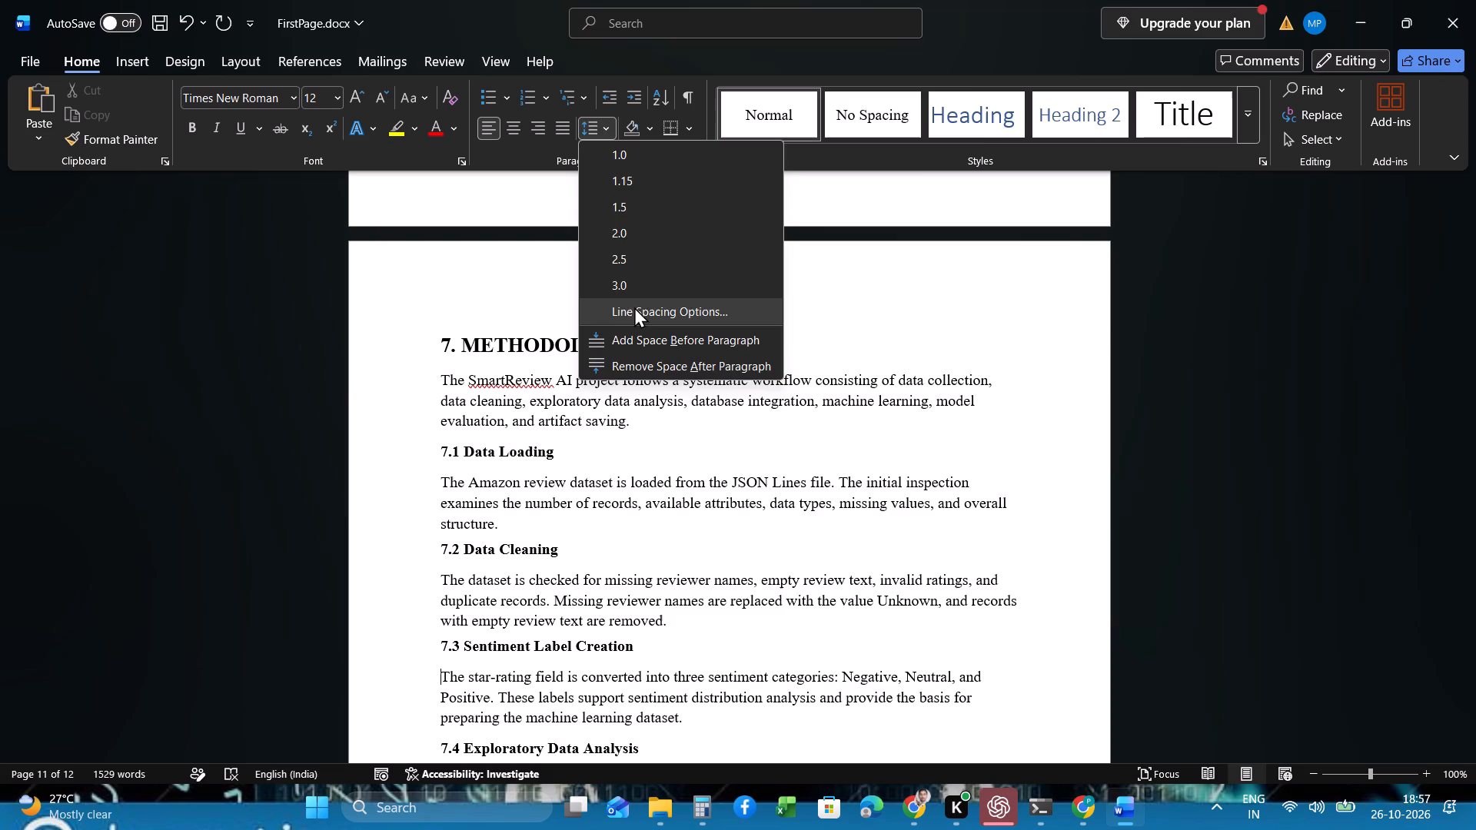
click(634, 307)
click(618, 433)
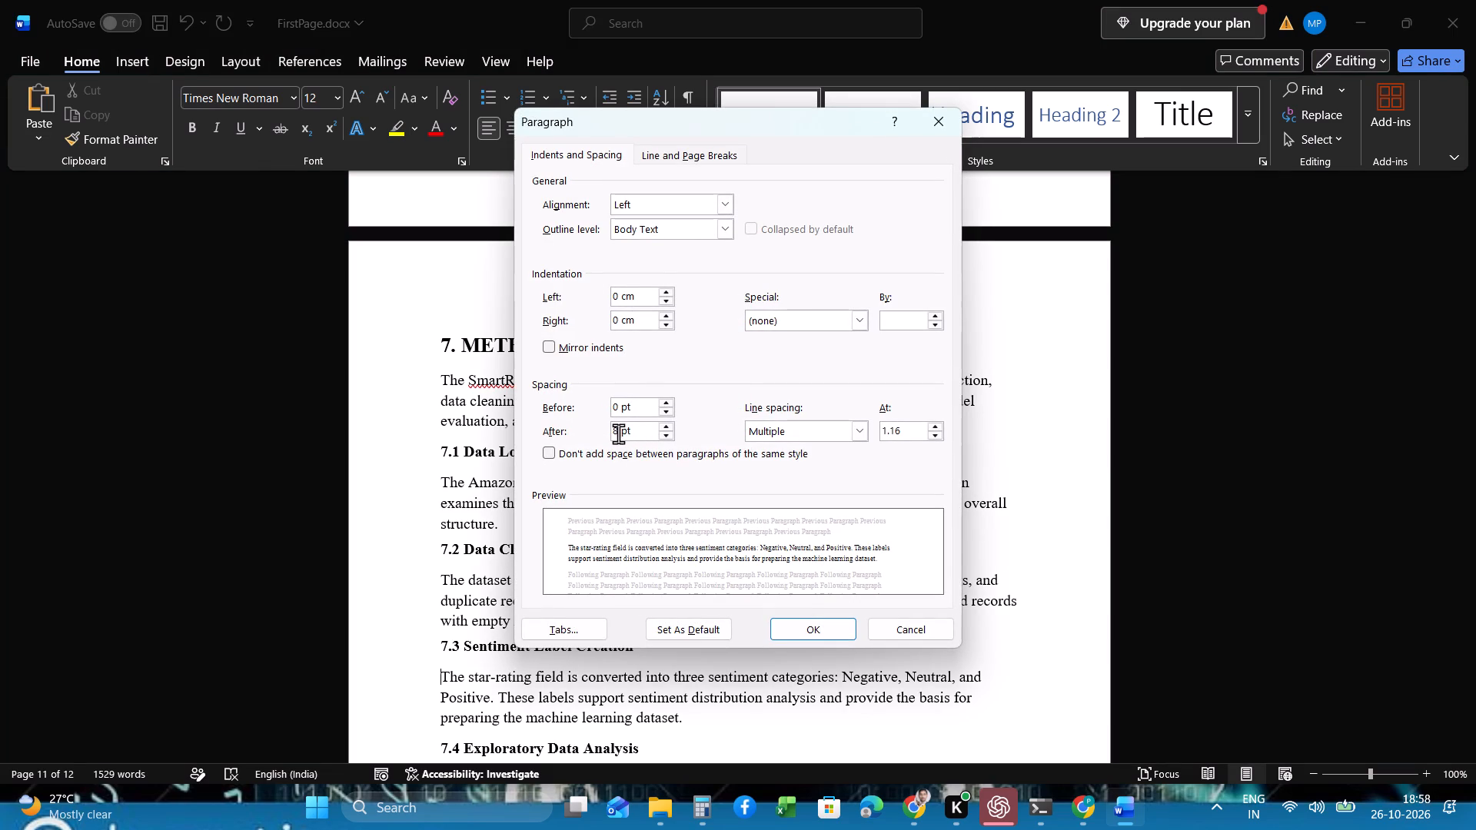
key(BackSpace)
key(4)
click(802, 638)
Set the spacing after the body paragraph under 7.4 Exploratory Data Analysis to 4 pt.
scroll(681, 609, down, 1)
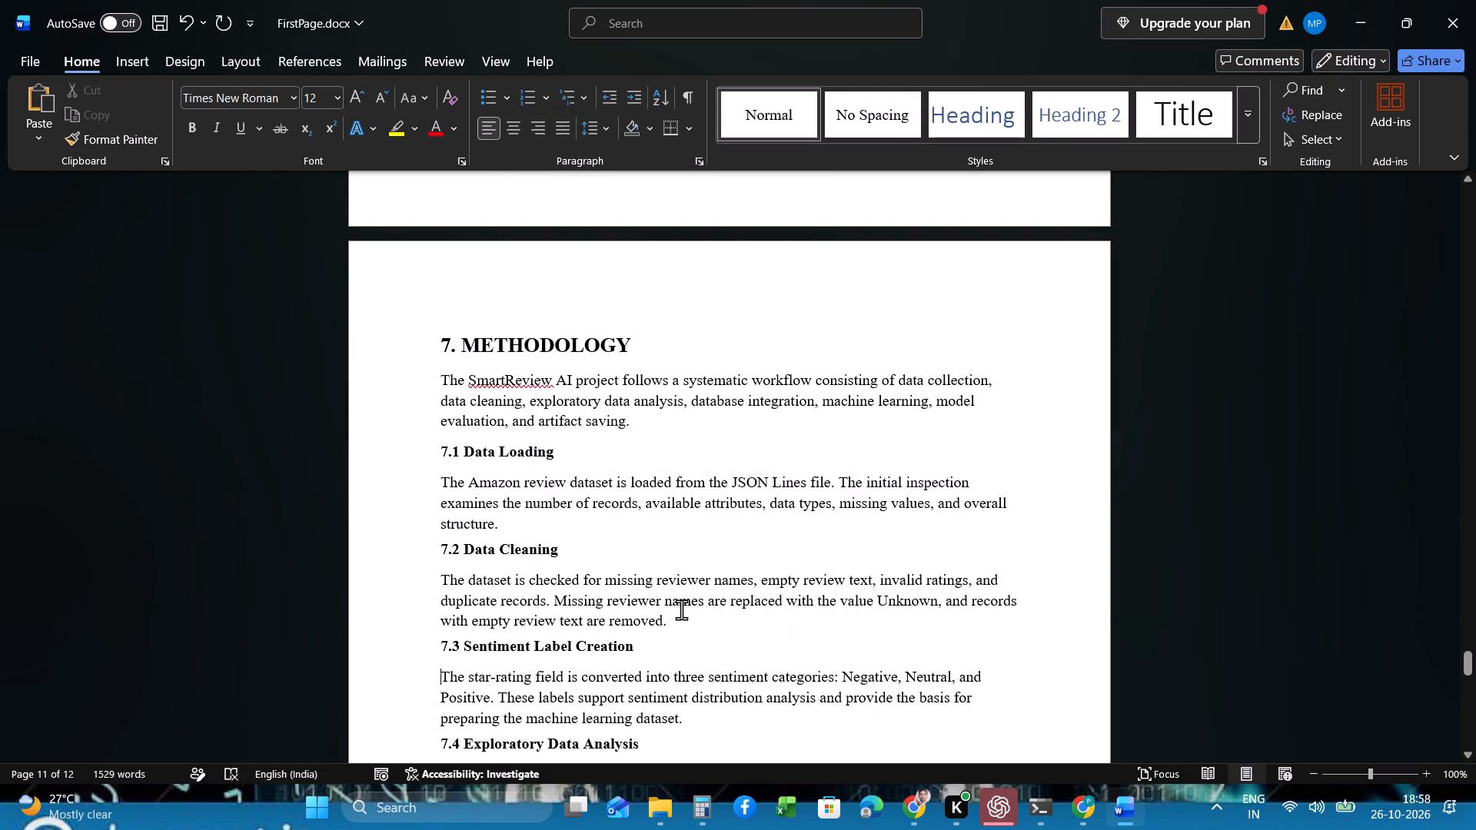
scroll(681, 609, down, 1)
scroll(530, 639, down, 1)
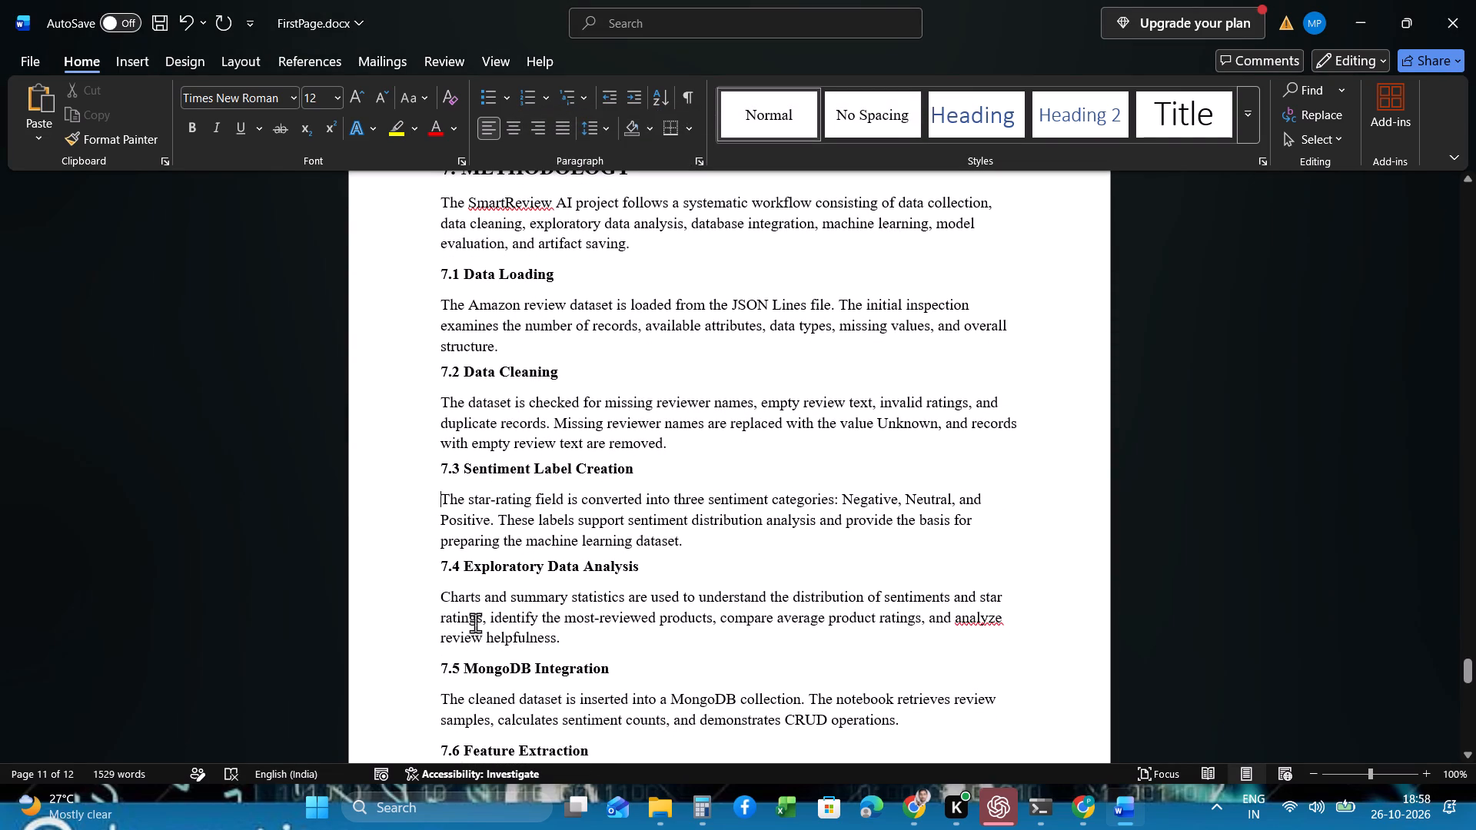
click(442, 599)
click(610, 133)
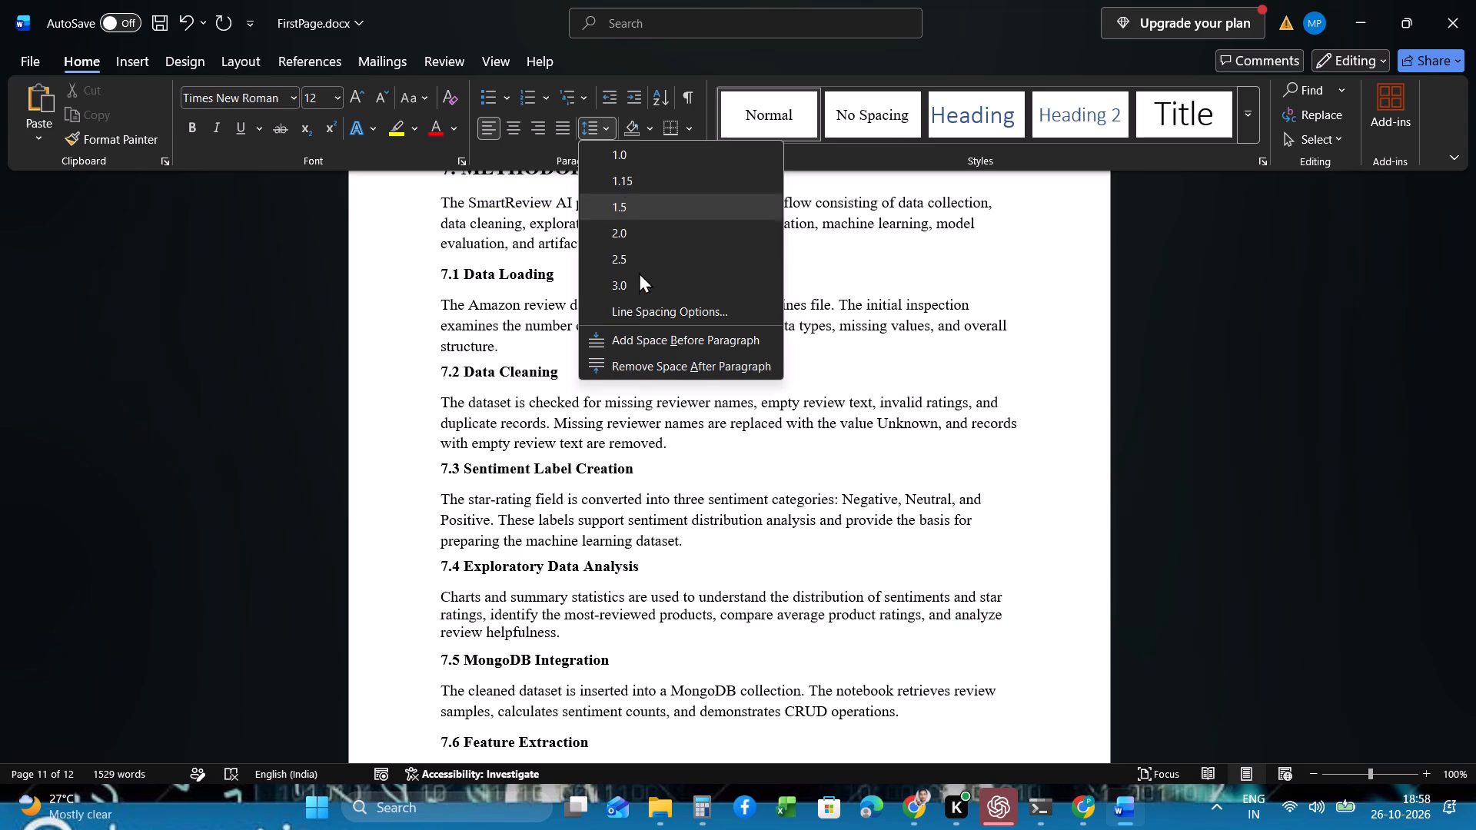
click(653, 307)
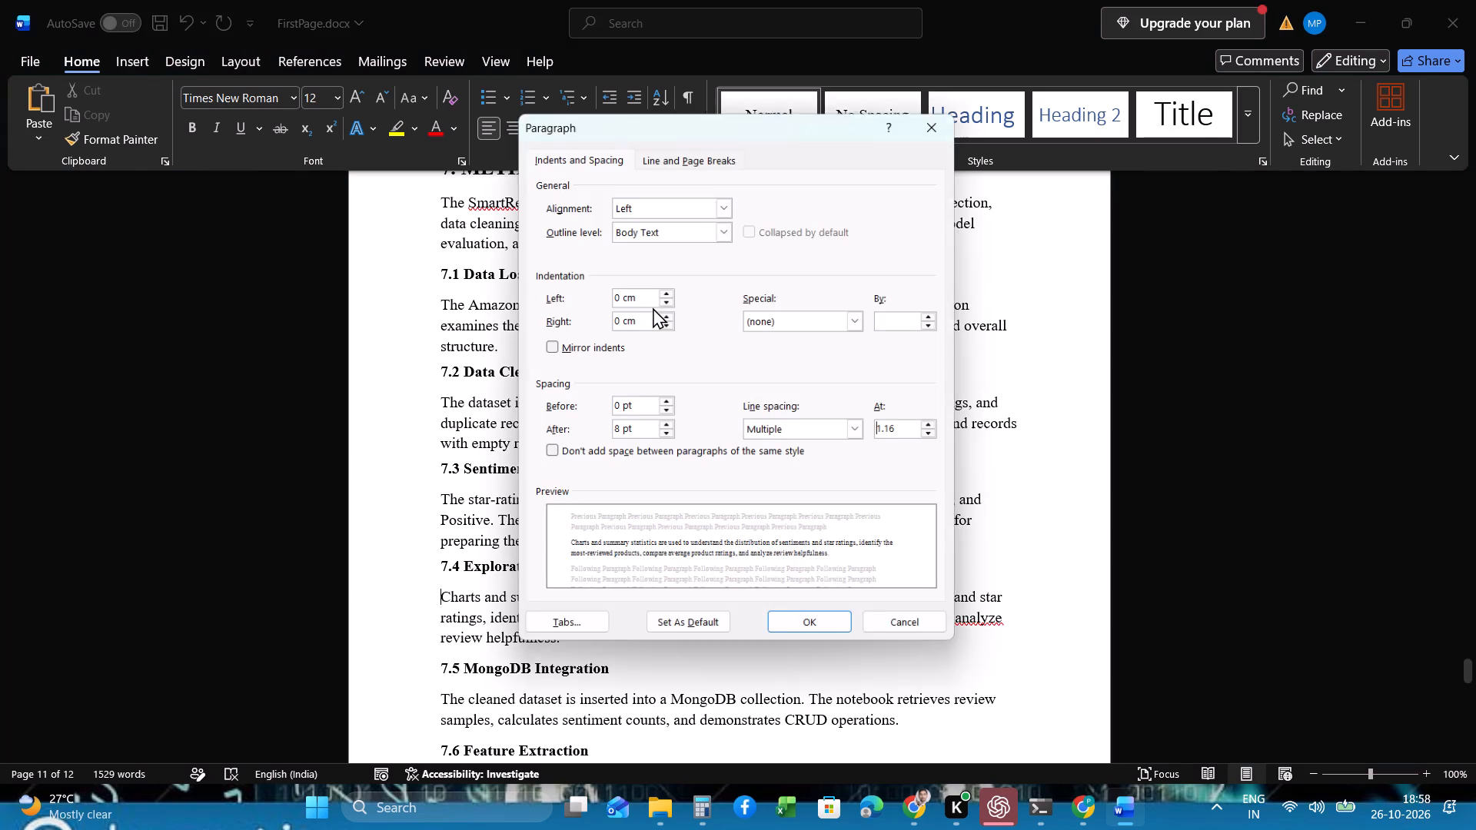
click(618, 433)
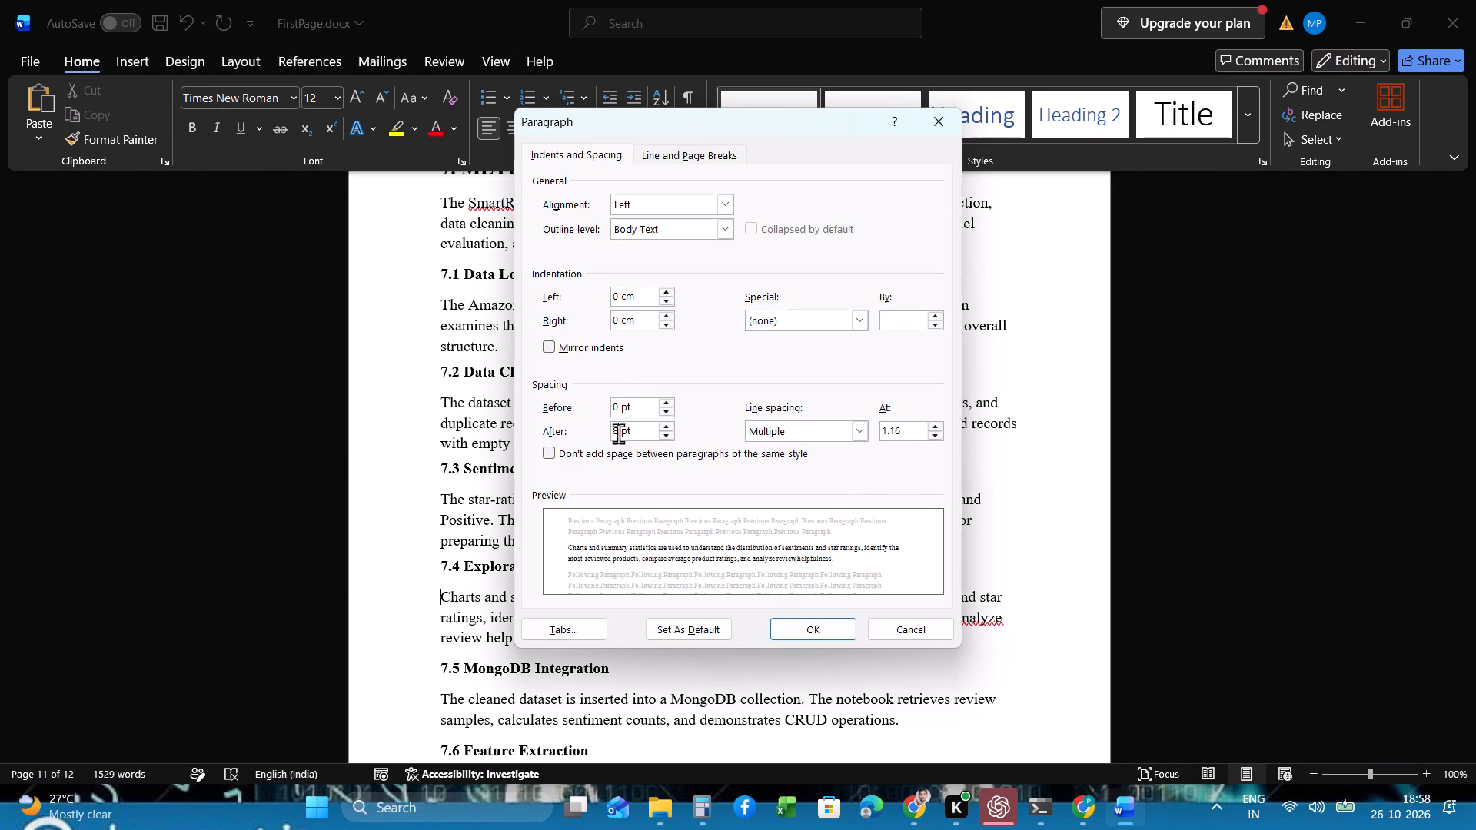
key(BackSpace)
key(4)
click(838, 627)
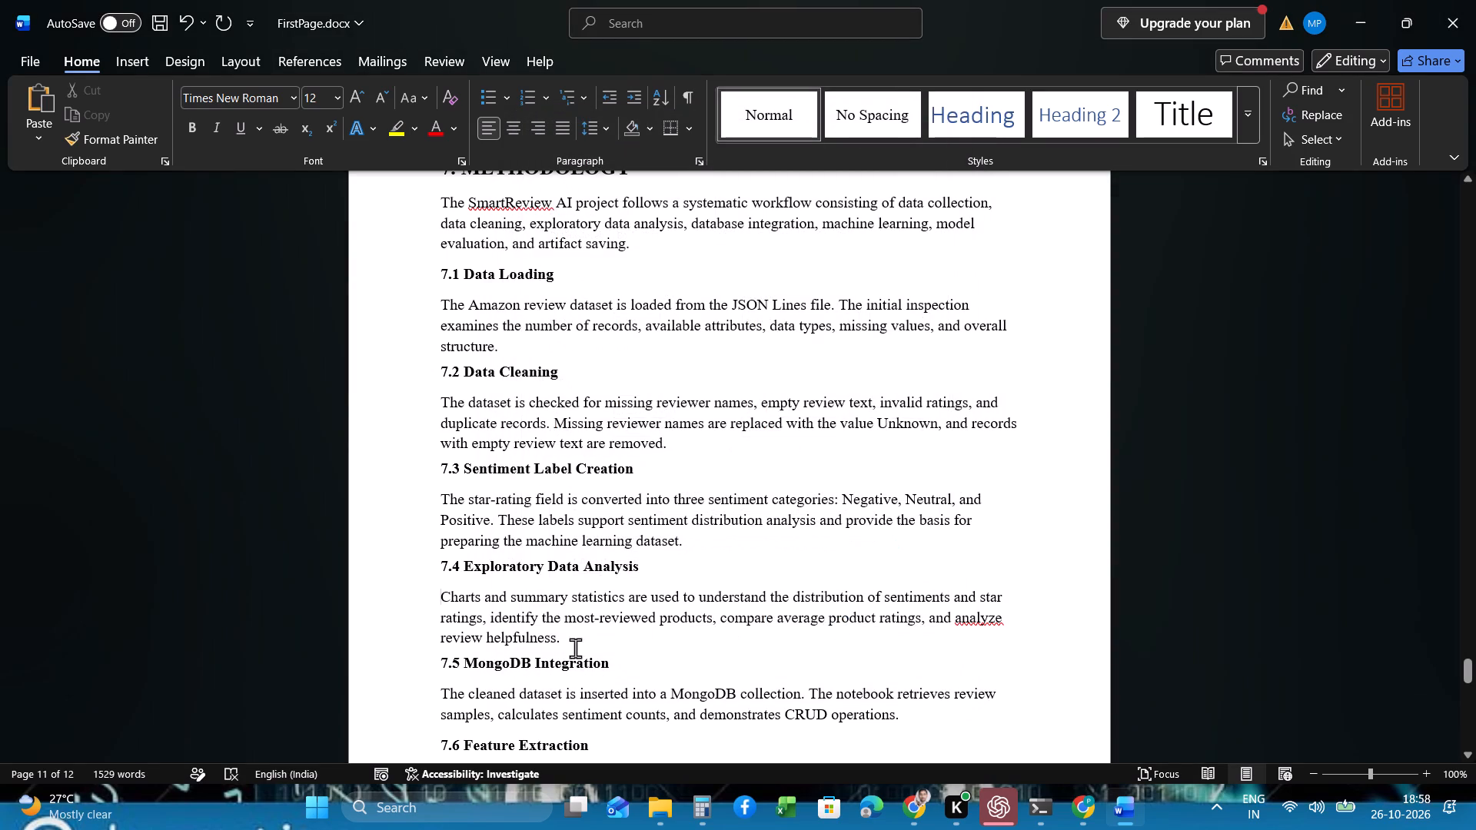
Set the spacing after the body paragraph under 7.5 MongoDB Integration to 4 pt.
scroll(543, 662, down, 1)
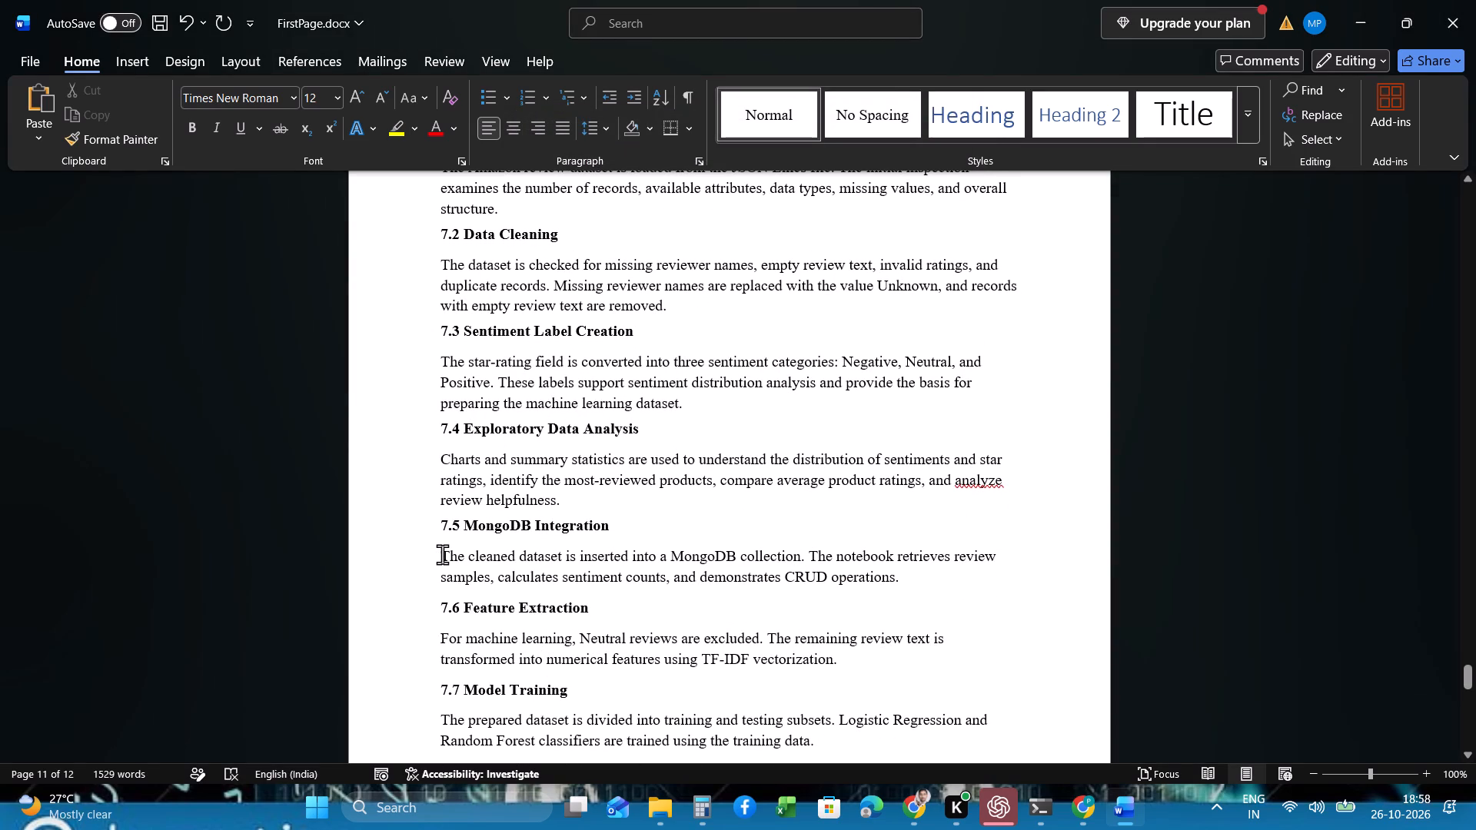
click(442, 554)
click(610, 124)
click(632, 304)
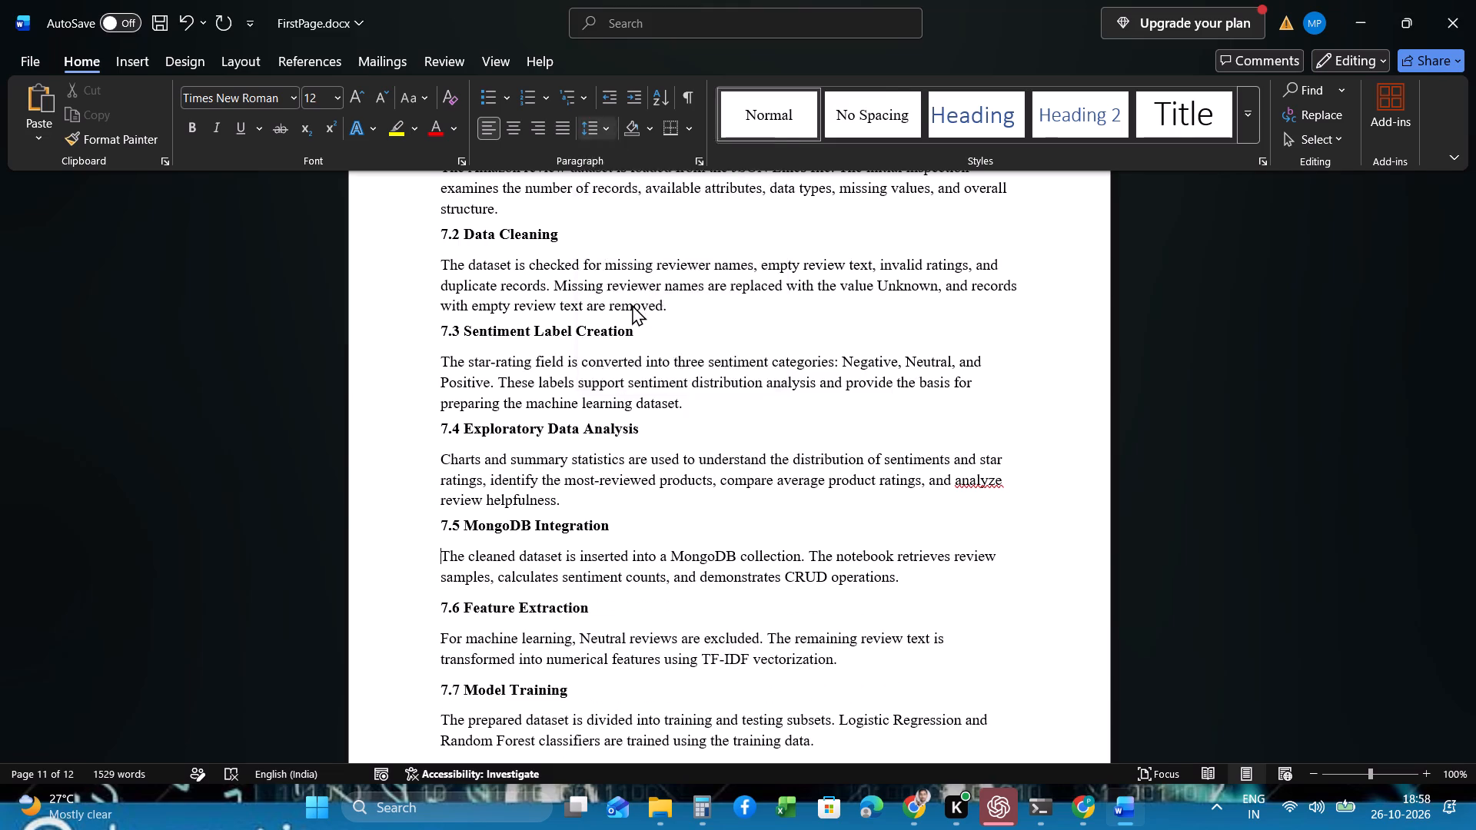
click(618, 427)
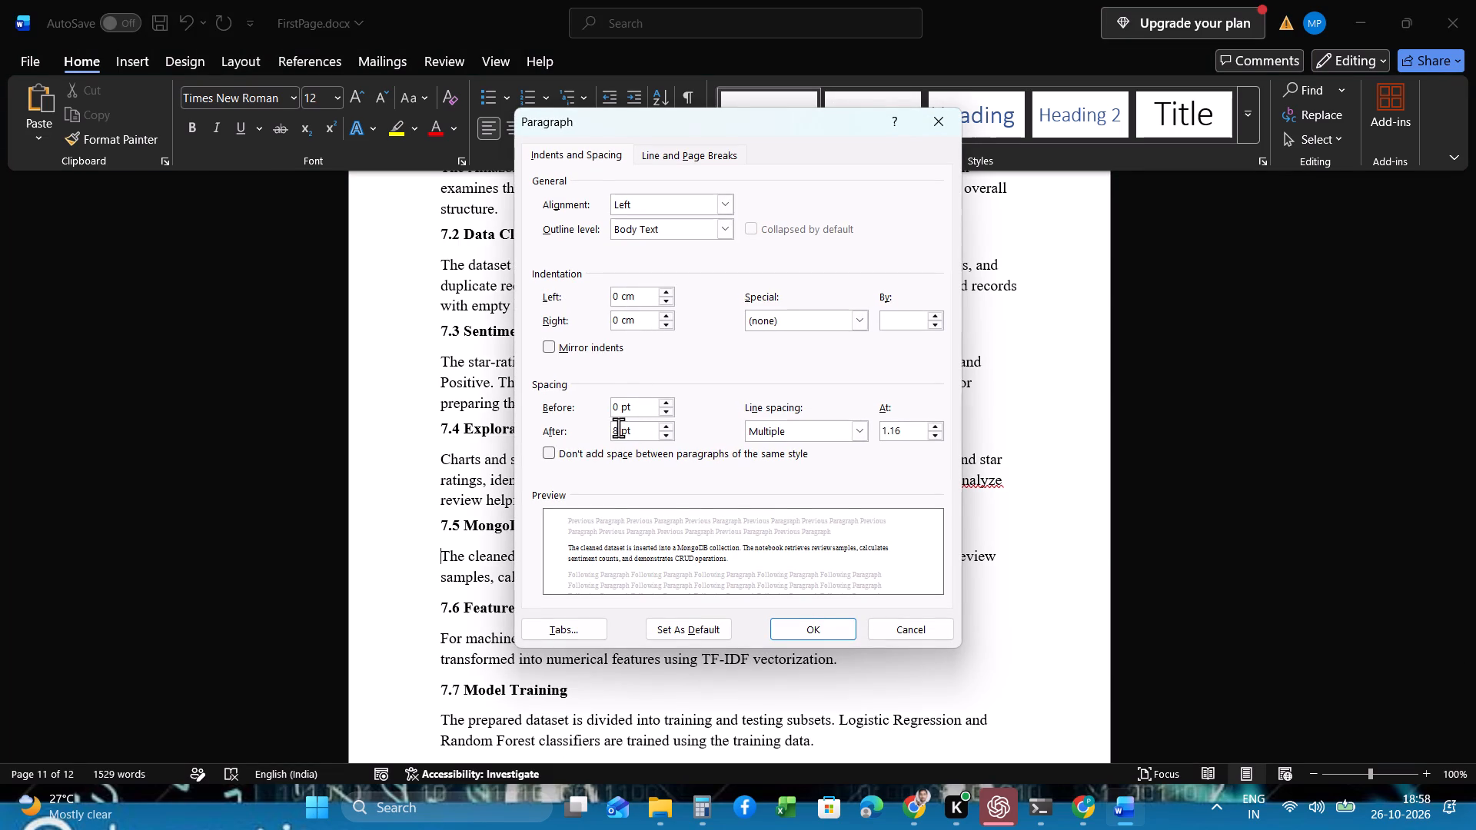
key(BackSpace)
key(4)
click(802, 634)
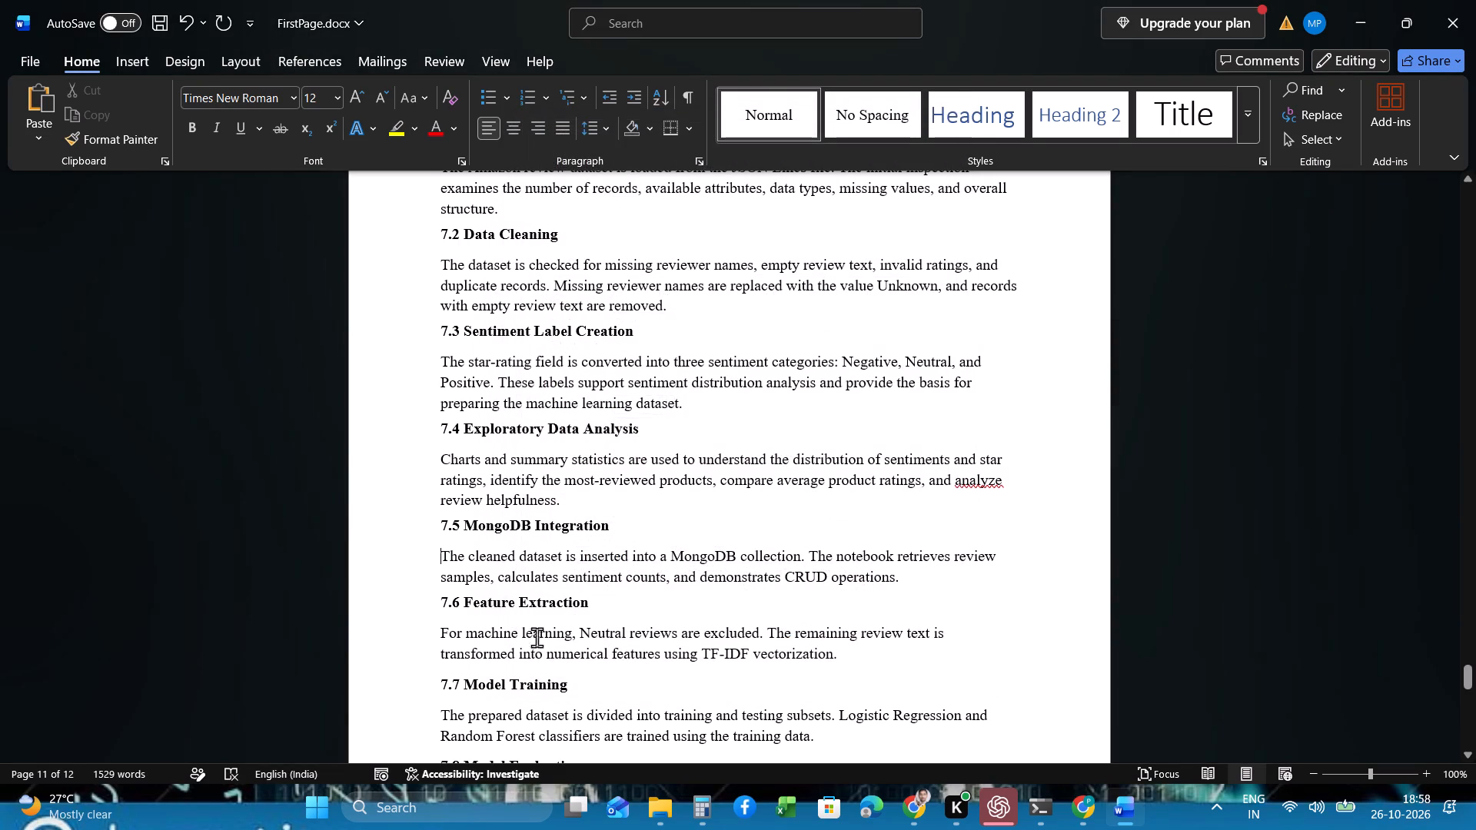
Set the spacing after the body paragraph under 7.6 Feature Extraction to 4 pt.
click(442, 632)
click(609, 126)
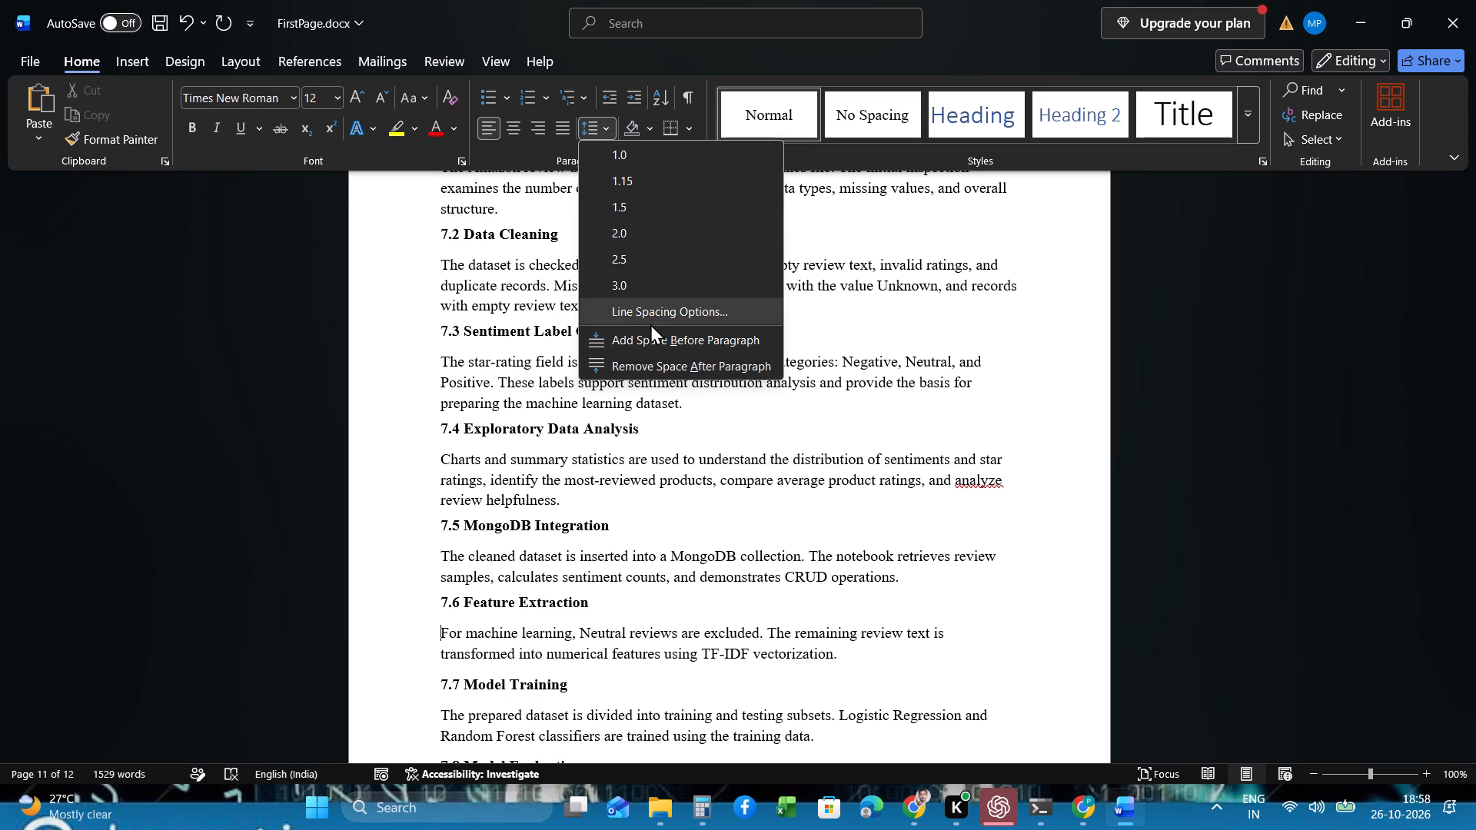
click(650, 315)
click(618, 436)
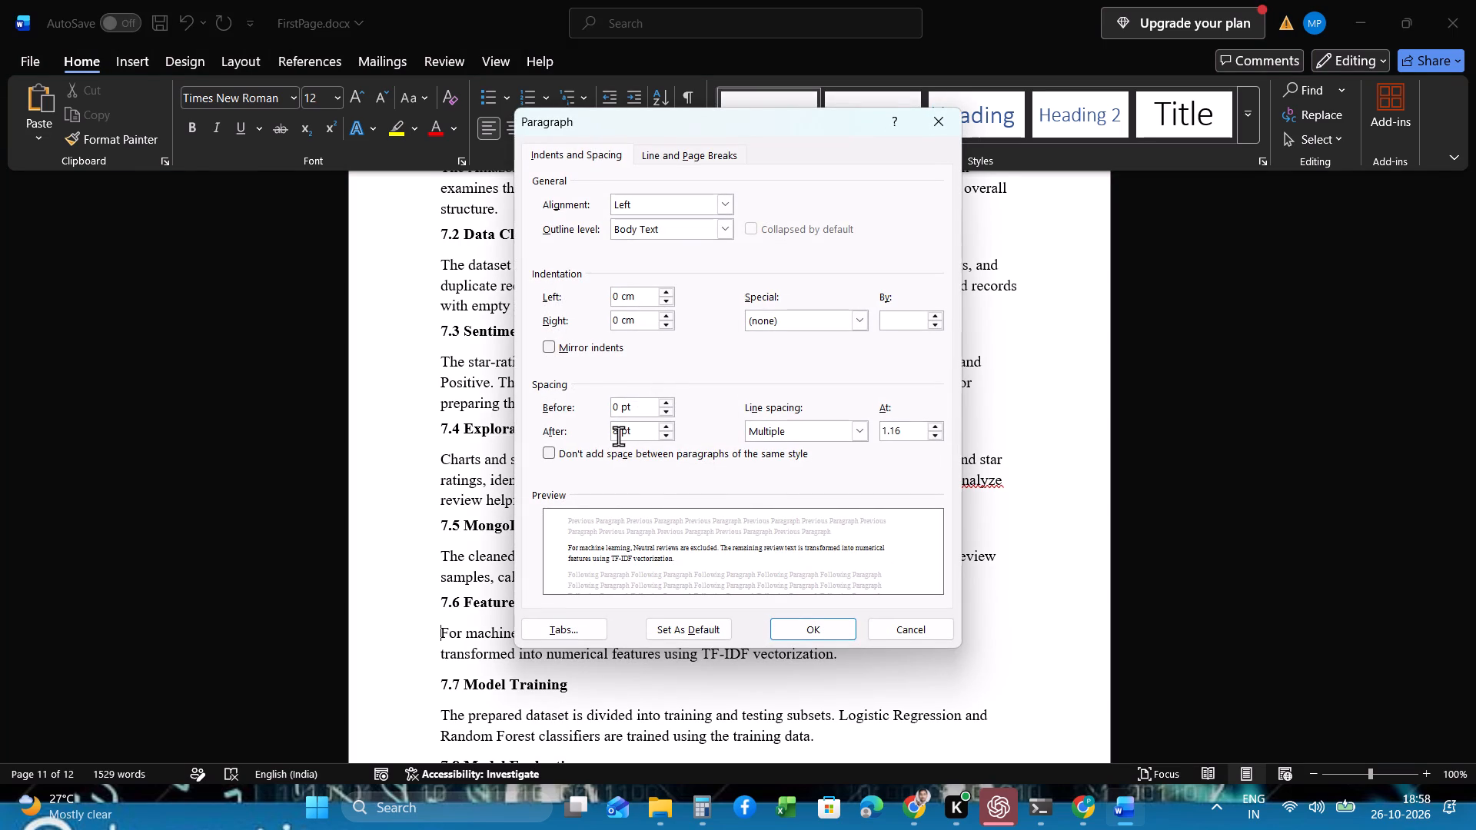
key(BackSpace)
key(4)
click(811, 629)
Set the spacing after the body paragraph under 7.7 Model Training to 4 pt.
scroll(617, 651, down, 1)
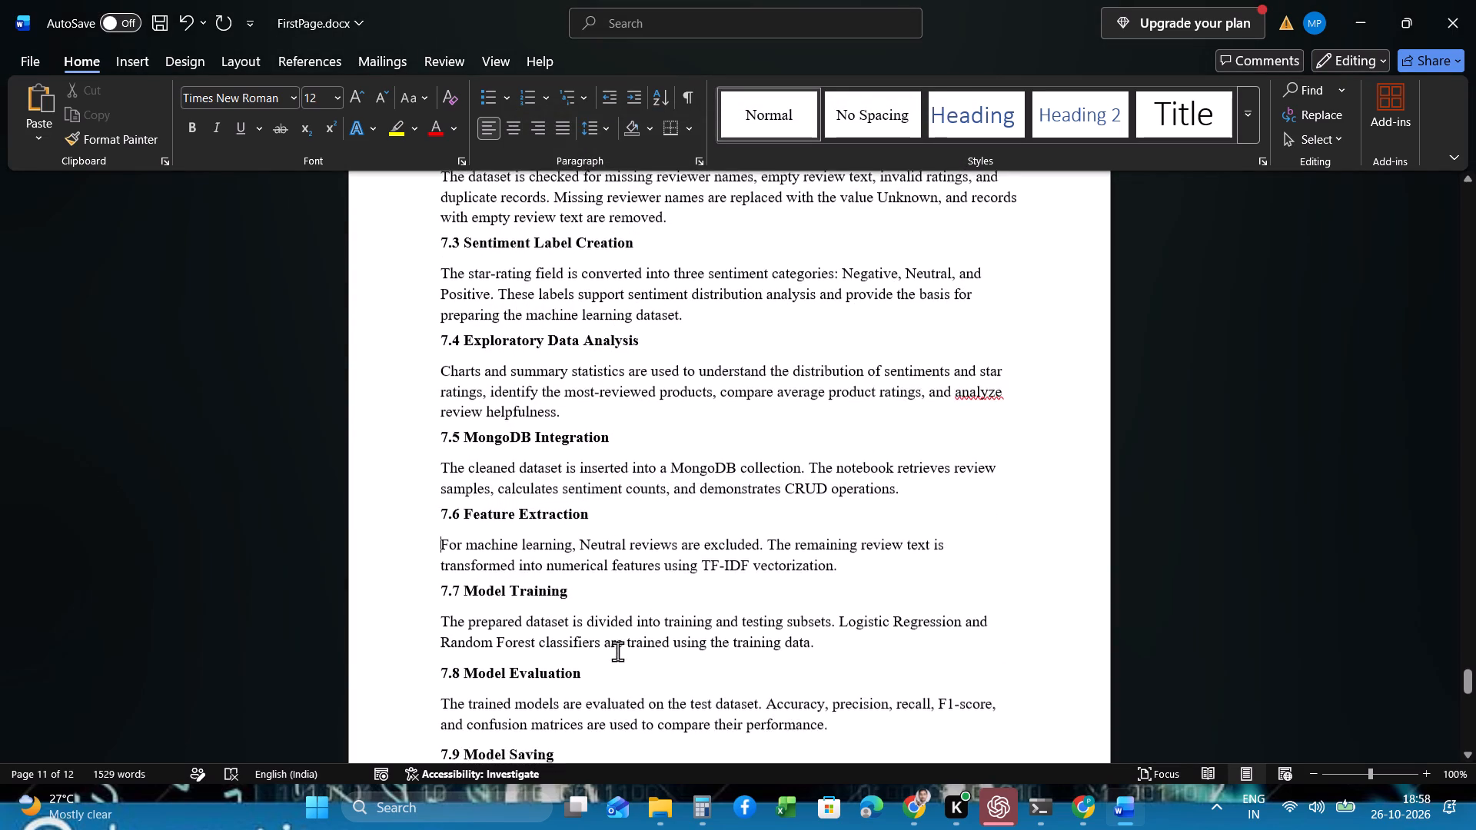
scroll(617, 651, down, 1)
click(439, 570)
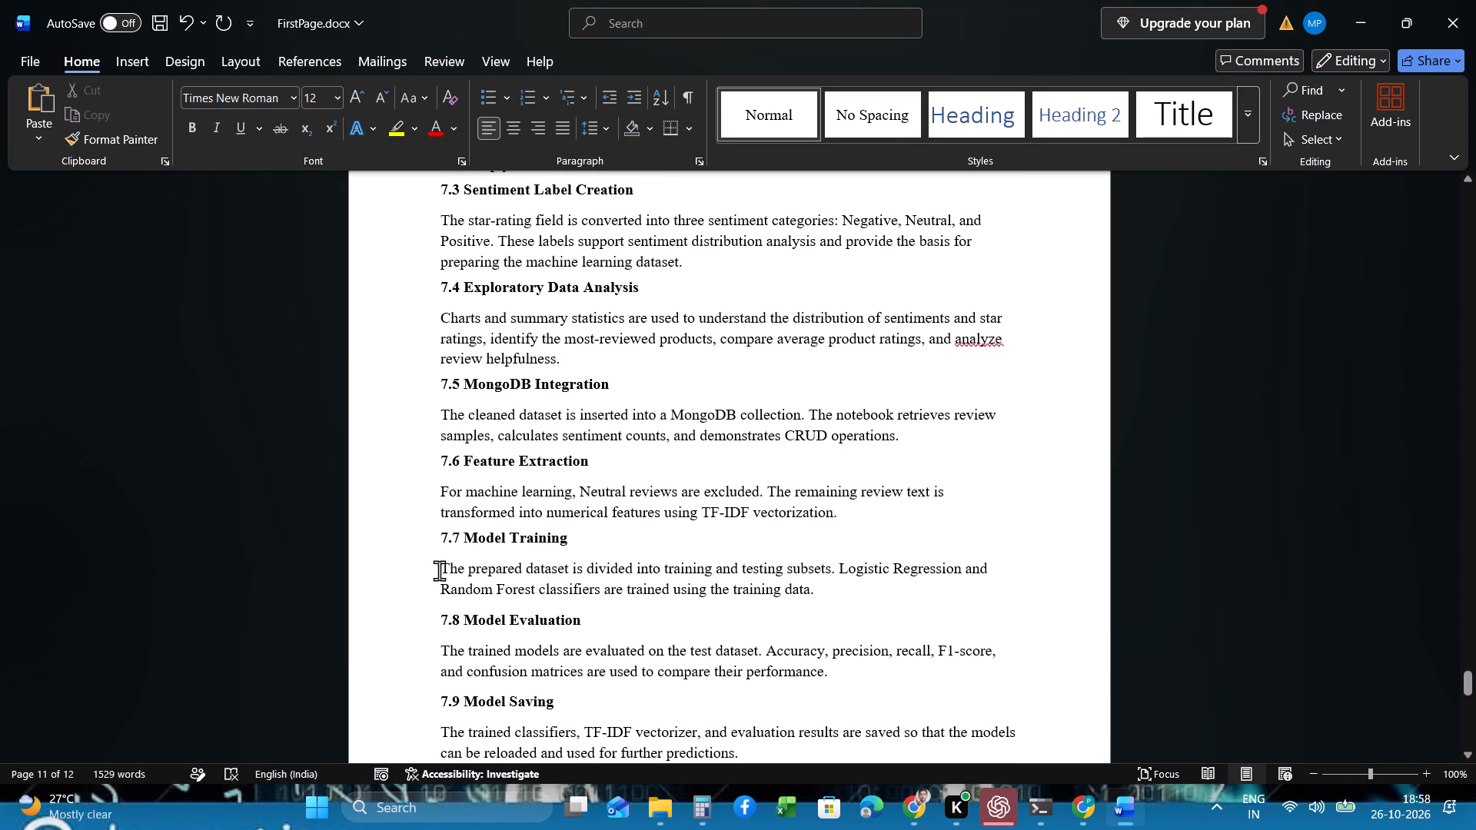
click(603, 131)
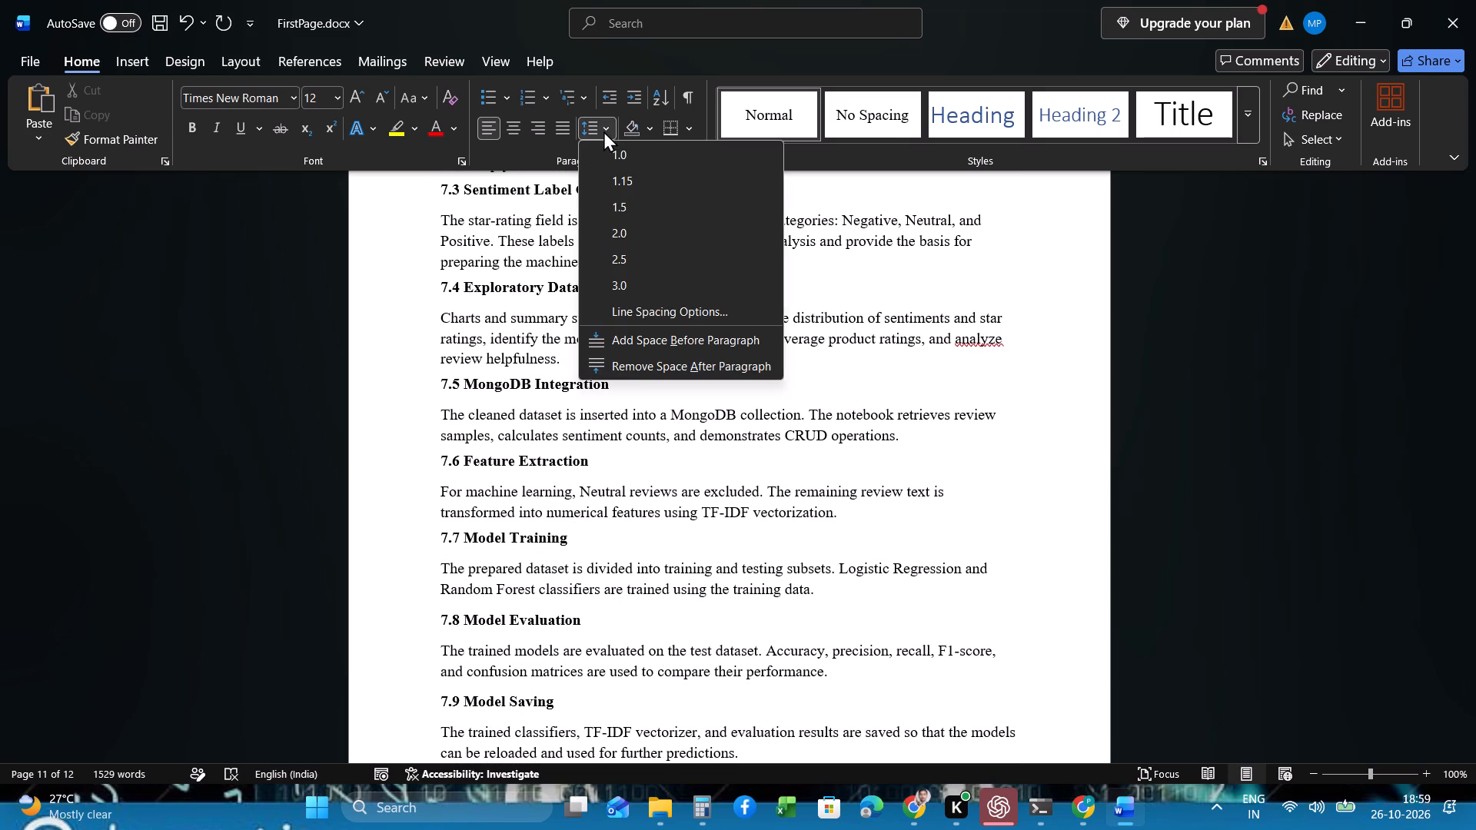
click(633, 315)
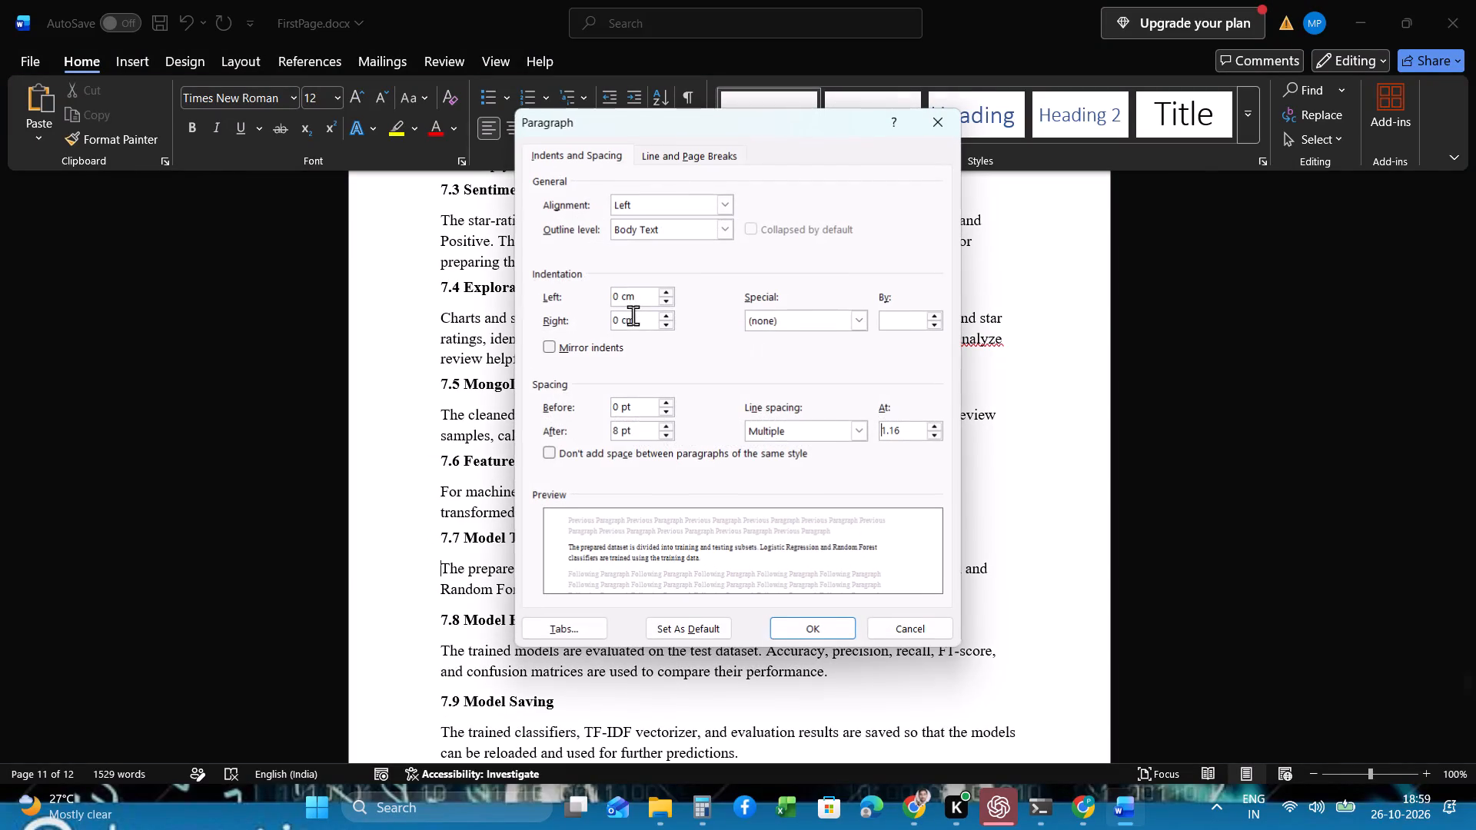
click(617, 434)
key(BackSpace)
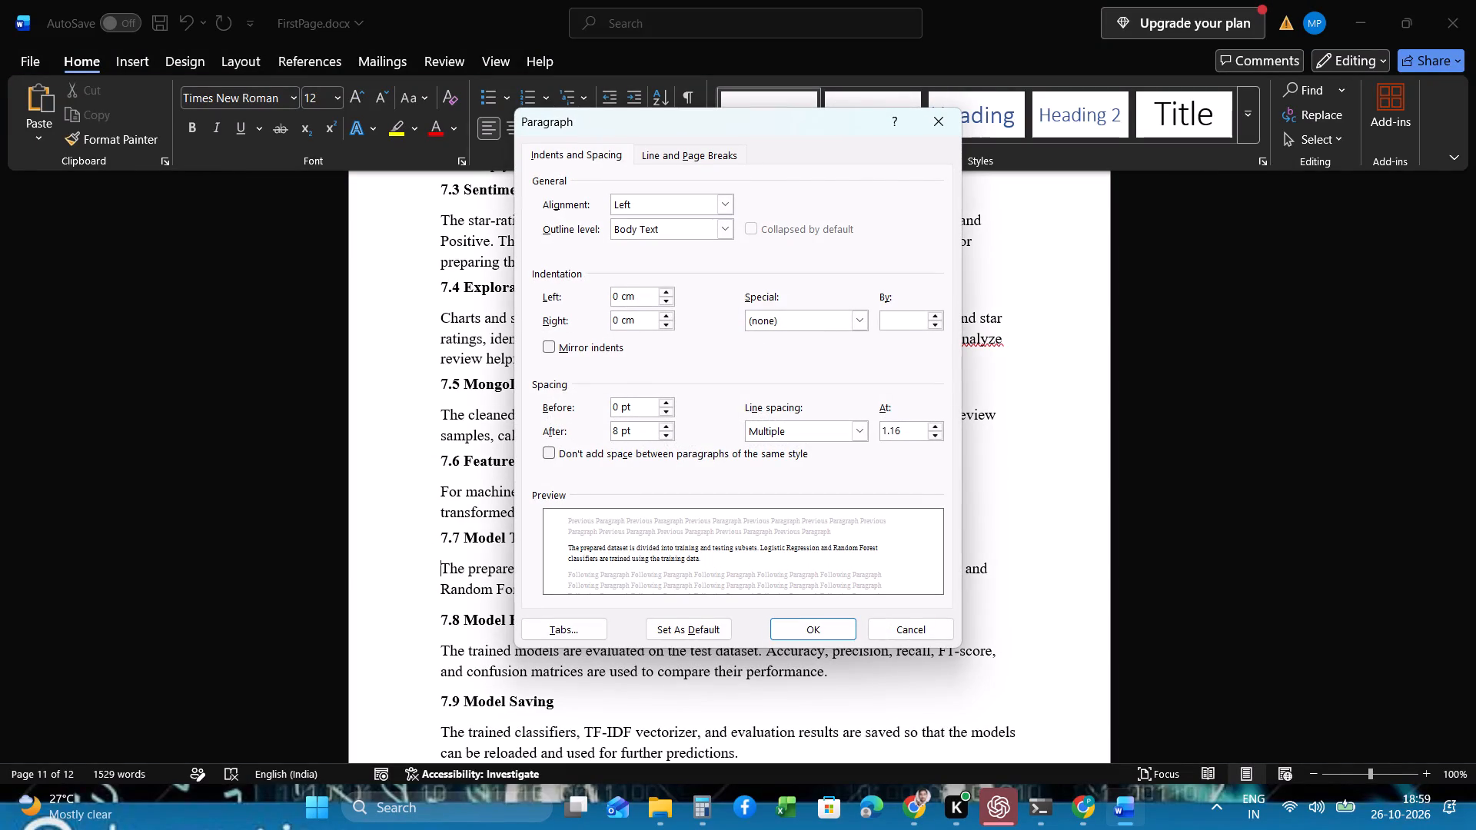
key(4)
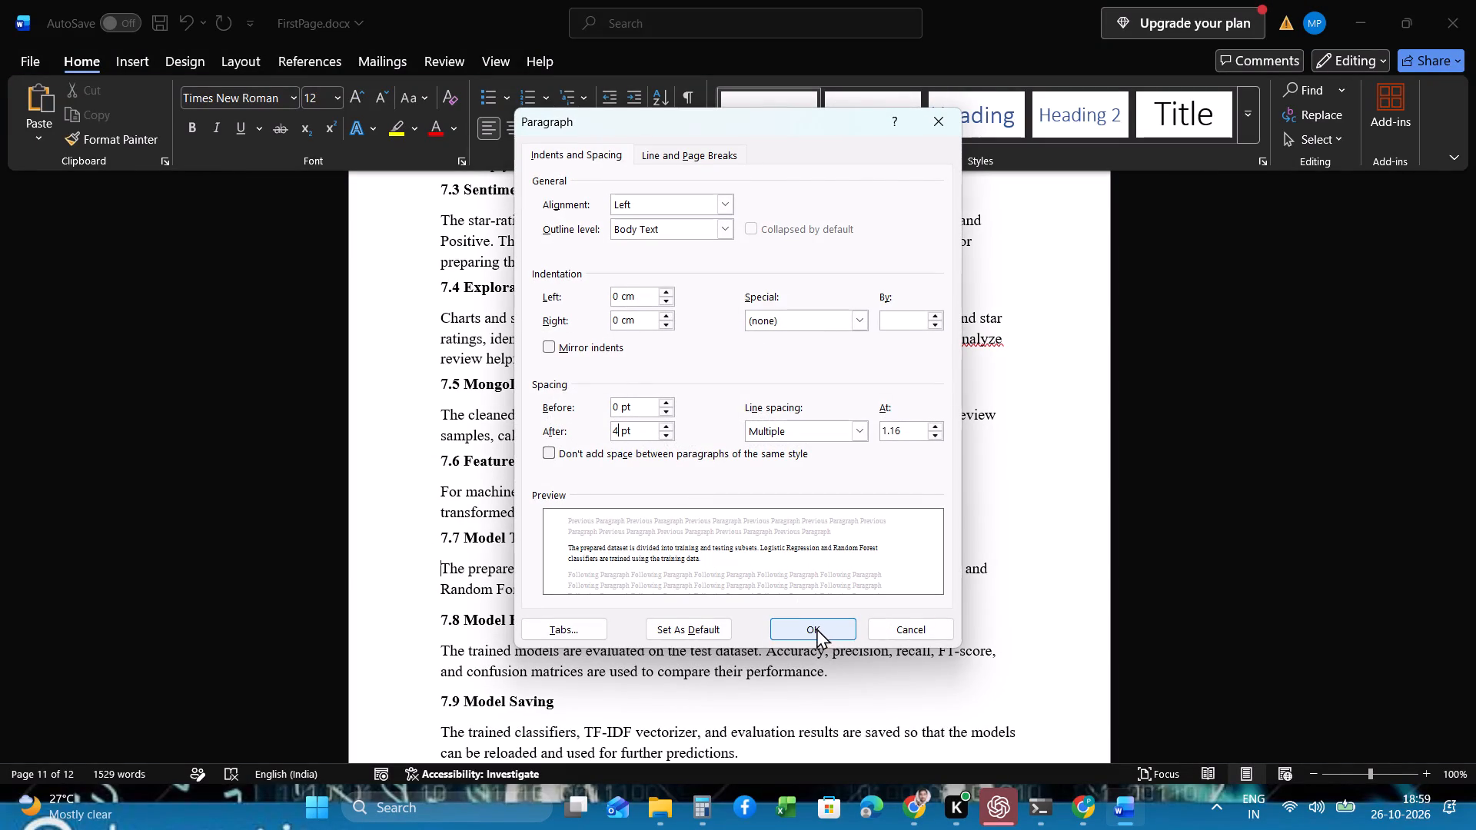
click(816, 630)
Set the spacing after the body paragraph under 7.8 Model Evaluation to 4 pt.
scroll(597, 632, down, 1)
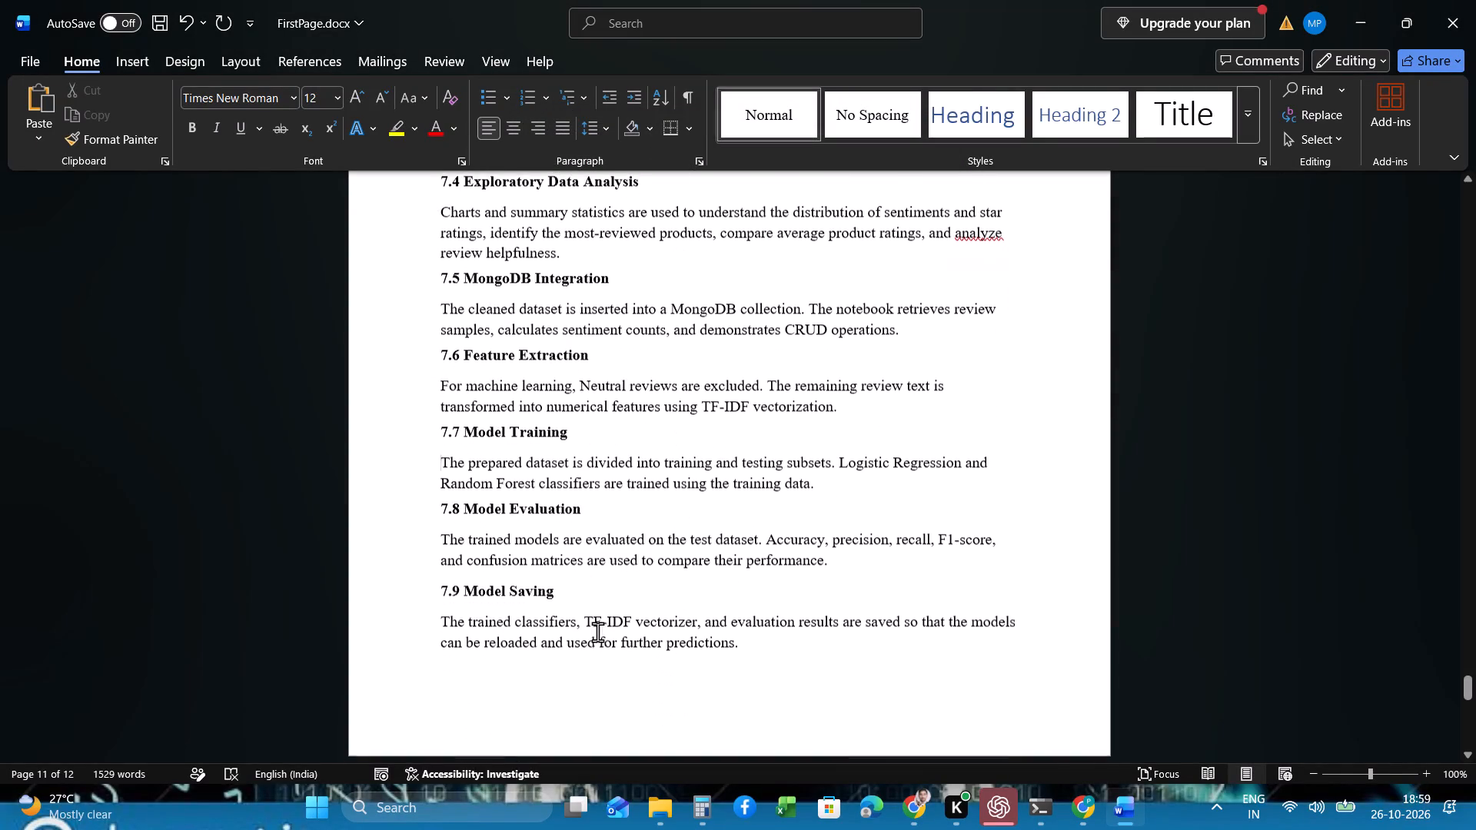
scroll(597, 632, down, 1)
click(442, 525)
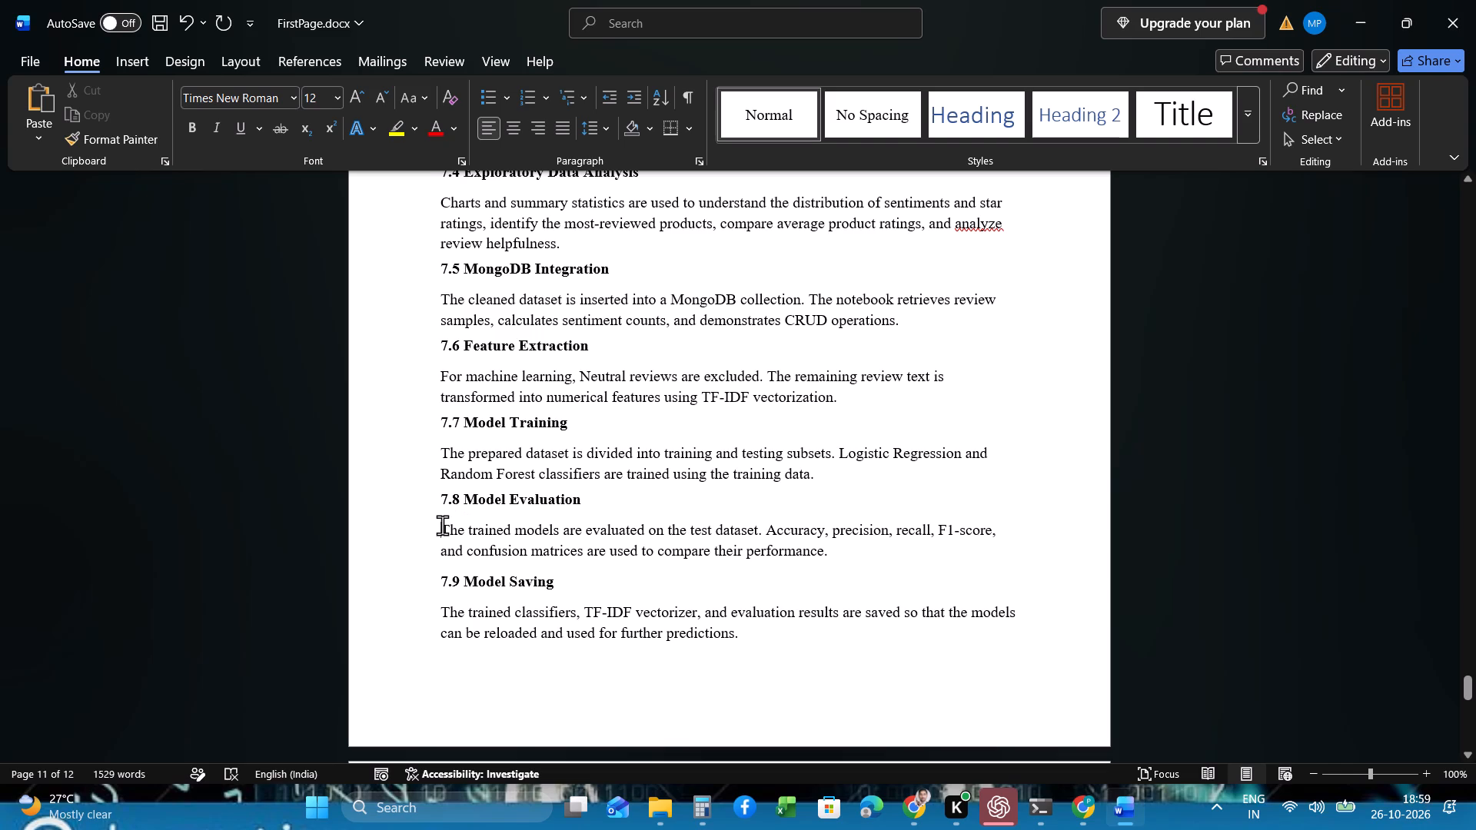
click(611, 134)
click(606, 321)
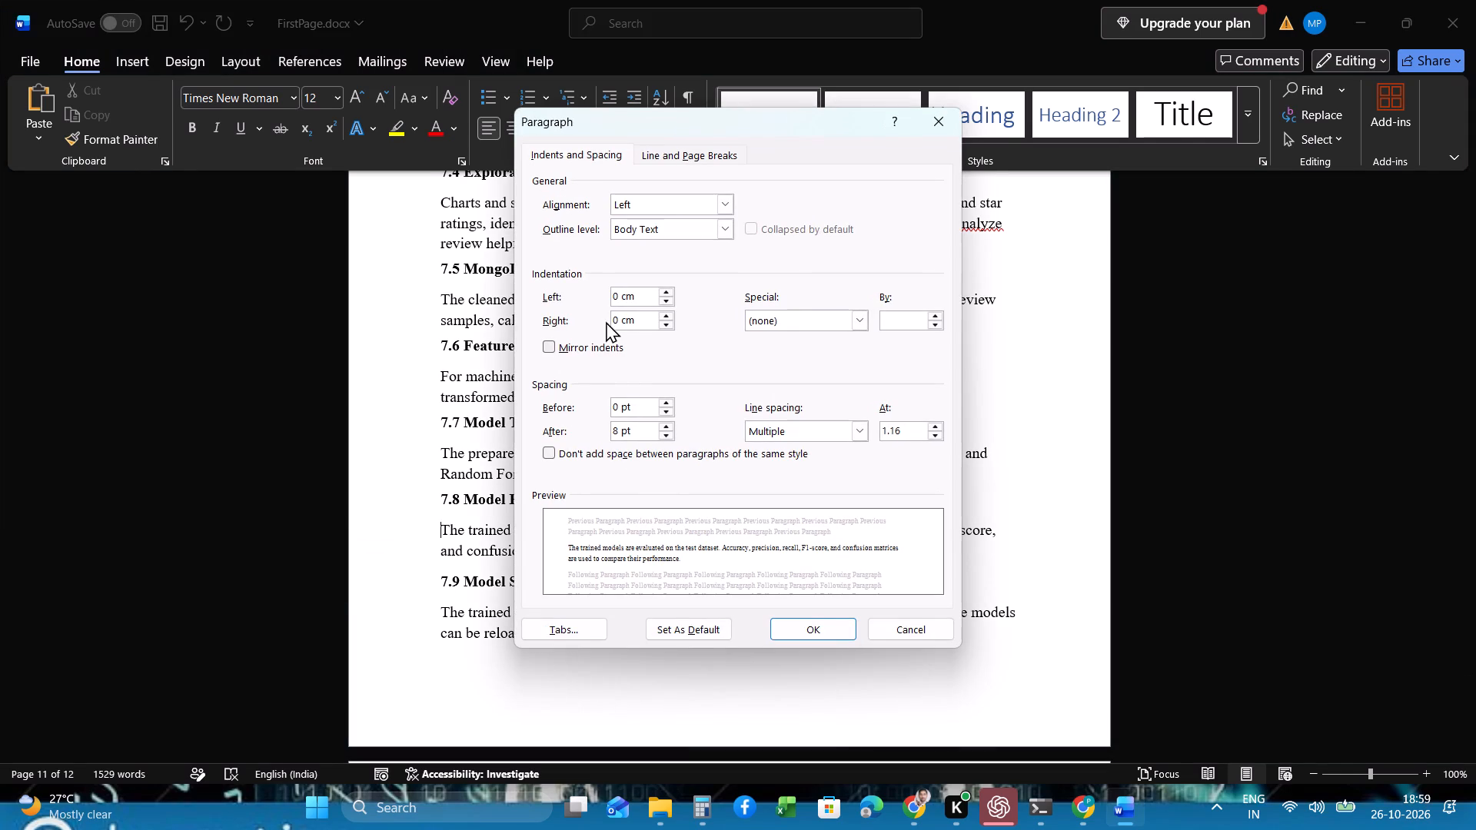
click(619, 429)
key(BackSpace)
key(4)
click(816, 621)
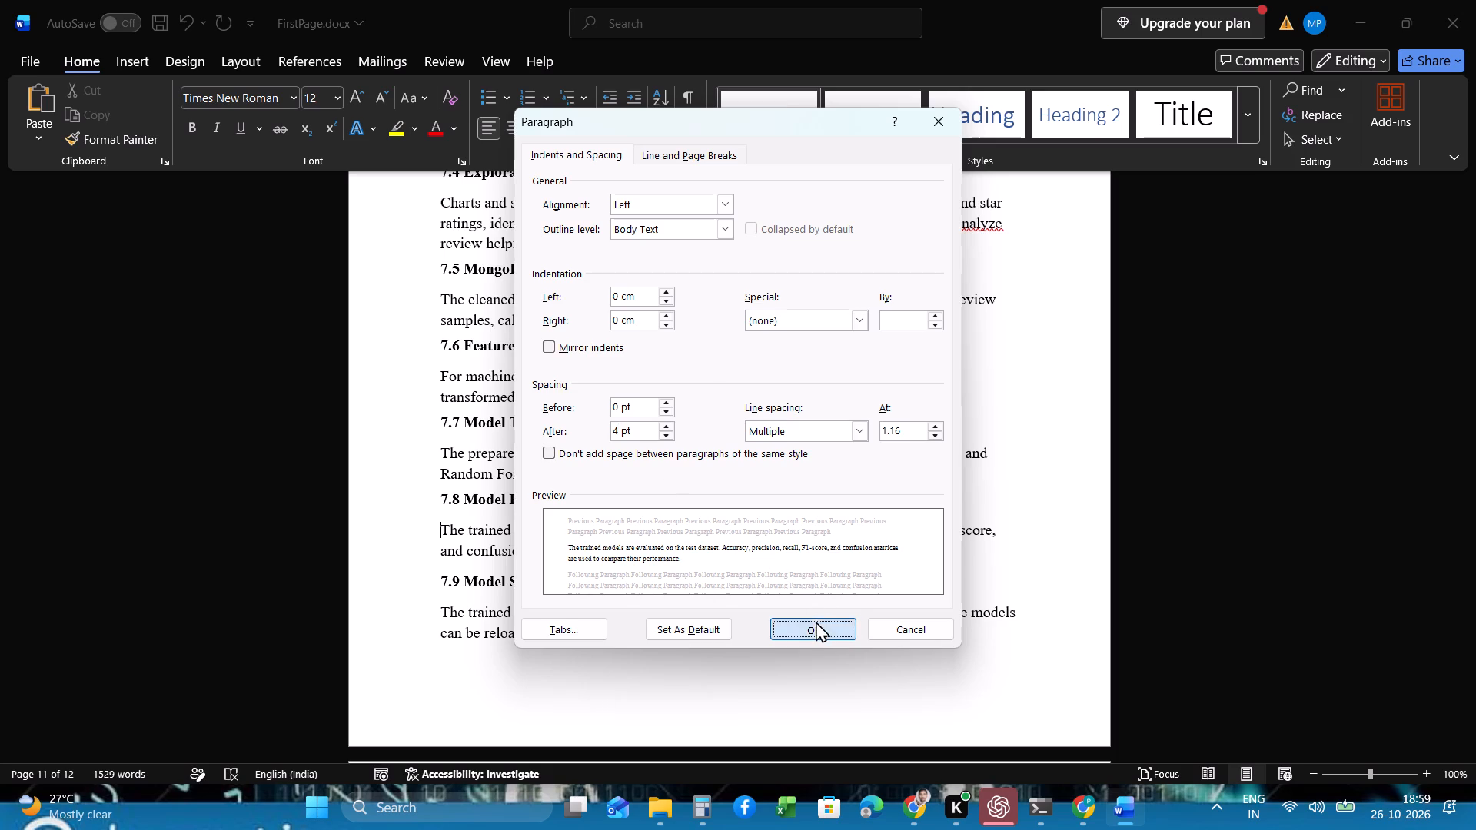
Set the spacing after the body paragraph under 7.9 Model Saving to 4 pt.
click(444, 604)
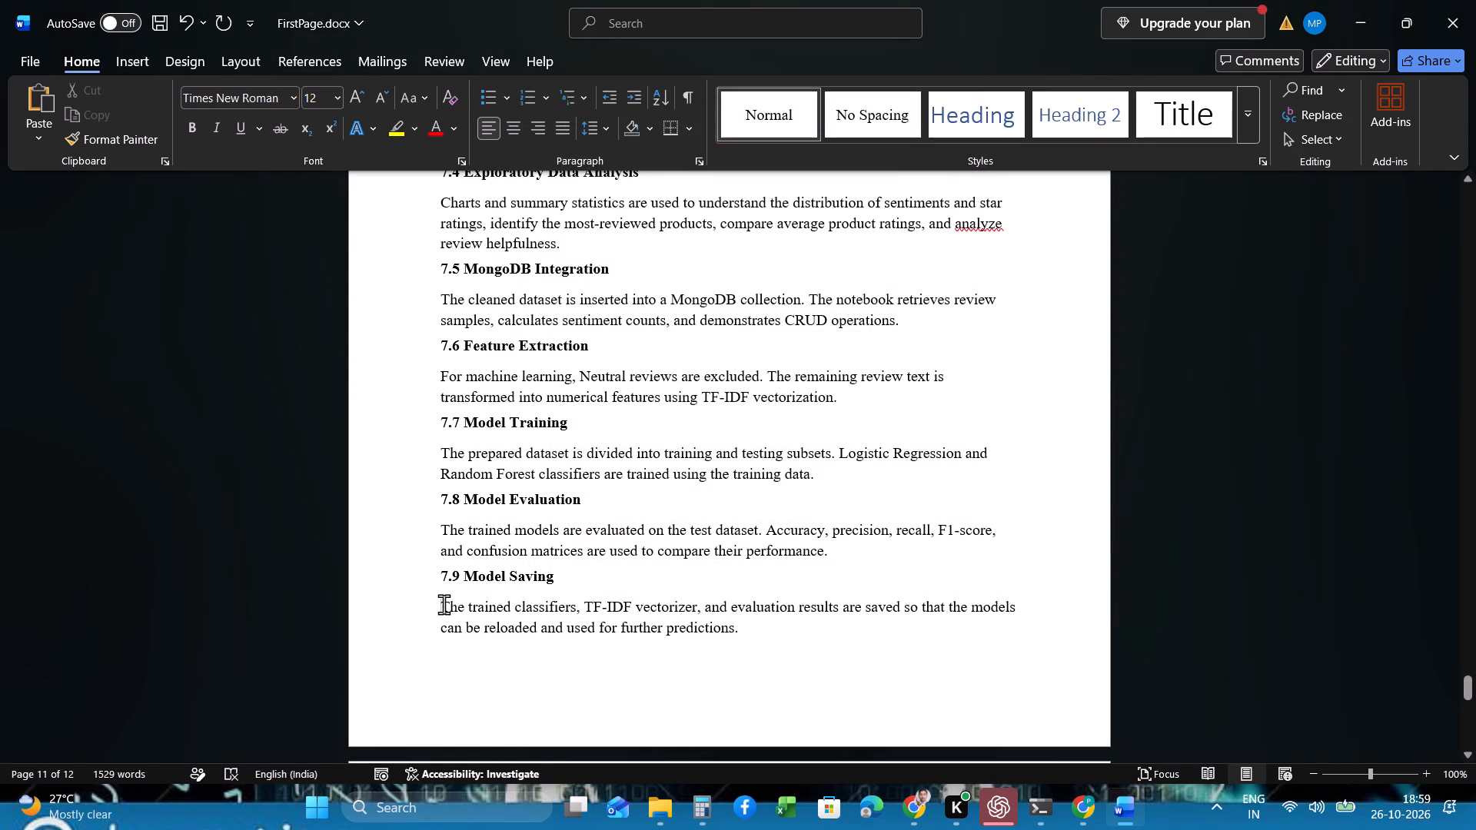
click(610, 124)
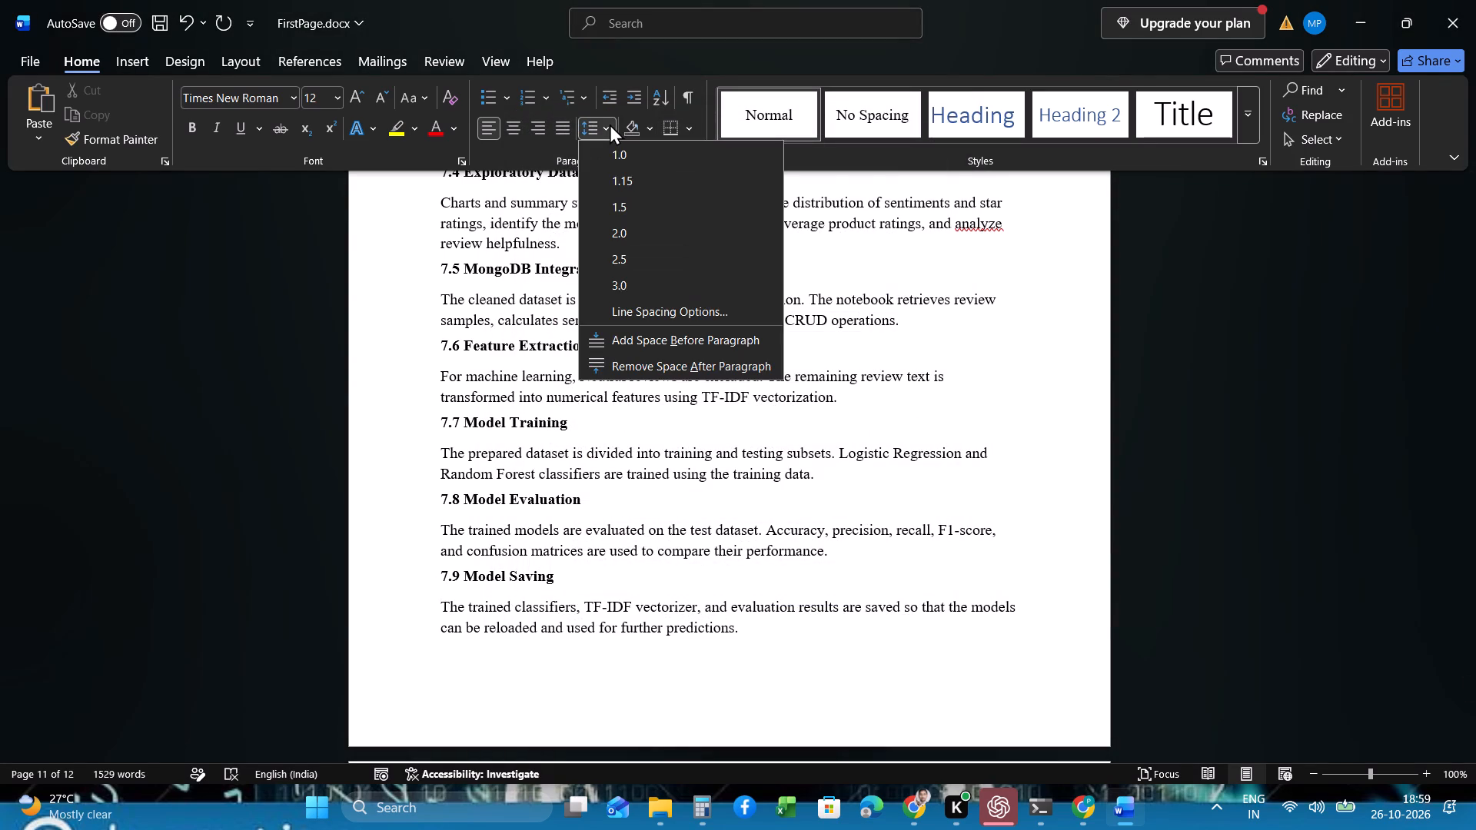
click(620, 305)
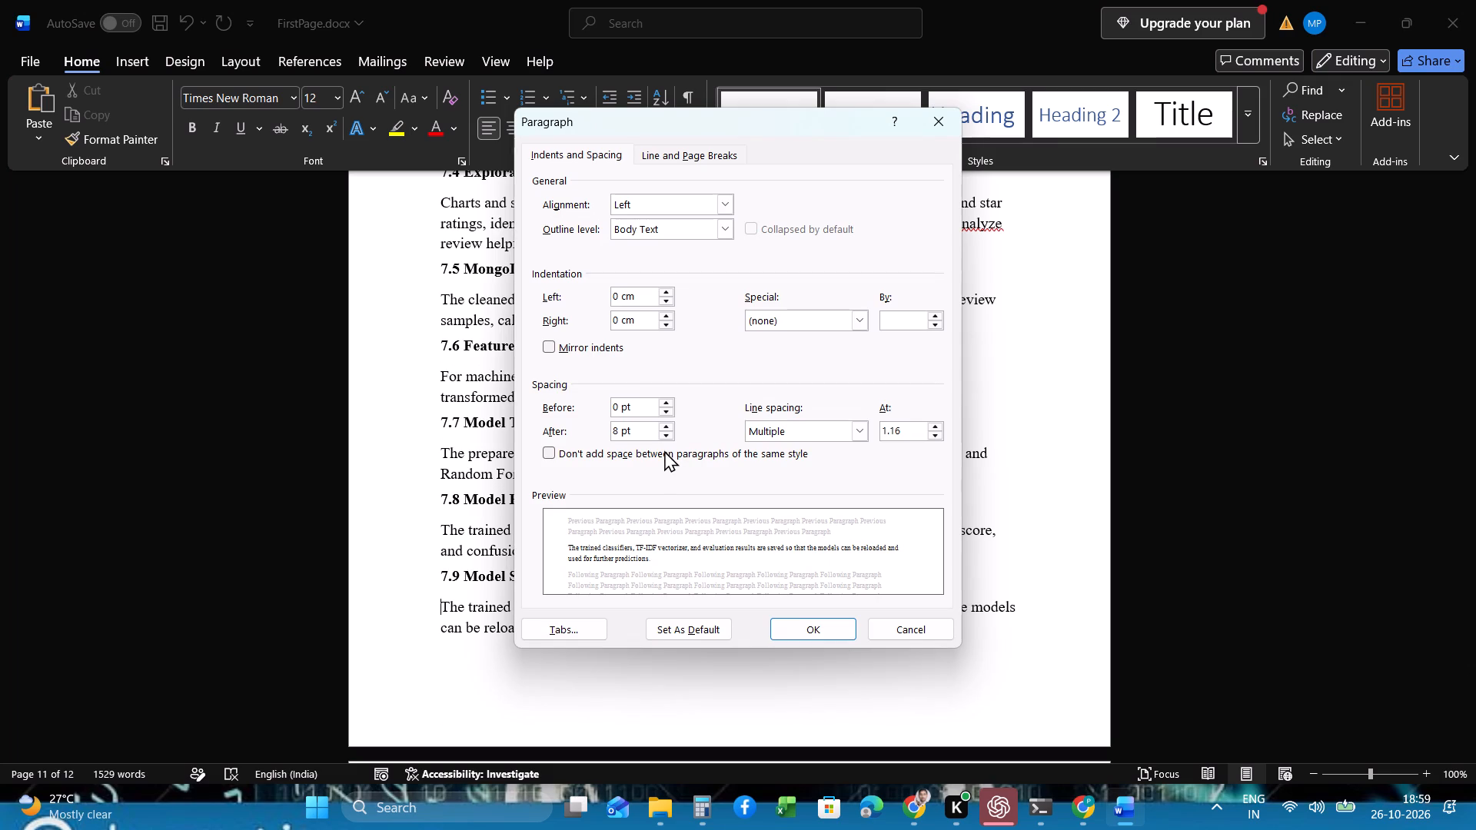
click(619, 433)
key(BackSpace)
key(4)
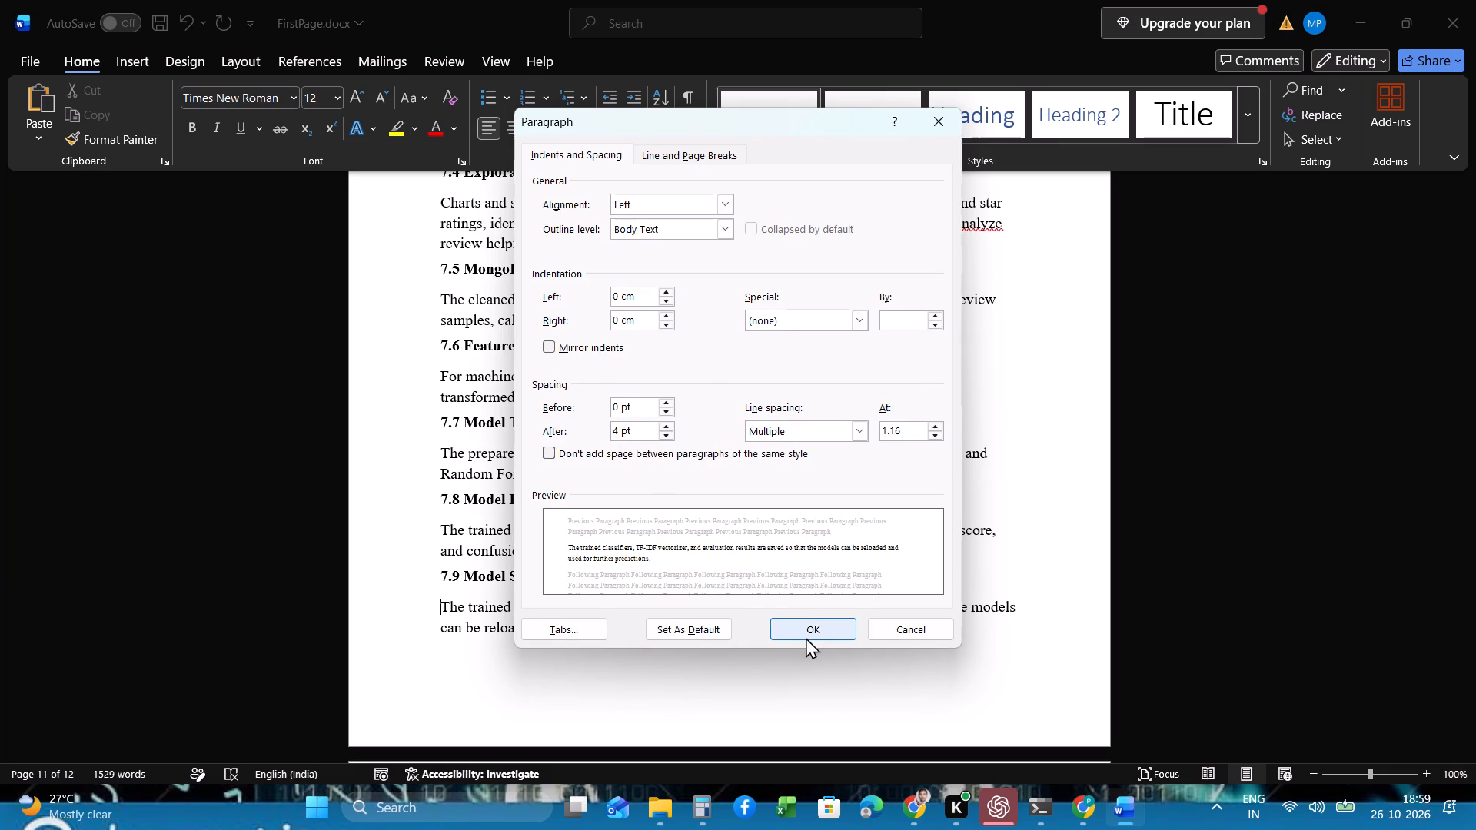
click(806, 638)
Set the spacing after the subheading 7.1 Data Loading to 4 pt.
scroll(684, 649, up, 1)
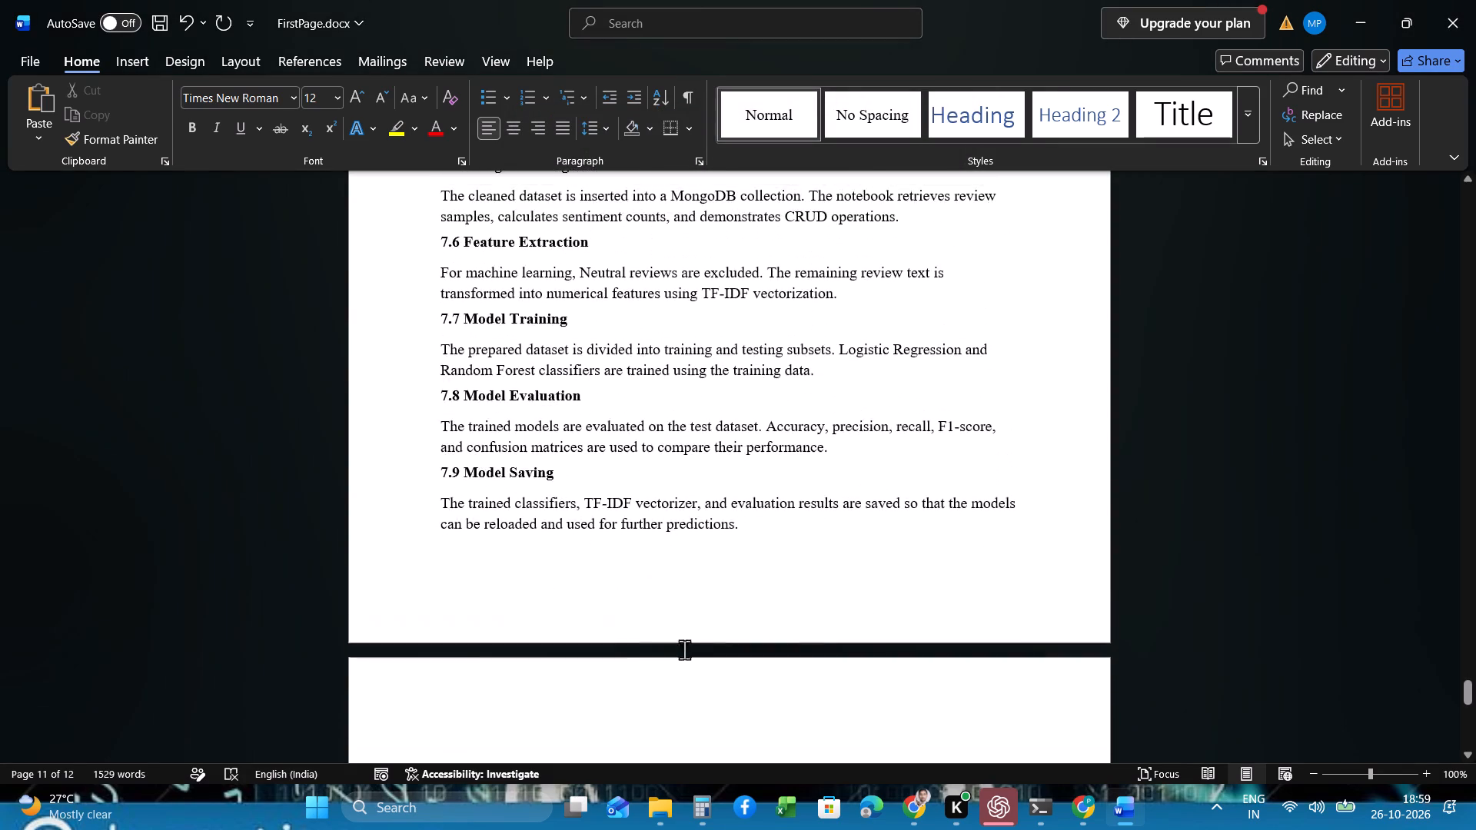
scroll(684, 649, up, 1)
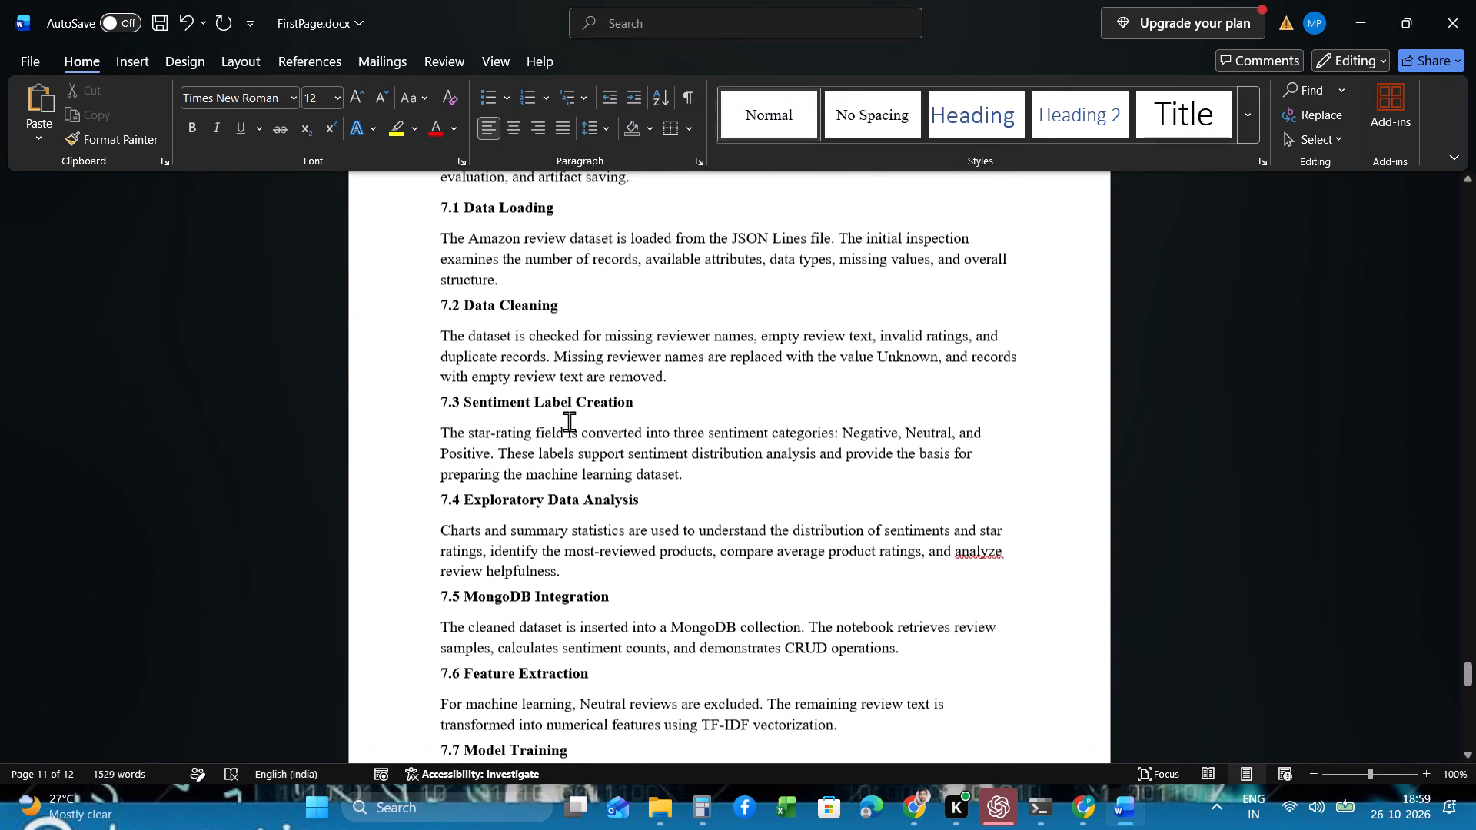
scroll(569, 421, up, 1)
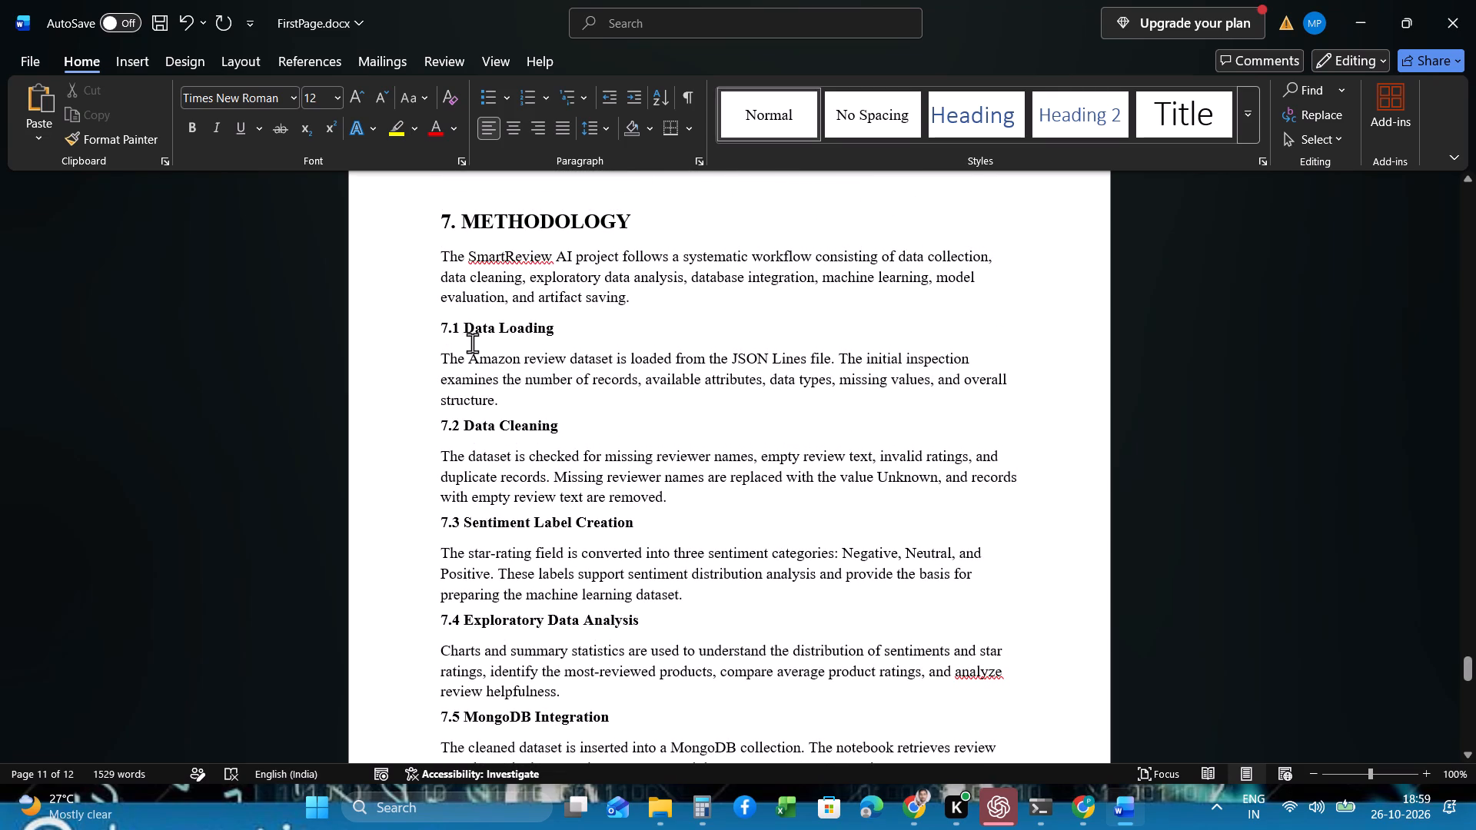
click(443, 328)
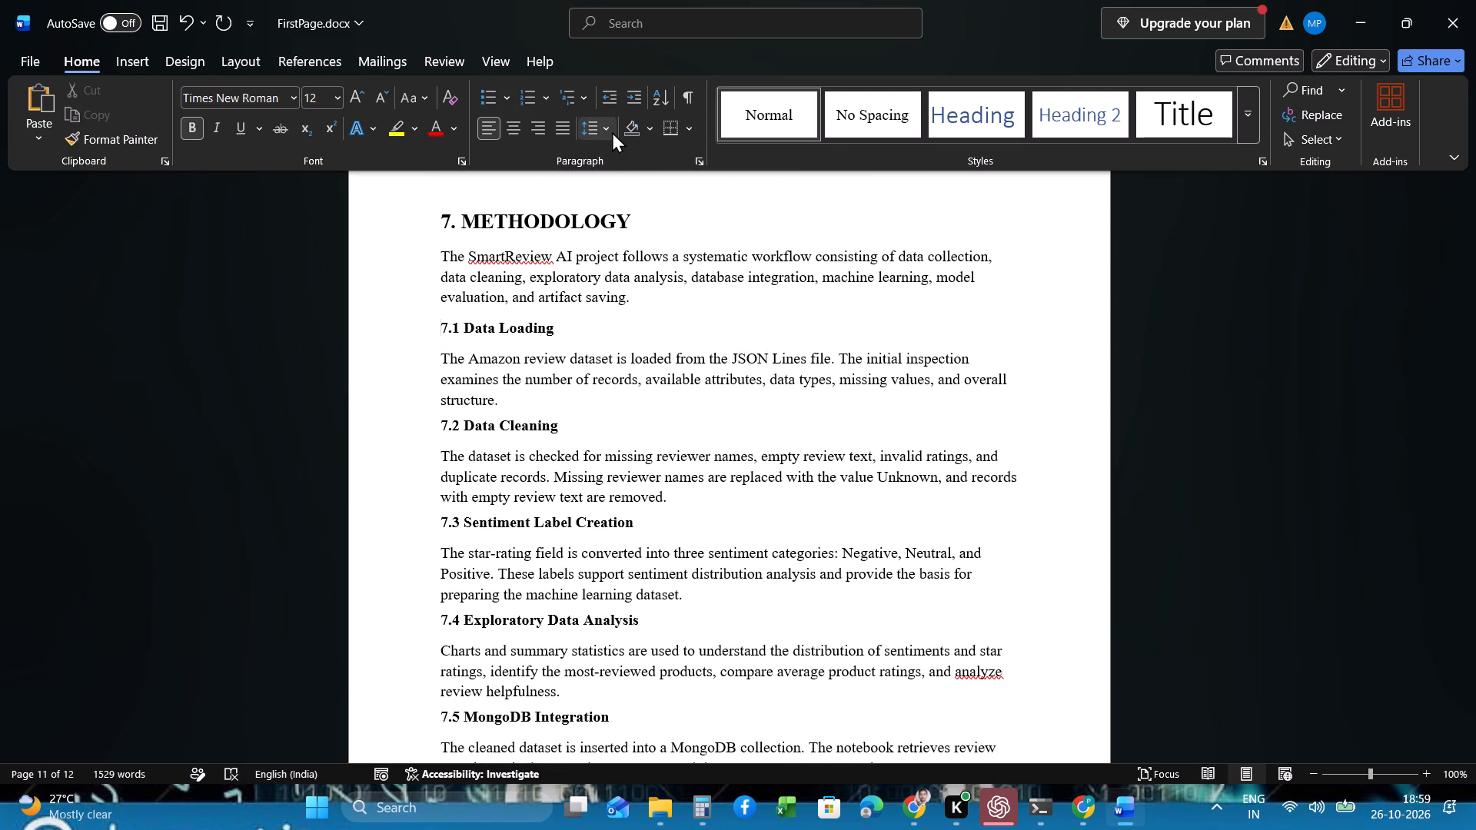
click(612, 131)
click(625, 306)
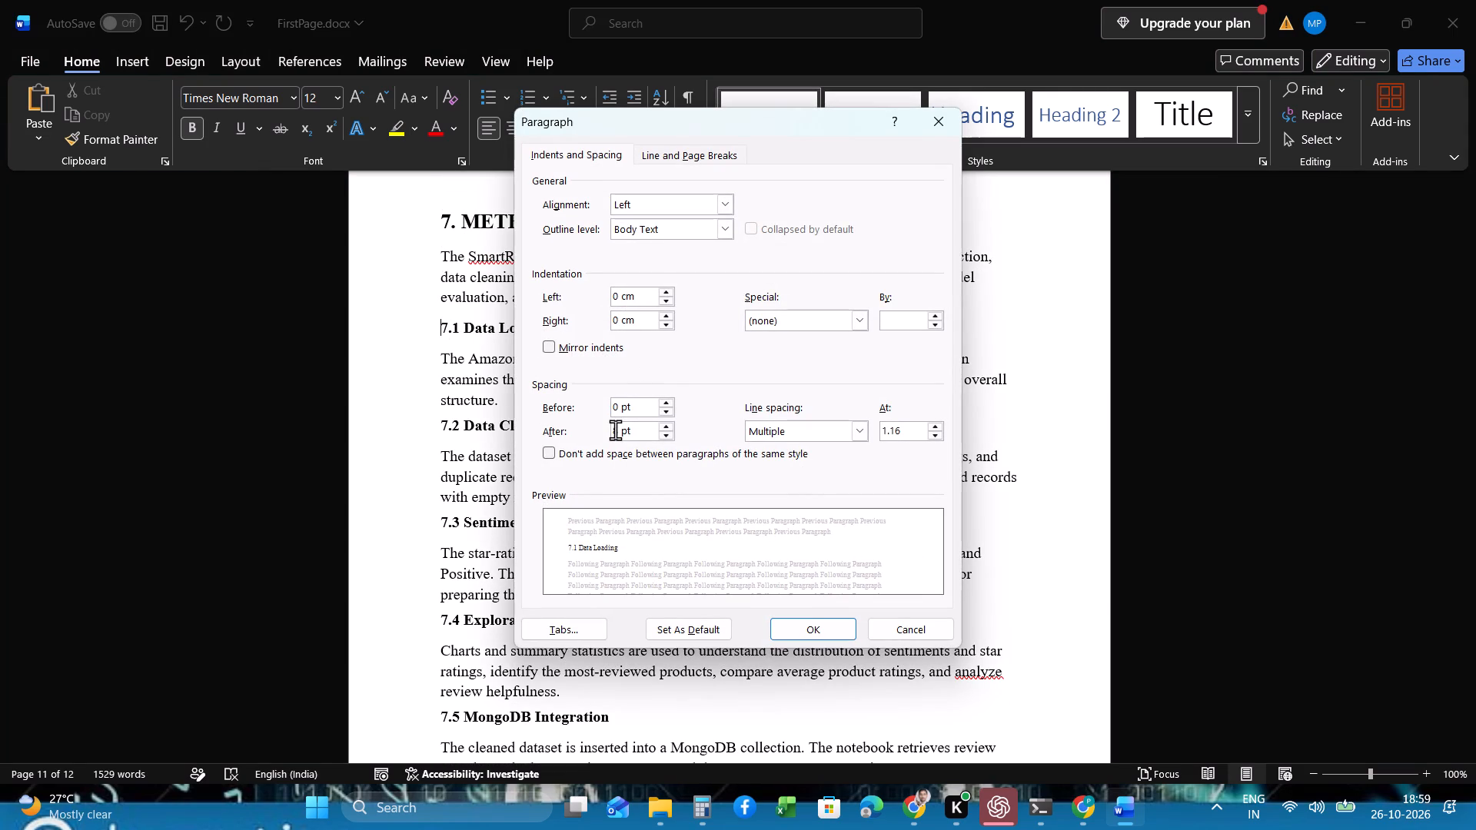
click(620, 430)
key(BackSpace)
key(4)
click(819, 634)
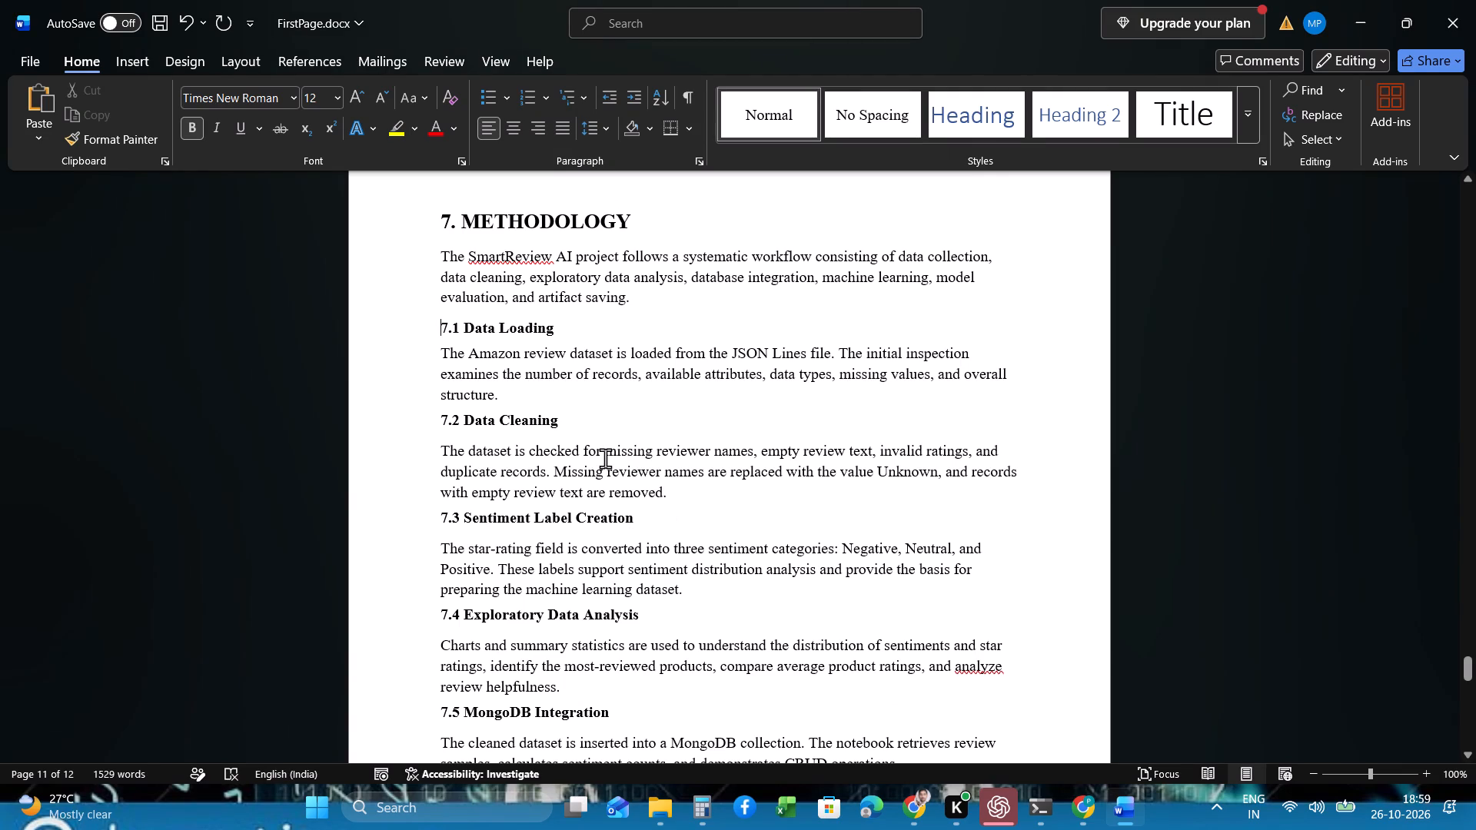
Set the spacing after the subheading 7.2 Data Cleaning to 4 pt.
click(440, 422)
click(612, 132)
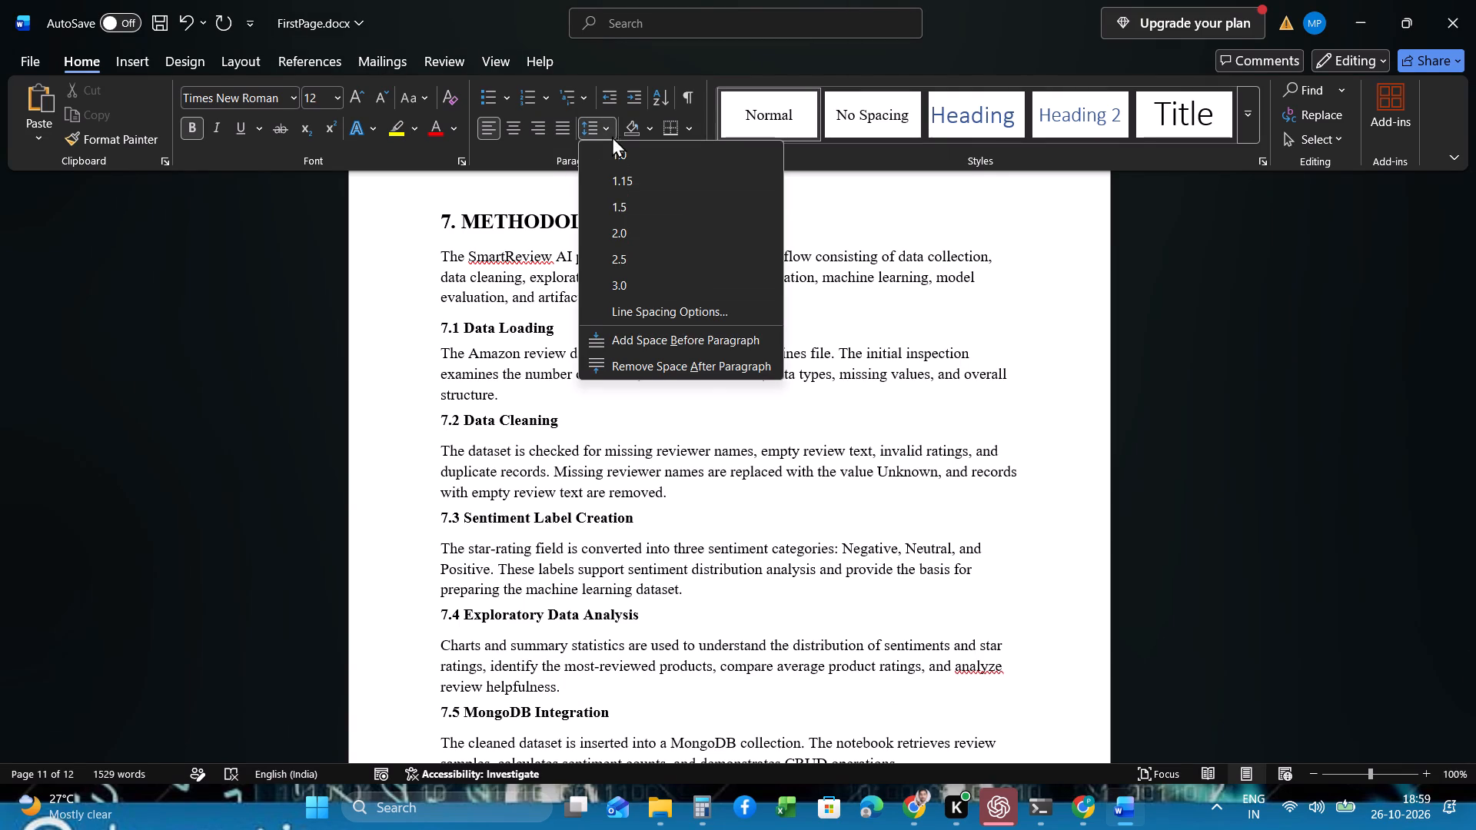
click(631, 312)
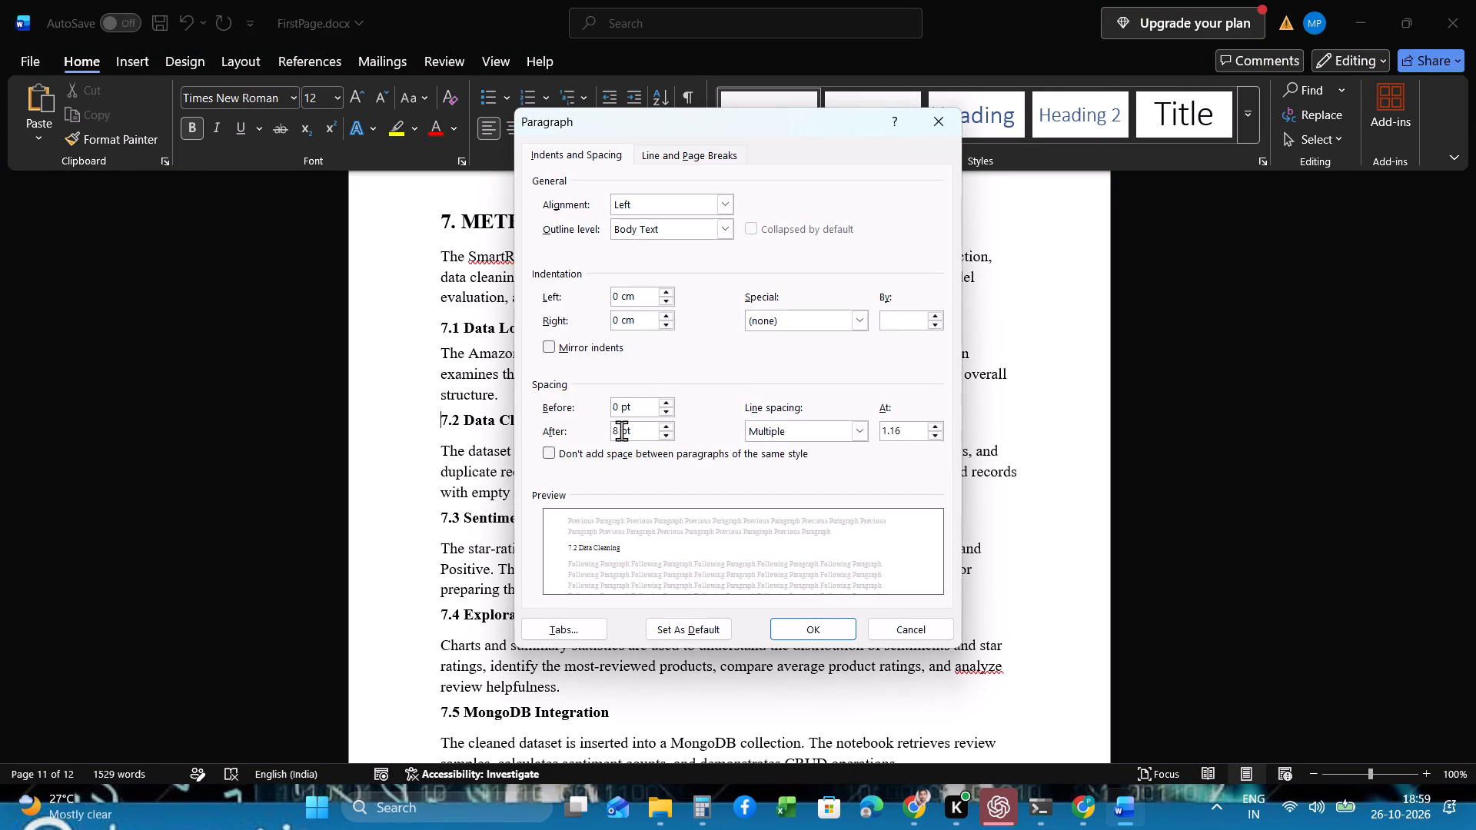
click(619, 432)
key(BackSpace)
key(4)
key(Return)
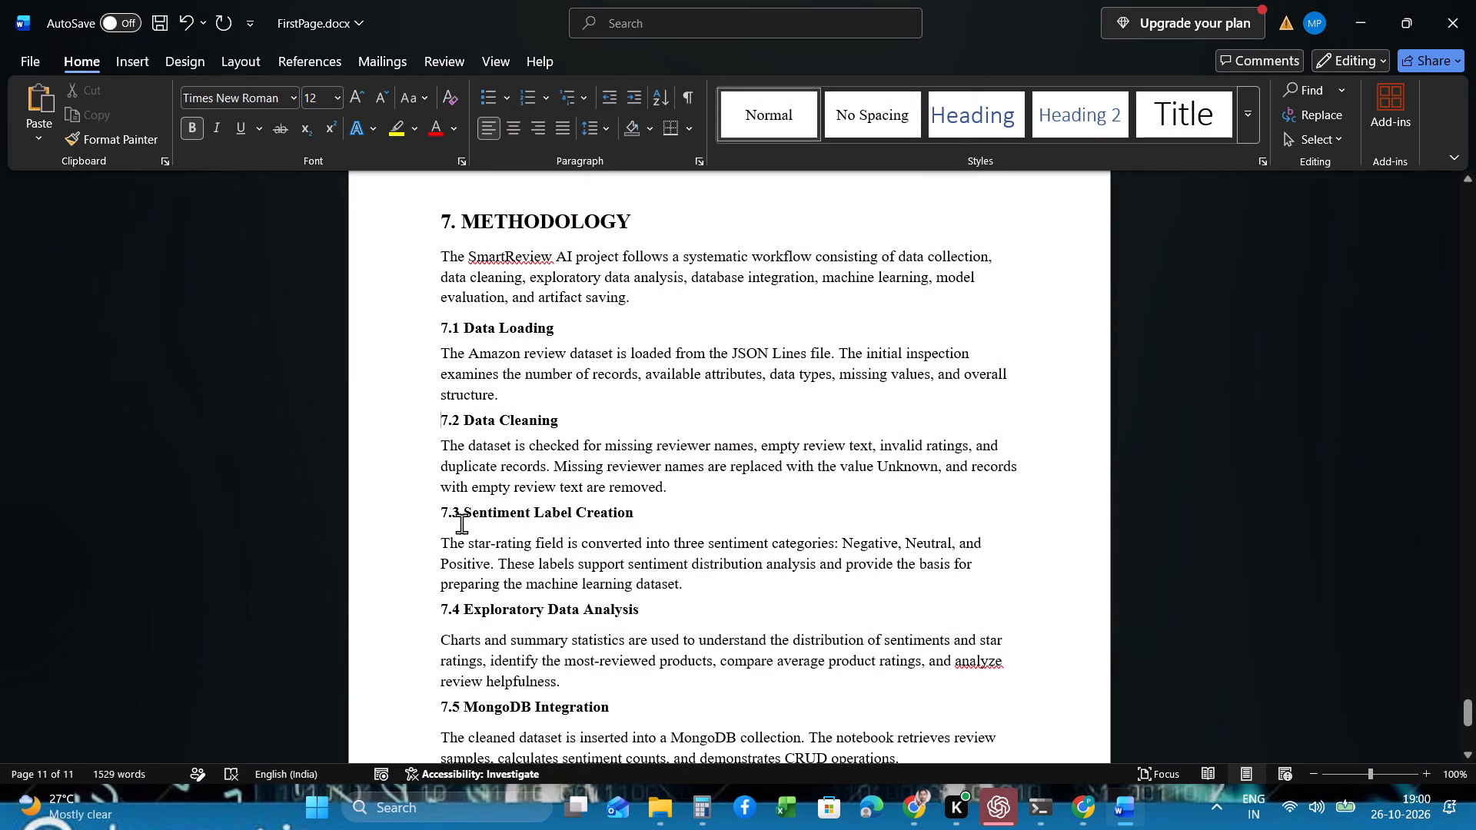
Set the spacing after the subheading 7.3 Sentiment Label Creation to 4 pt.
click(442, 513)
click(444, 418)
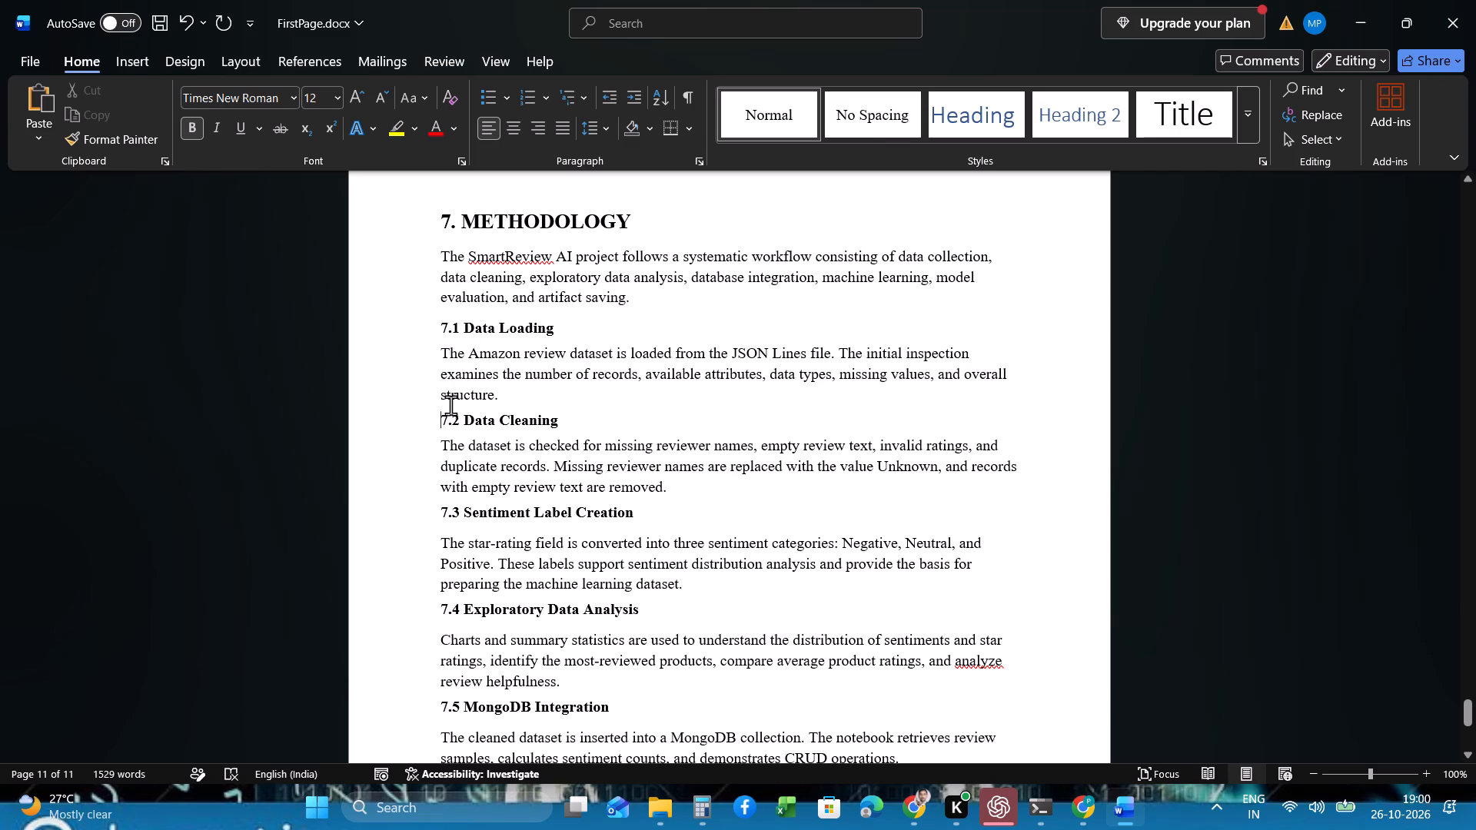
click(443, 515)
click(611, 134)
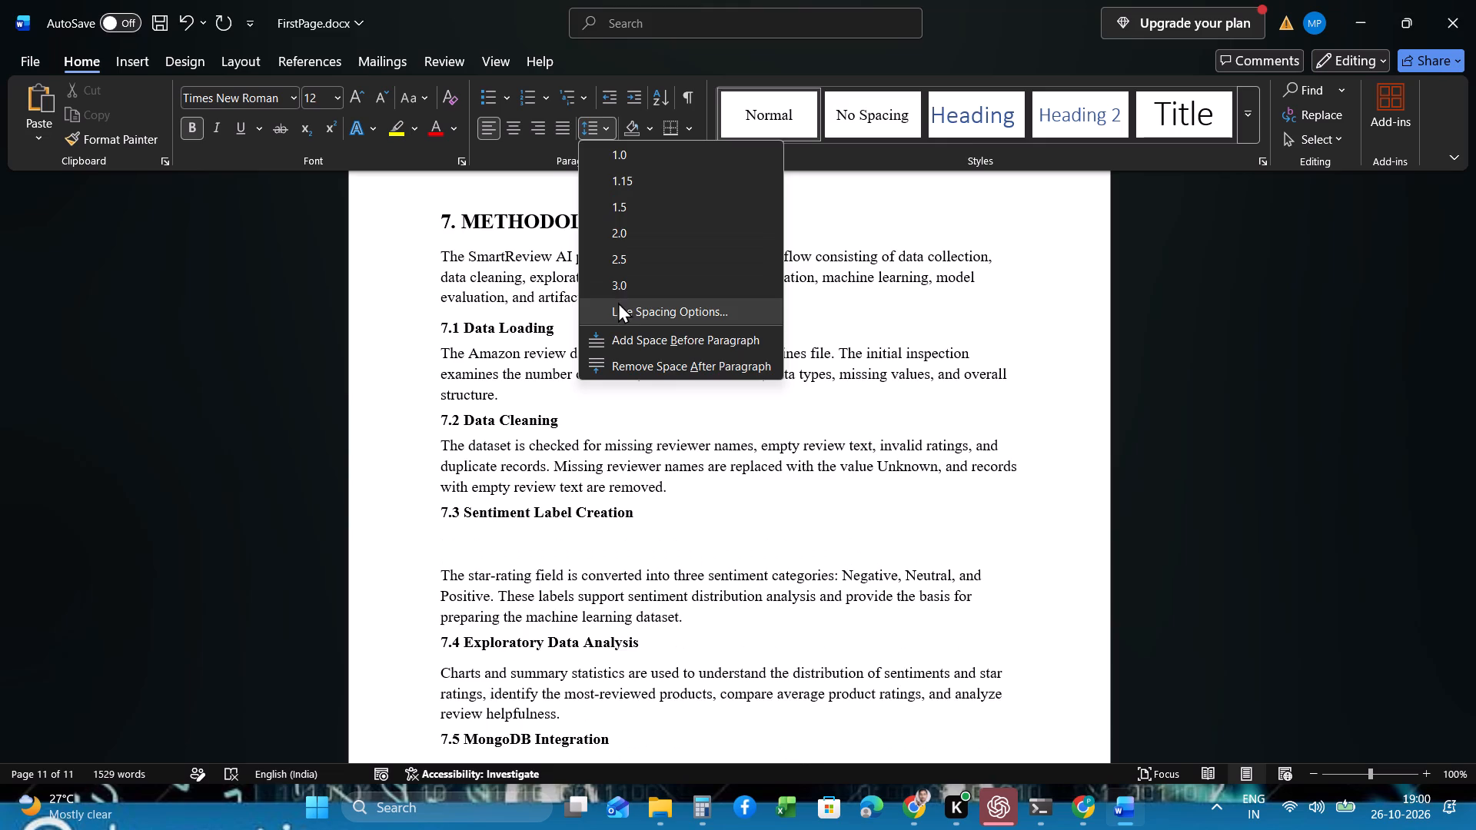
click(618, 302)
click(618, 434)
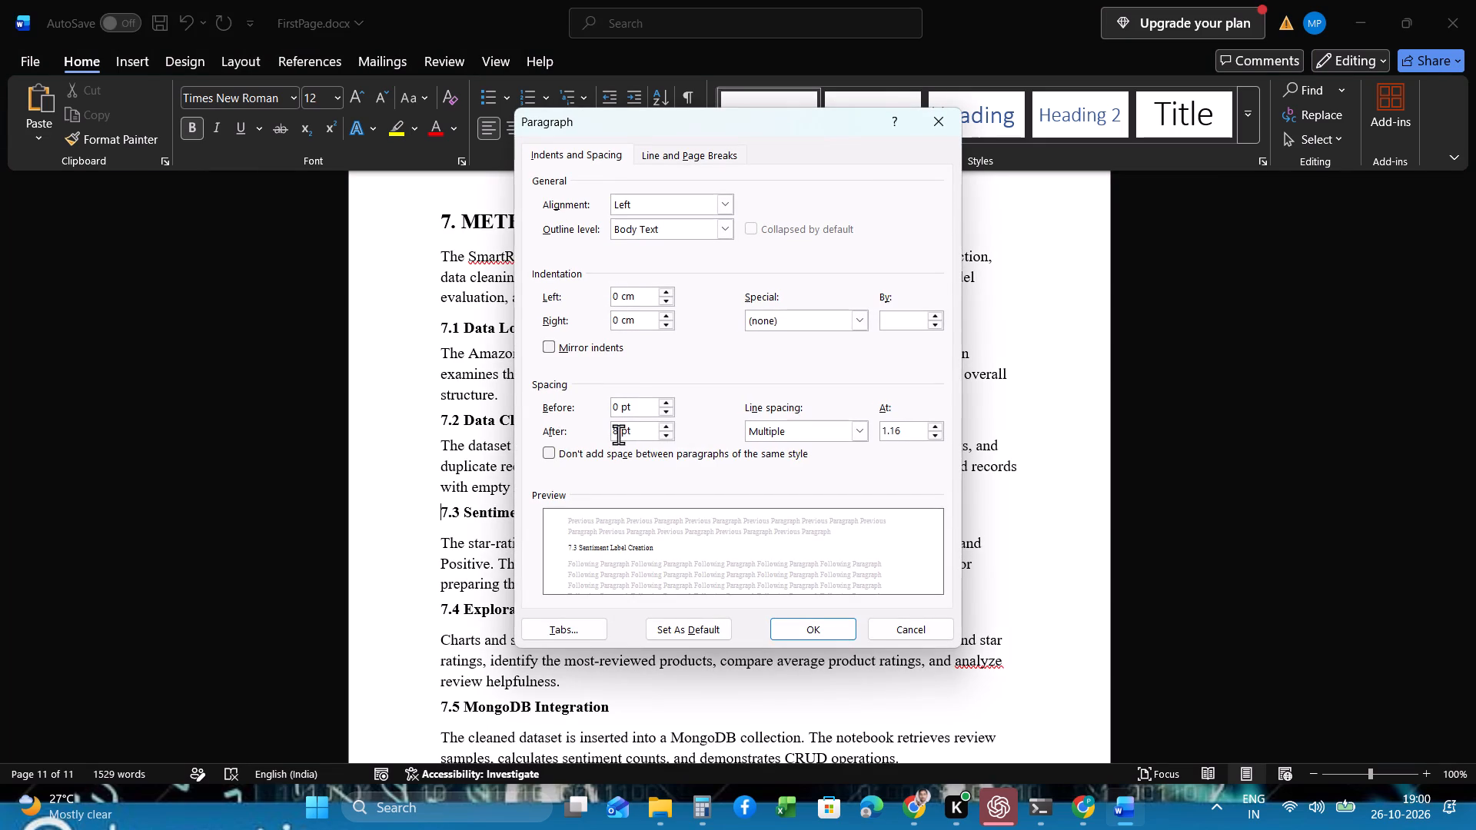
key(BackSpace)
key(4)
click(803, 628)
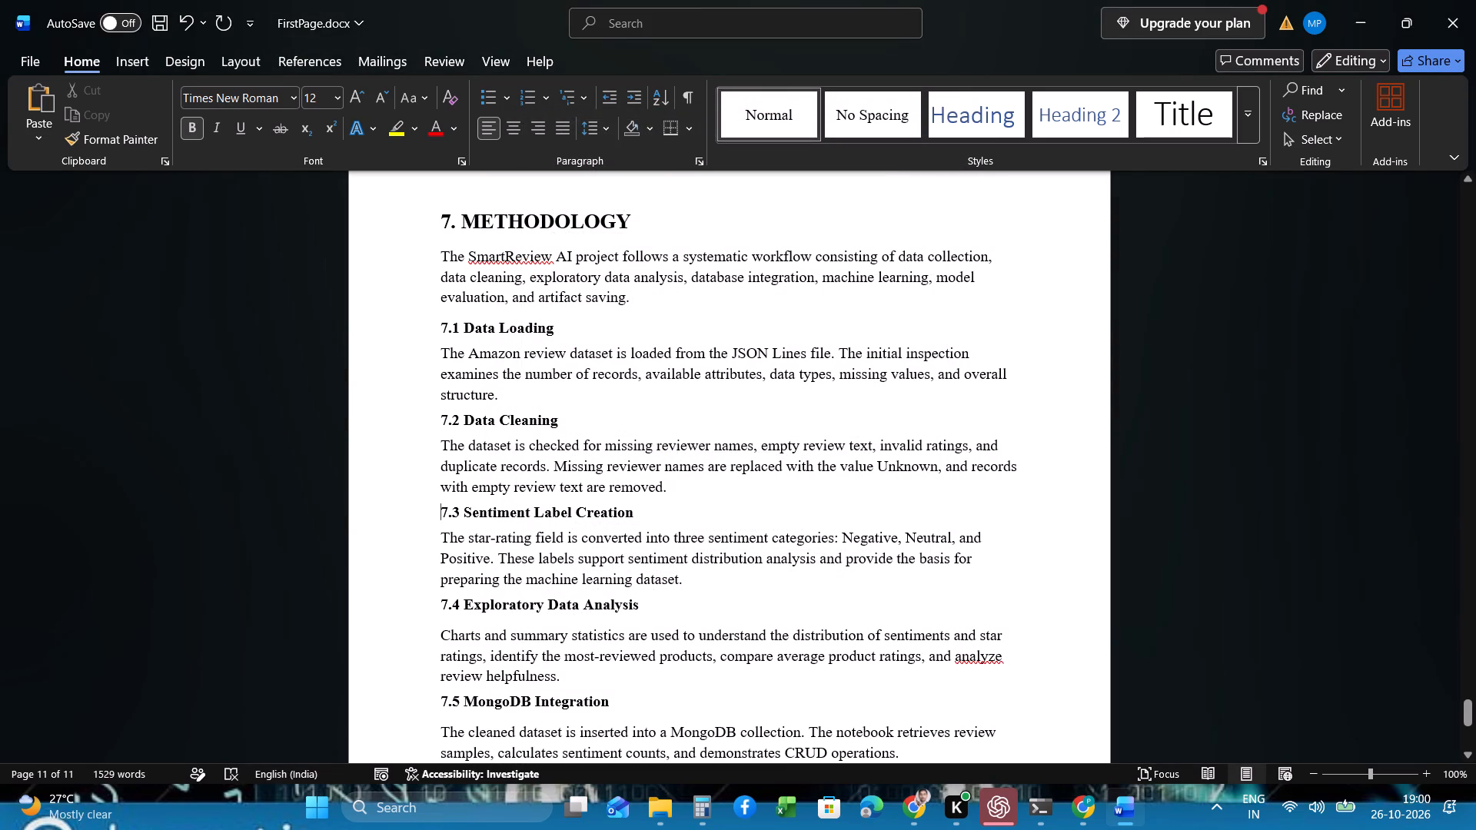
Set the spacing after the subheading 7.4 Exploratory Data Analysis to 4 pt.
click(442, 604)
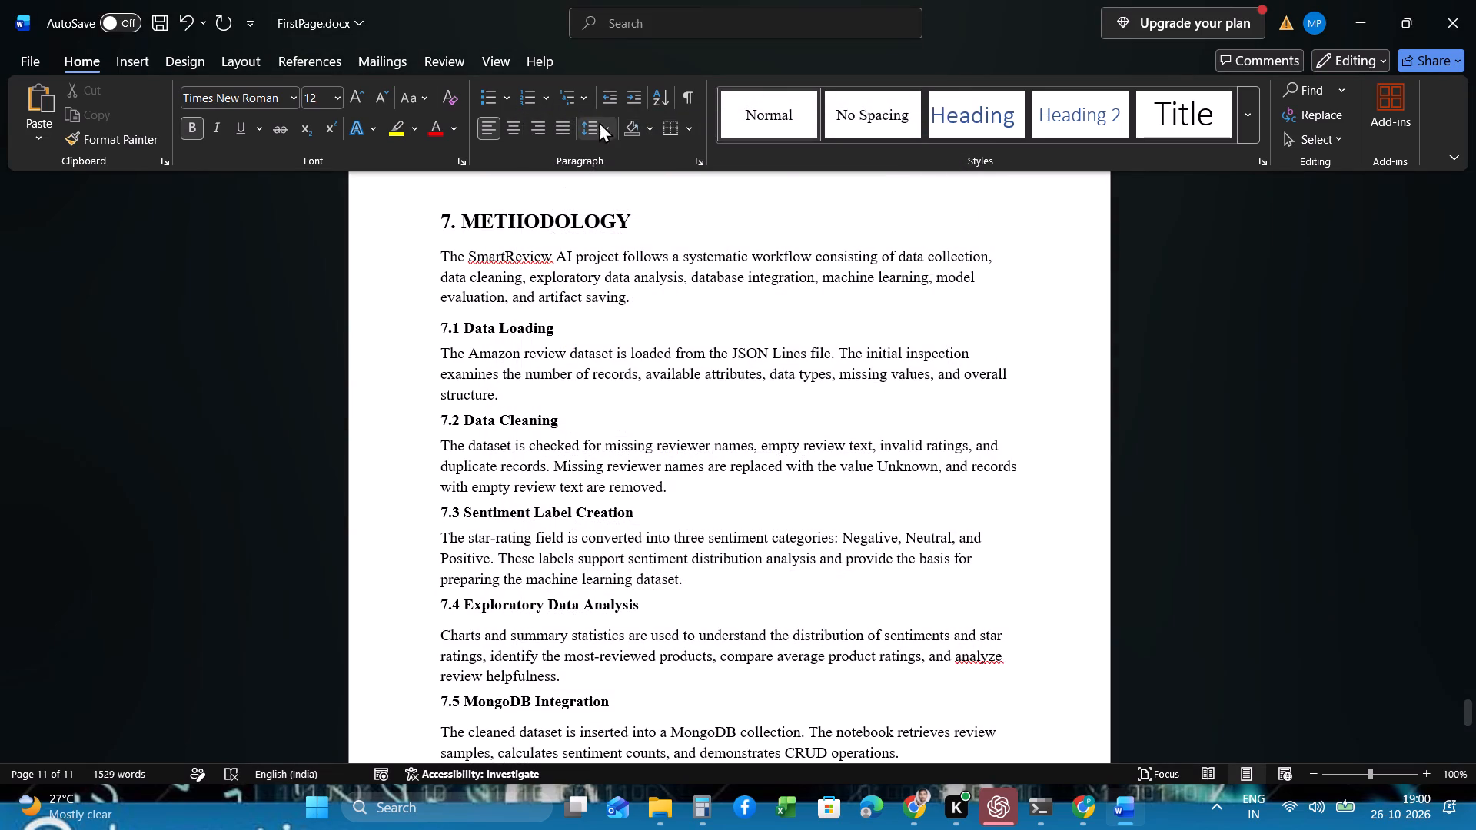
click(608, 123)
click(623, 305)
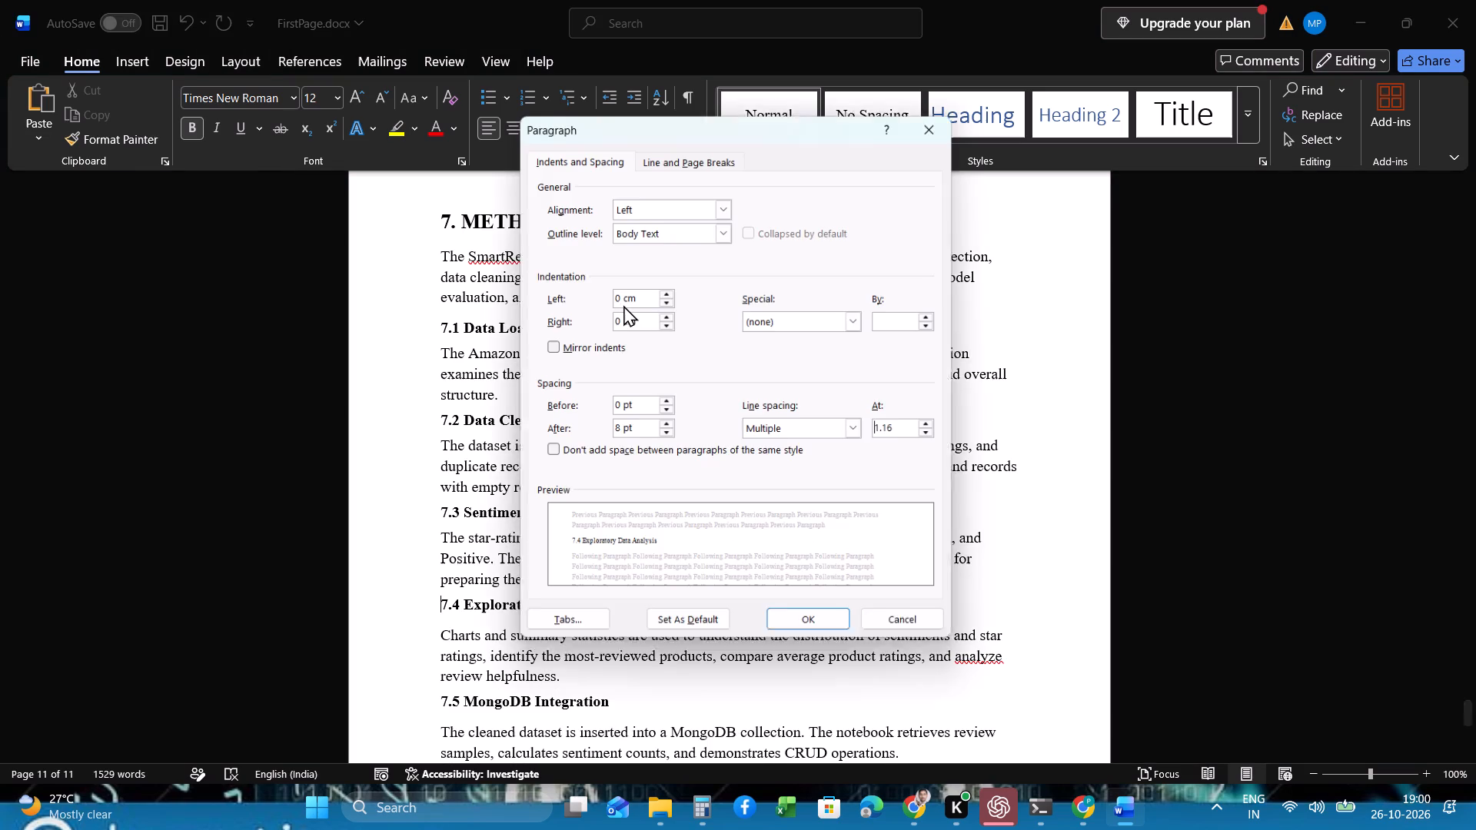
click(620, 440)
click(617, 430)
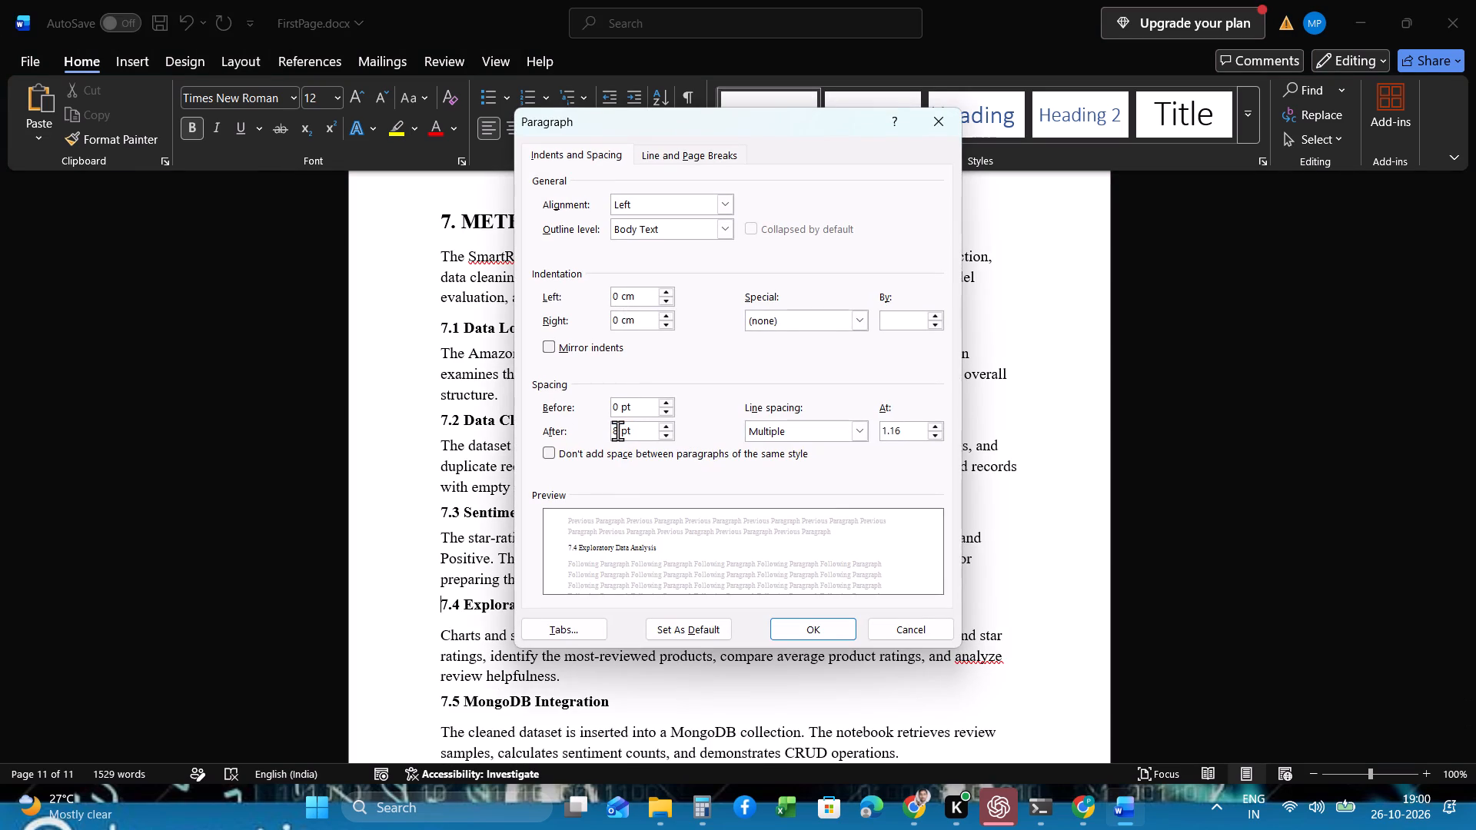
key(BackSpace)
key(4)
key(Return)
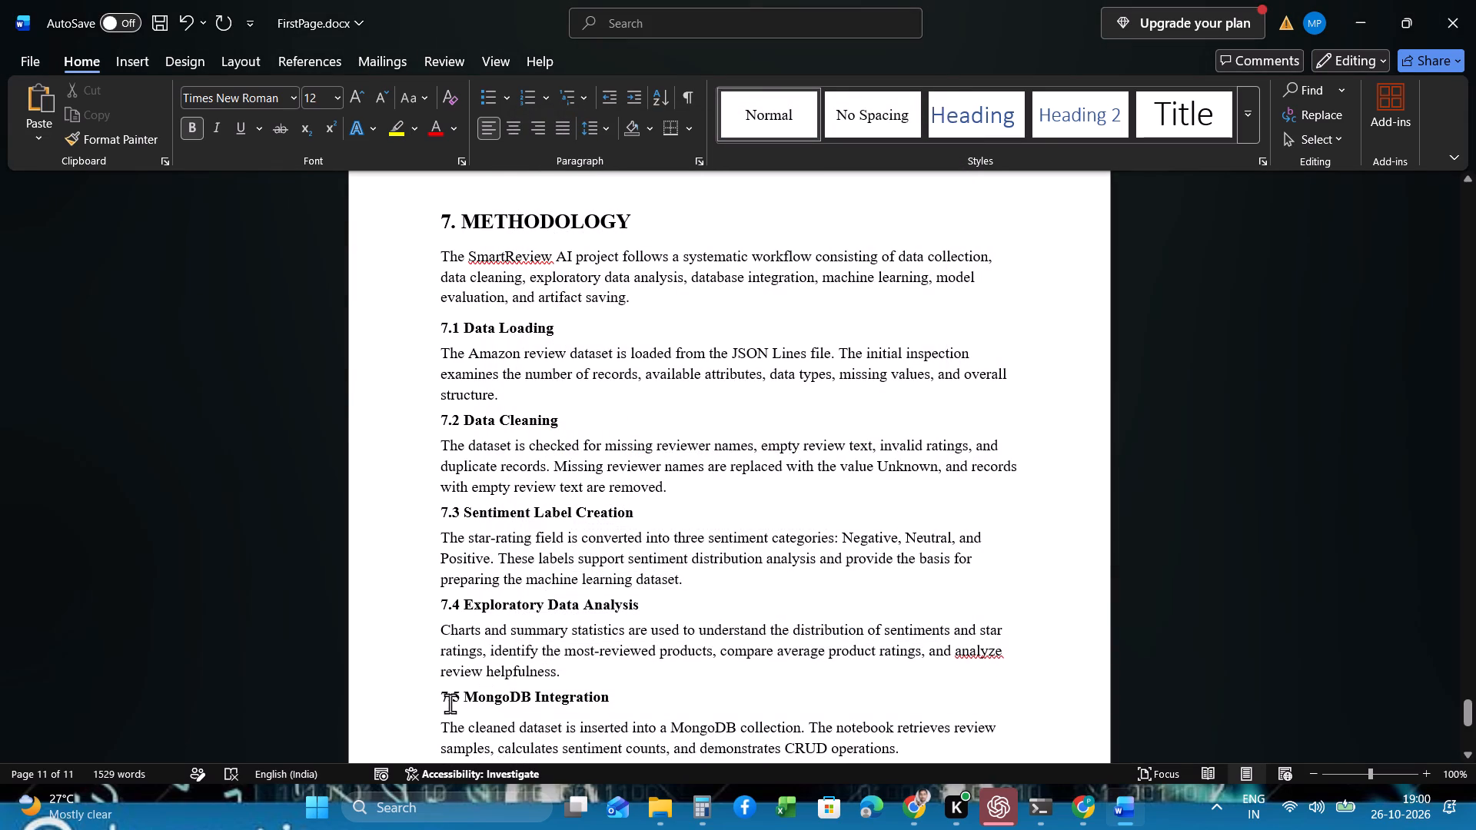
Set the spacing after the subheading 7.5 MongoDB Integration to 4 pt.
click(442, 697)
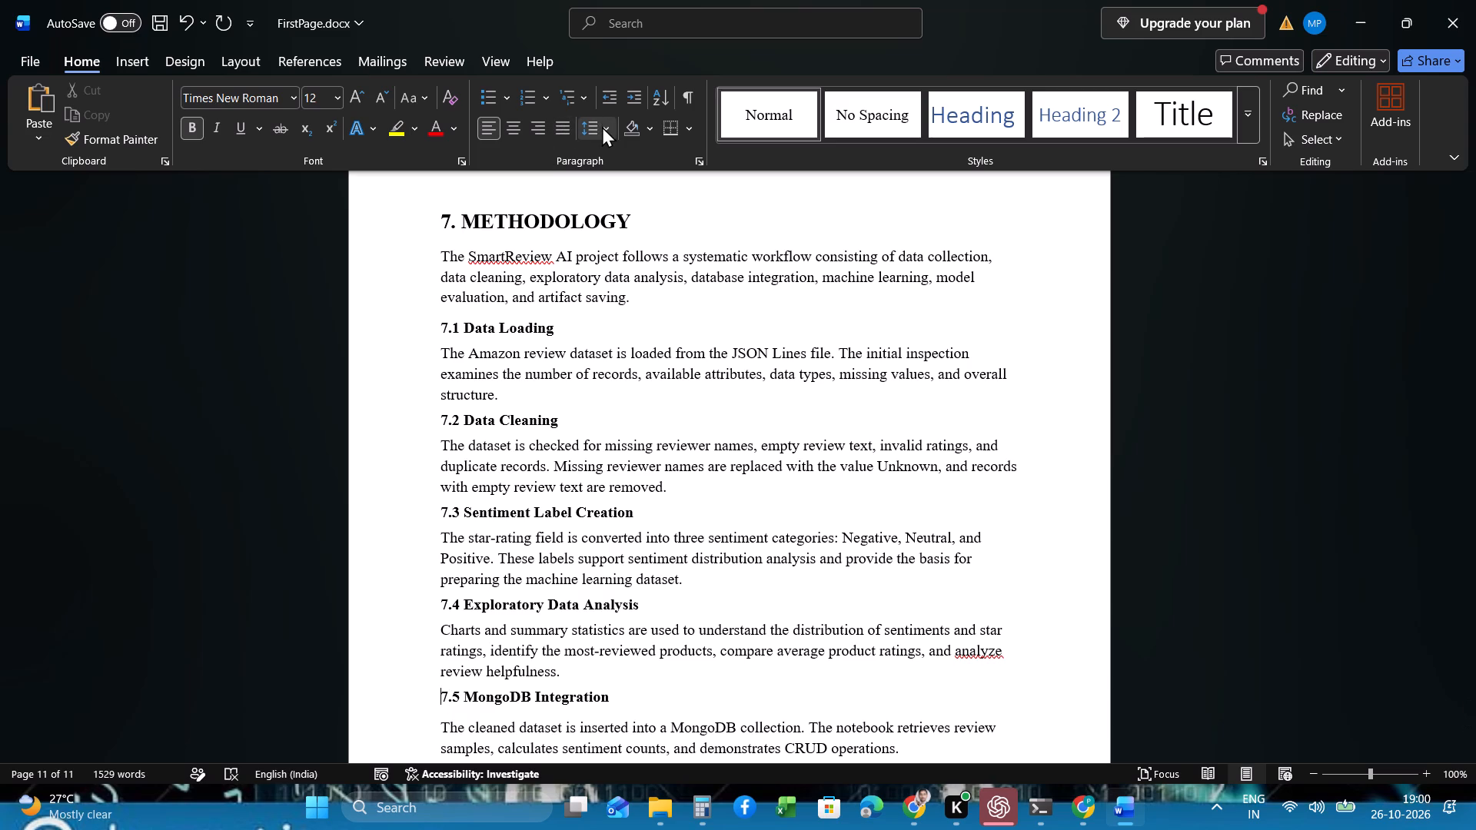
click(602, 126)
click(618, 307)
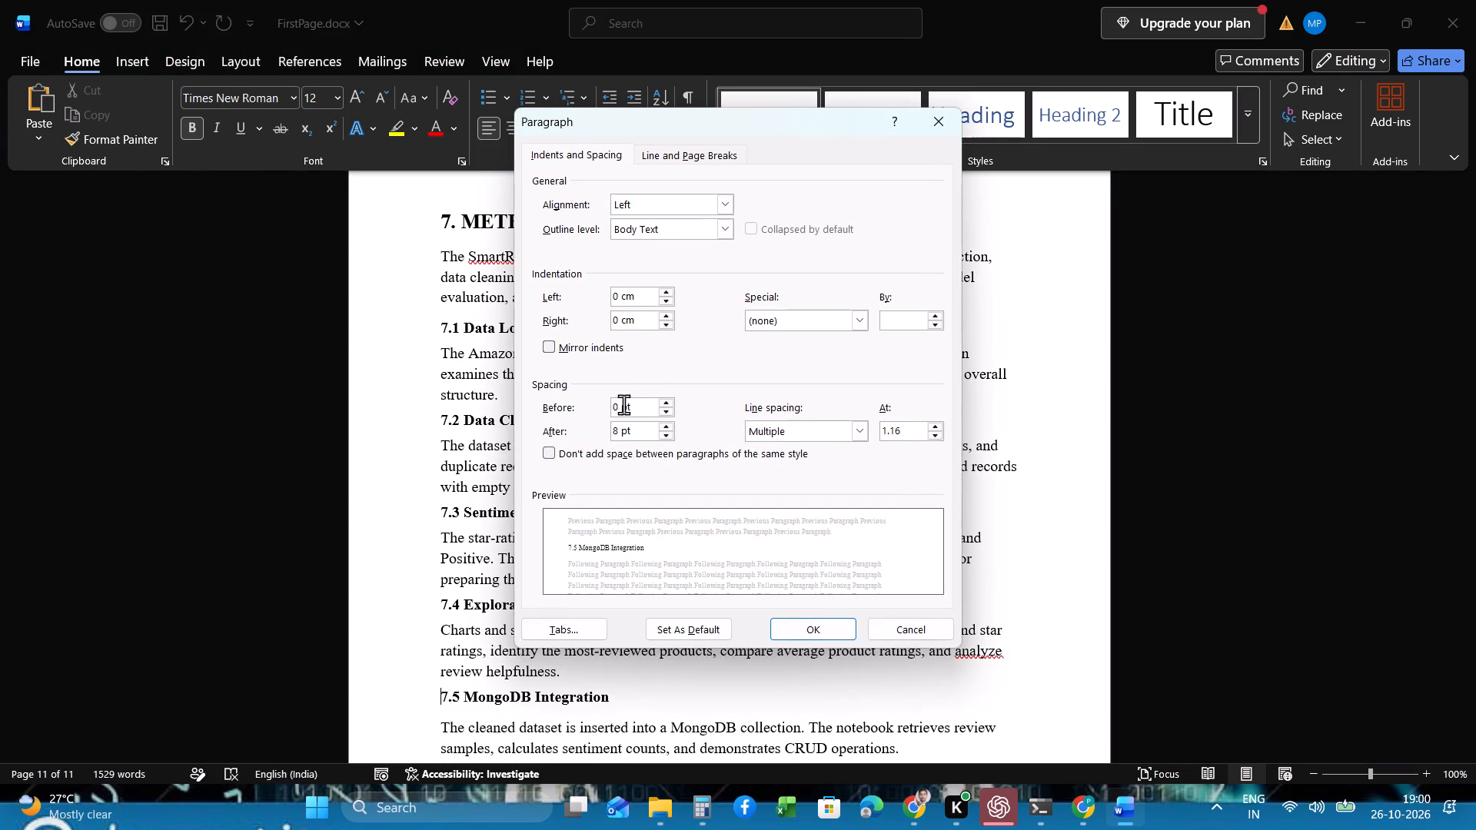
click(618, 431)
key(BackSpace)
key(4)
key(Return)
Set the spacing after the subheading 7.6 Feature Extraction to 4 pt.
scroll(619, 566, down, 1)
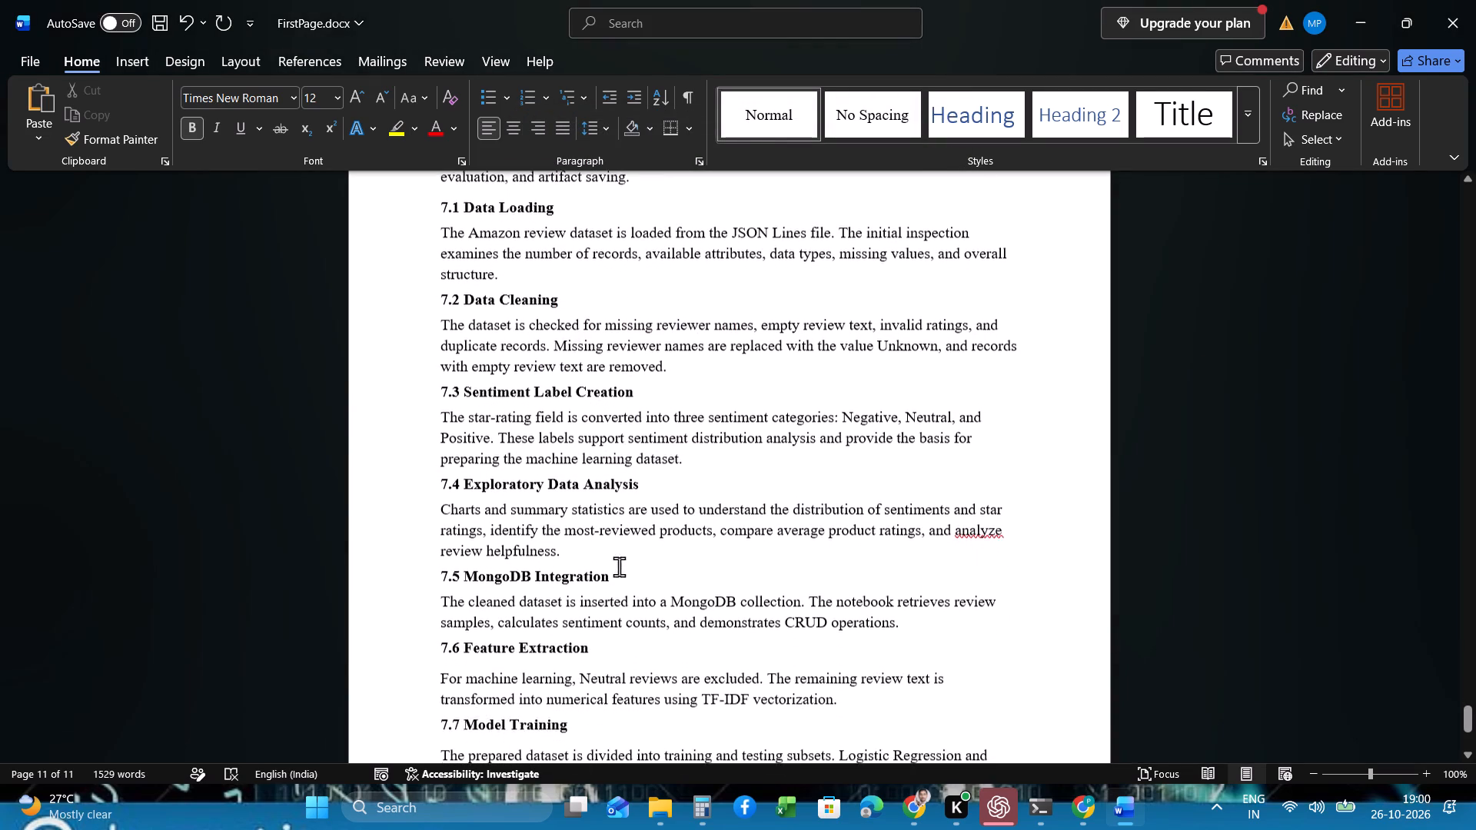
scroll(619, 566, down, 1)
click(440, 625)
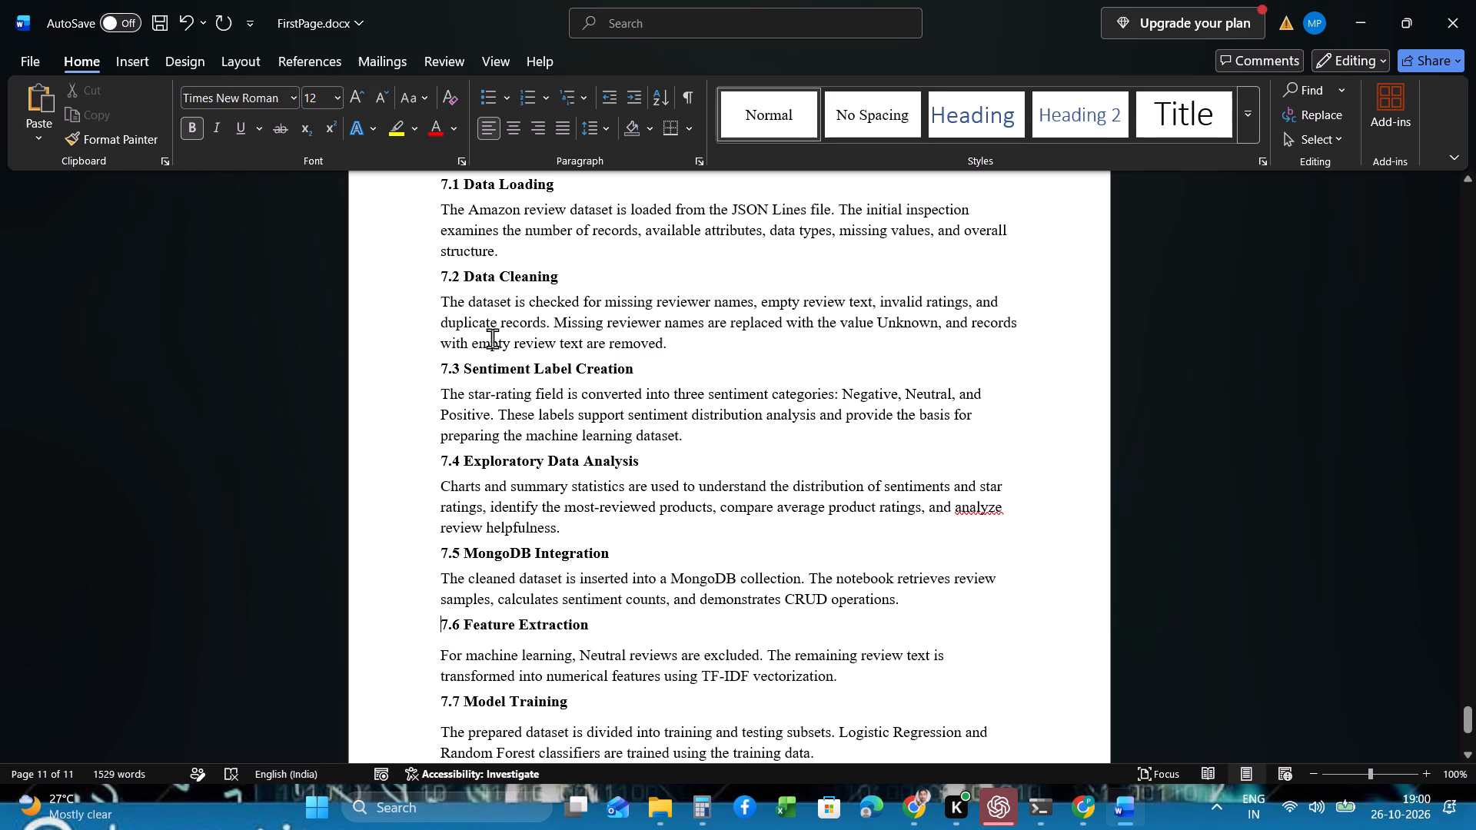
click(607, 125)
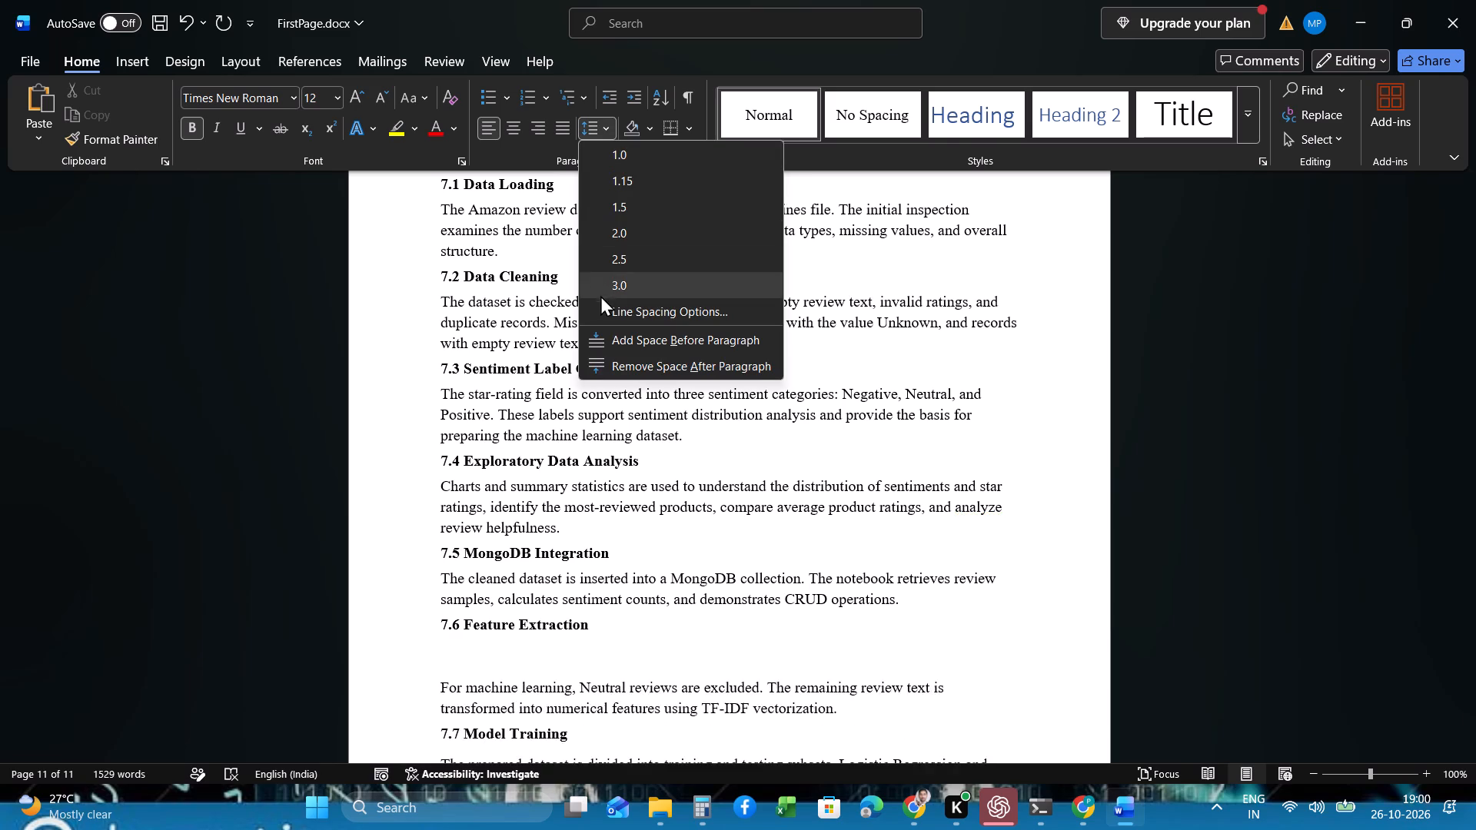
click(604, 311)
double_click(621, 430)
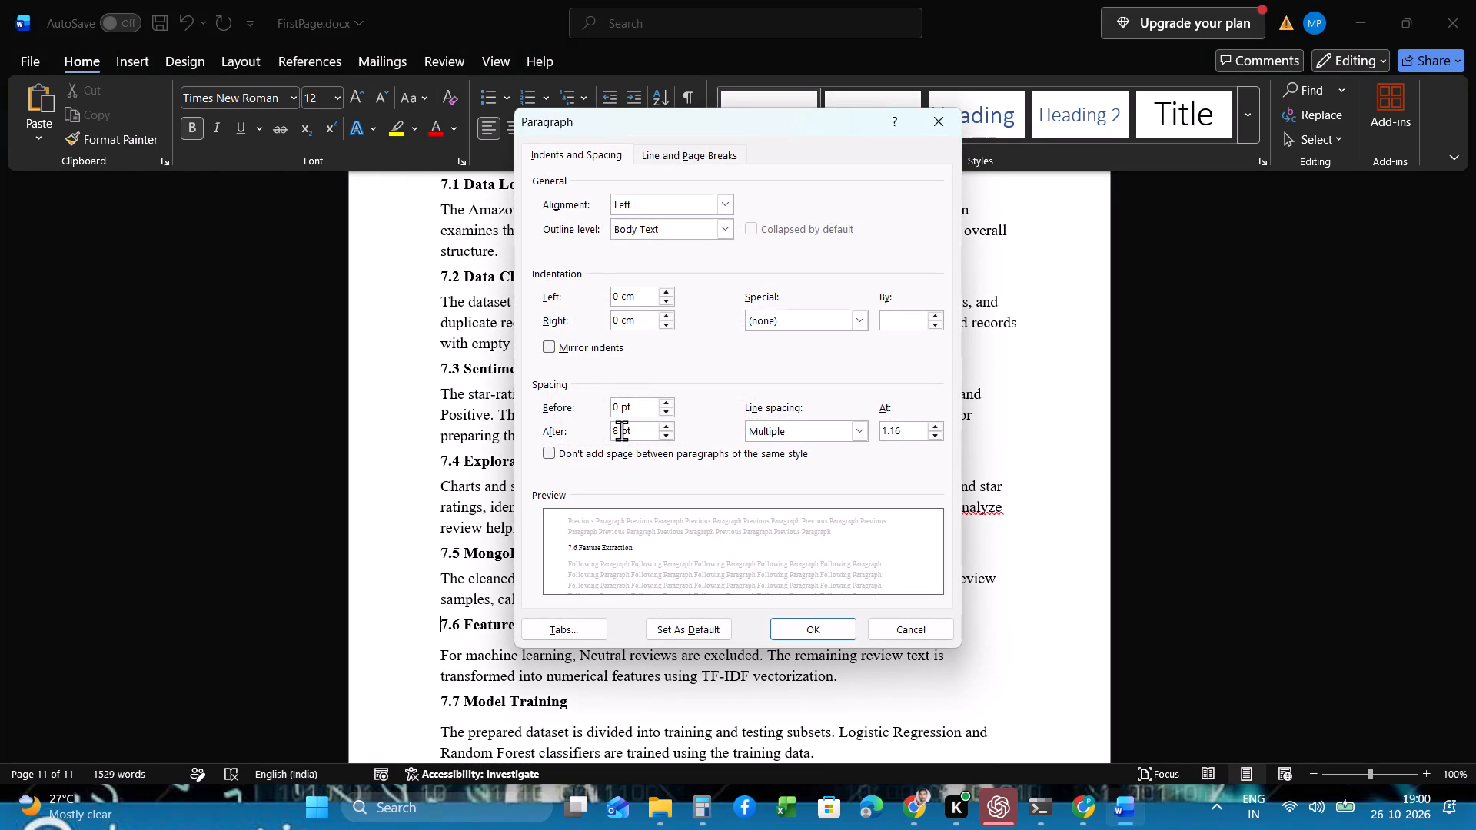
click(617, 430)
key(BackSpace)
key(4)
key(Return)
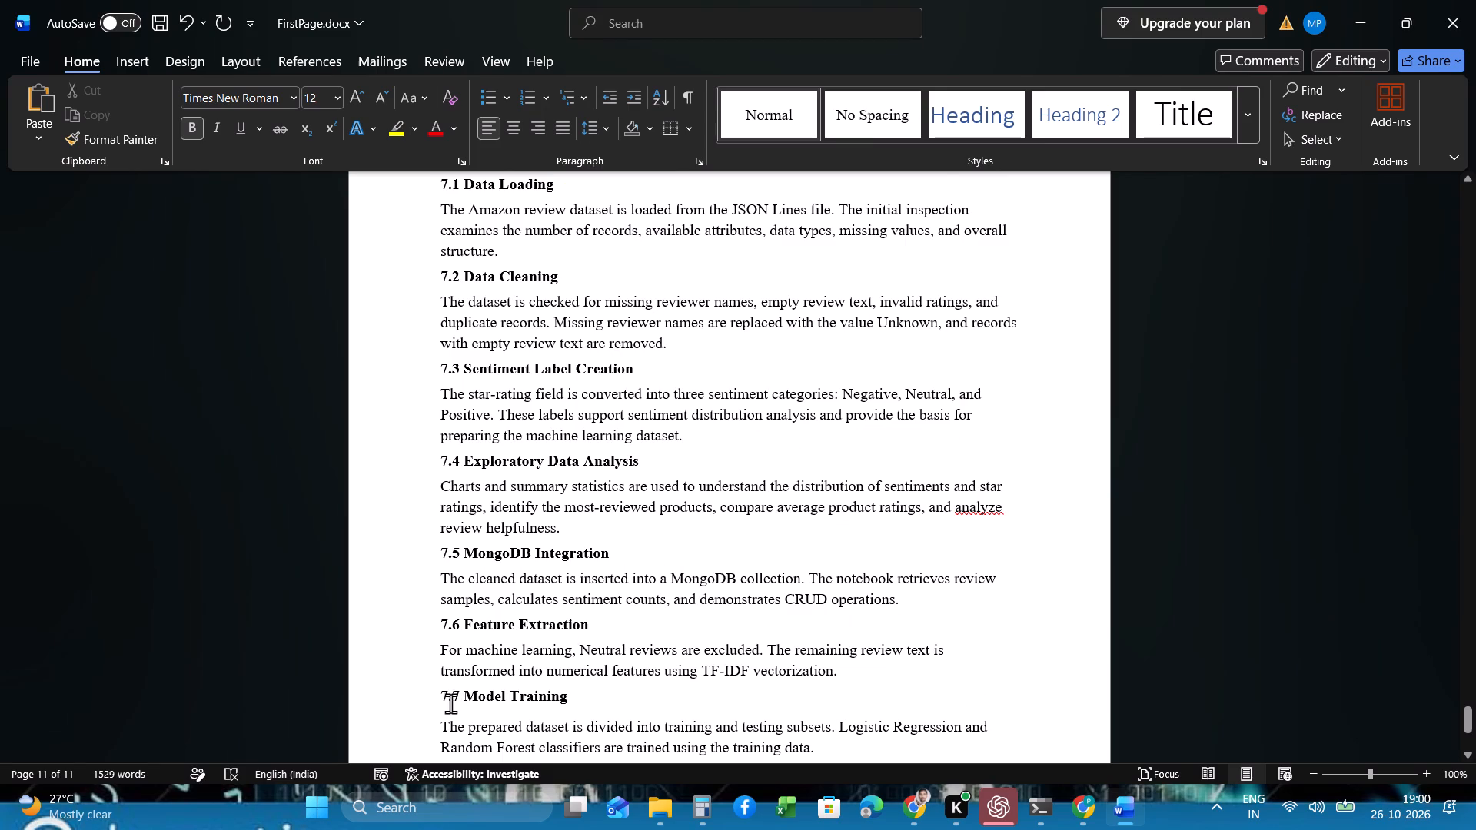
Set the spacing after the subheading 7.7 Model Training to 4 pt.
click(443, 702)
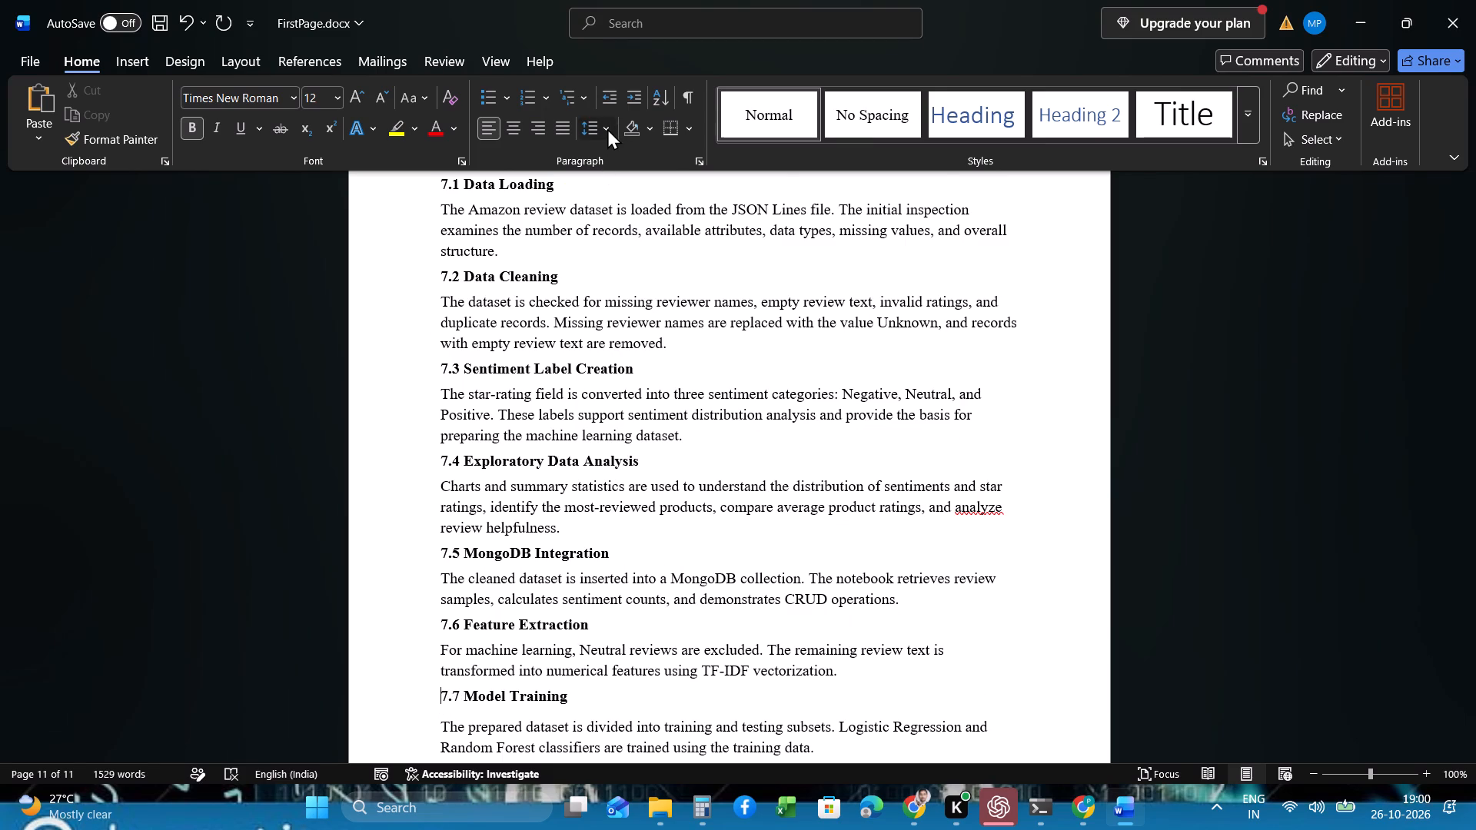
click(607, 128)
click(626, 316)
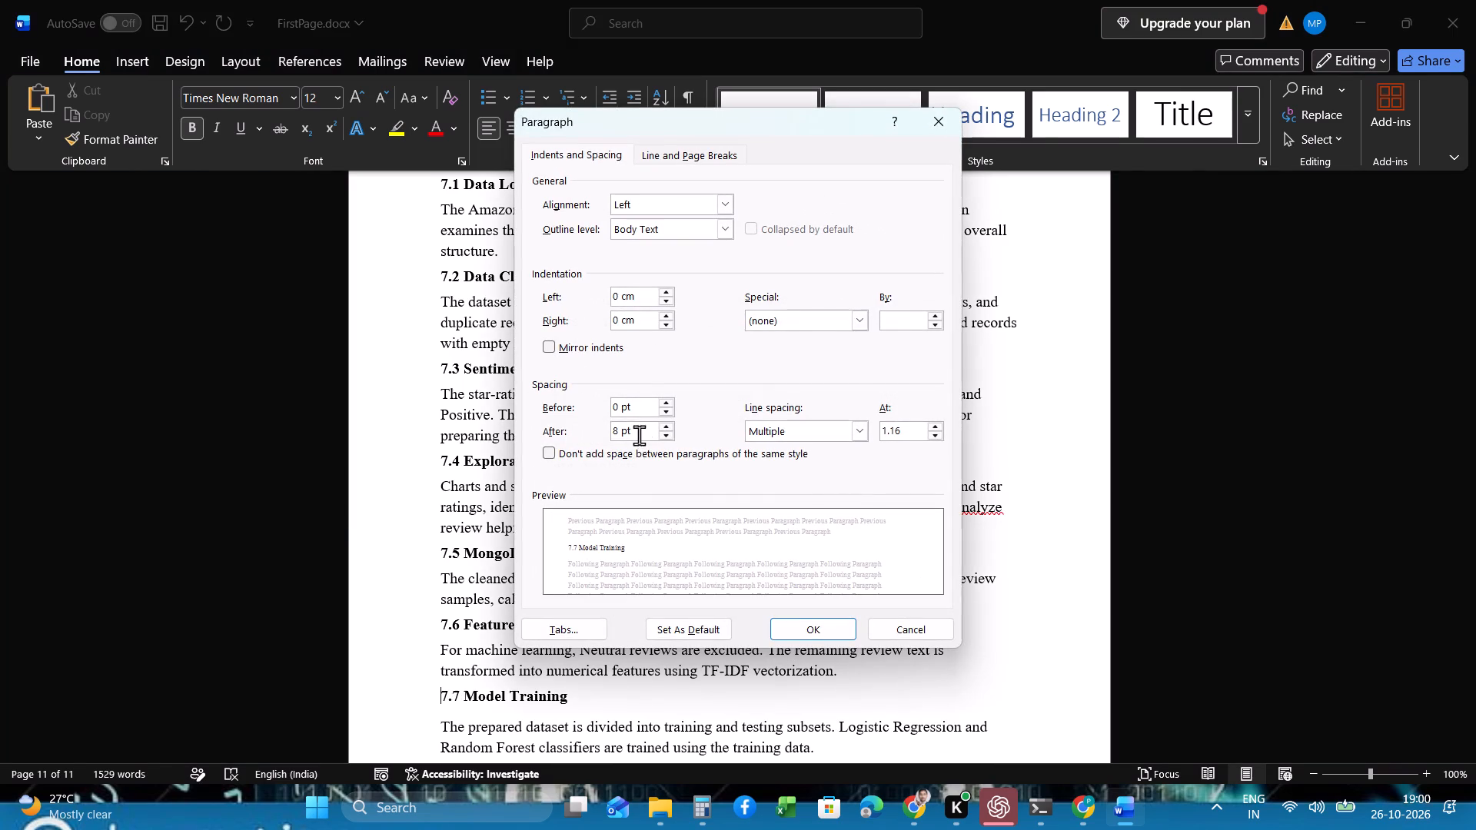
click(617, 436)
key(BackSpace)
key(4)
key(Return)
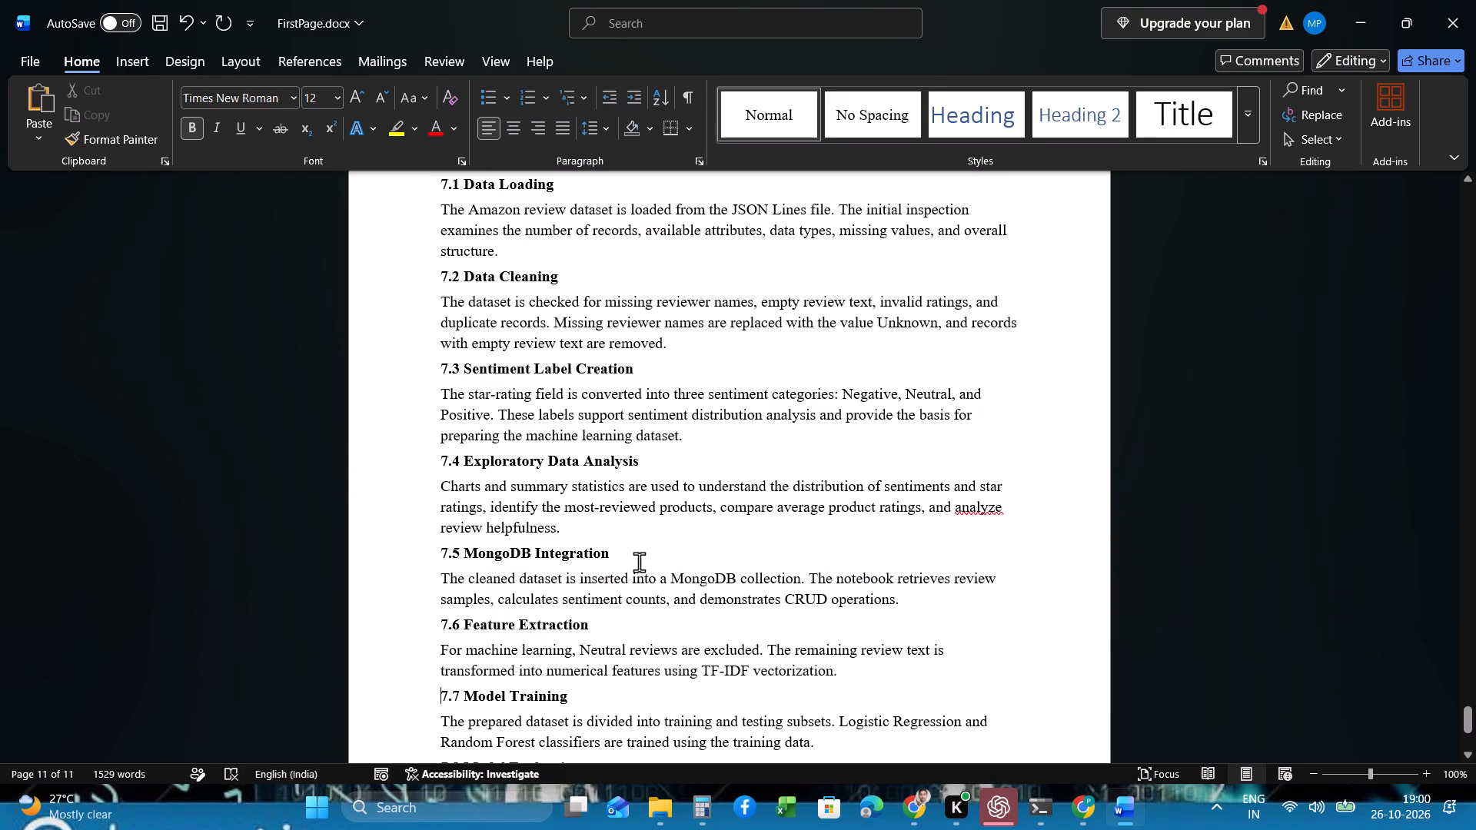
Set the spacing after the subheading 7.8 Model Evaluation to 4 pt.
scroll(639, 562, down, 1)
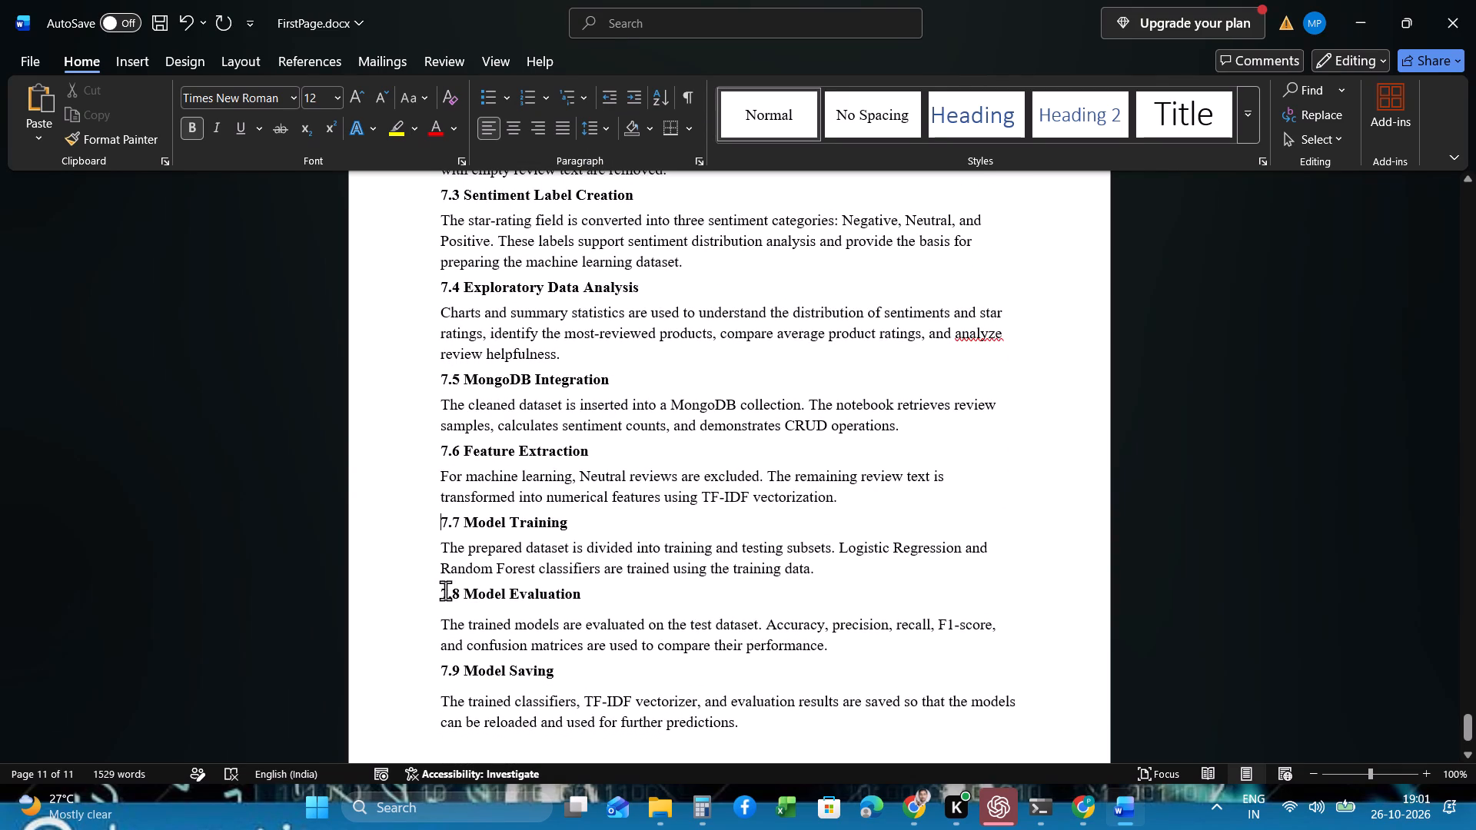
click(443, 590)
click(610, 128)
click(617, 311)
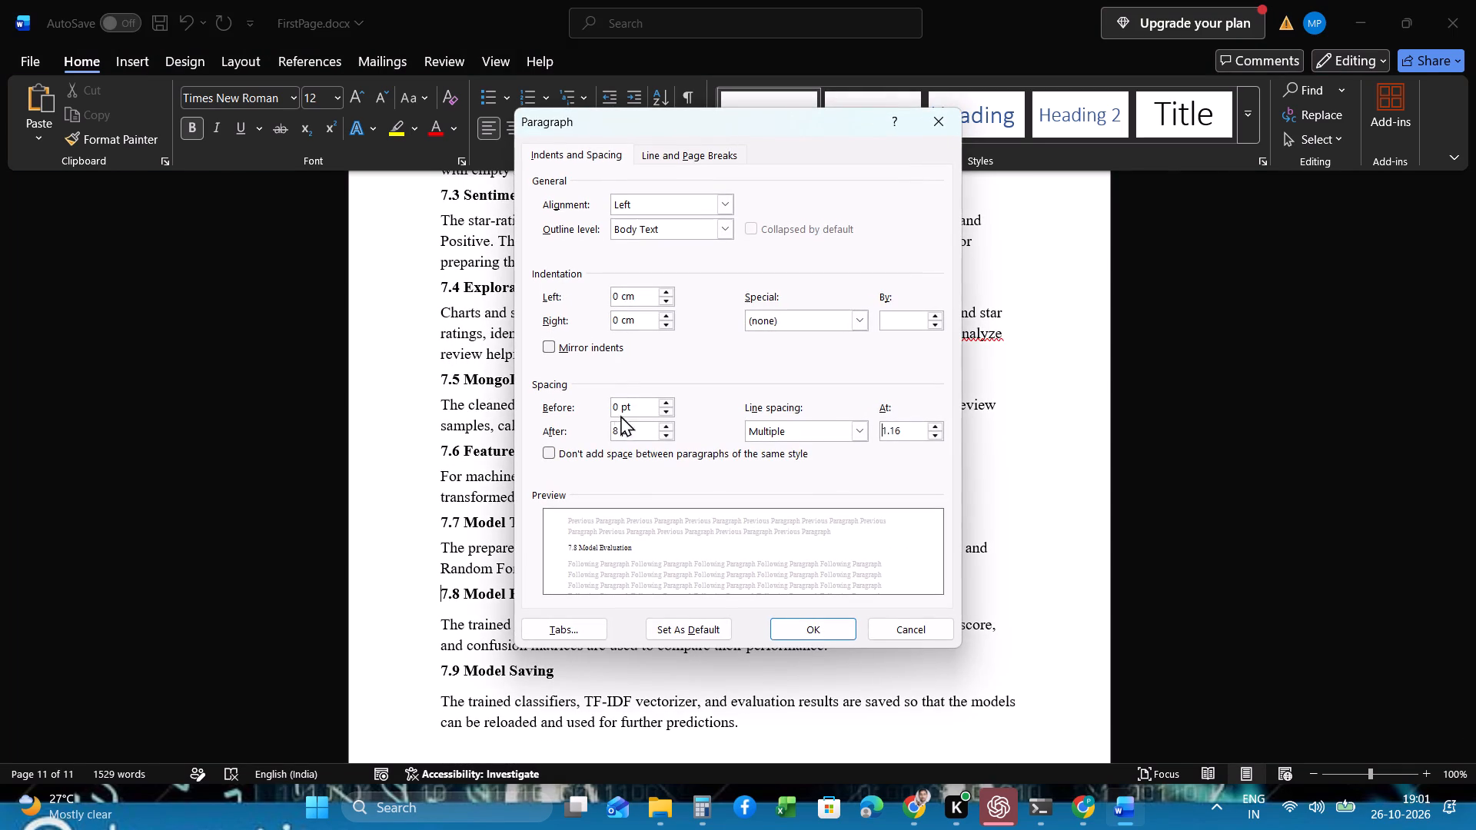
click(620, 433)
key(BackSpace)
key(4)
key(Return)
Set the spacing after the subheading 7.9 Model Saving to 4 pt.
scroll(620, 433, down, 1)
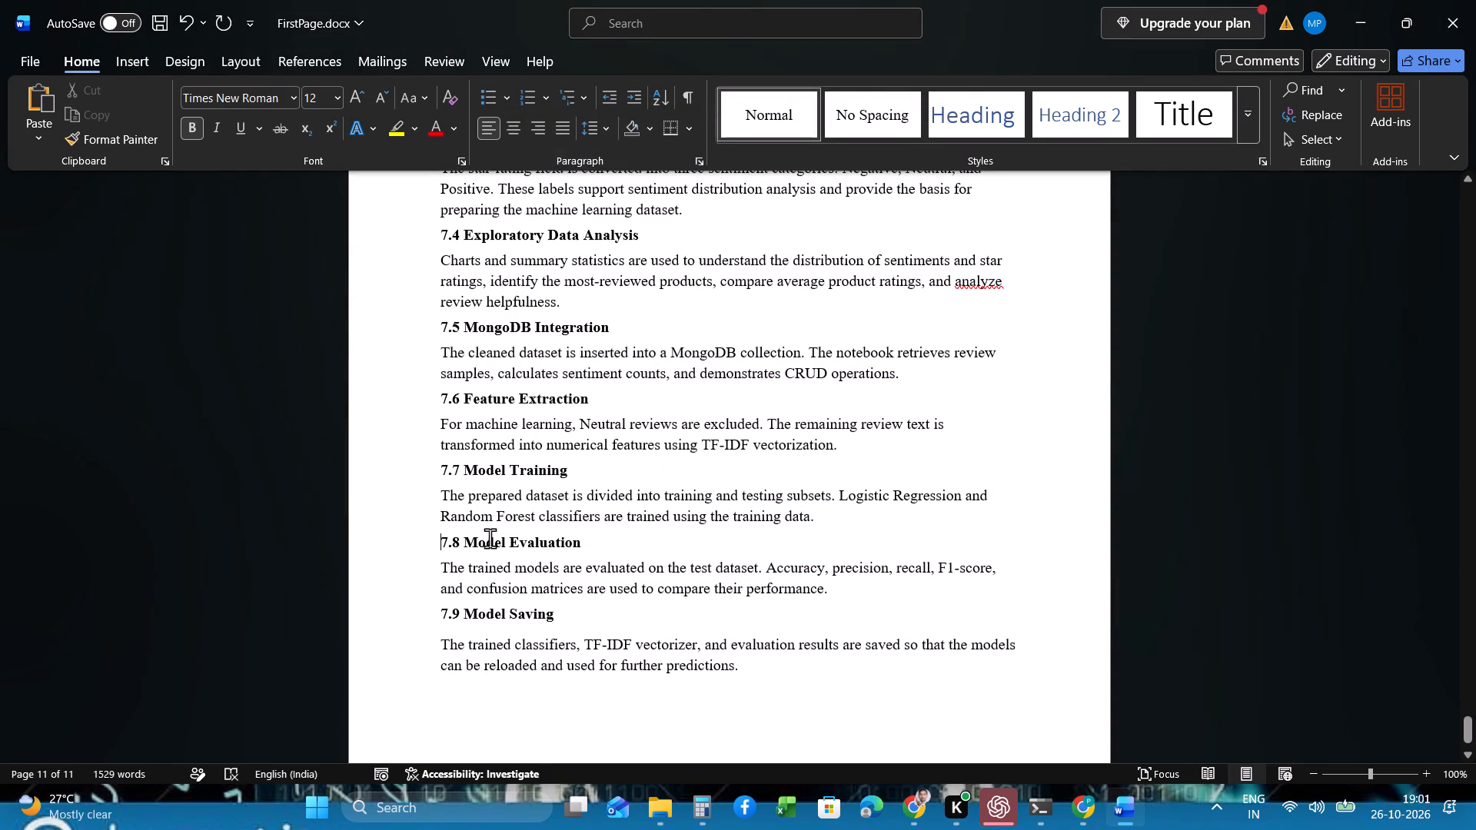
click(442, 609)
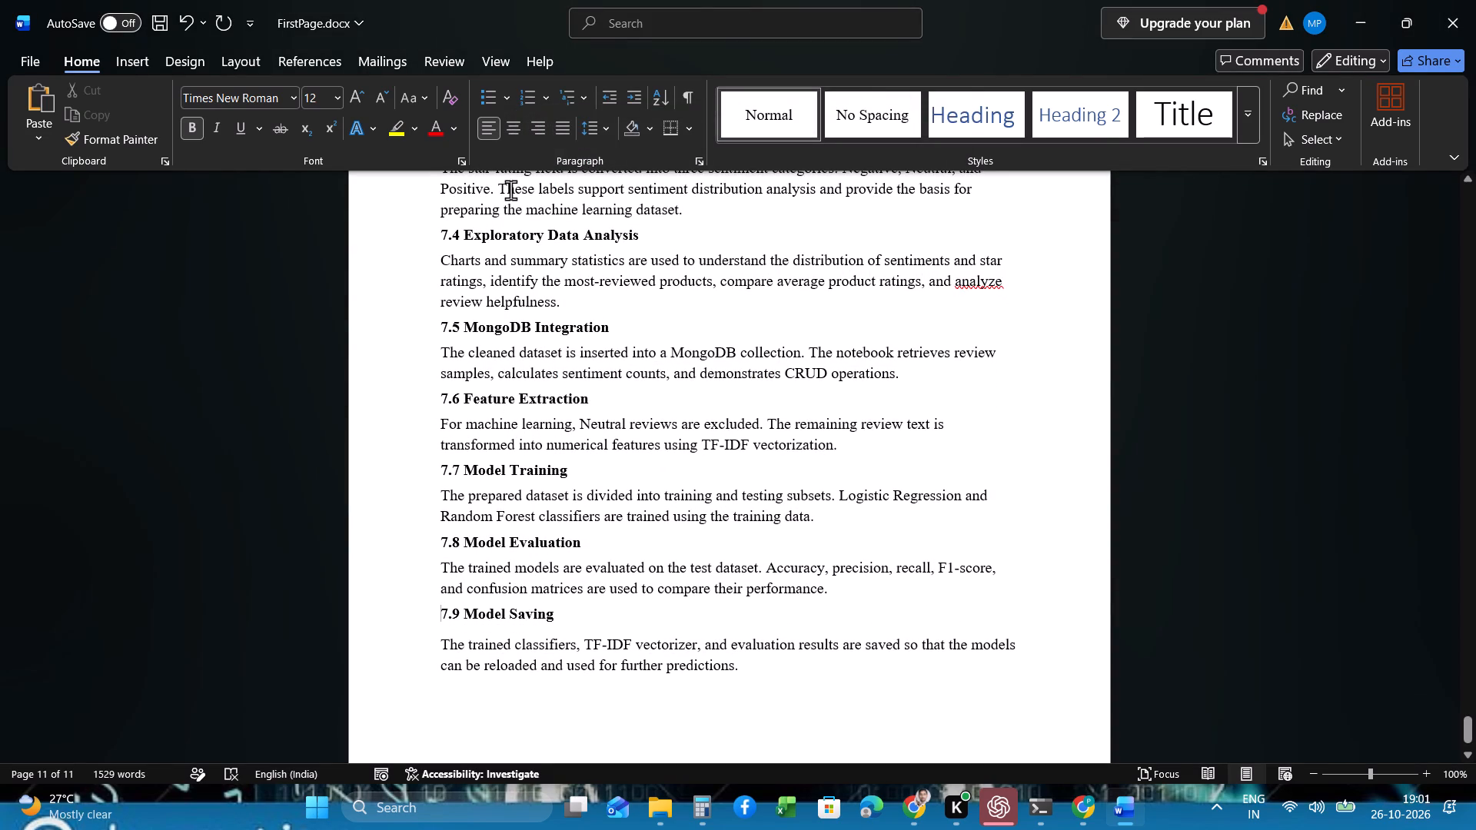
click(609, 132)
click(622, 314)
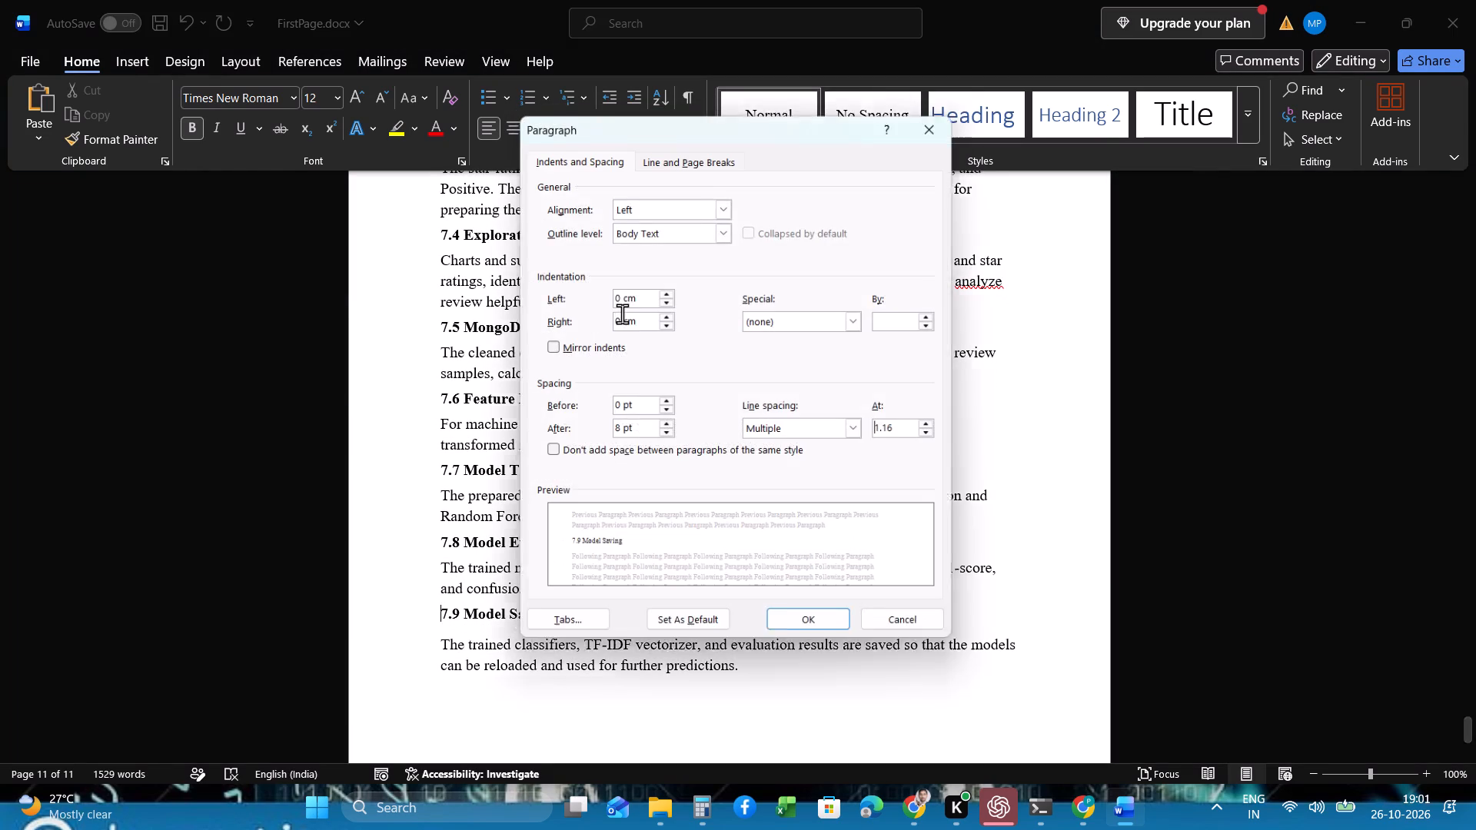
click(617, 433)
key(BackSpace)
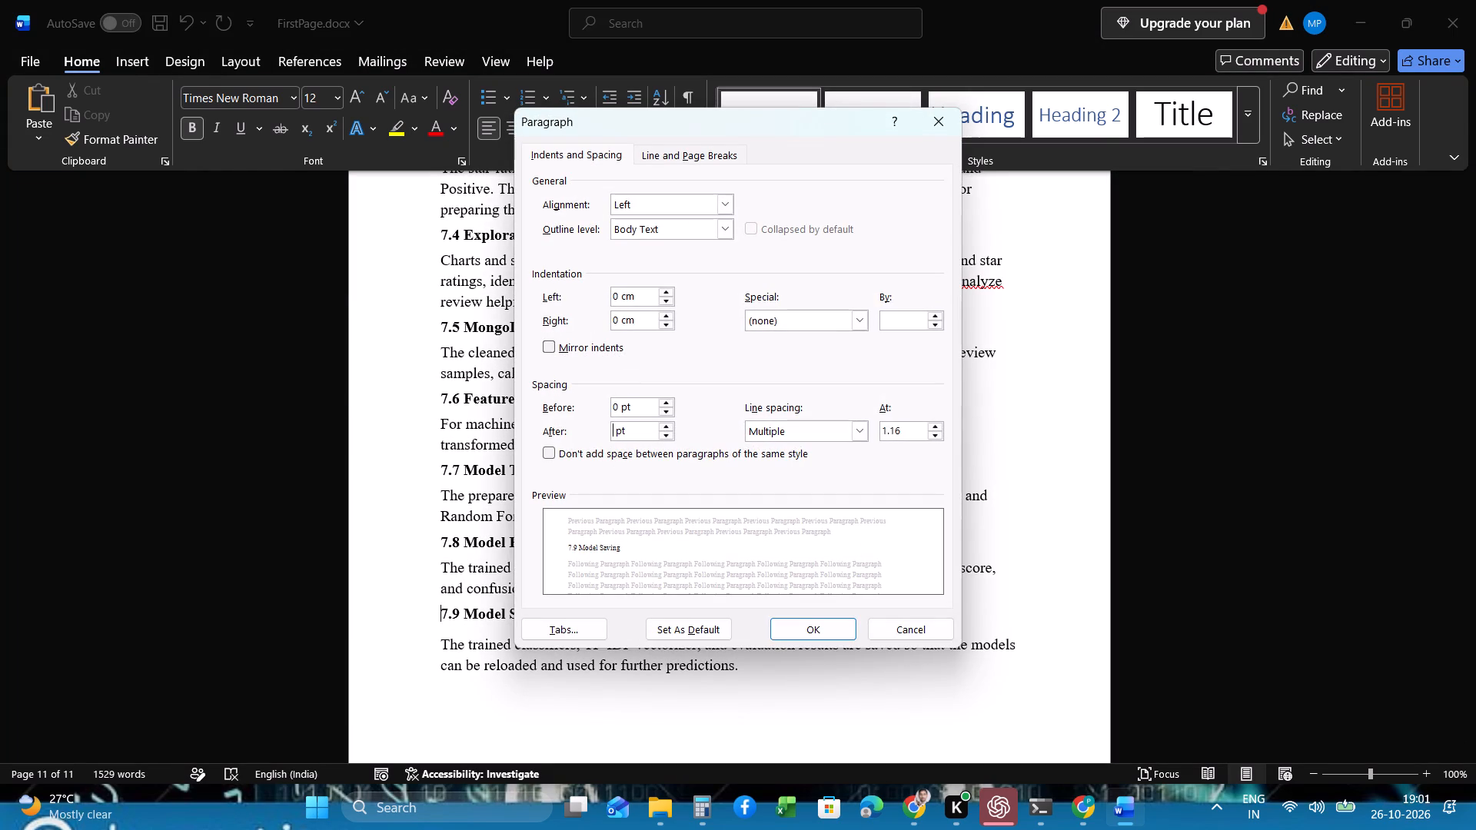
key(4)
key(Return)
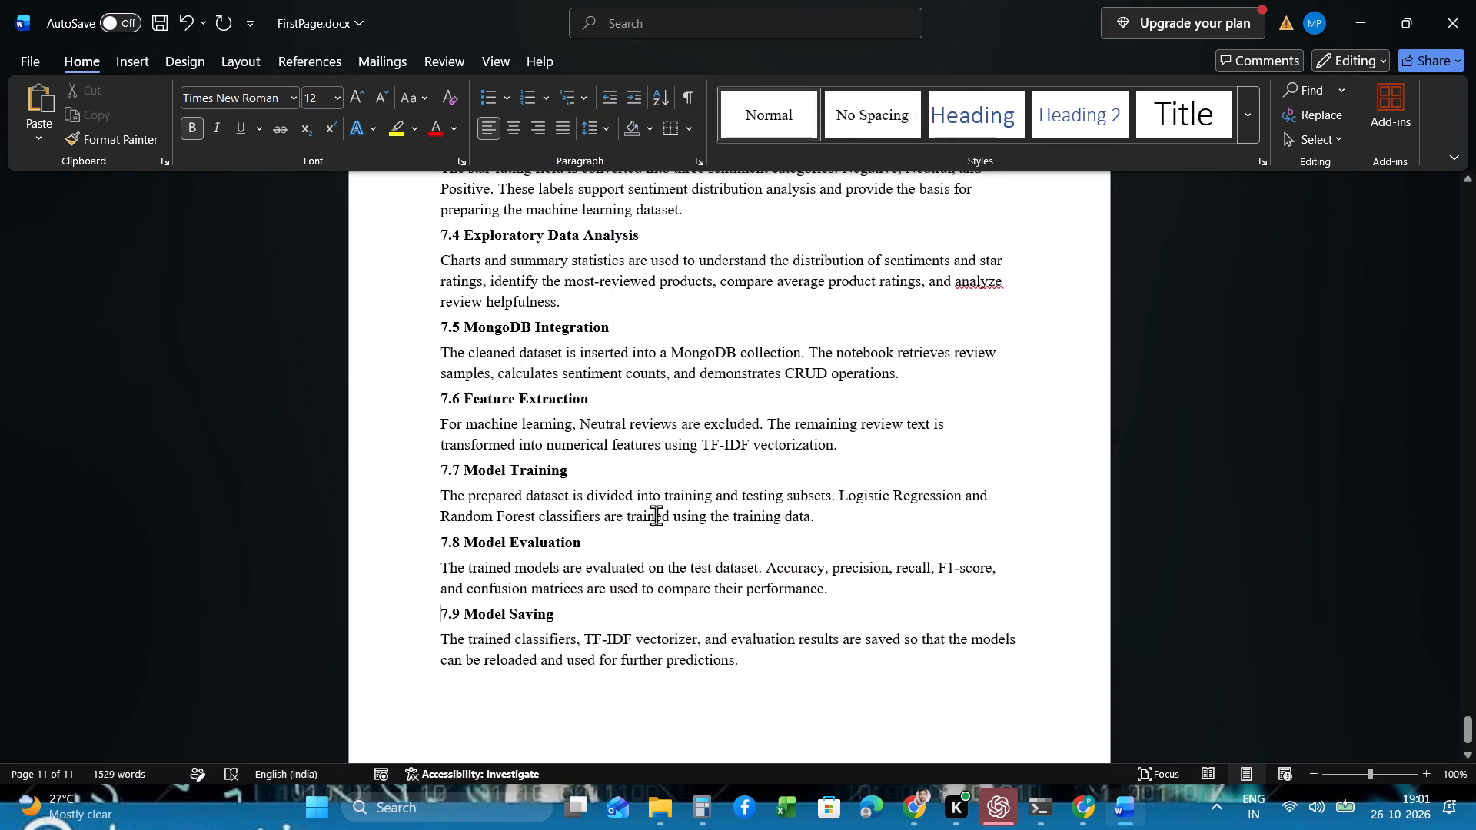
Increase the font size of the subheadings 7.1 Data Loading through 7.4 Exploratory Data Analysis to 14.
scroll(656, 515, up, 3)
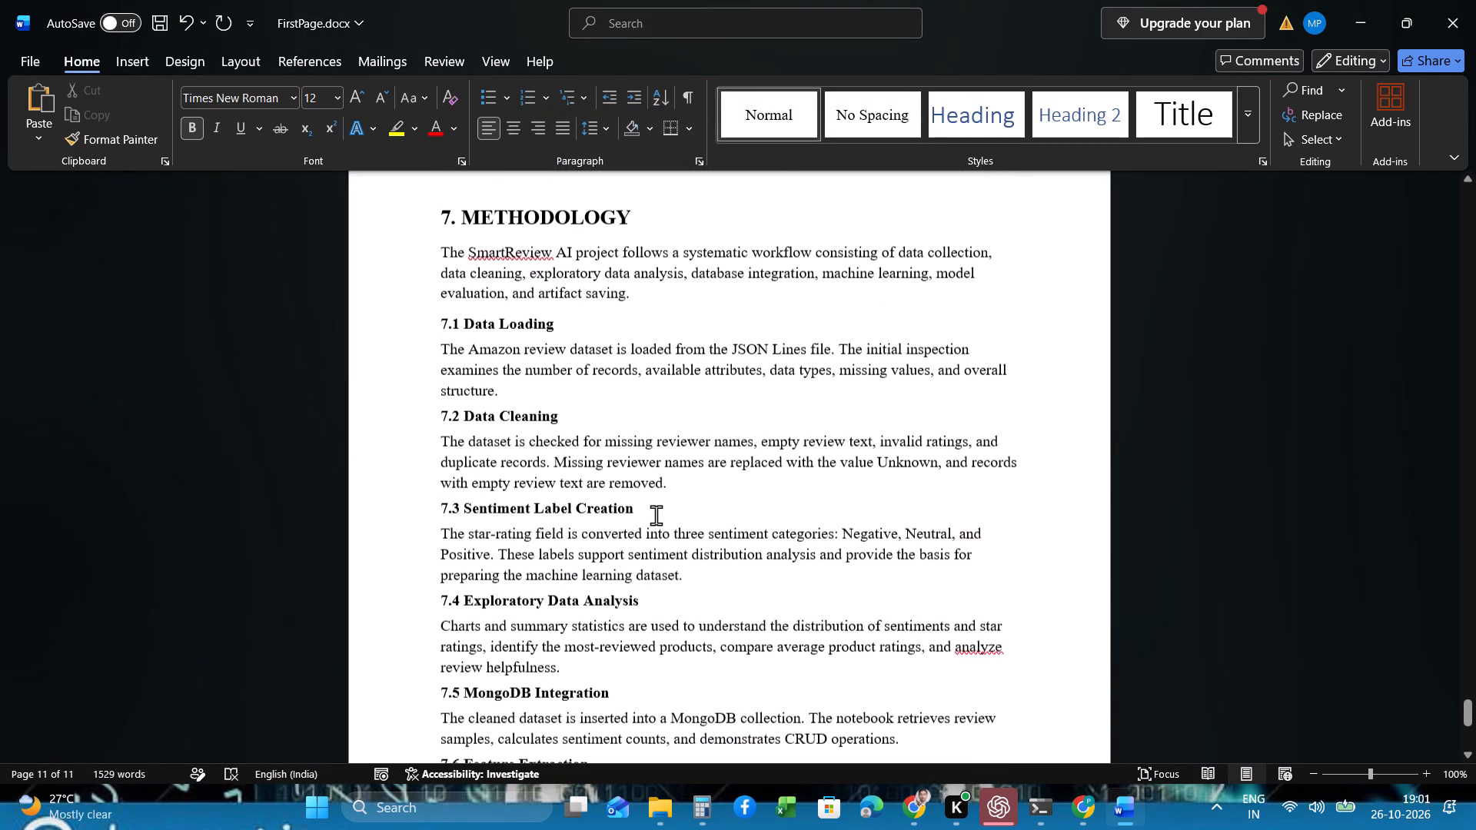
scroll(656, 515, up, 1)
triple_click(563, 335)
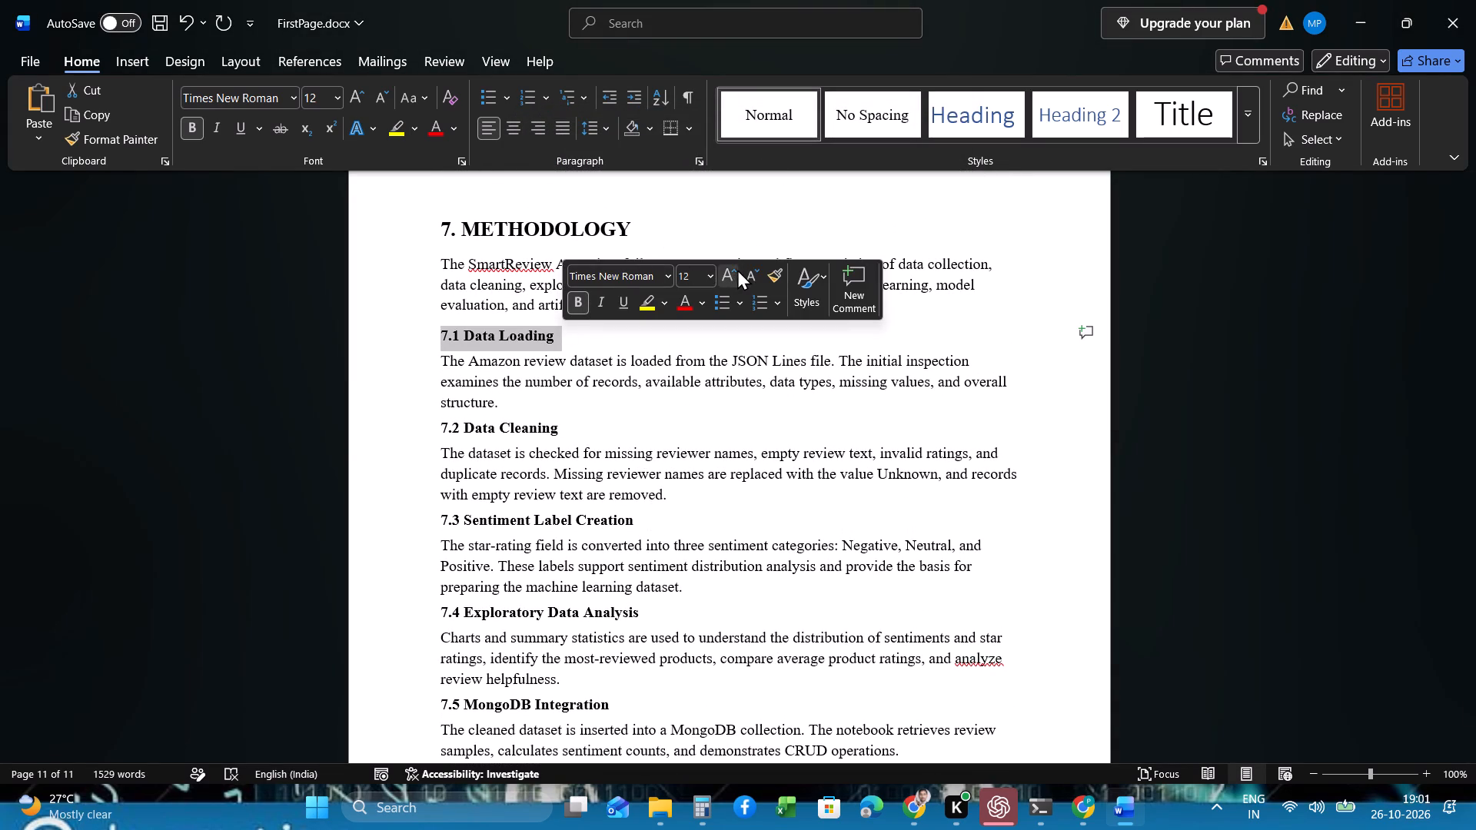
click(737, 269)
triple_click(572, 428)
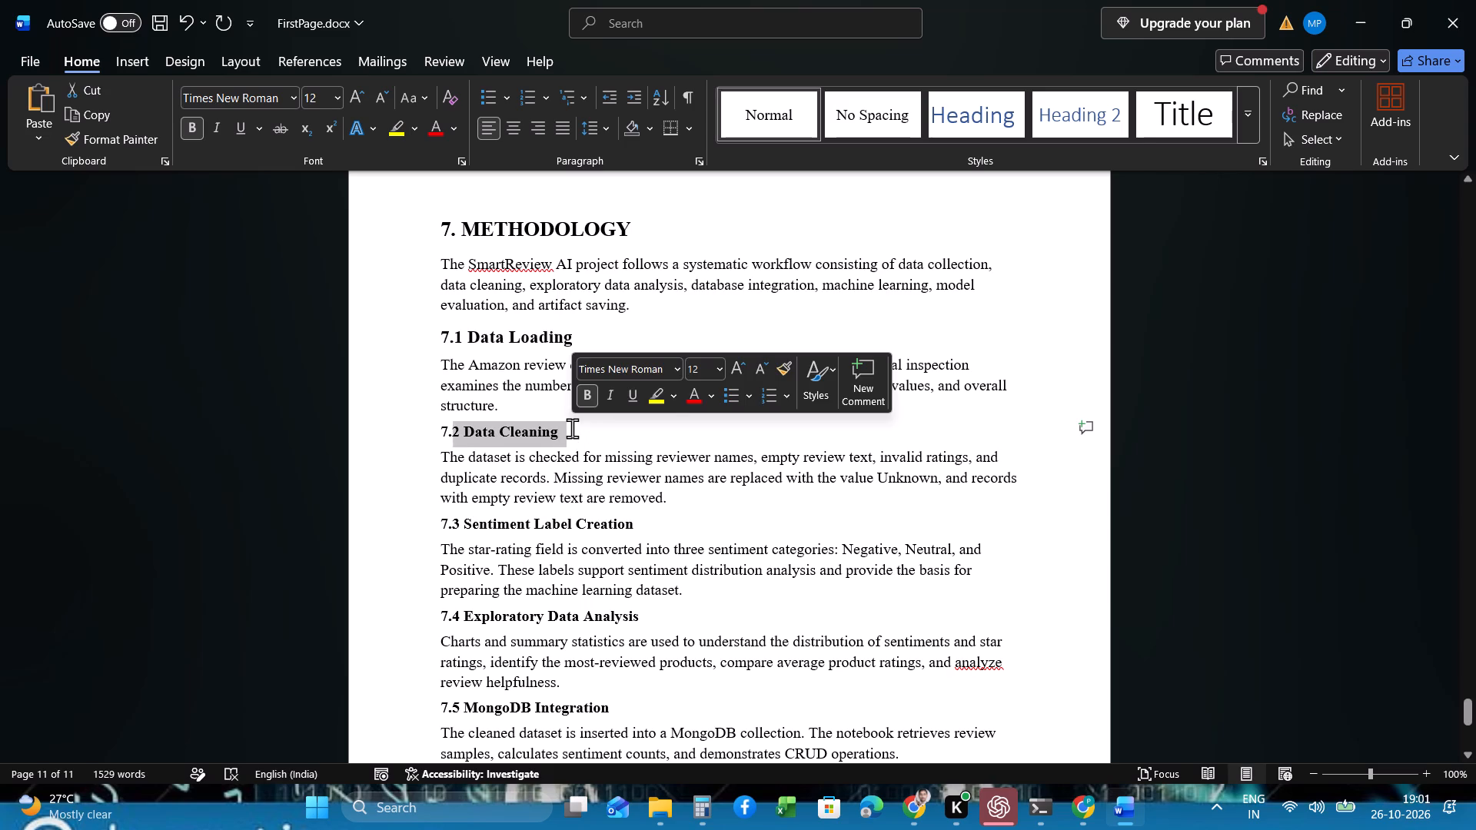
click(736, 368)
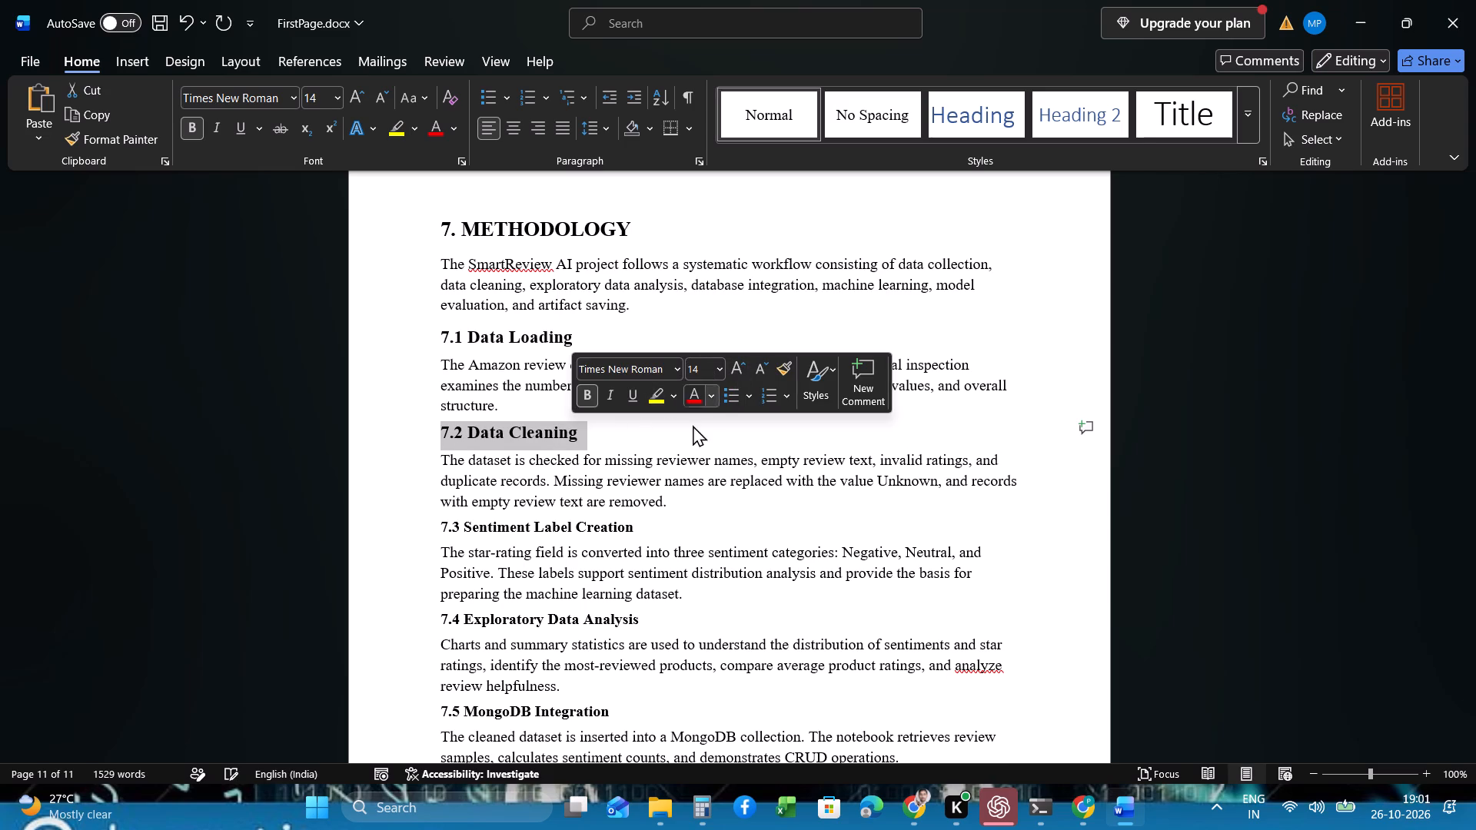
triple_click(649, 527)
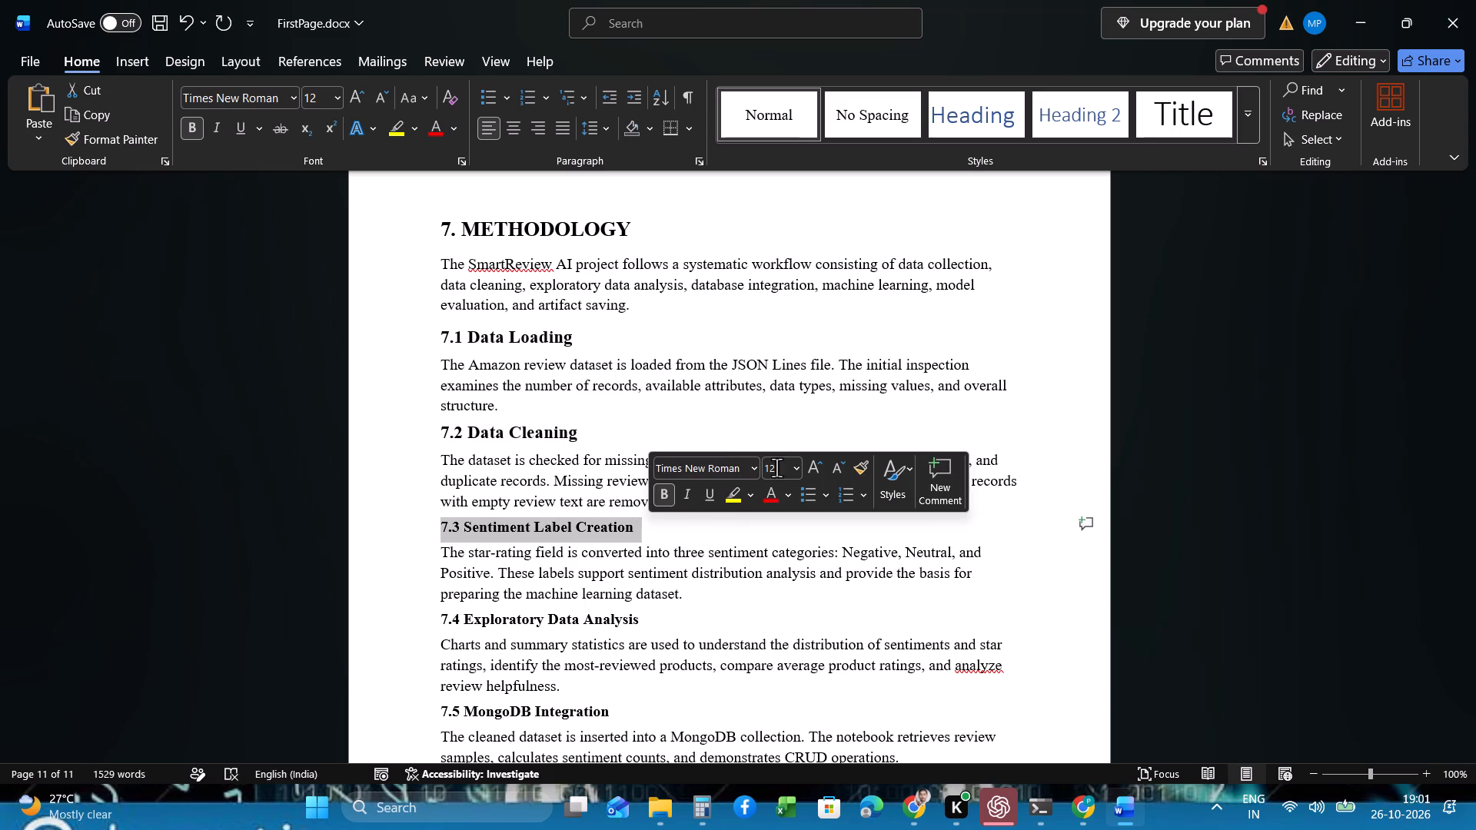
click(811, 457)
triple_click(649, 618)
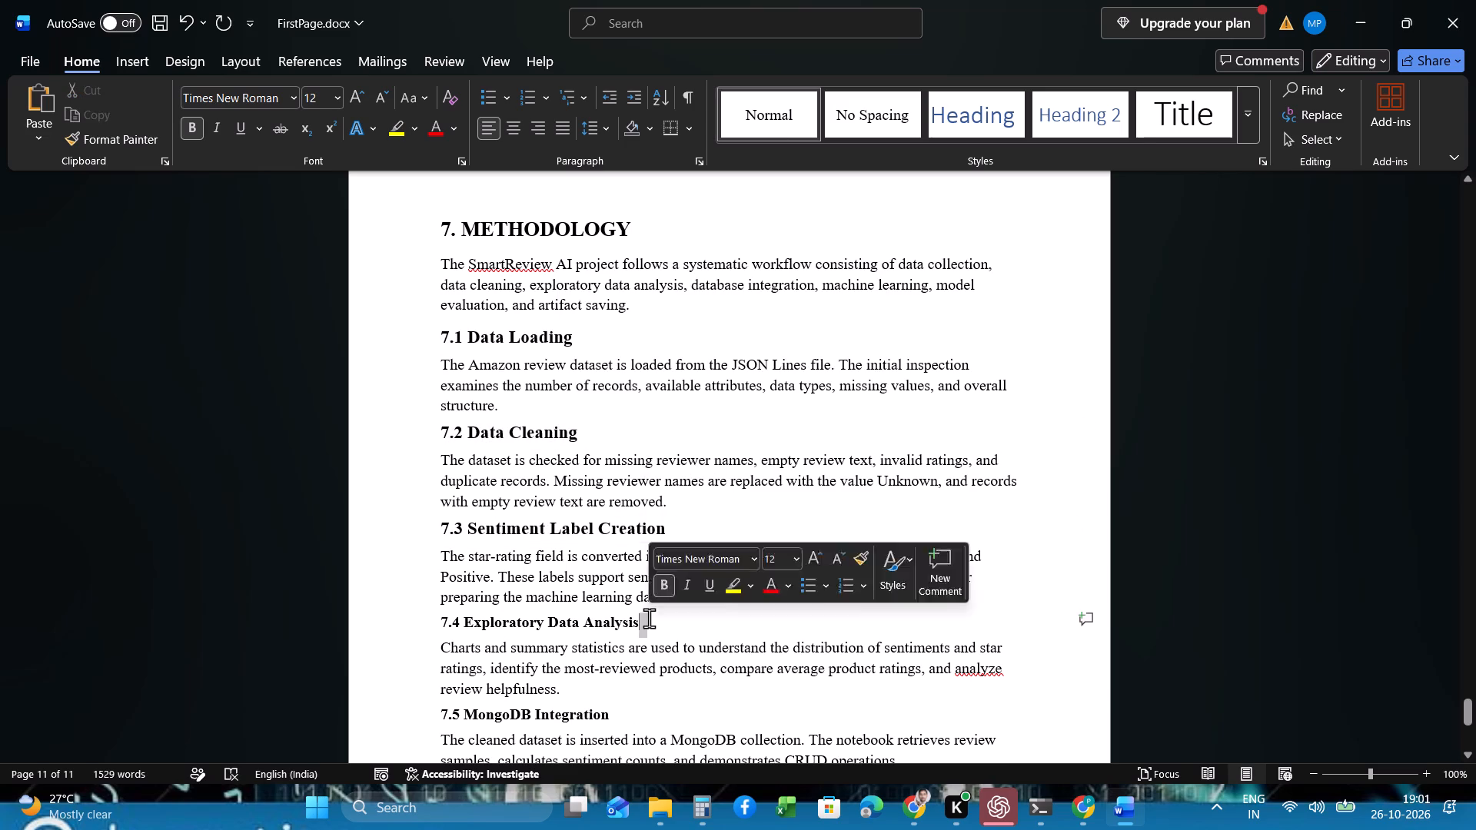
click(819, 549)
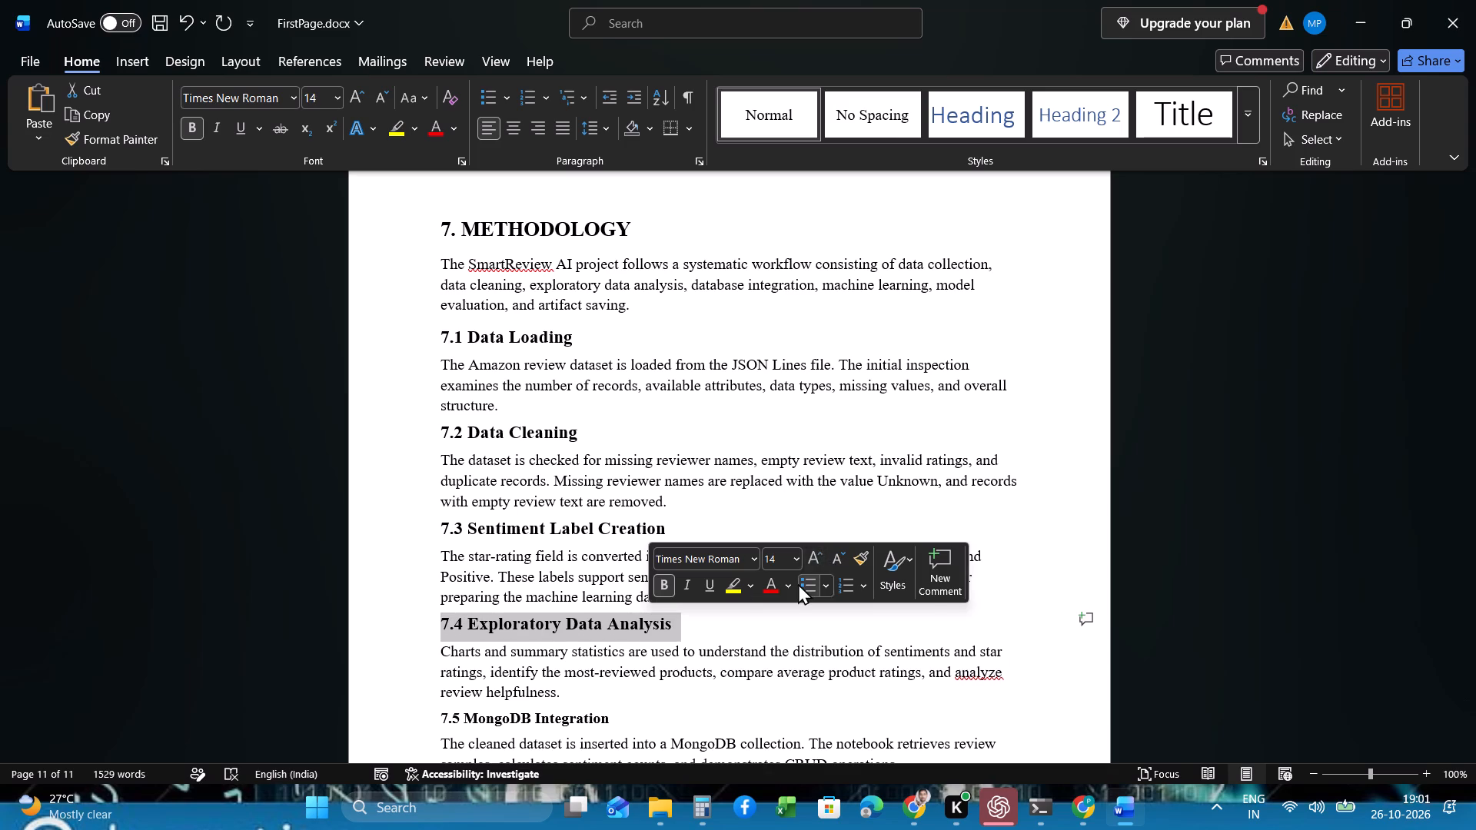
Increase the font size of the subheadings 7.5 MongoDB Integration, 7.6 Feature Extraction and 7.7 Model Training to 14.
scroll(798, 583, down, 6)
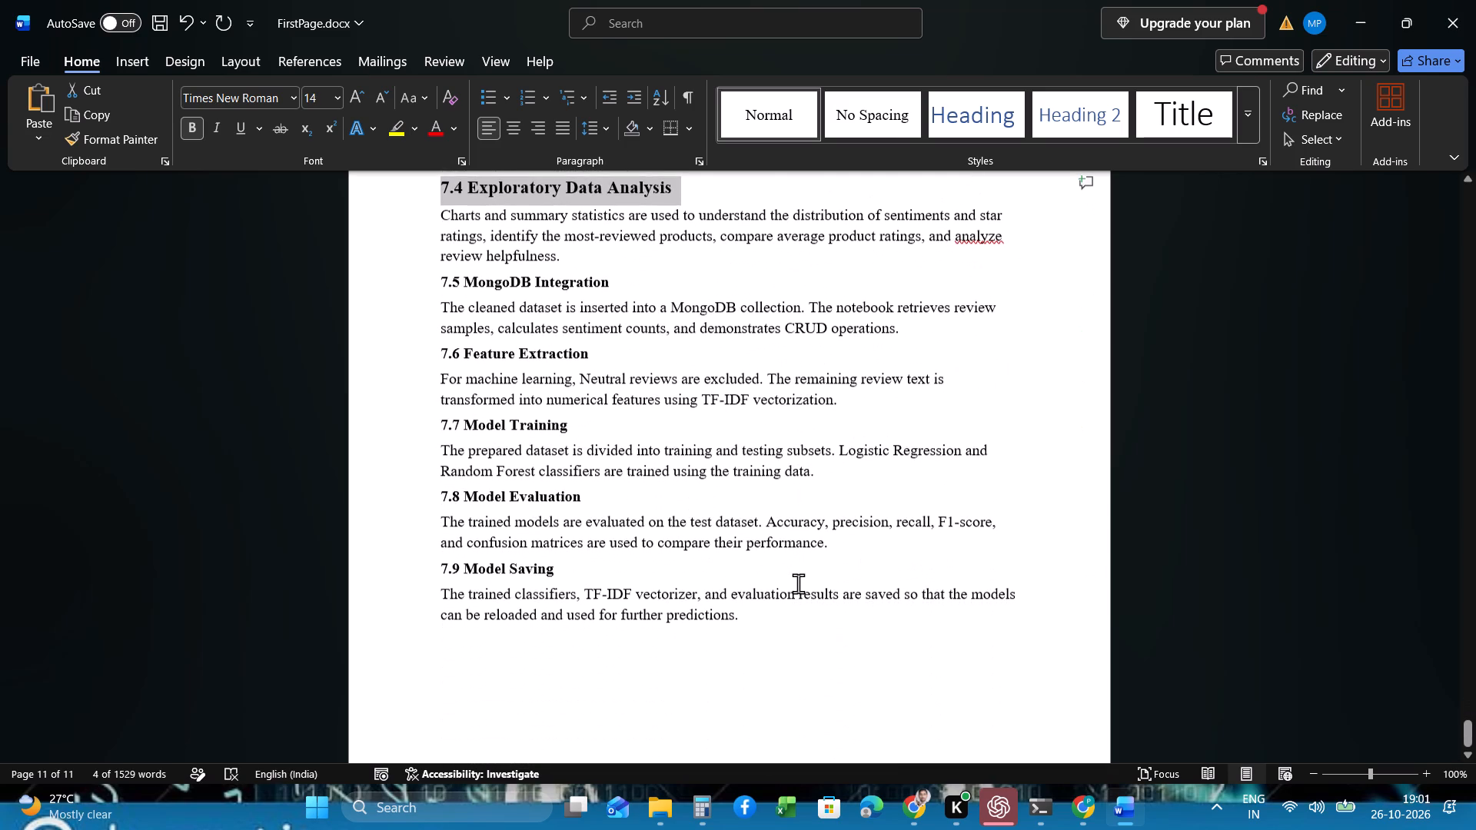
triple_click(615, 330)
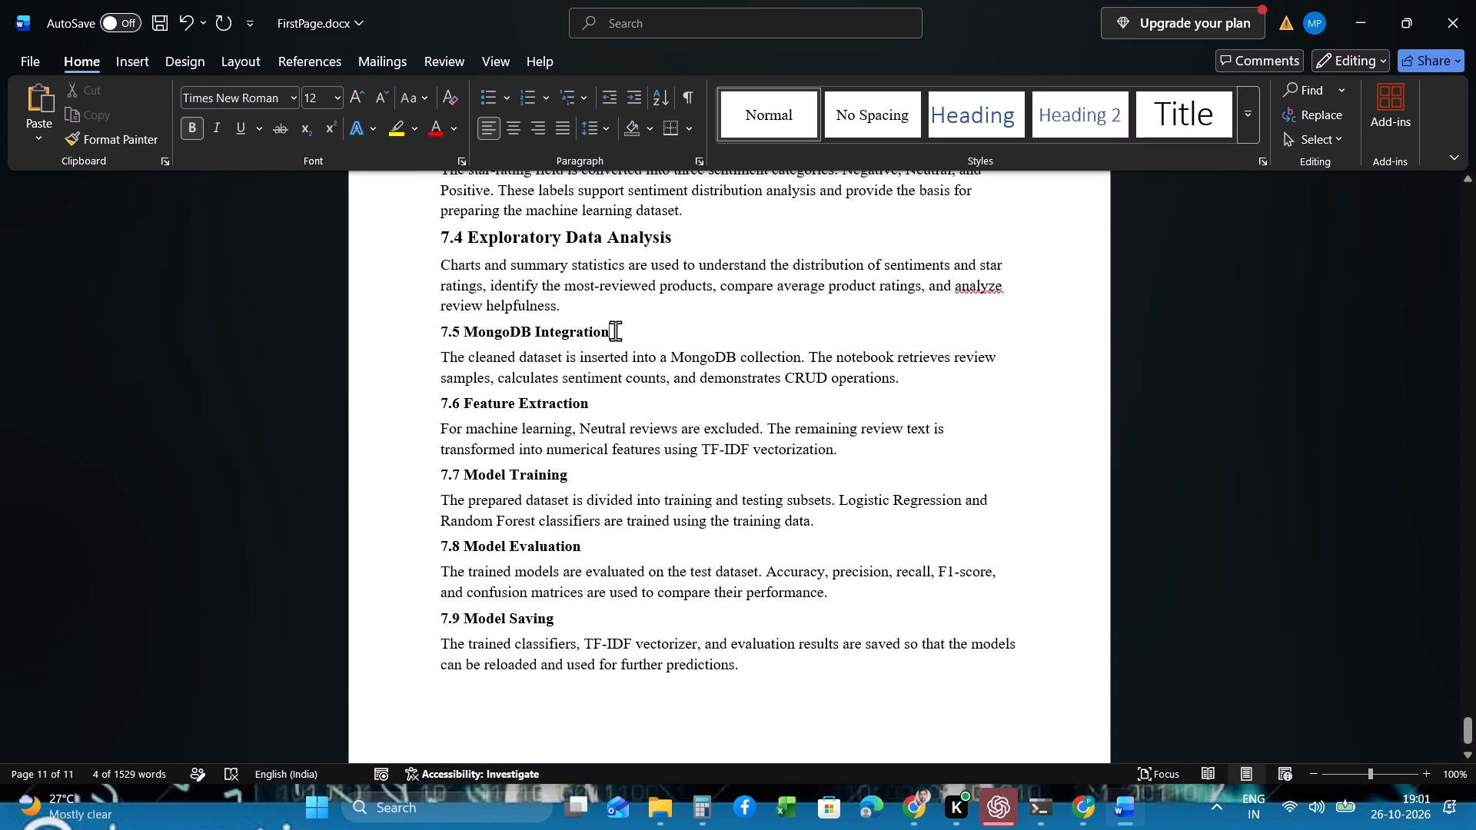
click(771, 279)
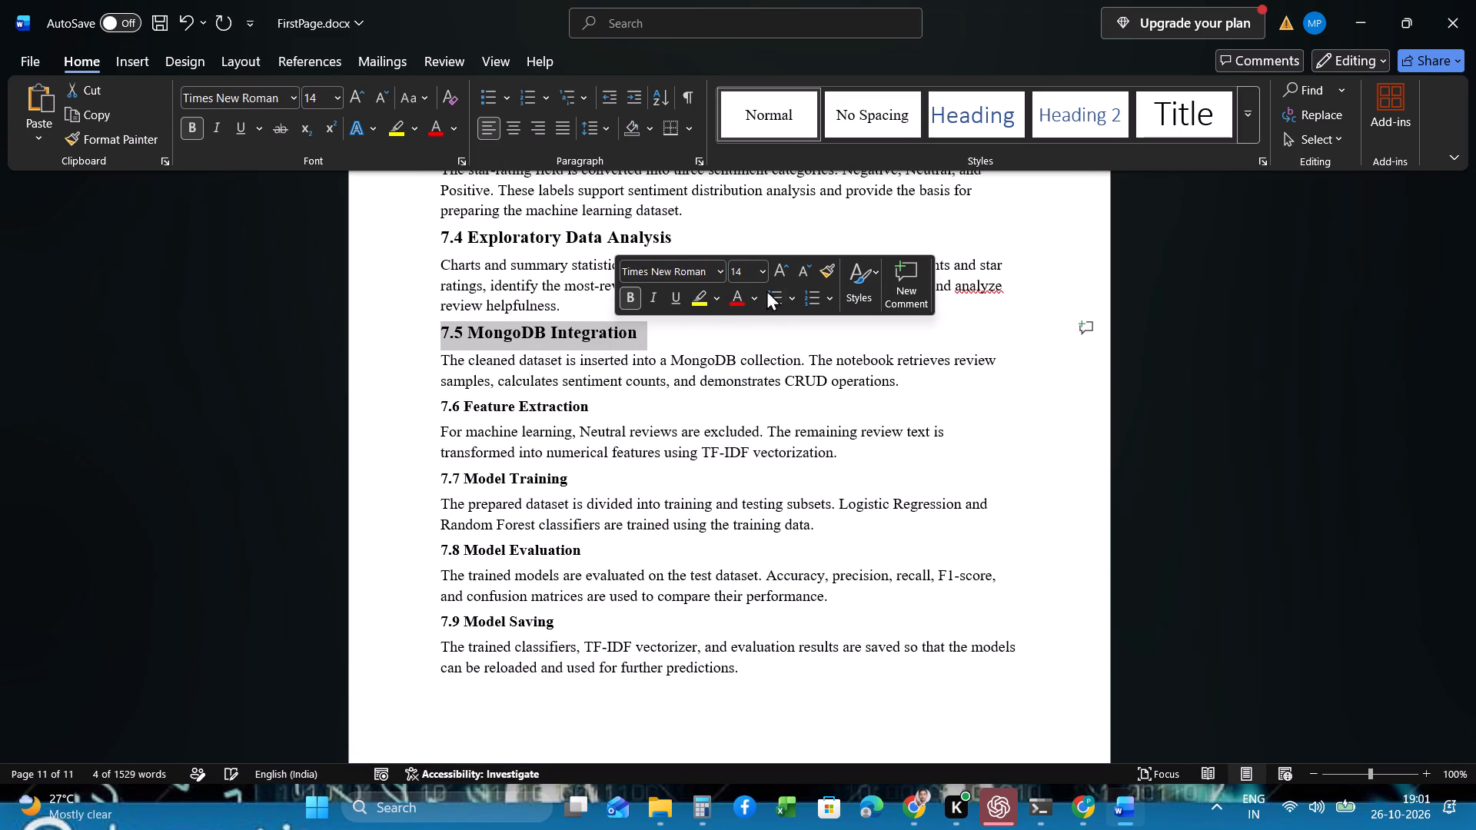
triple_click(614, 403)
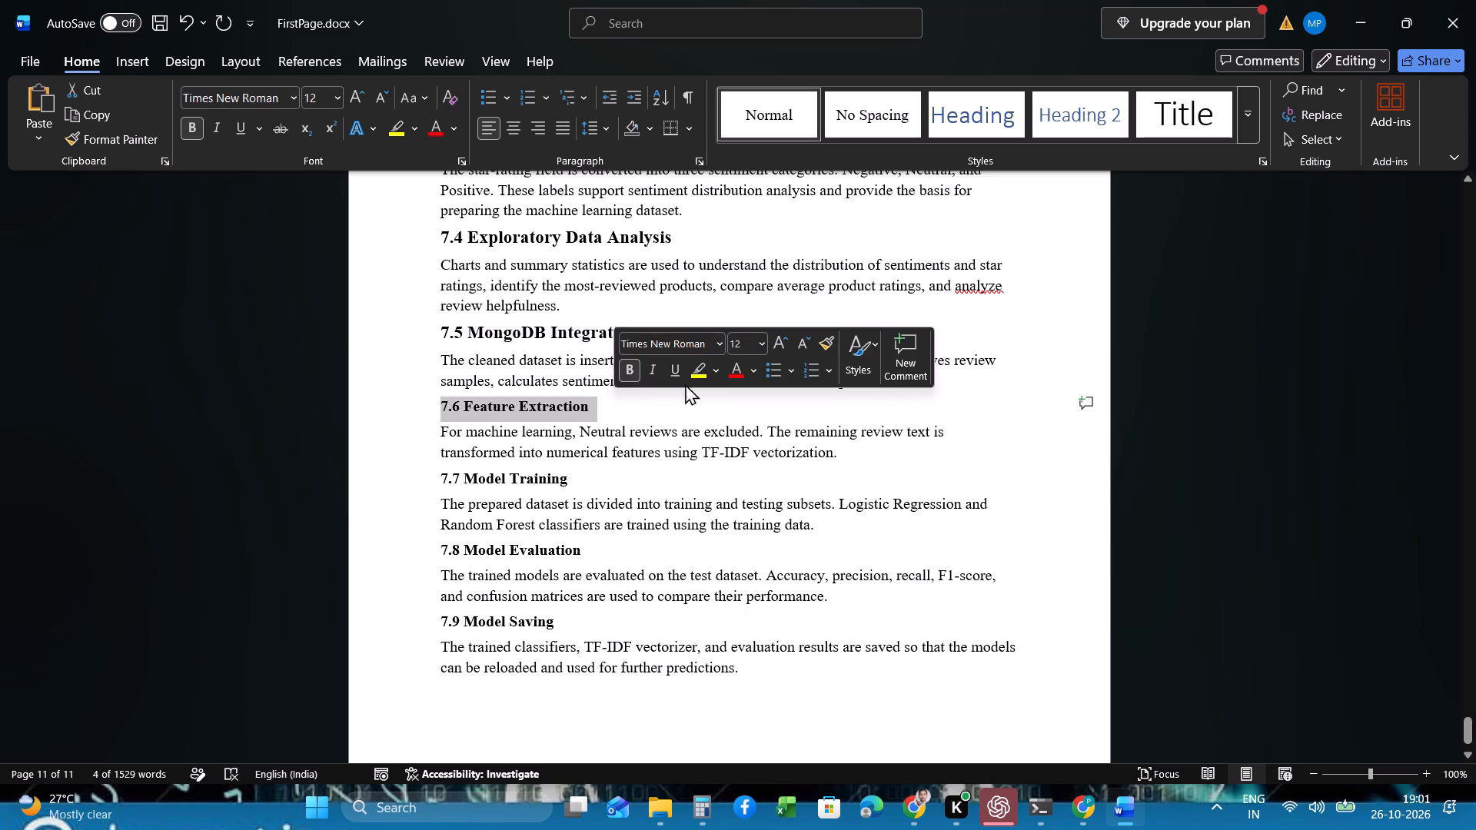
click(776, 342)
triple_click(591, 486)
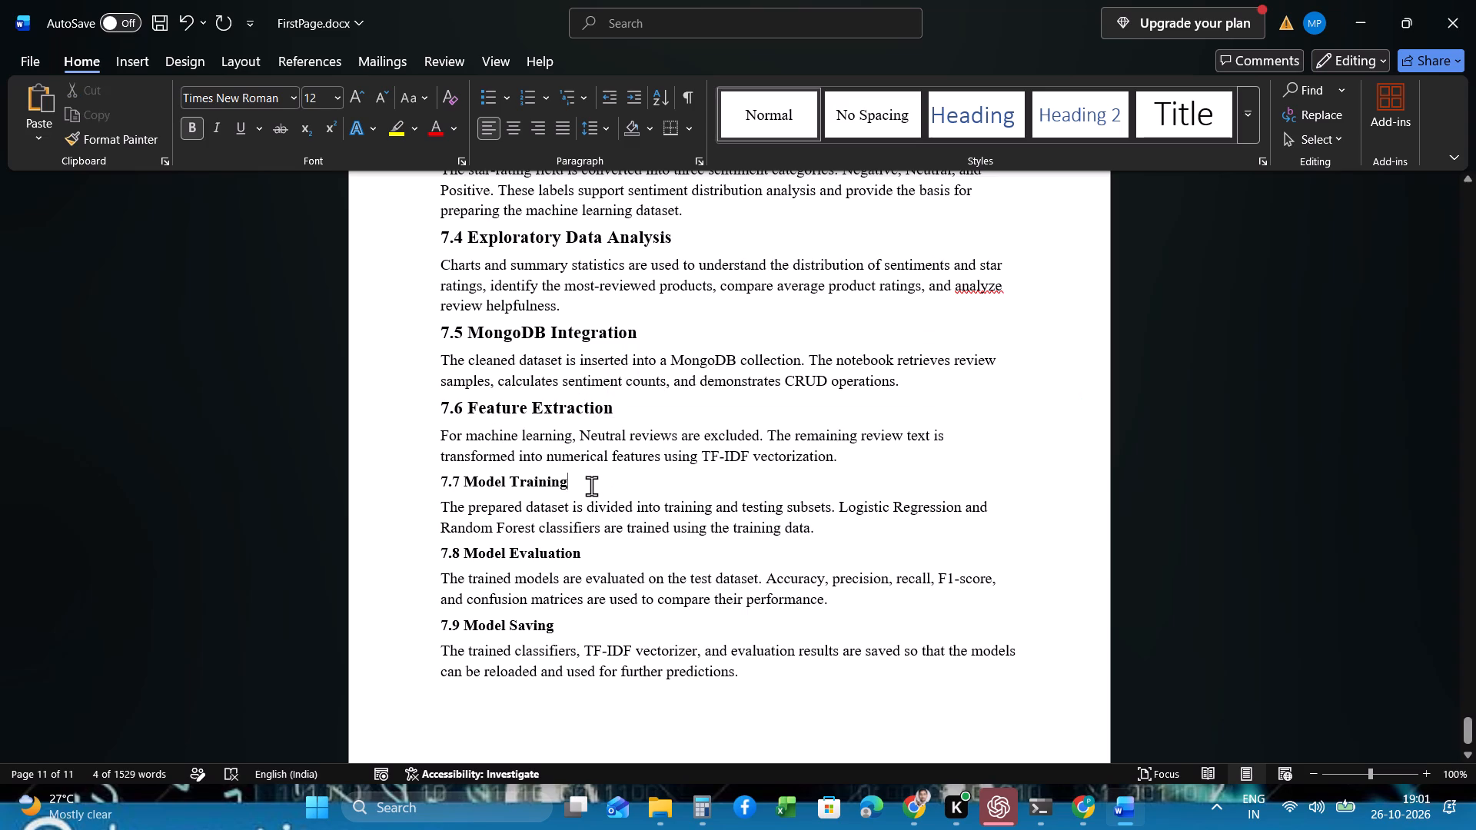
click(591, 486)
double_click(591, 486)
triple_click(591, 486)
click(758, 423)
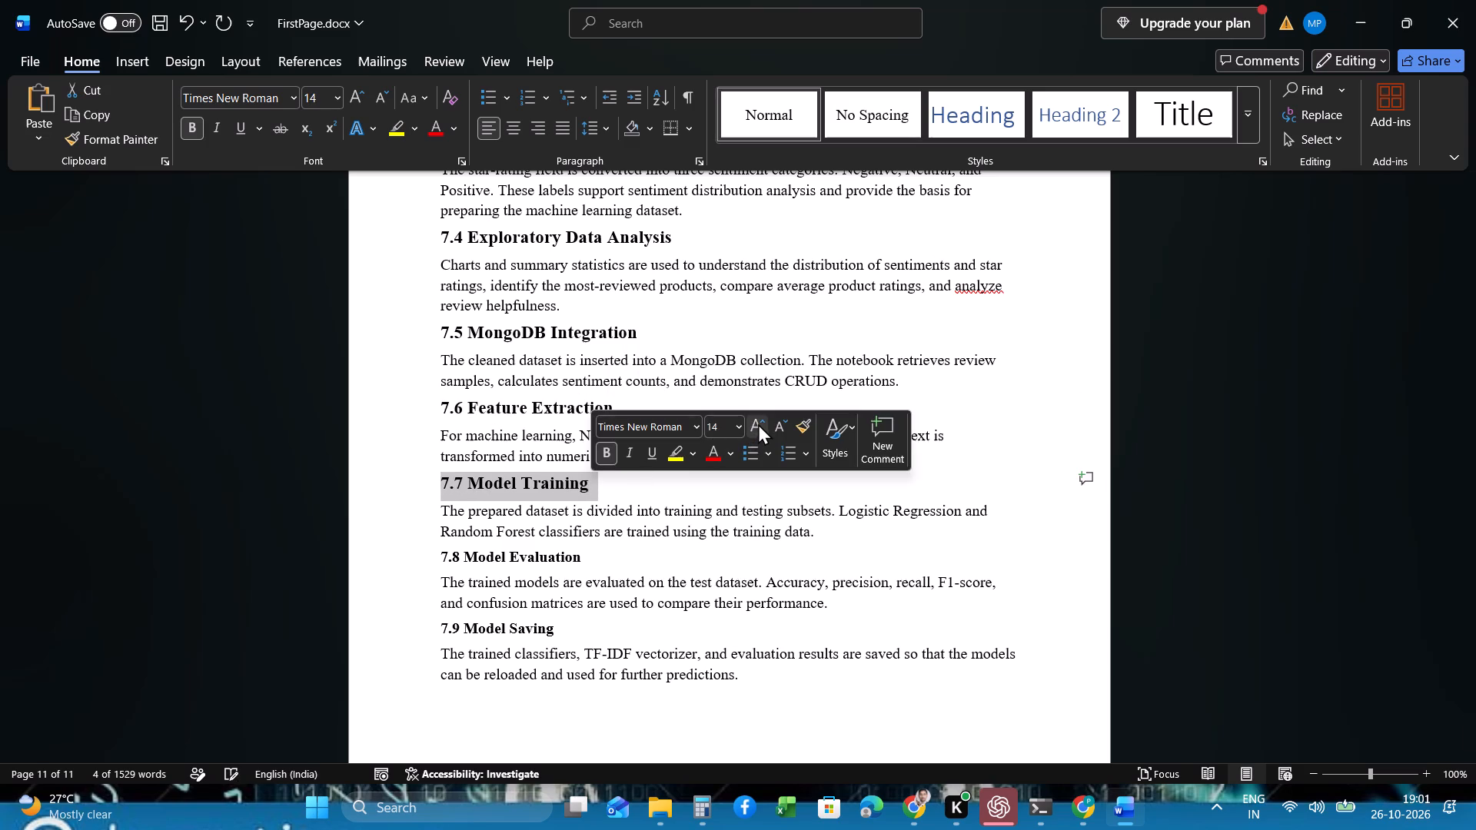
Increase the font size of the subheadings 7.8 Model Evaluation and 7.9 Model Saving to 14.
click(613, 573)
triple_click(614, 554)
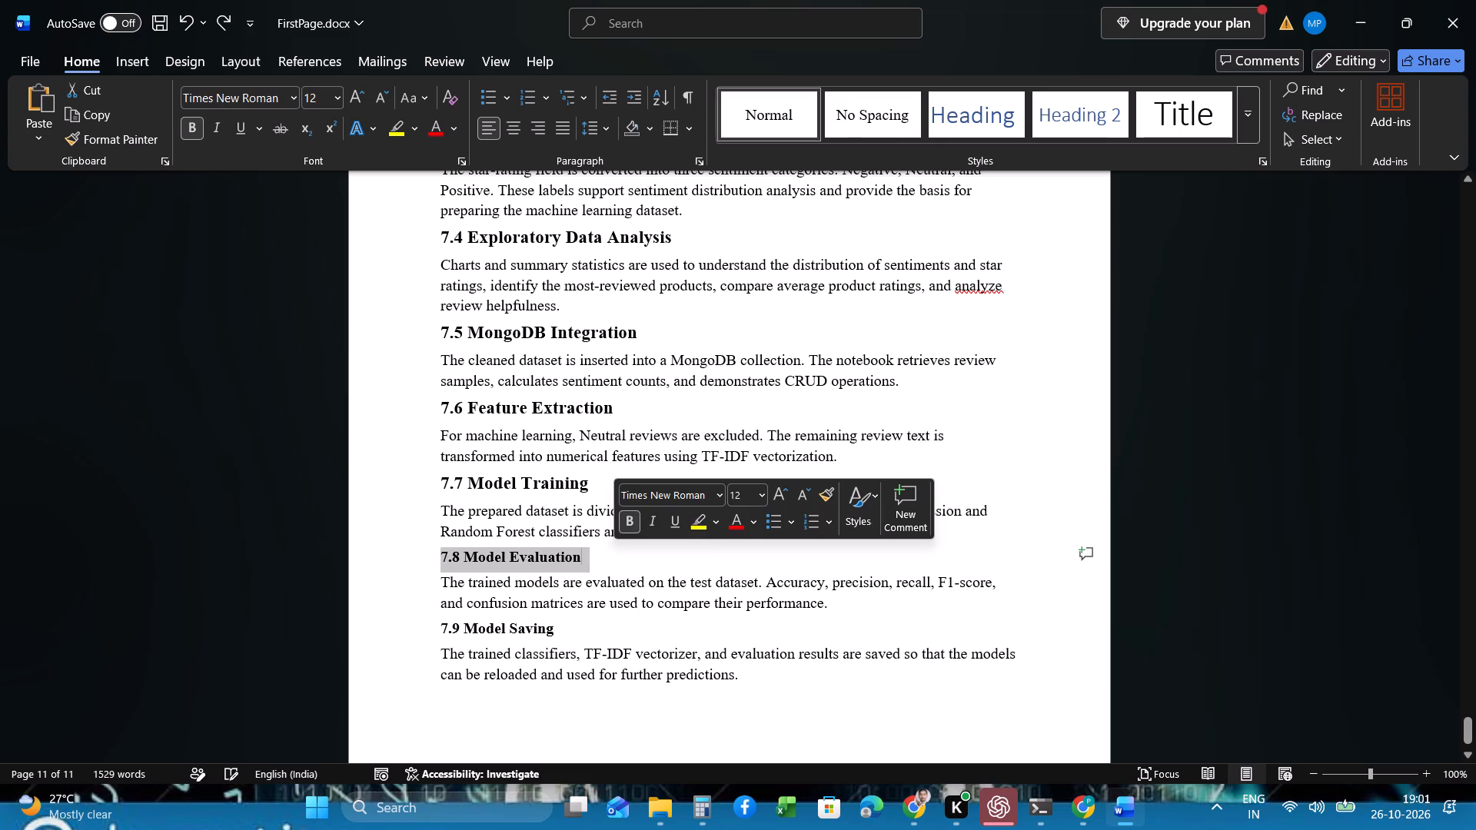
click(782, 495)
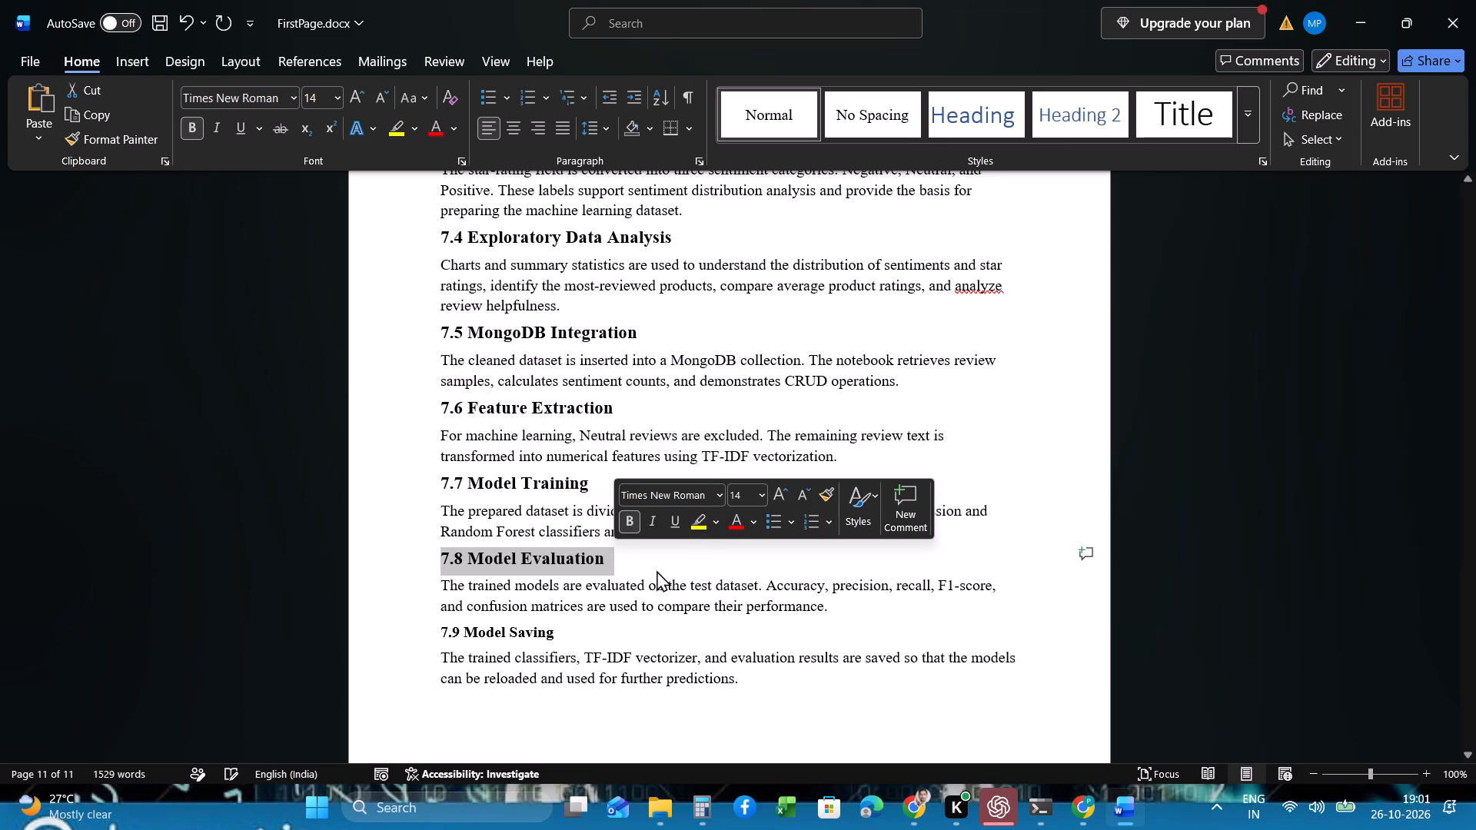
triple_click(558, 632)
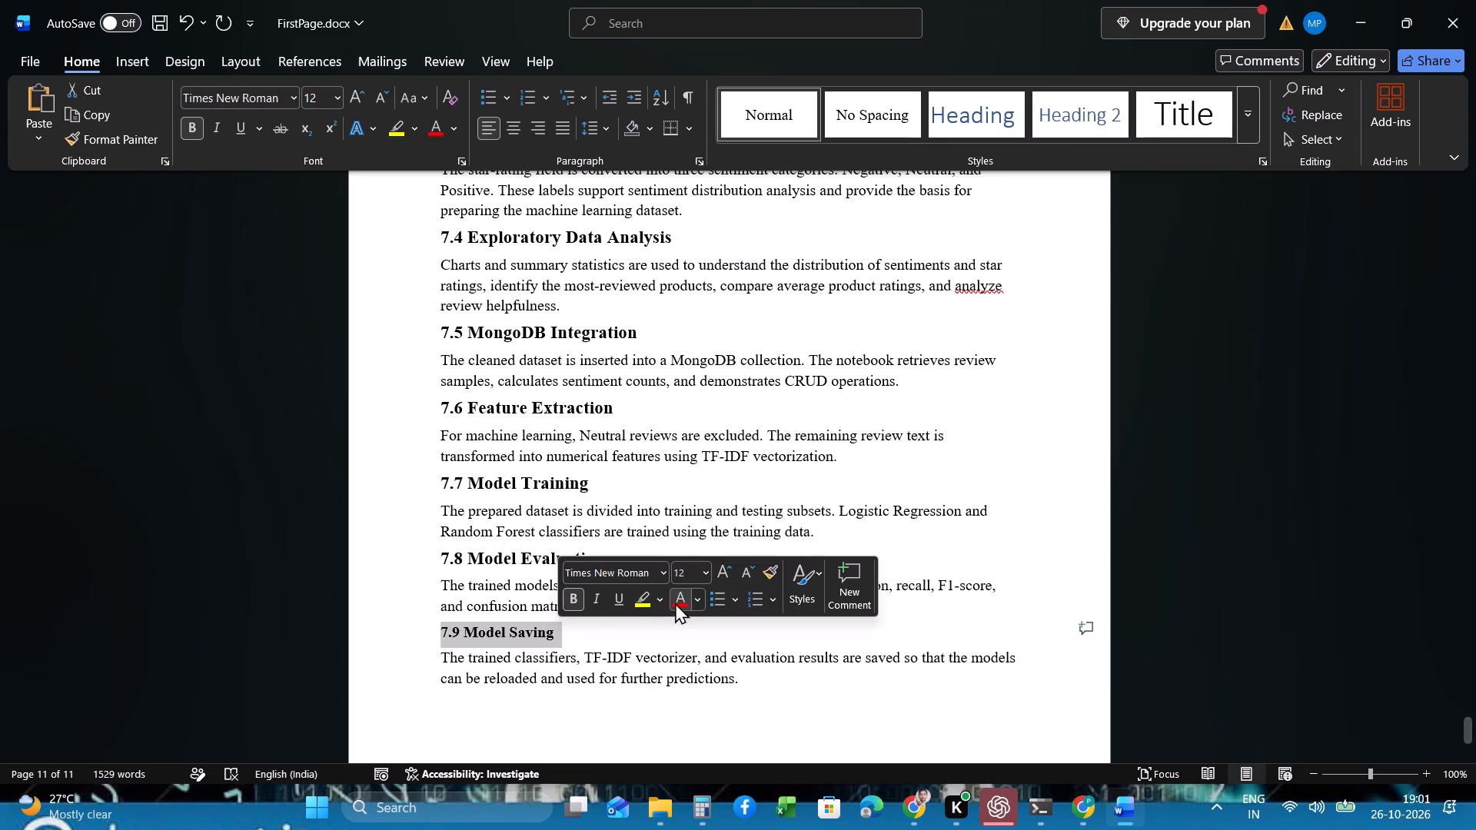
click(721, 573)
click(657, 514)
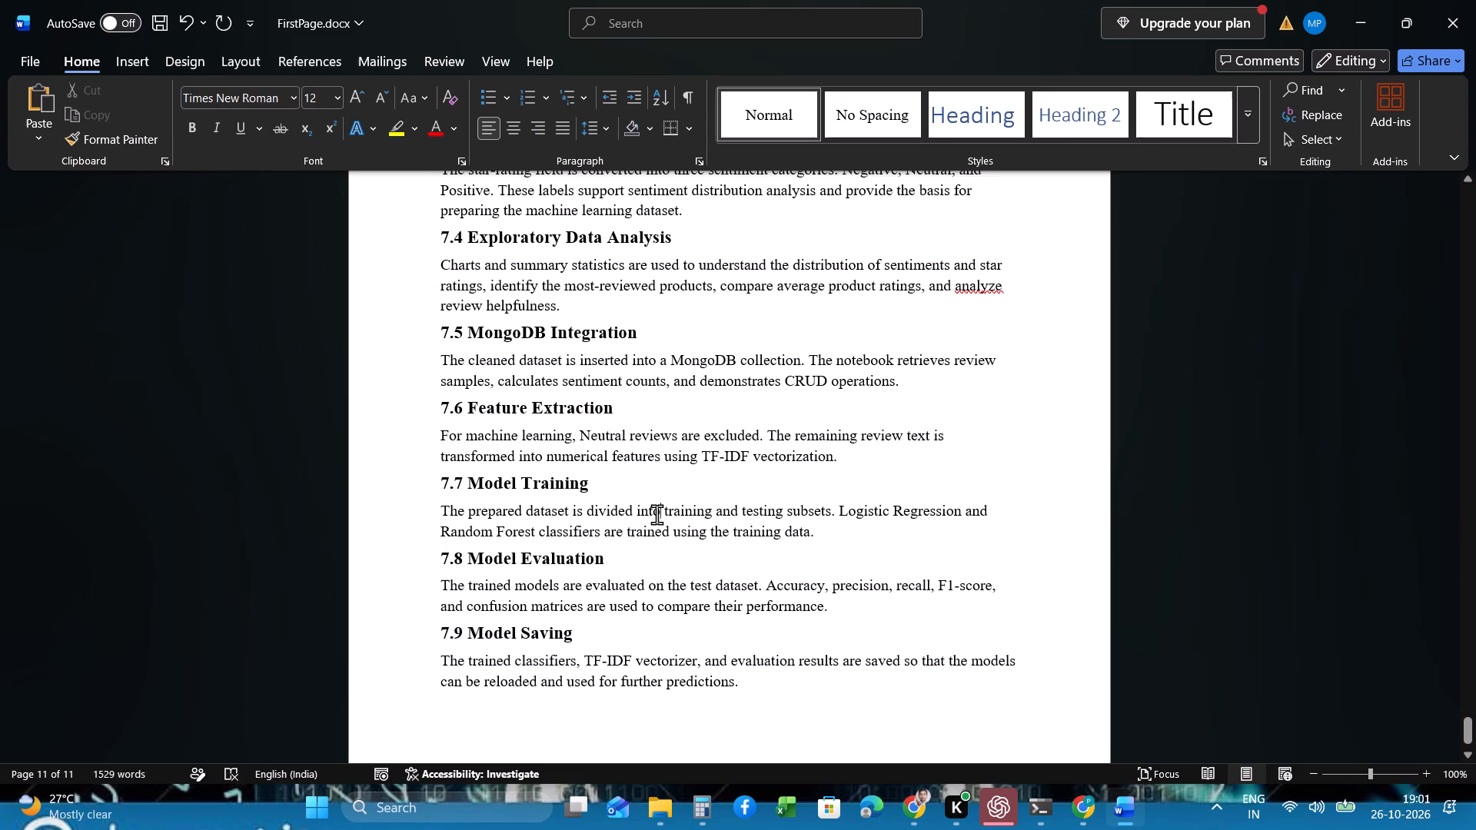
Review the heading sizes and layout of section 7, Methodology, from its title through 7.9, ending at the empty line after the last paragraph.
scroll(657, 514, up, 3)
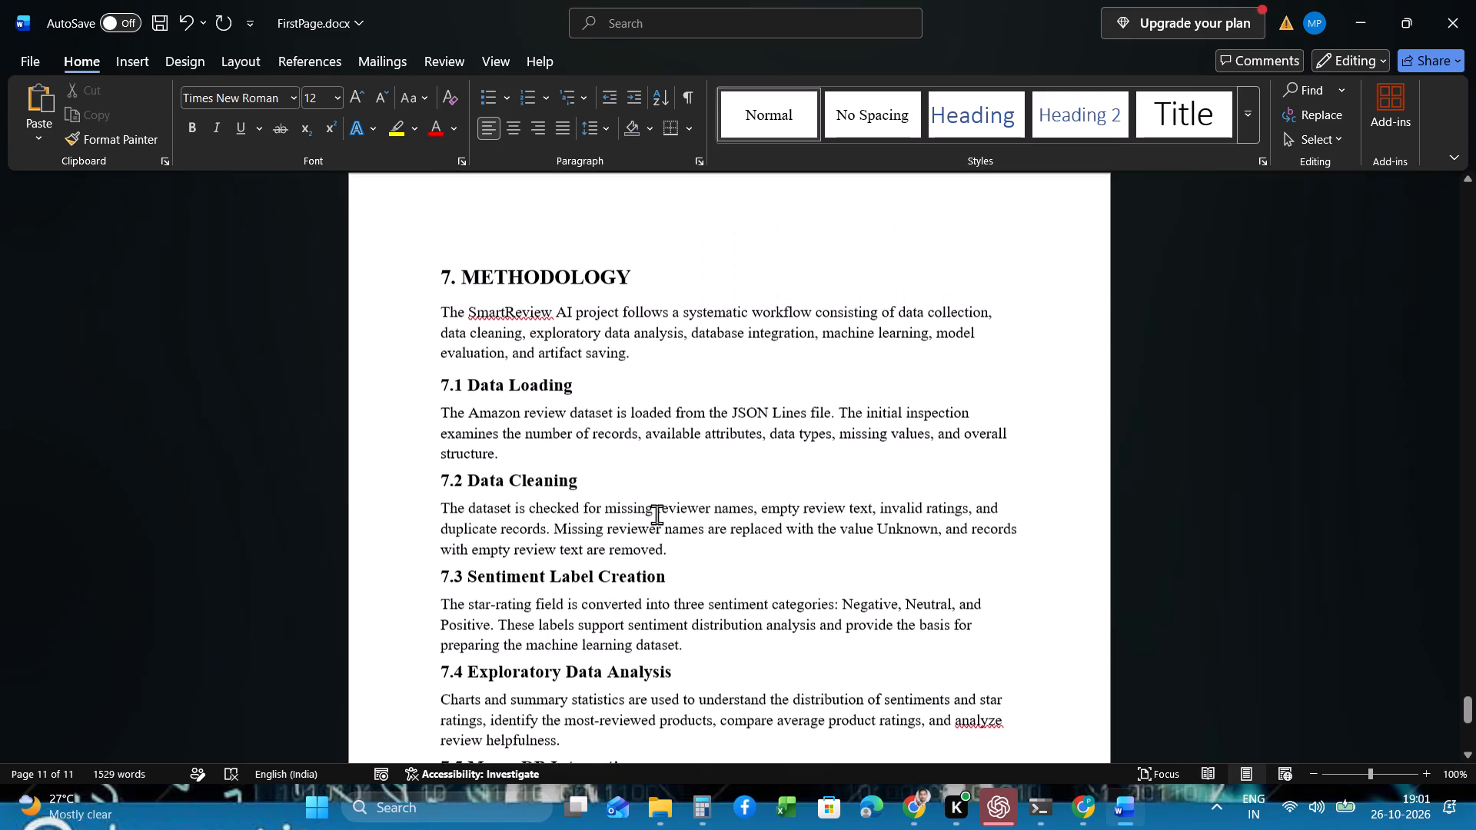
scroll(657, 514, up, 1)
click(533, 284)
drag(533, 284, 557, 282)
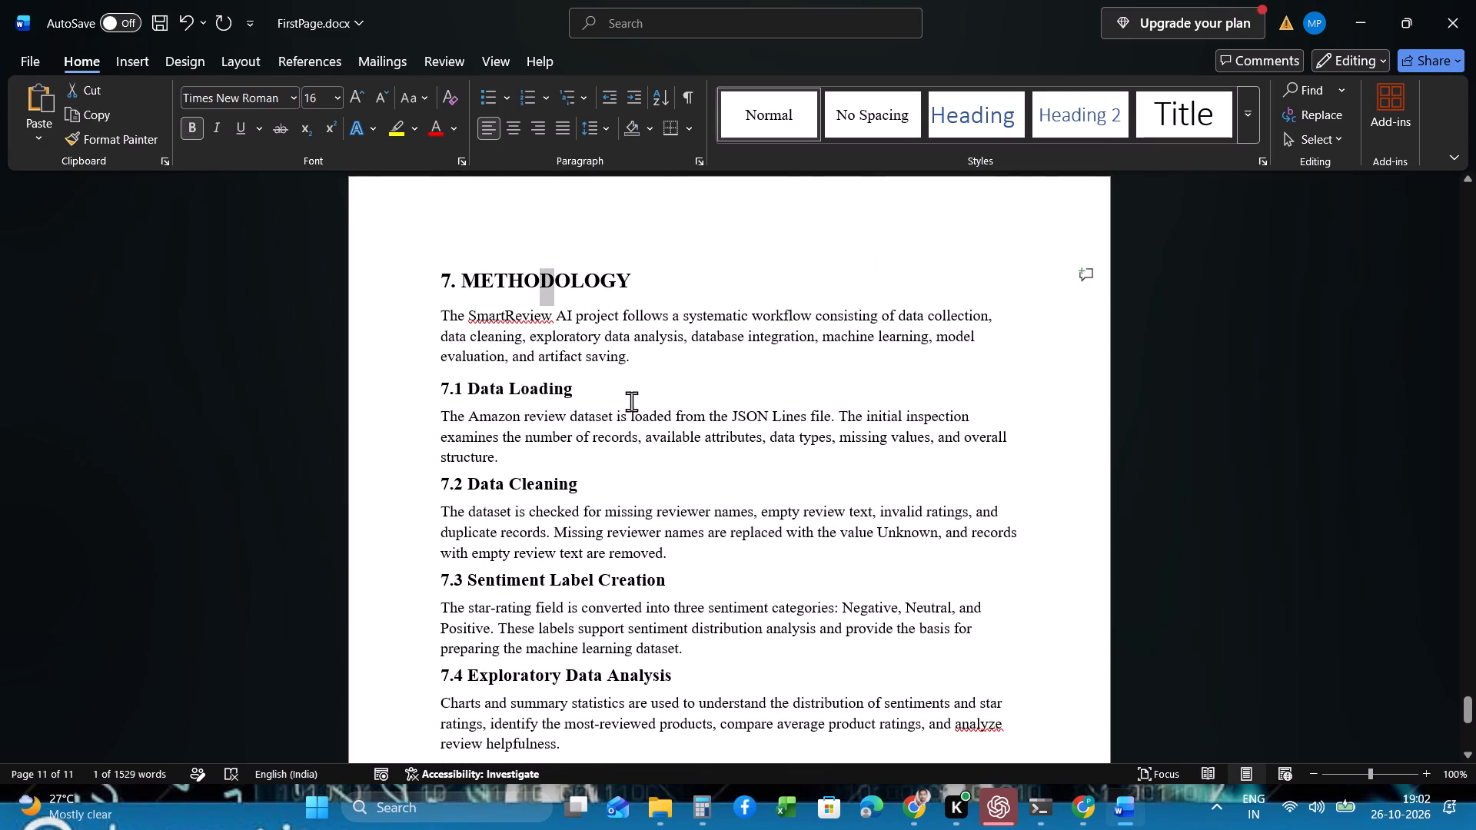
click(627, 393)
scroll(627, 393, down, 4)
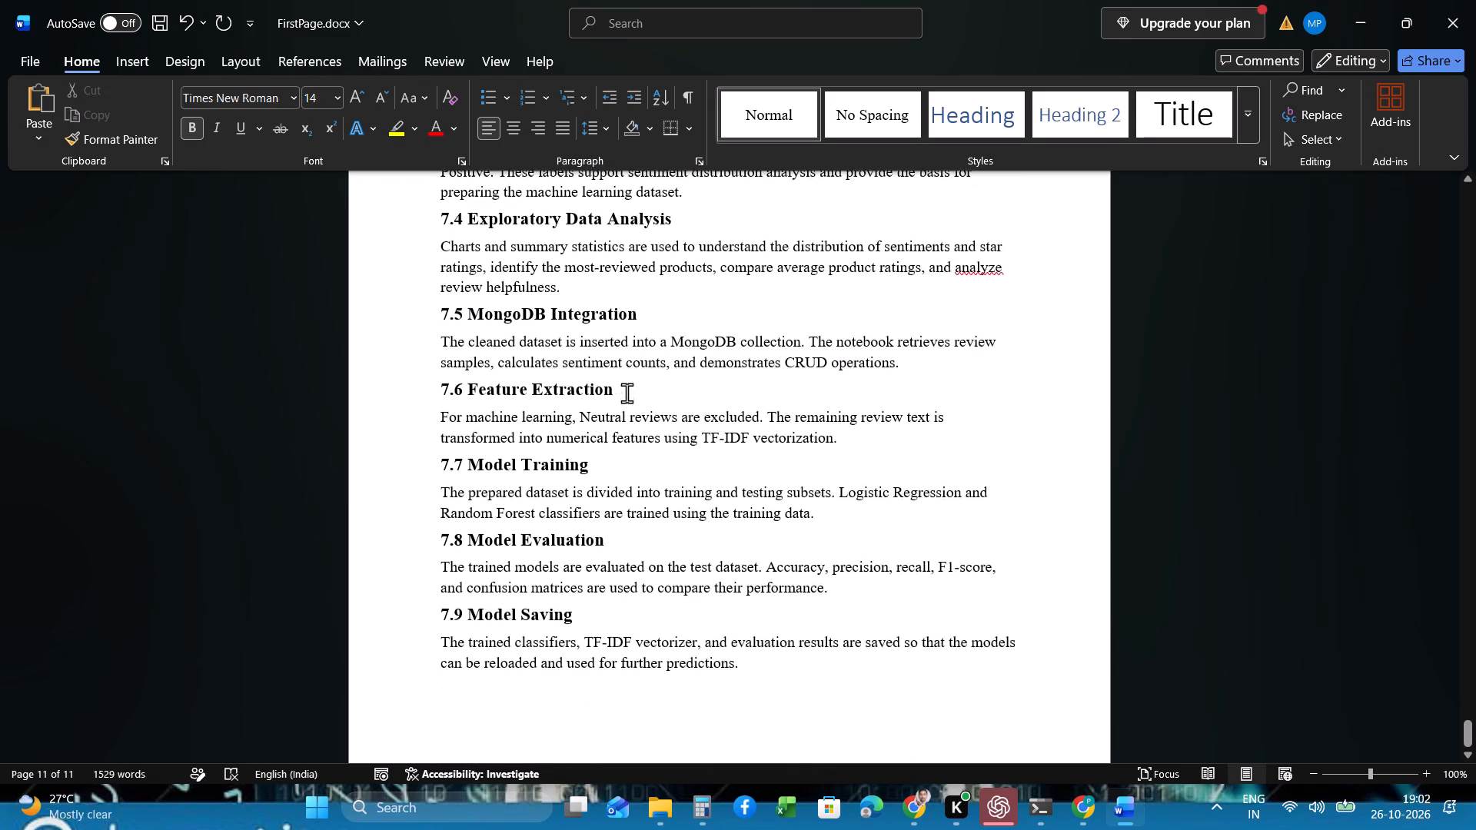
scroll(627, 393, down, 2)
click(790, 659)
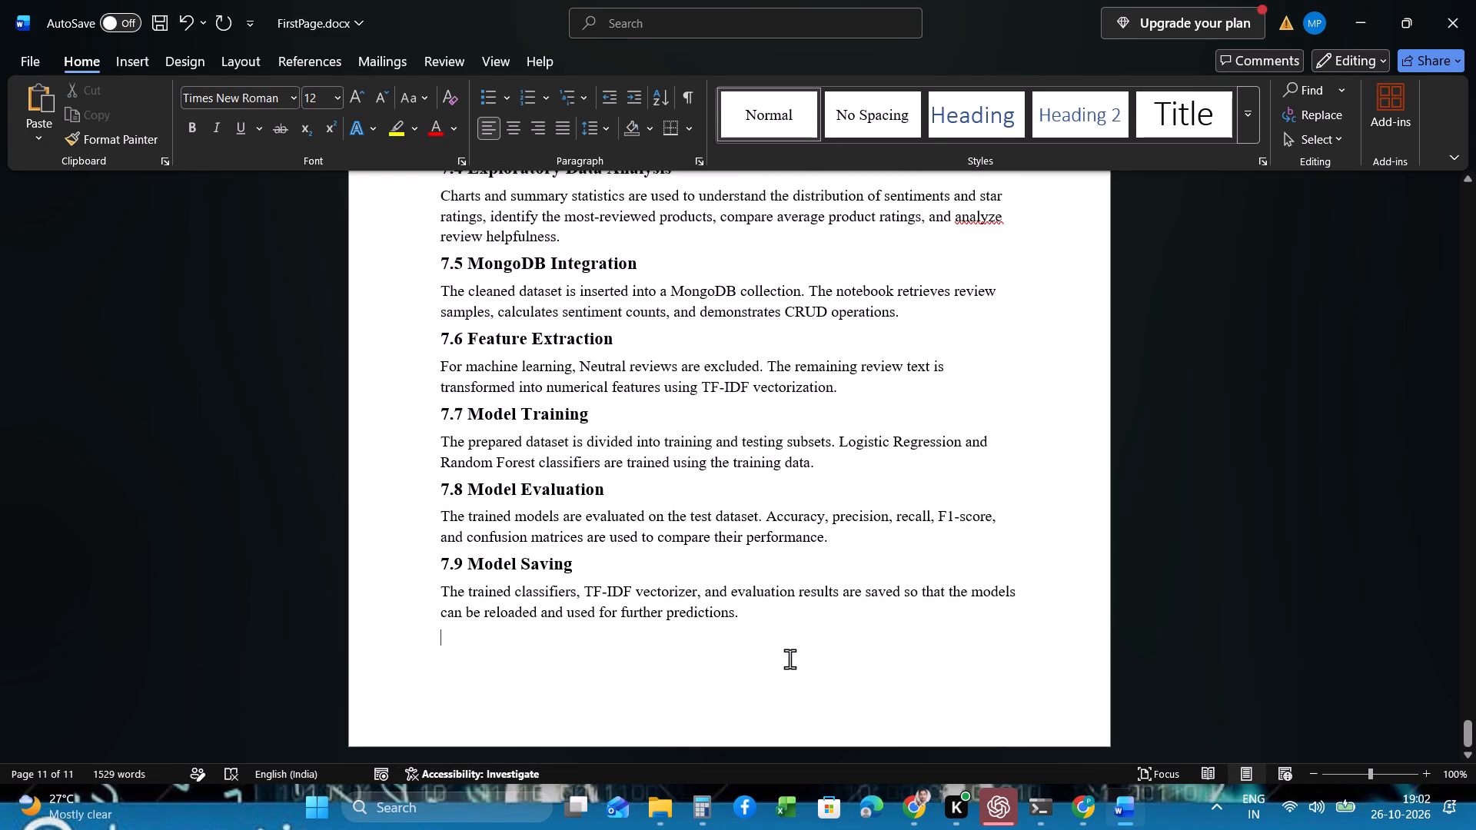
Continue the report on a new blank page after the last paragraph of section 7.9, Model Saving.
key(Return)
Review the report pages from section 6, Tools and Technologies, through section 7.9 to the new blank page.
scroll(790, 659, up, 3)
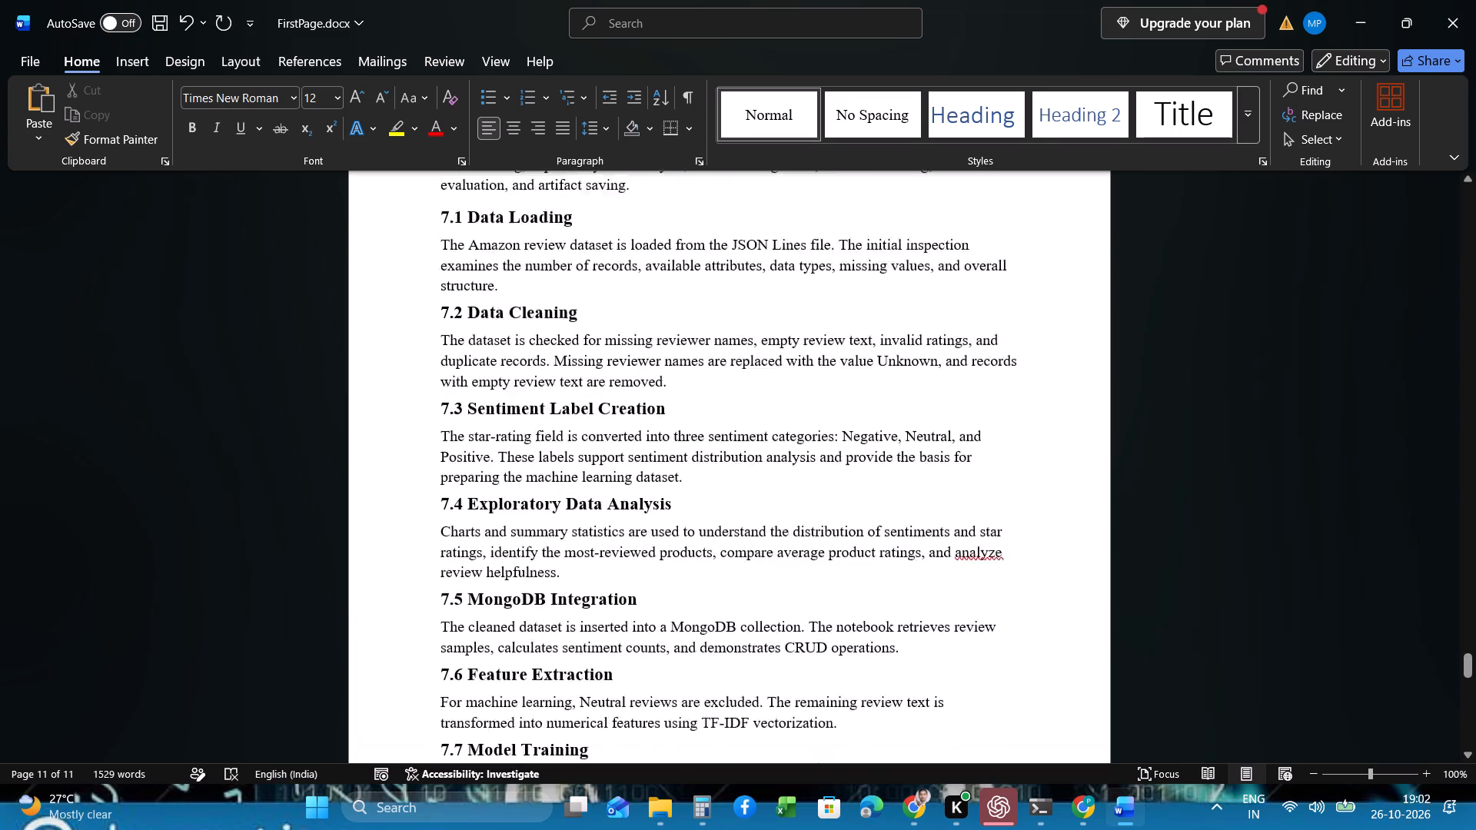
scroll(790, 659, up, 6)
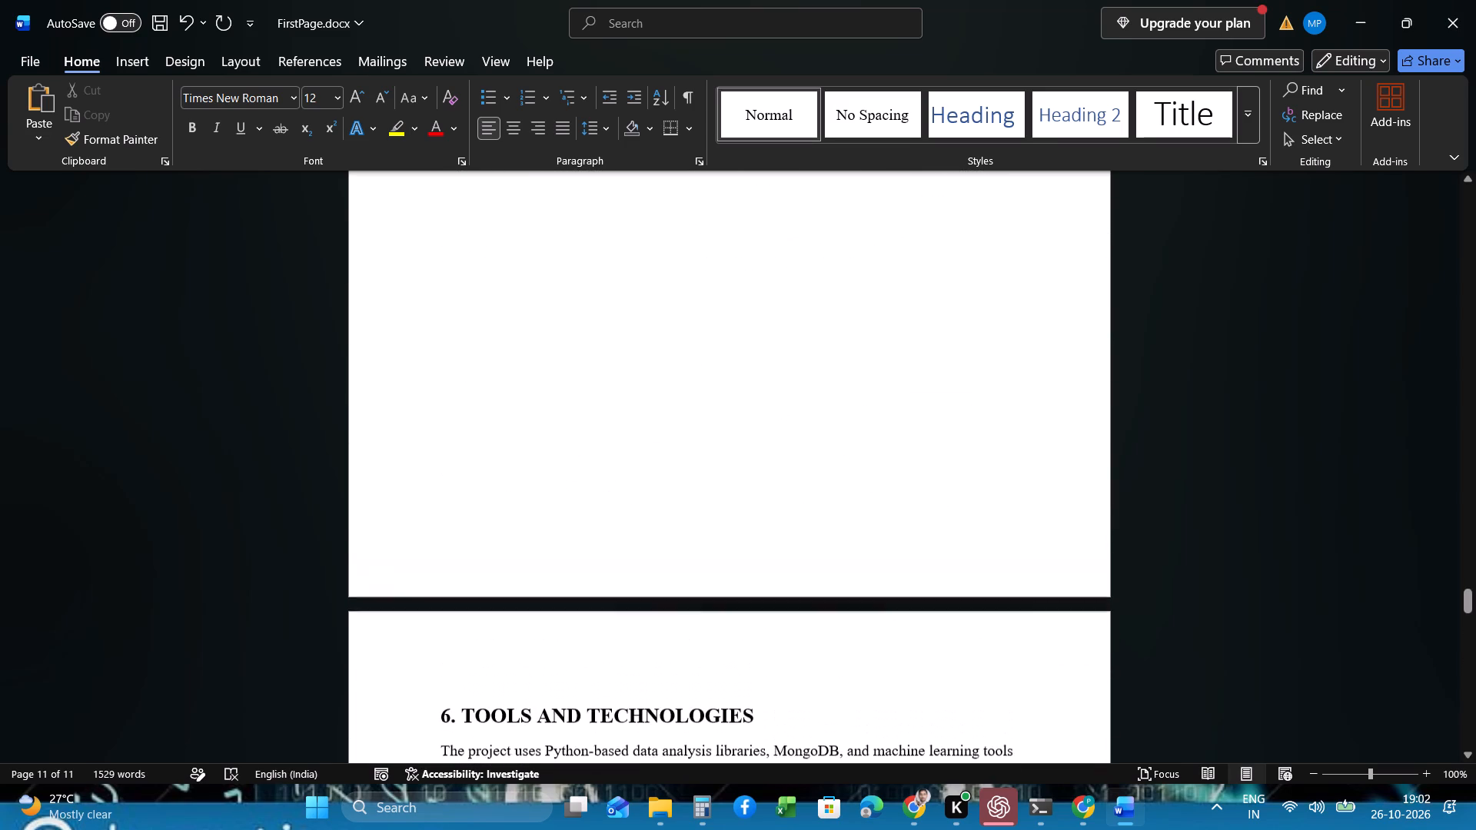
scroll(790, 659, up, 2)
scroll(790, 659, down, 8)
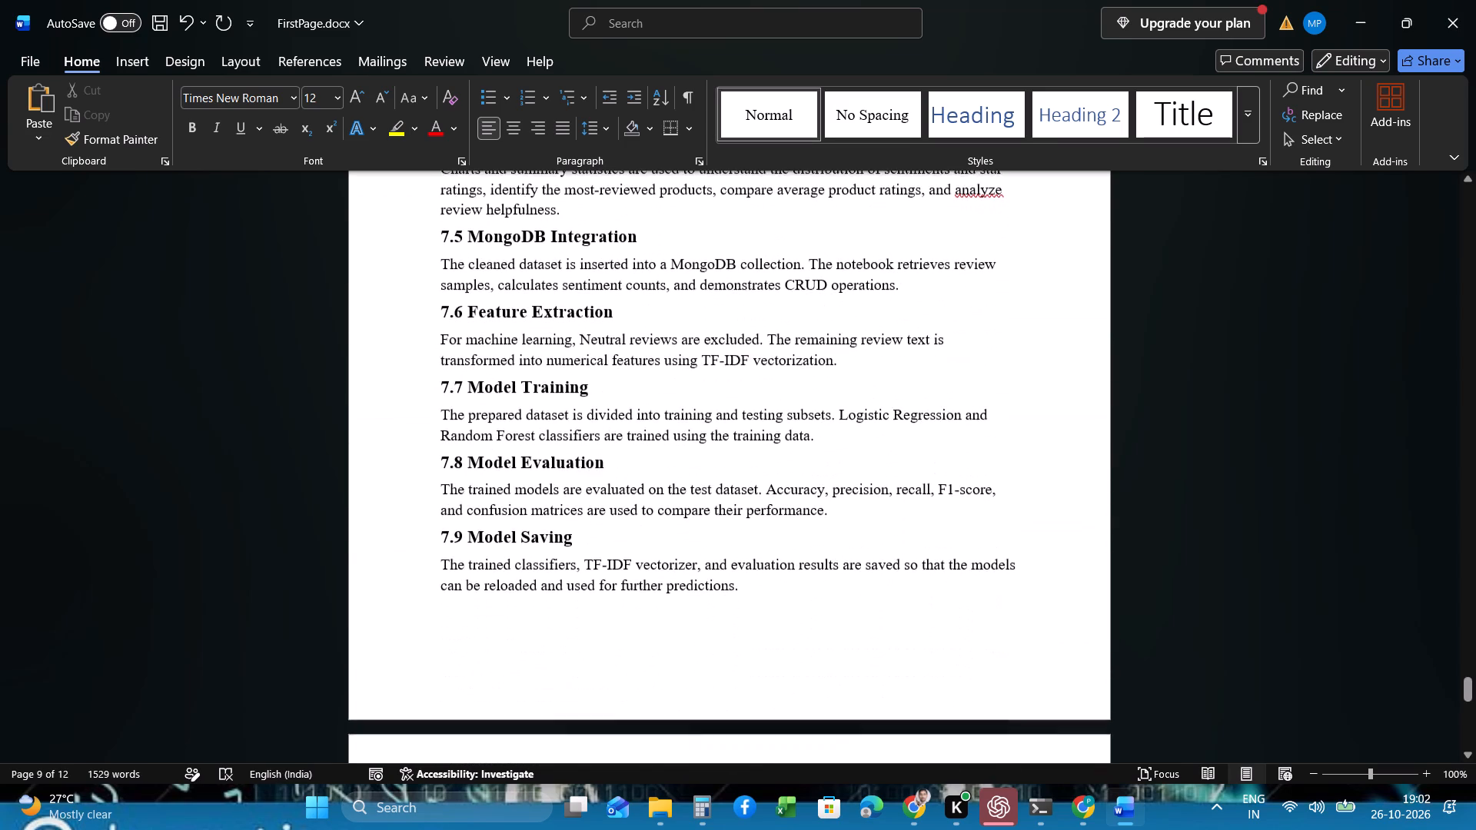
scroll(790, 659, down, 2)
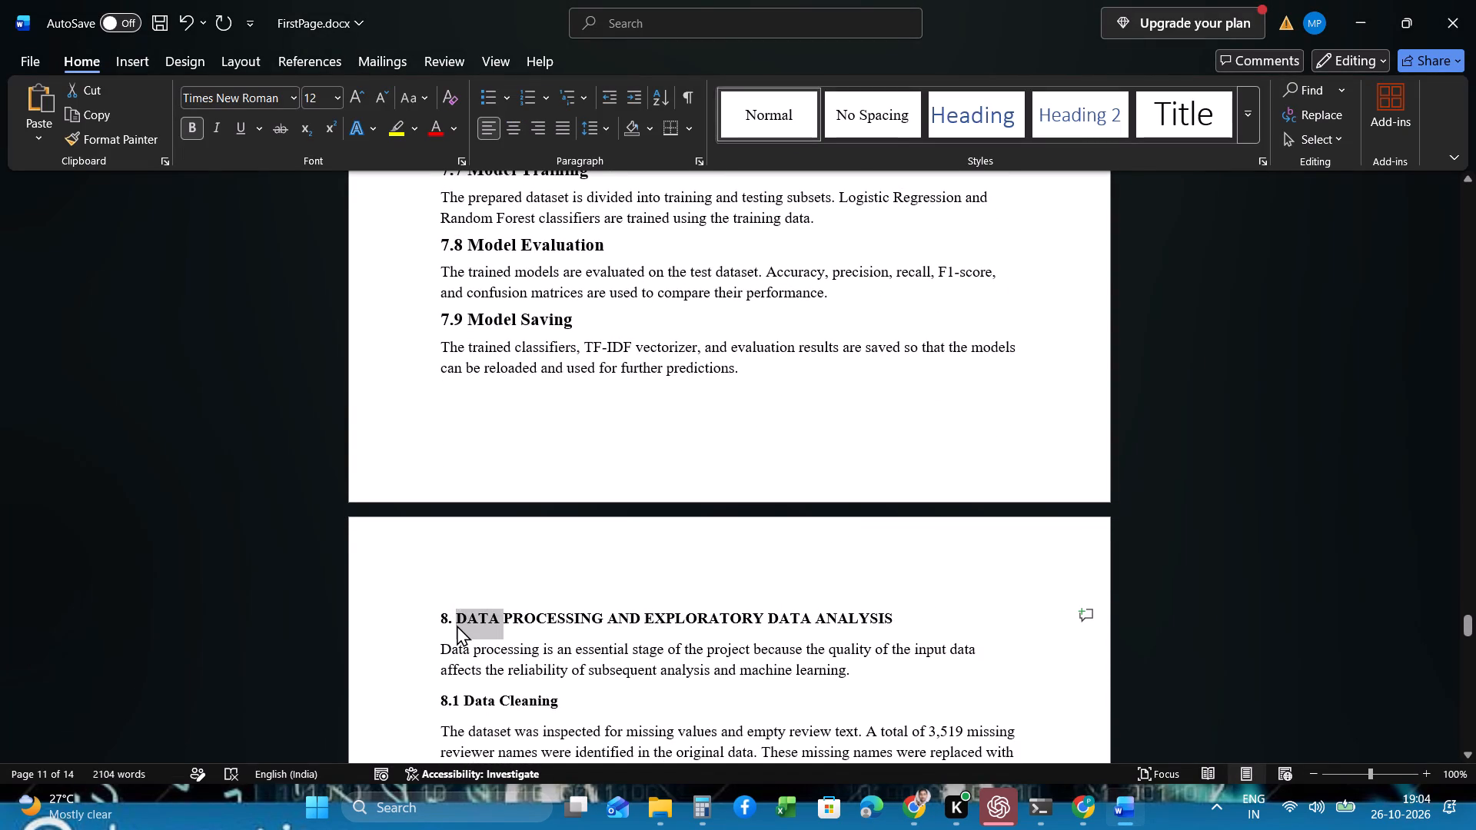
click(648, 566)
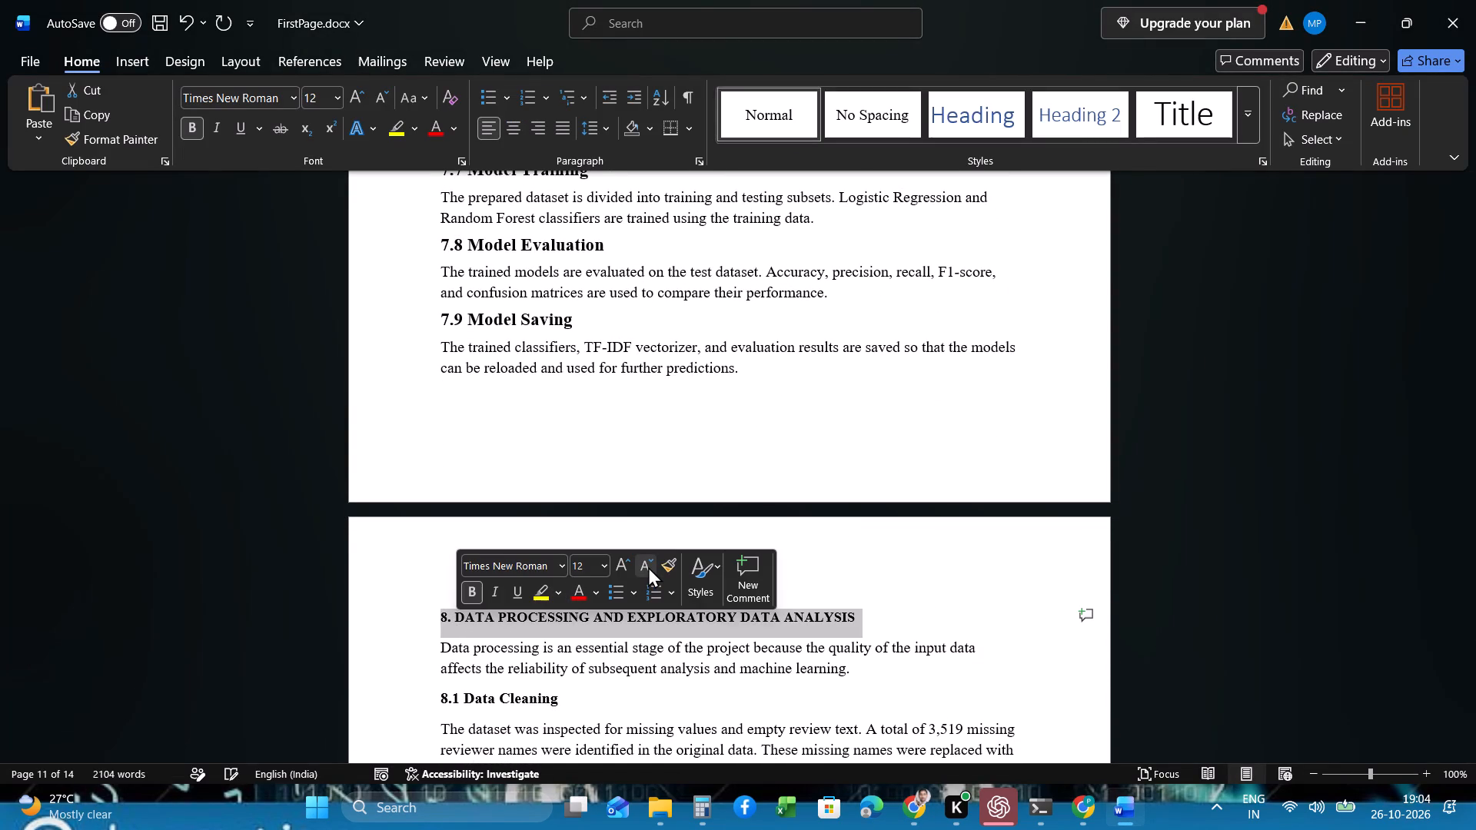
click(615, 553)
click(631, 559)
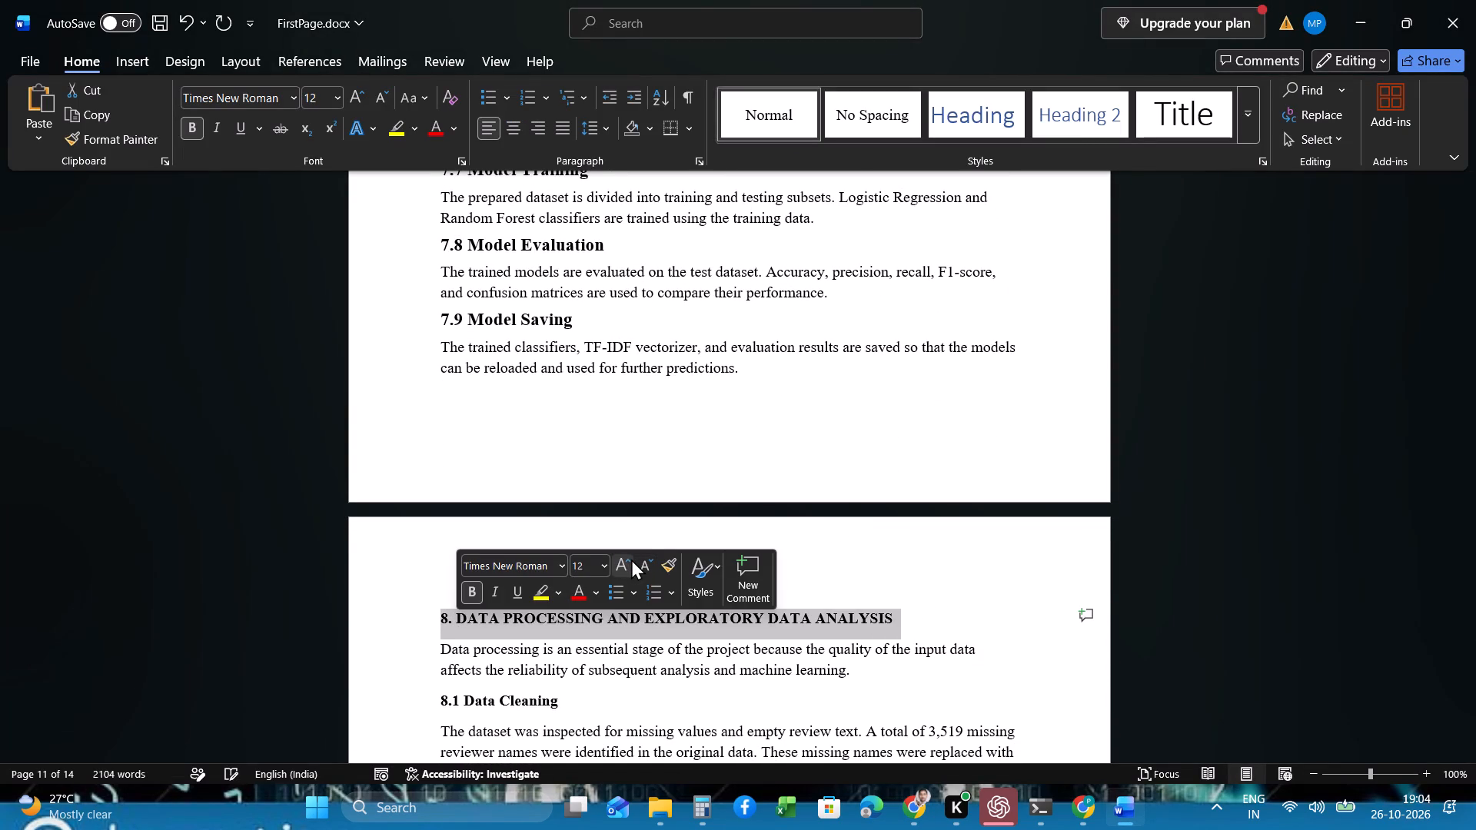
click(630, 559)
click(630, 559)
click(657, 659)
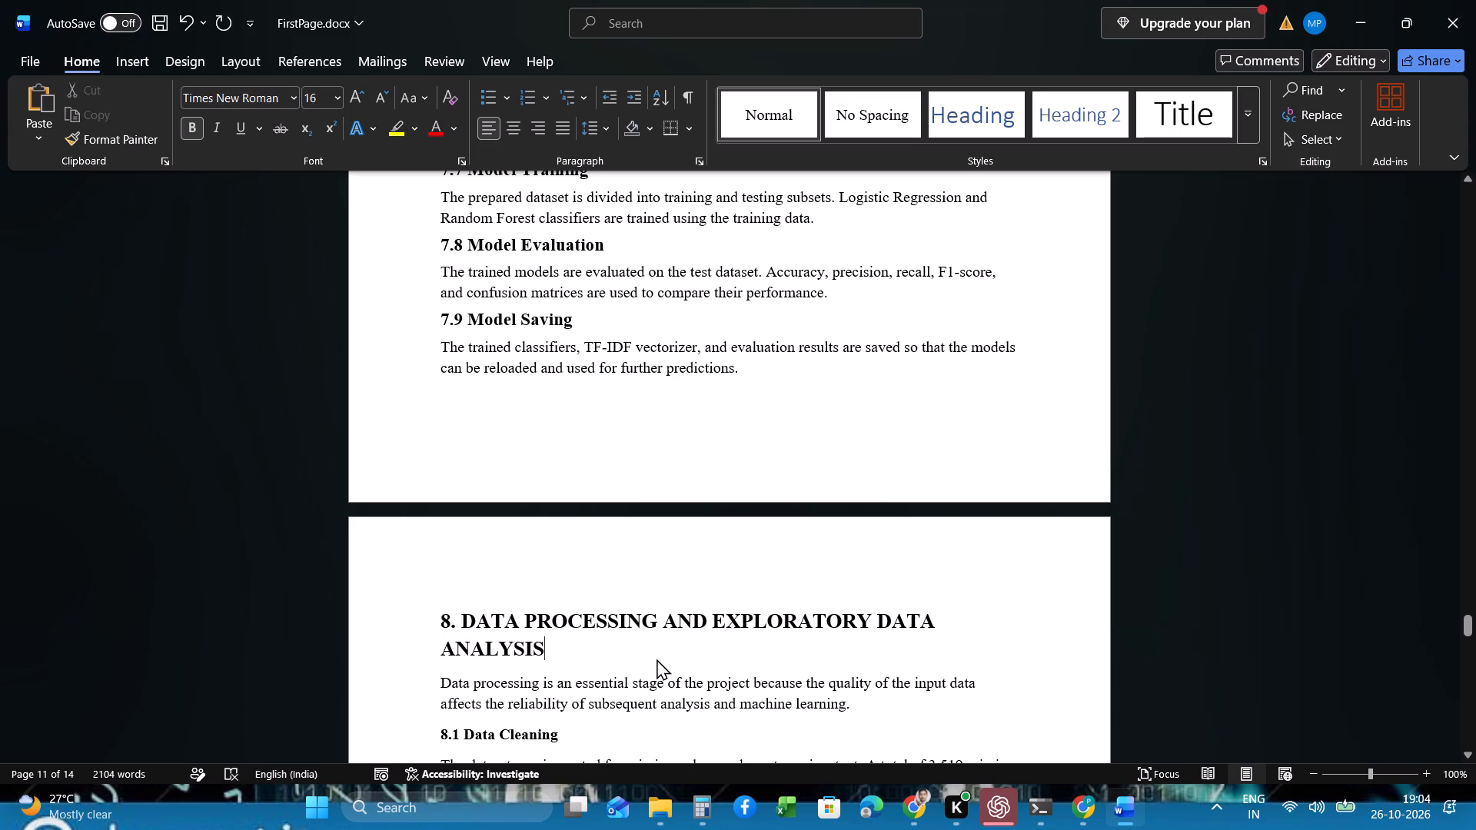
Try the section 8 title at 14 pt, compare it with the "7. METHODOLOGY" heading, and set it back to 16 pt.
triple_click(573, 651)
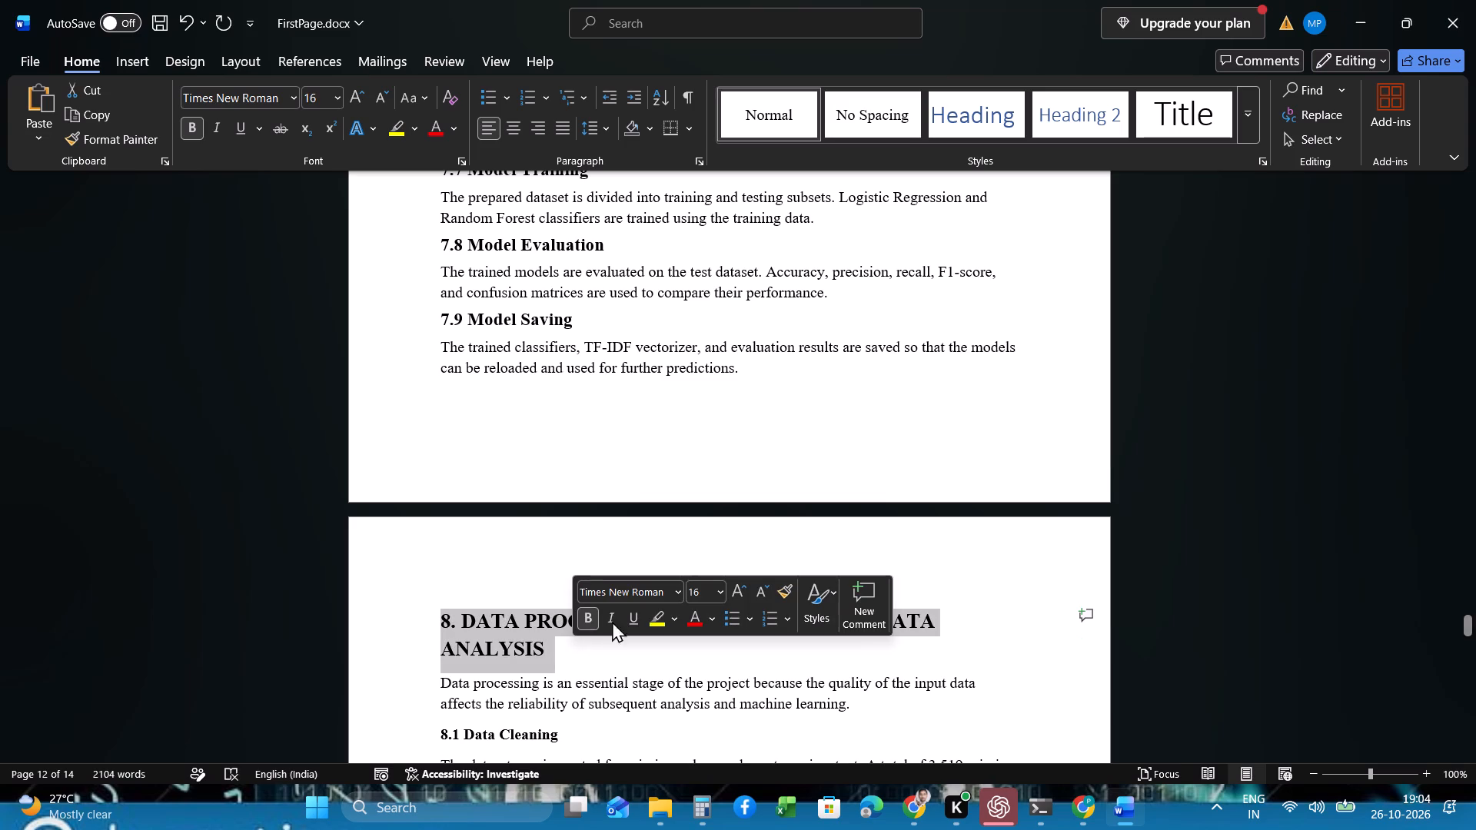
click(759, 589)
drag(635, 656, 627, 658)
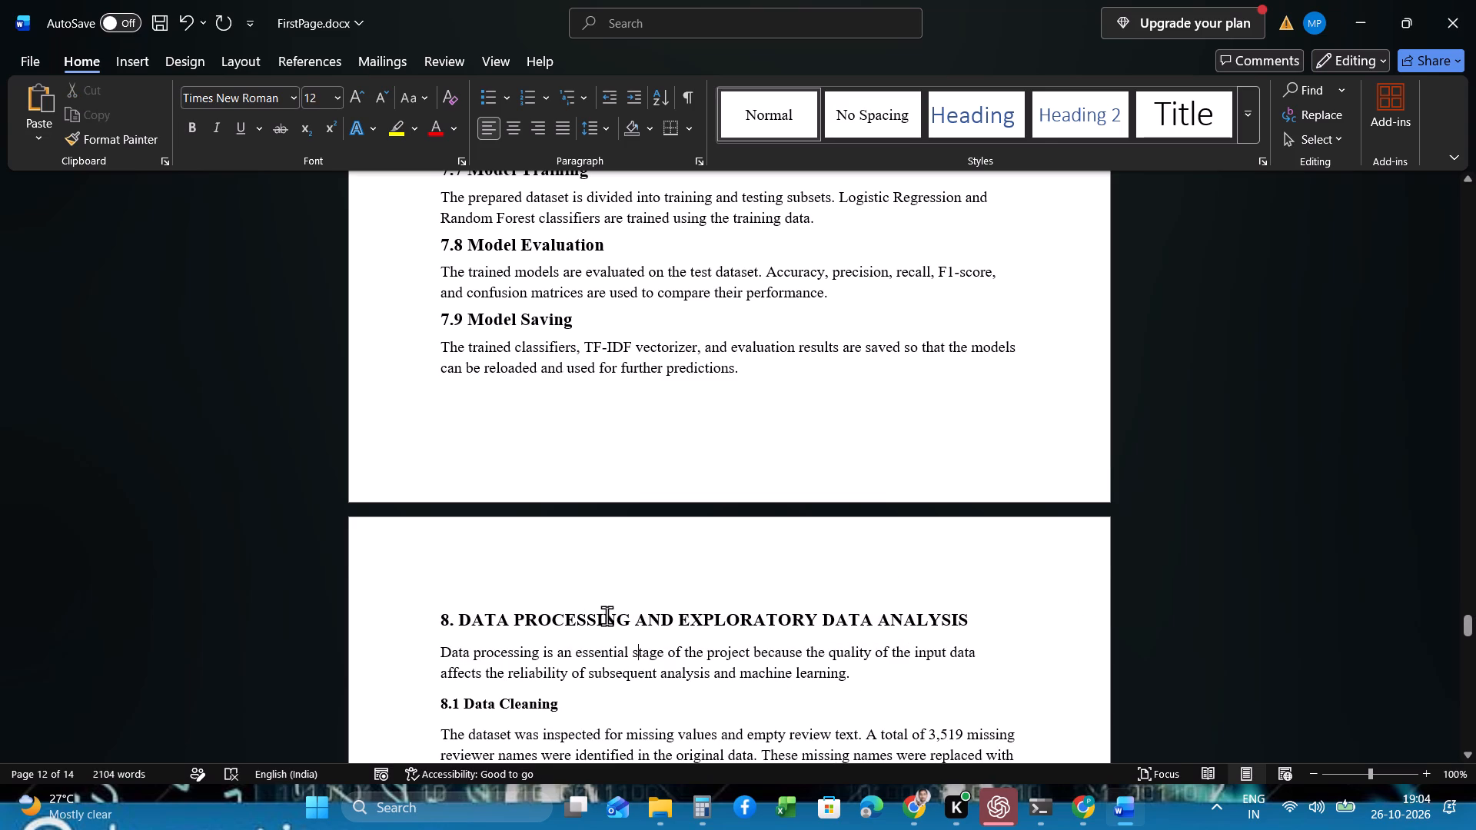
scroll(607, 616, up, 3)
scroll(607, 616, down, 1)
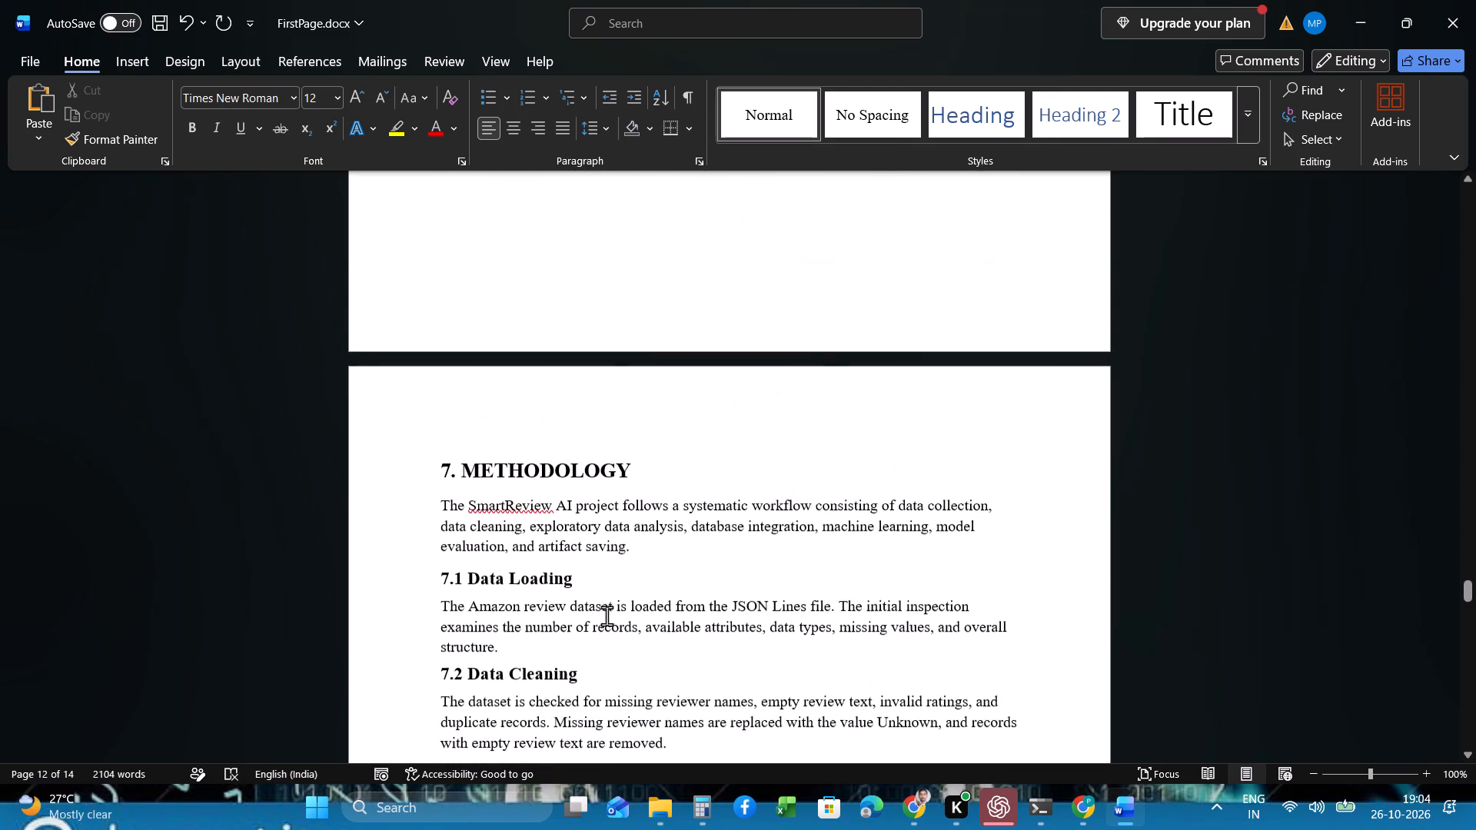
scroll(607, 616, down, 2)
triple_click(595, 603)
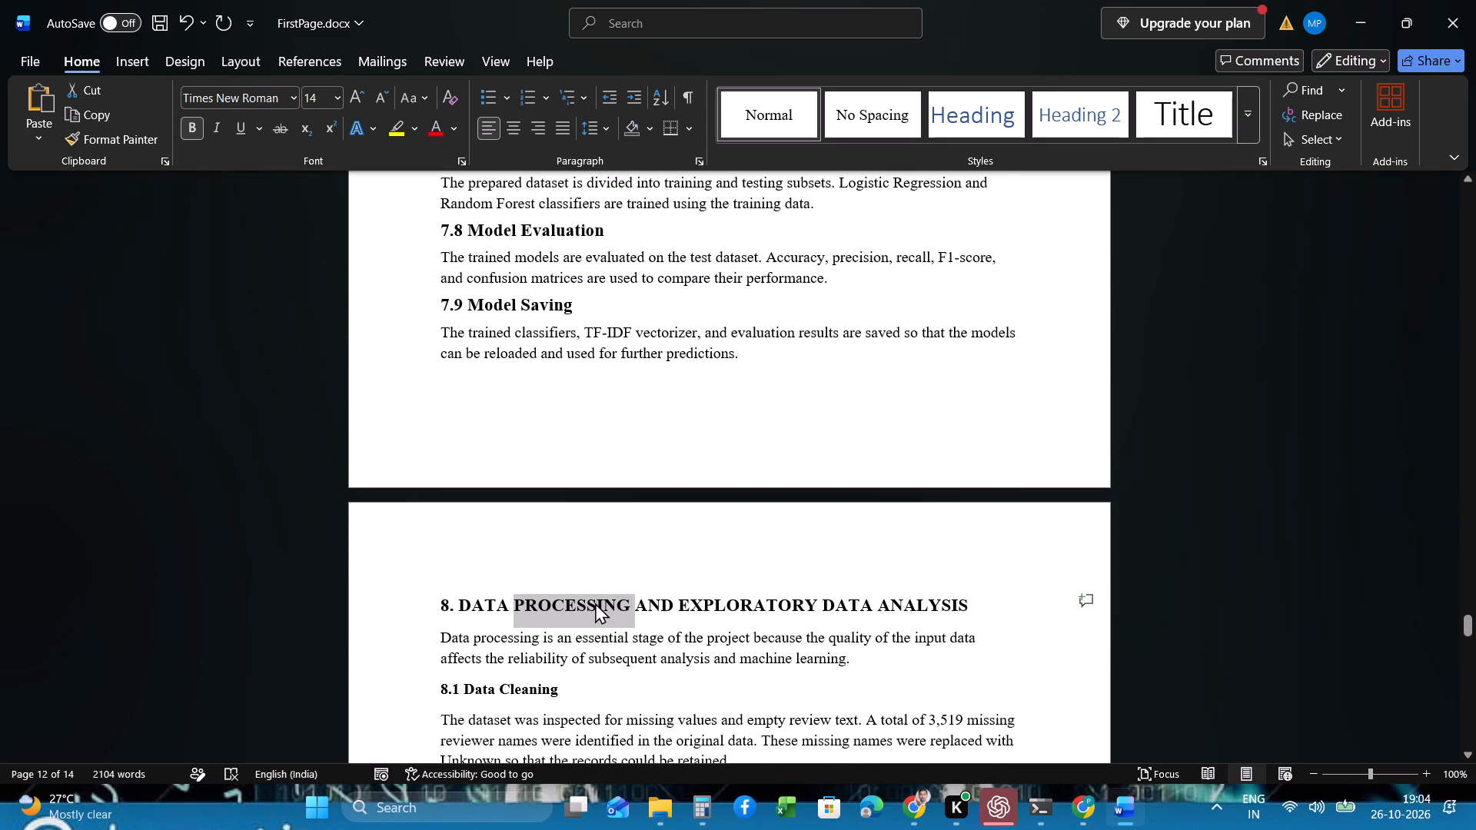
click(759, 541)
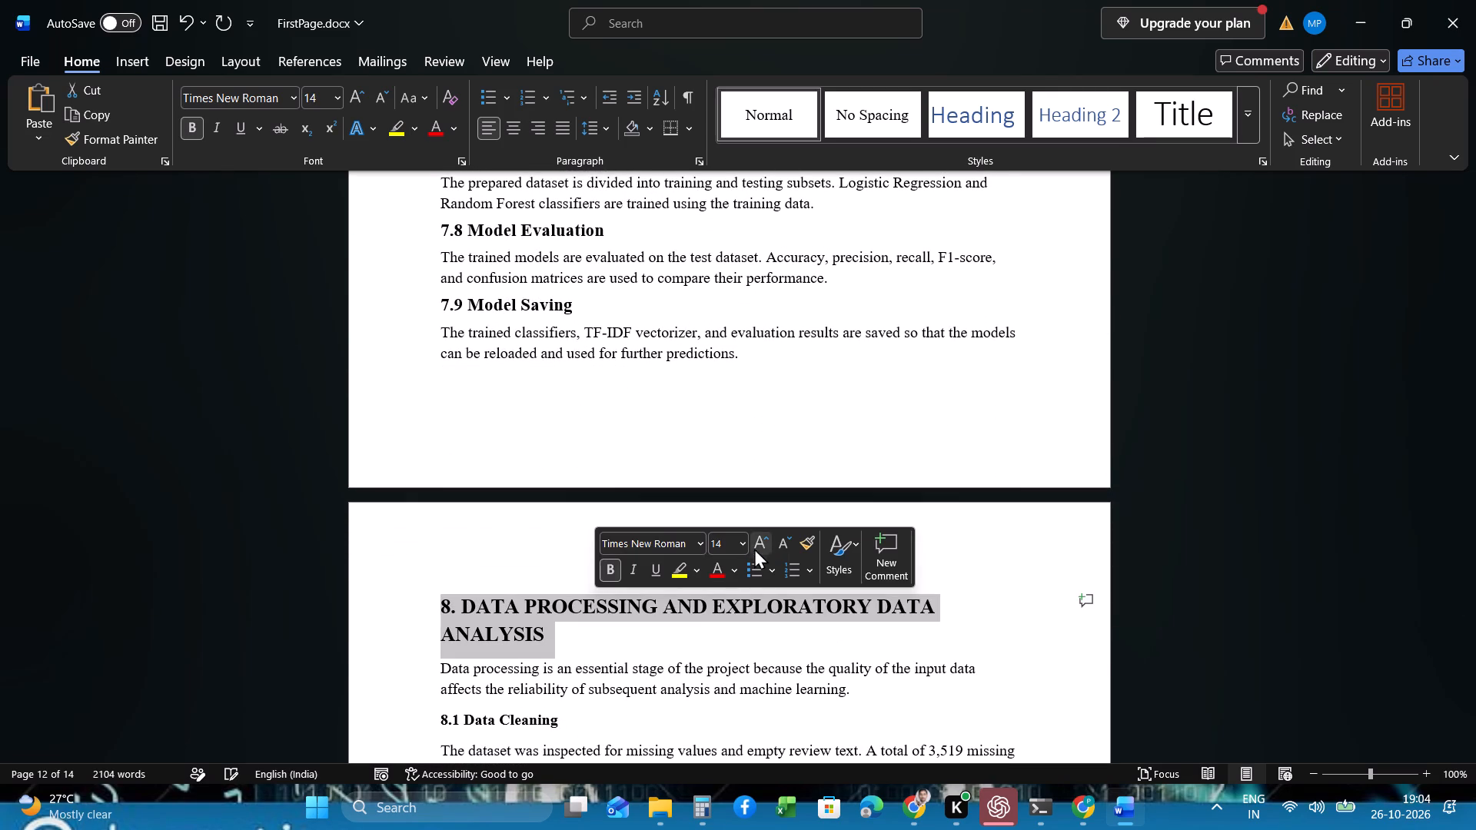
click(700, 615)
Shorten the section 8 title to "8. DATA PROCESSING AND EDA" by replacing the words "EXPLORATORY DATA ANALYSIS" with "EDA".
click(585, 632)
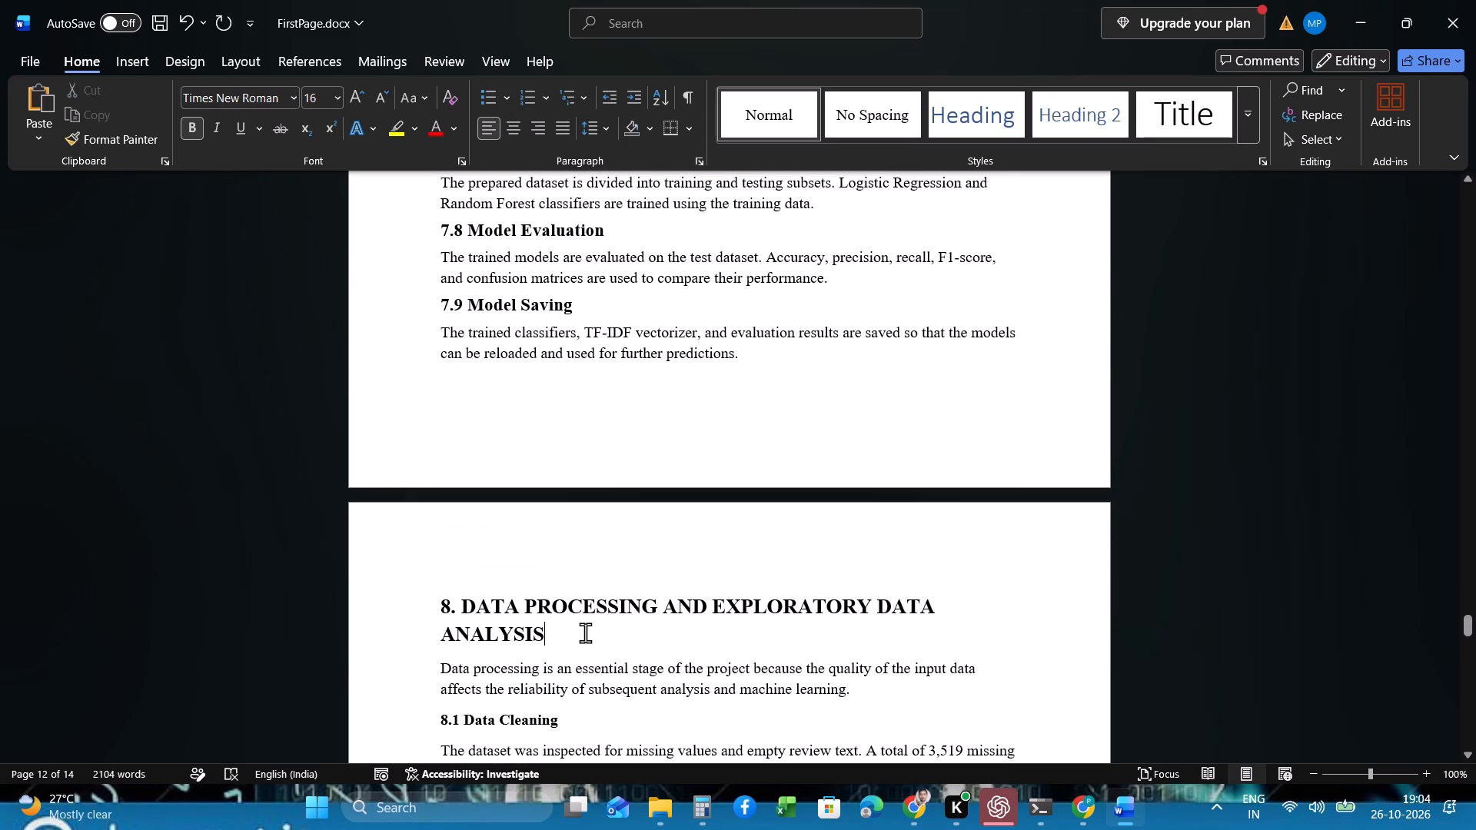
key(BackSpace)
key(BackSpace)
key(BackSpace)
key(BackSpace)
key(BackSpace)
key(BackSpace)
key(BackSpace)
key(BackSpace)
key(BackSpace)
key(BackSpace)
key(BackSpace)
key(BackSpace)
key(BackSpace)
key(BackSpace)
key(BackSpace)
key(BackSpace)
key(BackSpace)
key(BackSpace)
key(BackSpace)
key(BackSpace)
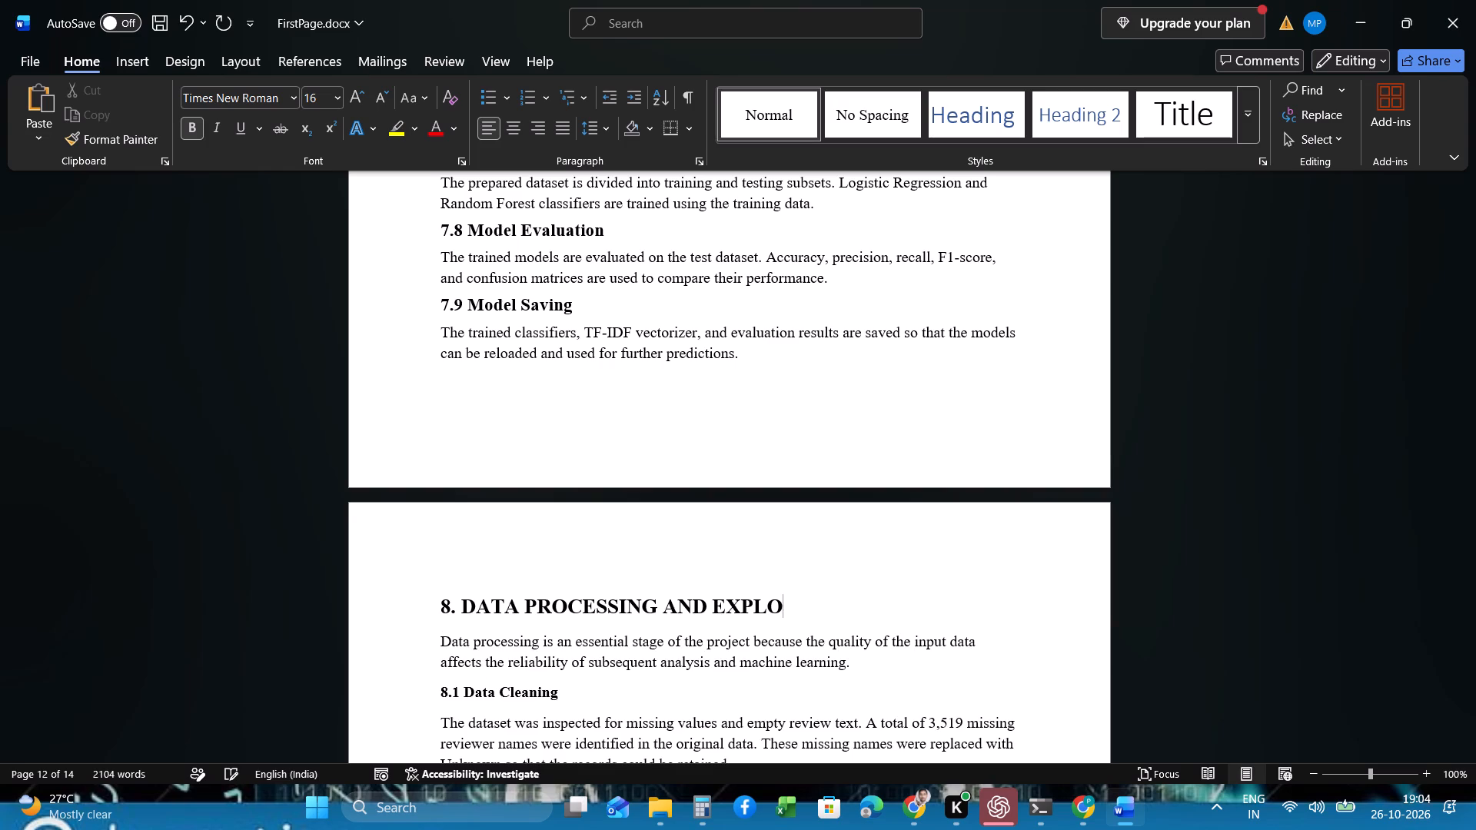
key(BackSpace)
key(BackSpace)
key(BackSpace)
key(BackSpace)
text(DA)
Enlarge the subheading "8.1 Data Cleaning" to 14 pt.
scroll(585, 632, down, 1)
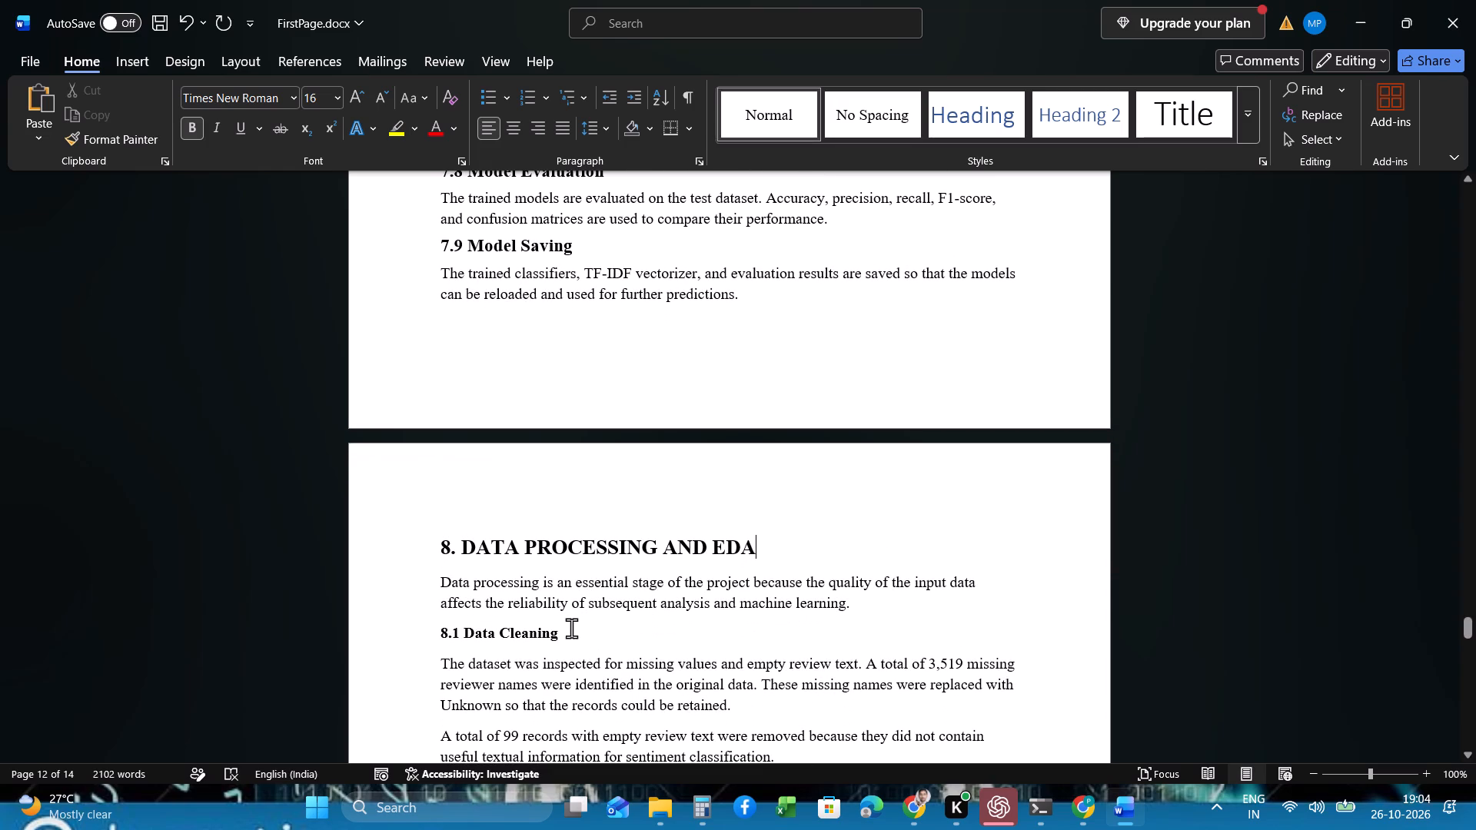
triple_click(565, 630)
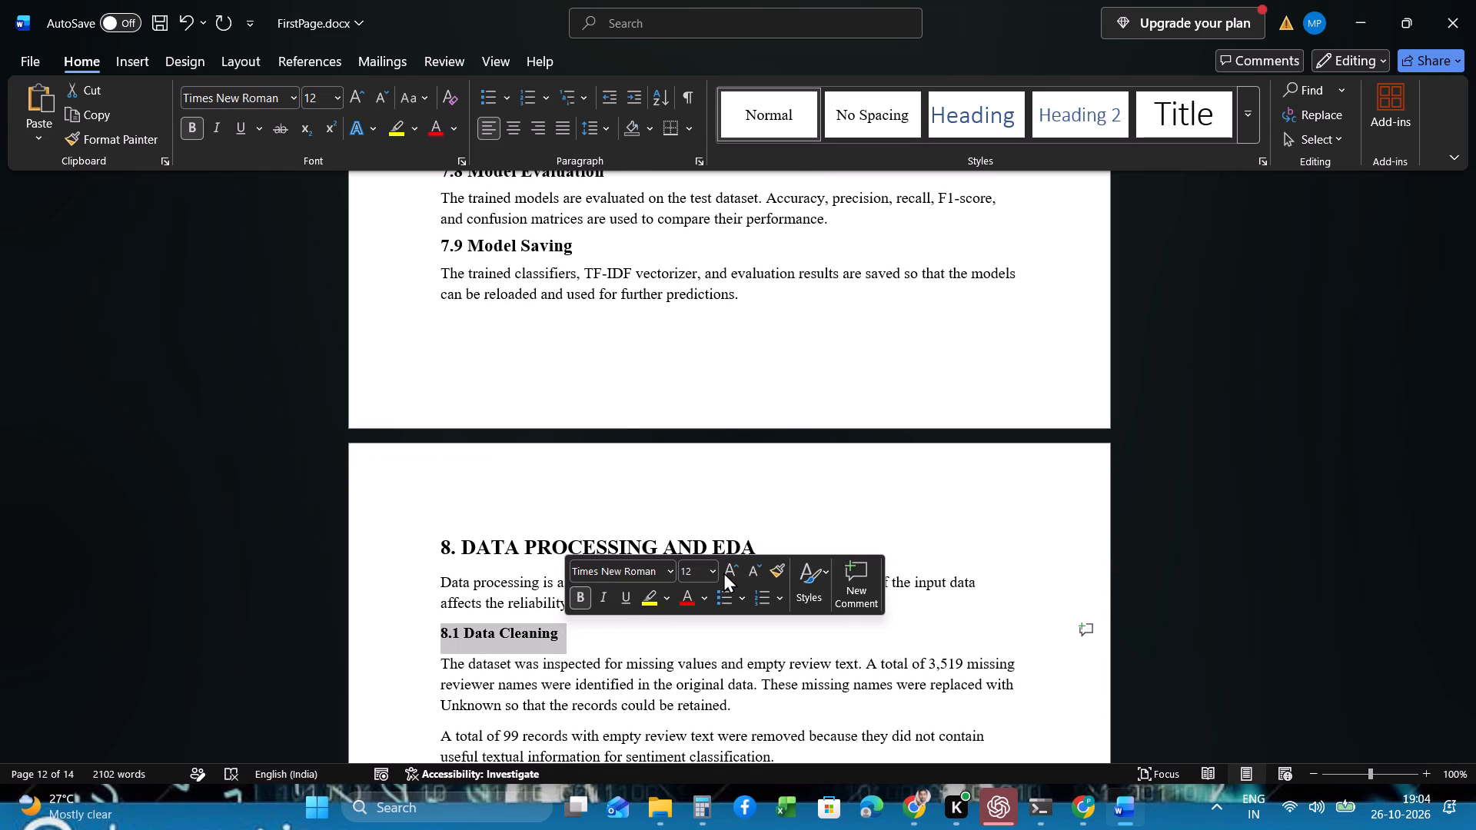
click(724, 572)
click(609, 651)
Examine section 8.1 and the sentiment table under 8.2 Sentiment Distribution Analysis, placing the cursor in the table's Negative row.
scroll(609, 651, down, 1)
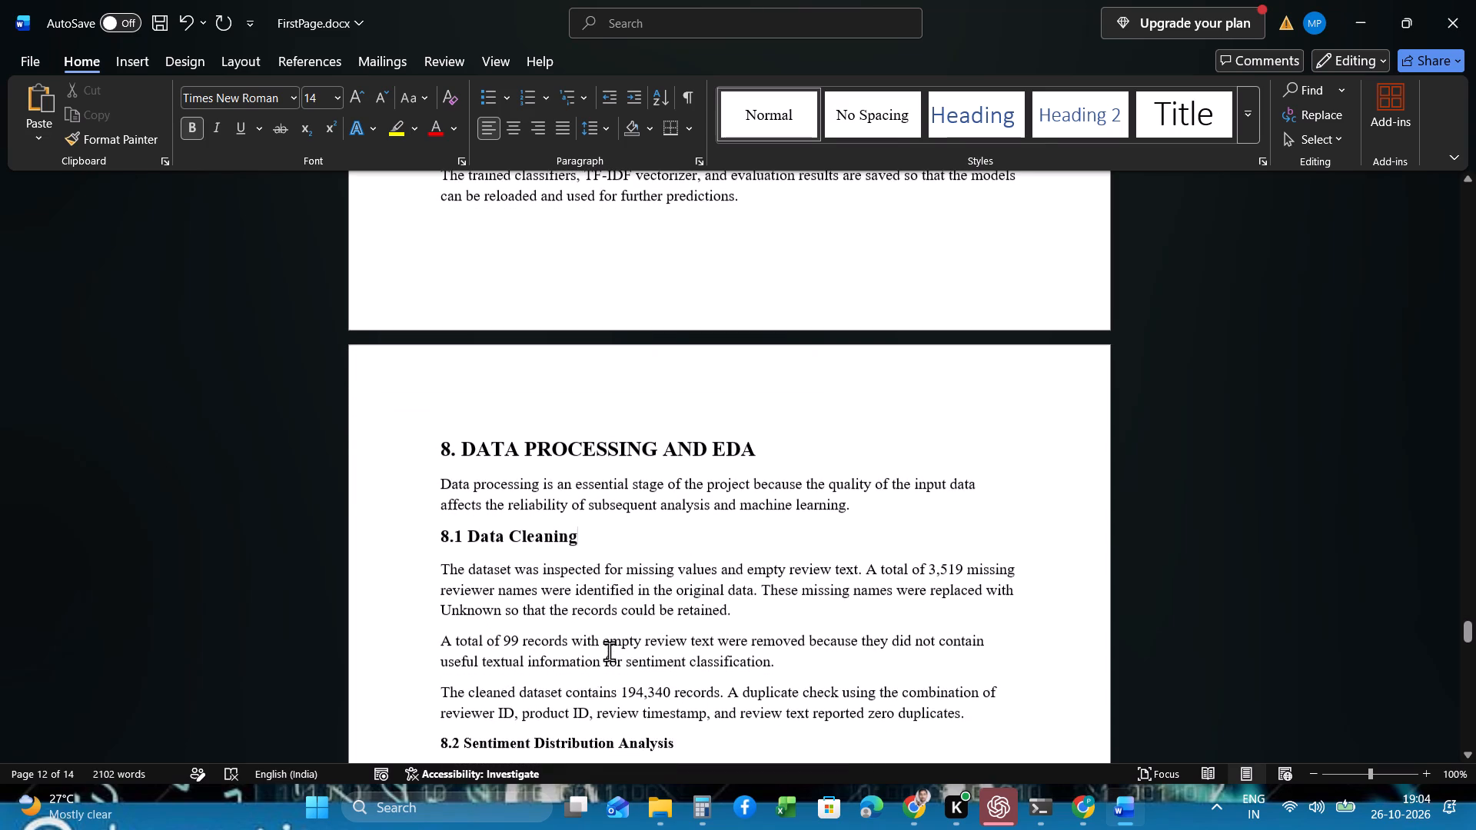
scroll(609, 651, down, 2)
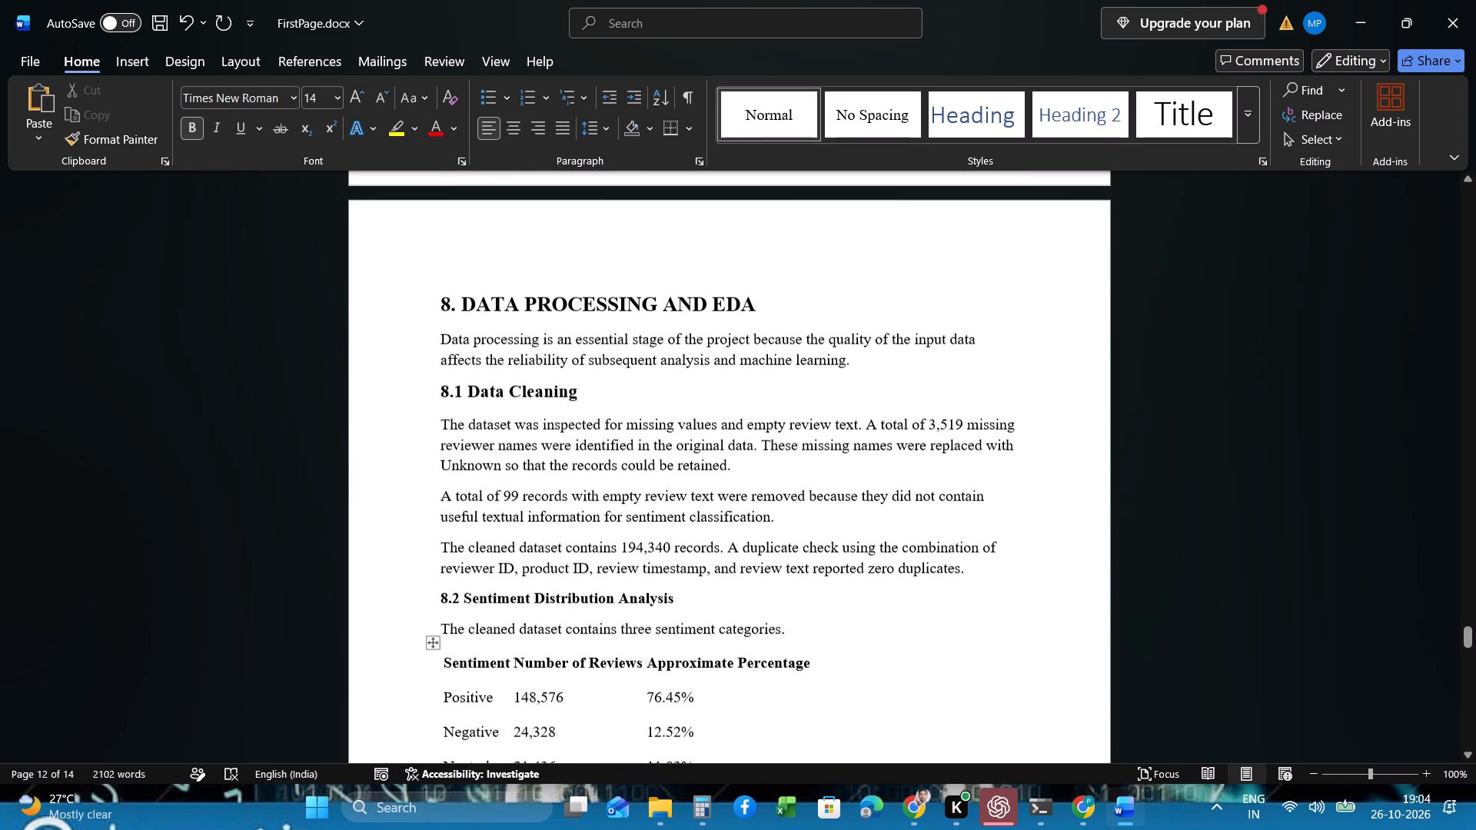
scroll(642, 652, down, 3)
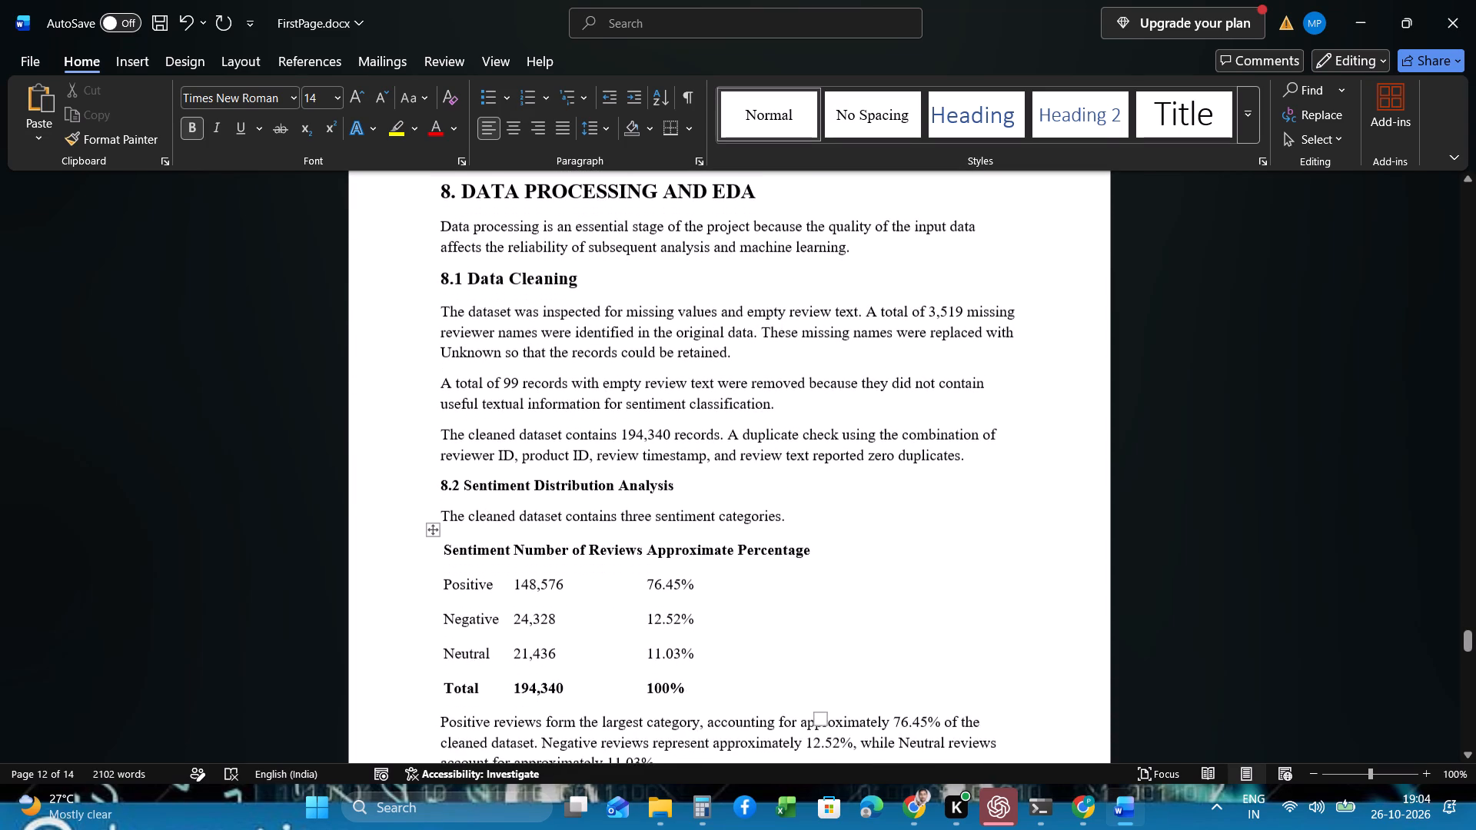
scroll(642, 652, down, 2)
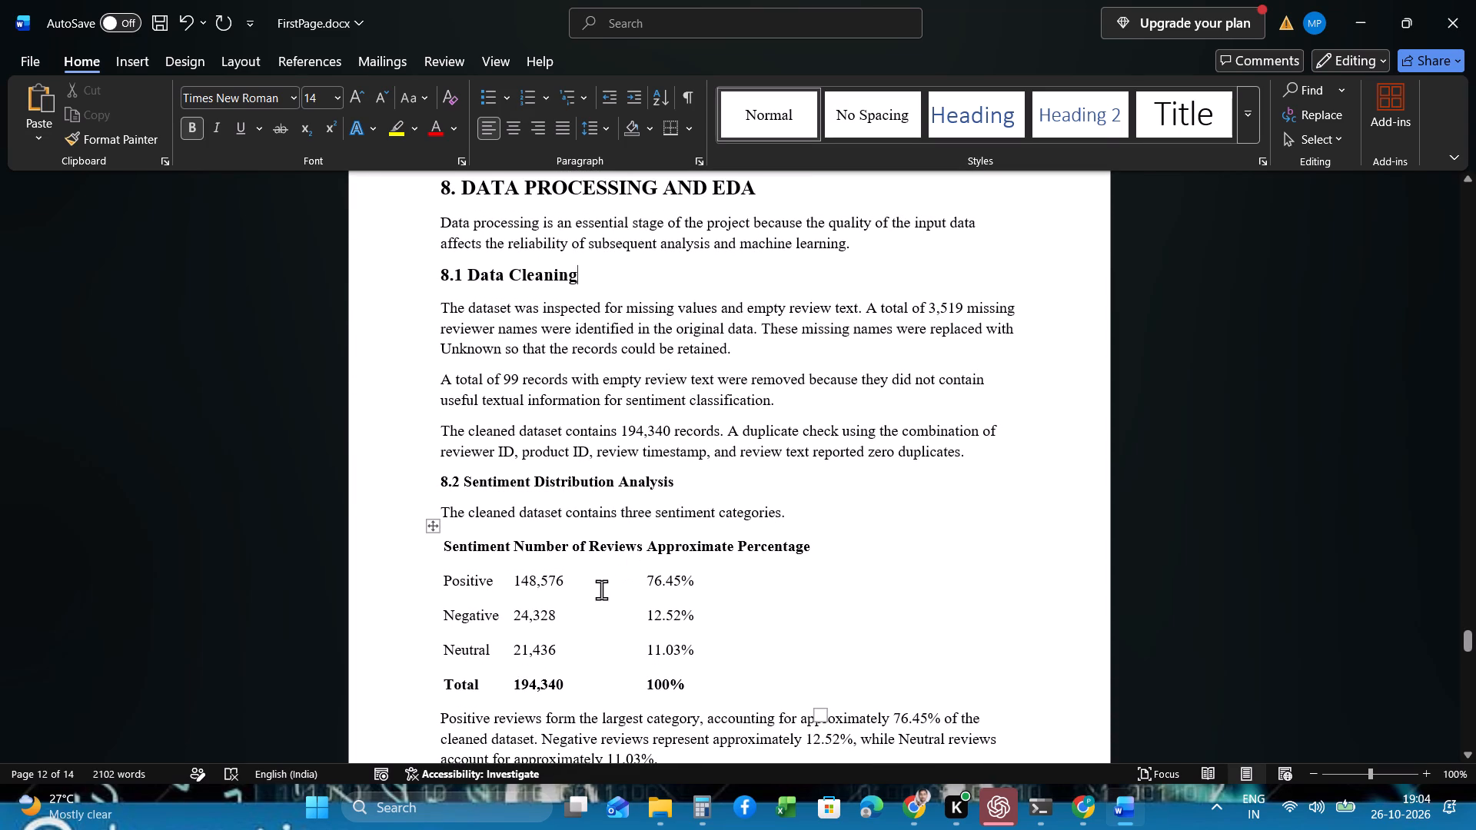
click(799, 609)
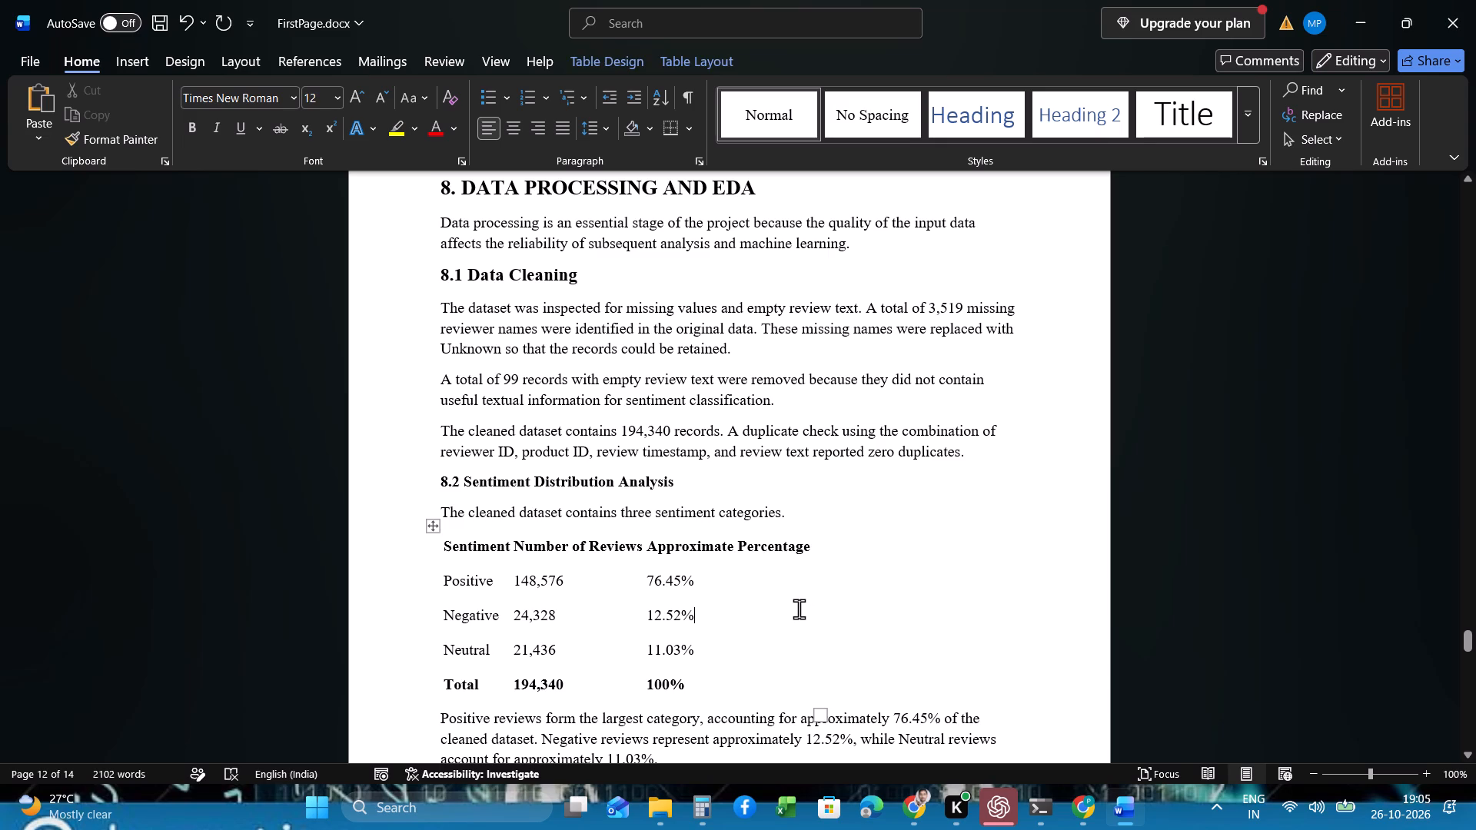
Delete the placeholder "Insert the sentiment distribution chart from your notebook here." and add an empty line below the Figure 3 caption.
scroll(799, 609, down, 1)
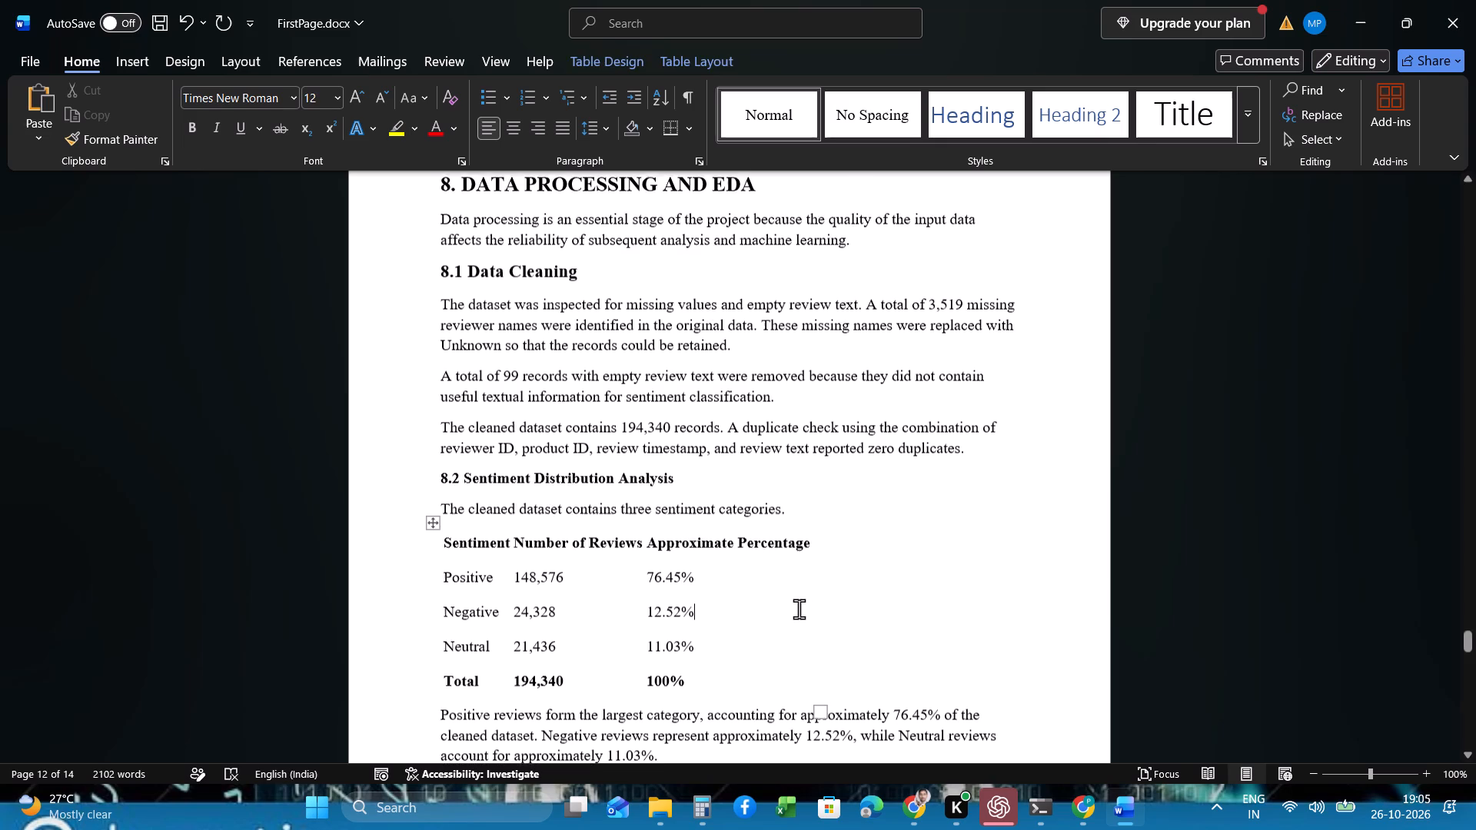
scroll(799, 609, down, 1)
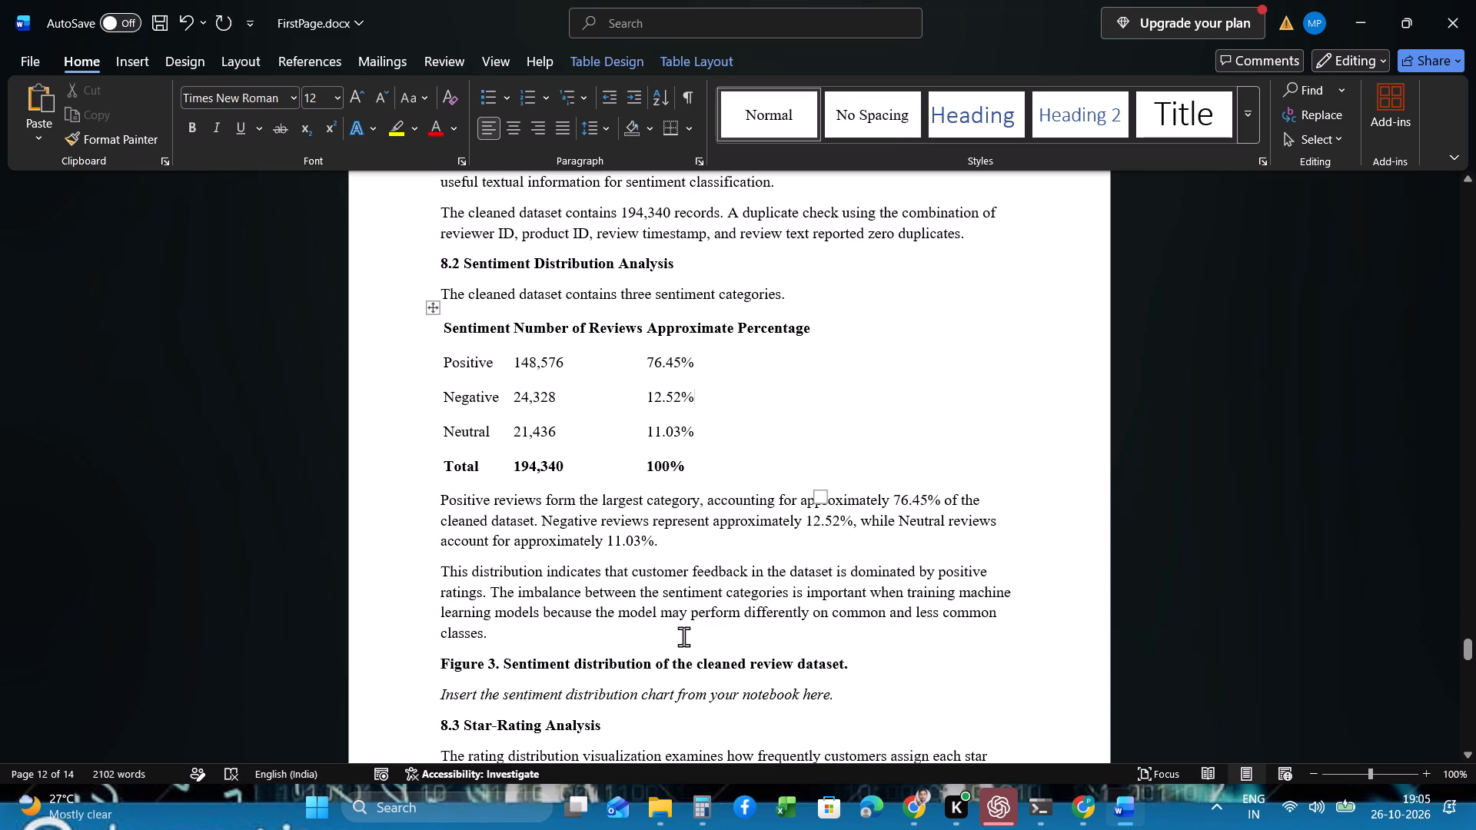
click(726, 546)
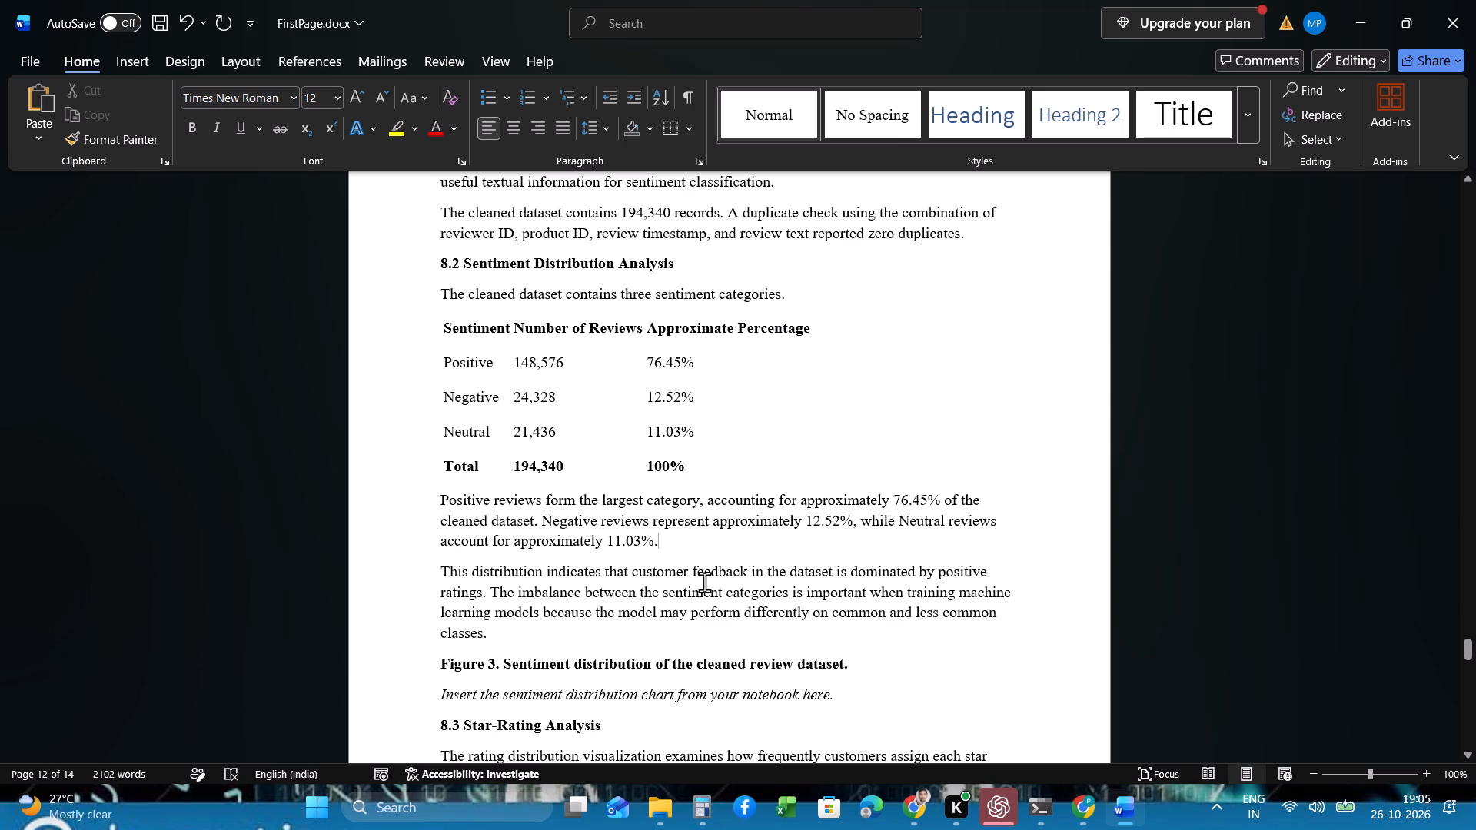
scroll(701, 591, down, 1)
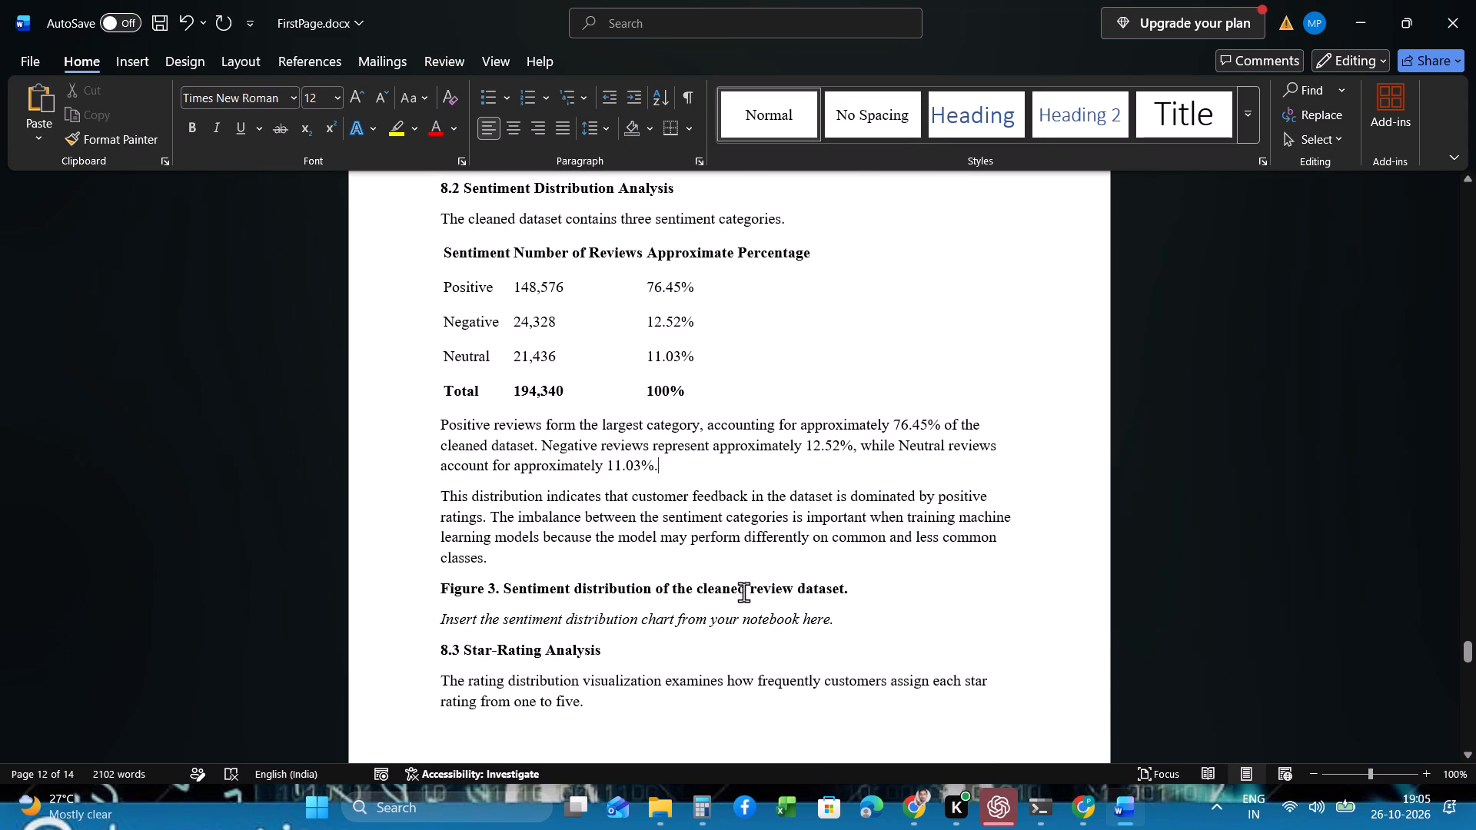
click(845, 618)
drag(845, 618, 420, 619)
key(BackSpace)
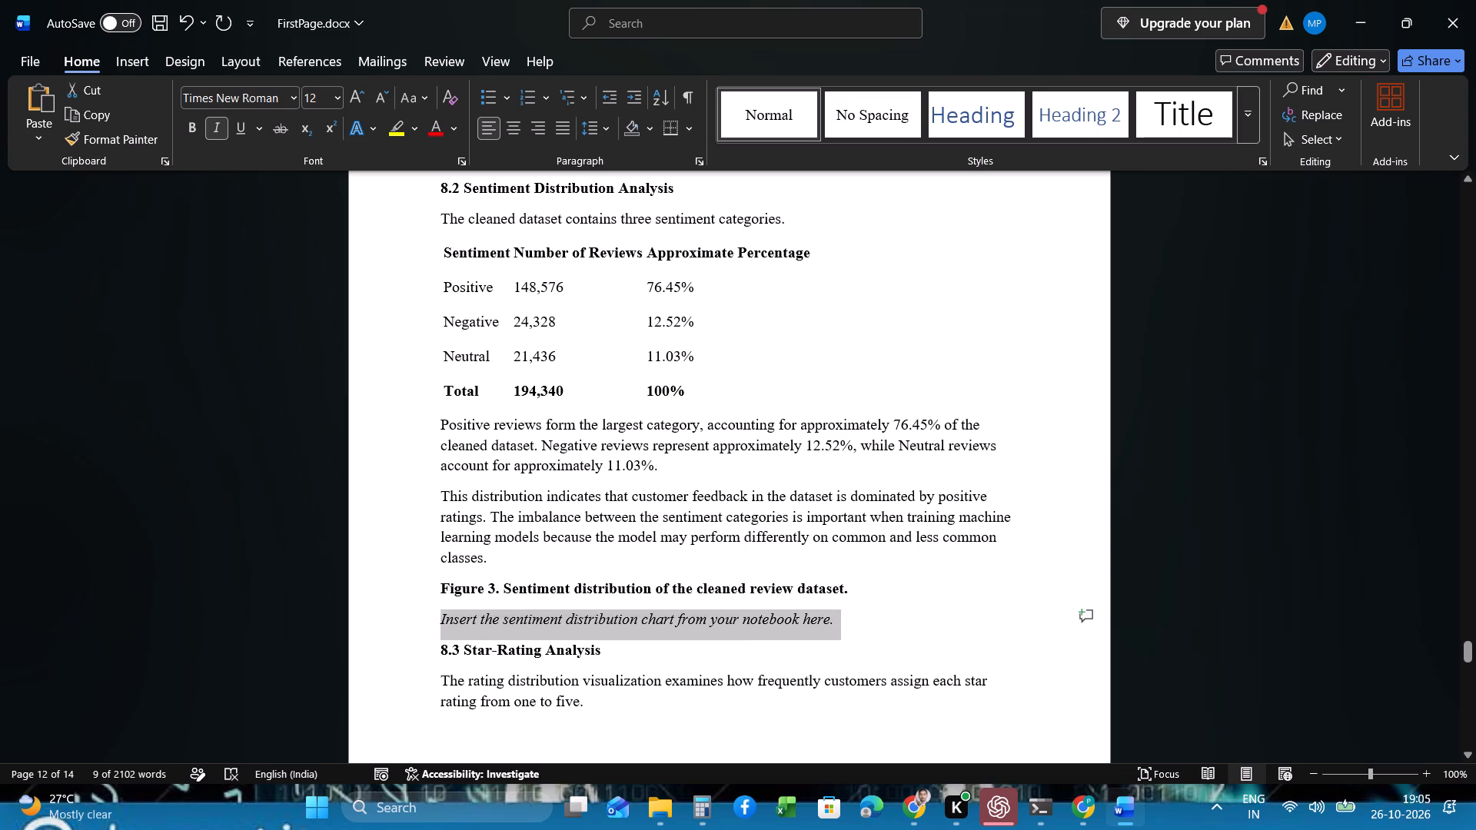
click(887, 584)
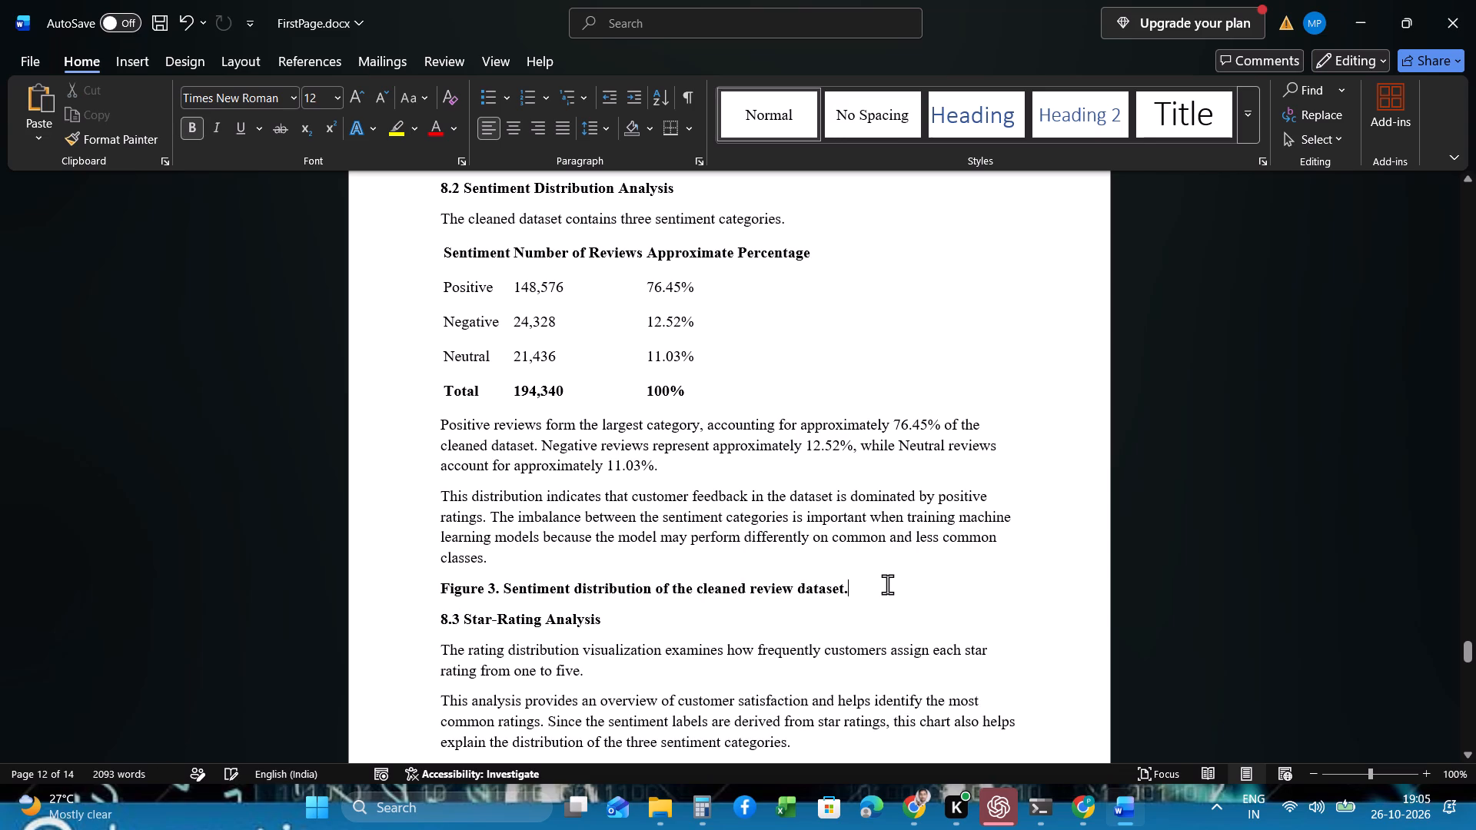
key(Return)
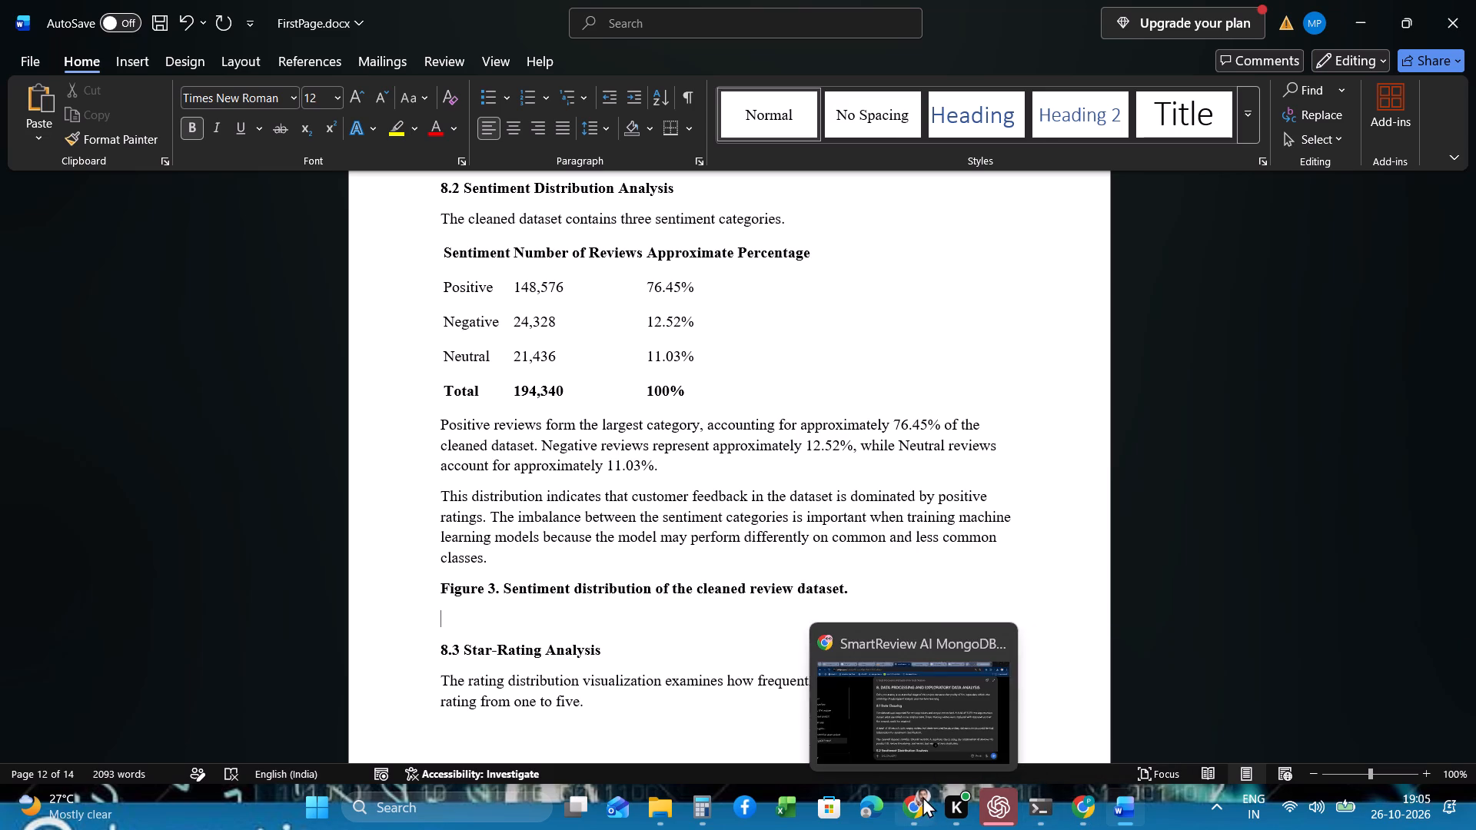
Switch to the Jupyter notebook in Chrome and locate the "Create sentiment labels from ratings" cell with its sentiment distribution output.
click(924, 741)
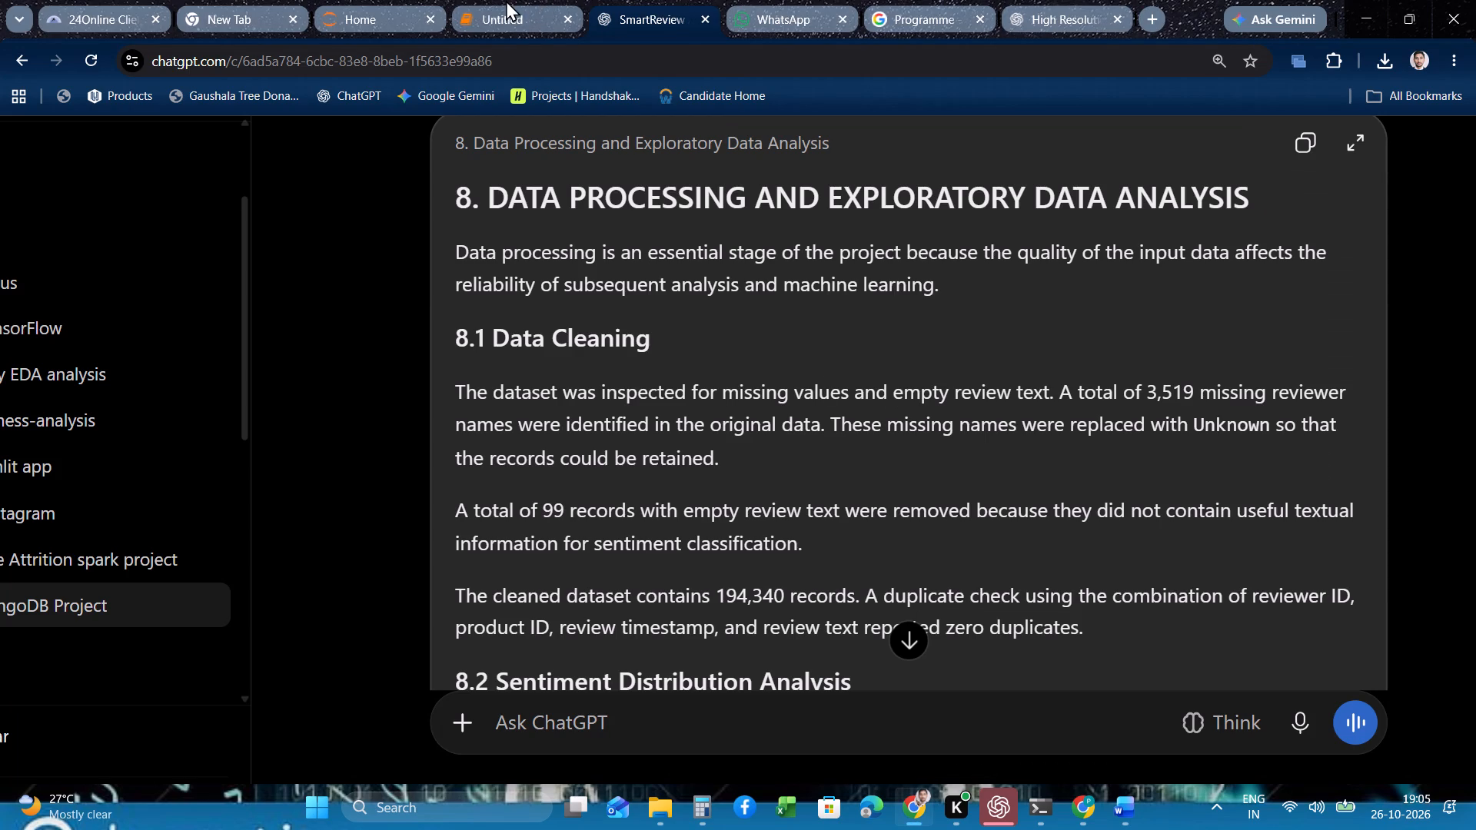
click(505, 0)
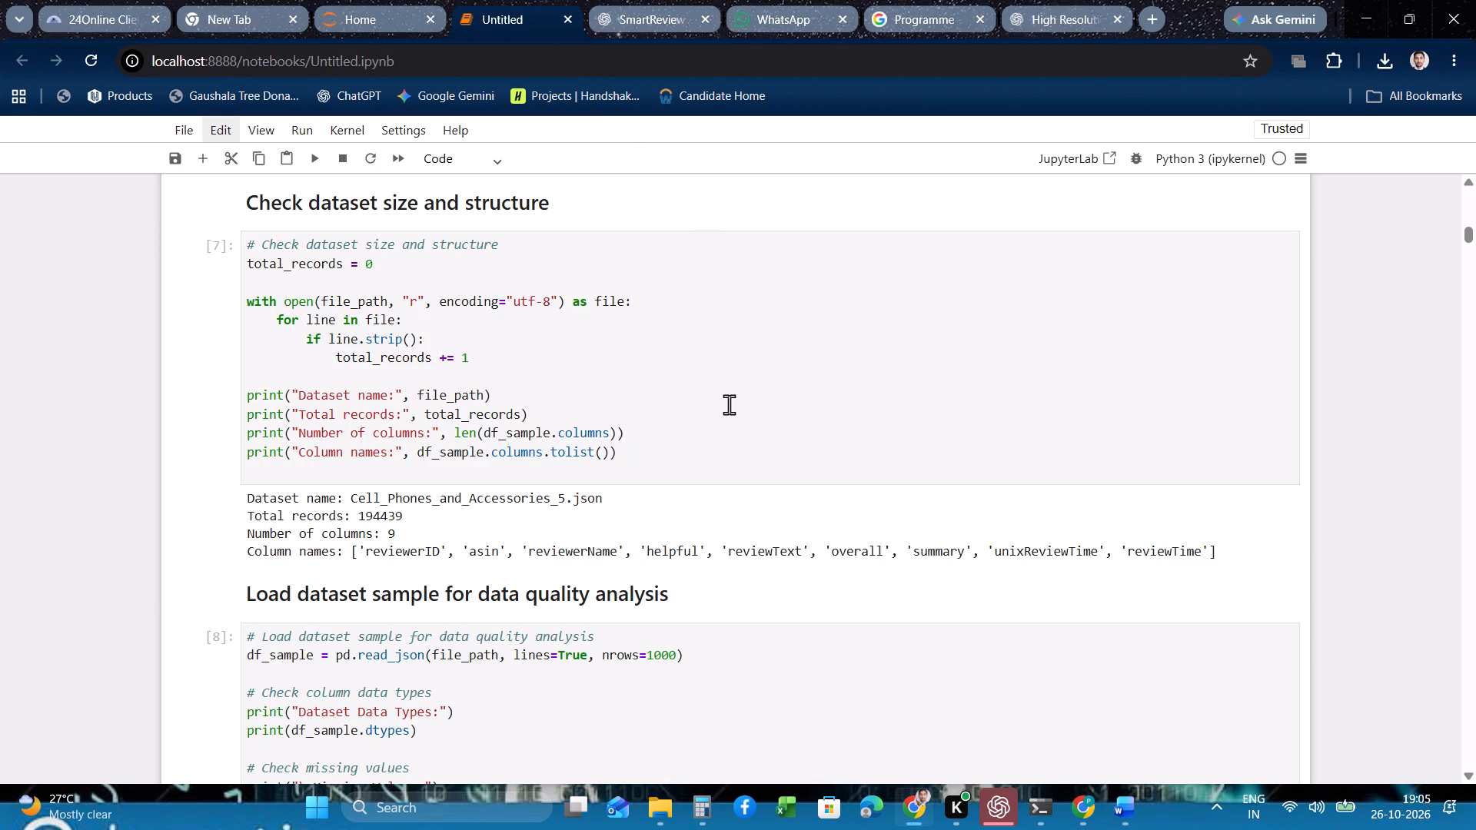
scroll(729, 404, down, 9)
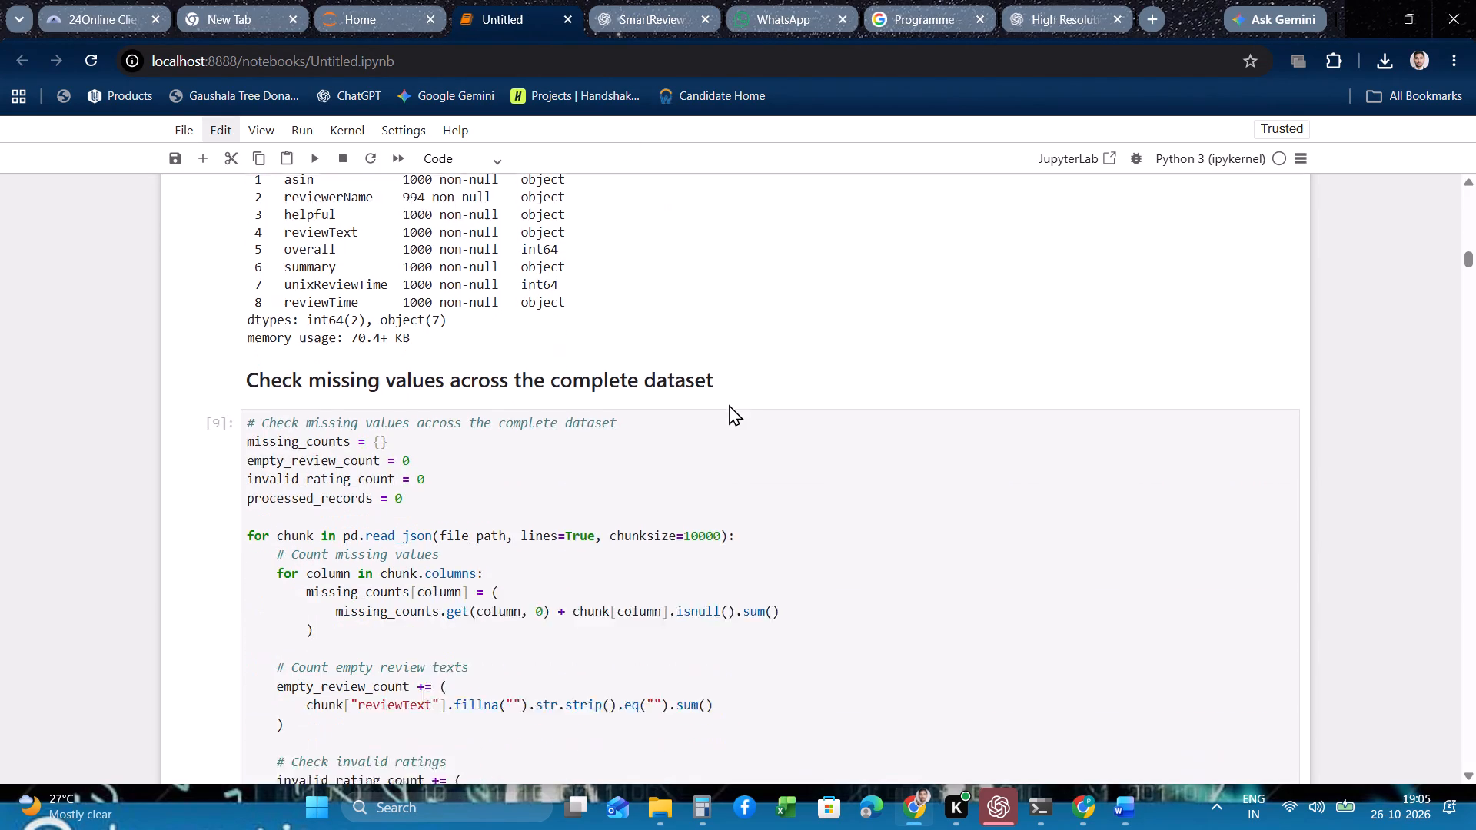
scroll(729, 404, down, 10)
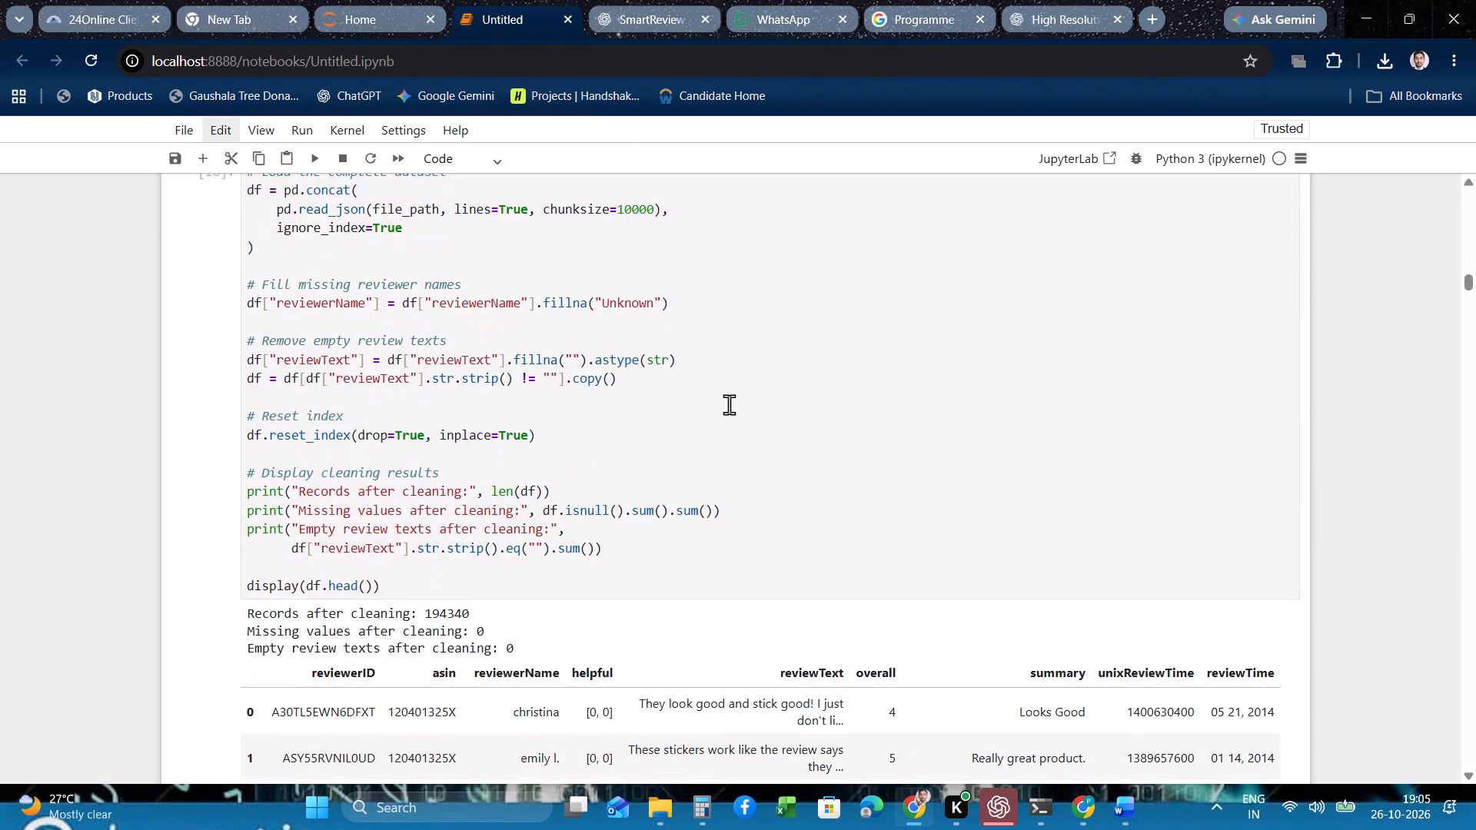
scroll(729, 404, down, 8)
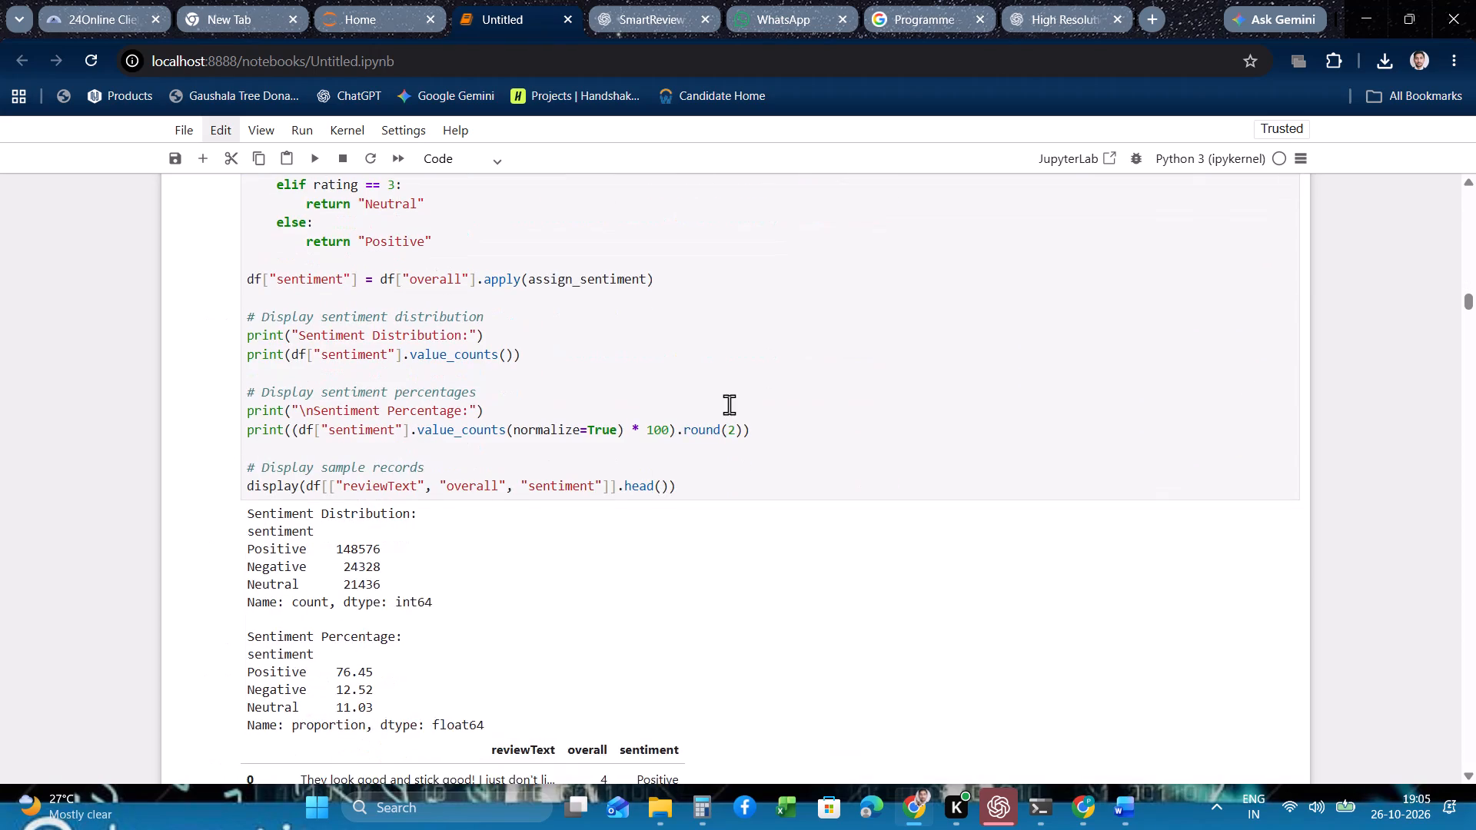
scroll(729, 404, up, 2)
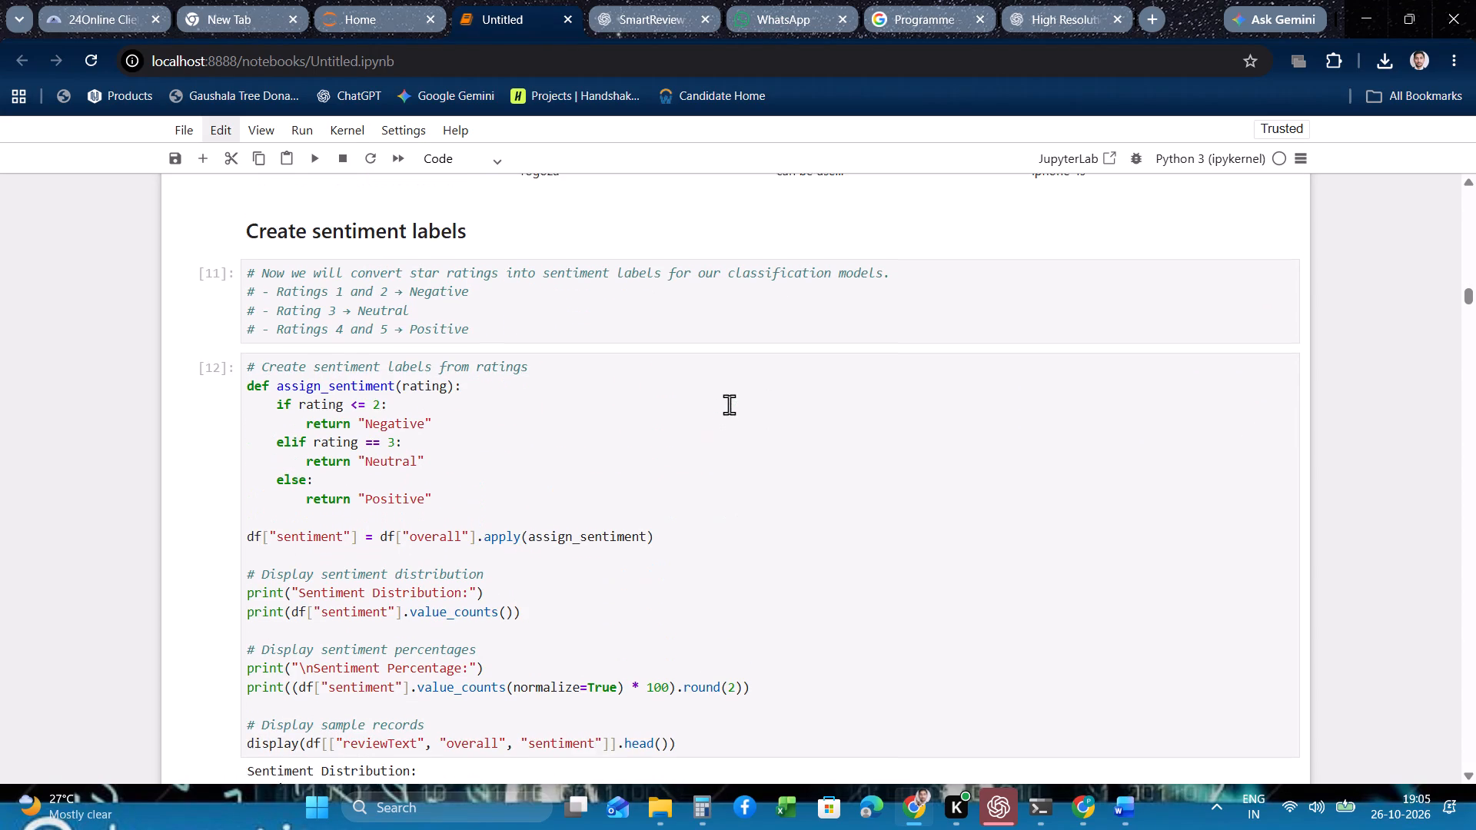
scroll(729, 404, up, 1)
scroll(729, 404, down, 1)
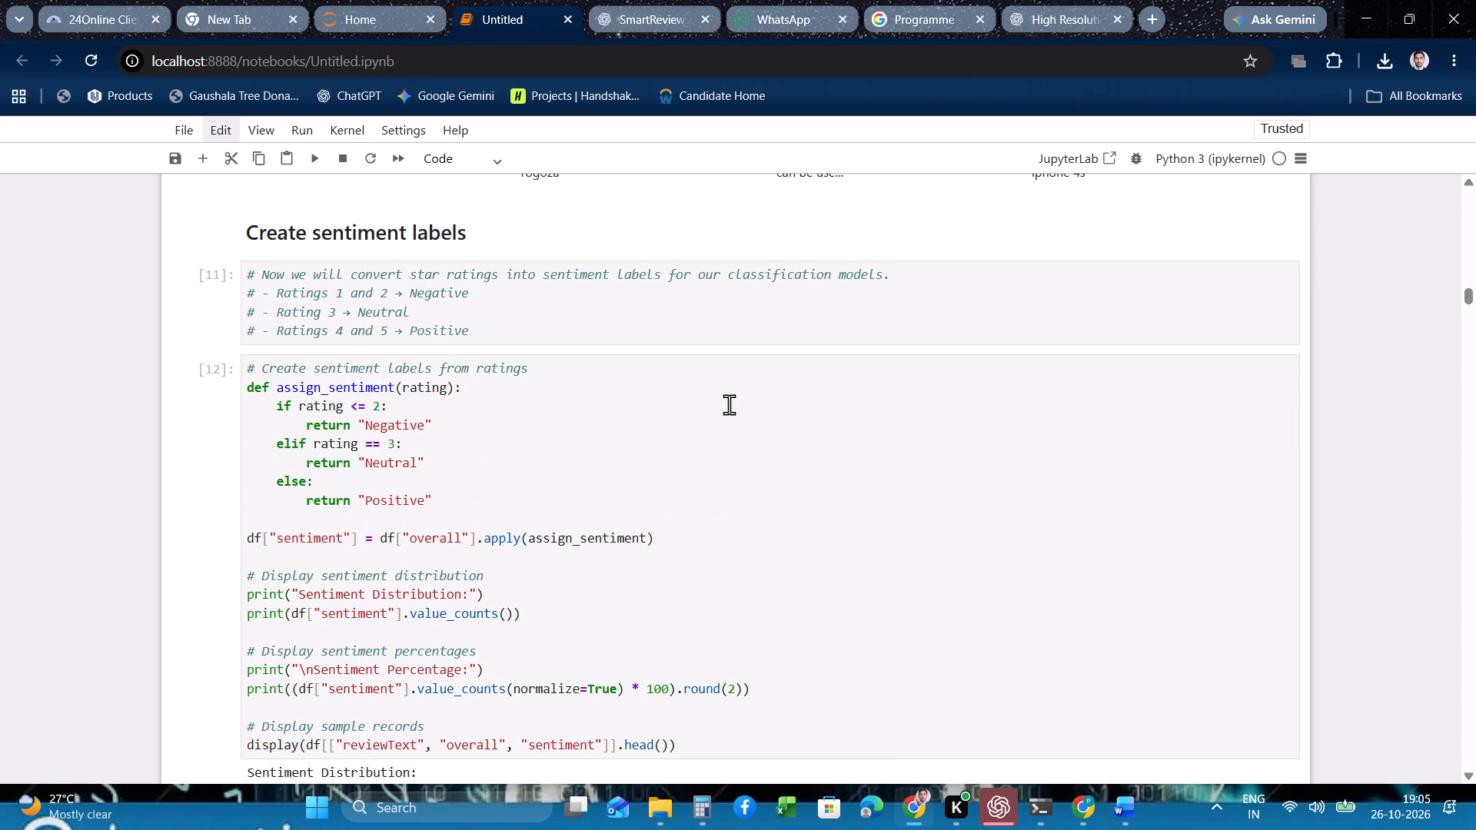
scroll(729, 404, down, 2)
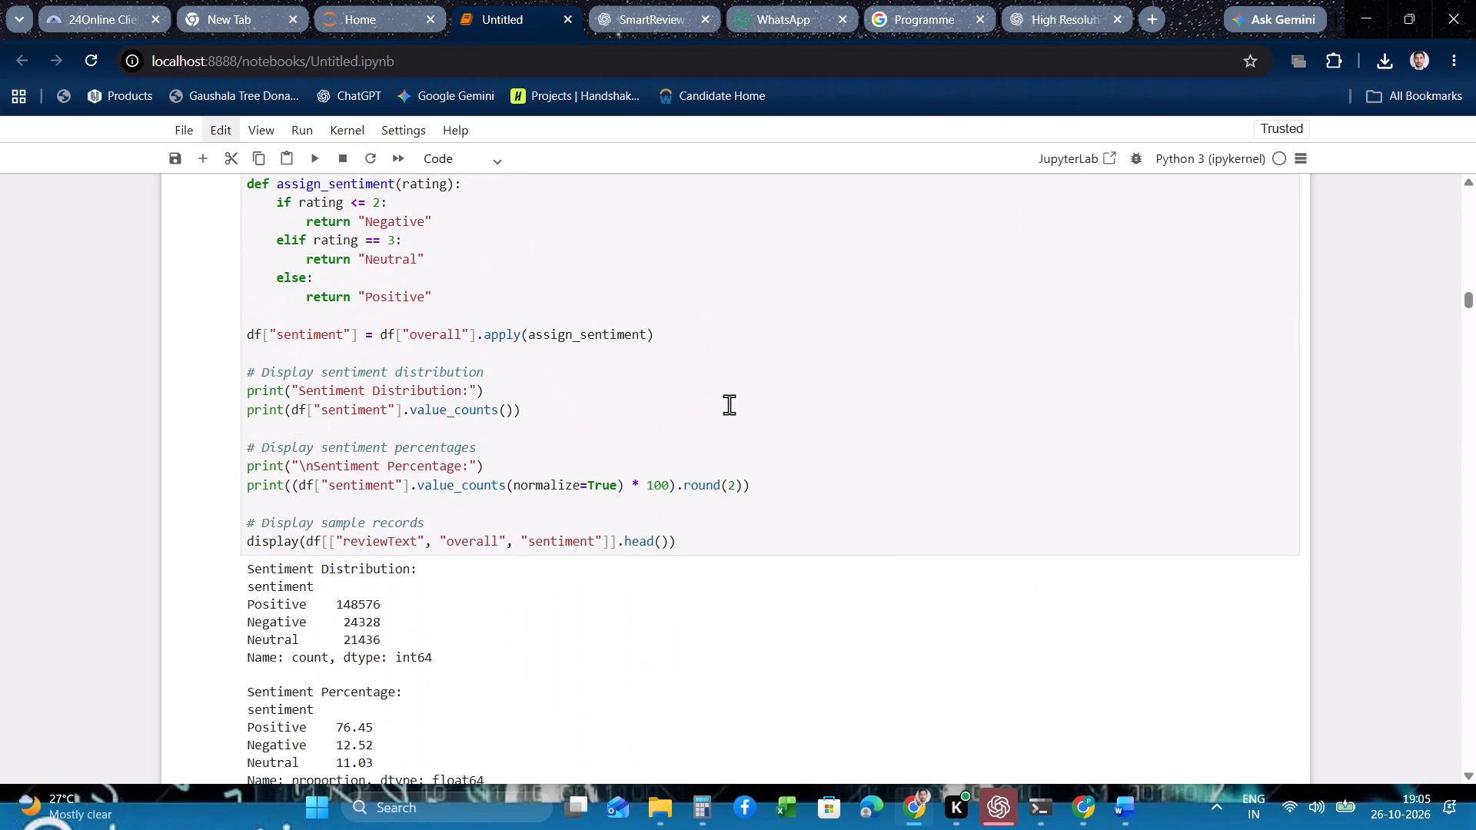
scroll(729, 404, down, 1)
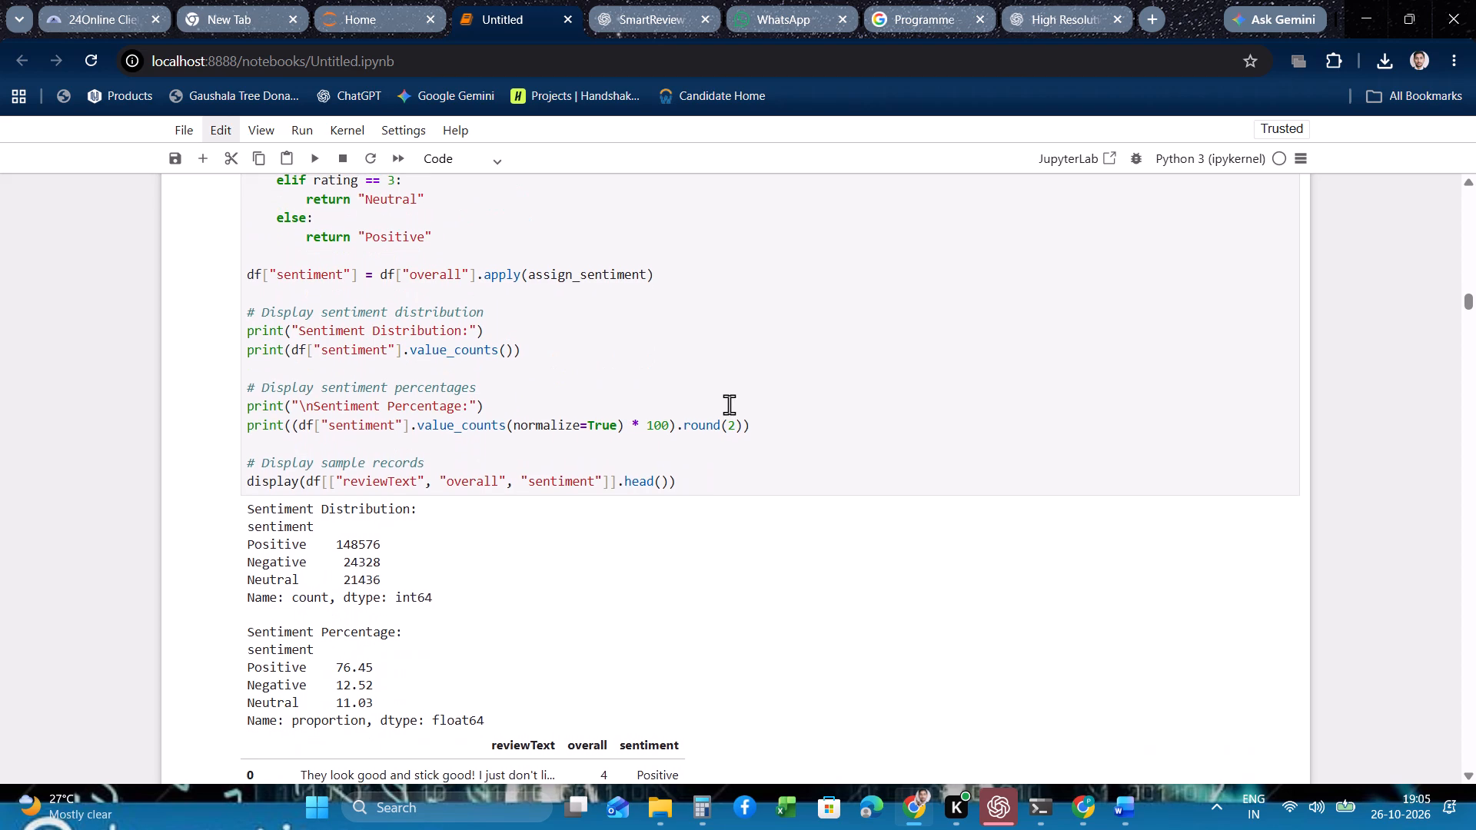
scroll(729, 404, down, 1)
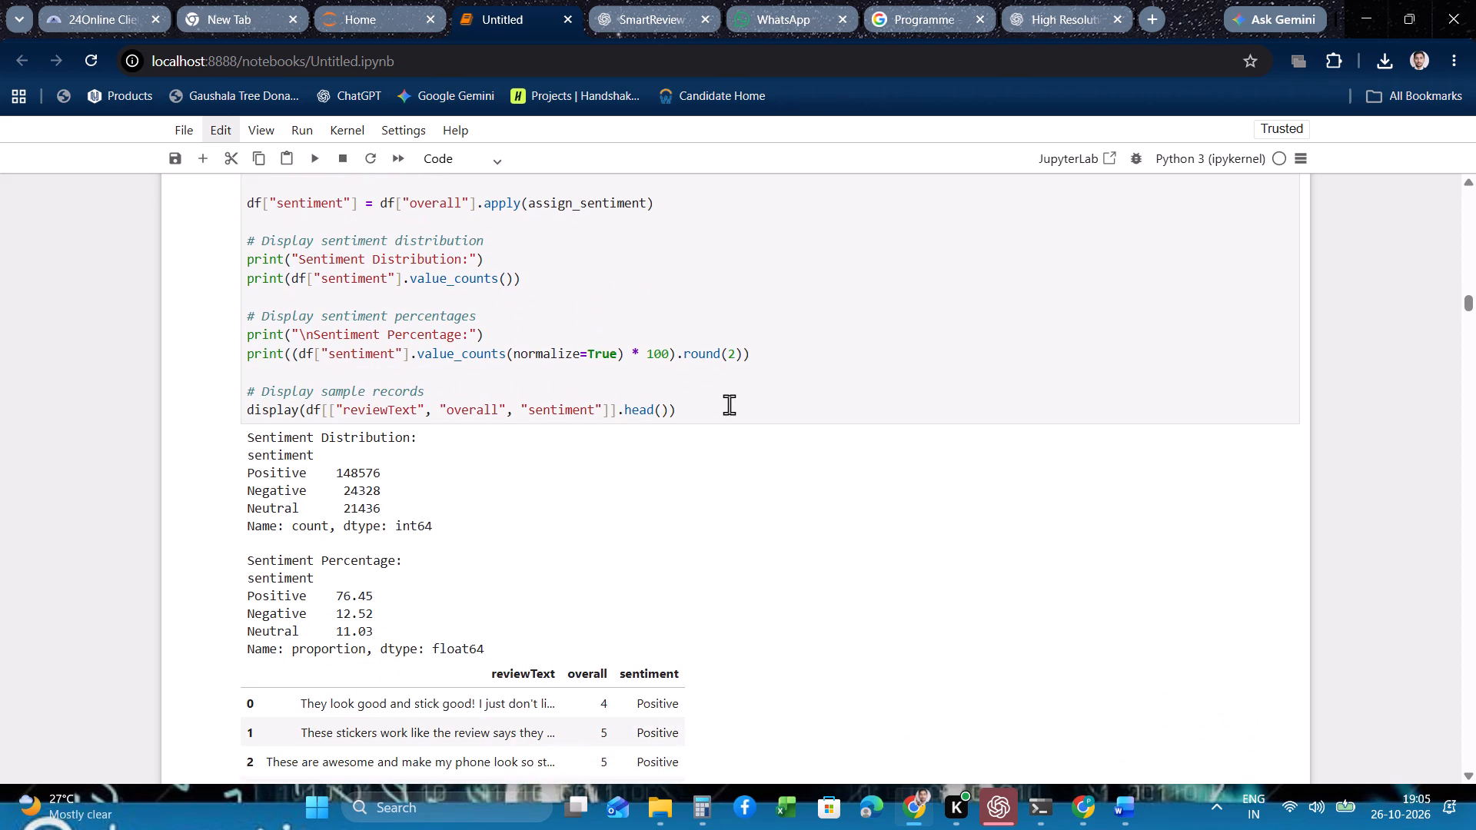
scroll(729, 404, down, 1)
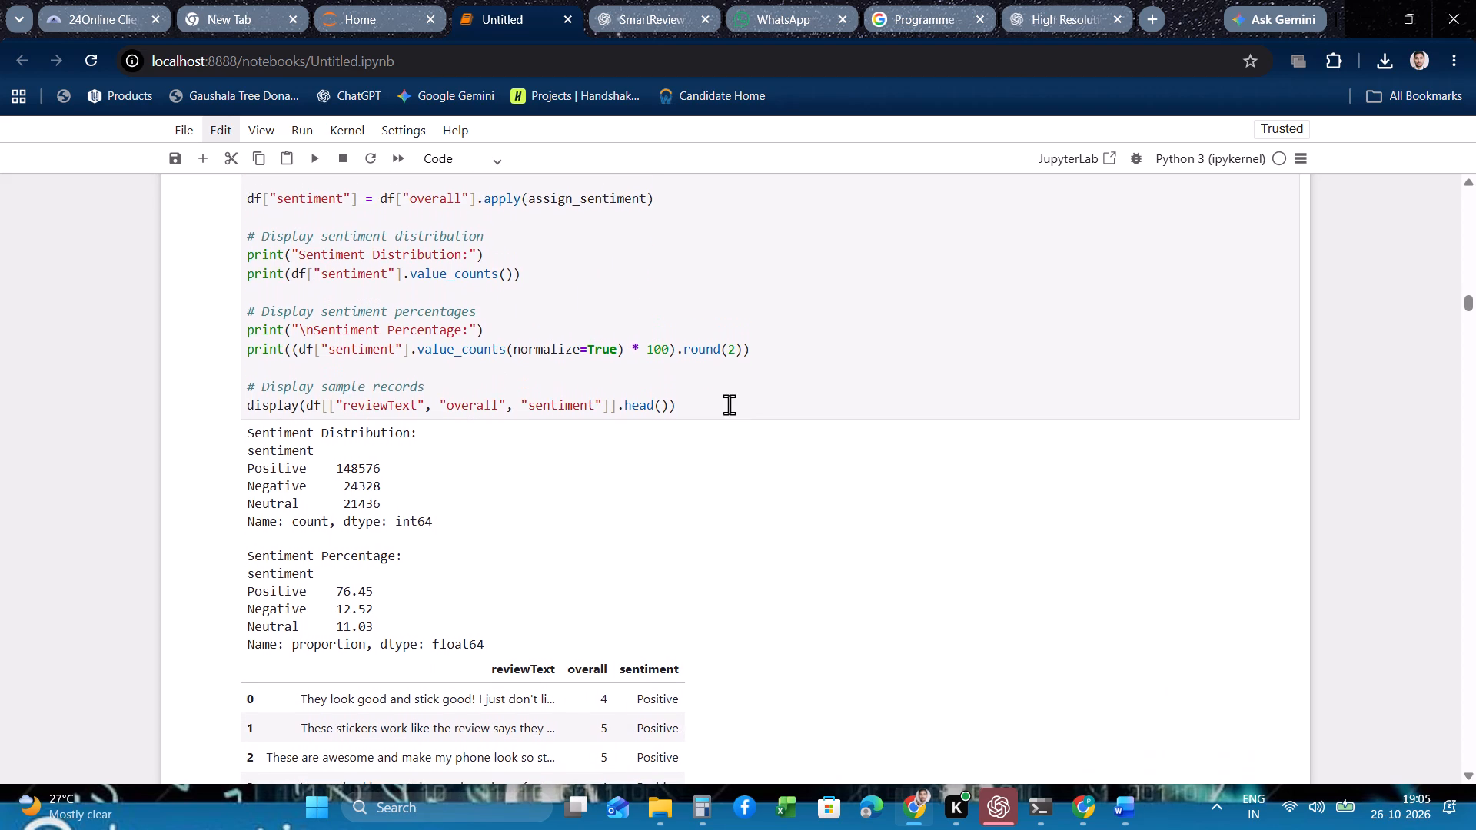
scroll(729, 404, up, 2)
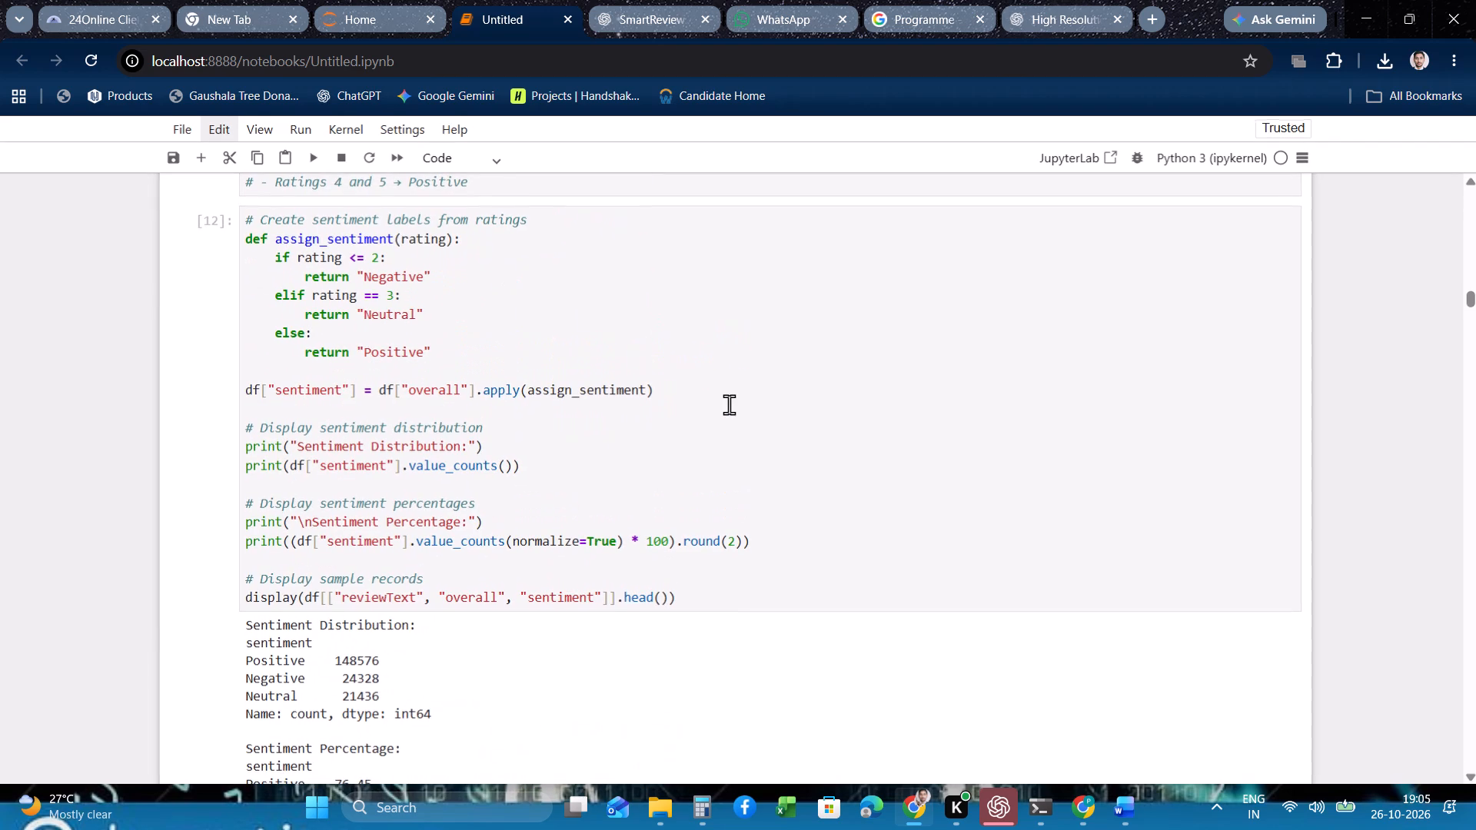
Zoom the notebook out one level and capture a screenshot of the sentiment labels code with its distribution and percentage output.
key(ctrl+minus)
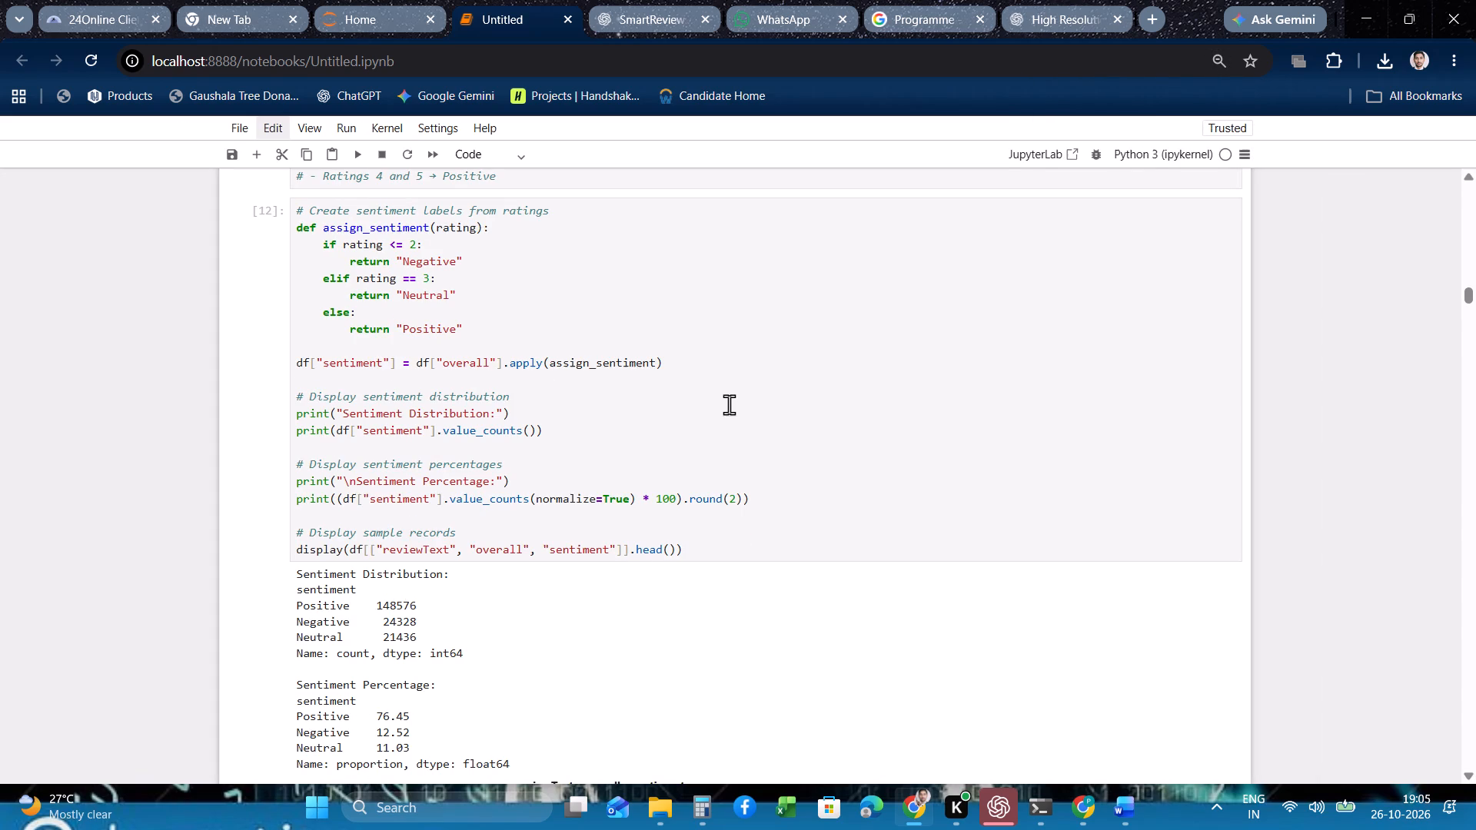
key(Print)
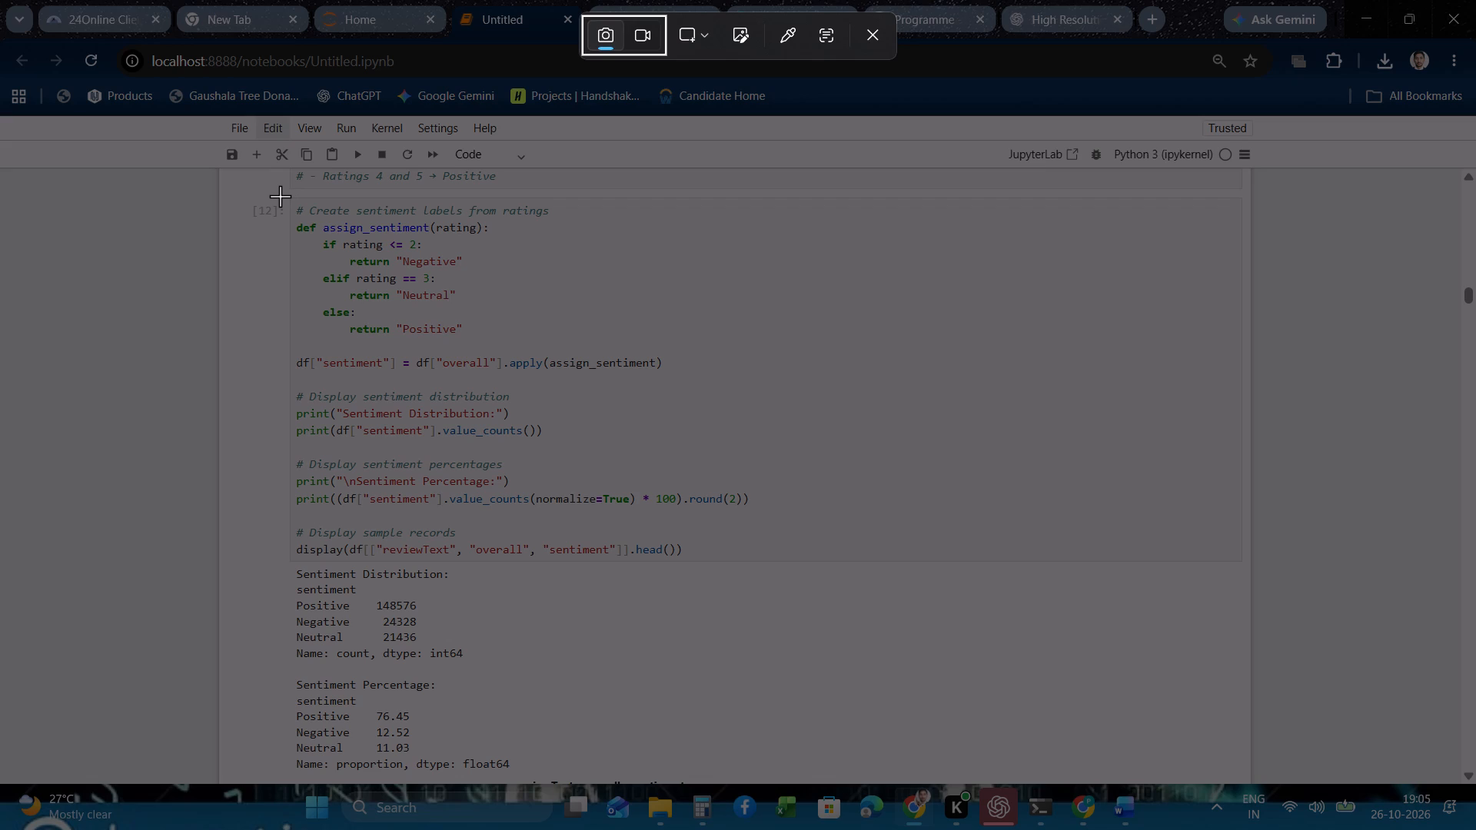
drag(284, 191, 377, 227)
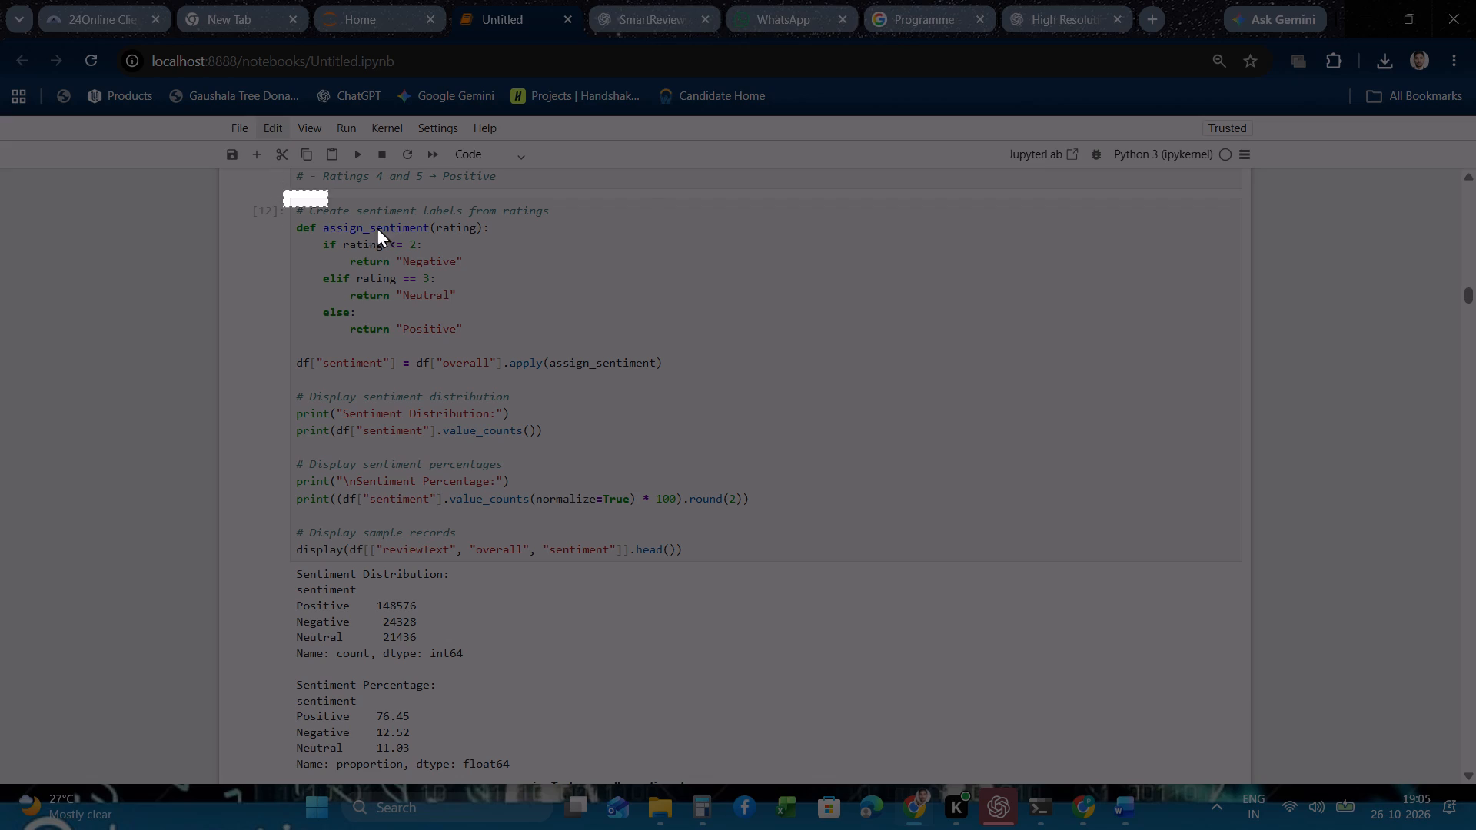
drag(377, 227, 1060, 762)
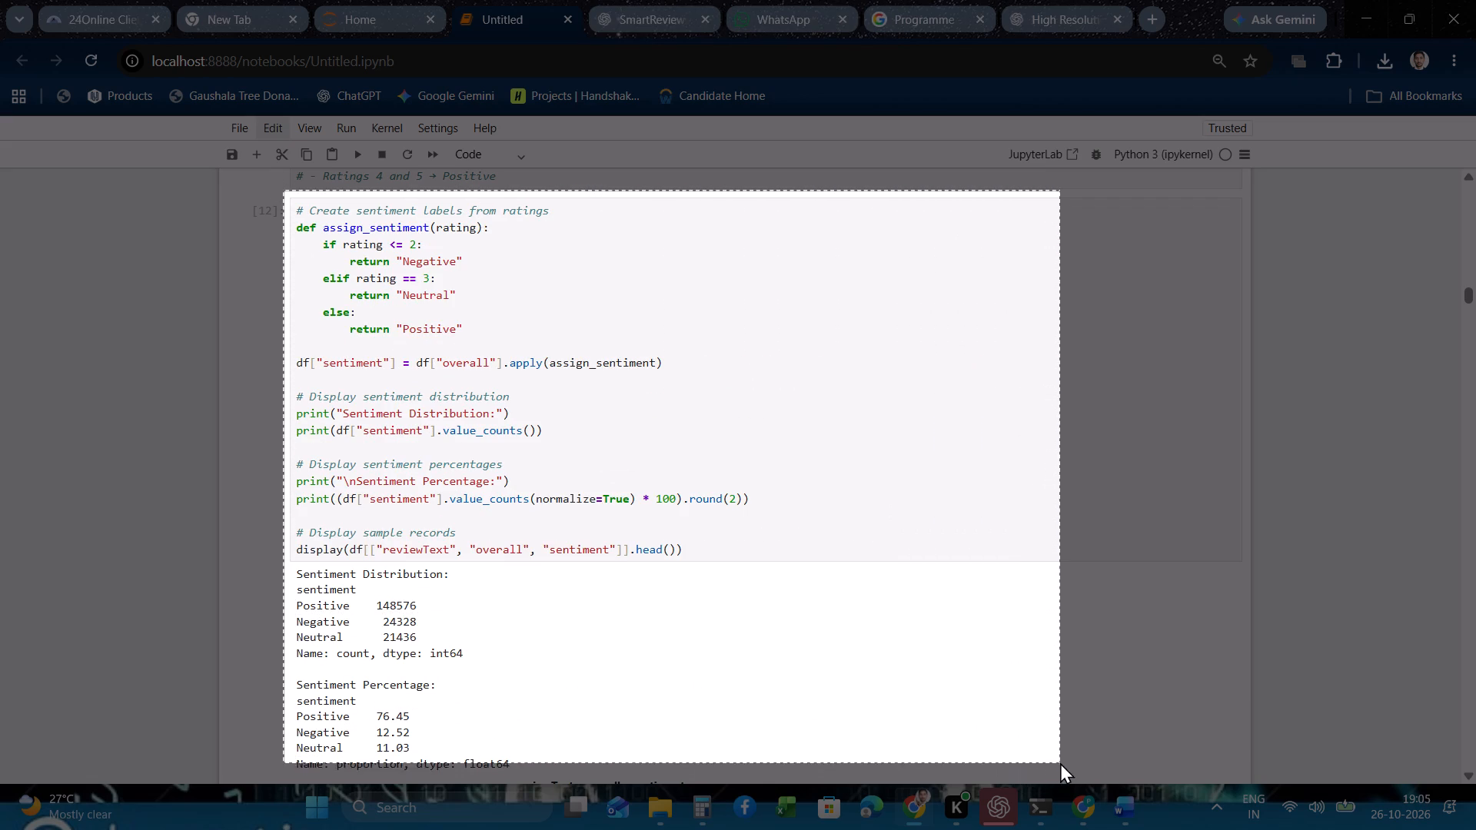
drag(1060, 762, 1111, 781)
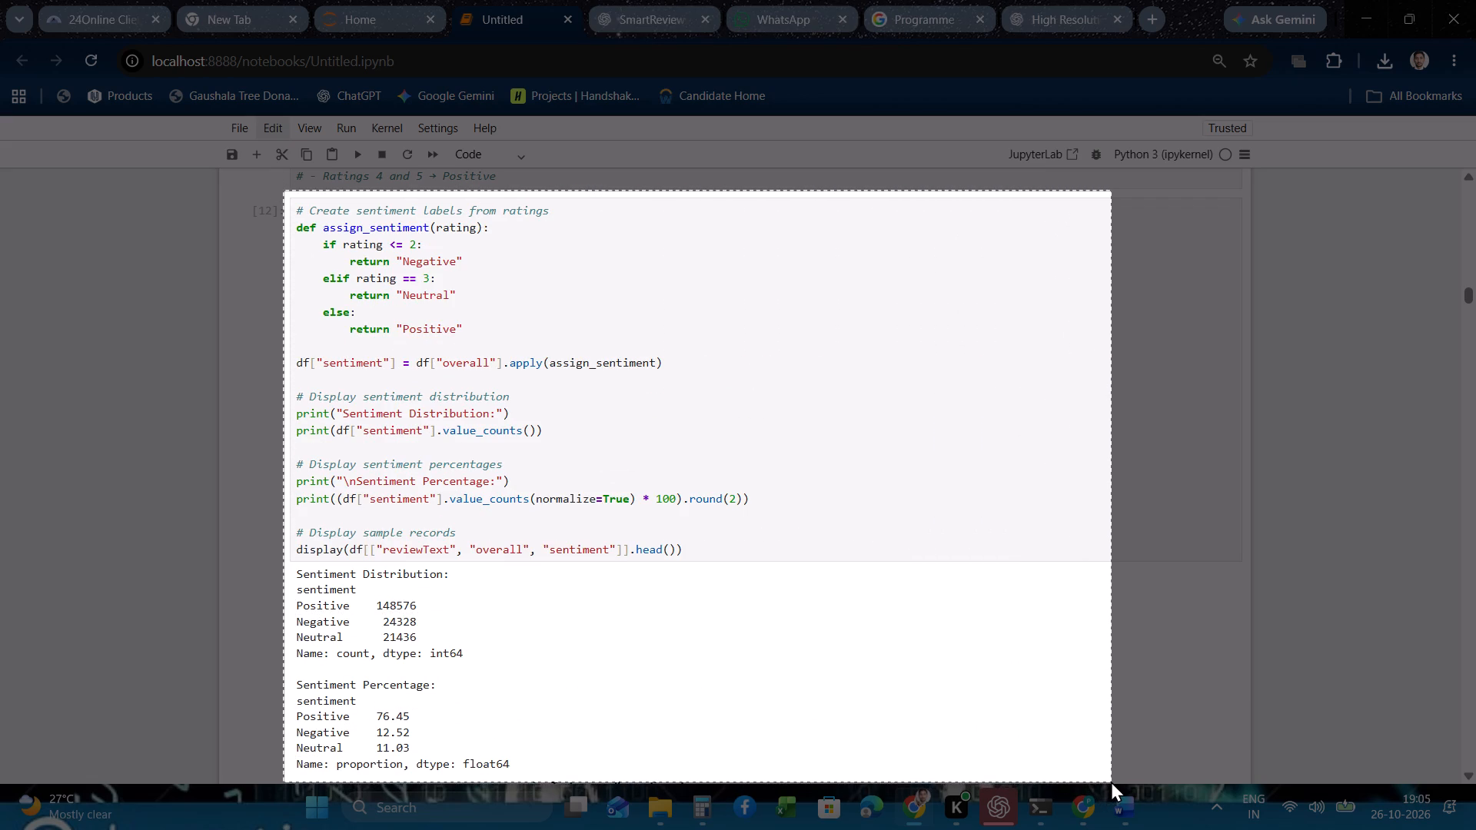
drag(1111, 781, 1112, 773)
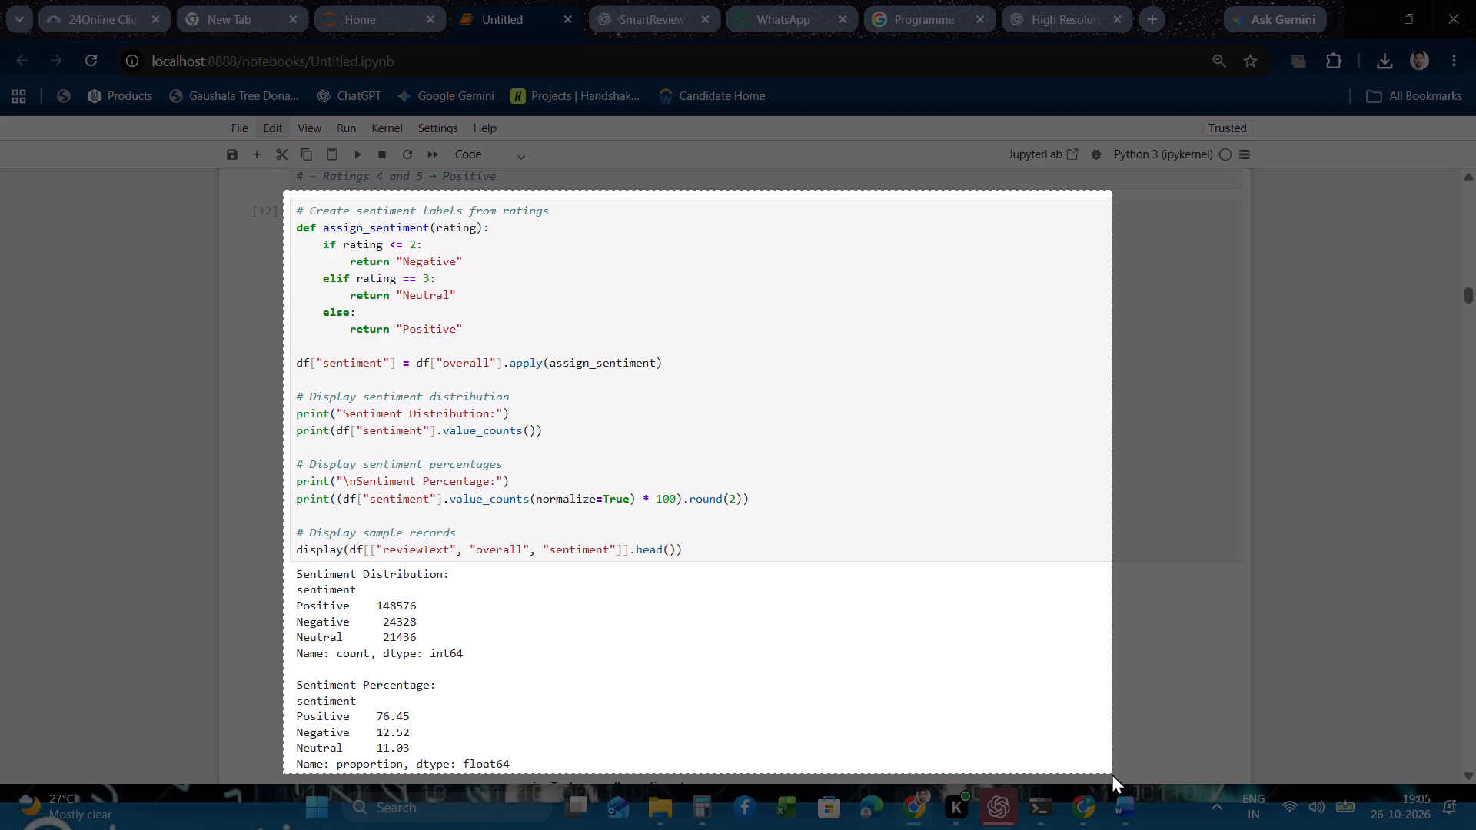
drag(1112, 773, 1122, 772)
Examine the sample records output and the "Visualize sentiment distribution" cell with its bar chart in the notebook.
scroll(708, 622, down, 1)
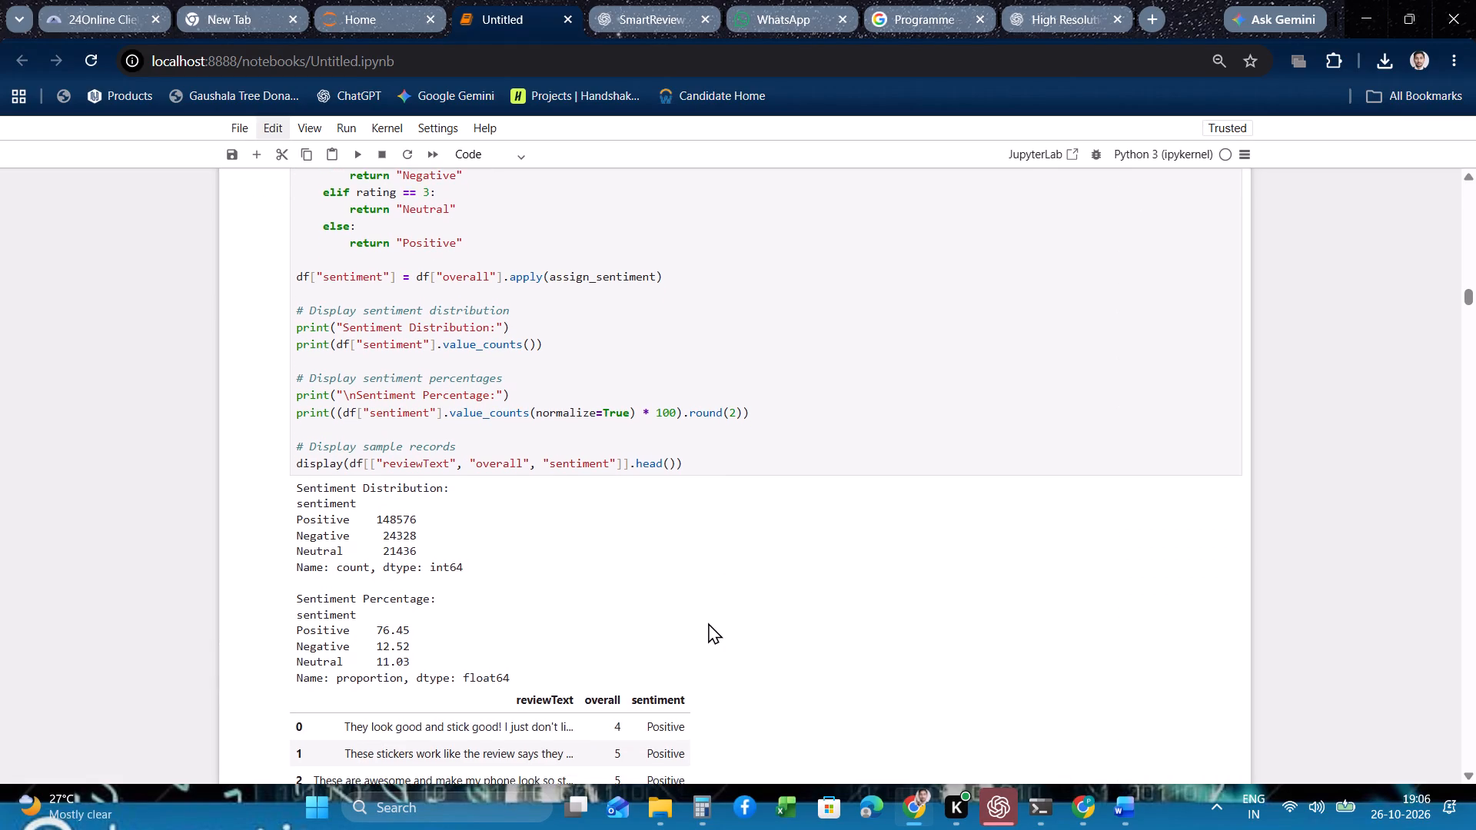
scroll(708, 622, down, 1)
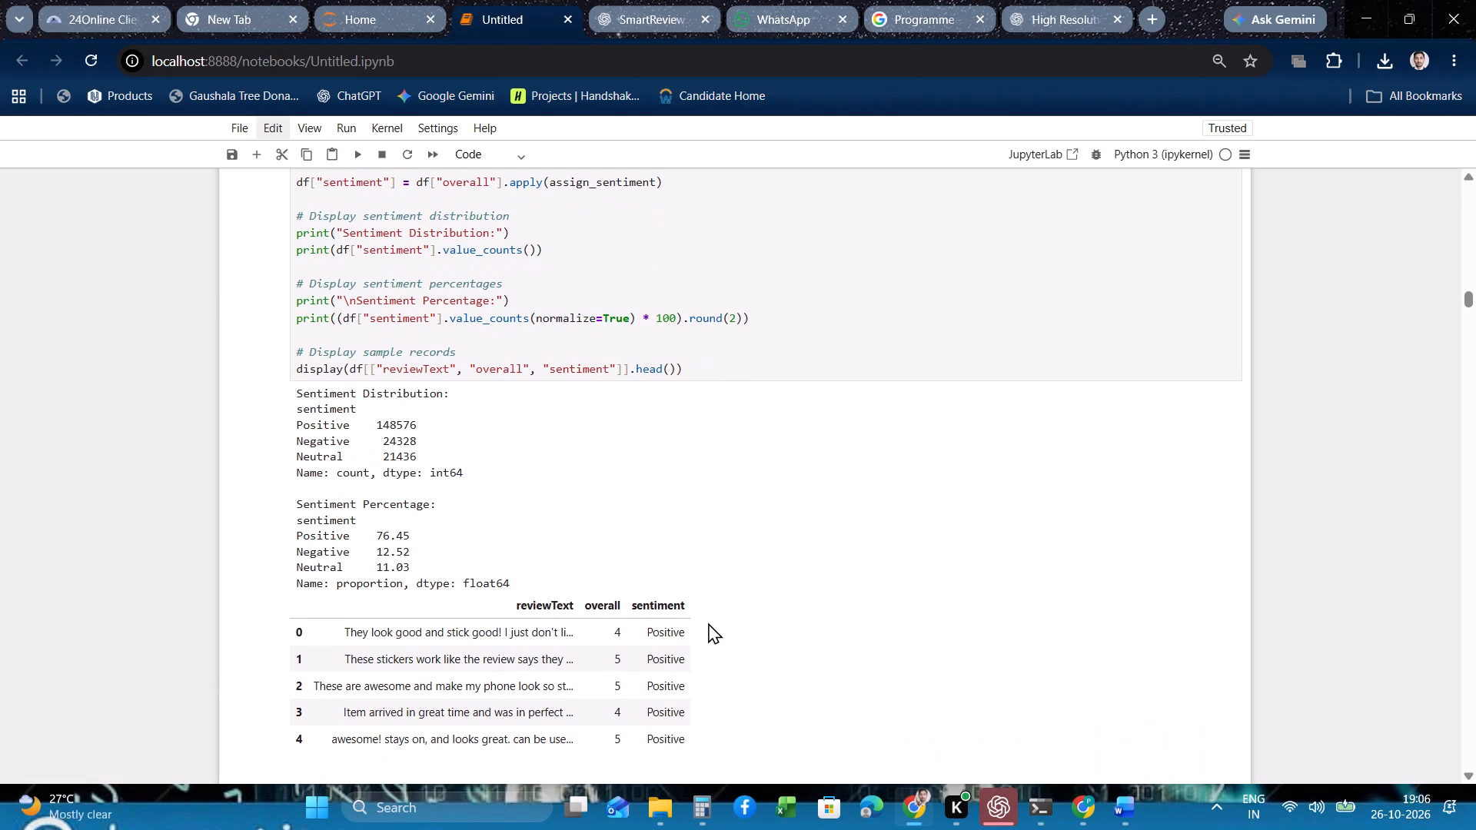
scroll(708, 622, up, 1)
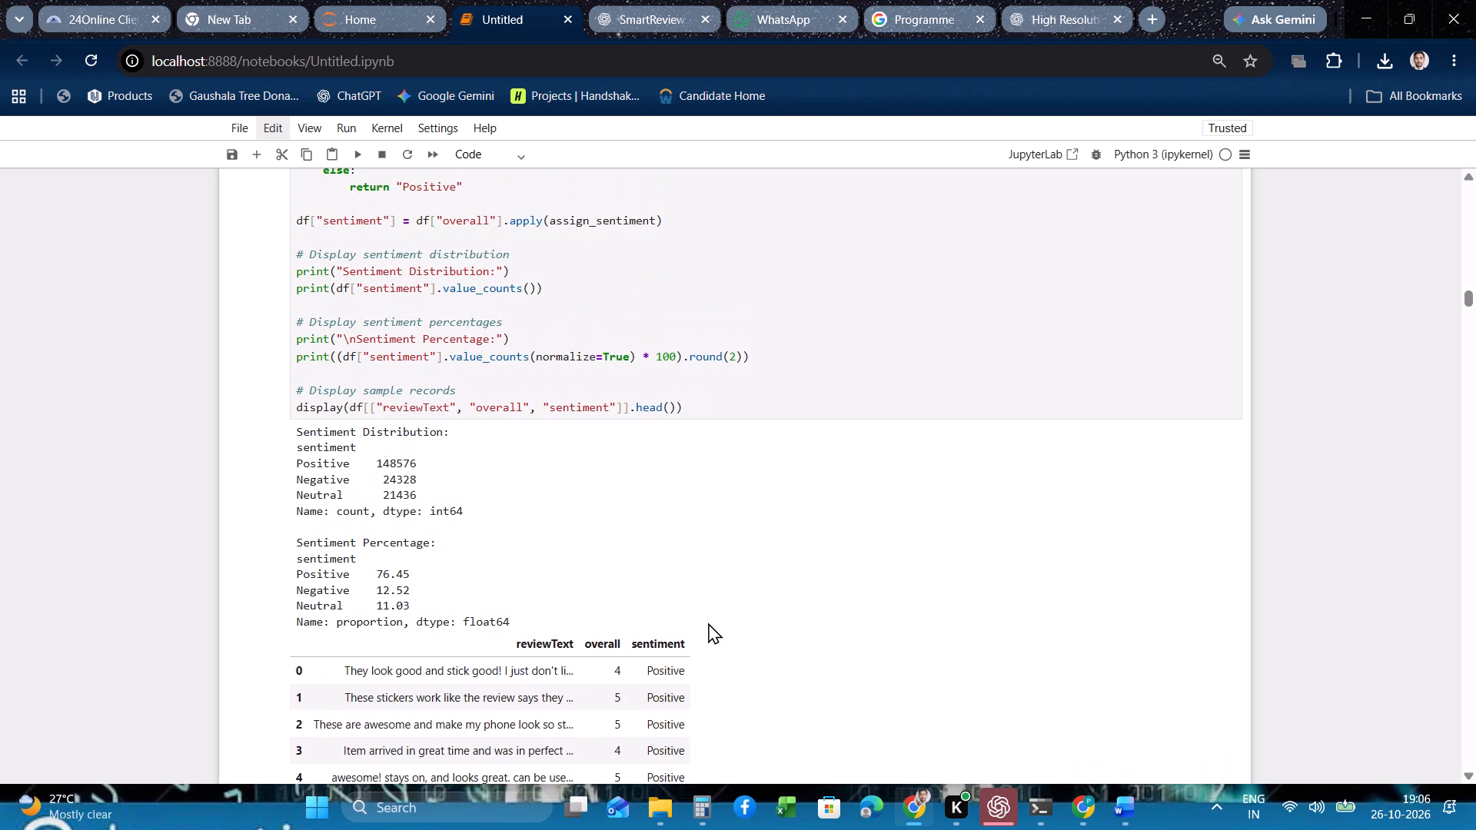
scroll(708, 622, up, 2)
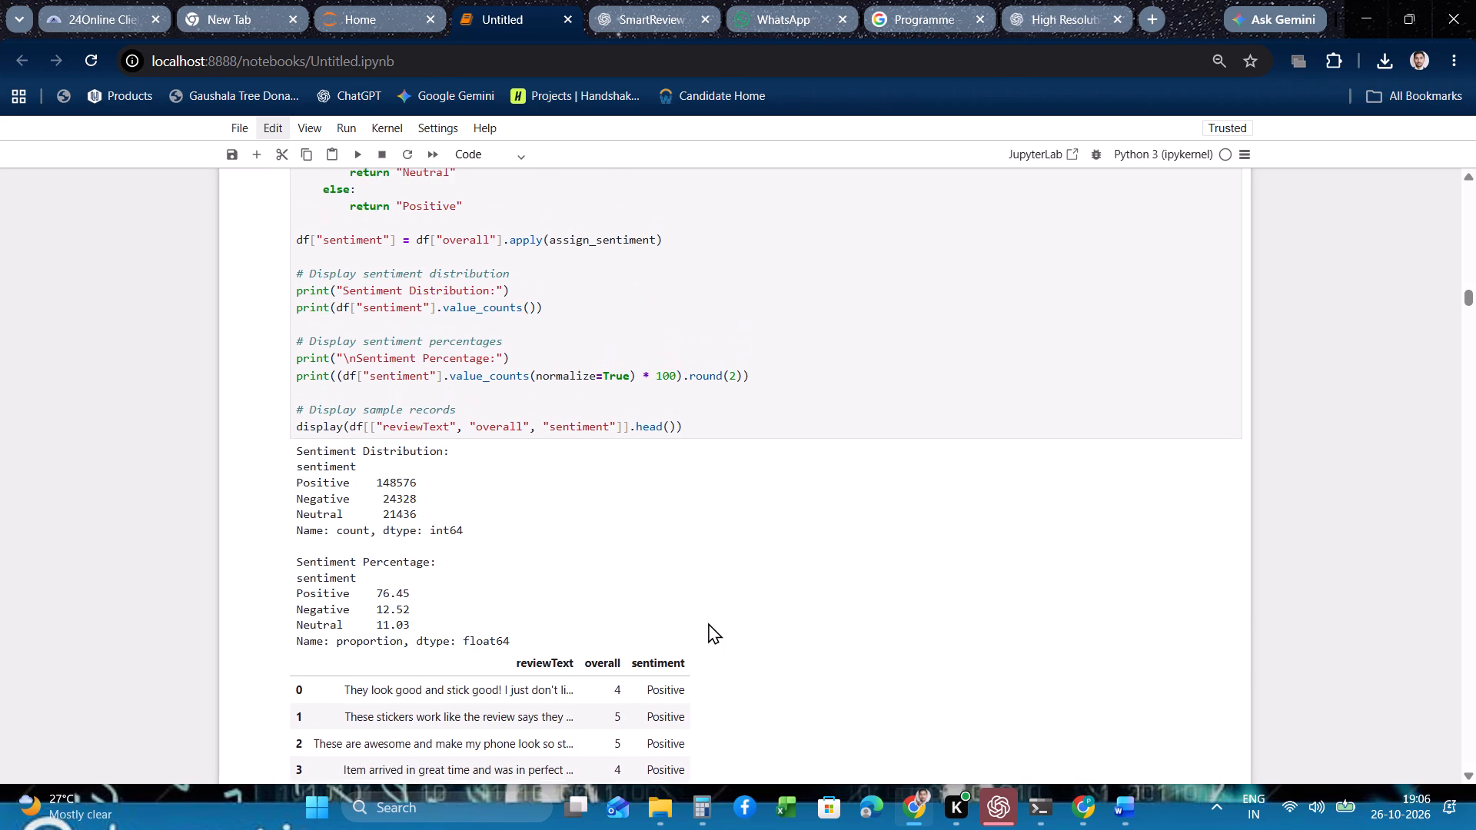
scroll(708, 622, up, 1)
scroll(708, 622, down, 2)
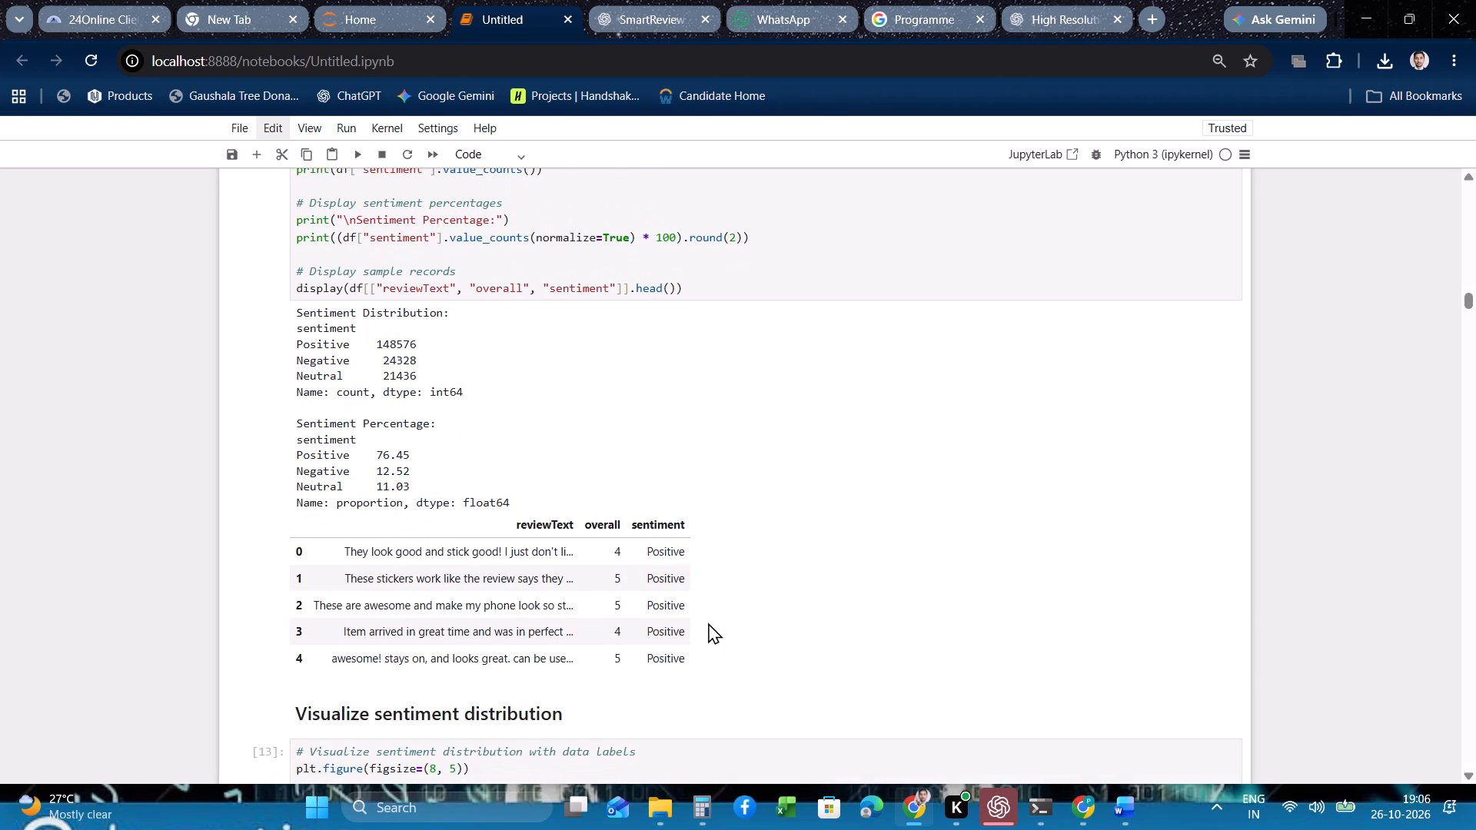
scroll(708, 622, down, 4)
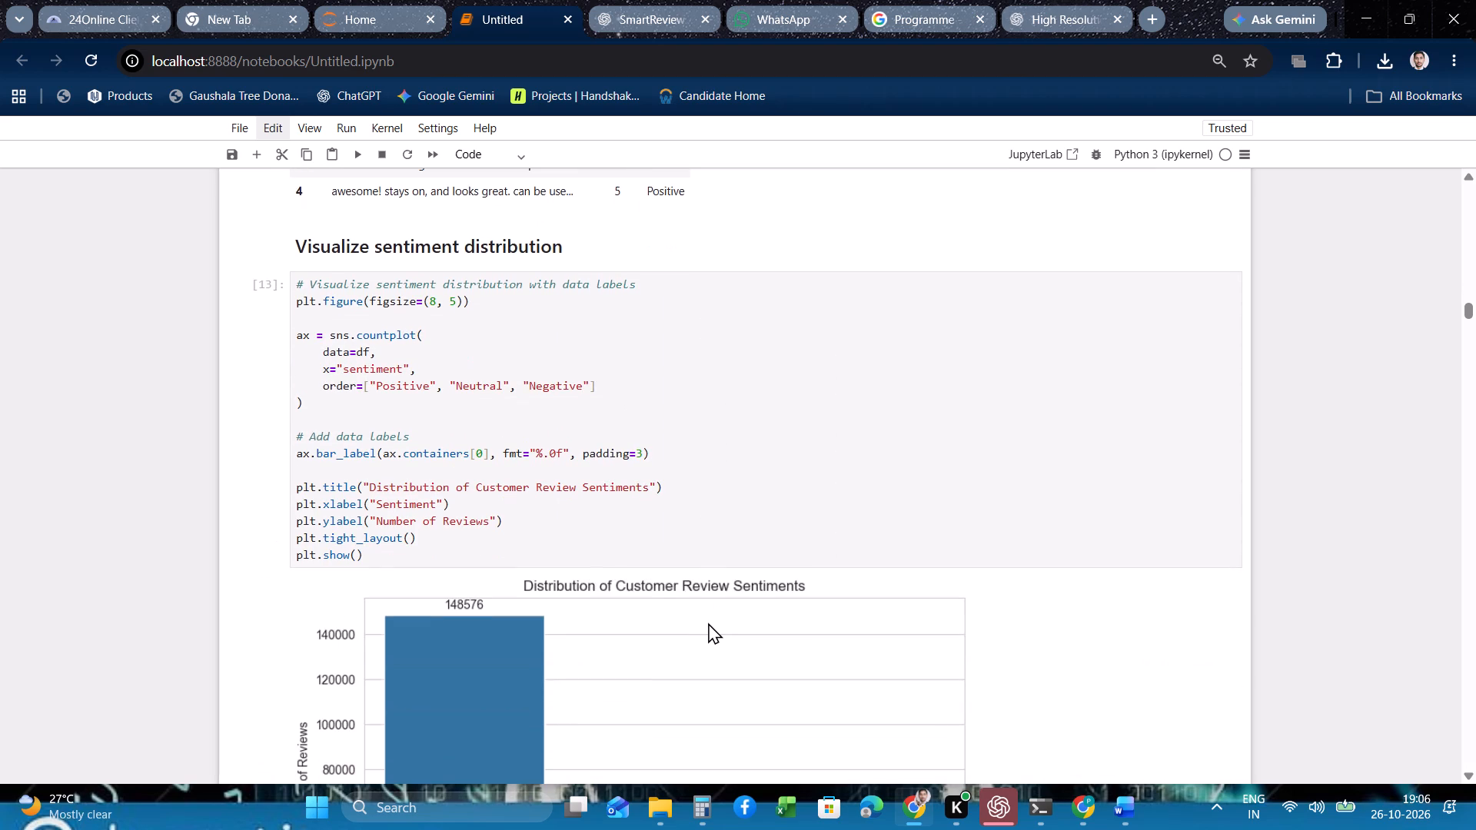
scroll(708, 622, down, 2)
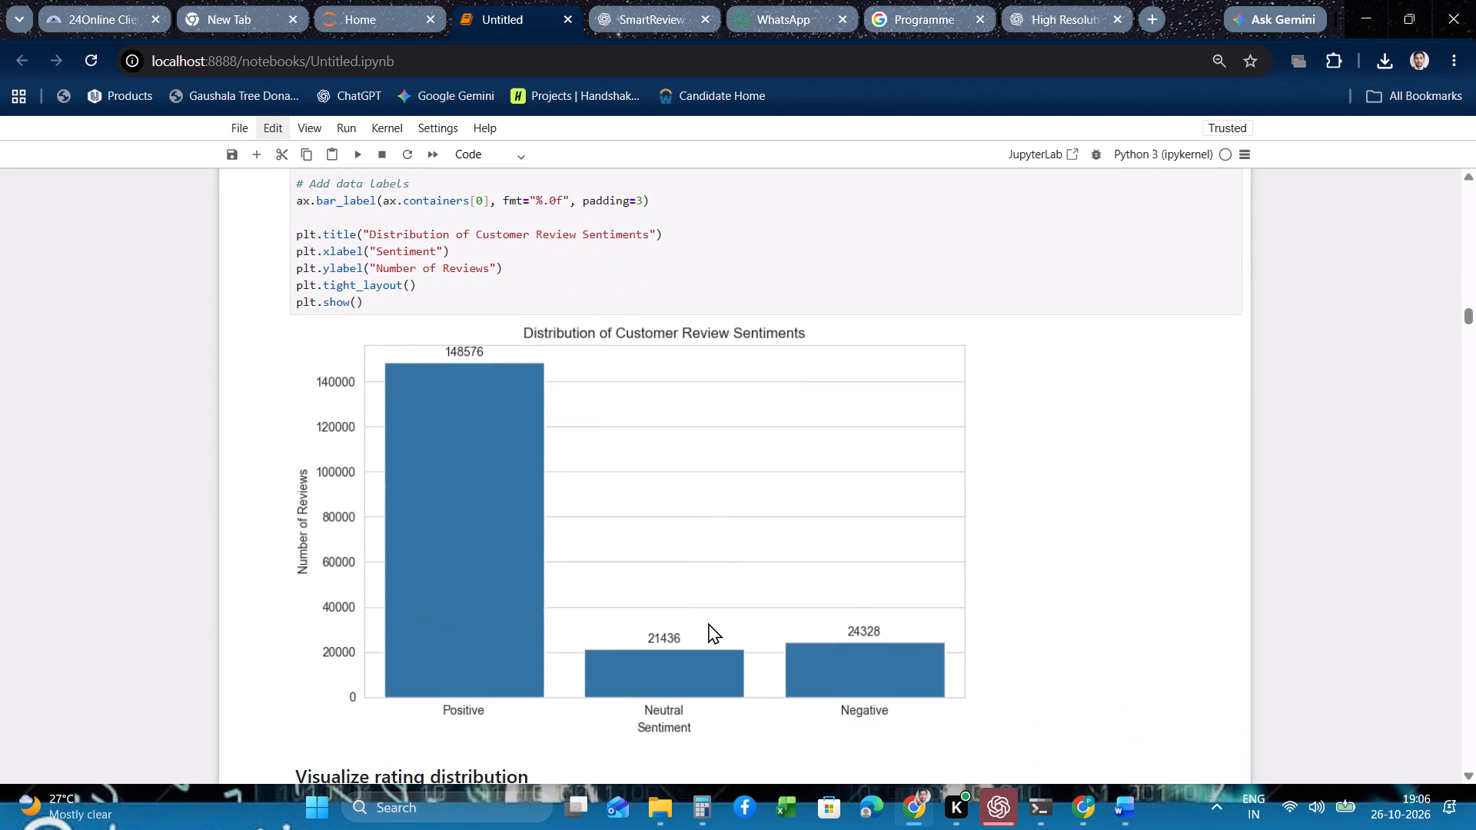
scroll(708, 622, down, 1)
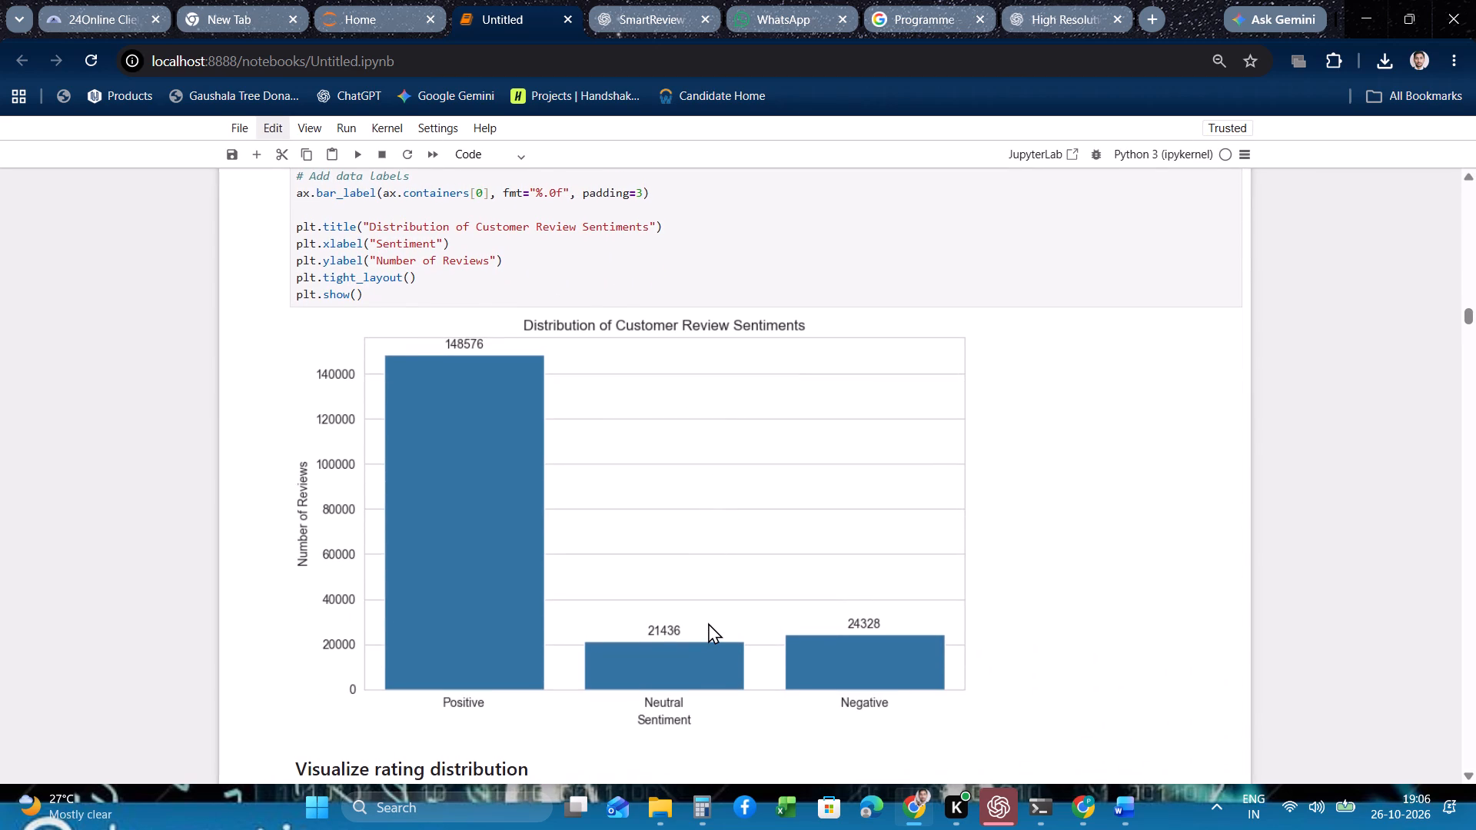
scroll(708, 622, up, 3)
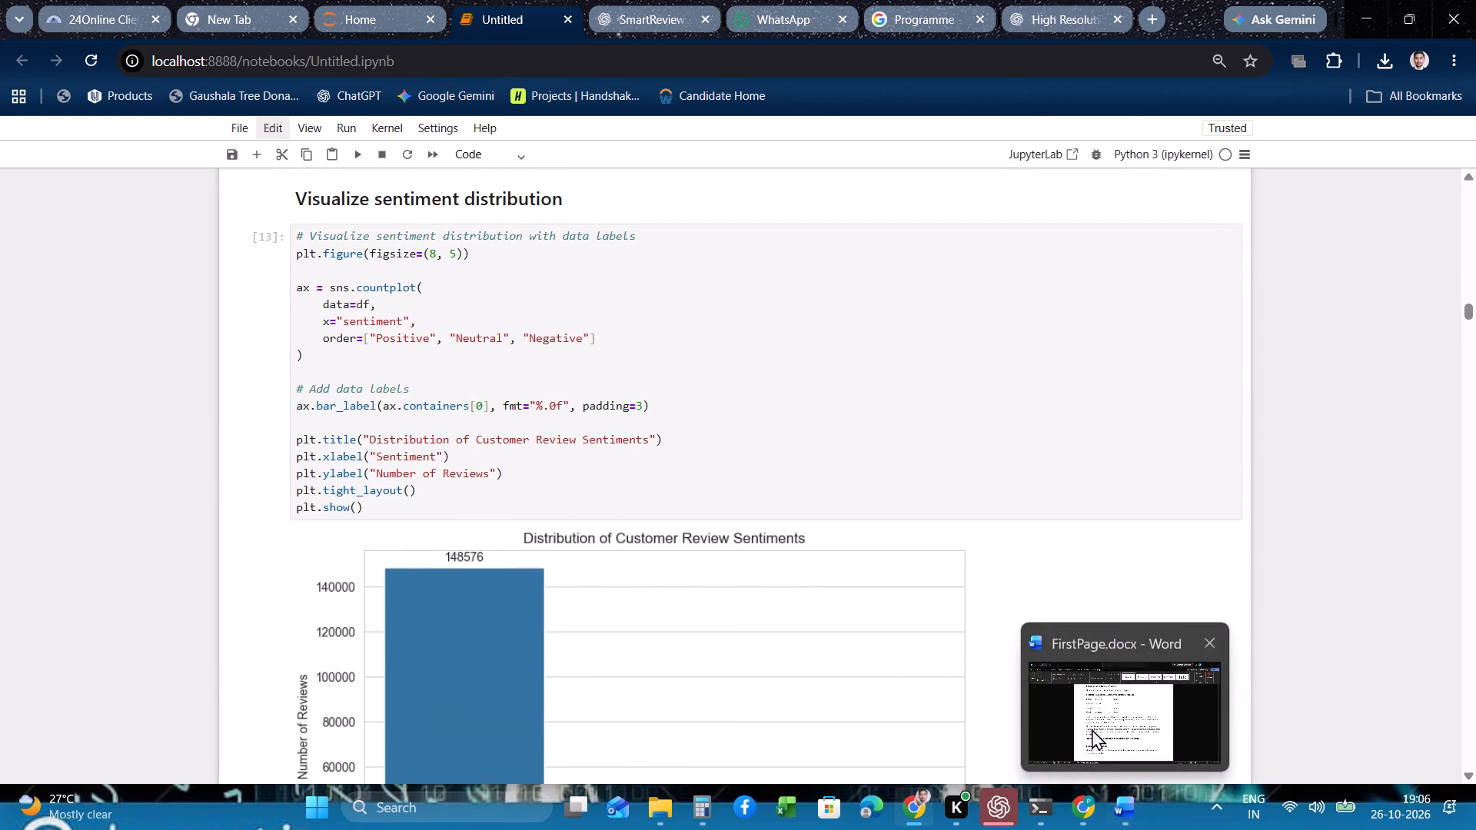
Switch to the Word report and check the text around the Figure 3 caption and section 8.3.
click(1092, 729)
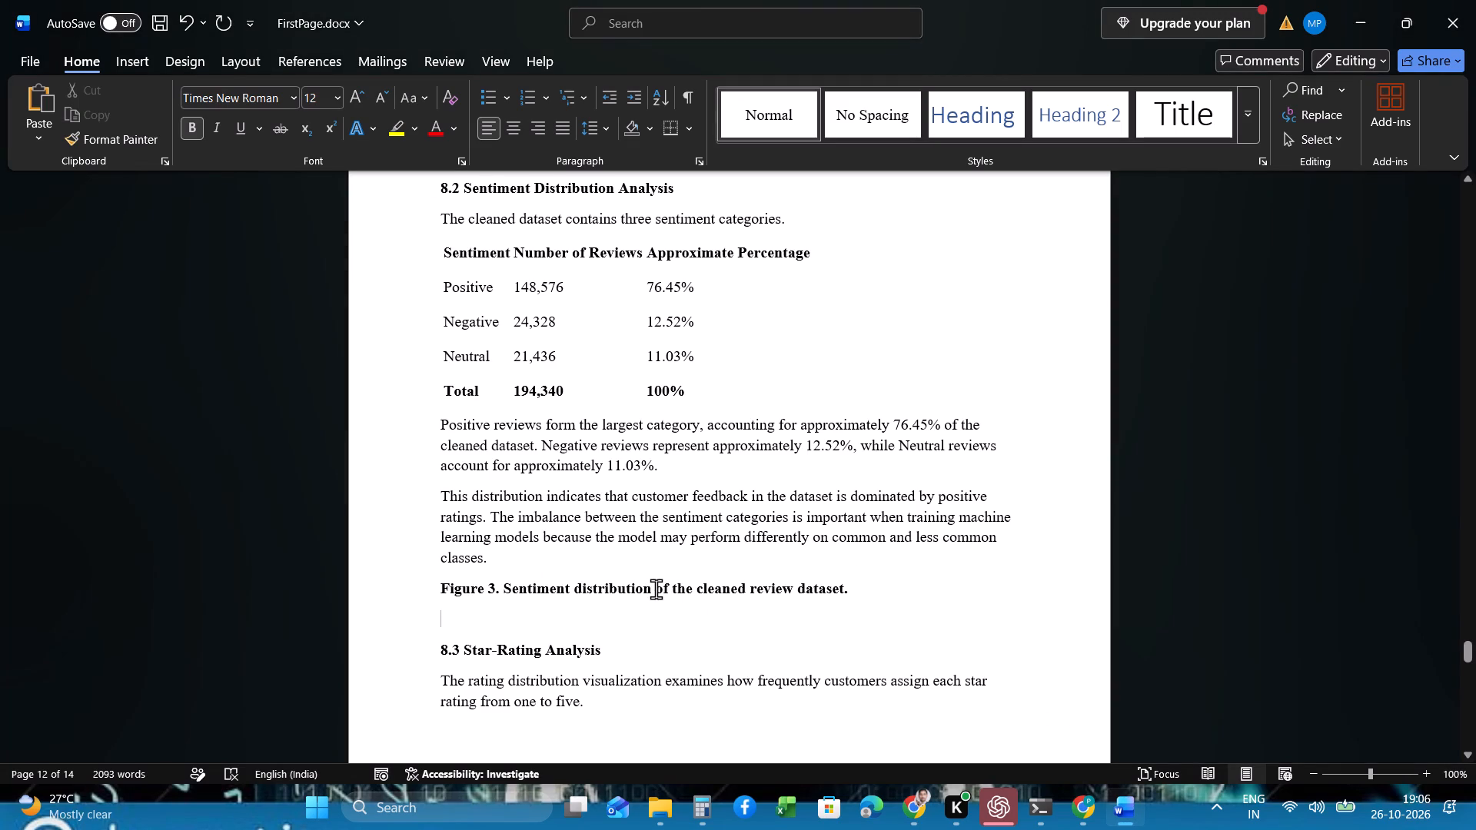
scroll(818, 609, down, 1)
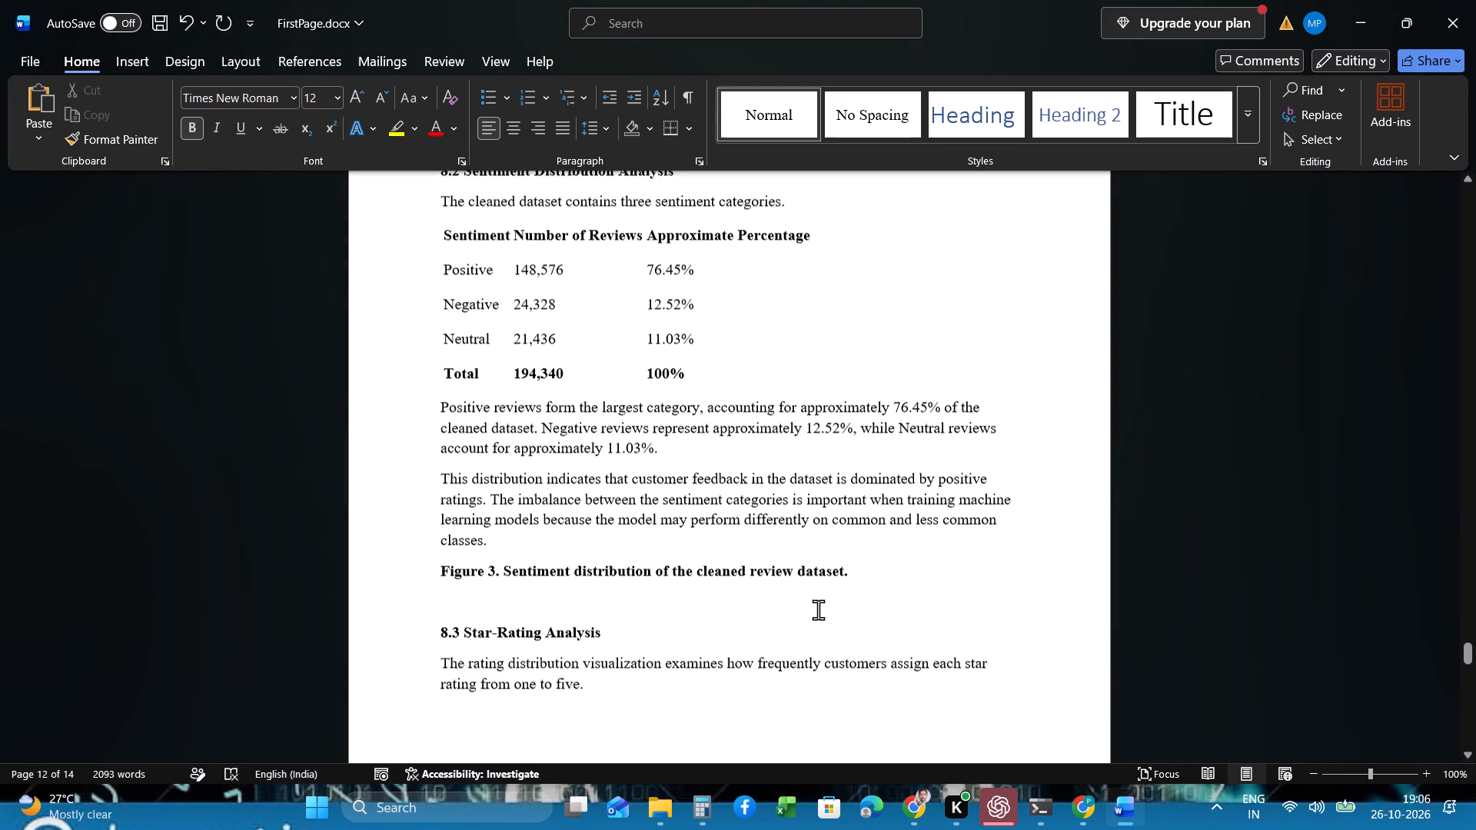
scroll(818, 609, down, 3)
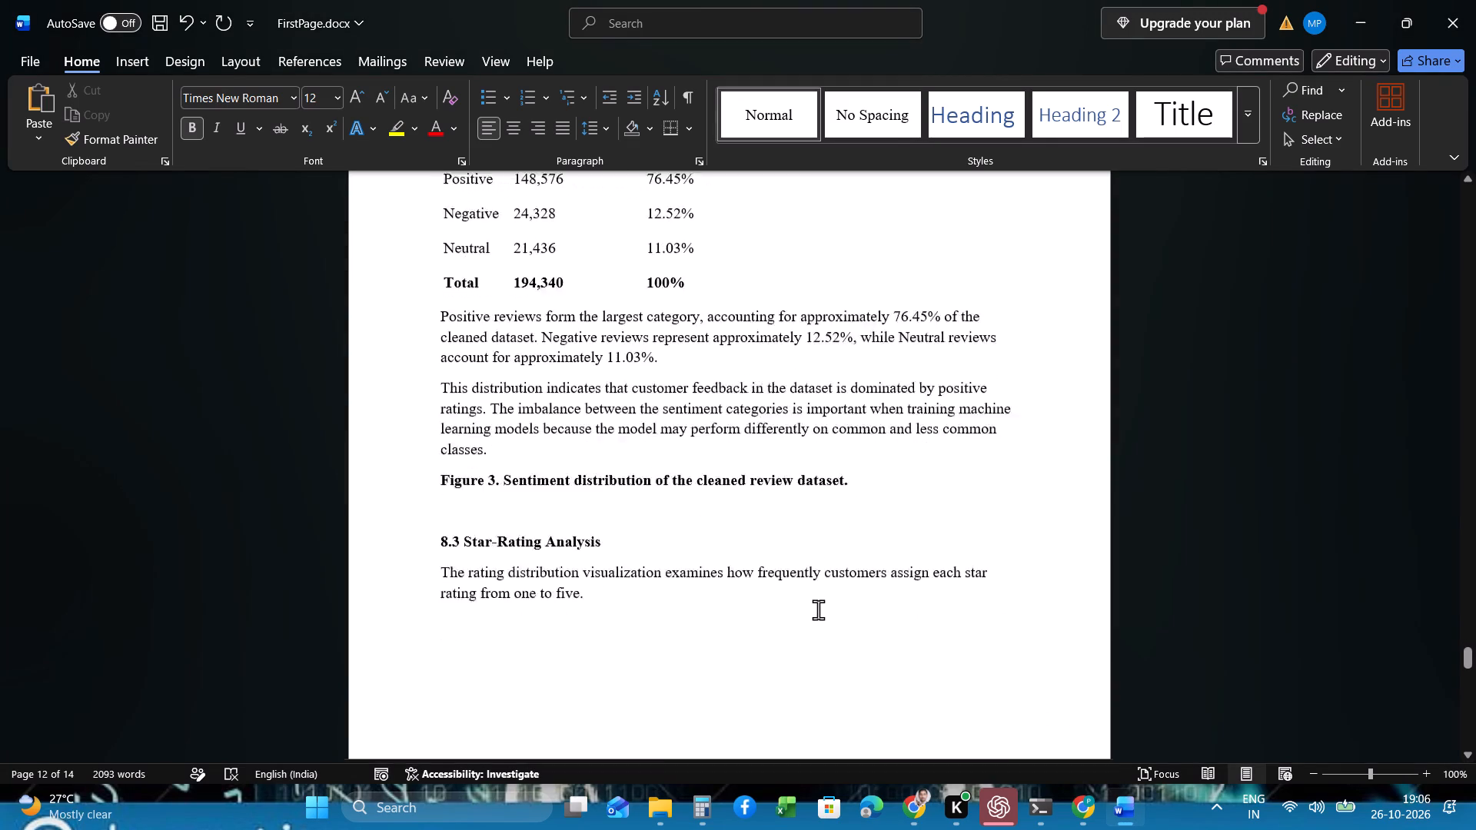
scroll(818, 609, down, 1)
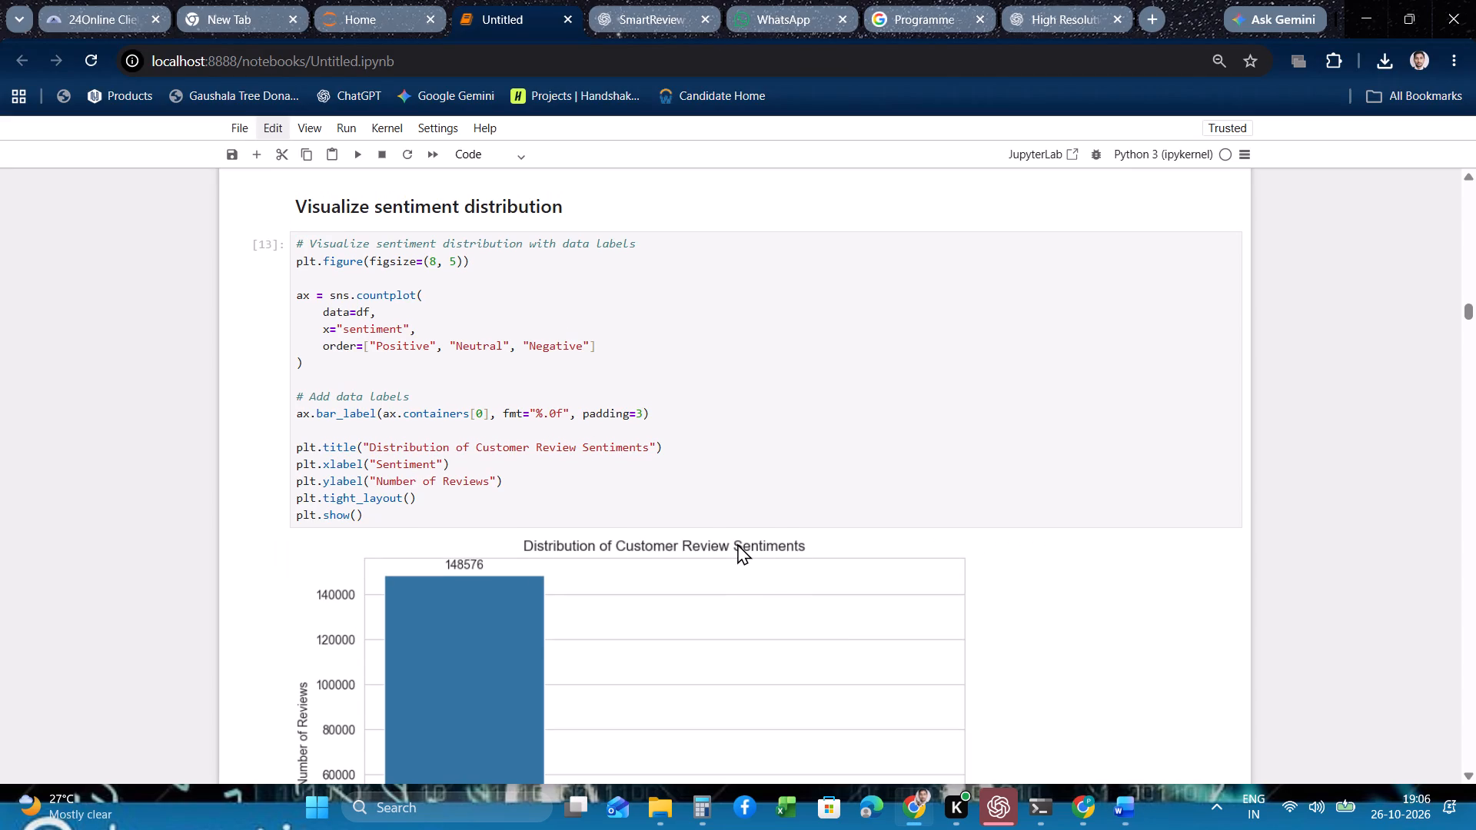
In the Jupyter notebook, zoom out three levels and capture a screenshot of the "Visualize sentiment distribution" heading, code and complete bar chart.
scroll(737, 543, down, 1)
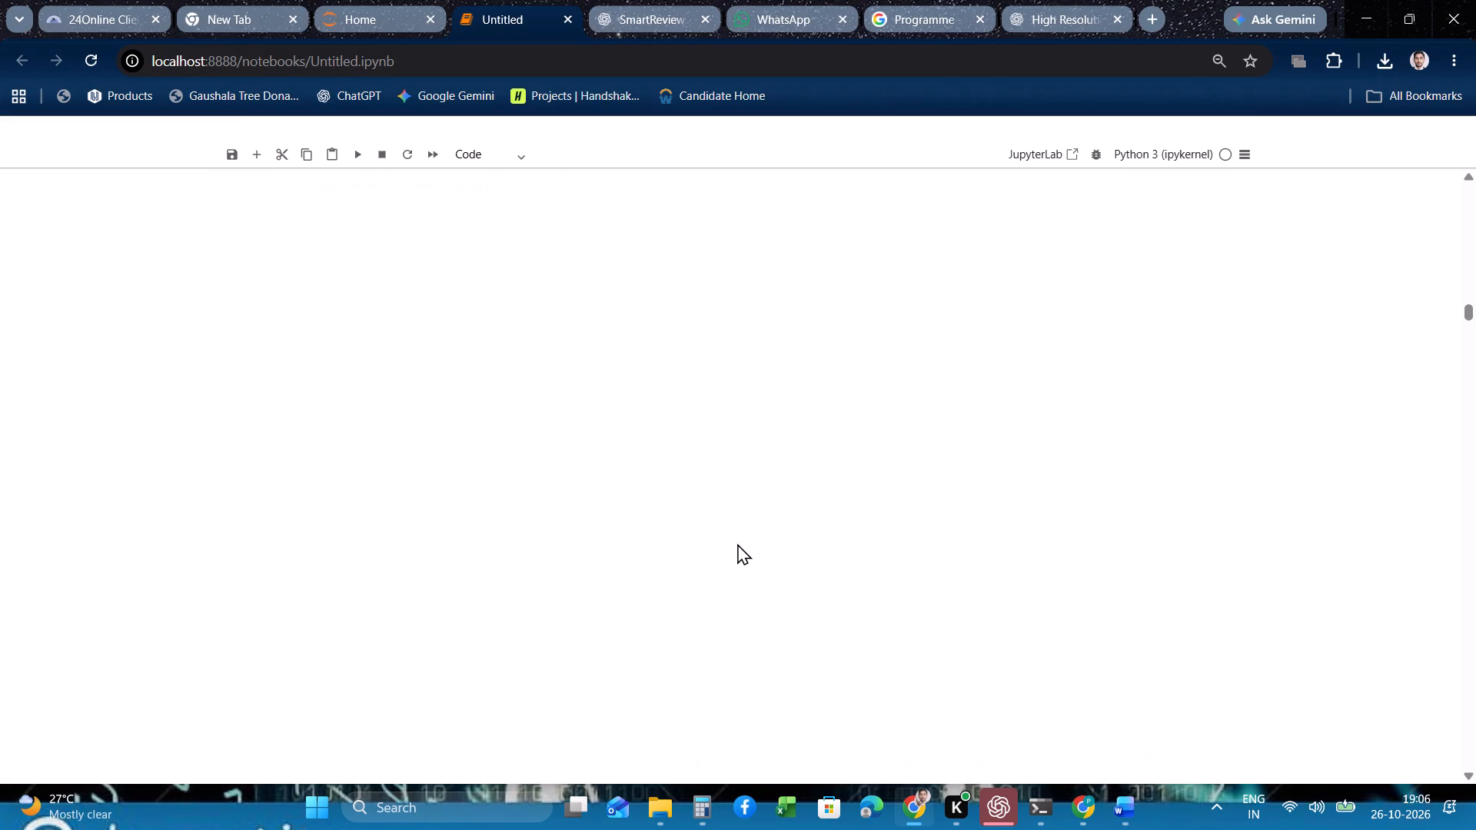
key(ctrl+minus)
key(ctrl+minus)
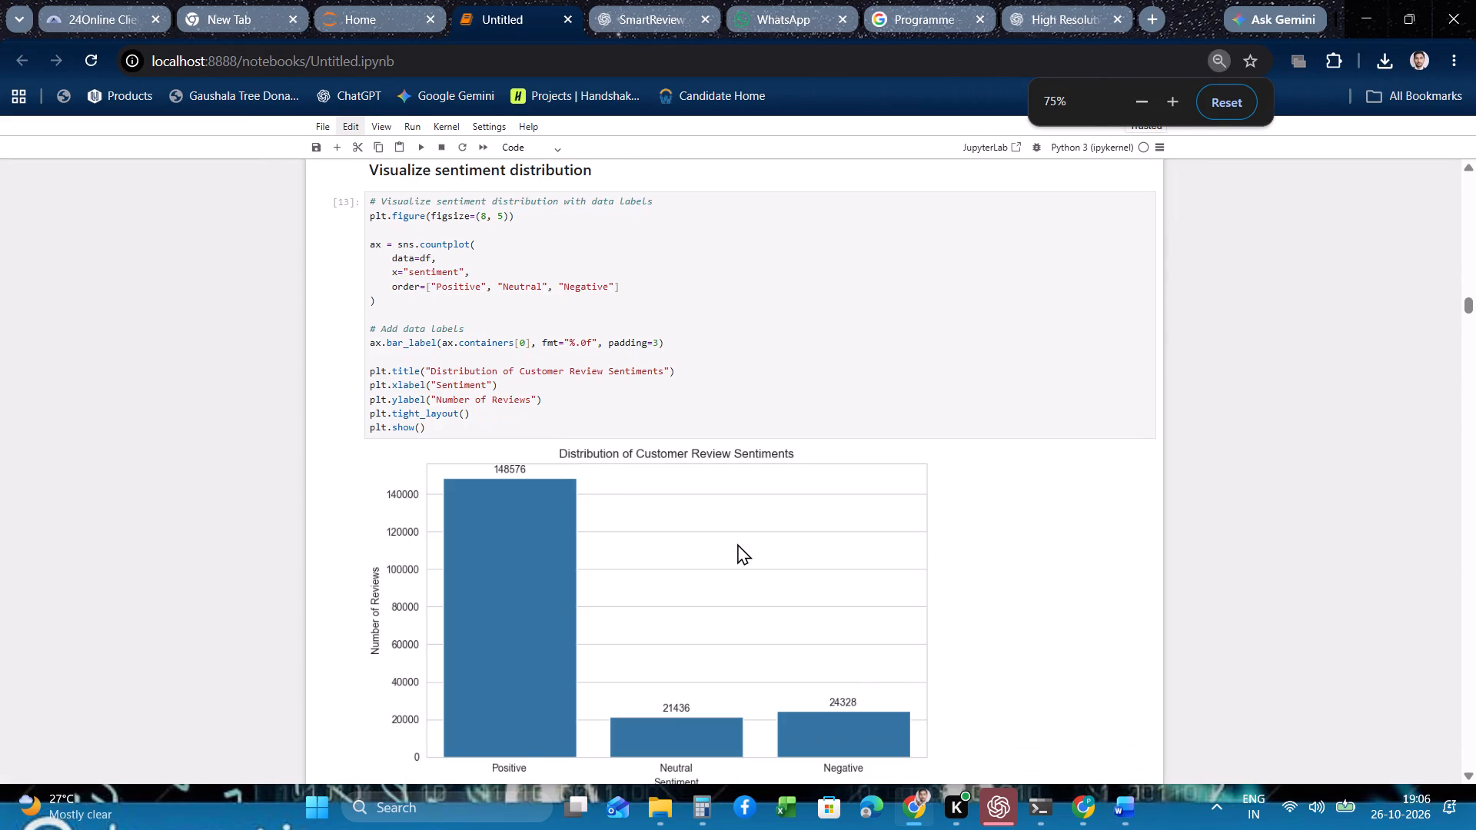
key(ctrl+minus)
scroll(737, 543, up, 1)
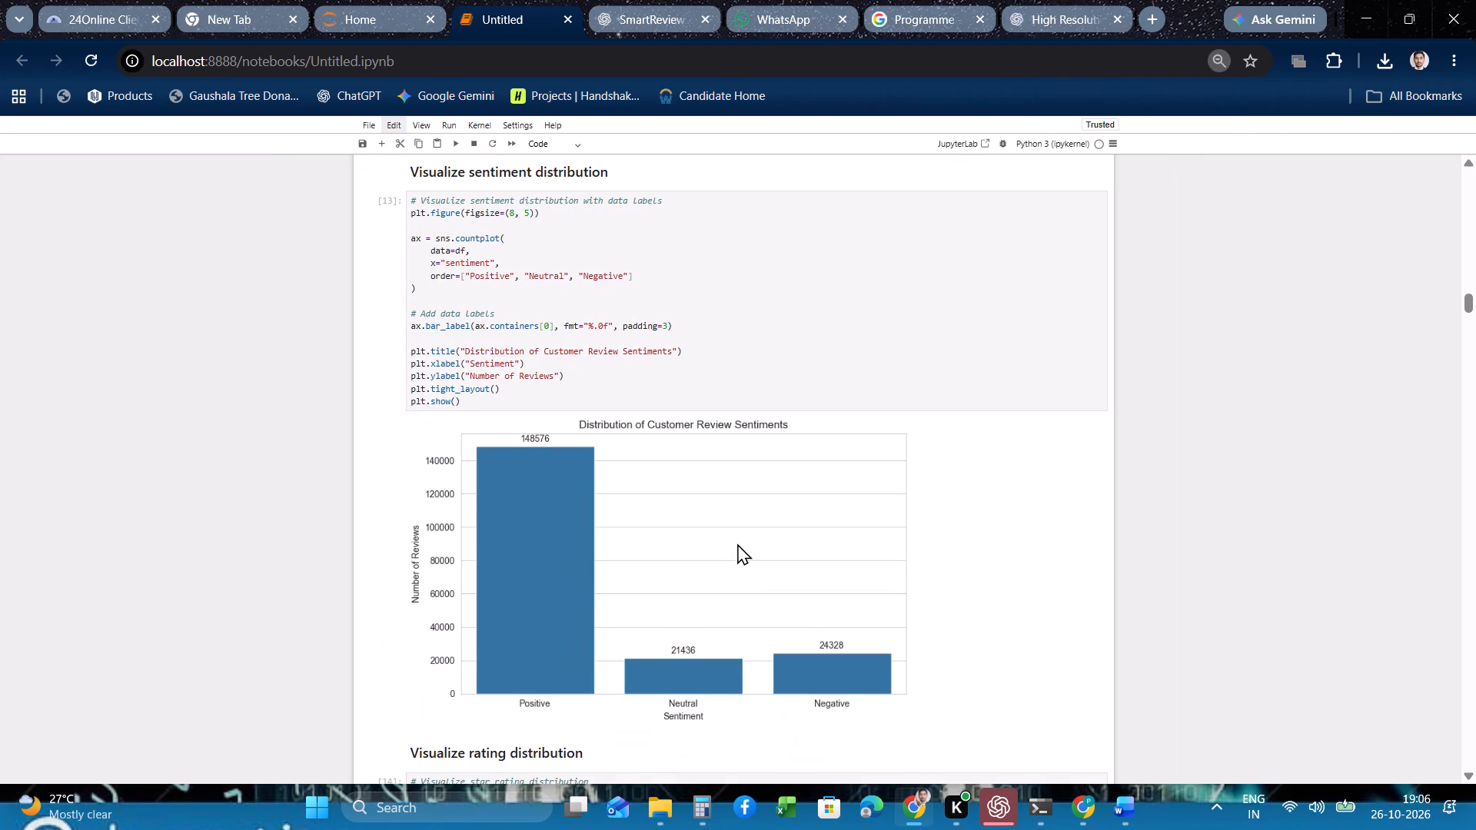
scroll(737, 543, up, 1)
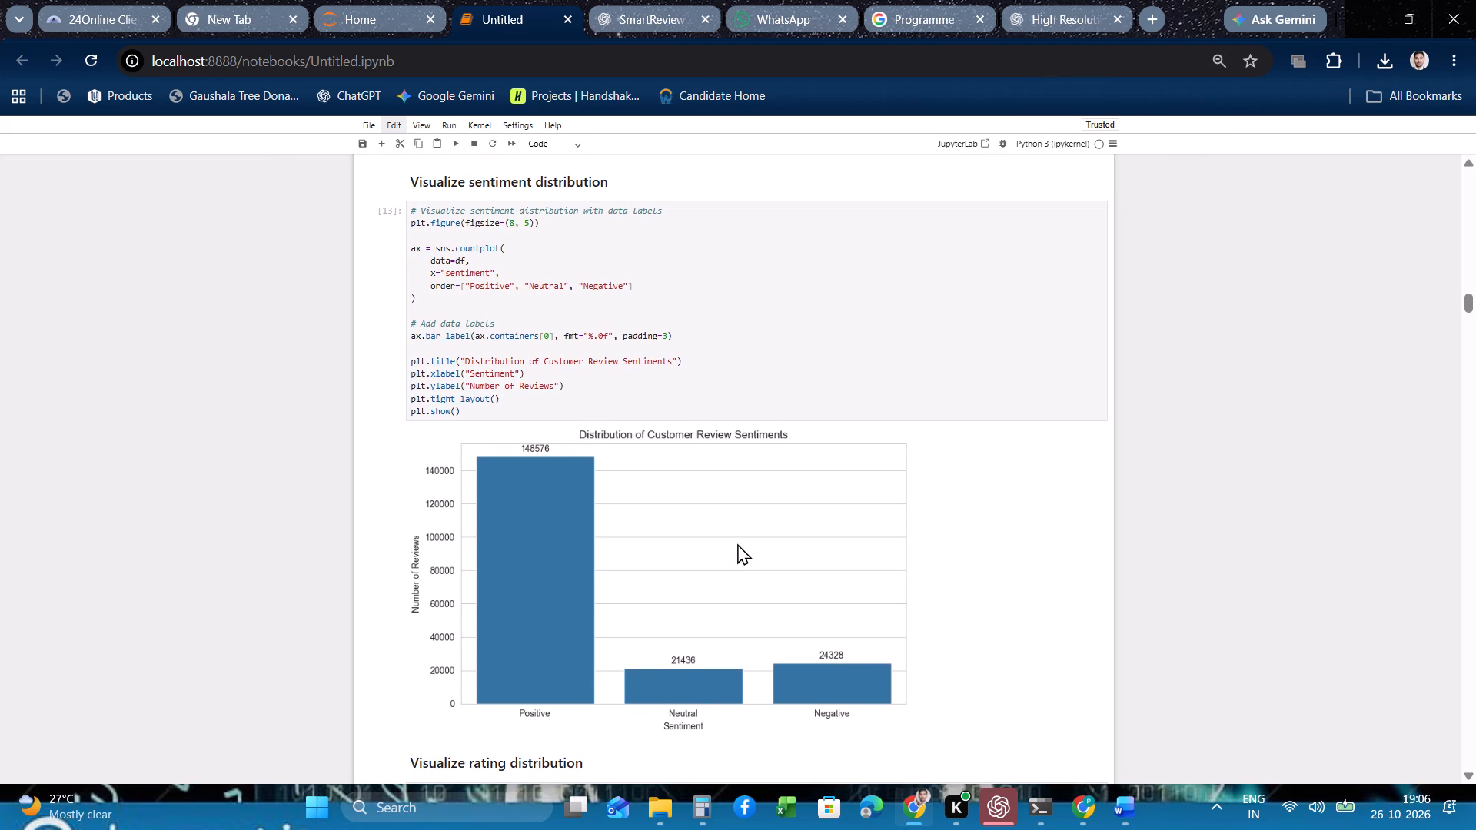
scroll(737, 543, up, 1)
key(Print)
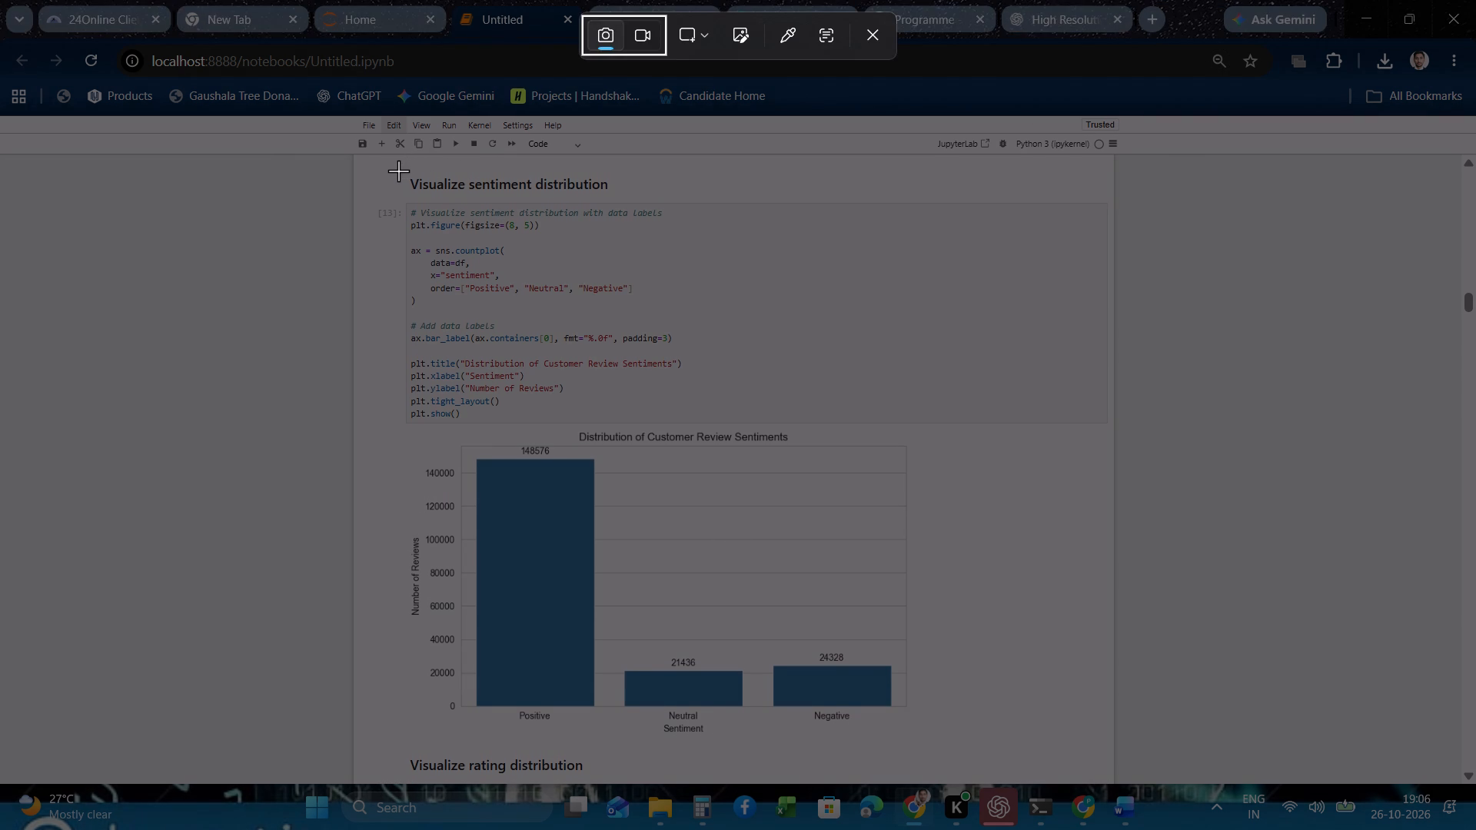
drag(398, 171, 913, 500)
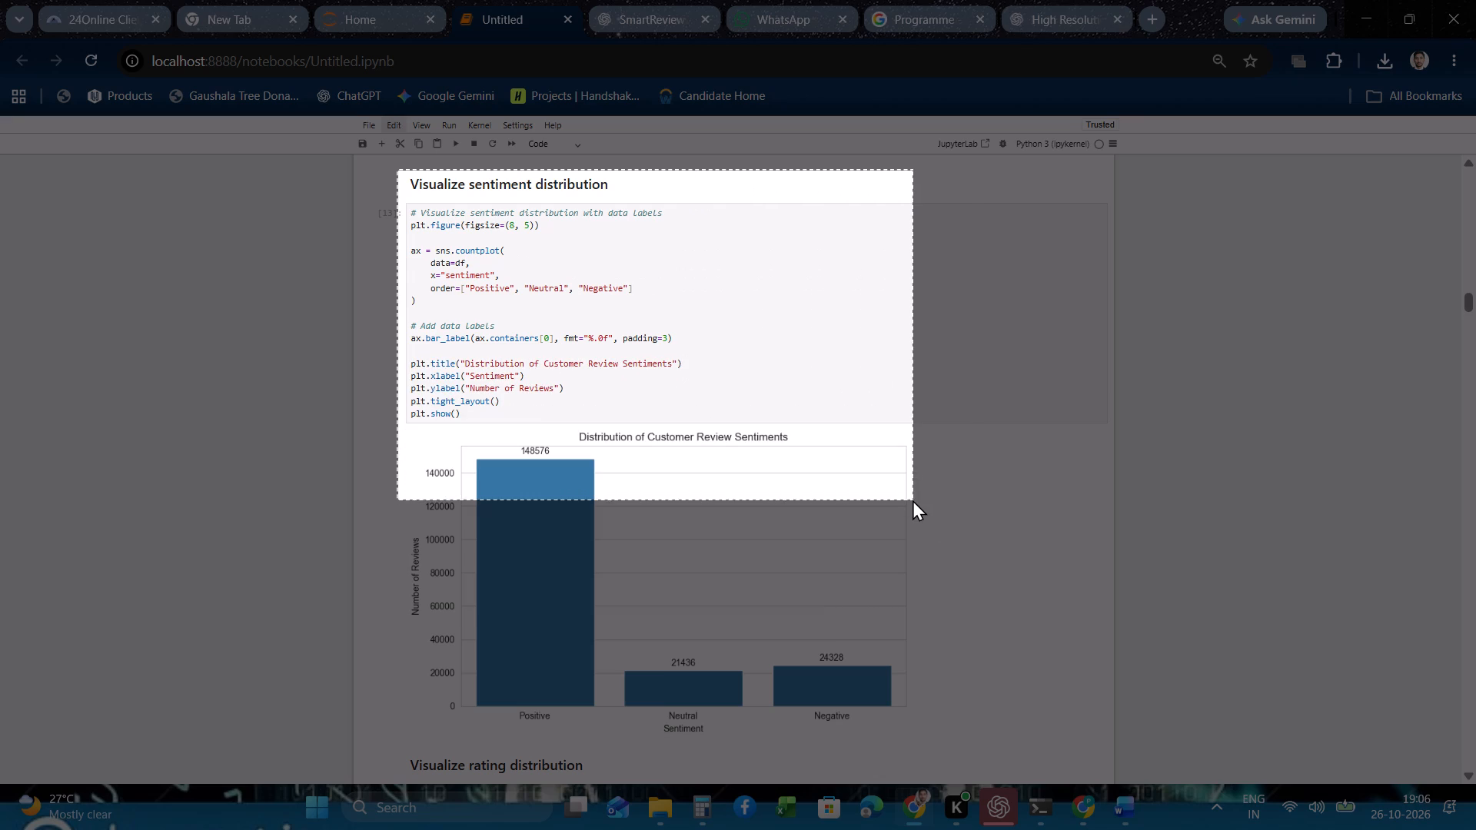
drag(913, 500, 1115, 737)
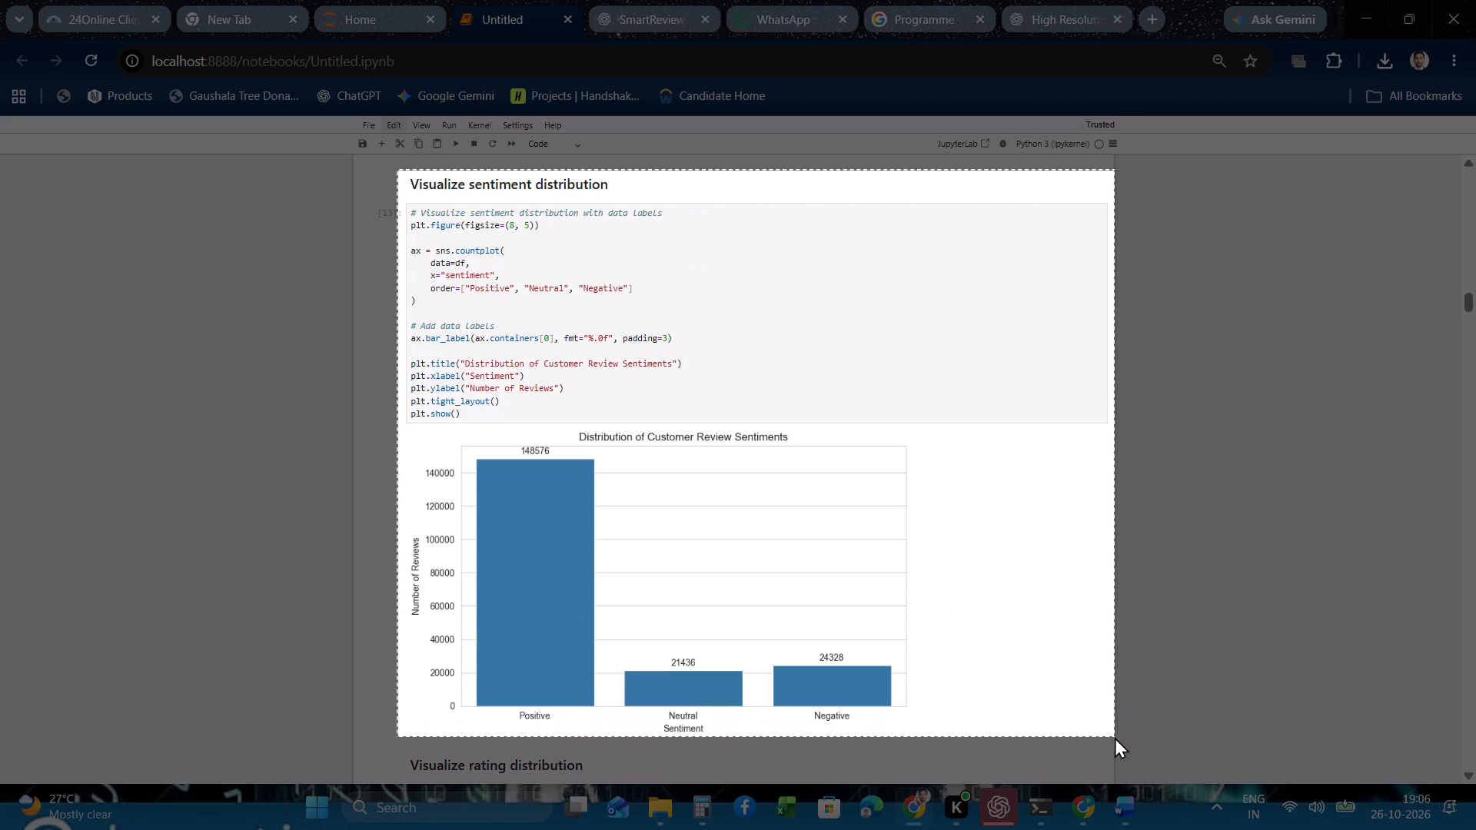
drag(1115, 737, 1109, 751)
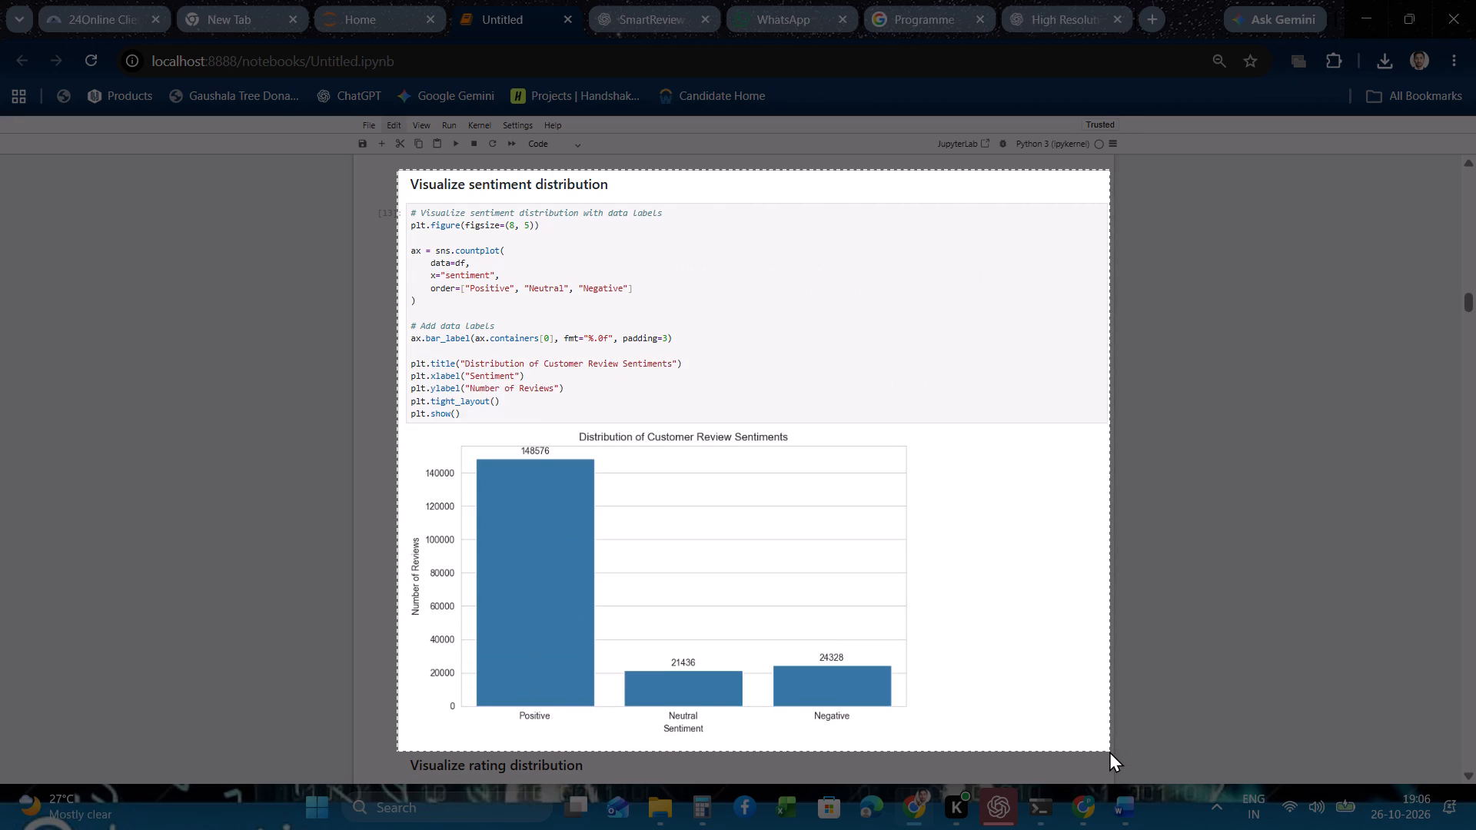
drag(1109, 751, 1115, 746)
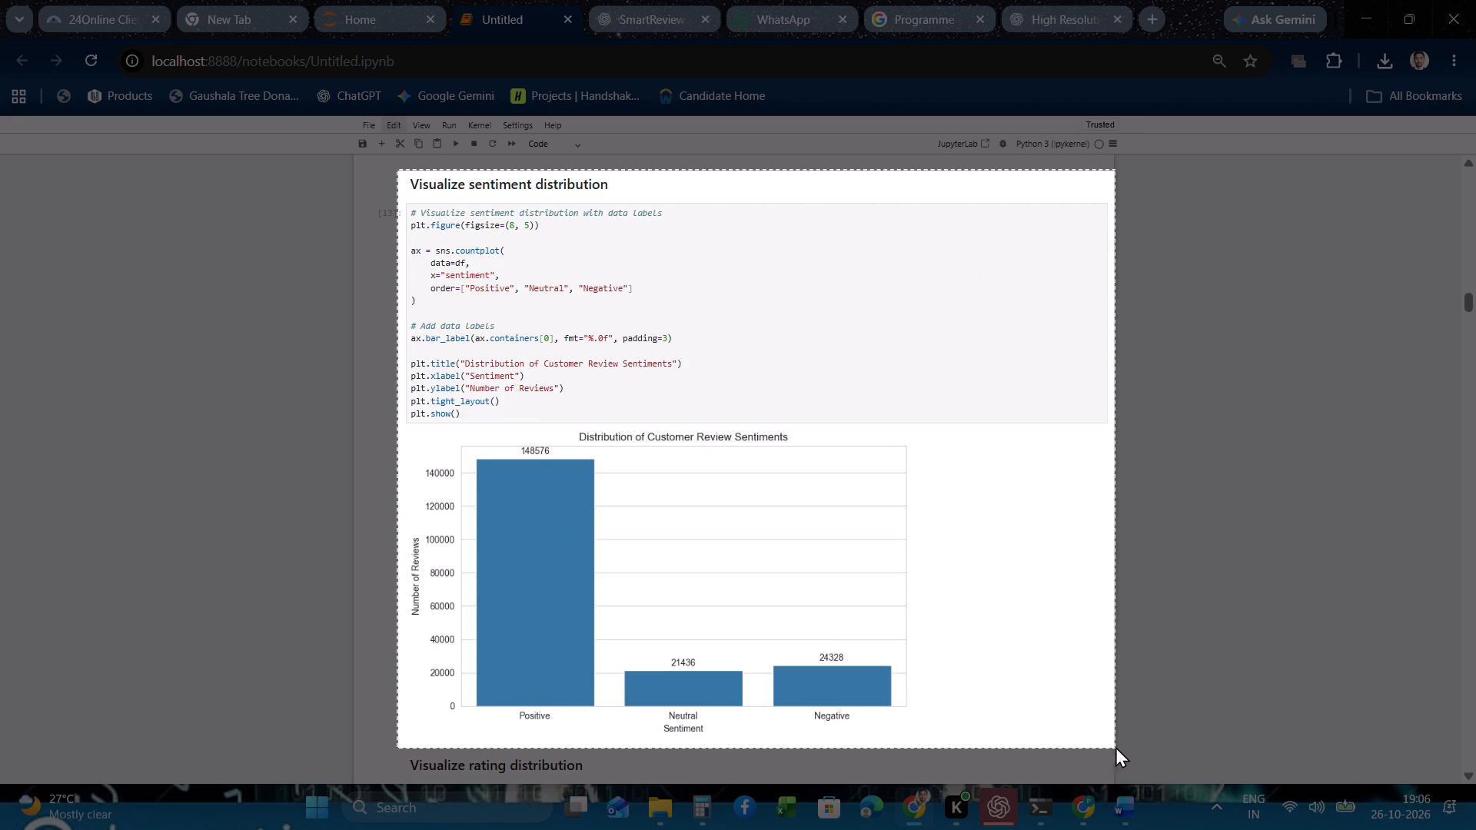
drag(1115, 746, 1113, 737)
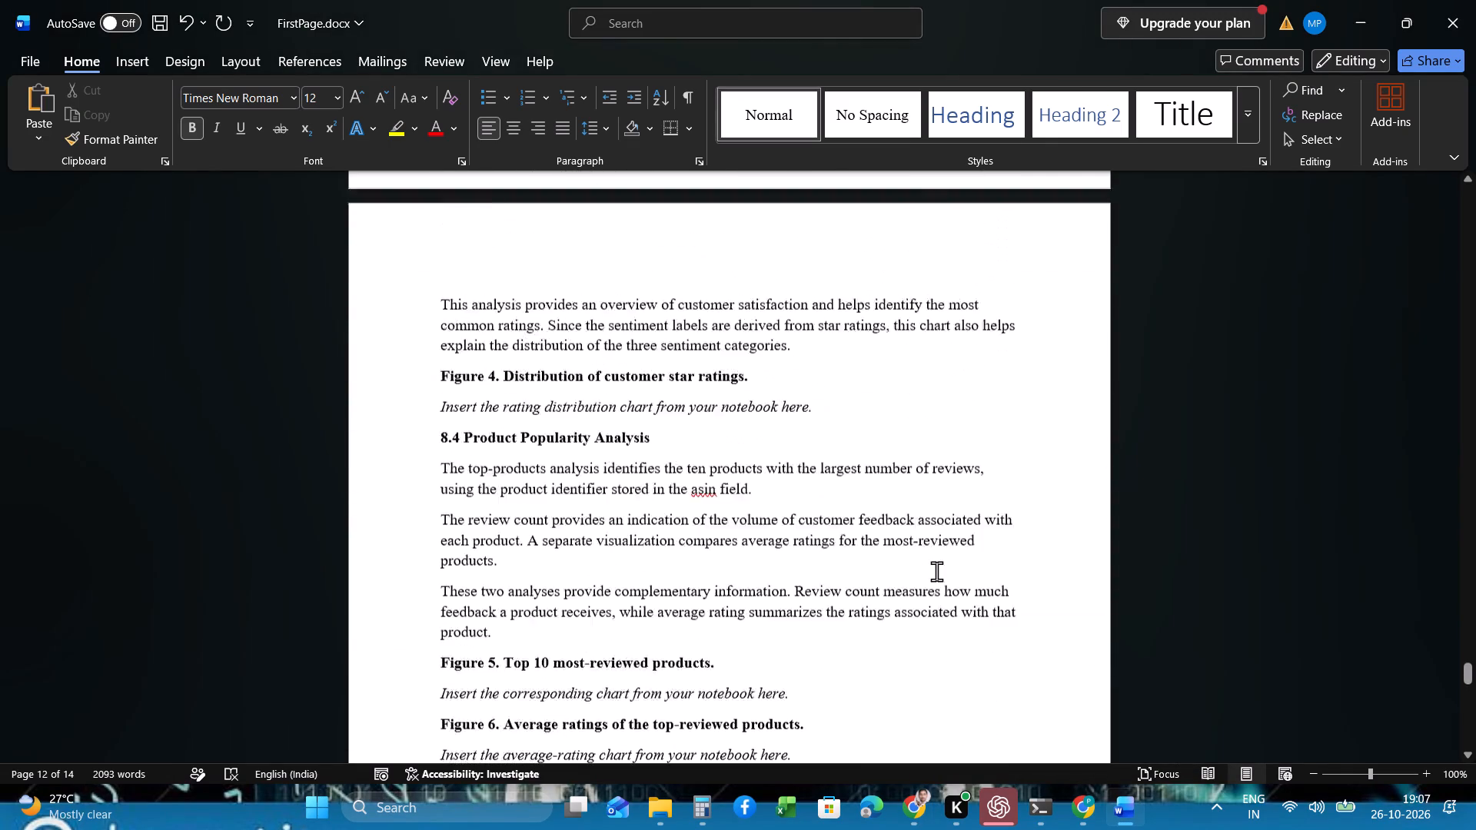
scroll(936, 571, up, 4)
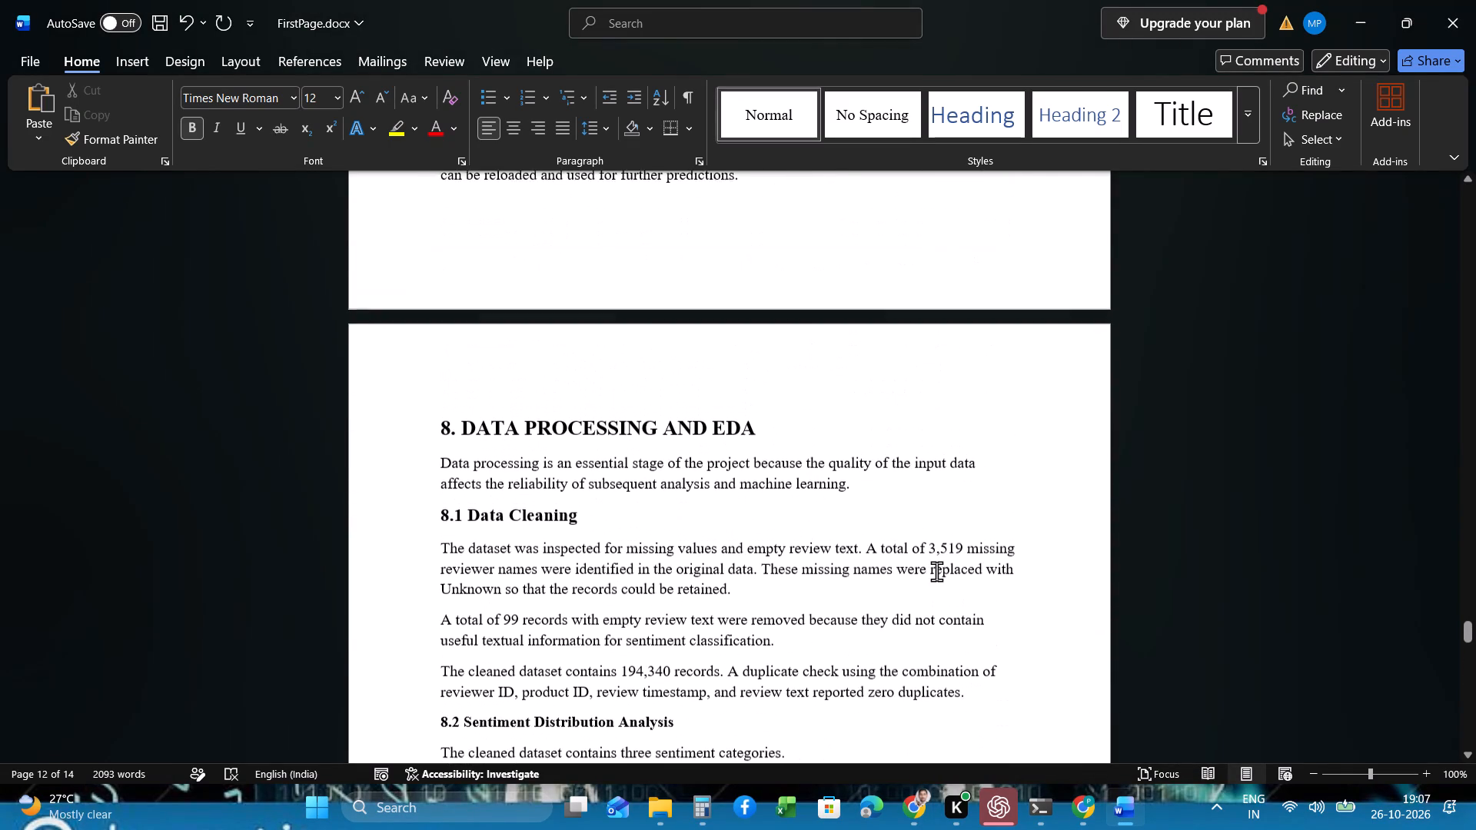
scroll(936, 571, up, 1)
scroll(750, 520, down, 1)
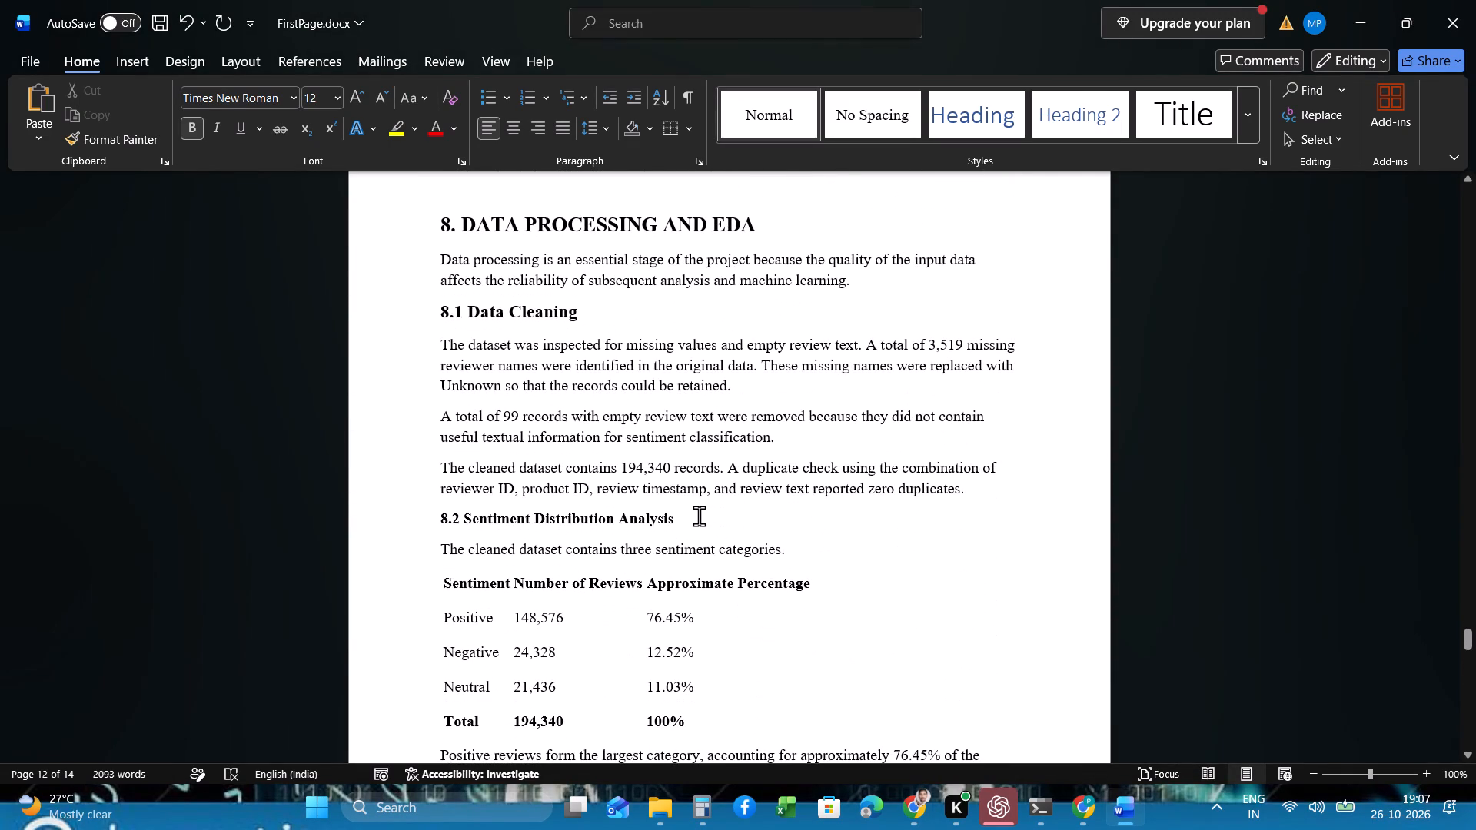
triple_click(698, 516)
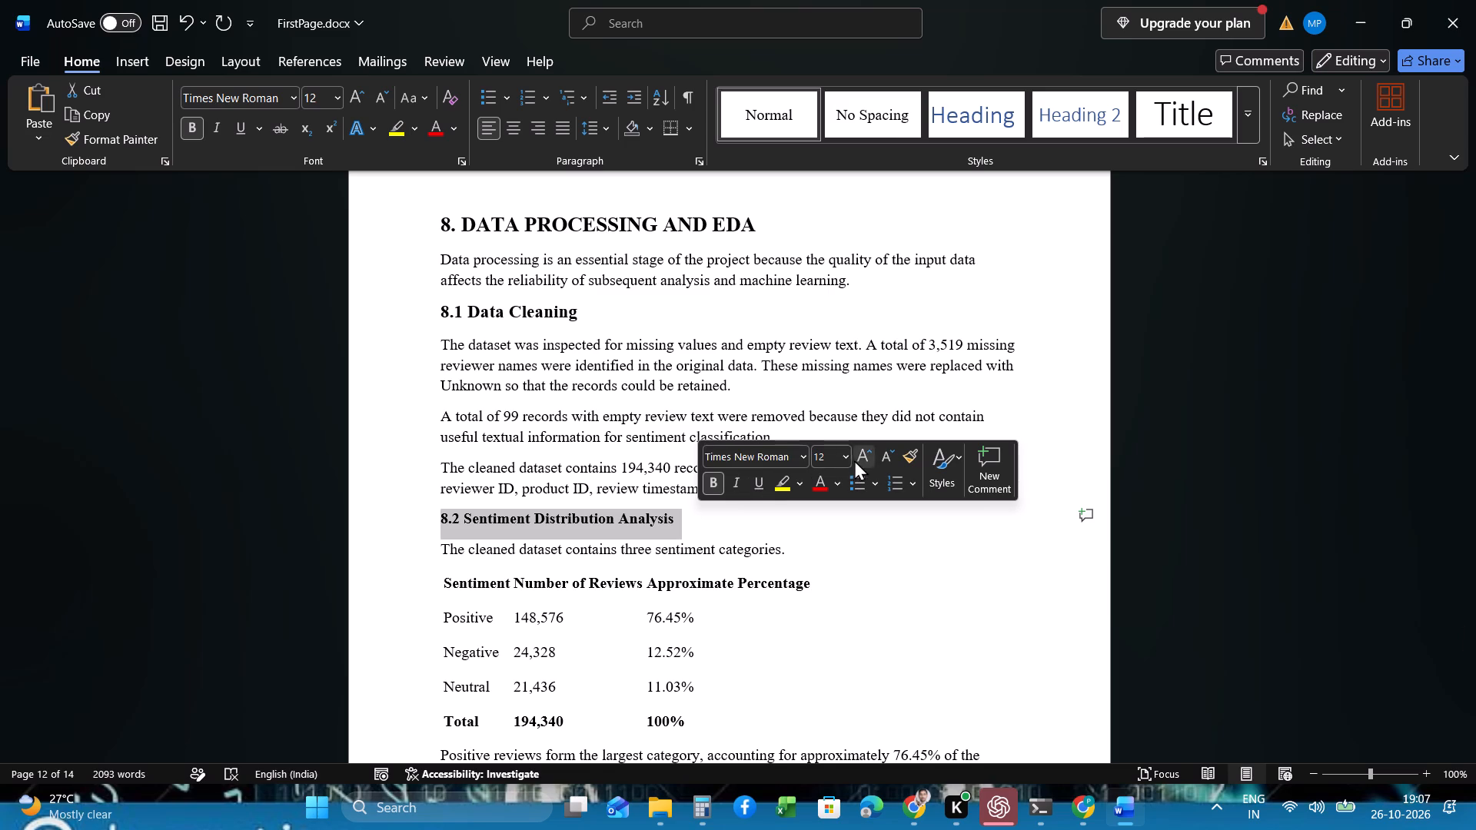
click(856, 460)
click(757, 552)
click(777, 593)
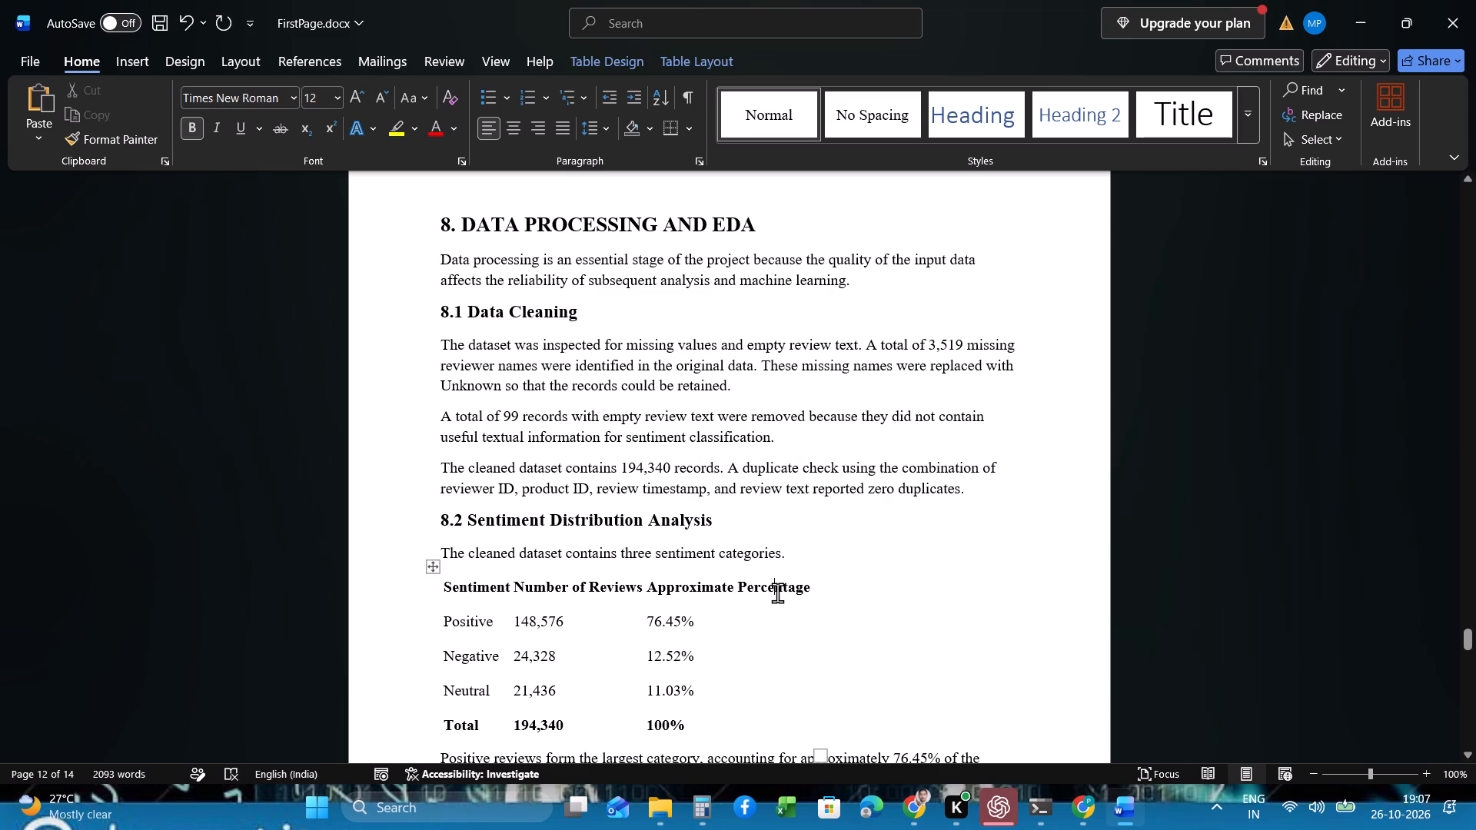
Enlarge the caption "Figure 3. Sentiment distribution of the cleaned review dataset." by one font size step.
scroll(777, 593, down, 1)
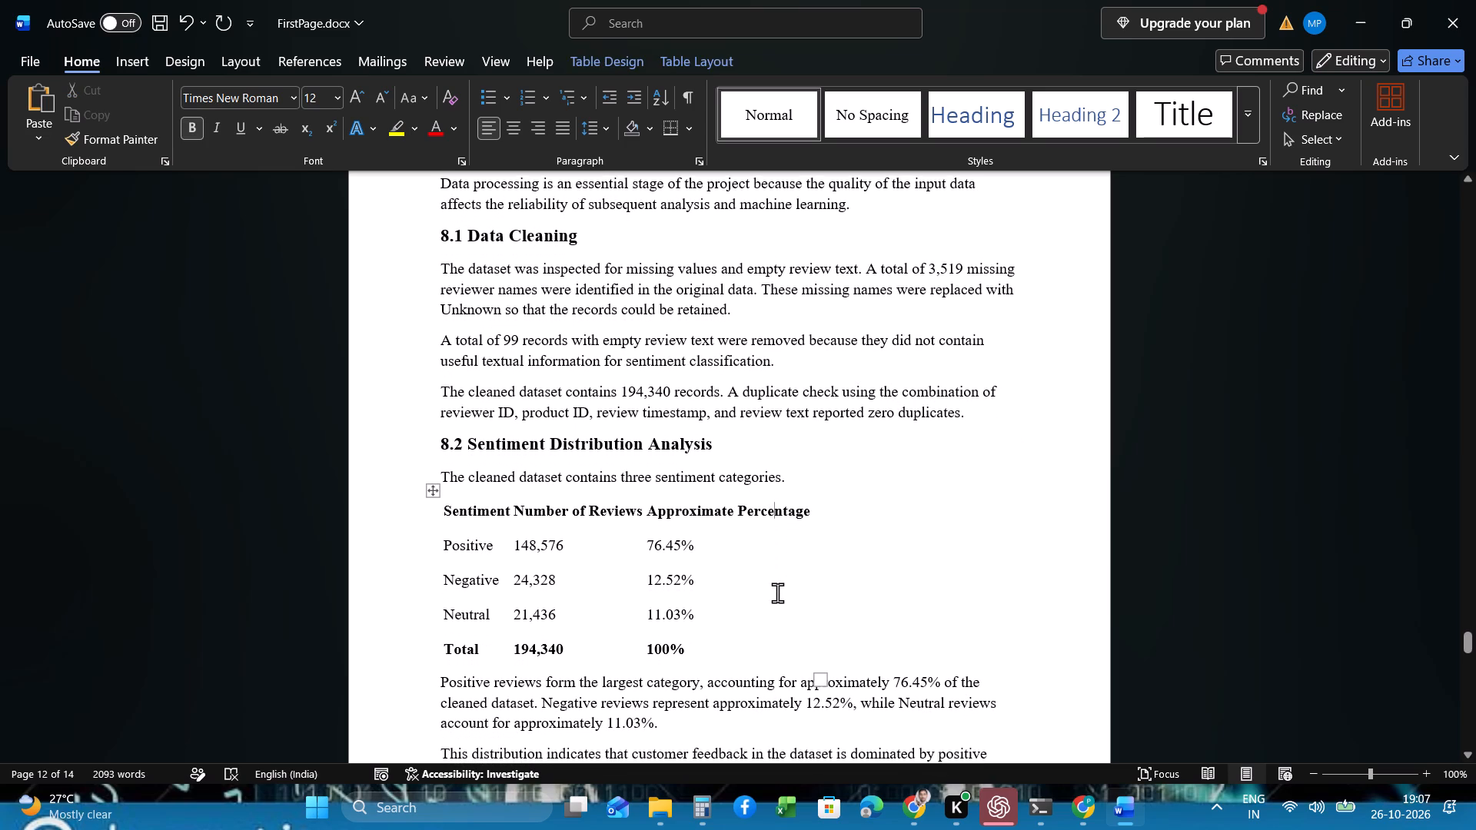
scroll(777, 593, down, 2)
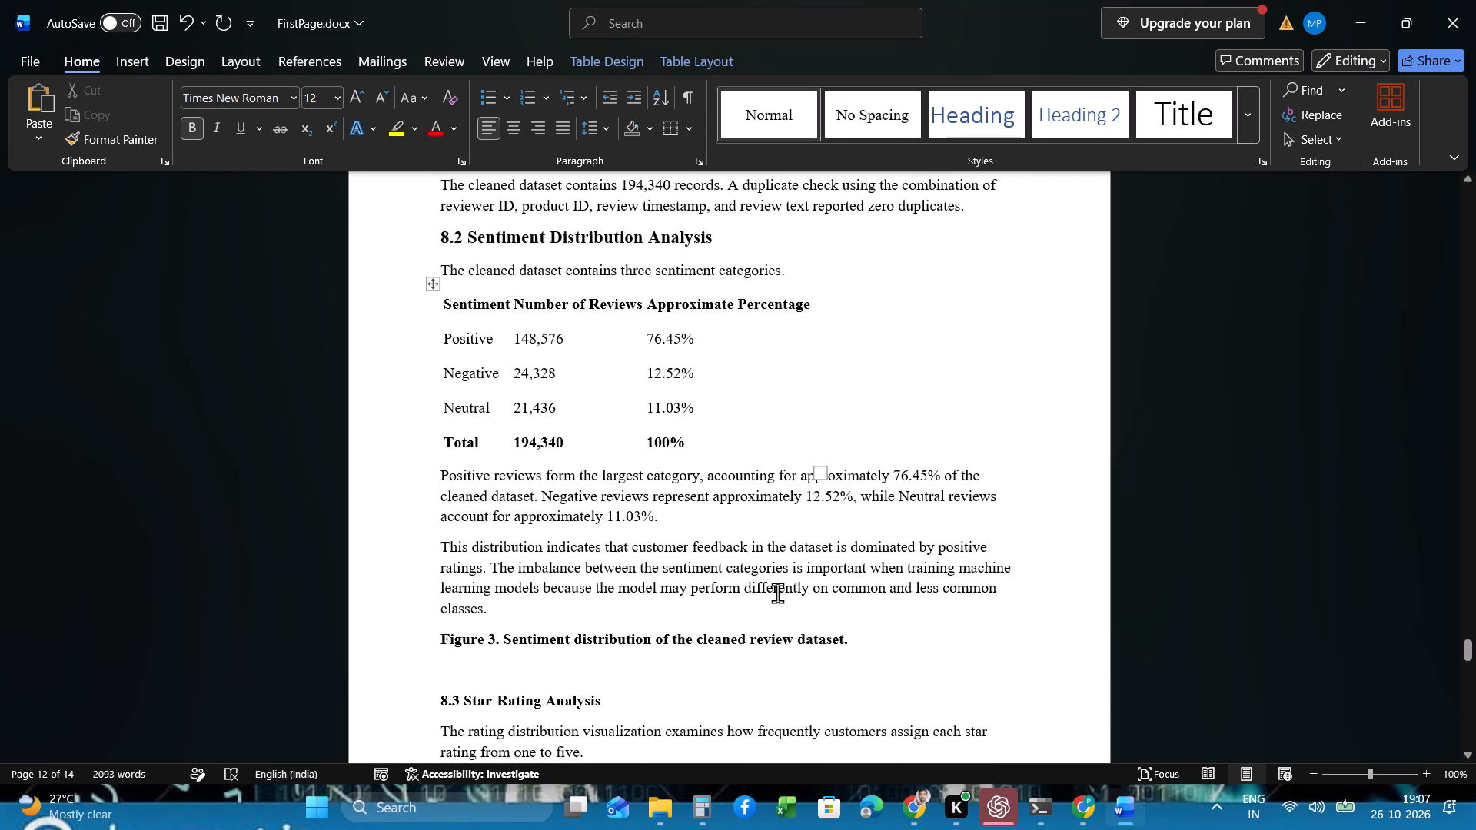
triple_click(765, 639)
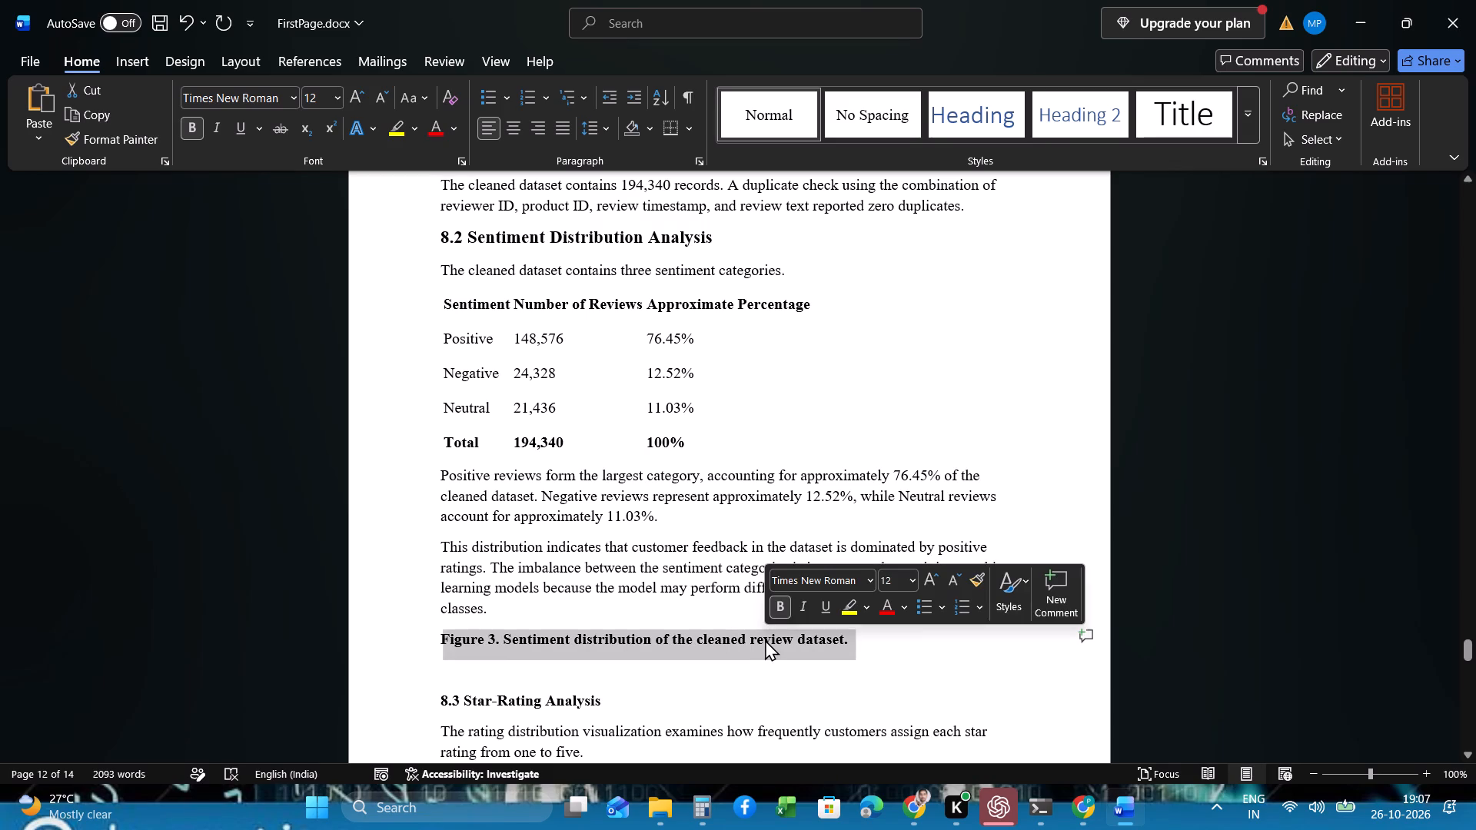
click(926, 579)
click(736, 627)
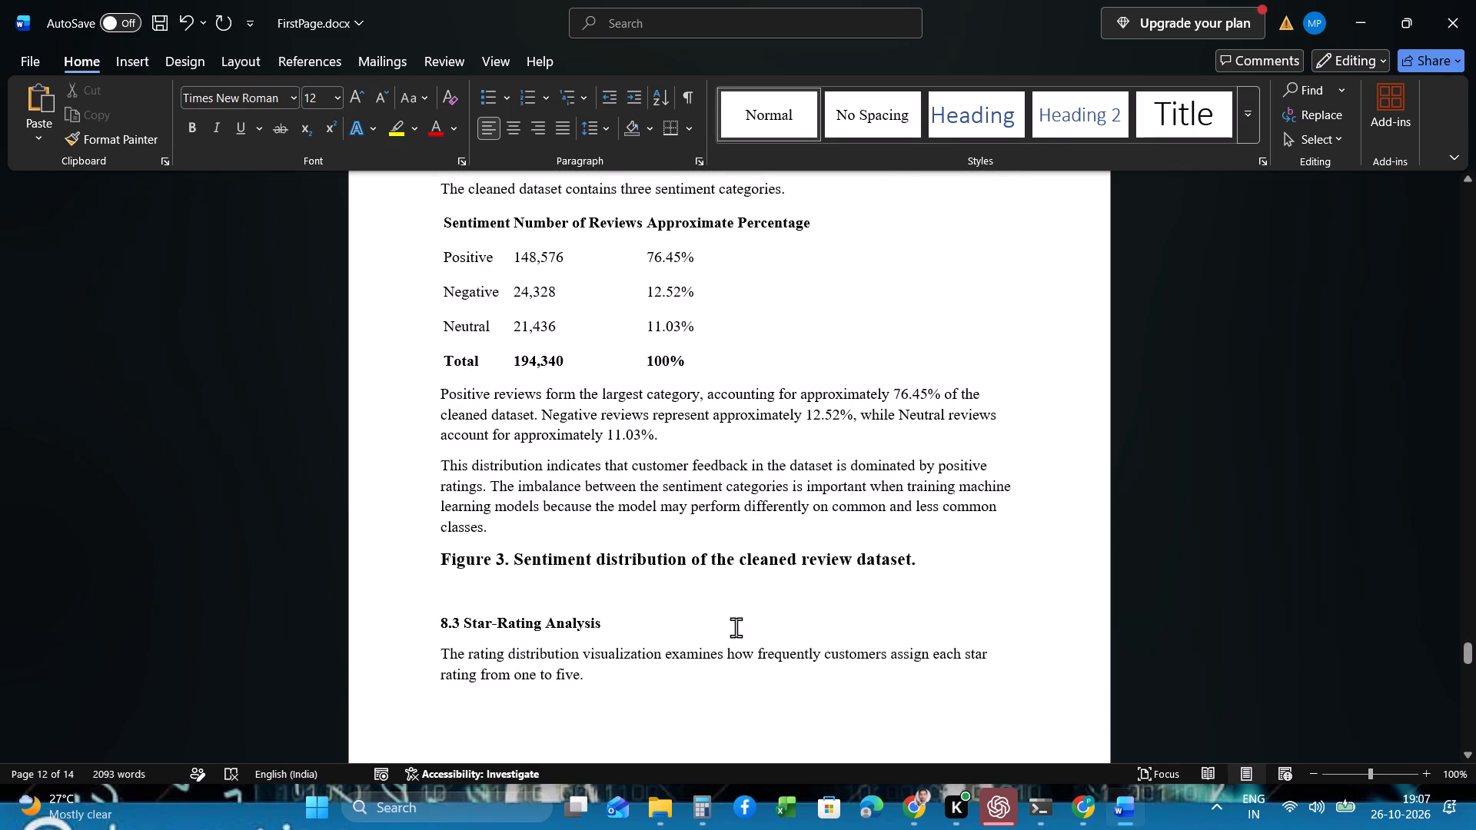
Enlarge the heading "8.3 Star-Rating Analysis" by one font size step.
triple_click(680, 622)
scroll(680, 622, up, 1)
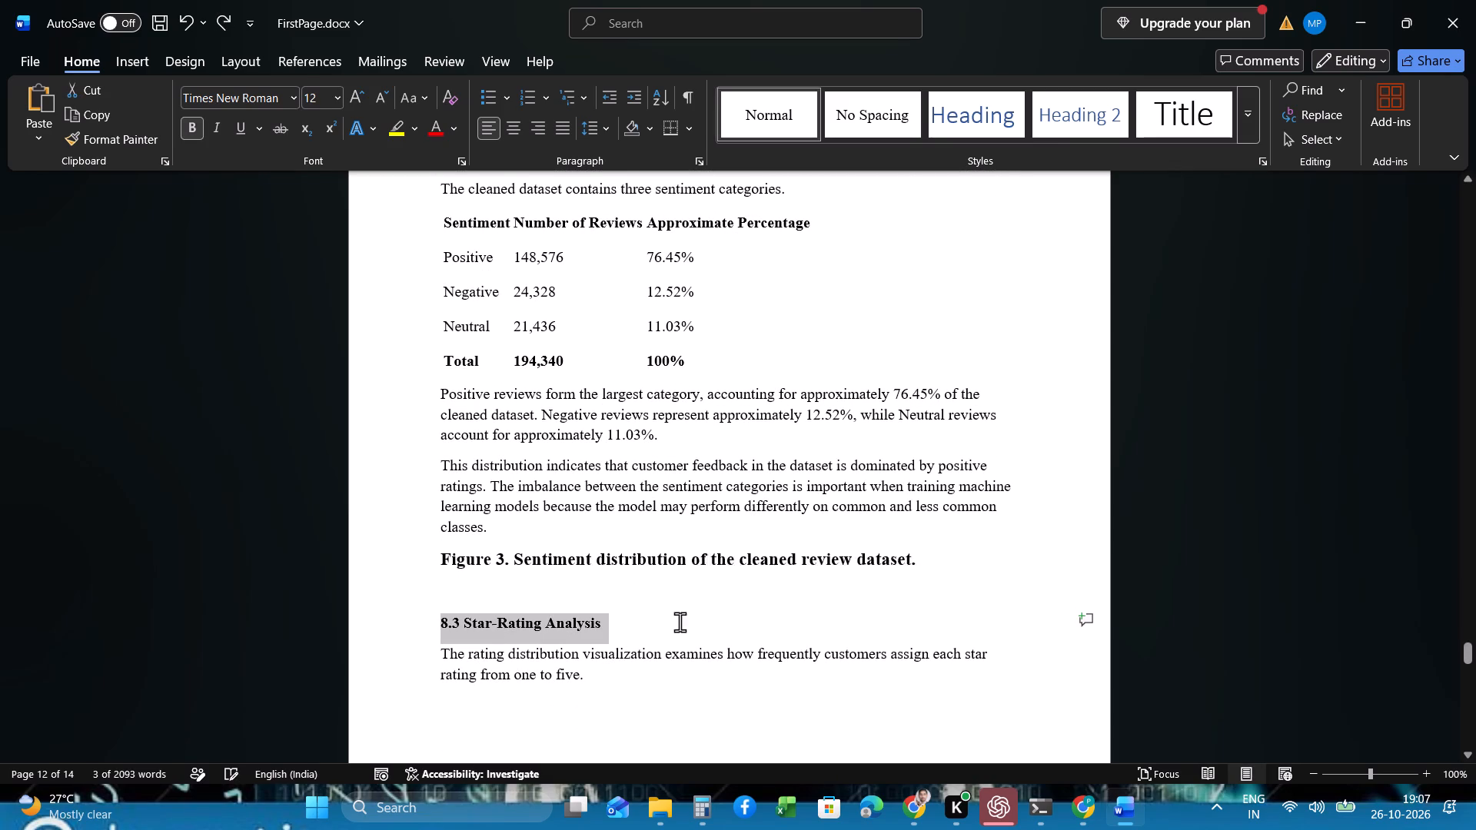
scroll(680, 622, up, 1)
scroll(680, 622, down, 1)
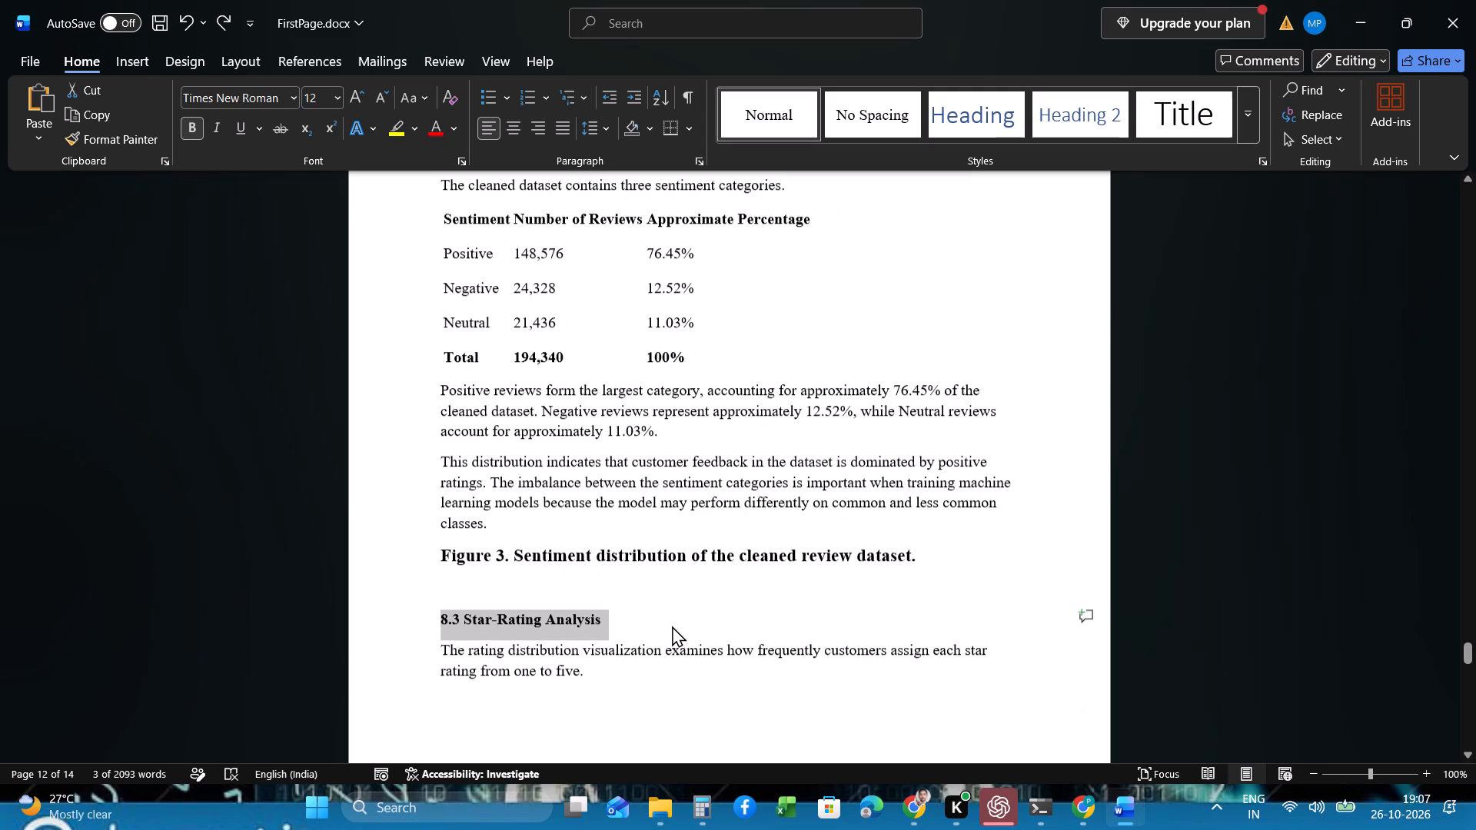
click(671, 626)
triple_click(671, 626)
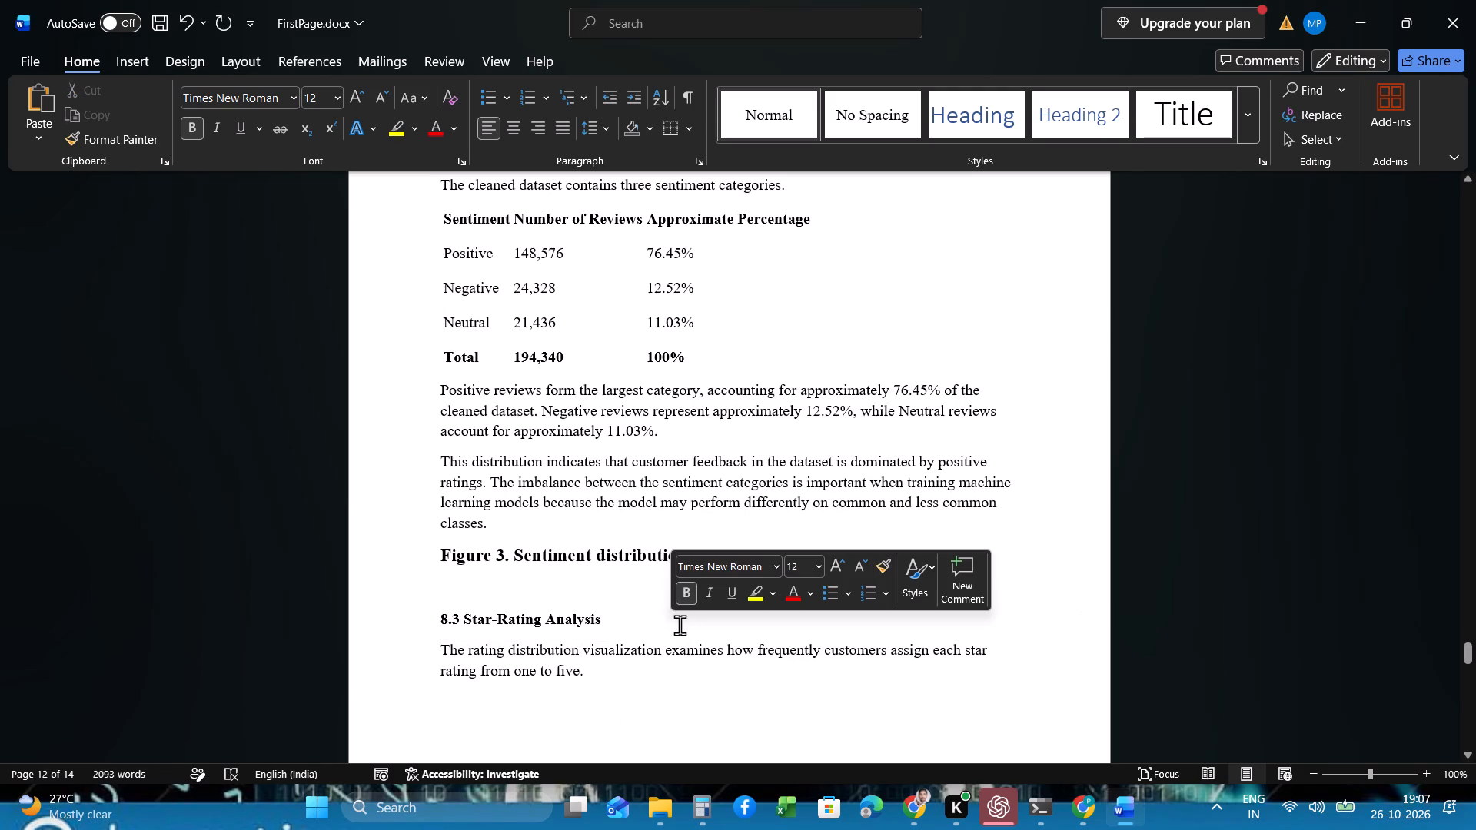
double_click(679, 625)
double_click(679, 625)
click(679, 625)
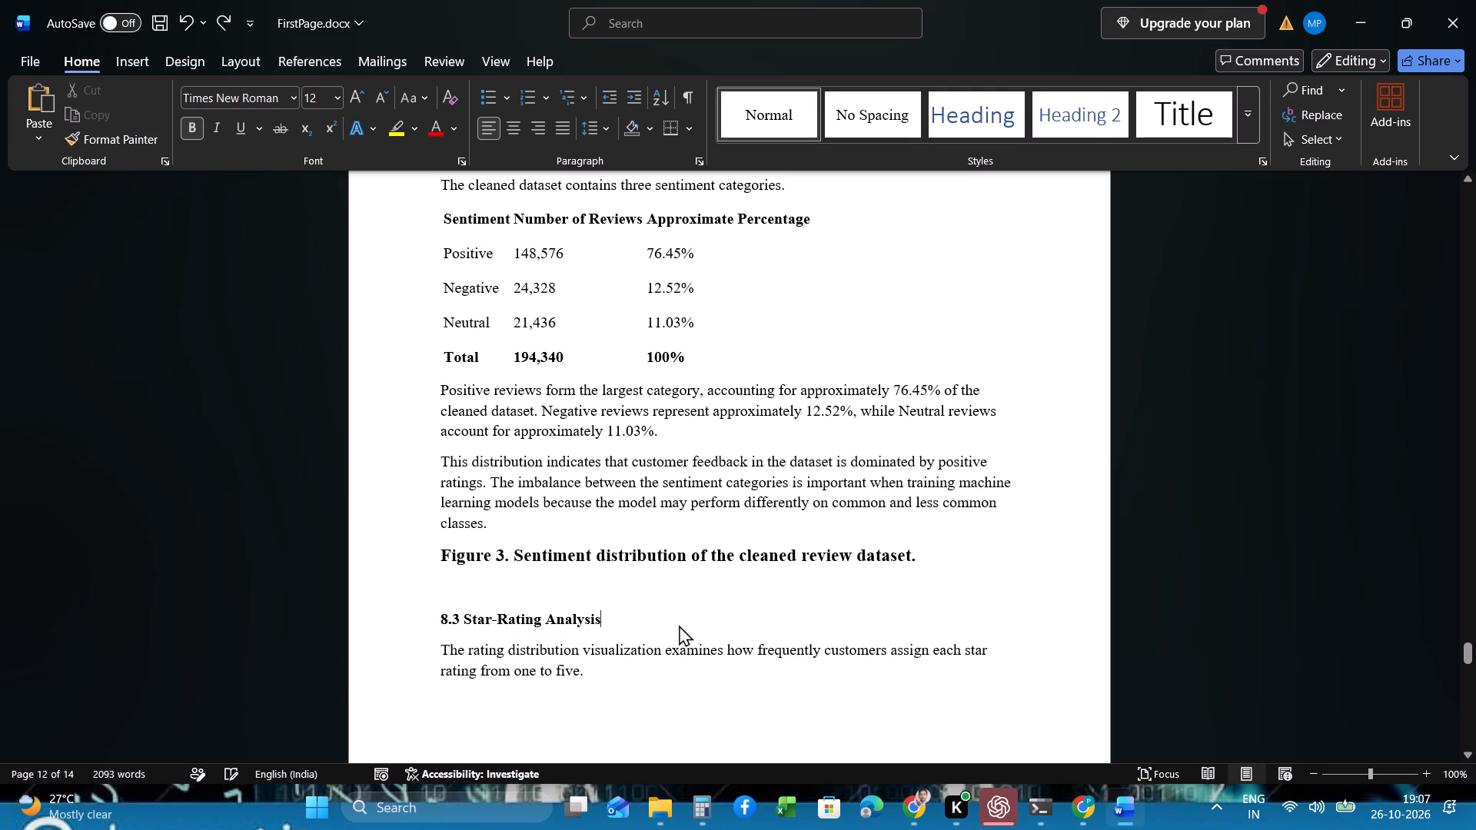
click(679, 625)
double_click(679, 625)
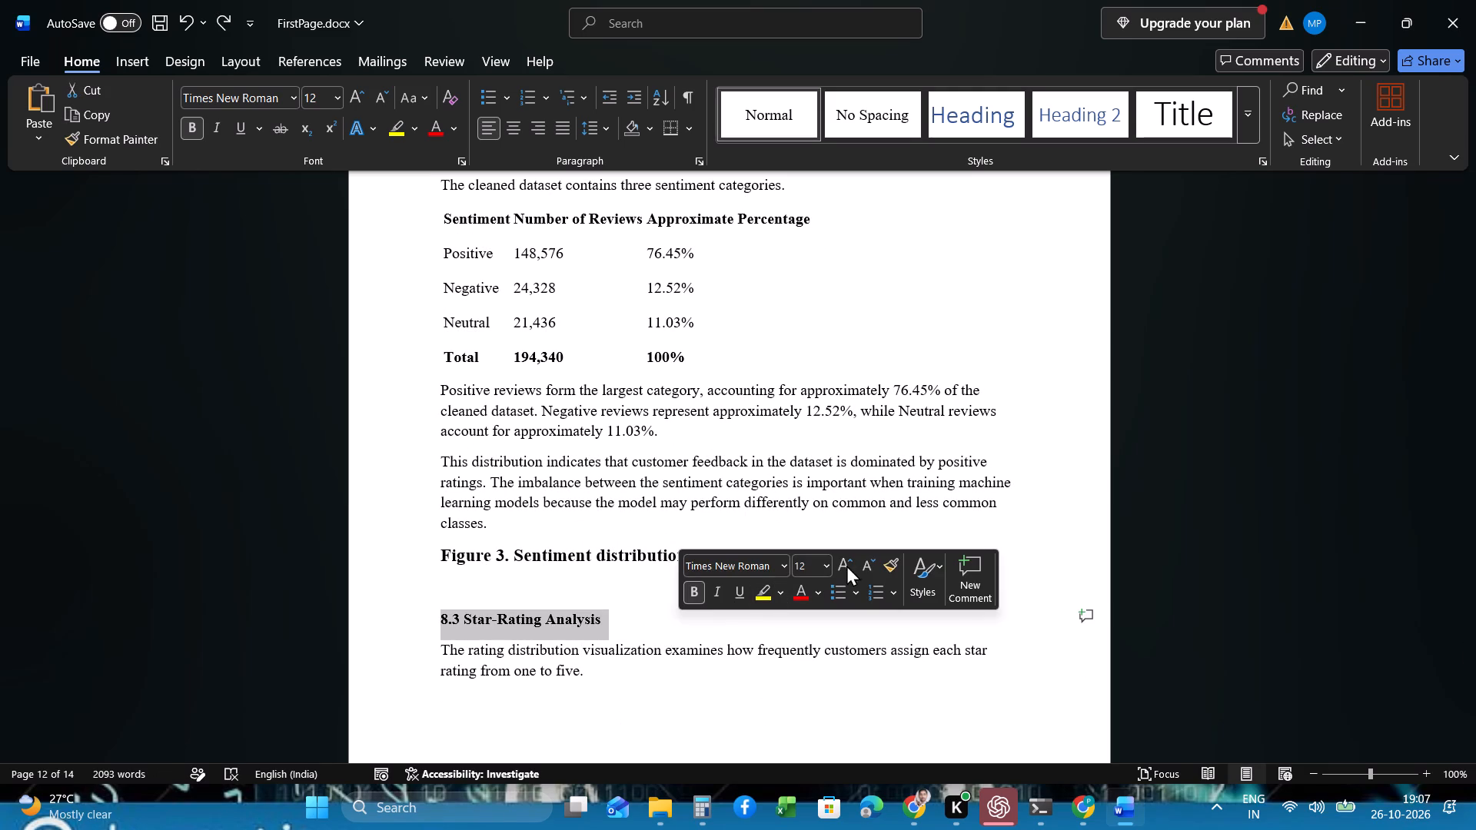
click(847, 564)
click(694, 649)
Enlarge the caption "Figure 4. Distribution of customer star ratings." by one font size step.
scroll(694, 649, down, 2)
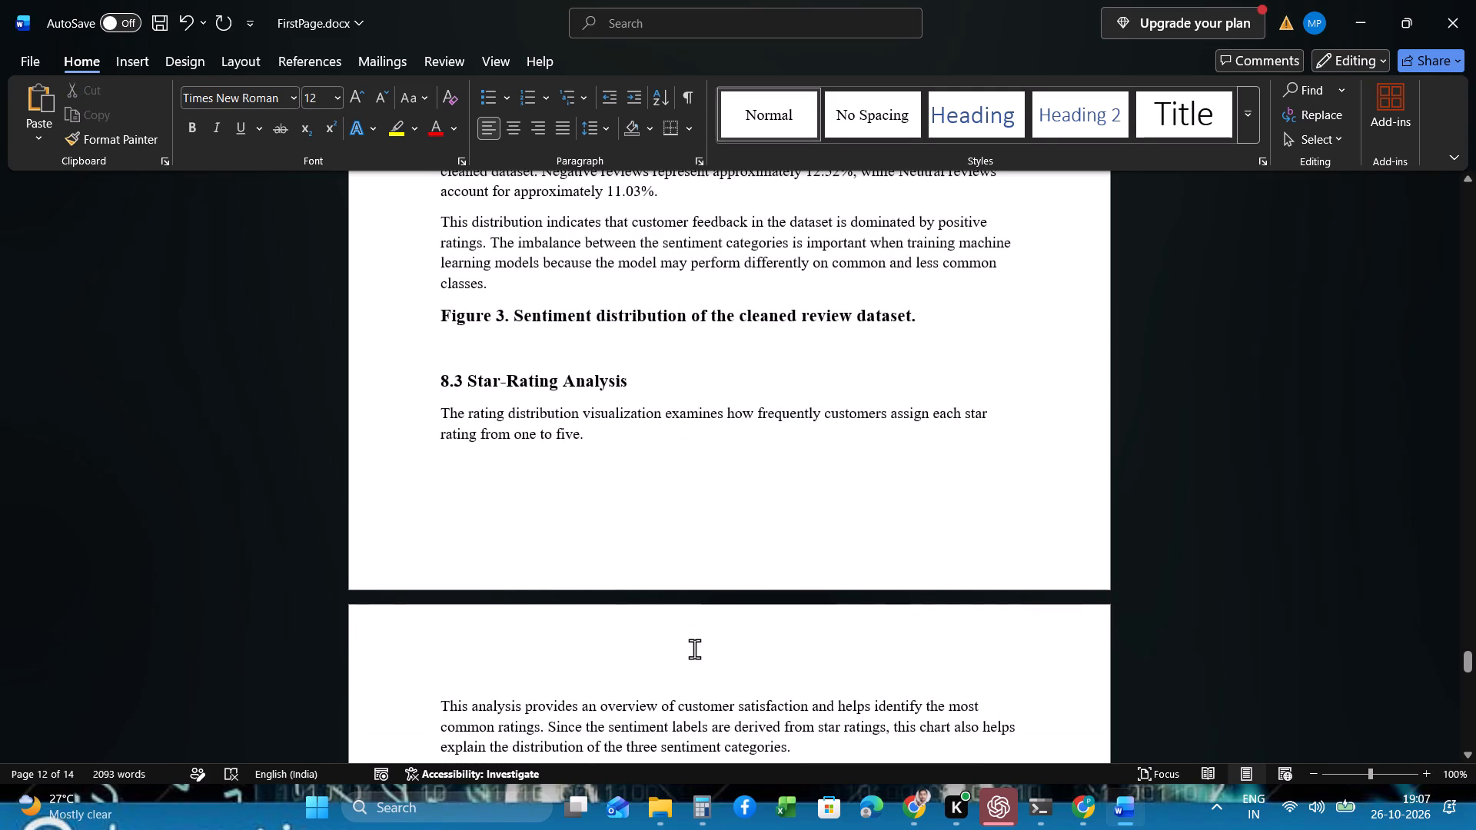
scroll(694, 649, down, 1)
triple_click(744, 607)
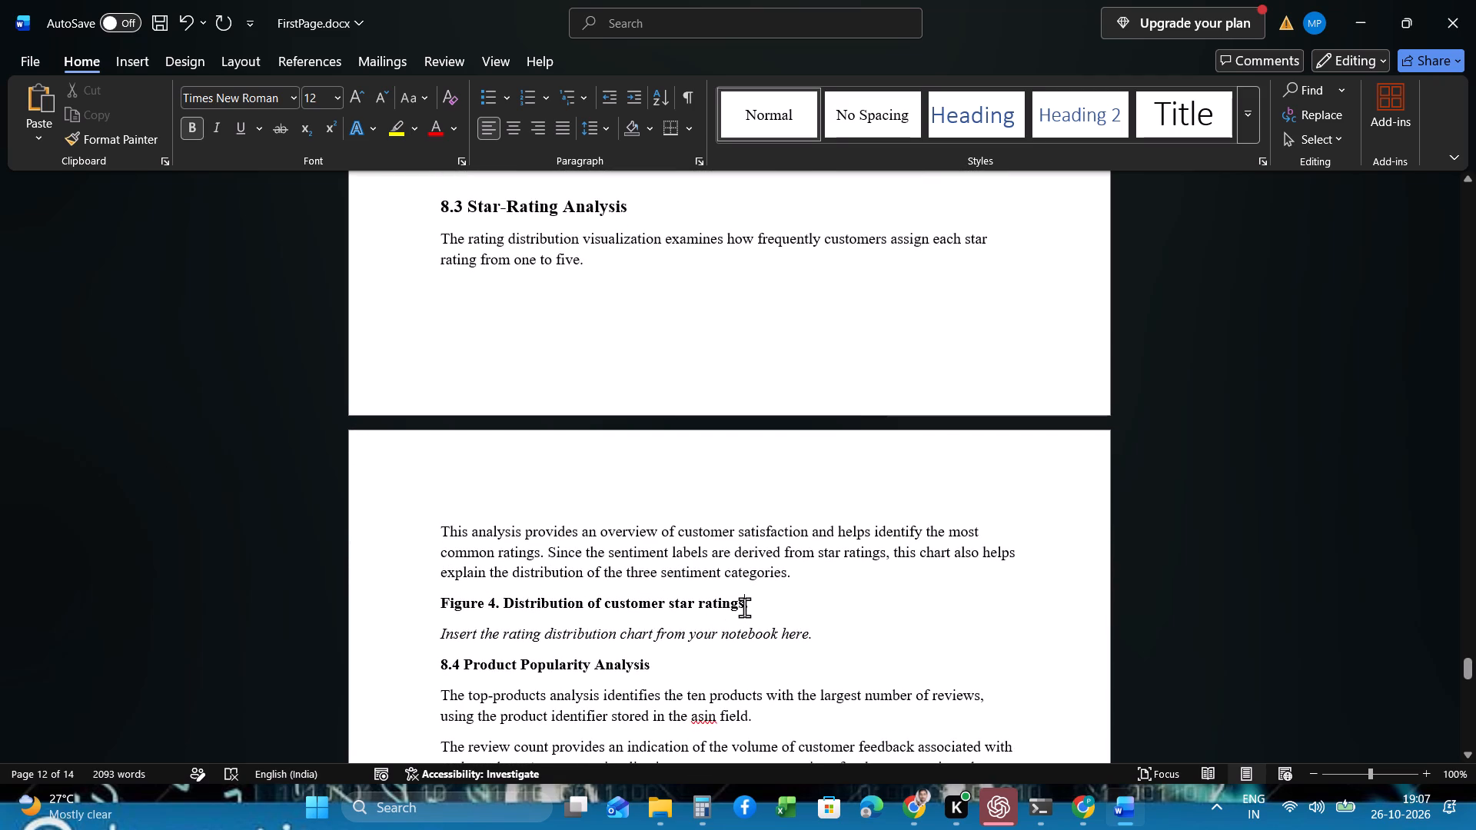
click(903, 548)
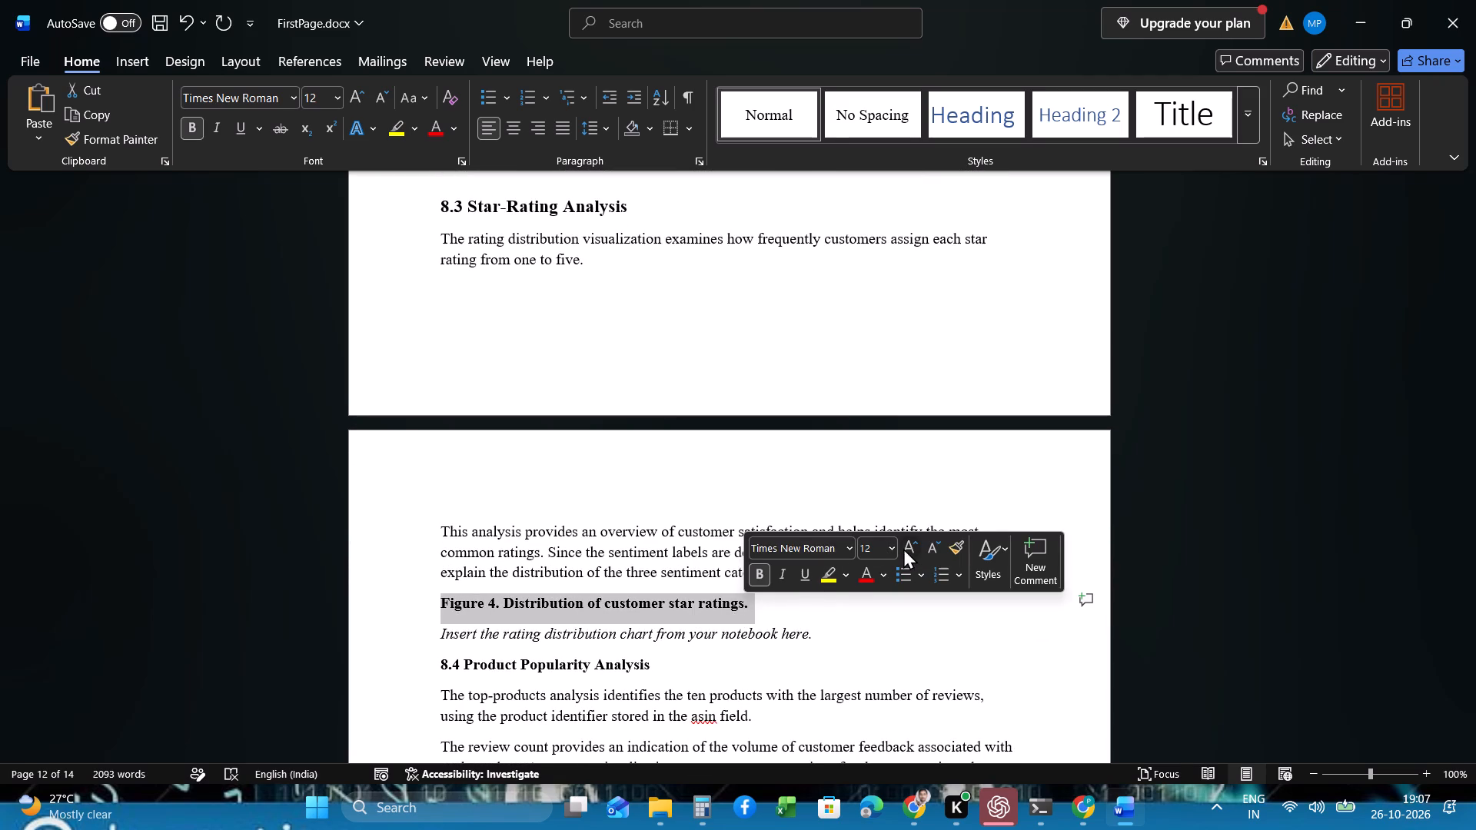
Enlarge the heading "8.4 Product Popularity Analysis" by one font size step to 14 pt.
triple_click(652, 671)
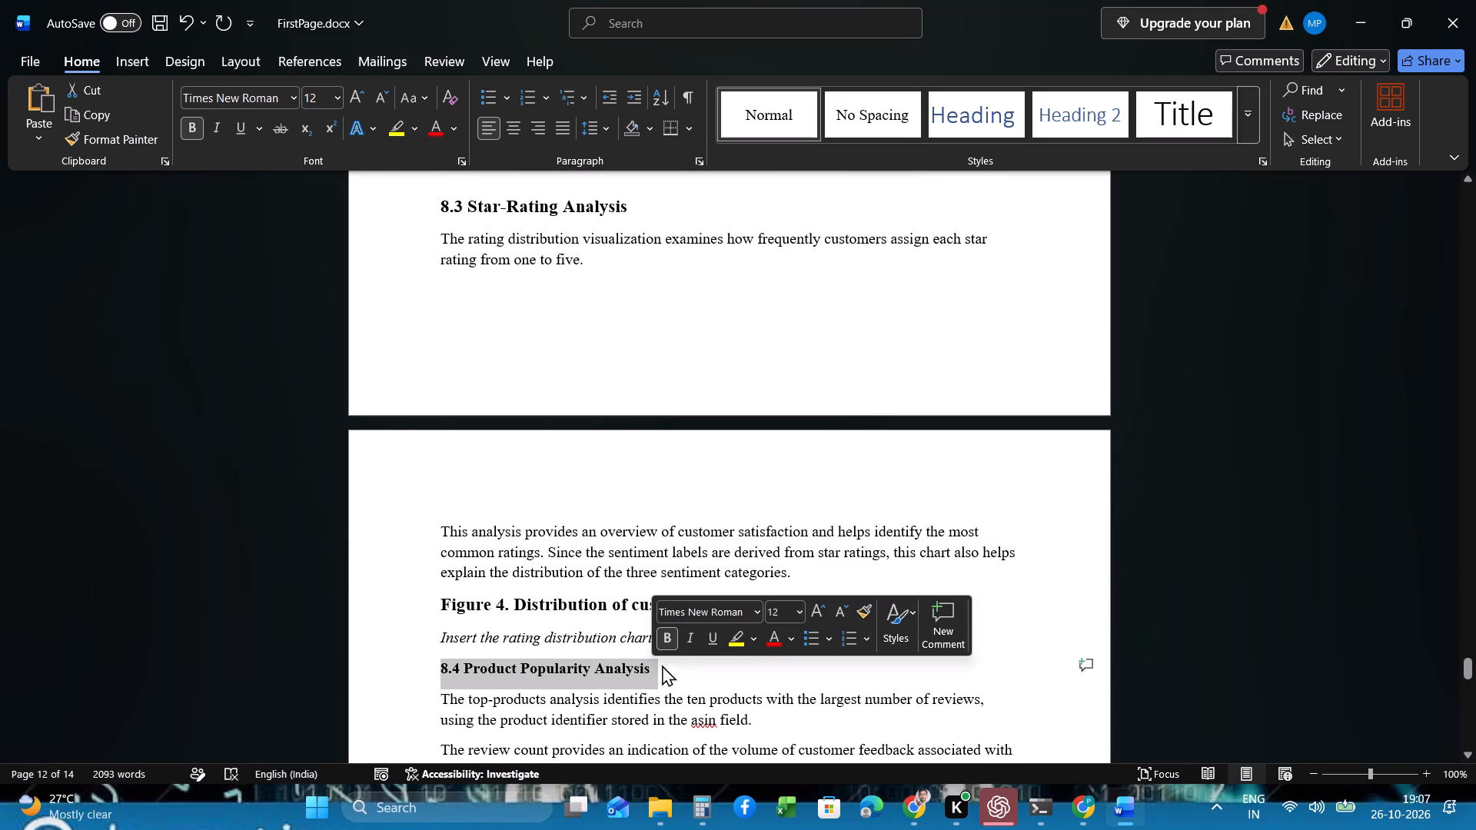
click(815, 613)
click(673, 689)
Enlarge the caption "Figure 5. Top 10 most-reviewed products." by one font size step to 14 pt.
scroll(673, 689, down, 1)
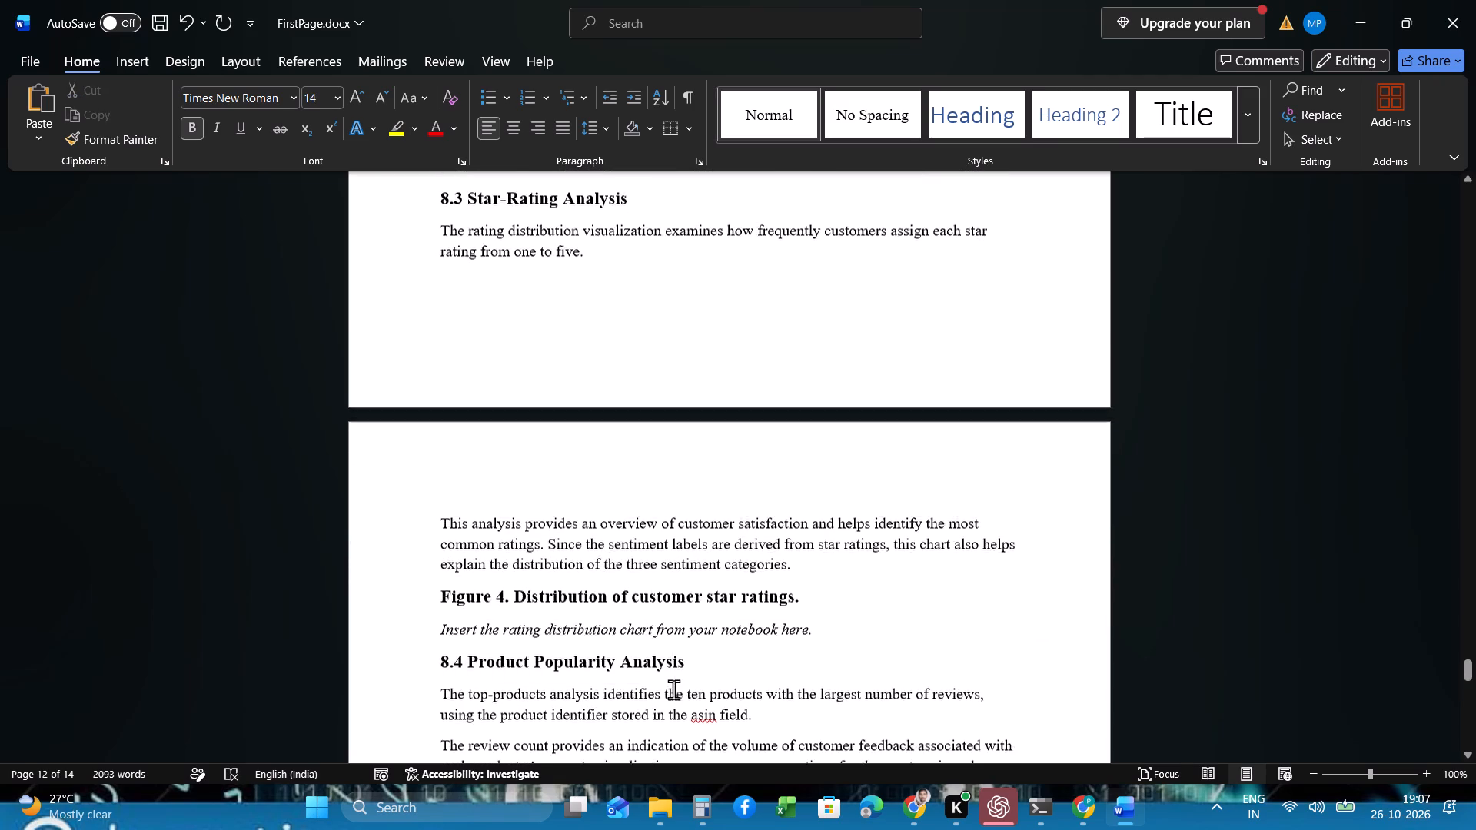
scroll(673, 689, down, 2)
triple_click(671, 689)
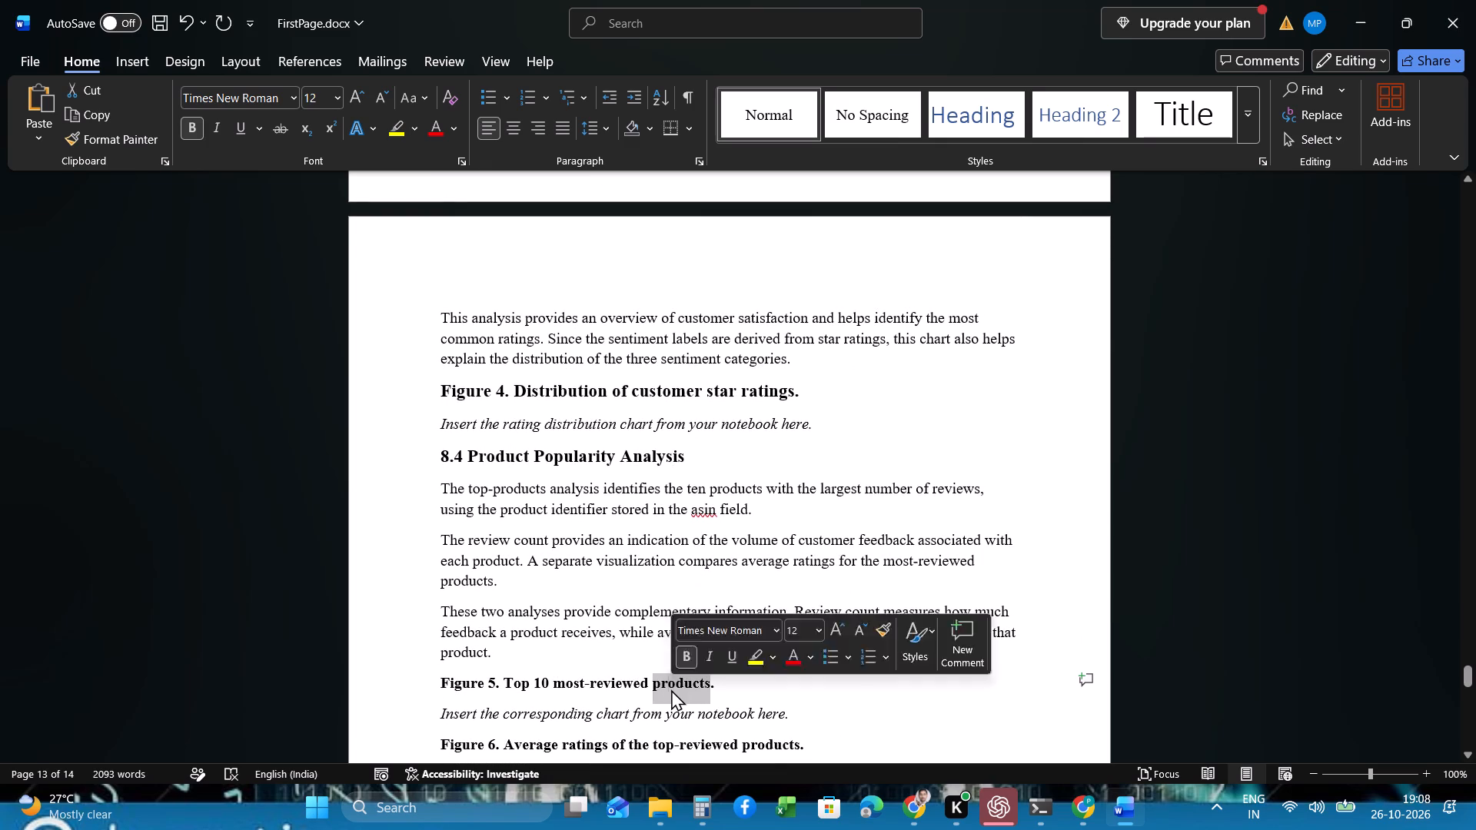
click(831, 637)
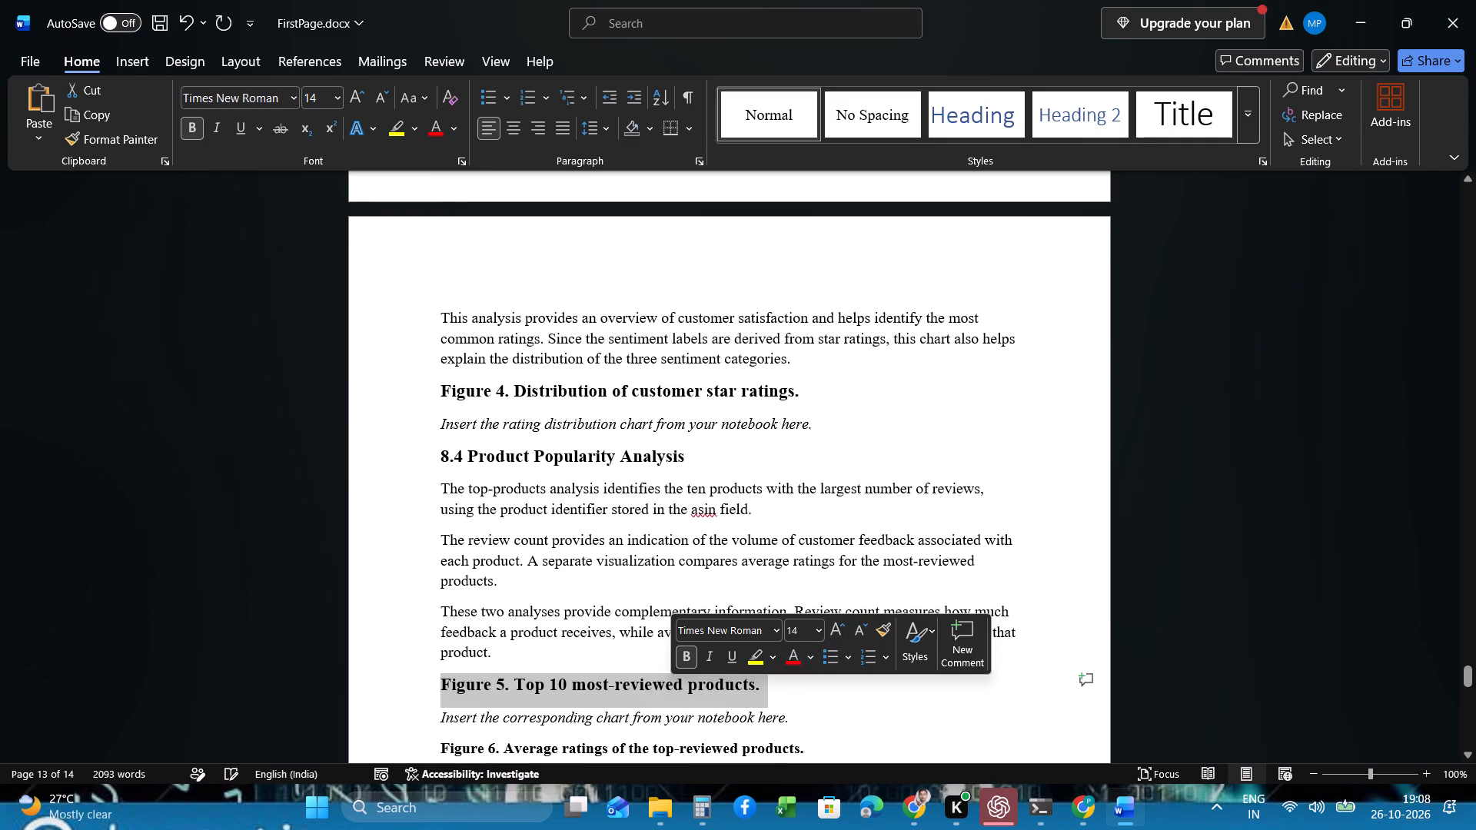
click(723, 722)
Enlarge the caption "Figure 6. Average ratings of the top-reviewed products." by one font size step to 14 pt.
scroll(723, 722, down, 1)
triple_click(696, 643)
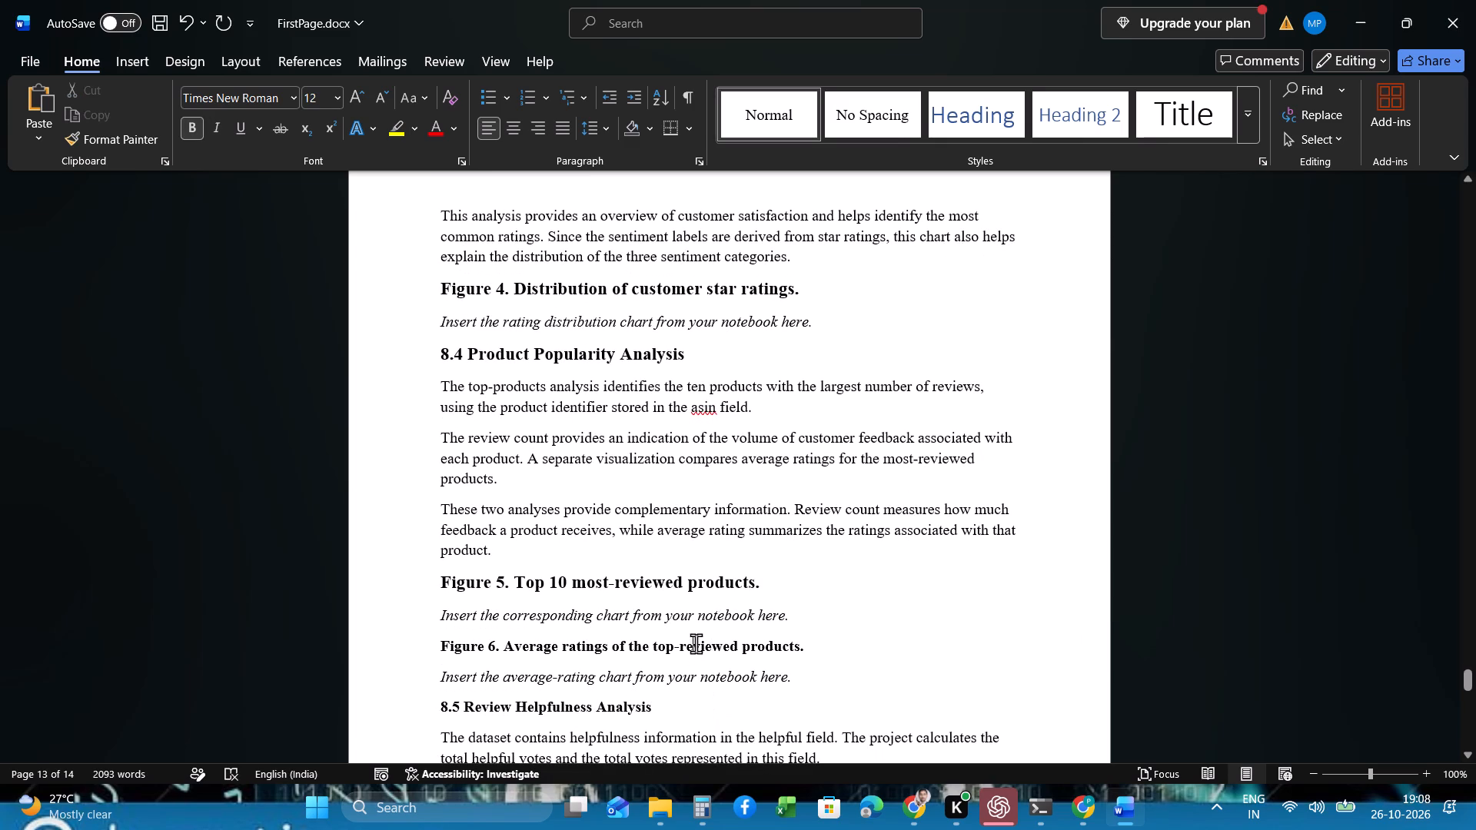
click(854, 584)
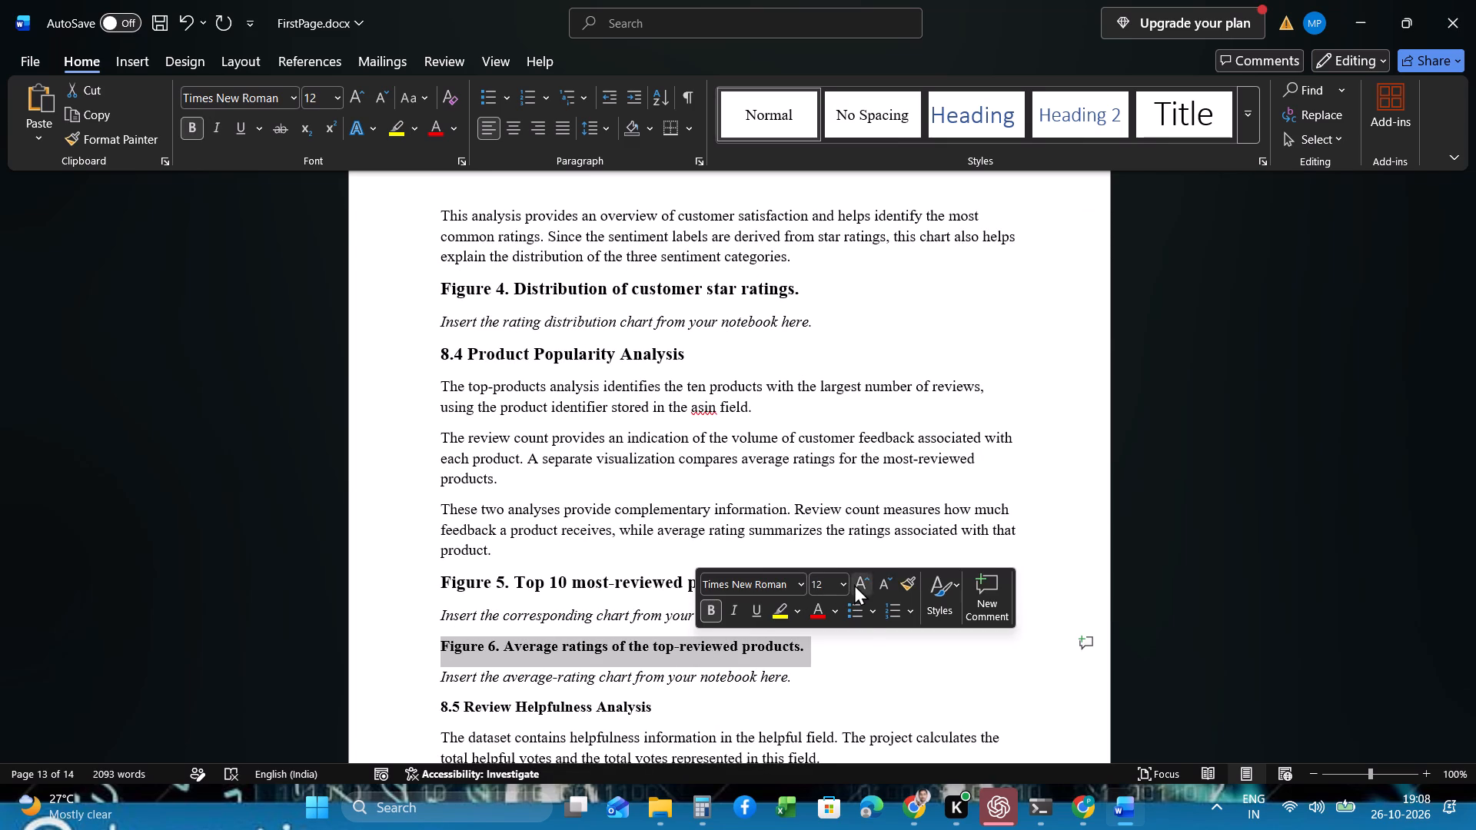
Enlarge the heading "8.5 Review Helpfulness Analysis" by one font size step to 14 pt.
scroll(729, 702, down, 1)
double_click(667, 639)
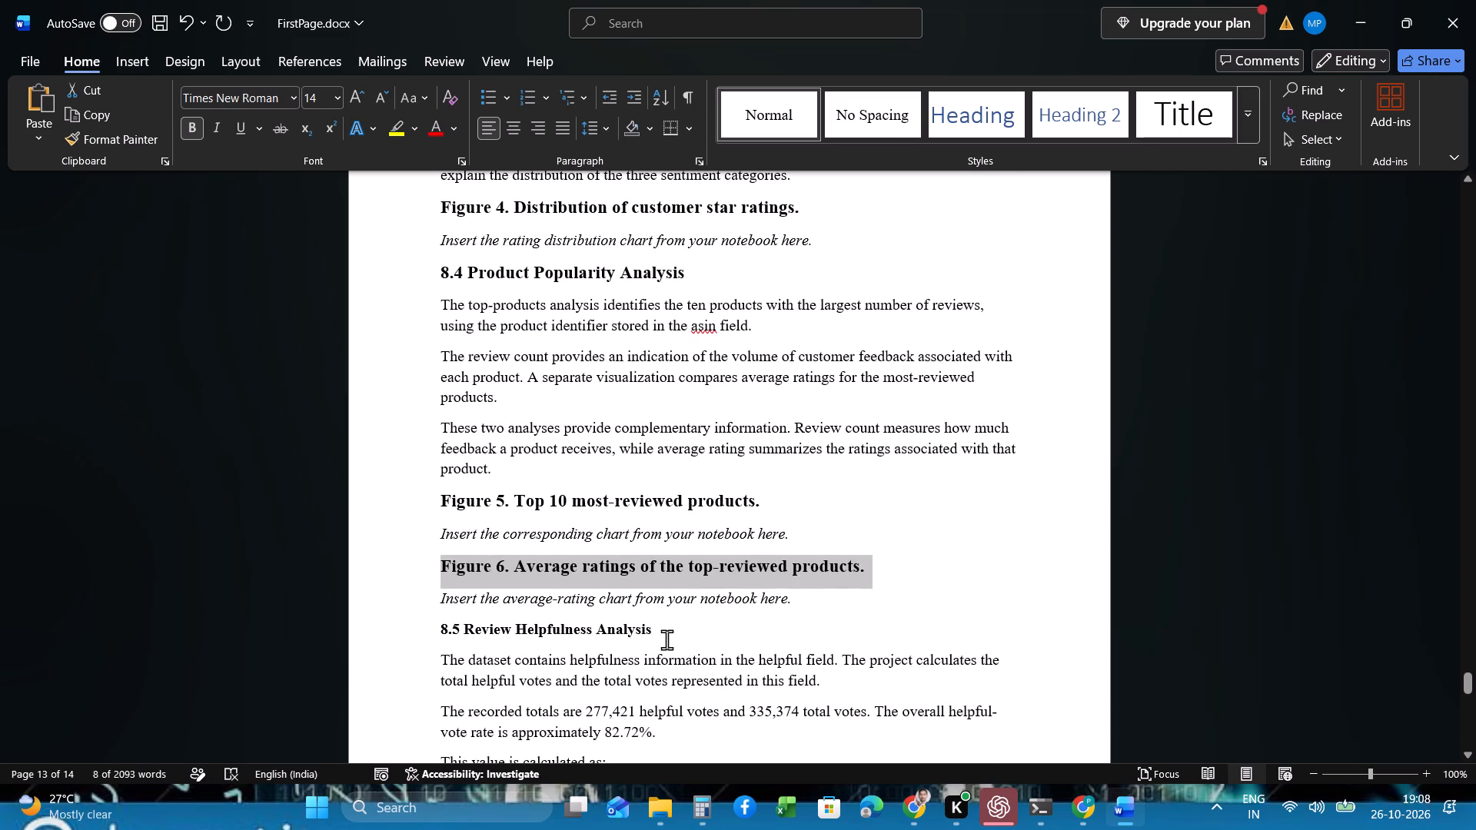
triple_click(632, 624)
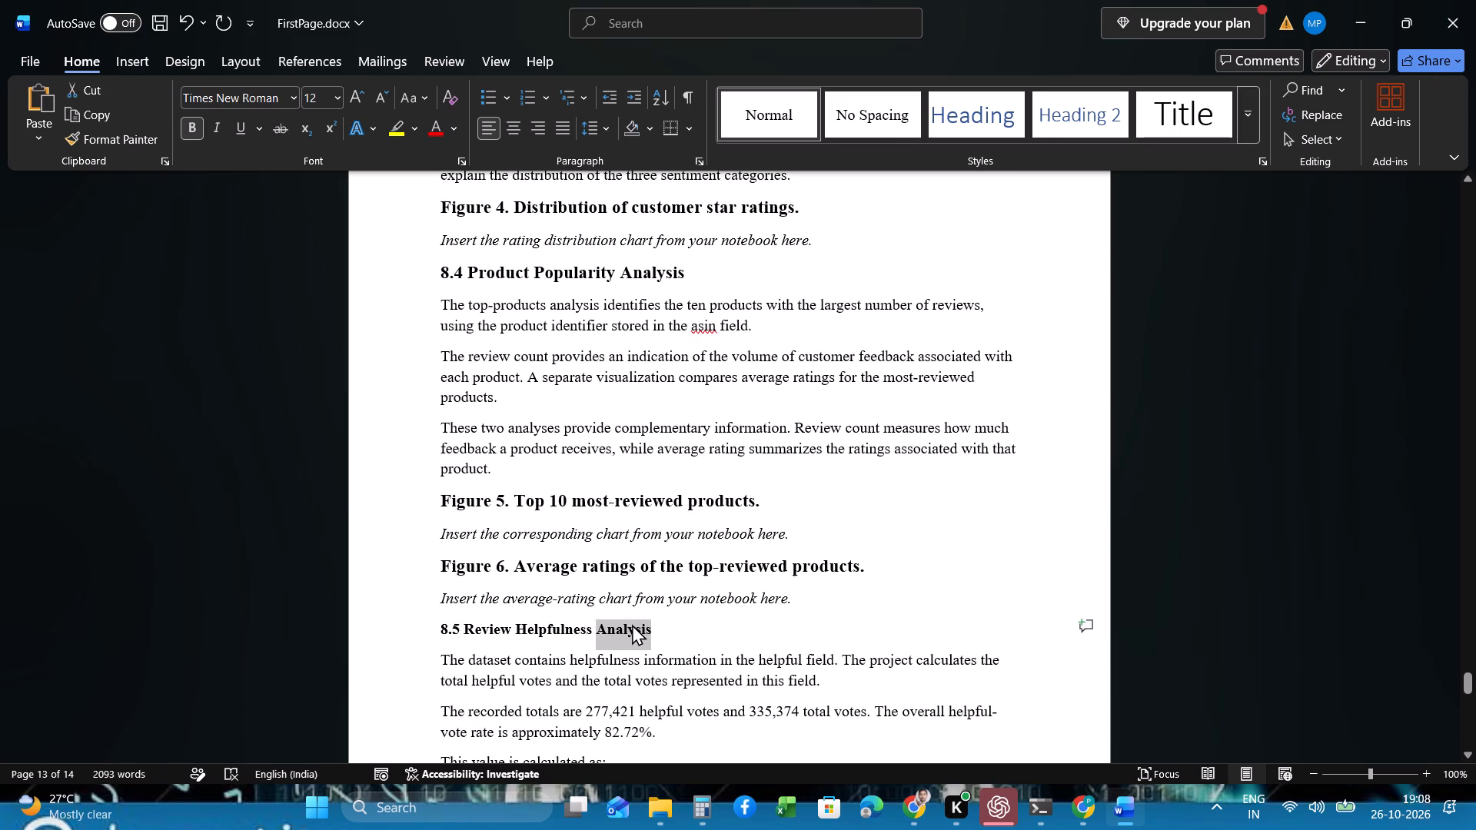
click(803, 559)
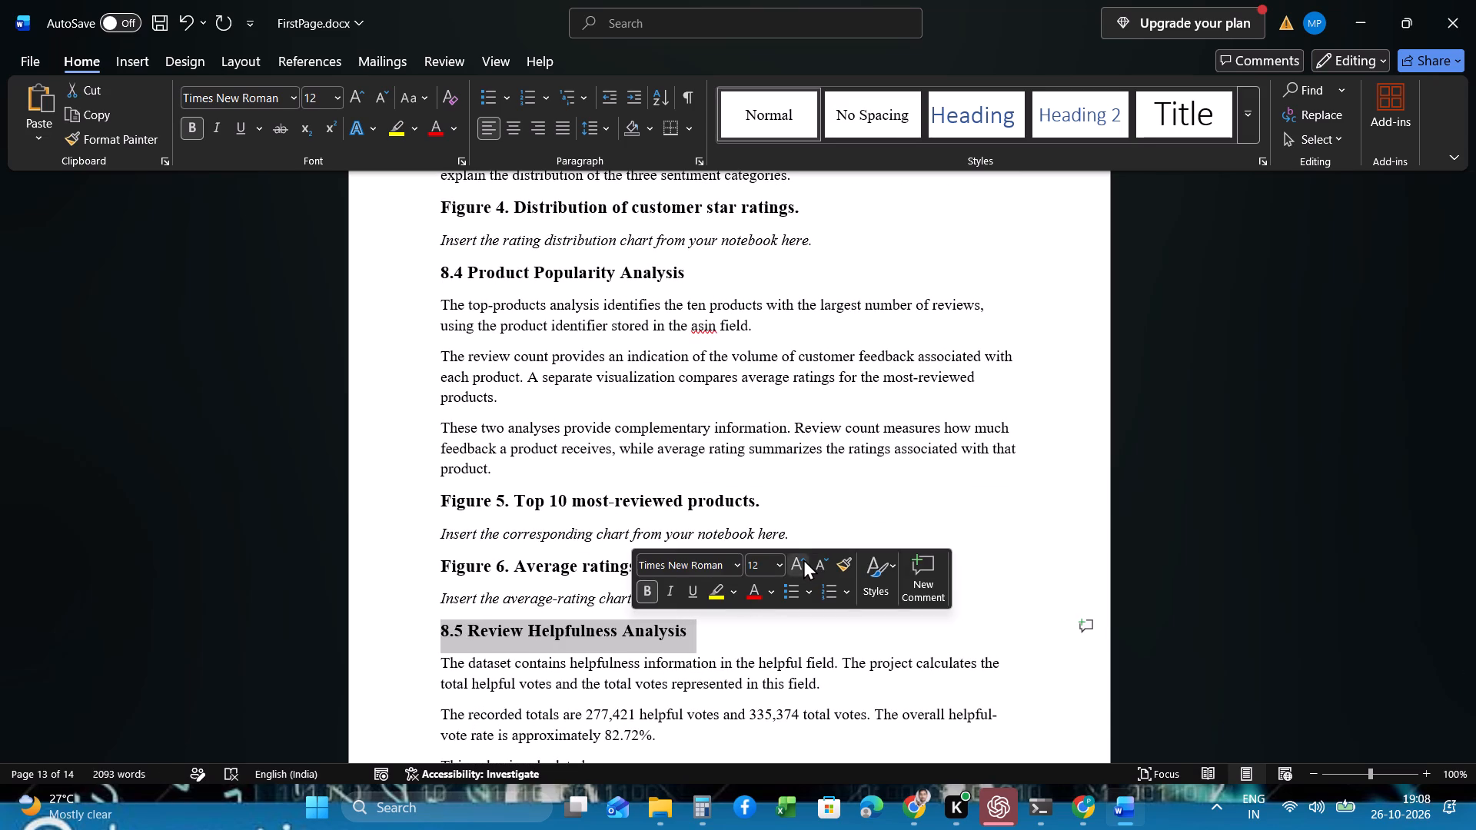
click(780, 642)
Enlarge the caption "Figure 7. Review helpfulness analysis." by one font size step to 14 pt.
scroll(780, 642, down, 2)
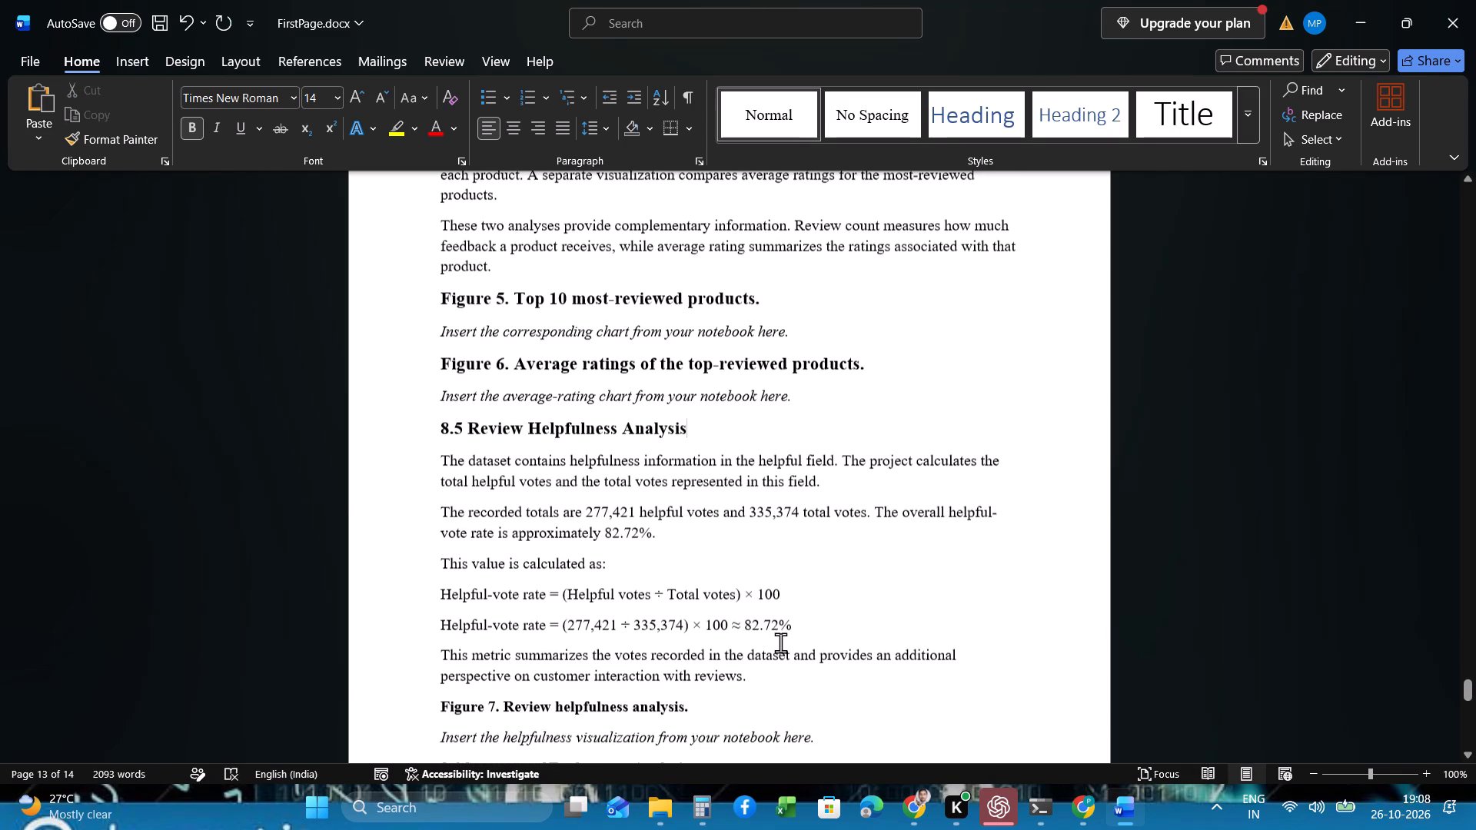
scroll(780, 642, down, 1)
triple_click(693, 562)
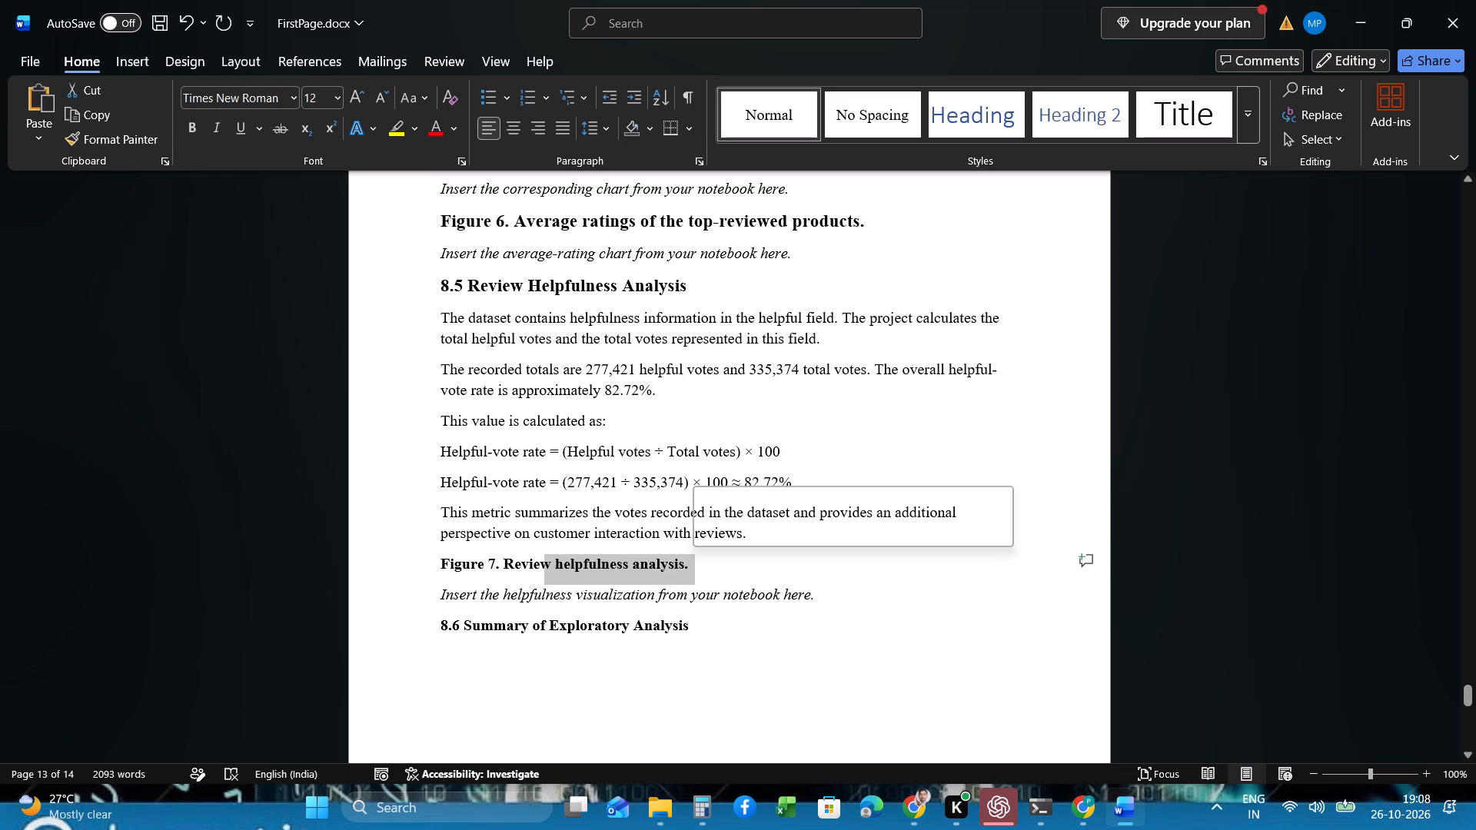
click(865, 496)
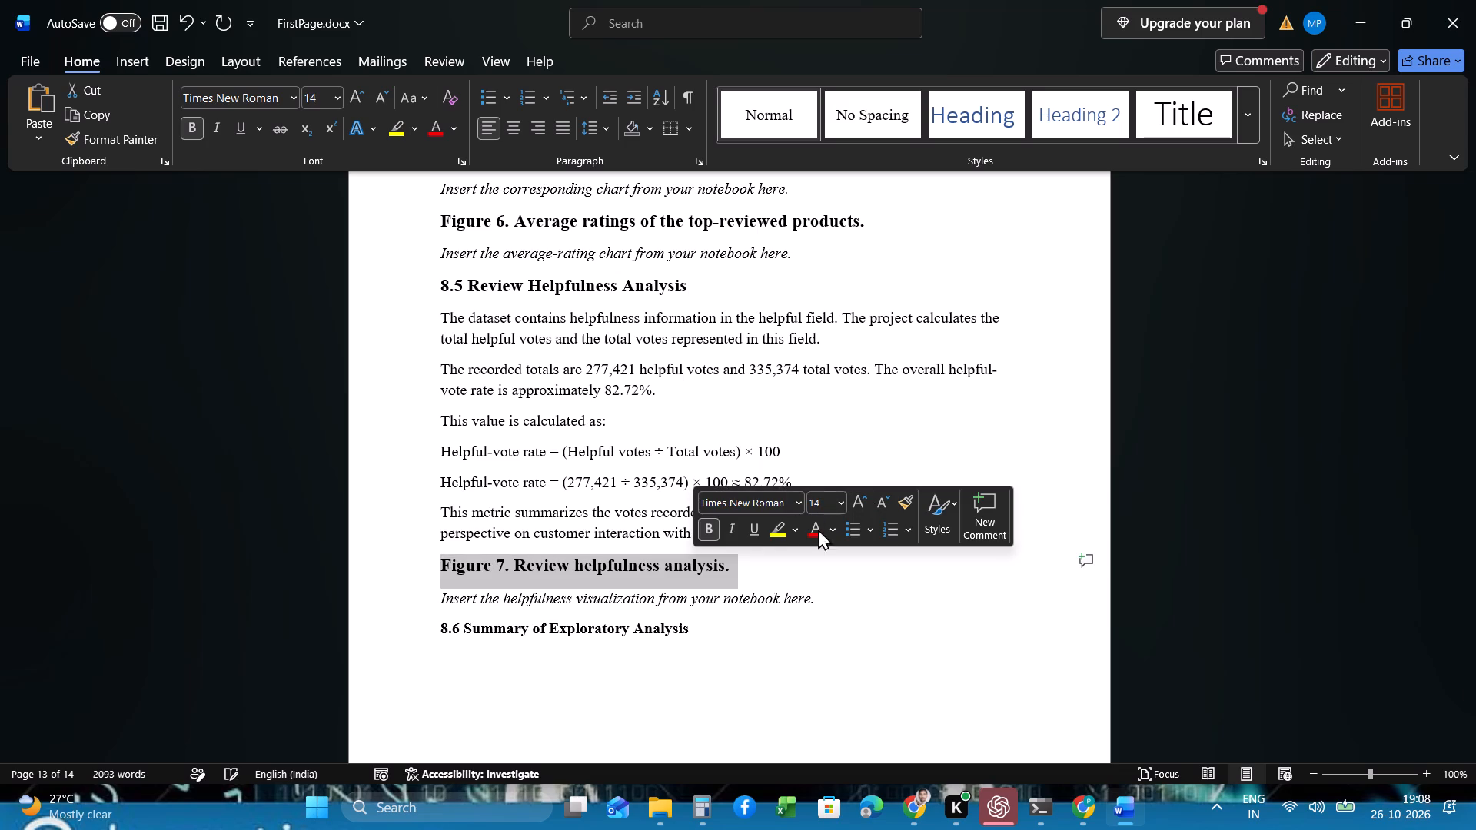
Enlarge the heading "8.6 Summary of Exploratory Analysis" by one font size step to 14 pt.
triple_click(679, 628)
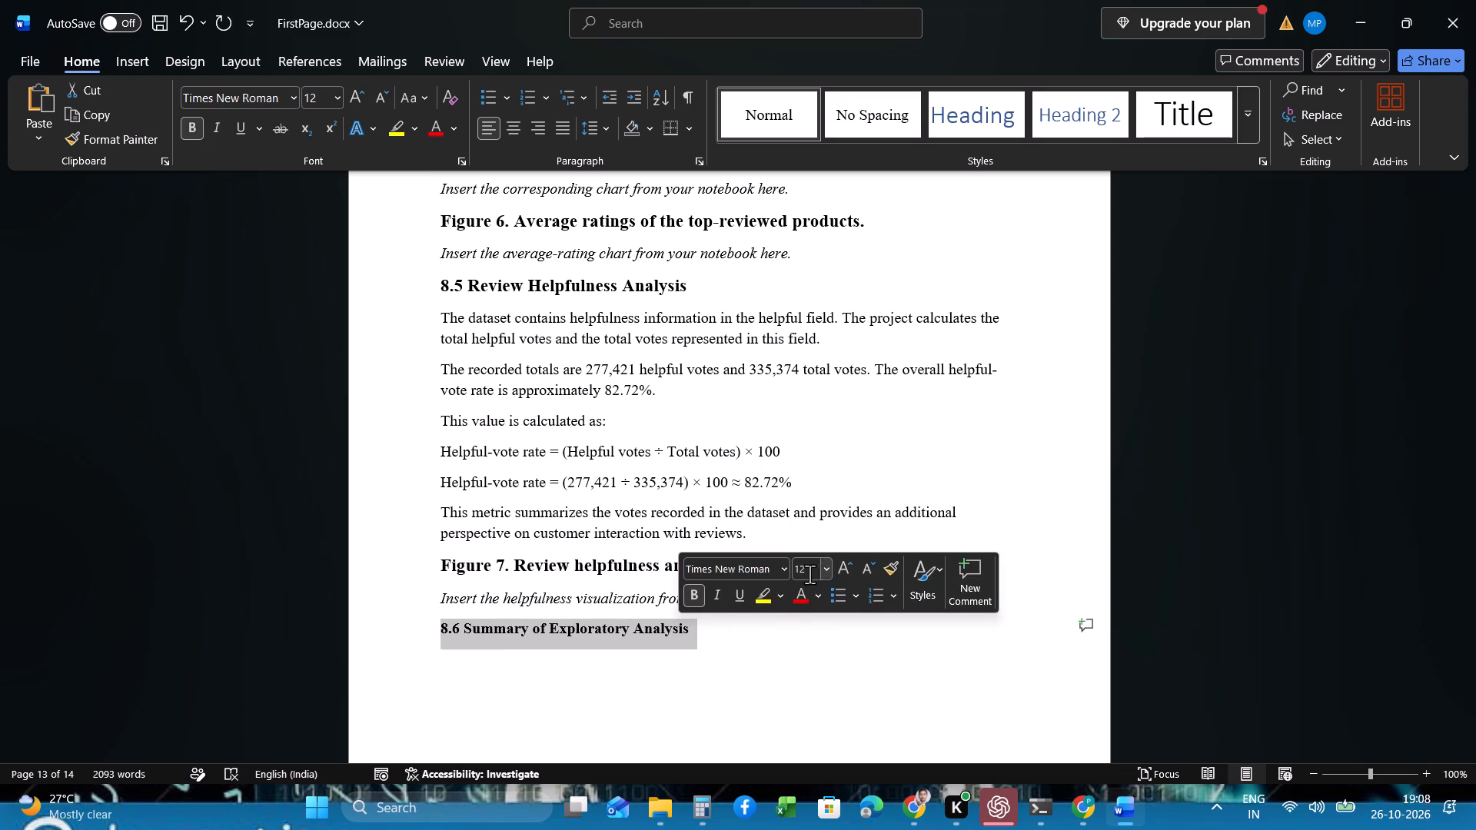
click(846, 570)
Review section 8 of the report through to its end, and place the cursor on the blank line below the Figure 3 caption.
scroll(741, 679, down, 2)
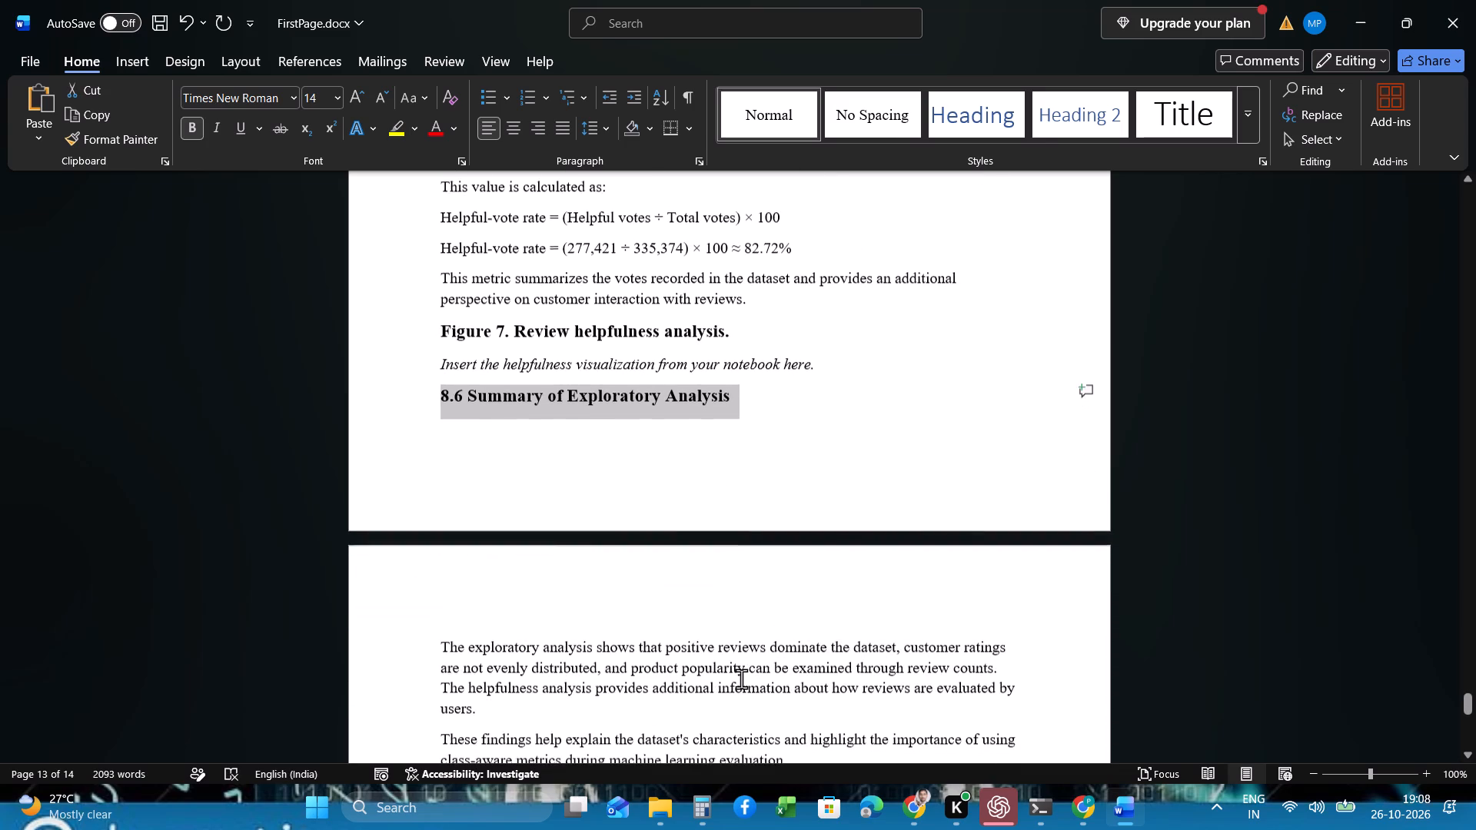
scroll(741, 679, down, 7)
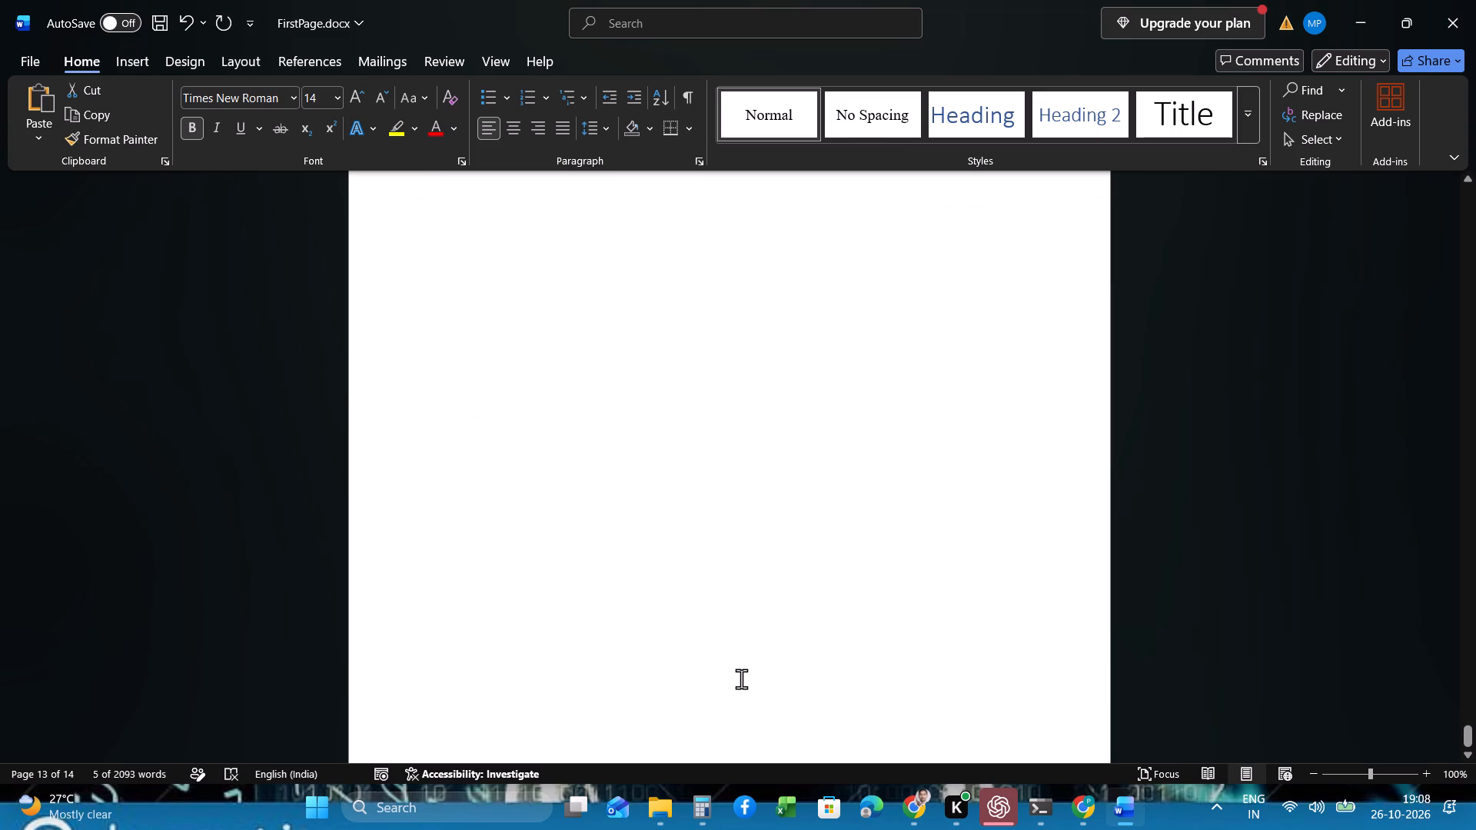
scroll(741, 679, up, 11)
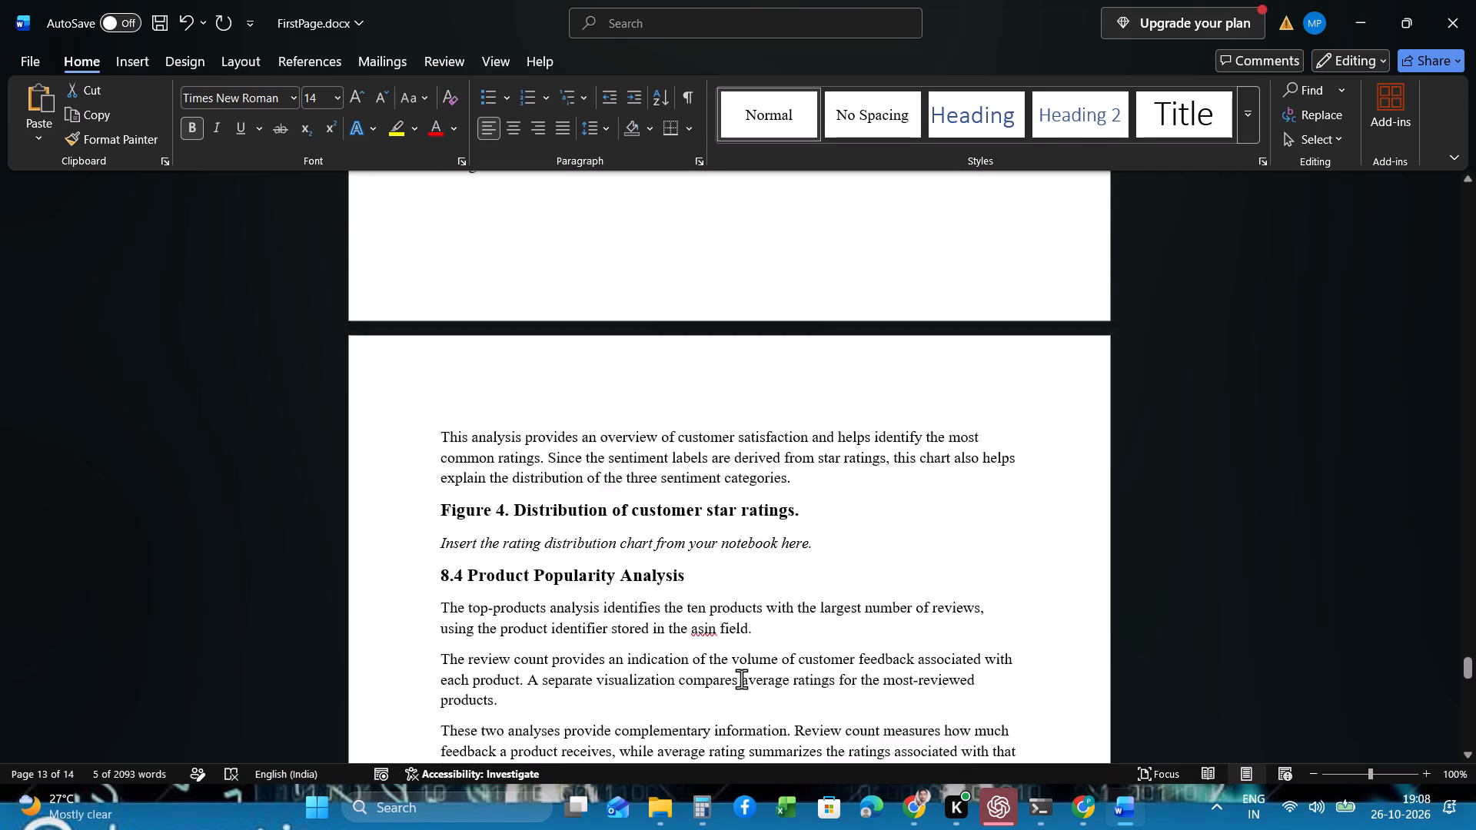
scroll(741, 679, up, 2)
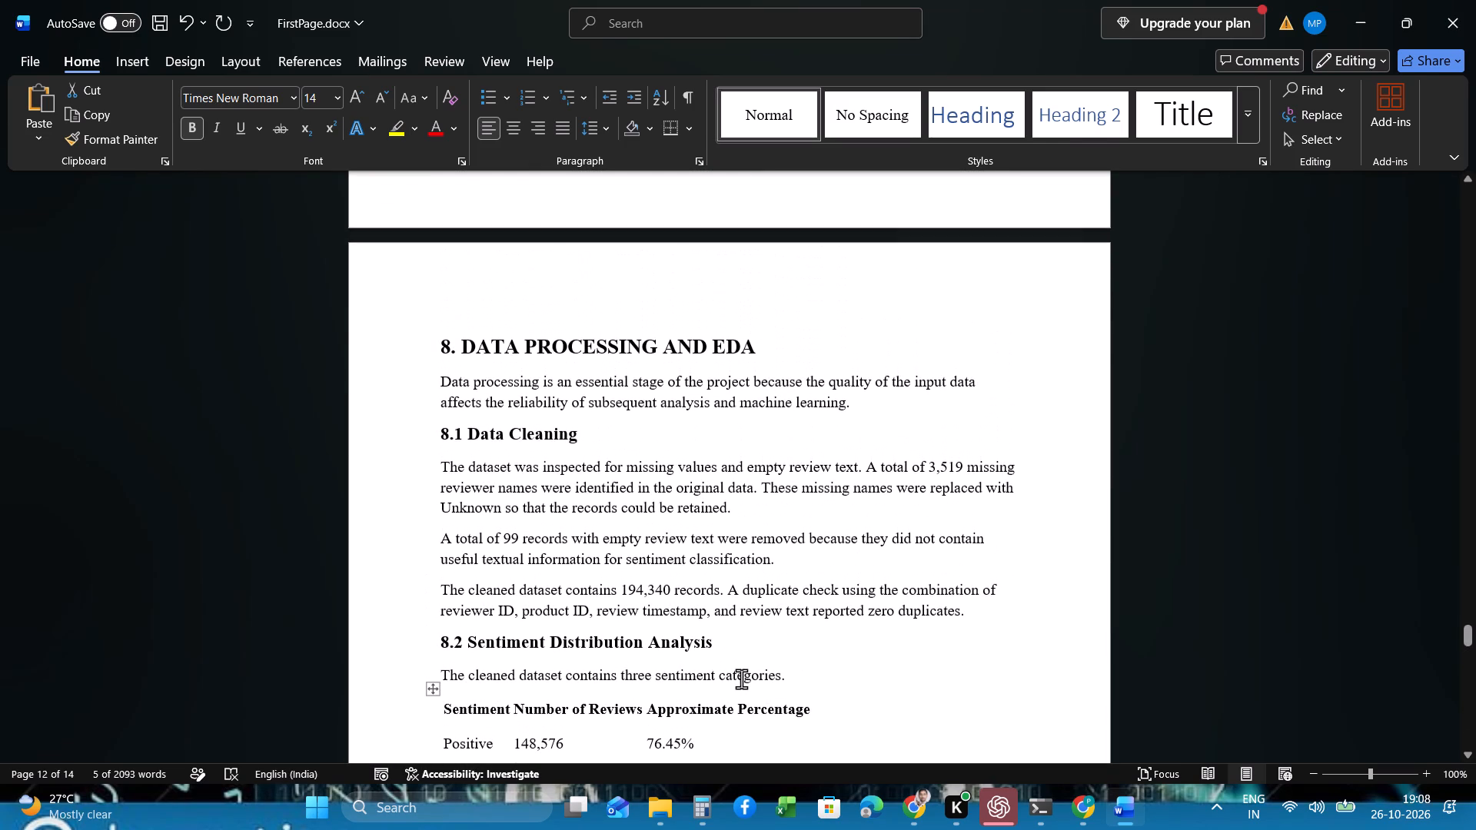
scroll(741, 679, down, 2)
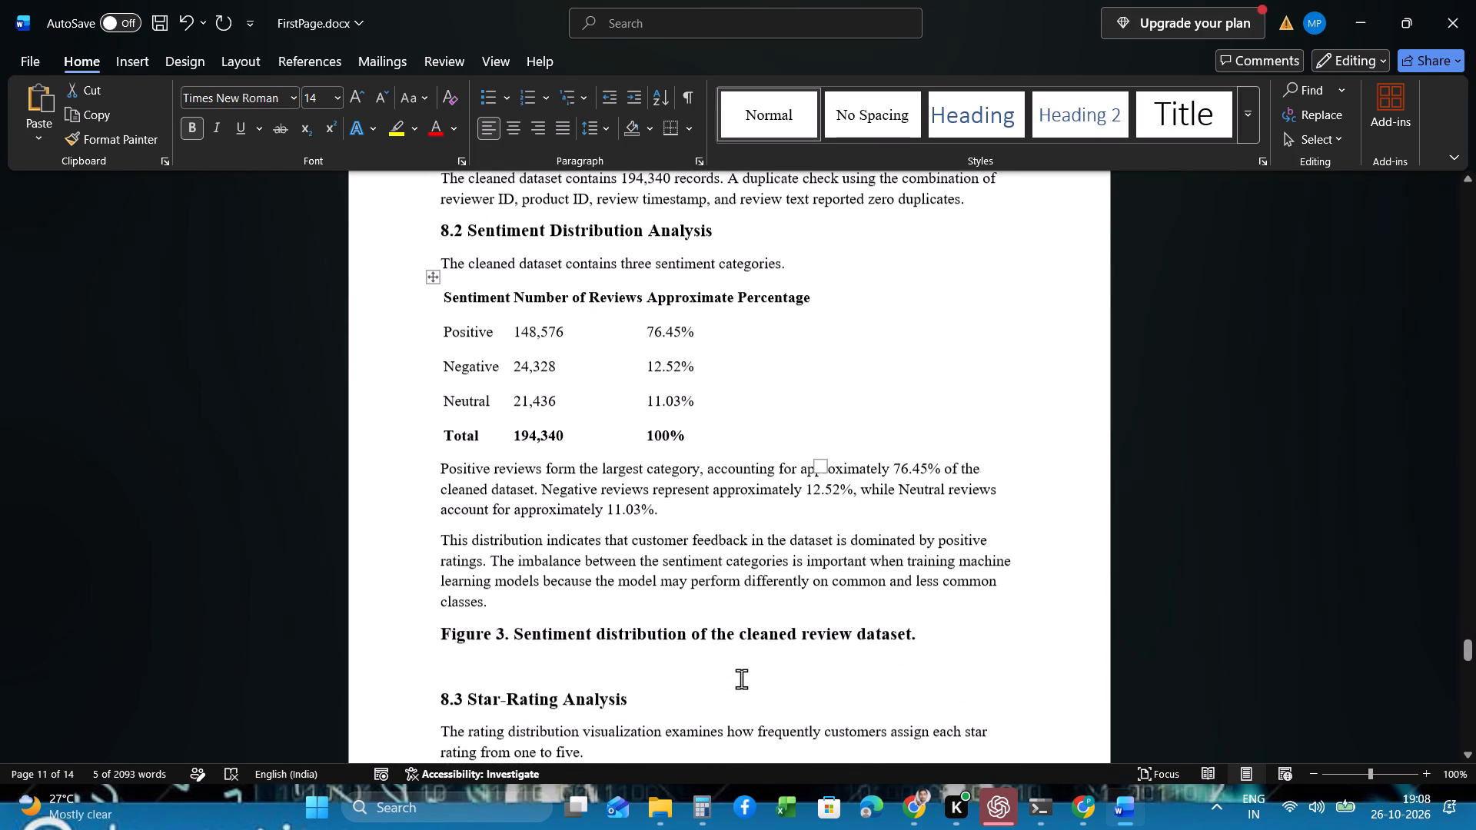
scroll(741, 679, down, 1)
click(694, 661)
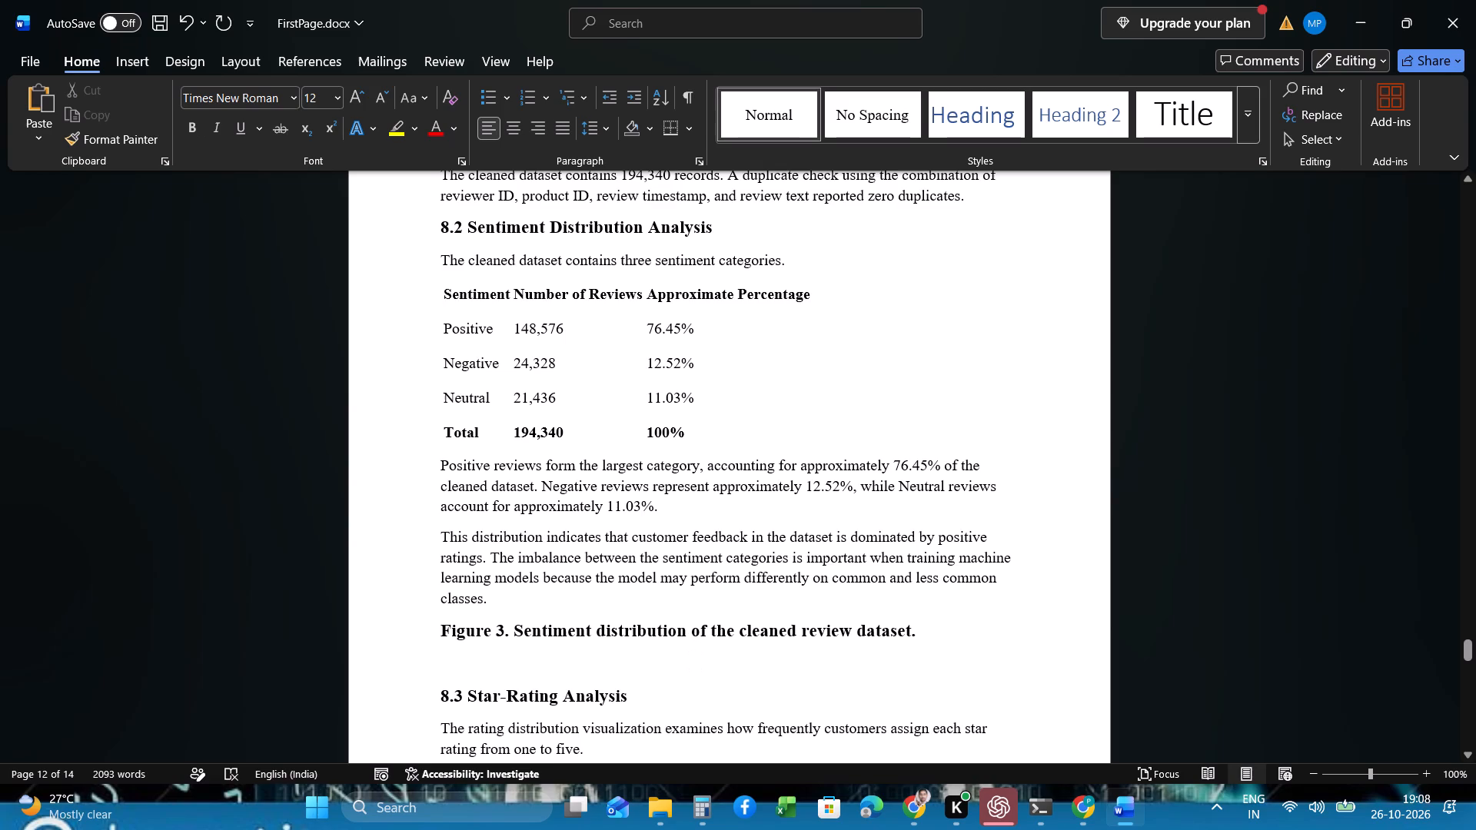
Review the preceding report pages, from the dataset code screenshot through sections 6 and 7, back to the Figure 3 caption.
scroll(694, 661, up, 8)
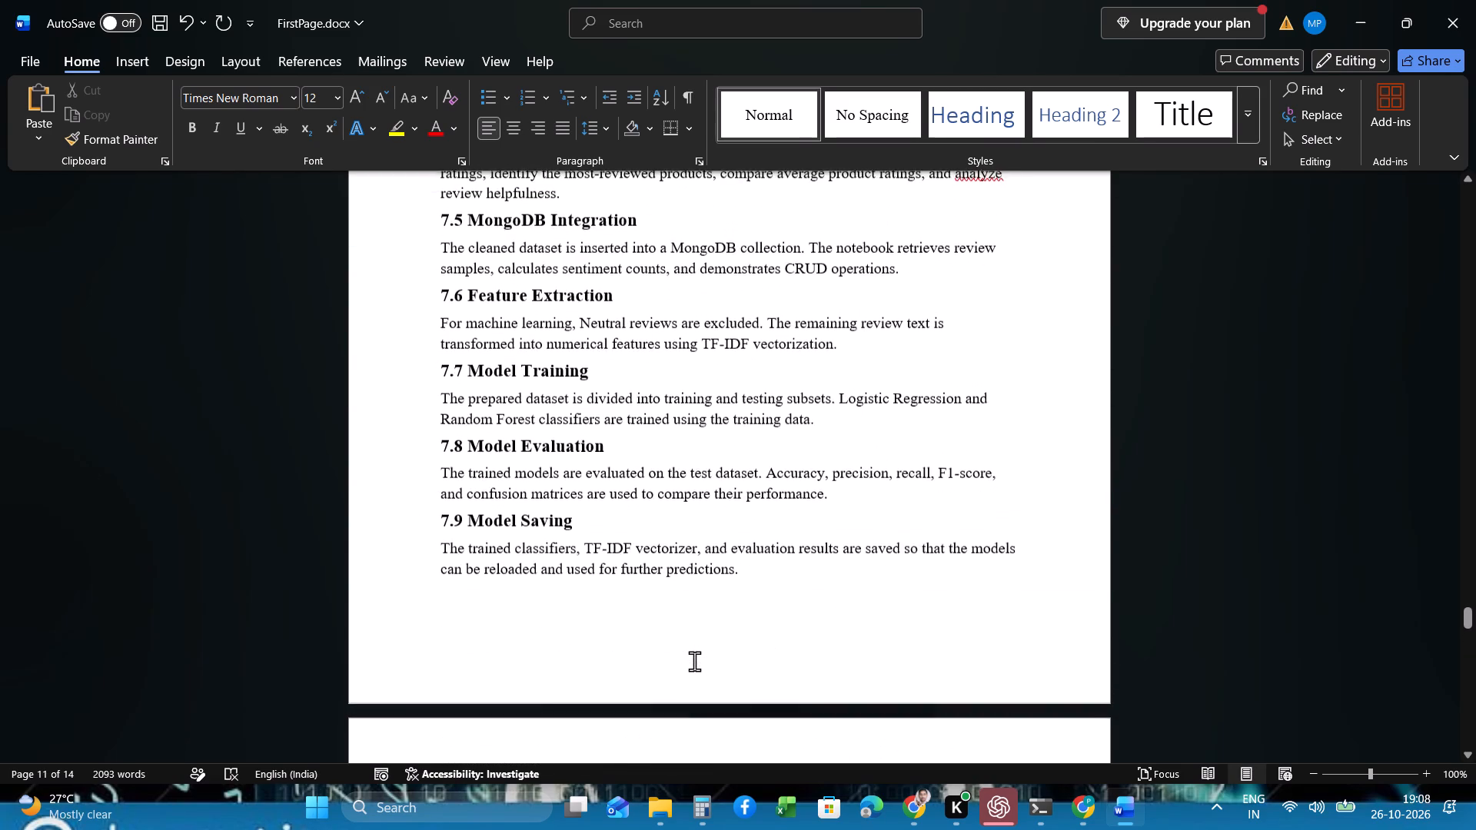
scroll(694, 661, up, 7)
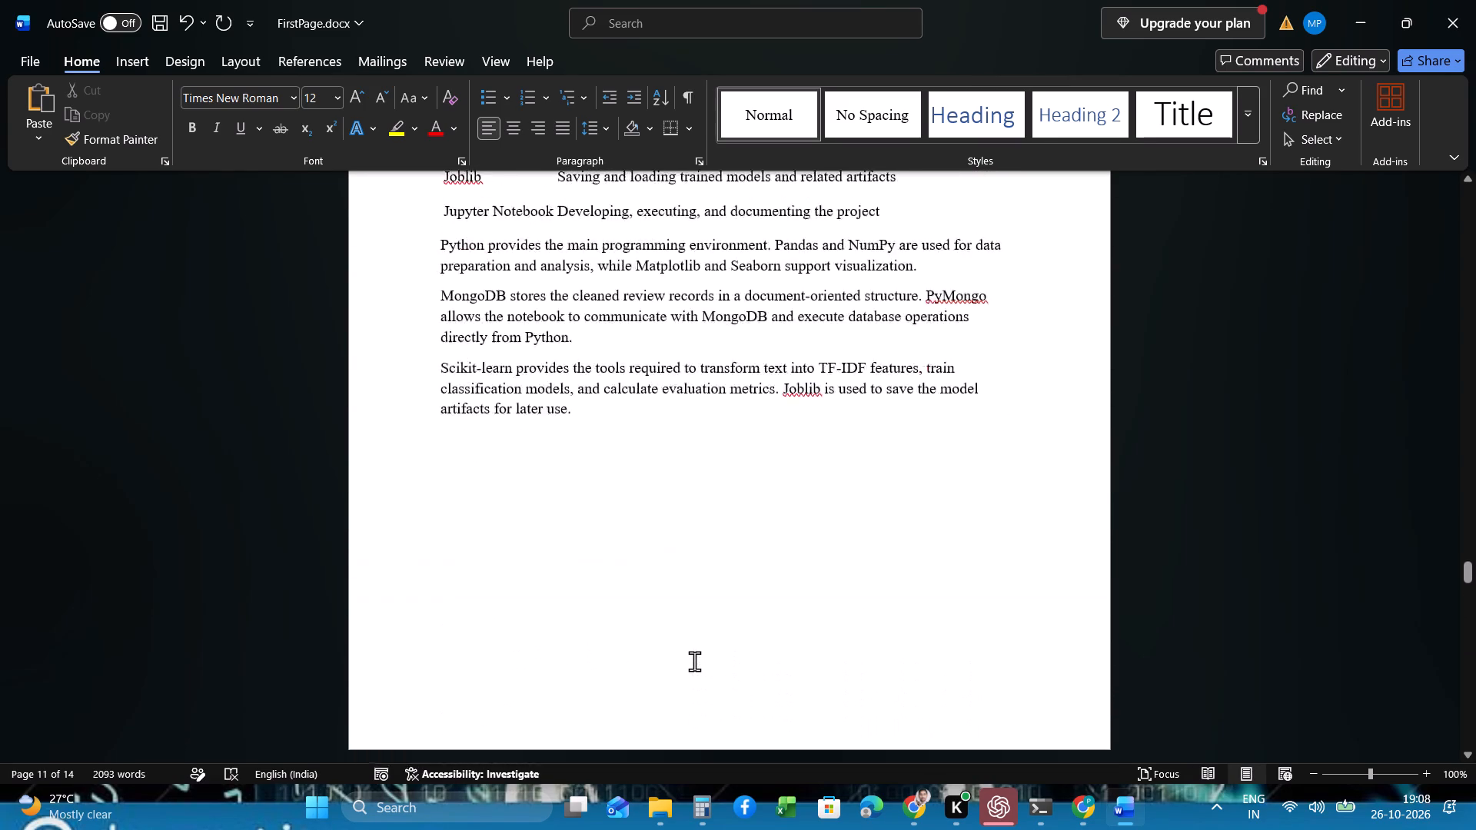
scroll(694, 661, up, 3)
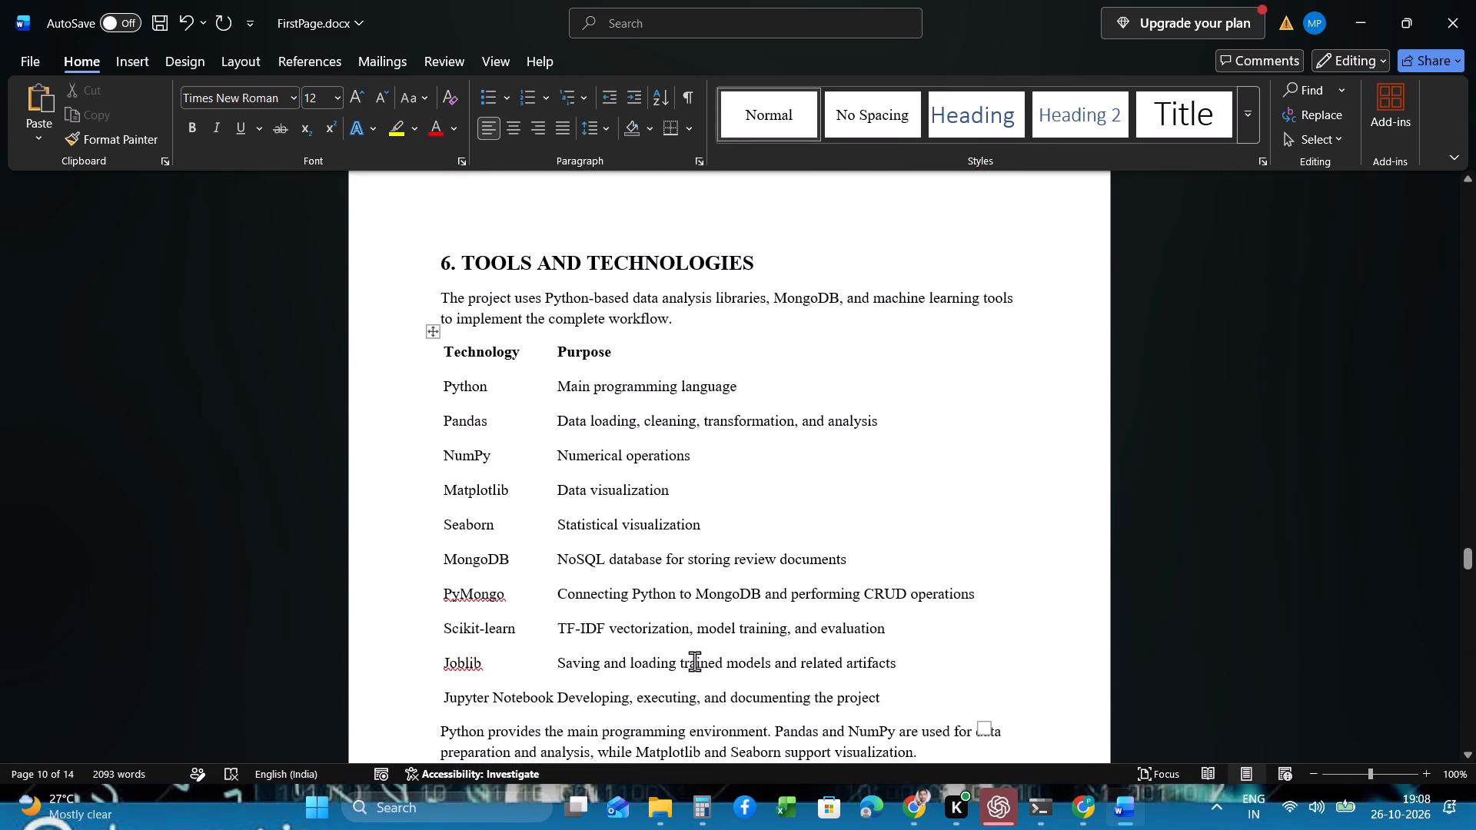
scroll(694, 661, up, 6)
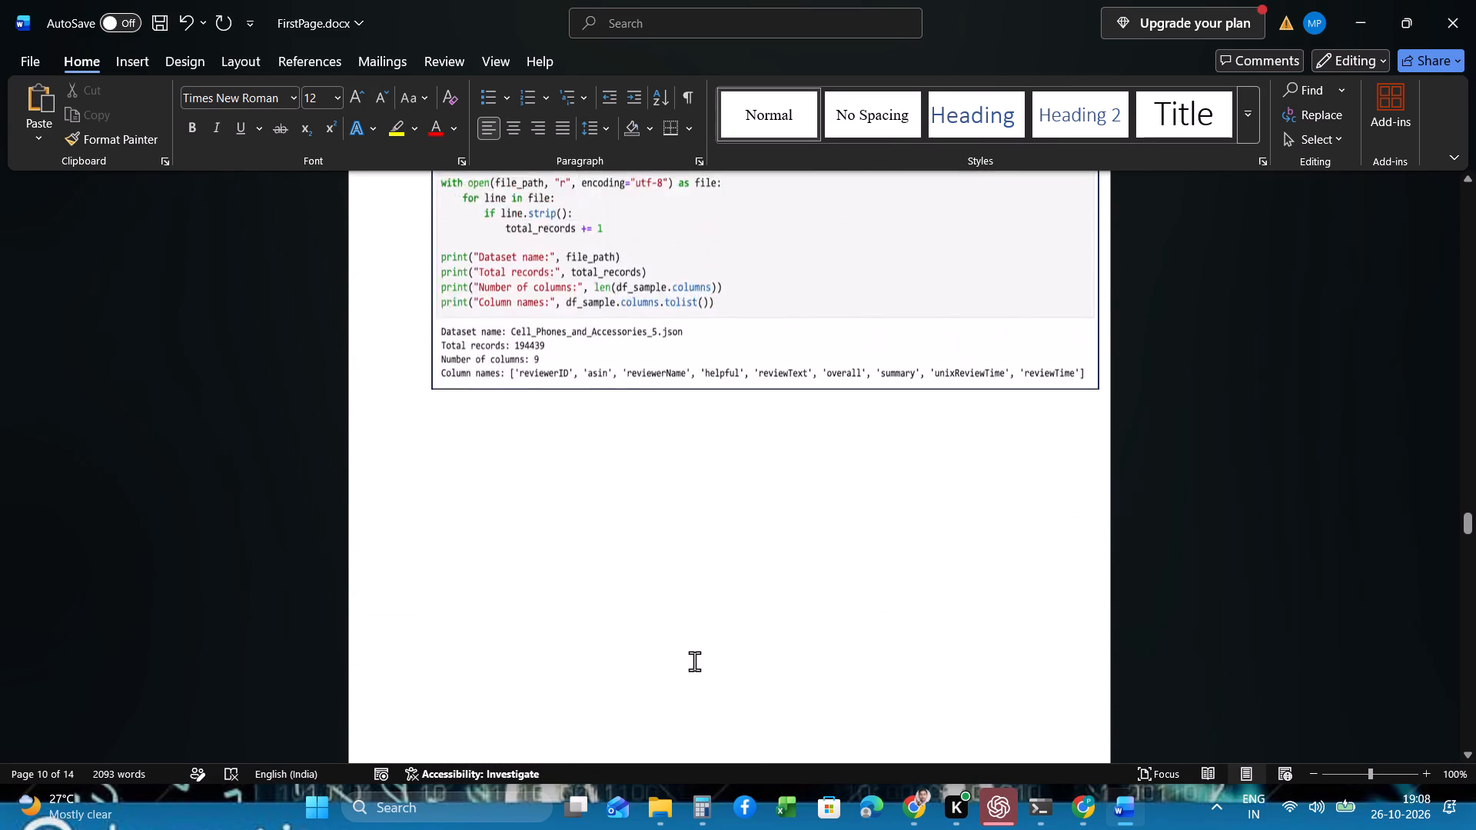
scroll(694, 661, up, 1)
scroll(694, 661, down, 8)
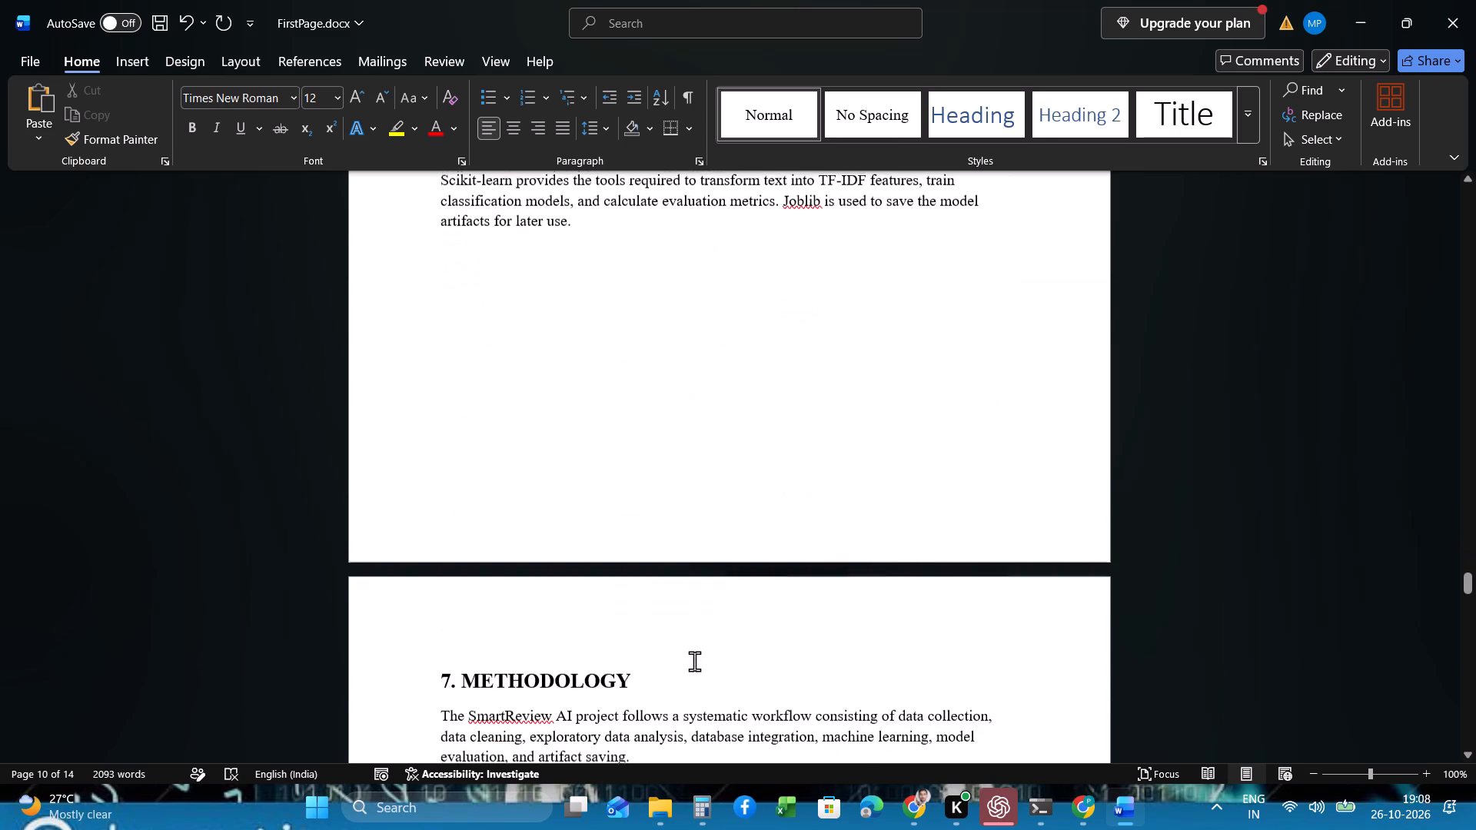
scroll(694, 661, down, 4)
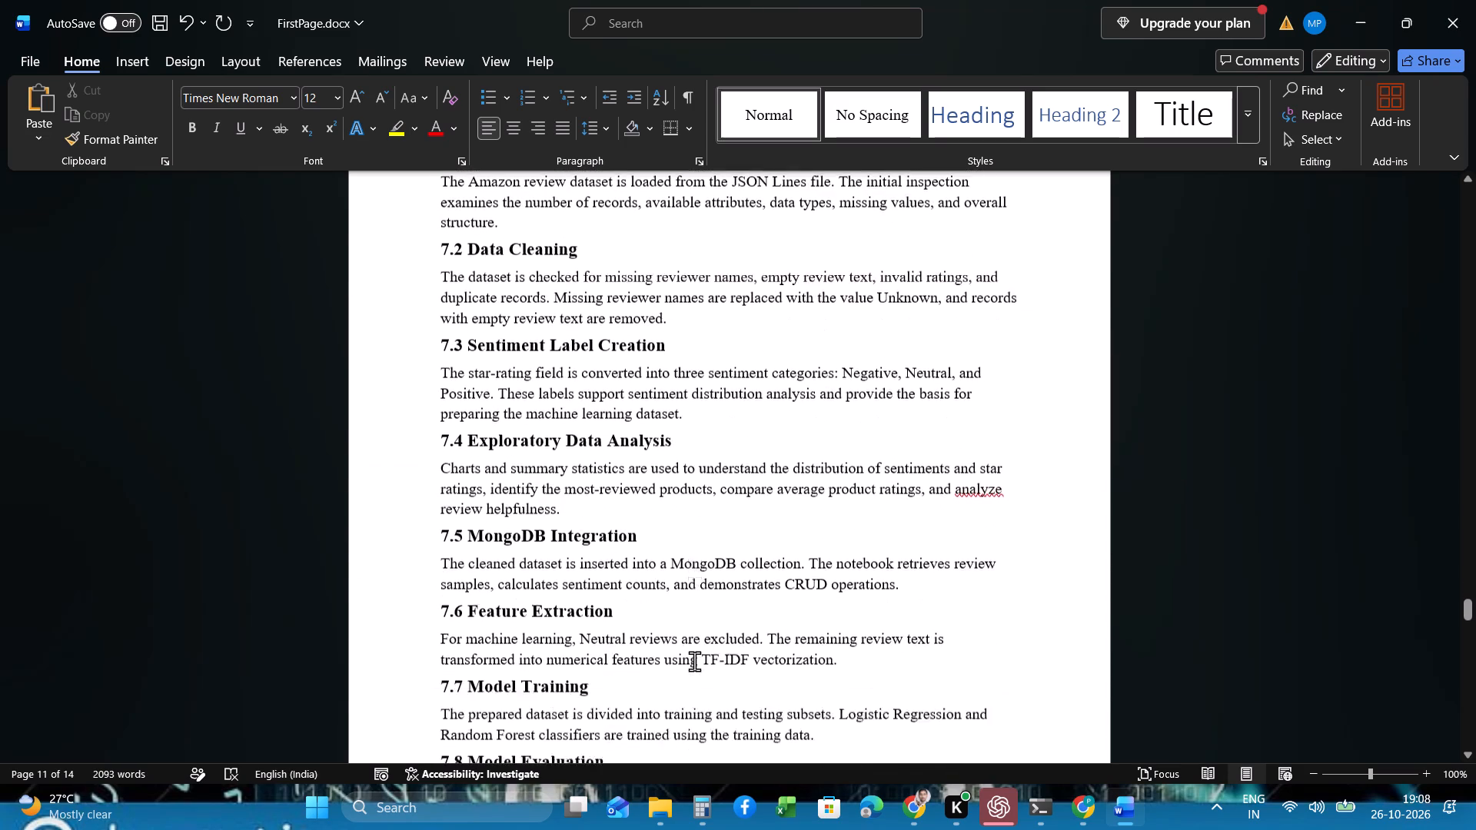
scroll(694, 661, down, 3)
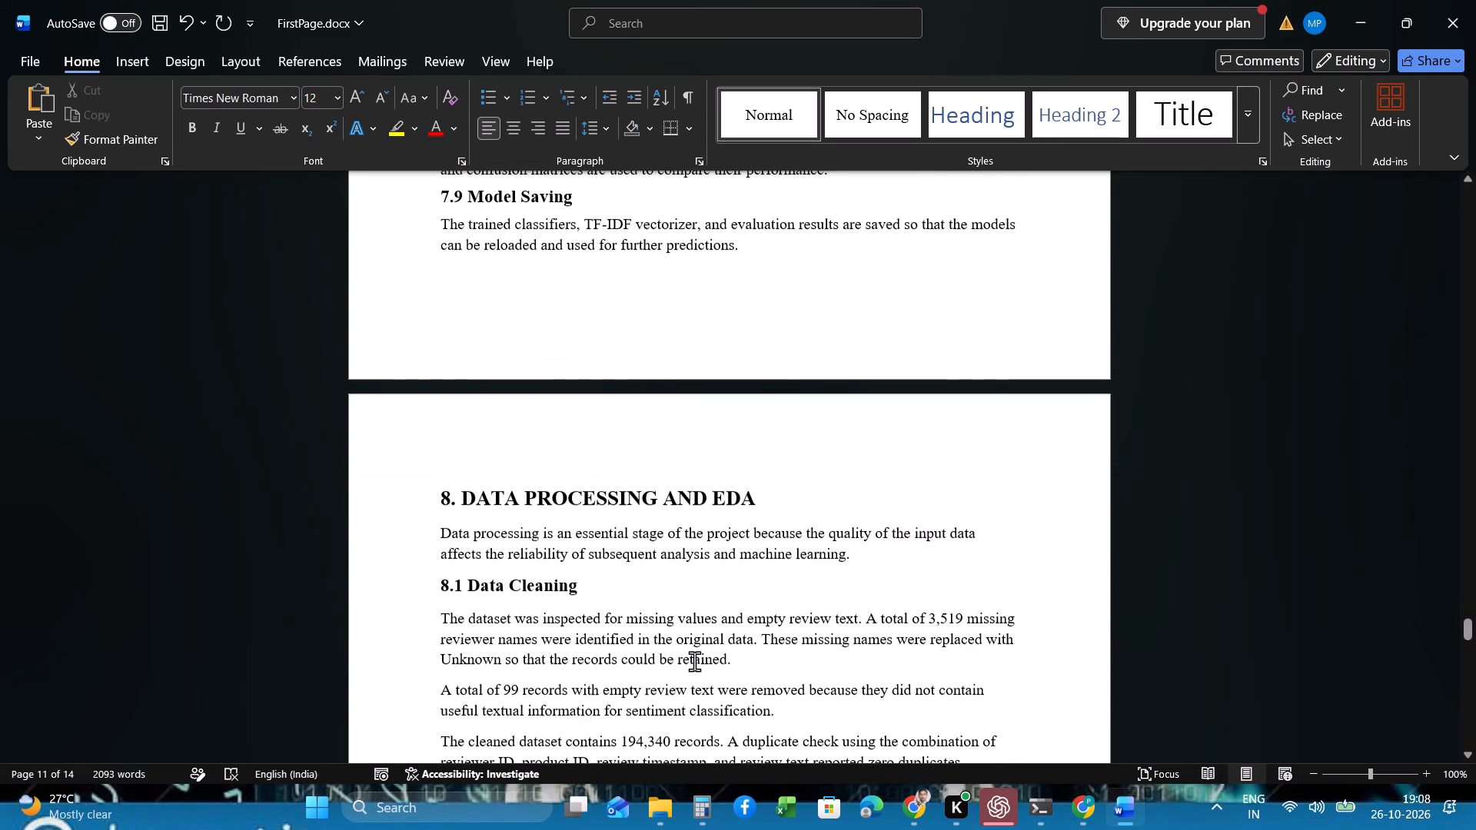
scroll(694, 661, down, 3)
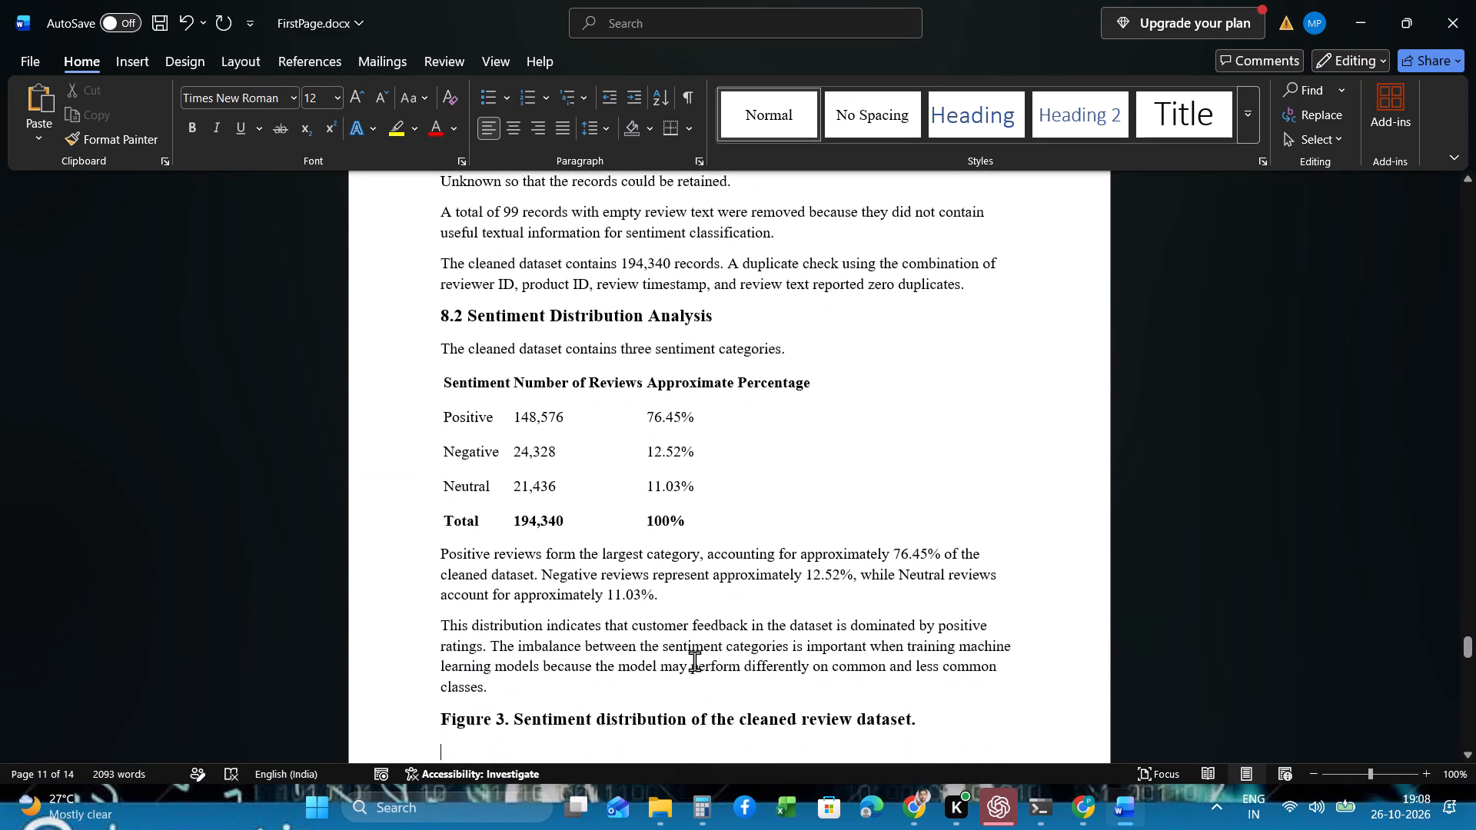
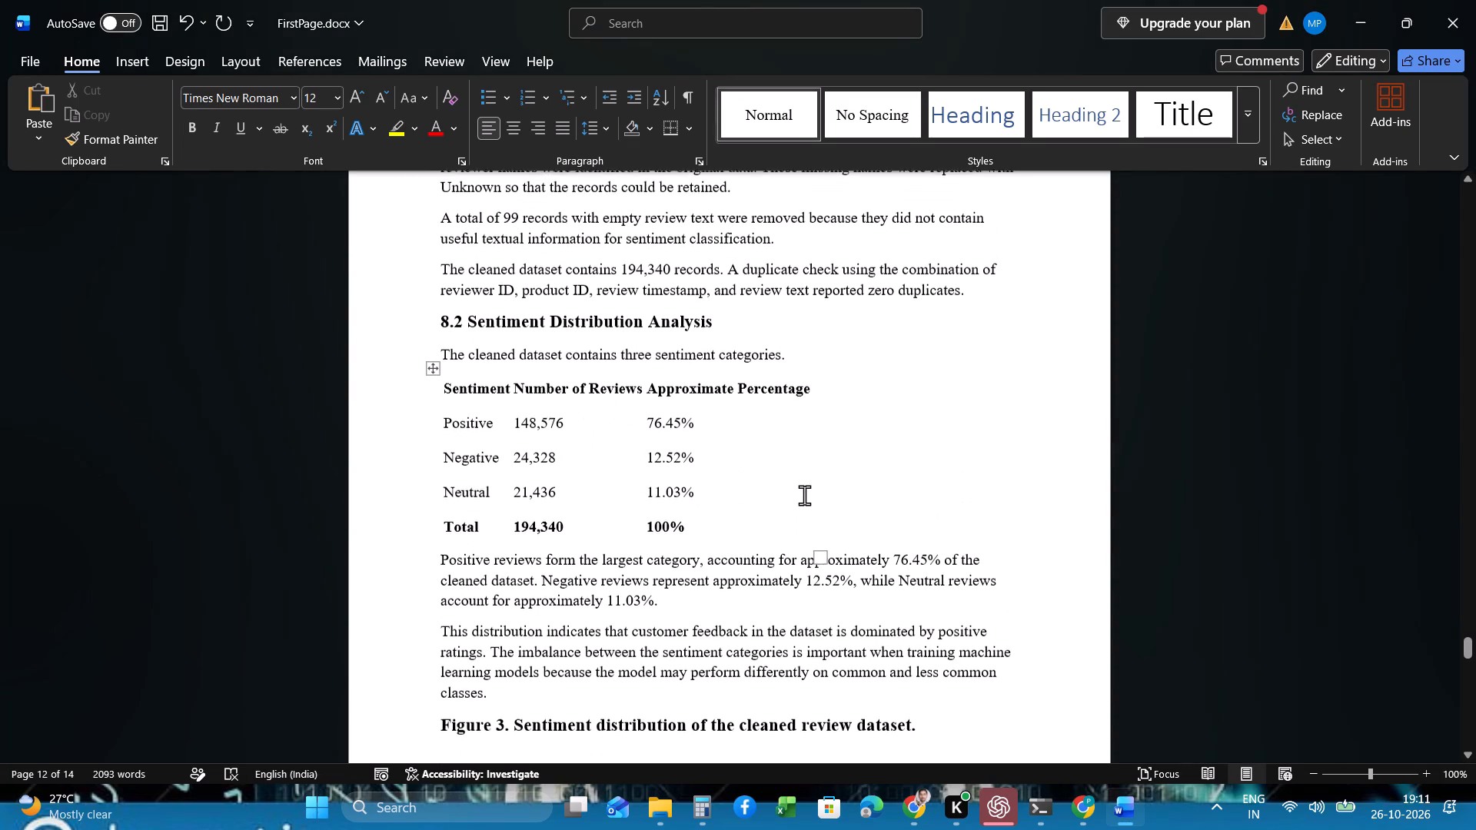
scroll(720, 633, down, 1)
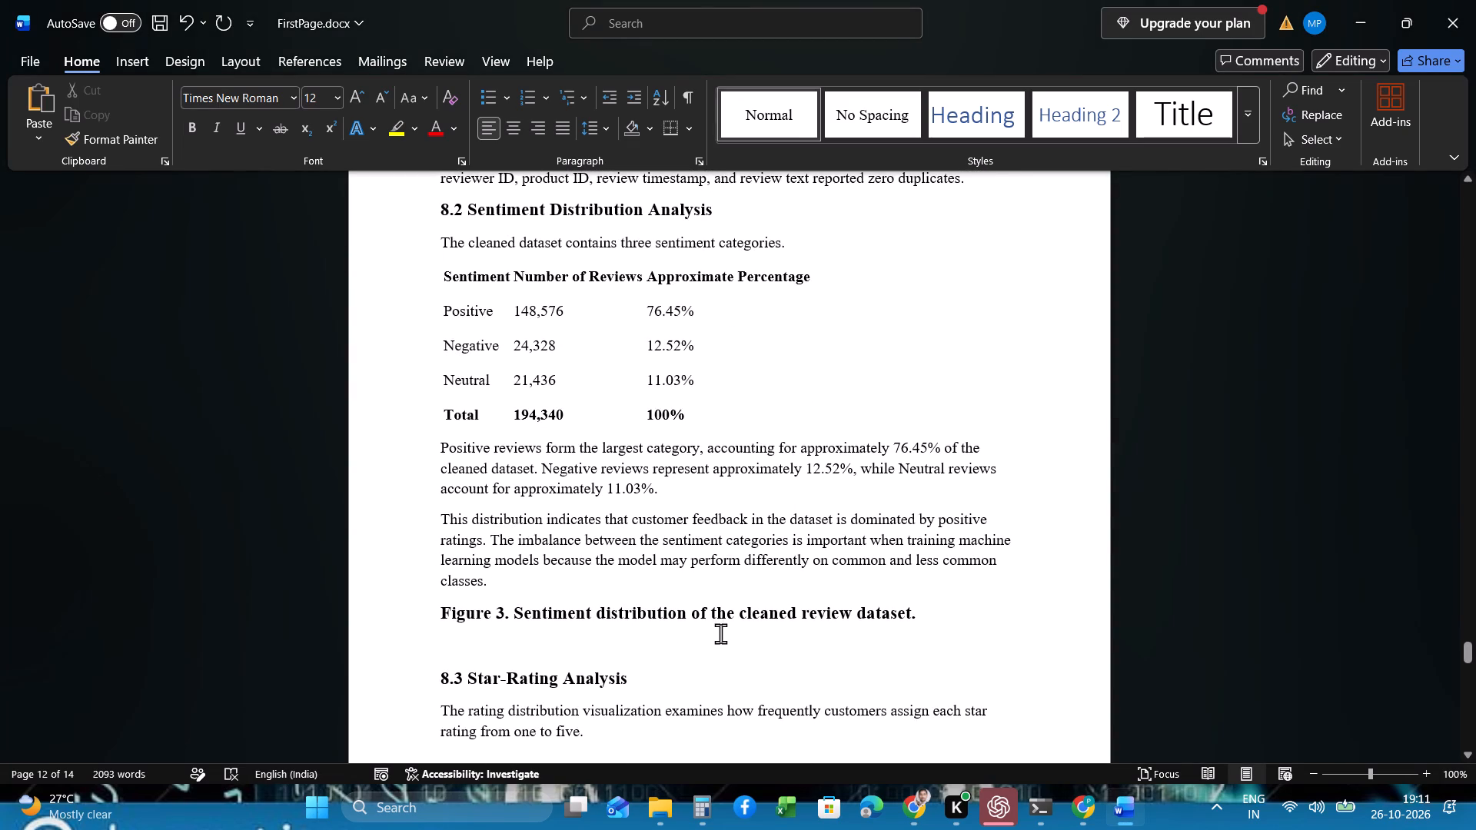
scroll(720, 633, down, 1)
scroll(703, 581, up, 1)
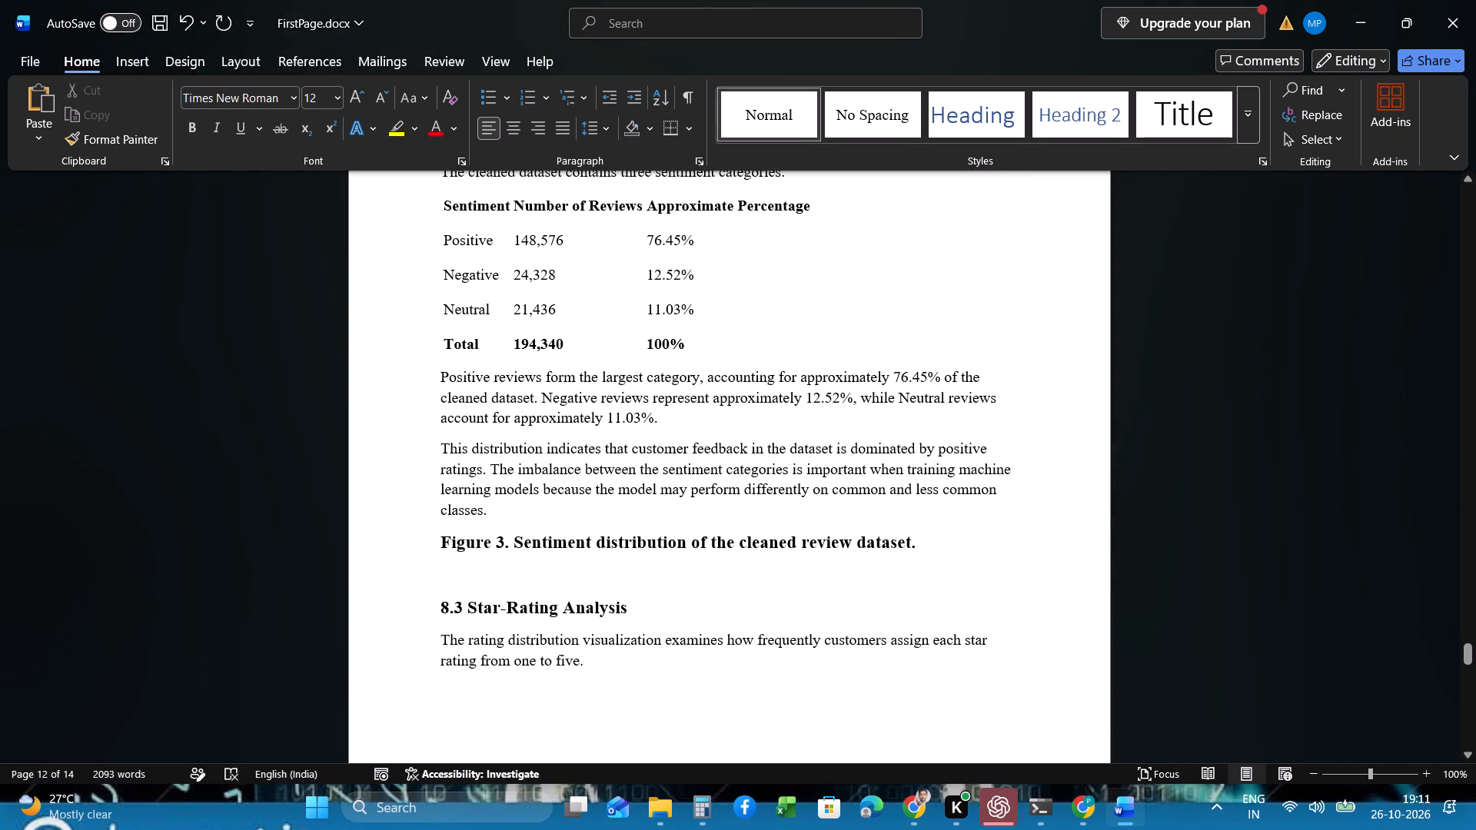
scroll(671, 566, up, 1)
scroll(671, 566, down, 1)
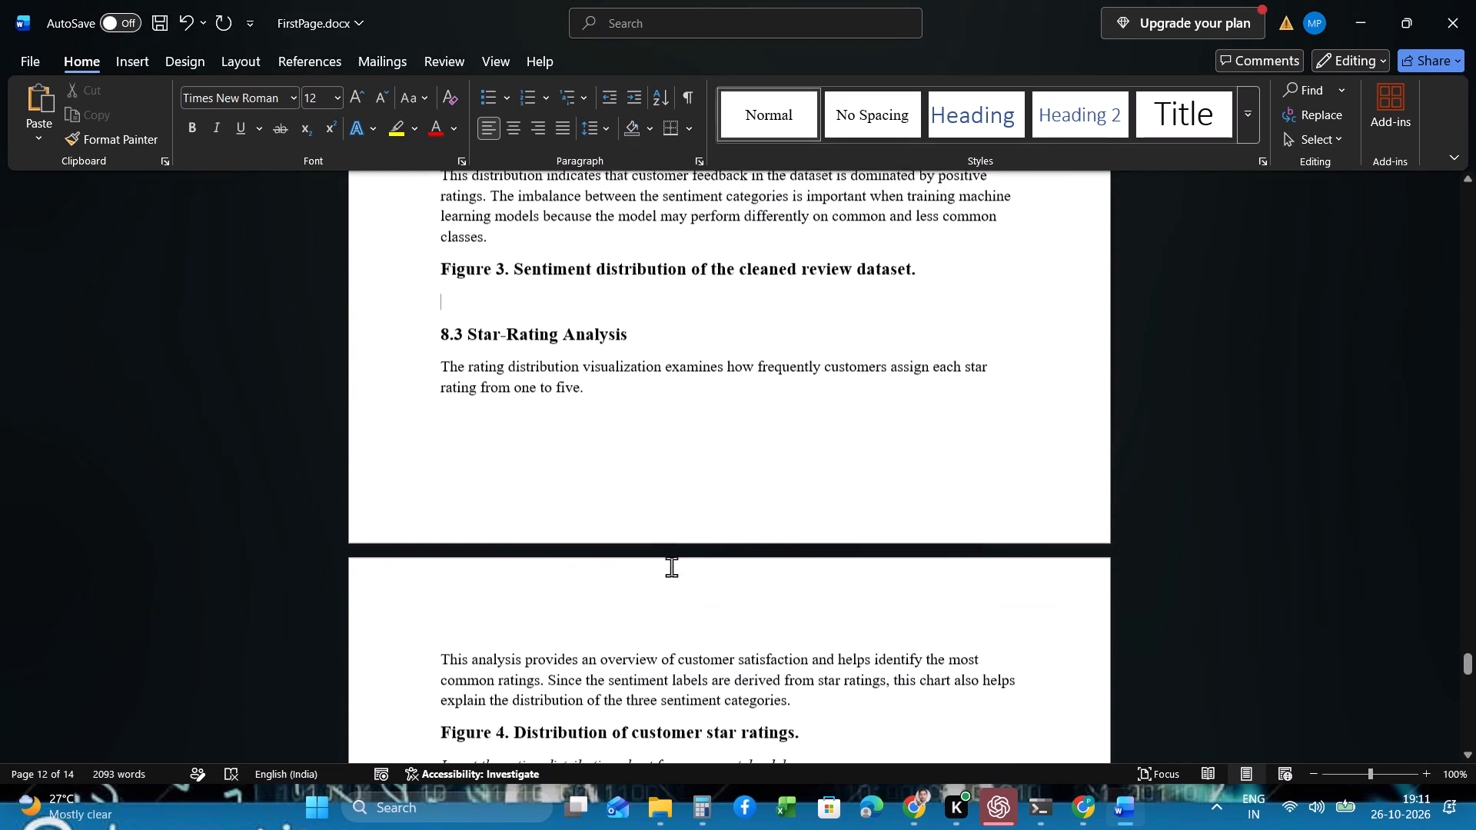
scroll(671, 566, up, 2)
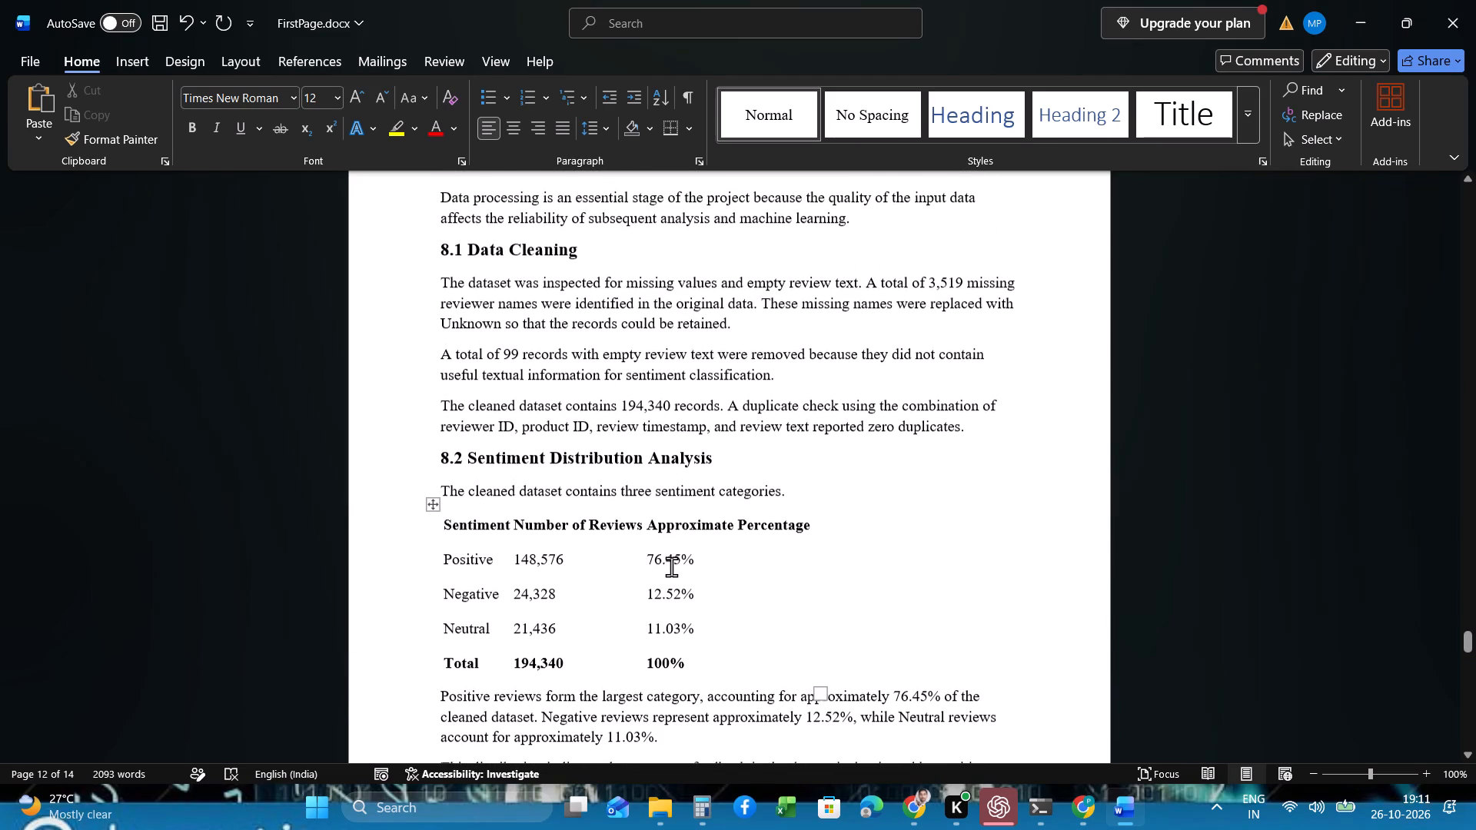
scroll(671, 566, up, 1)
scroll(671, 566, down, 1)
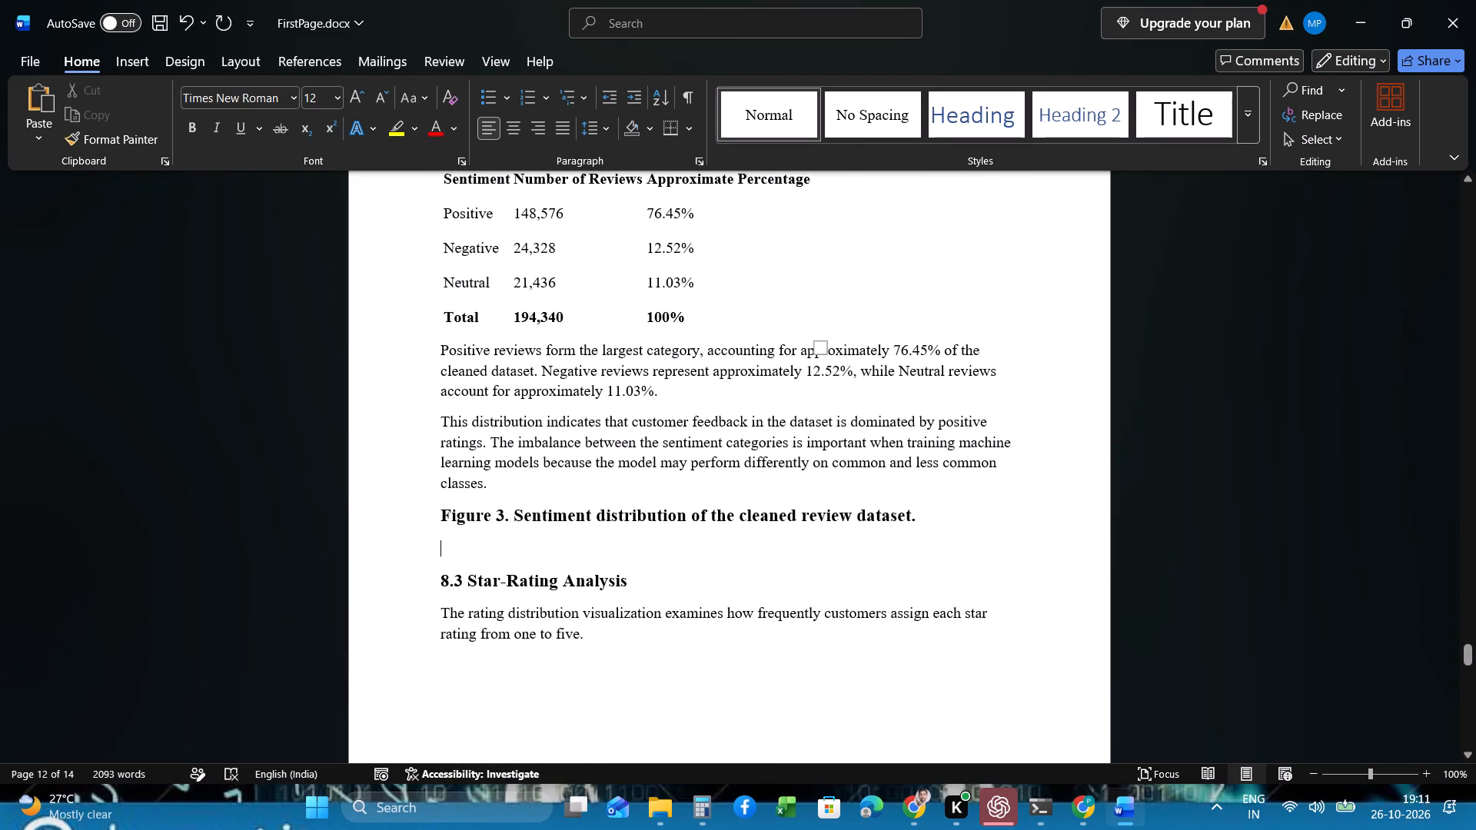
click(441, 515)
key(Return)
key(Return)
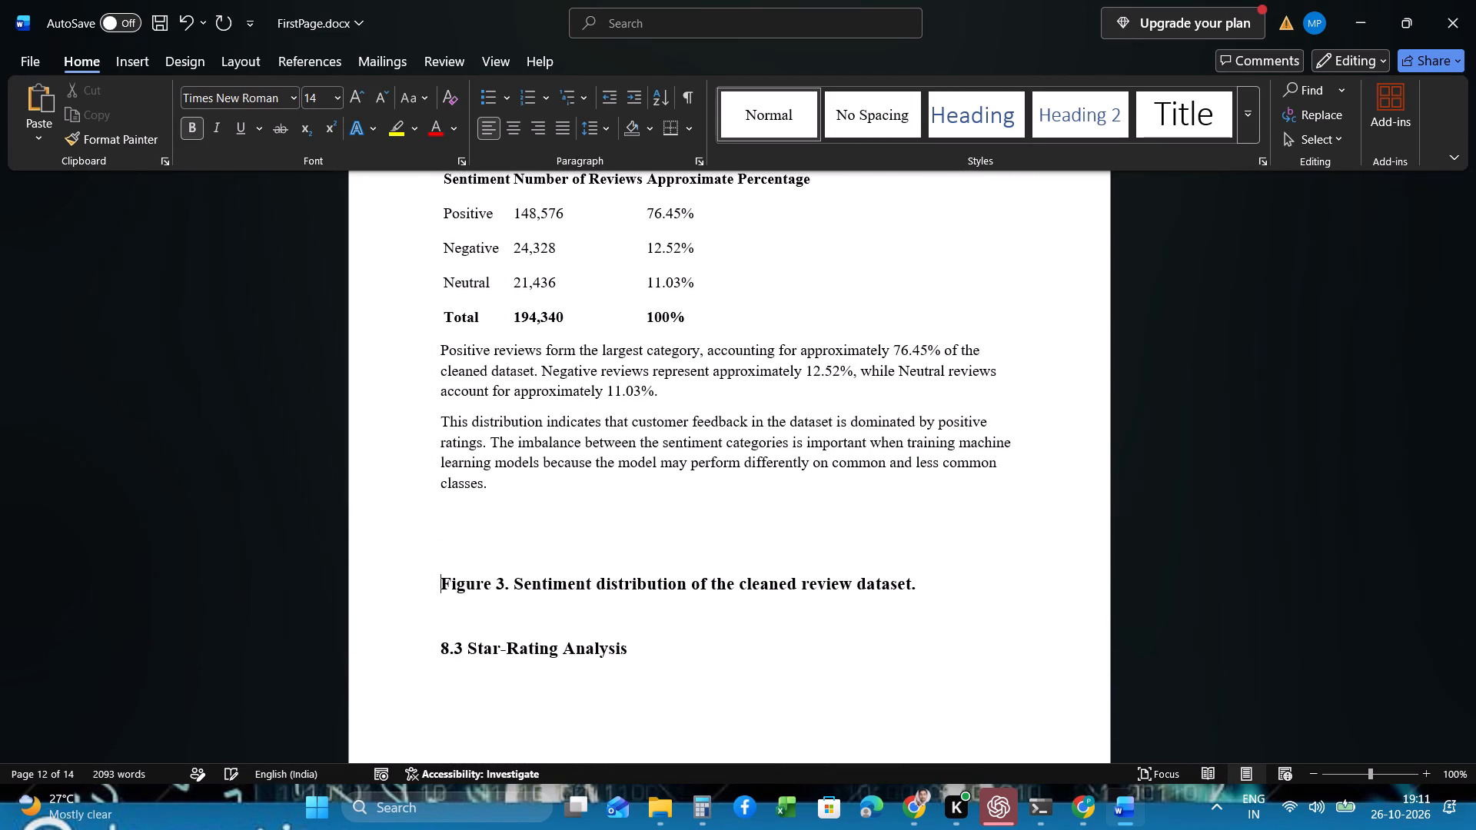
key(Return)
key(Return)
key(Return)
key(Return)
scroll(441, 515, down, 1)
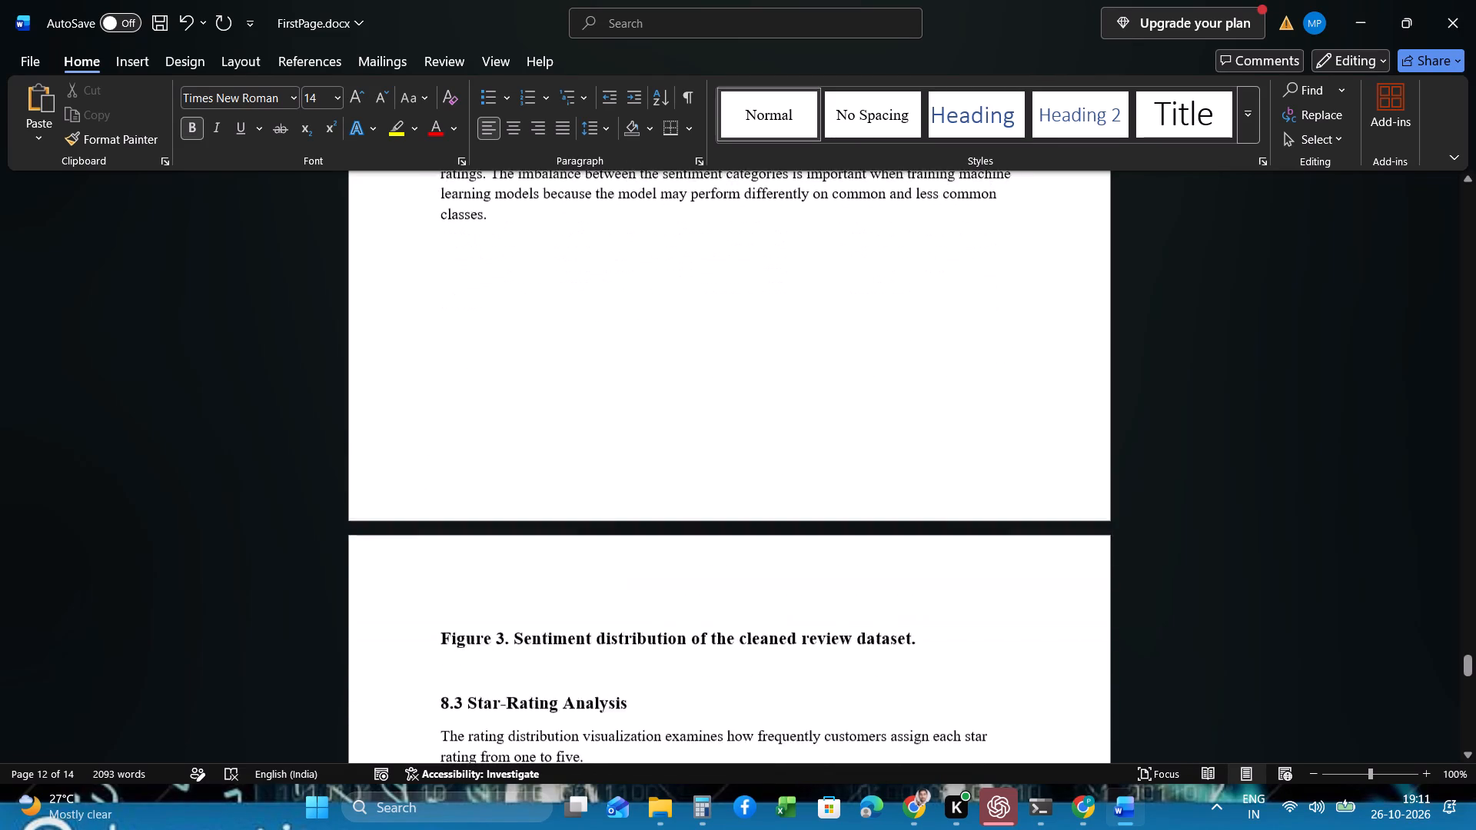
Insert a block of blank lines between the Figure 3 caption and the 8.3 Star-Rating Analysis heading to make room for the chart.
scroll(441, 515, down, 1)
click(497, 485)
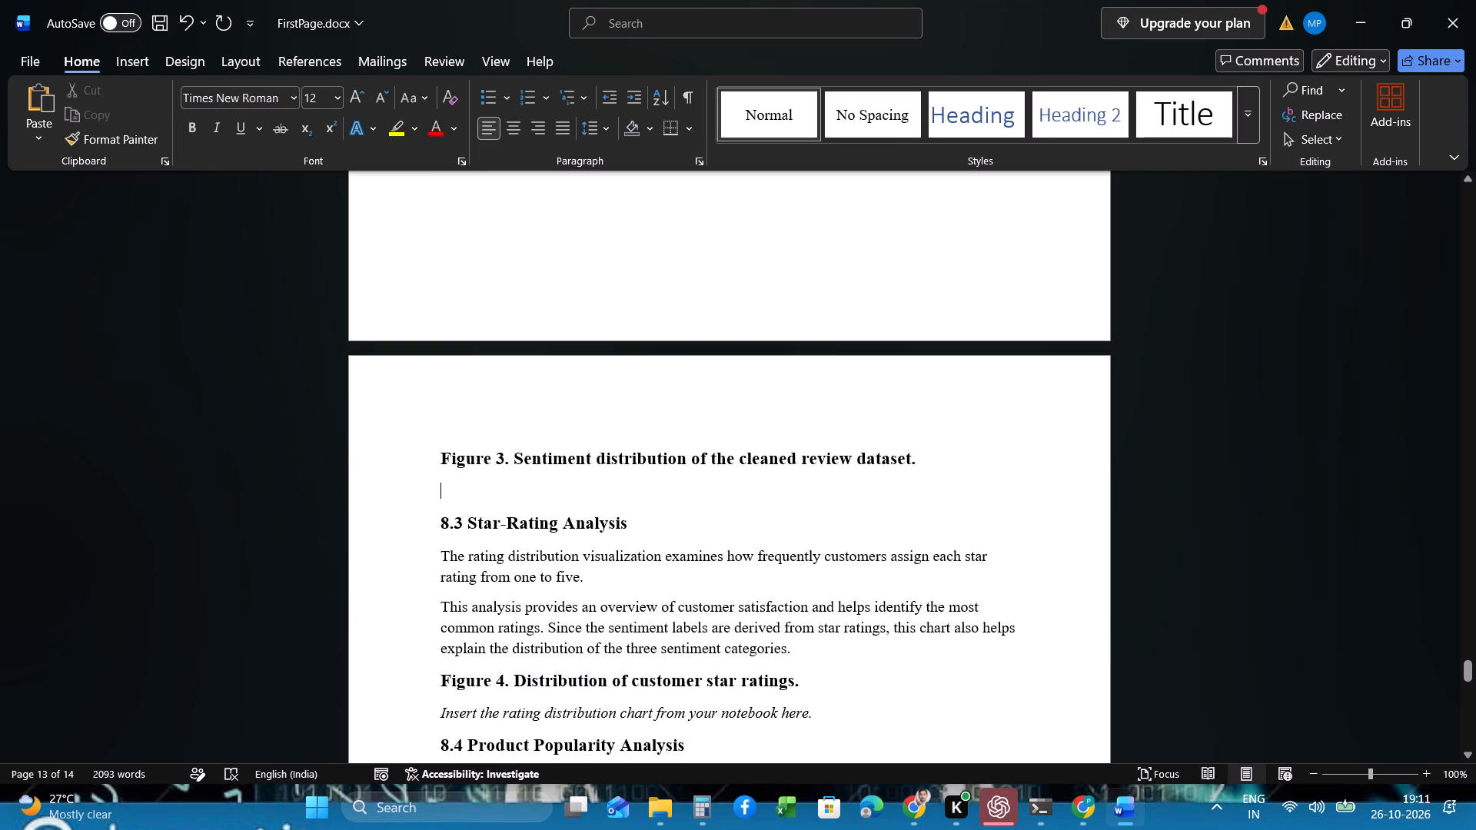
key(Return)
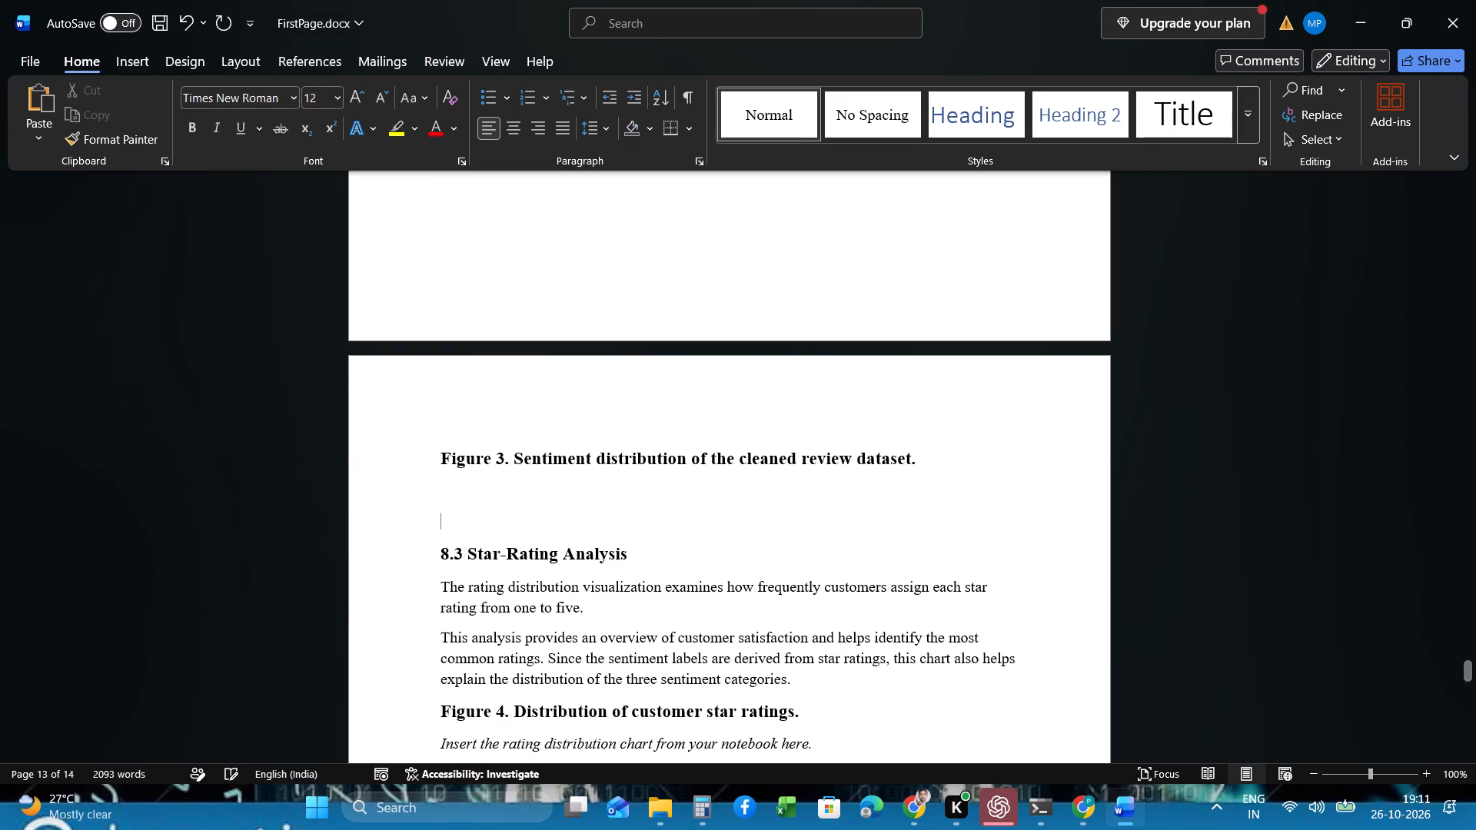
key(Return)
key(Return)
key(Return)
key(Return)
key(Return)
key(Return)
key(Return)
key(Return)
key(Return)
key(Return)
key(Return)
key(Return)
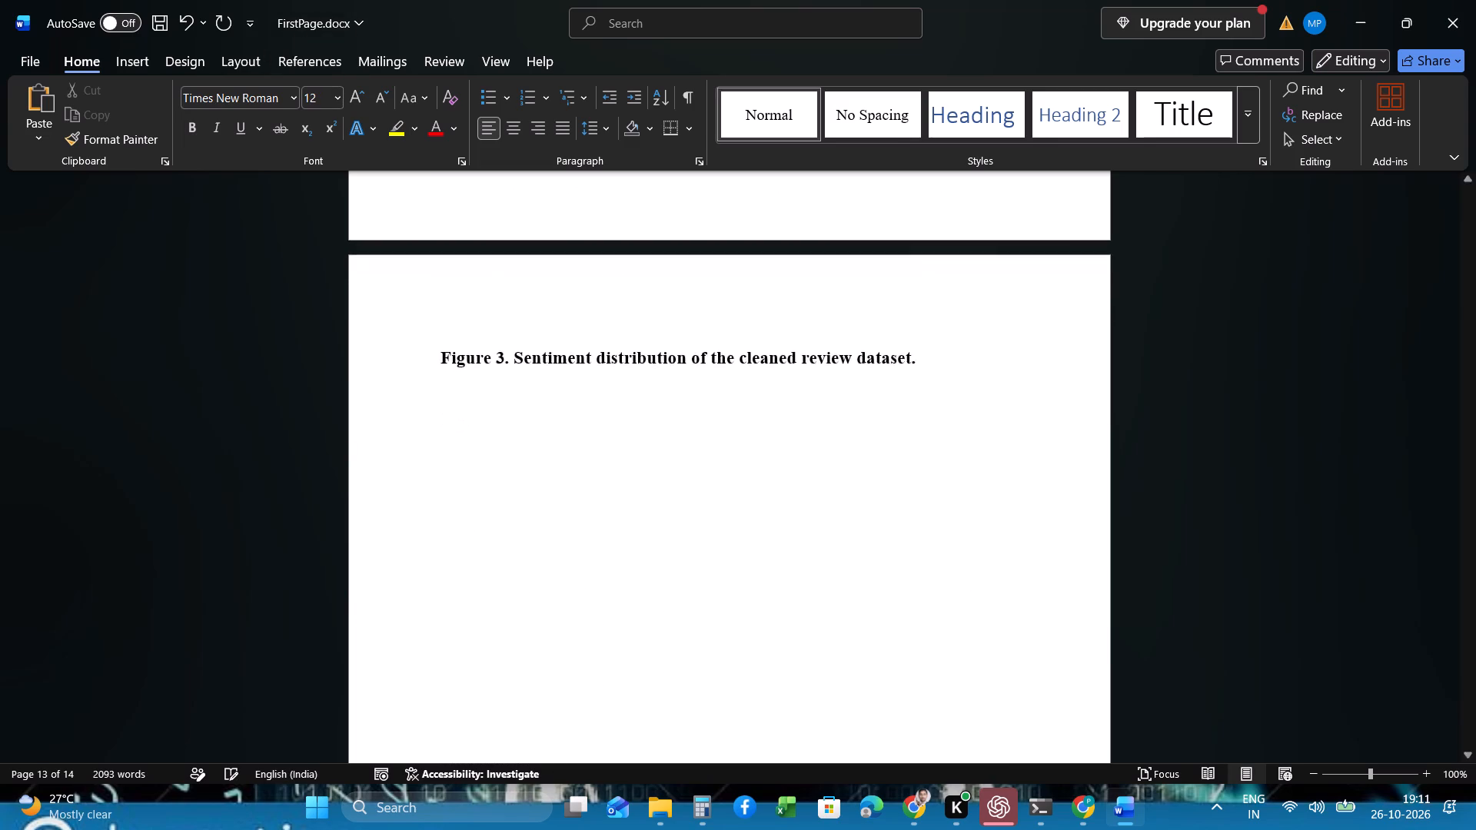
key(Return)
key(Return)
key(Return)
key(Return)
key(Return)
key(Return)
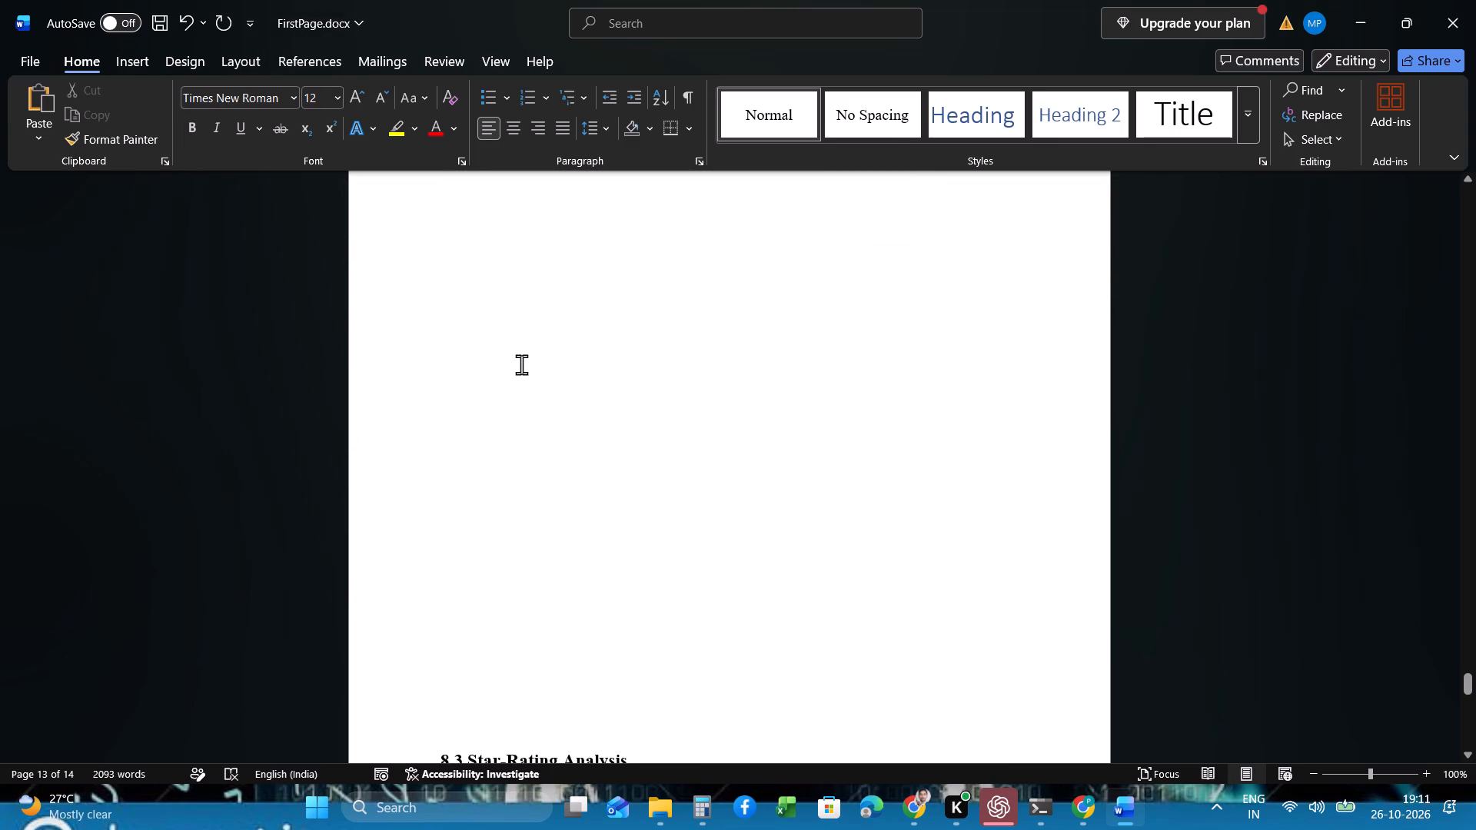
Draw a rectangle about 11.09 cm high and 17.93 cm wide directly below the Figure 3 caption.
scroll(521, 364, up, 1)
click(141, 62)
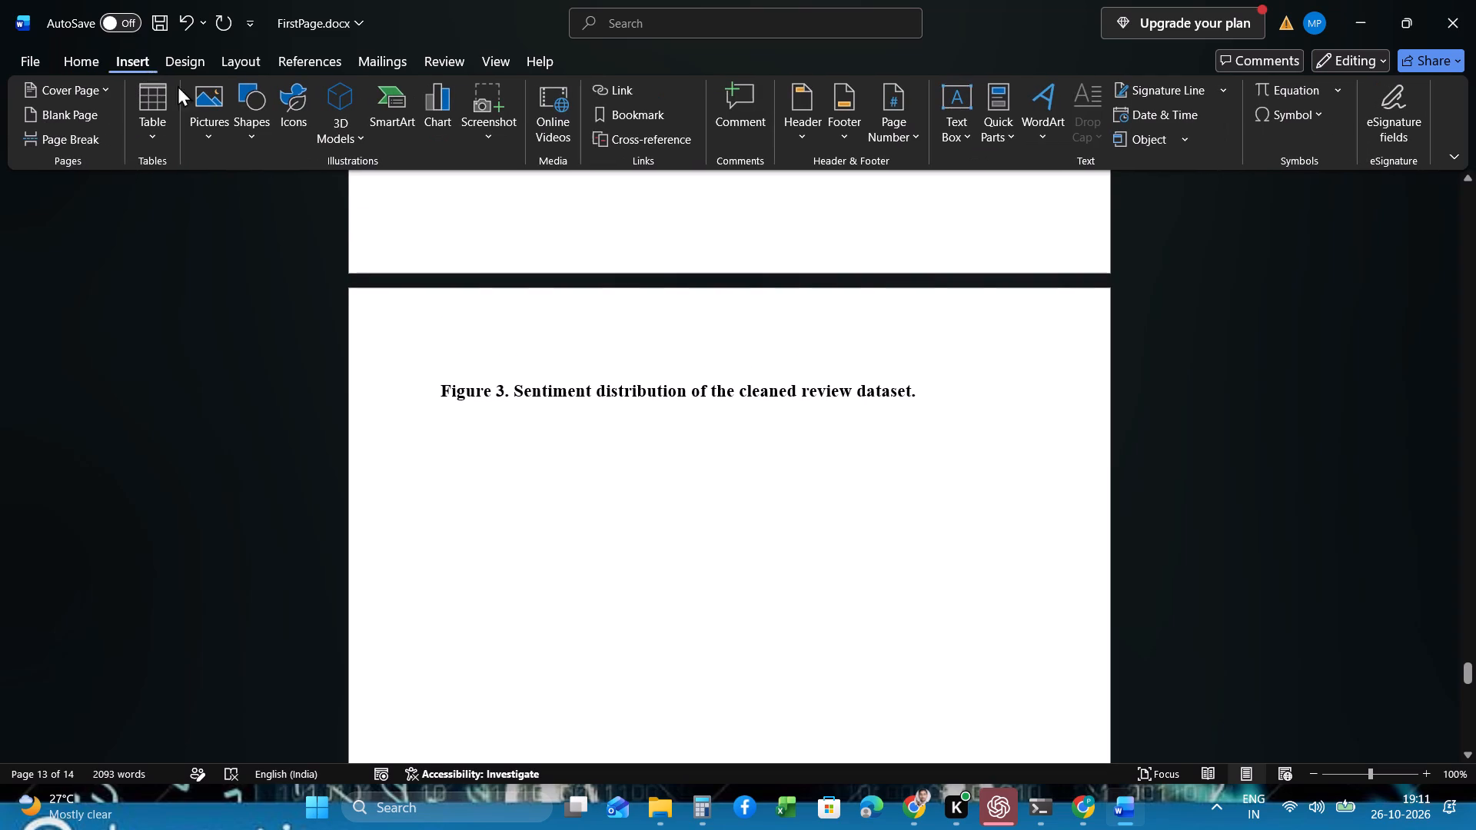
click(244, 138)
click(307, 191)
drag(443, 420, 731, 642)
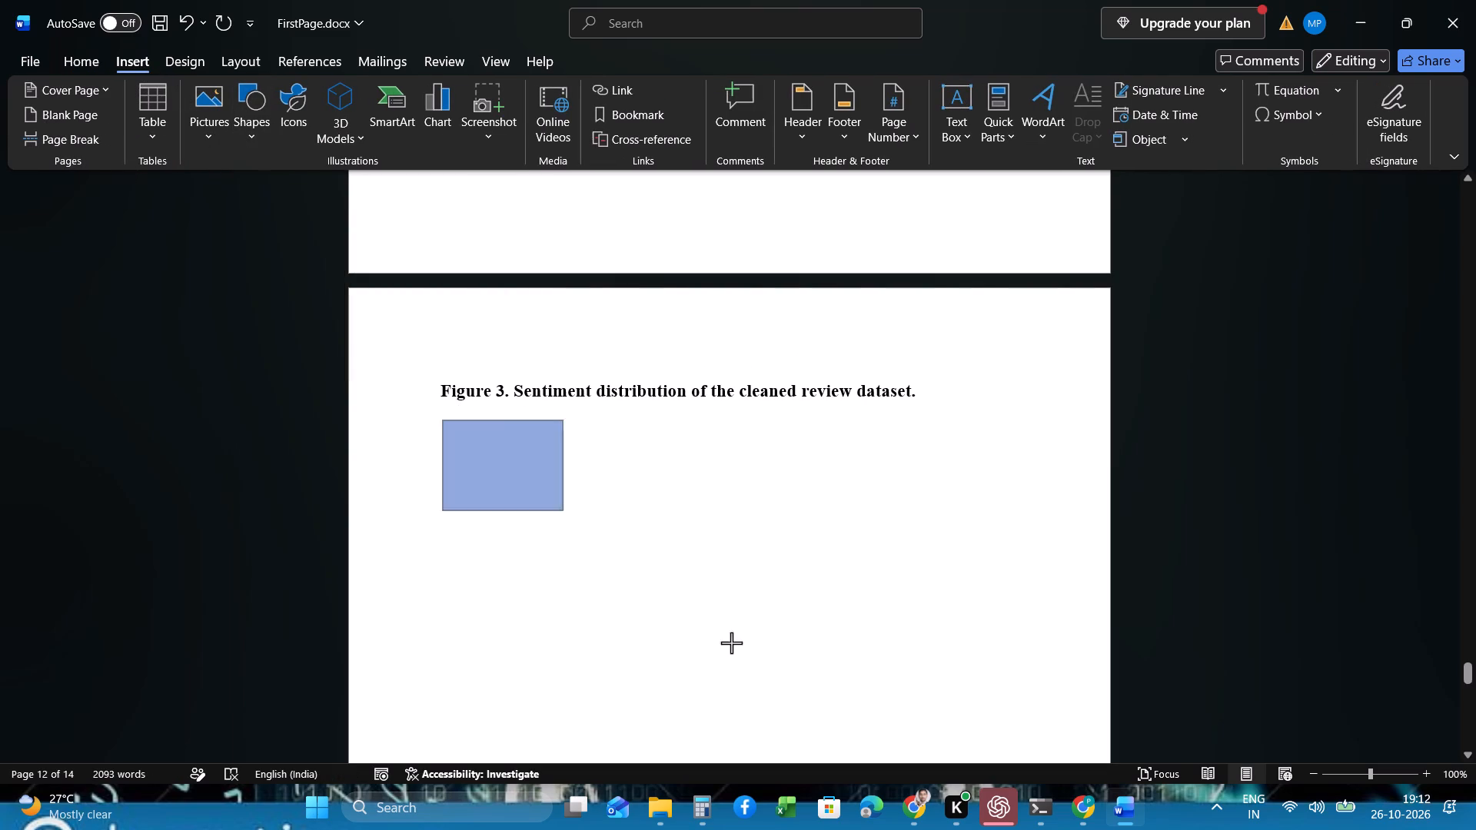
drag(731, 642, 1084, 828)
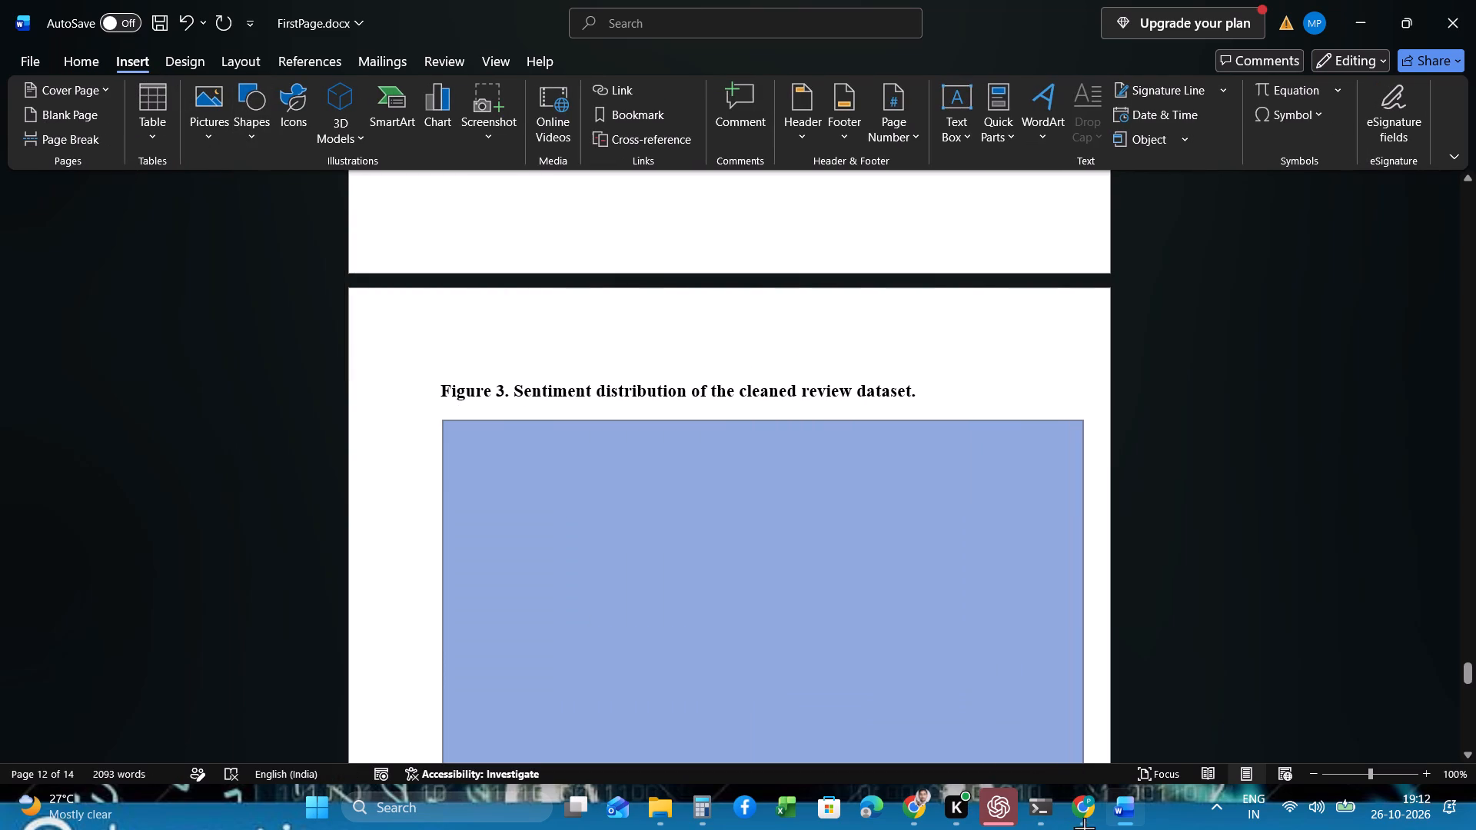
drag(1084, 828, 1094, 823)
Stretch the Figure 3 rectangle's bottom edge downward to a height of about 13.25 cm.
scroll(896, 557, down, 1)
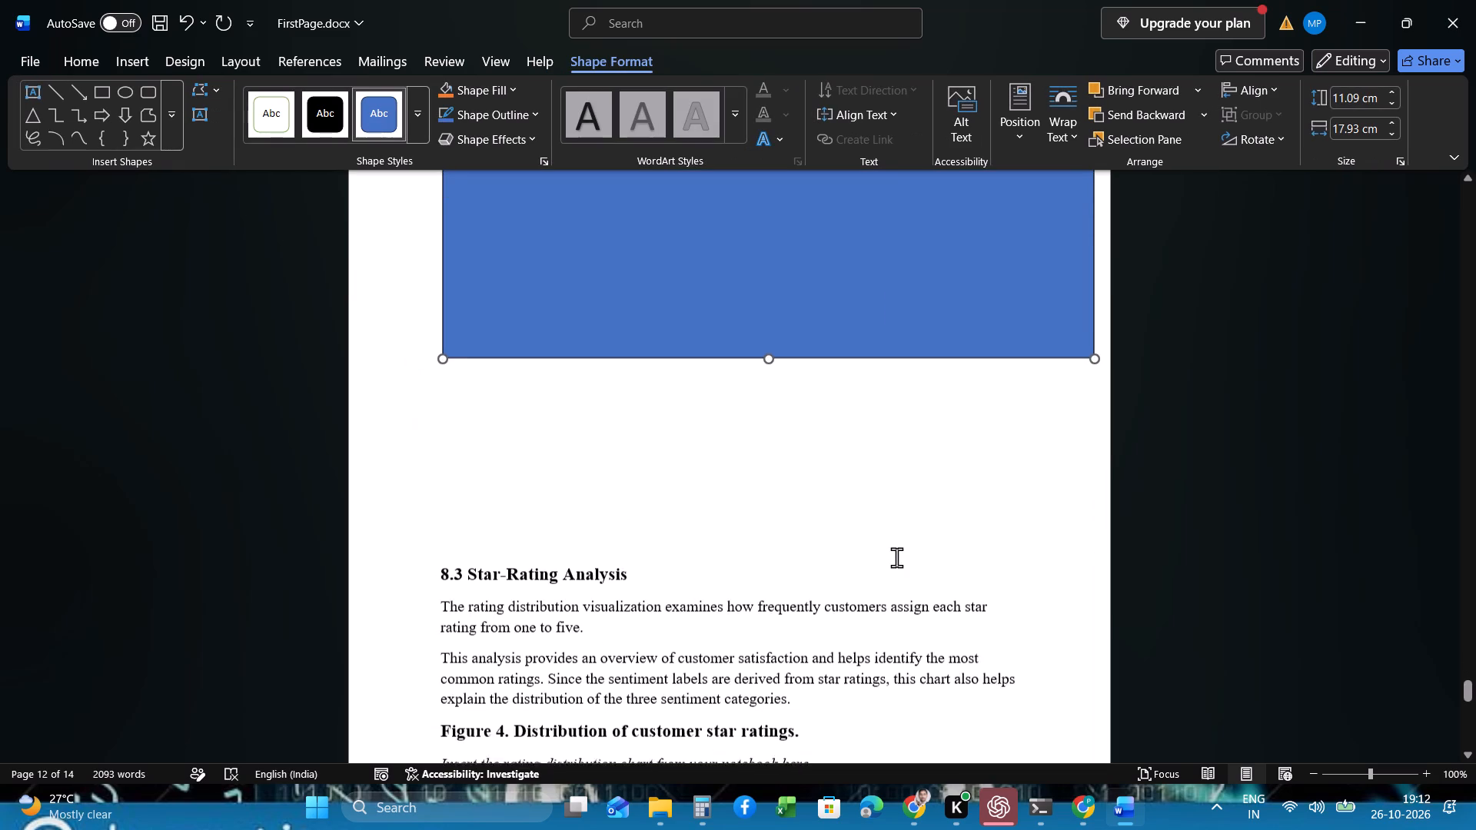
scroll(896, 557, down, 1)
drag(768, 415, 780, 478)
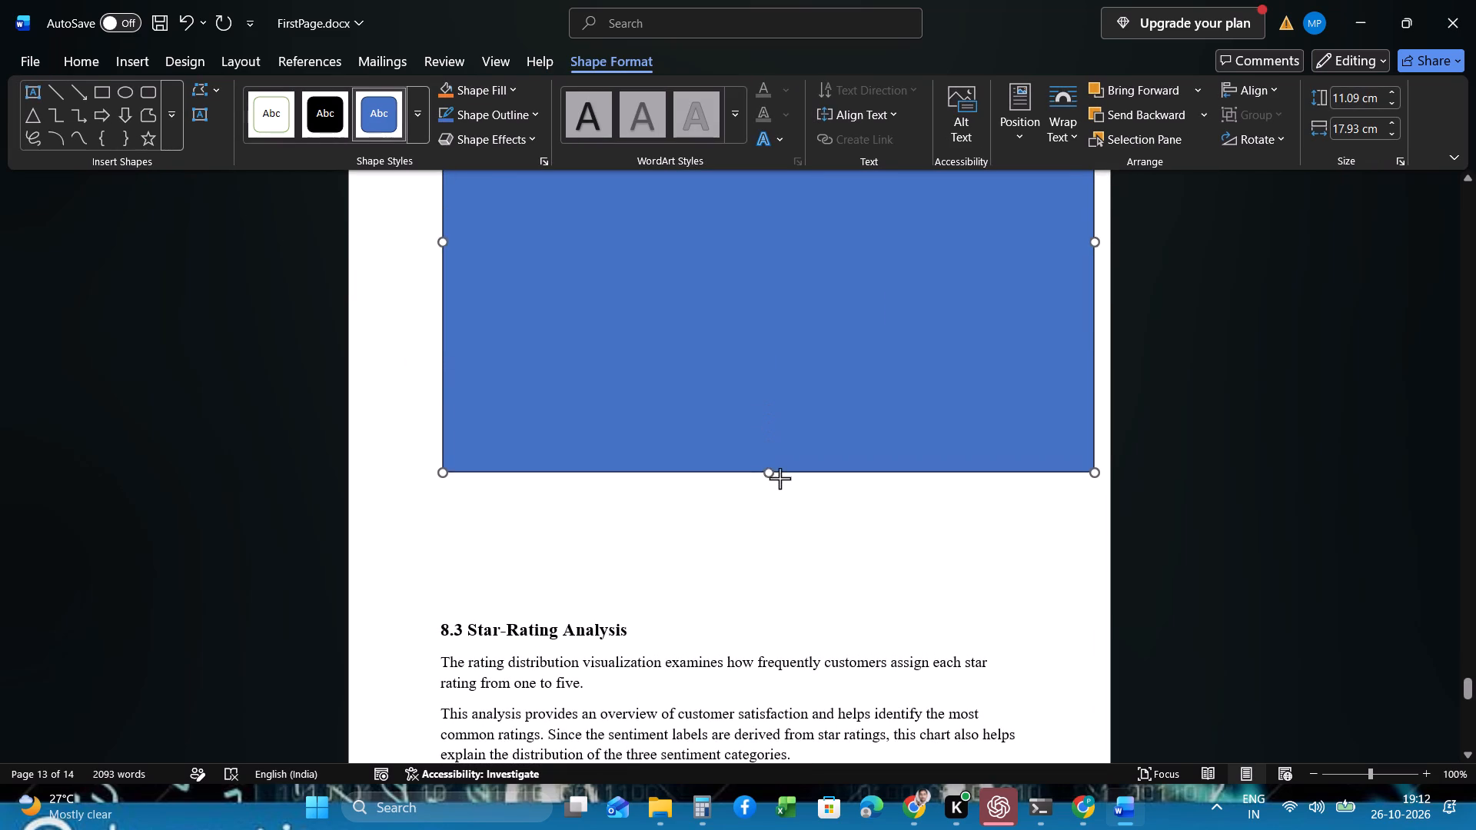
drag(780, 478, 784, 492)
Fill the Figure 3 rectangle with the downloaded sentiment distribution image from a file.
scroll(637, 362, up, 1)
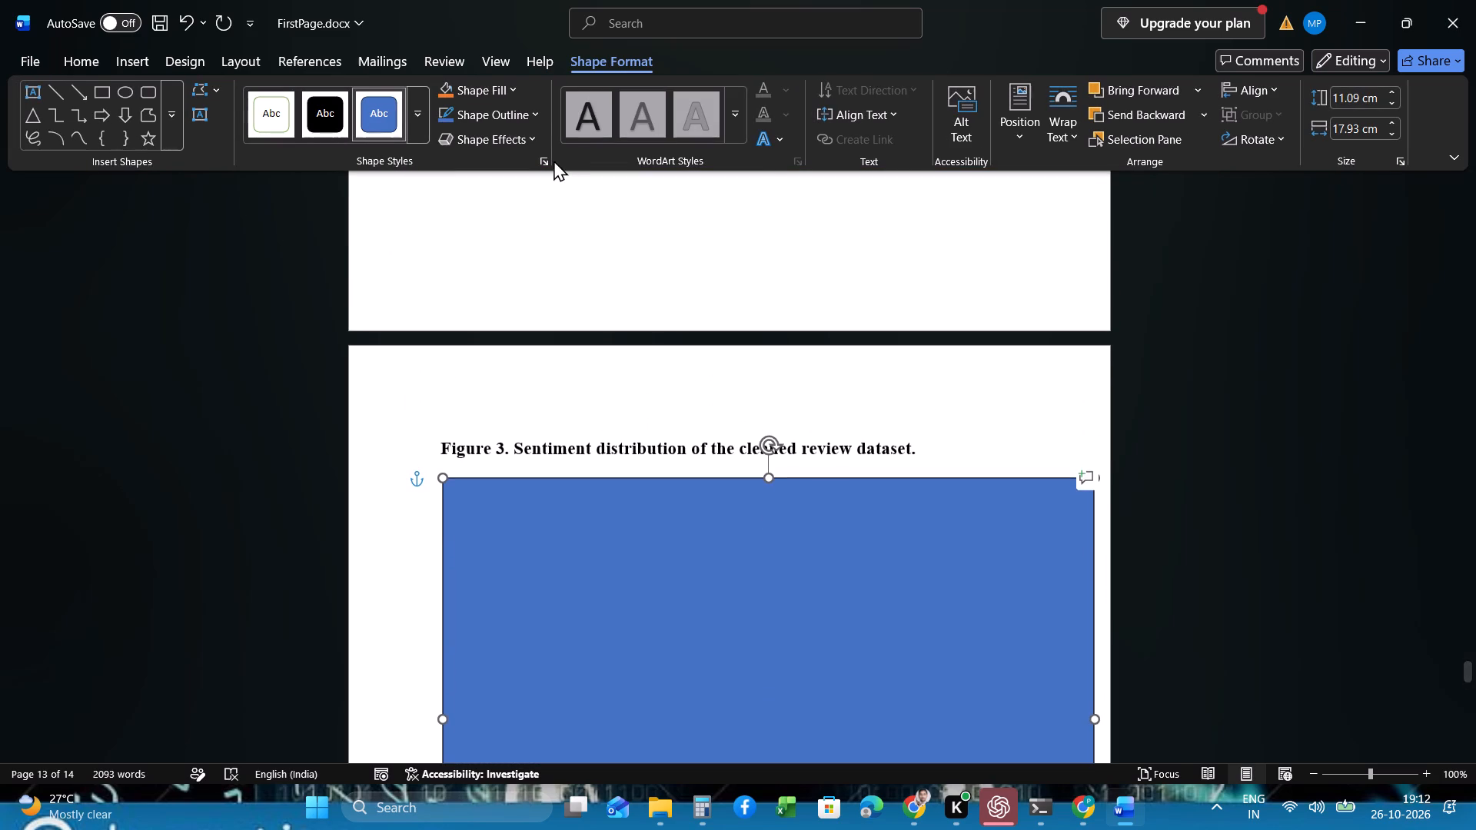
click(510, 86)
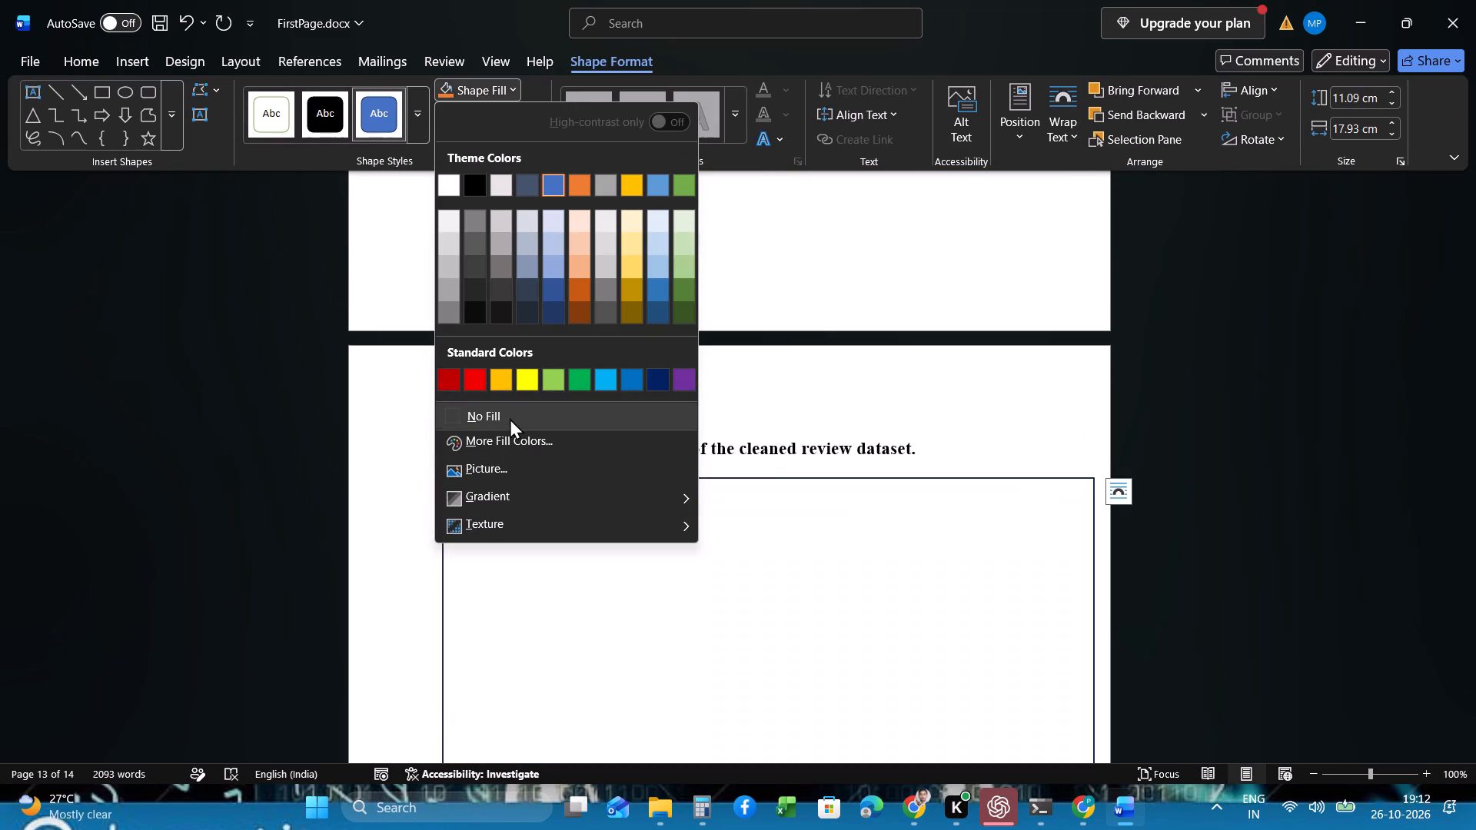
click(510, 467)
click(534, 311)
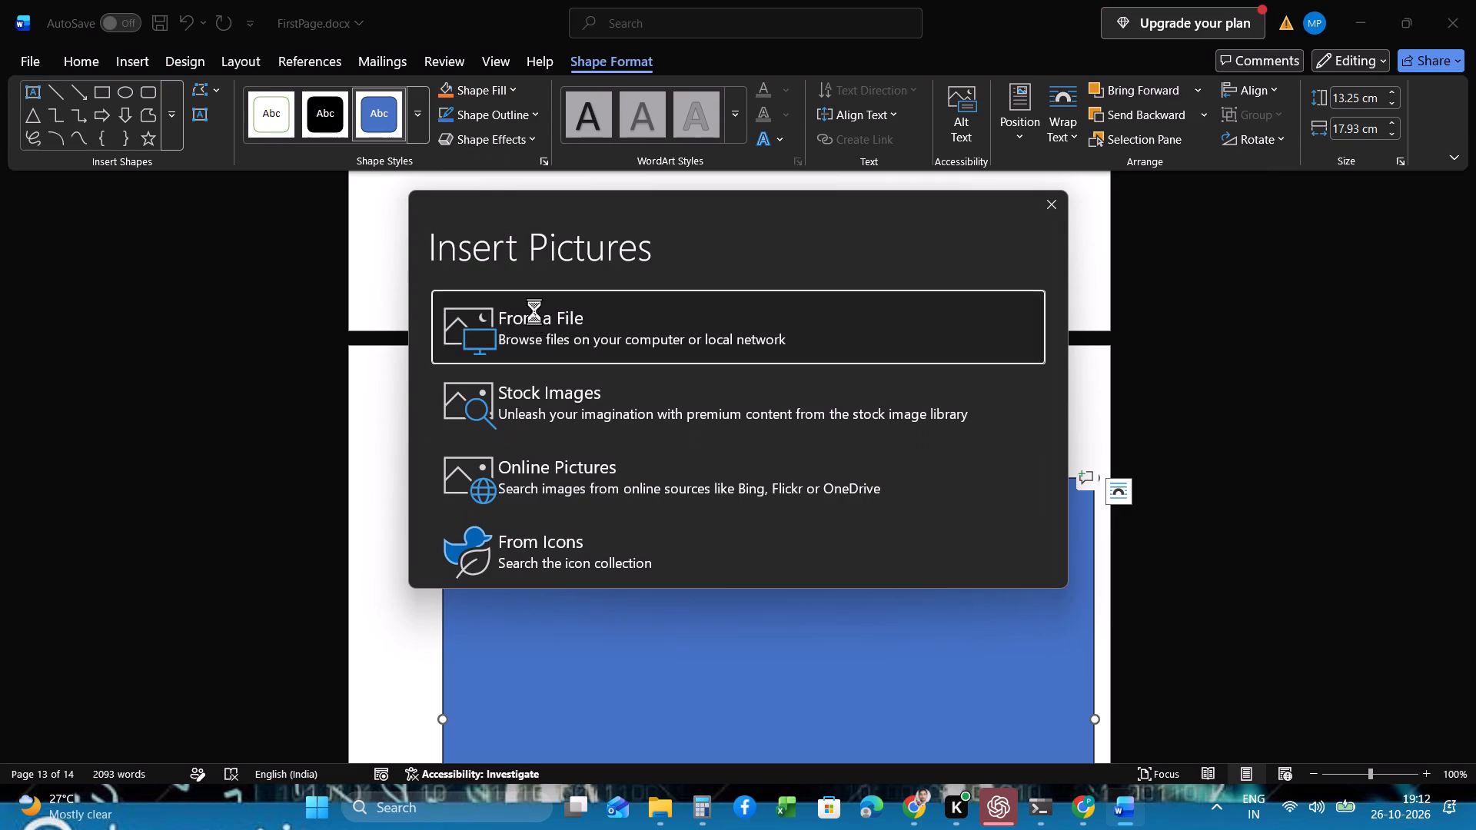
double_click(278, 251)
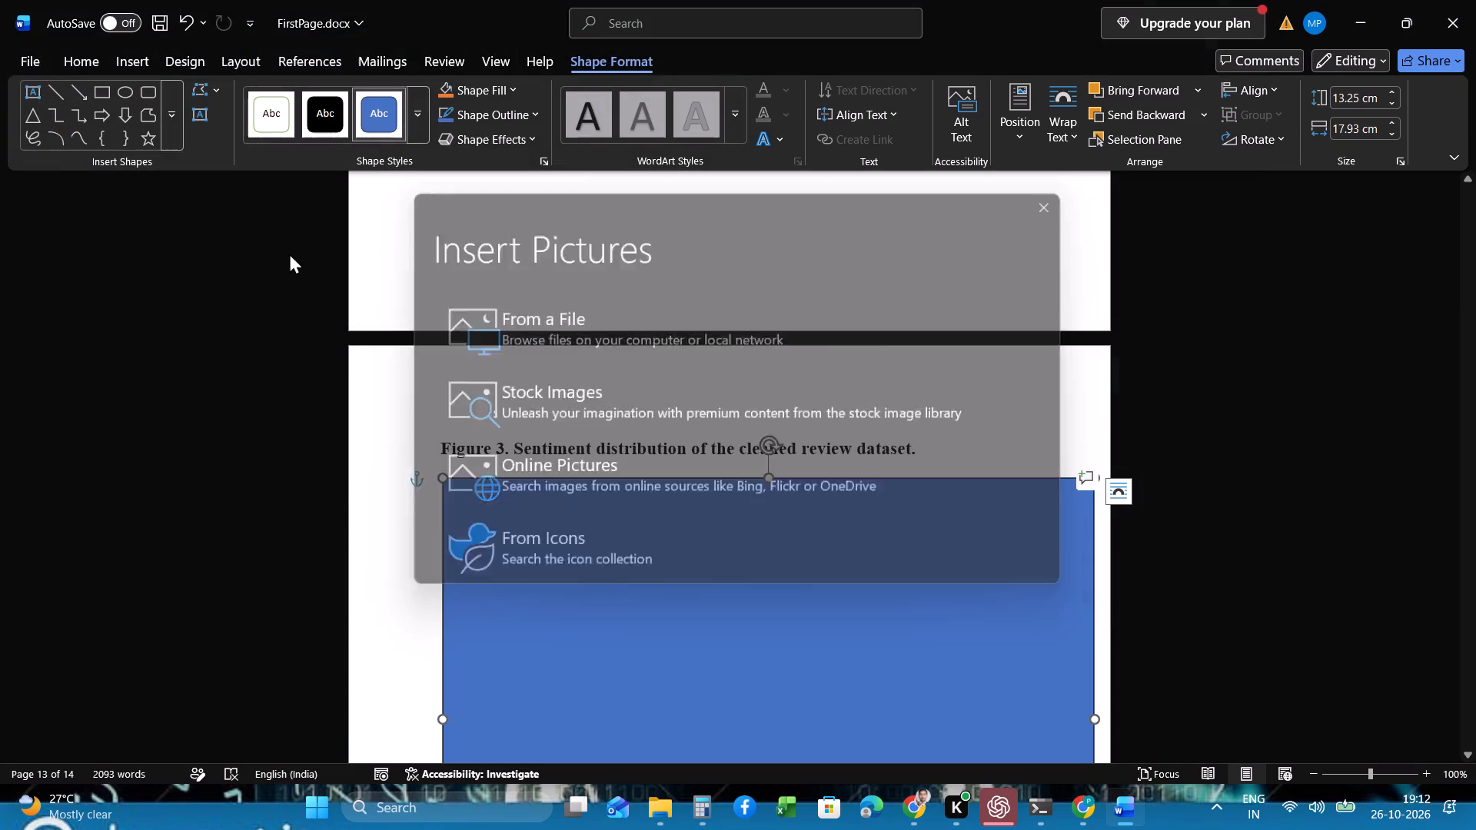
scroll(746, 548, down, 1)
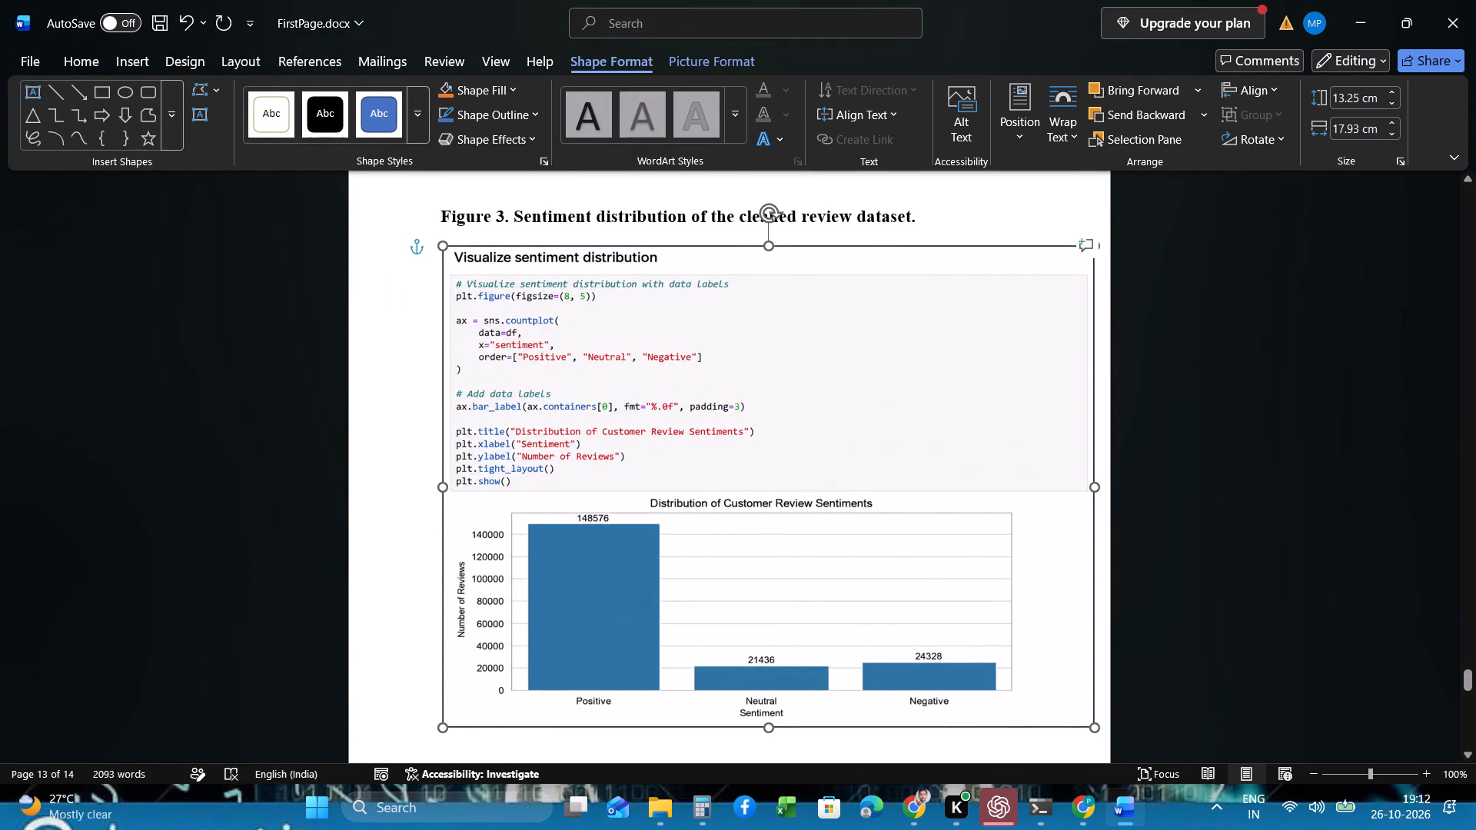
click(413, 490)
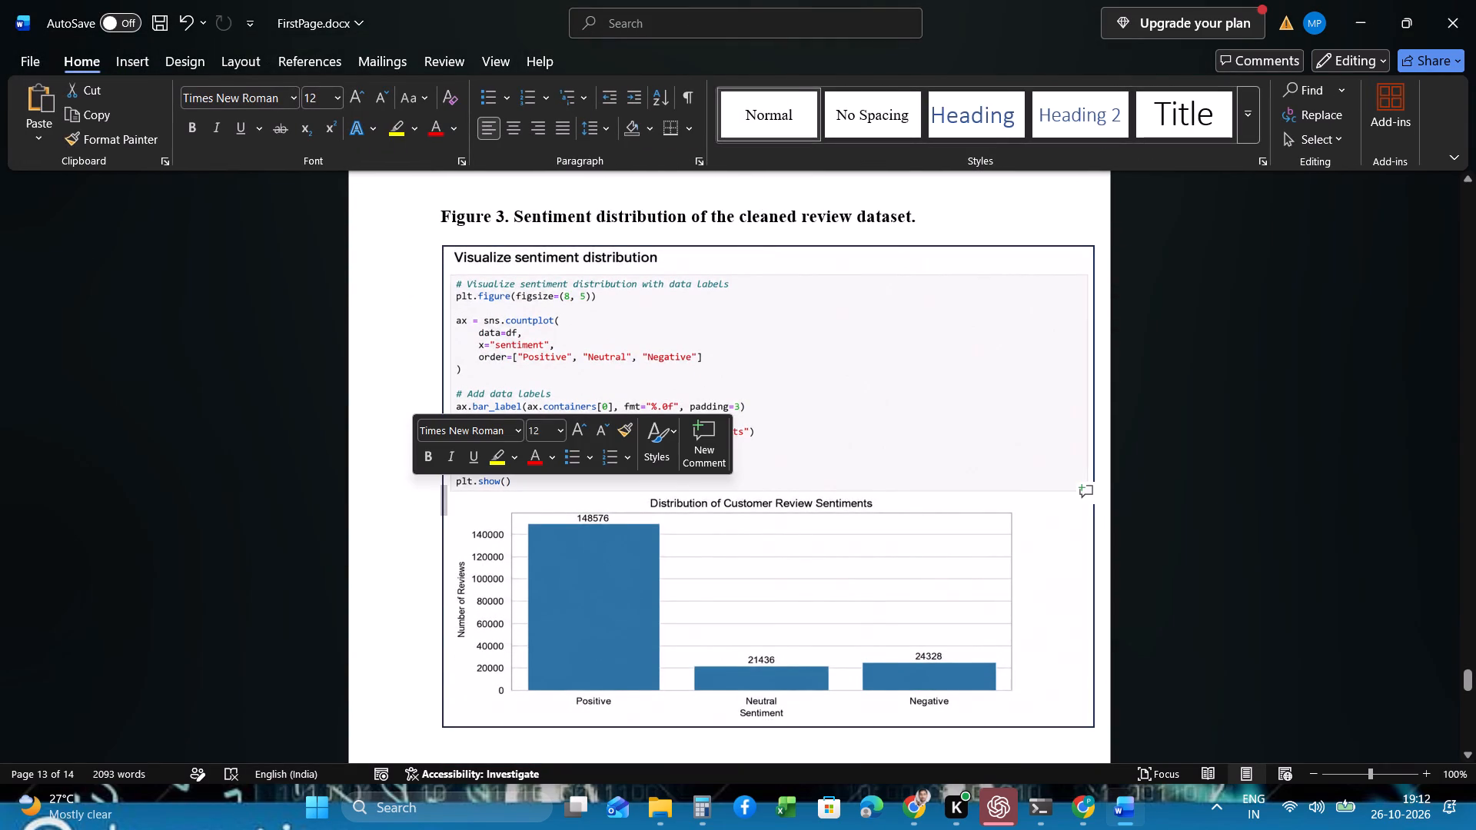
scroll(975, 484, down, 1)
Remove the outline from the sentiment distribution picture under Figure 3.
click(999, 428)
scroll(951, 367, up, 1)
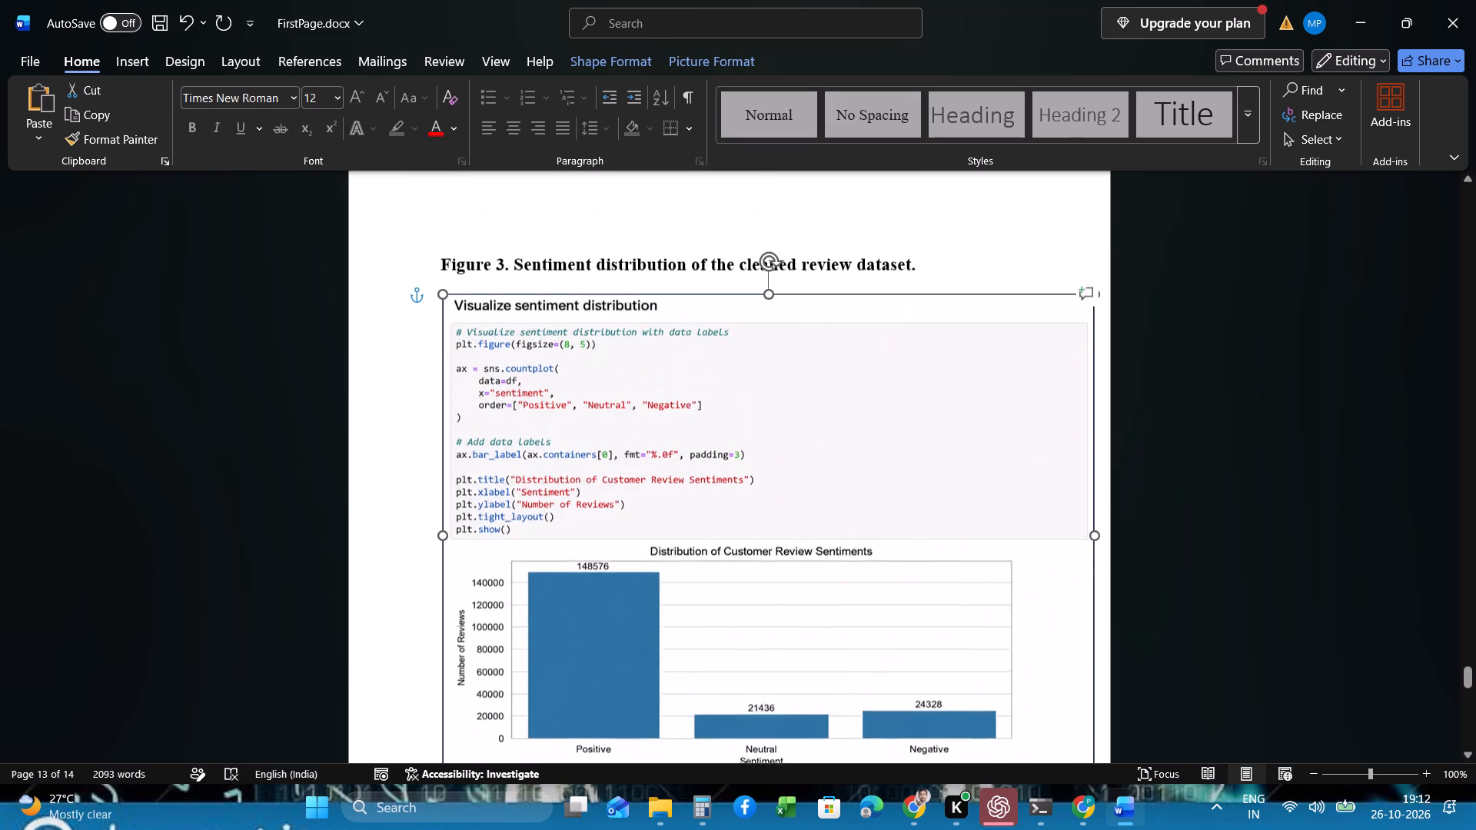
scroll(951, 367, up, 1)
click(685, 62)
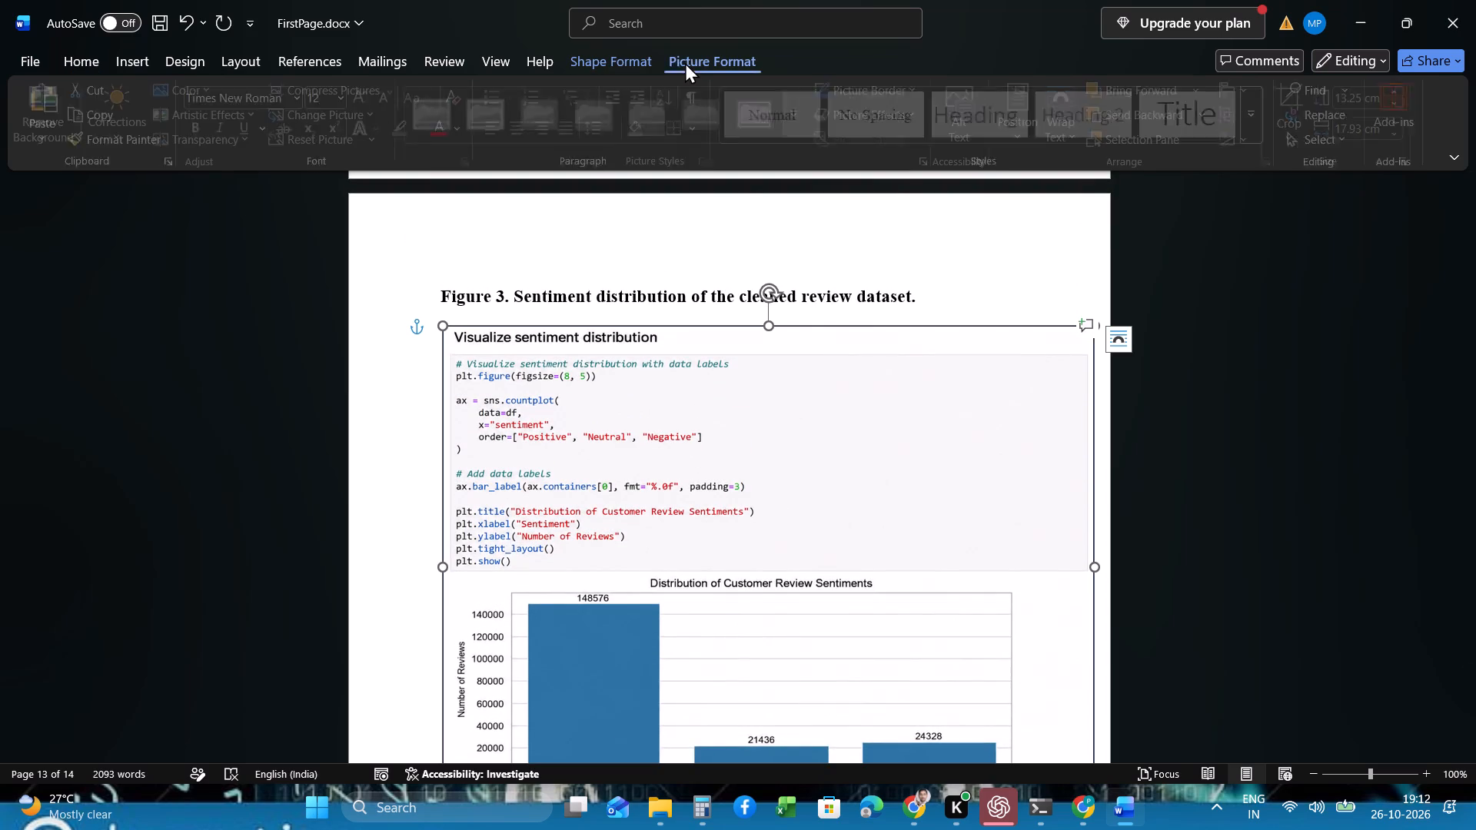
click(633, 59)
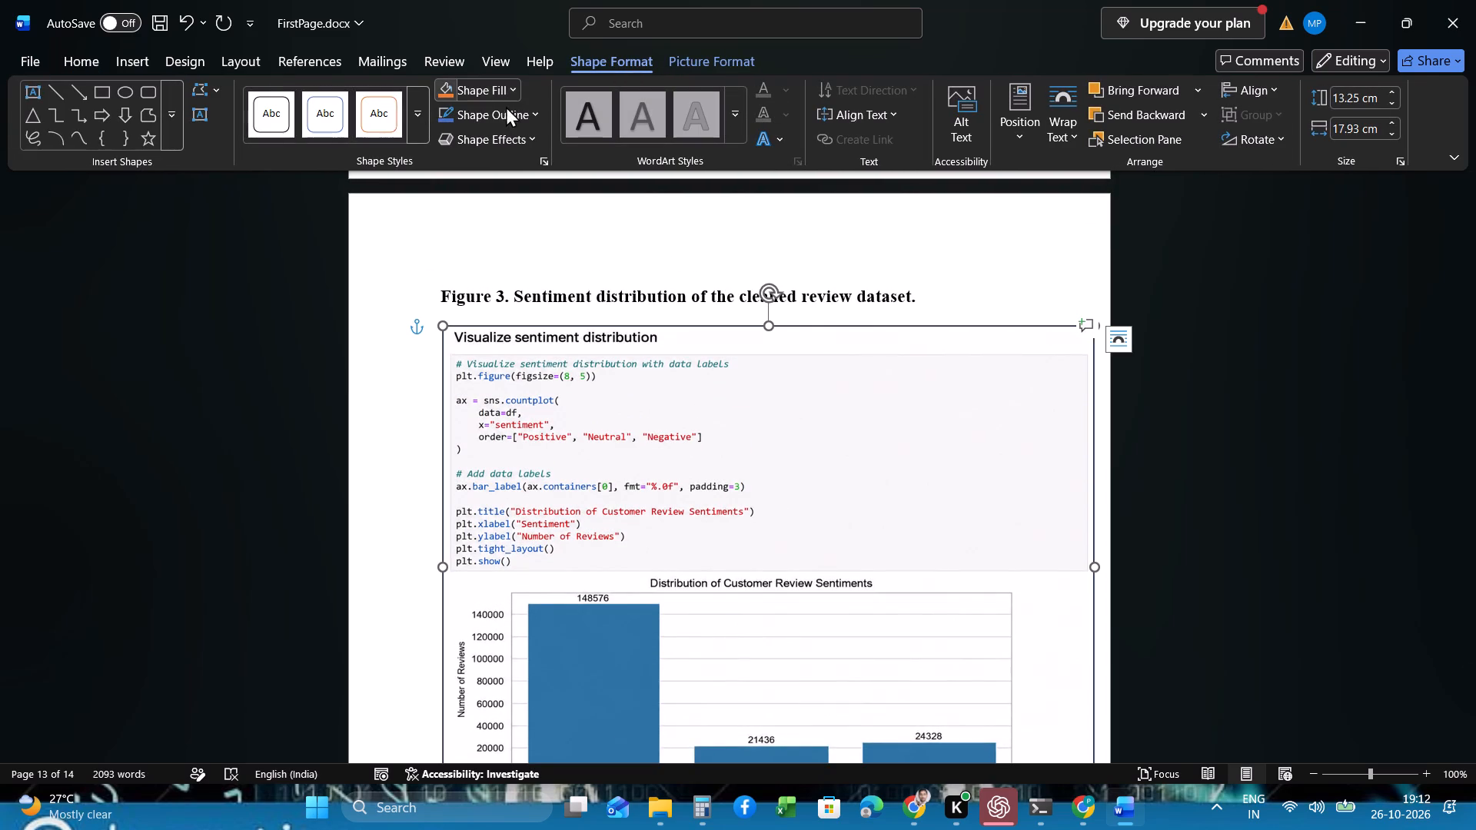
click(539, 115)
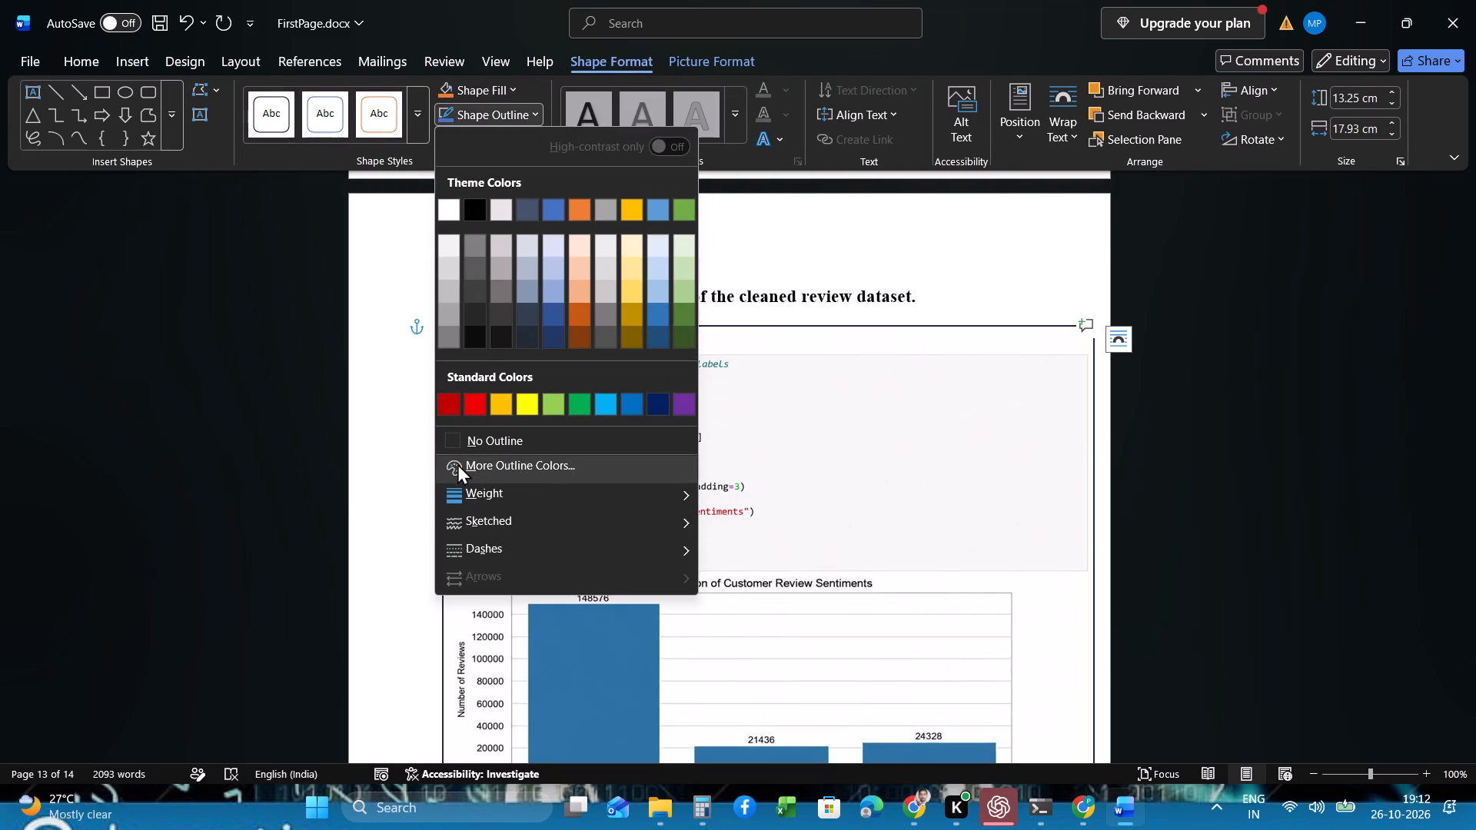
click(454, 443)
click(405, 444)
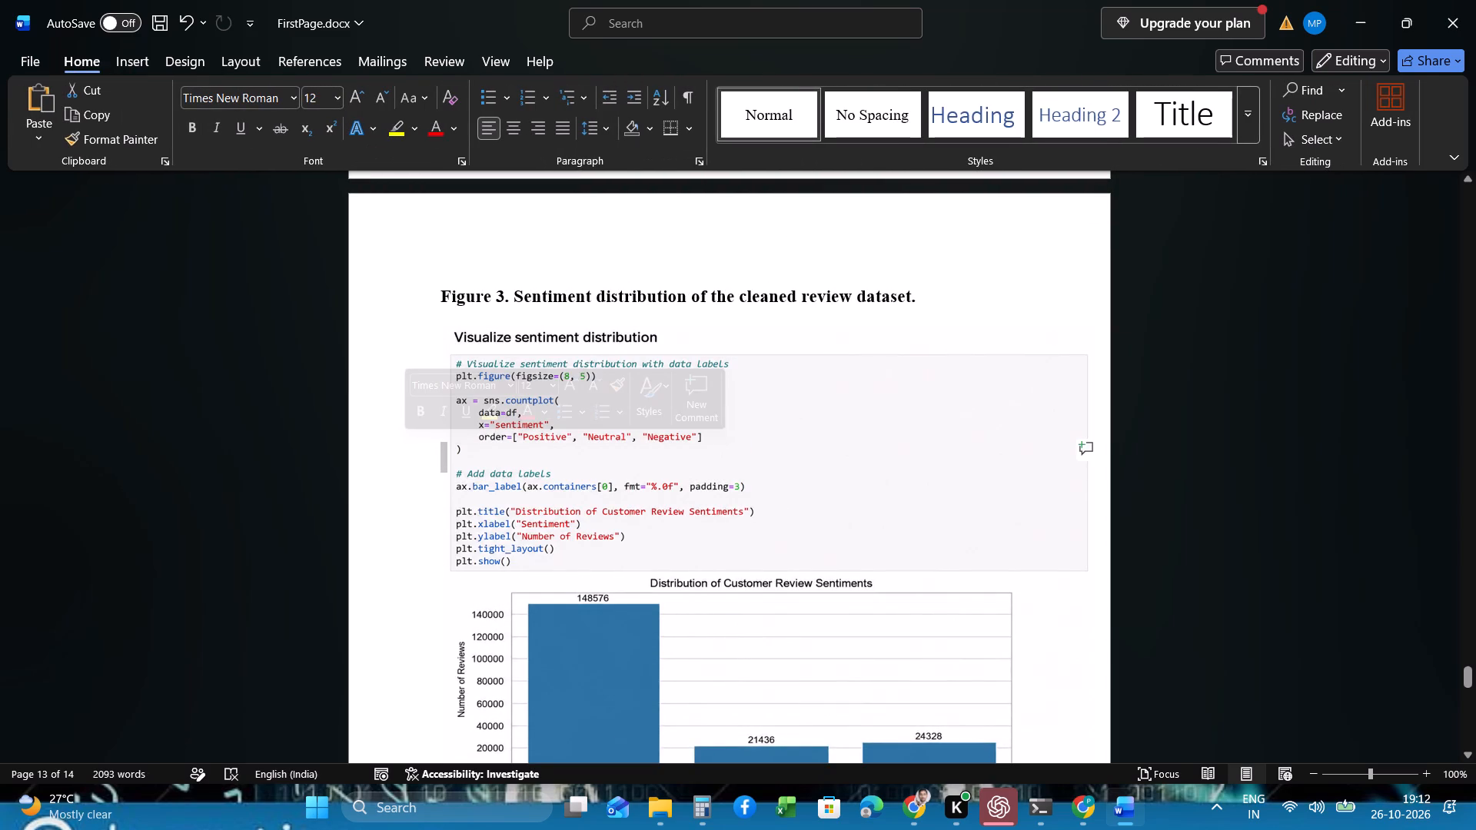
Remove the outline from the dataset structure picture under Figure 1 and check how it looks on its page.
scroll(664, 581, down, 1)
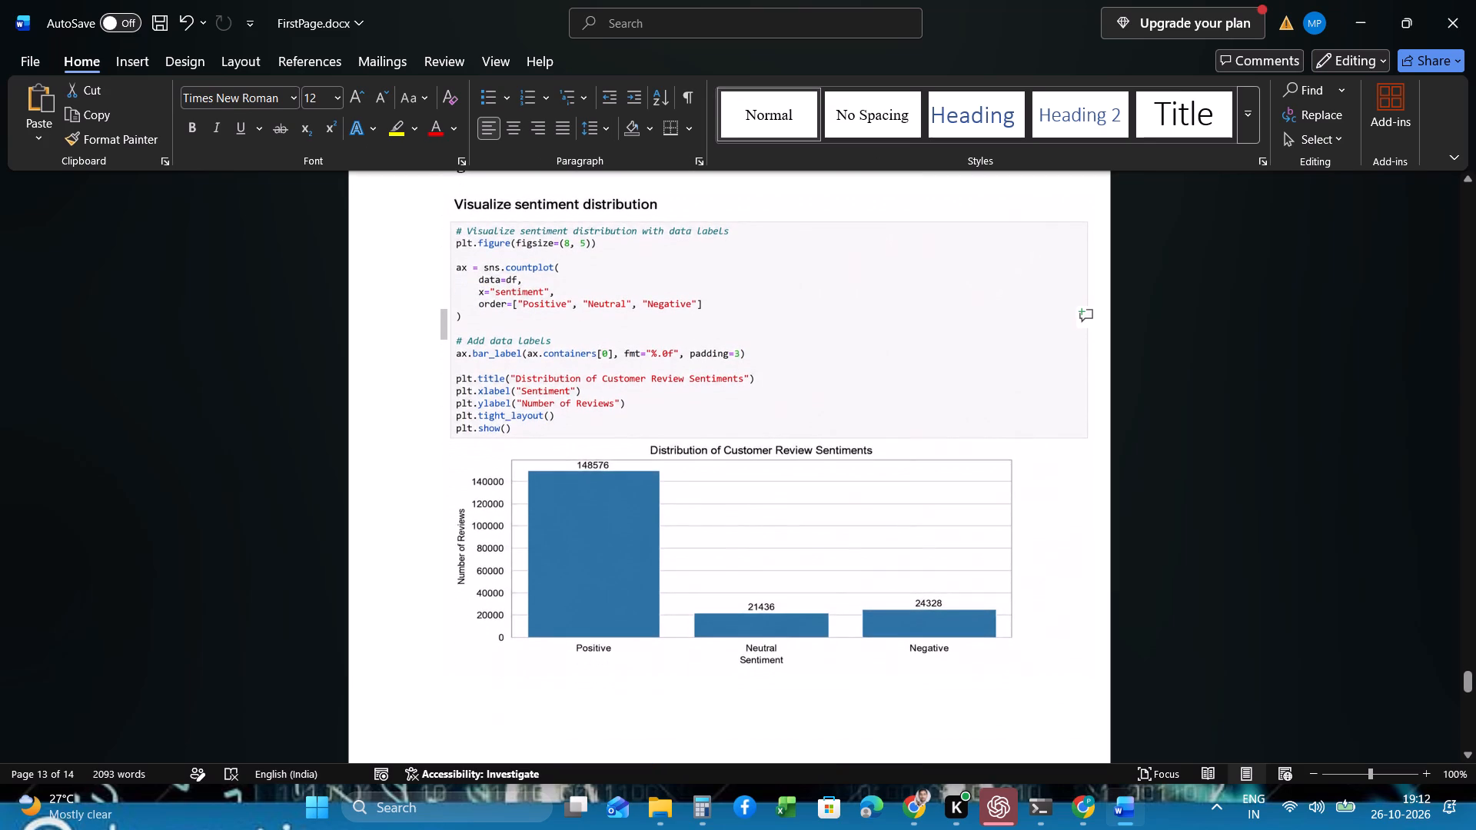
scroll(701, 520, up, 6)
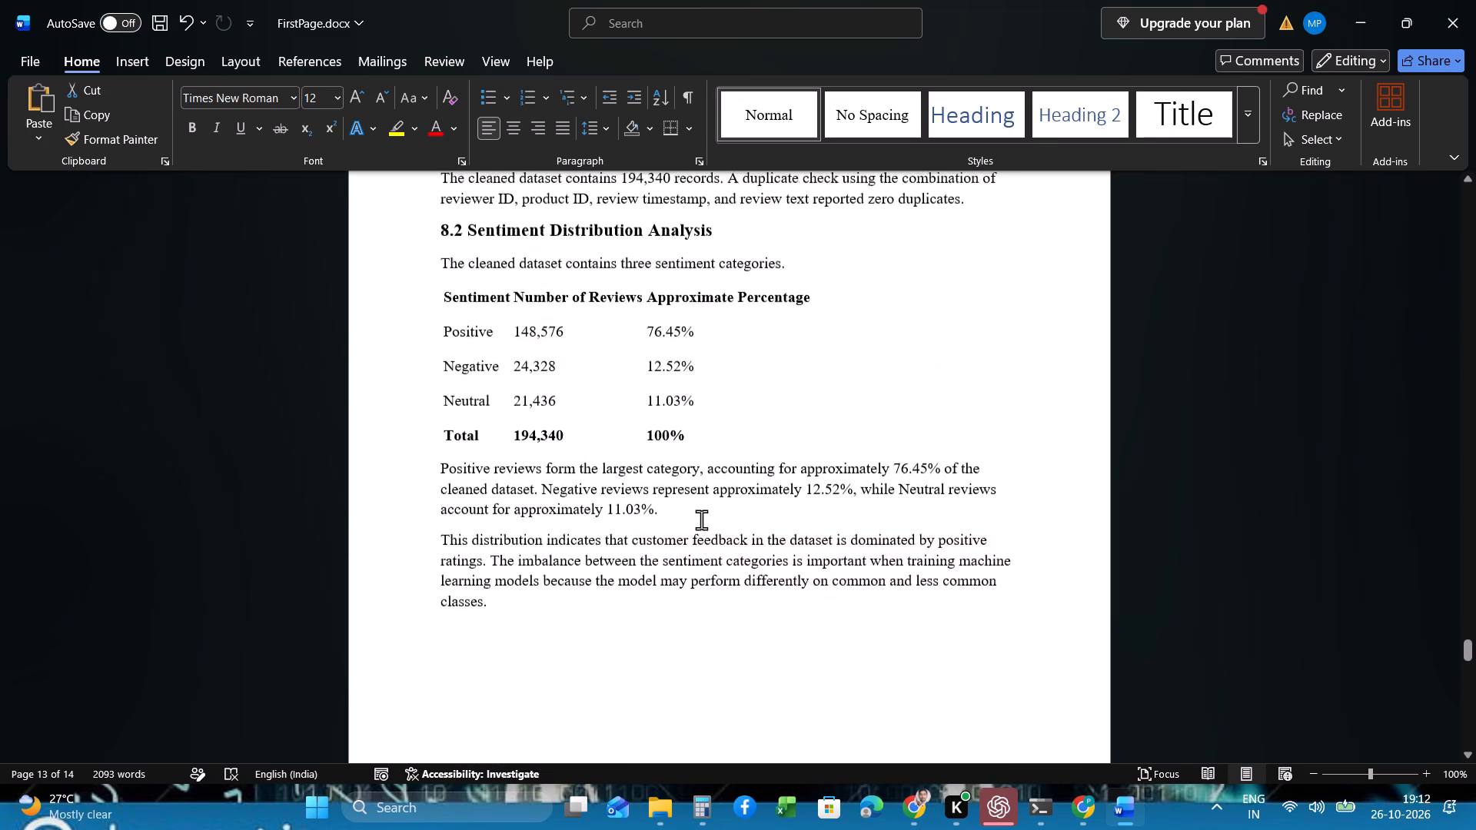
scroll(701, 520, up, 8)
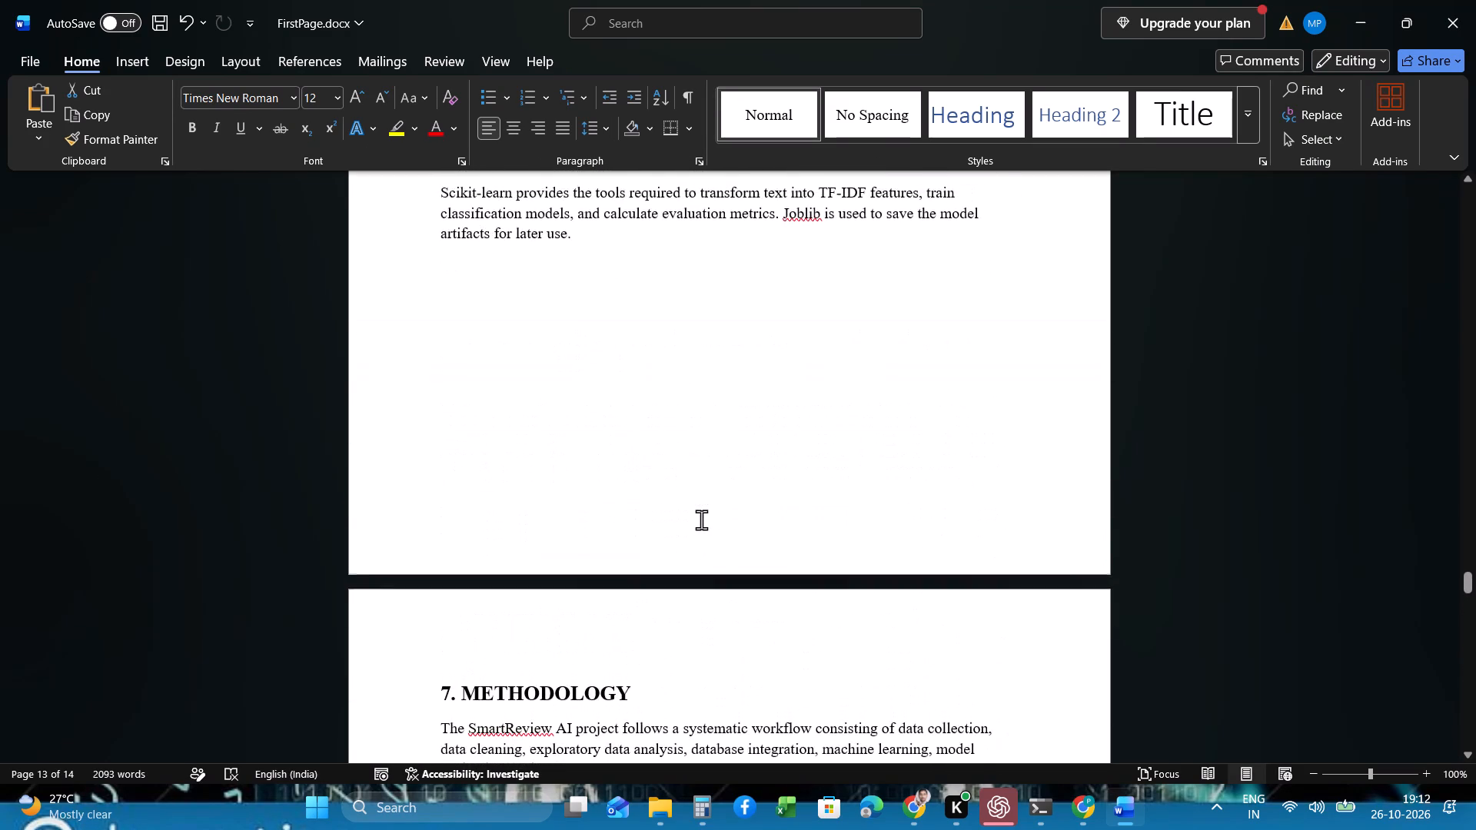
scroll(701, 520, up, 9)
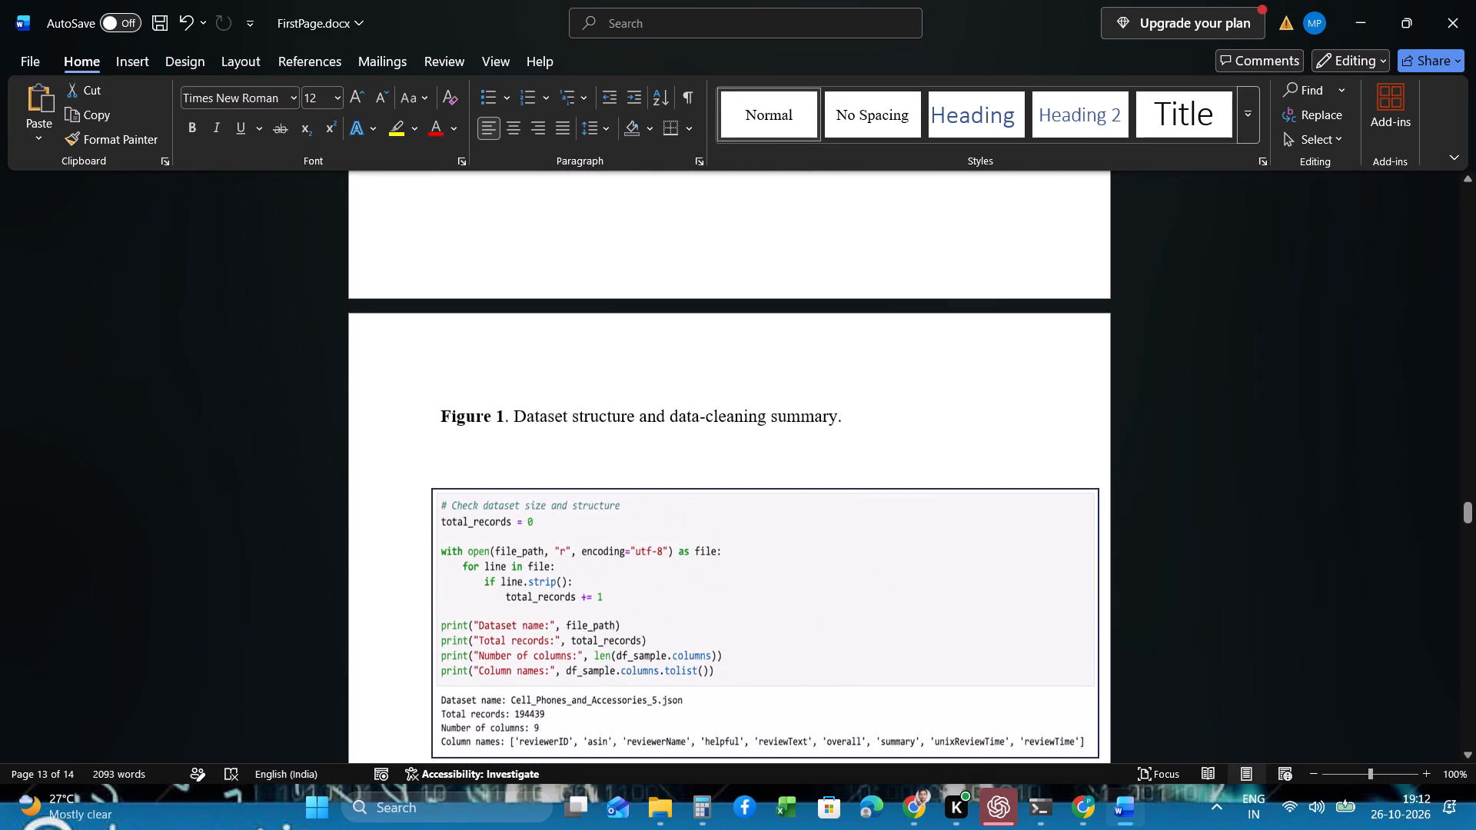
click(629, 539)
click(630, 48)
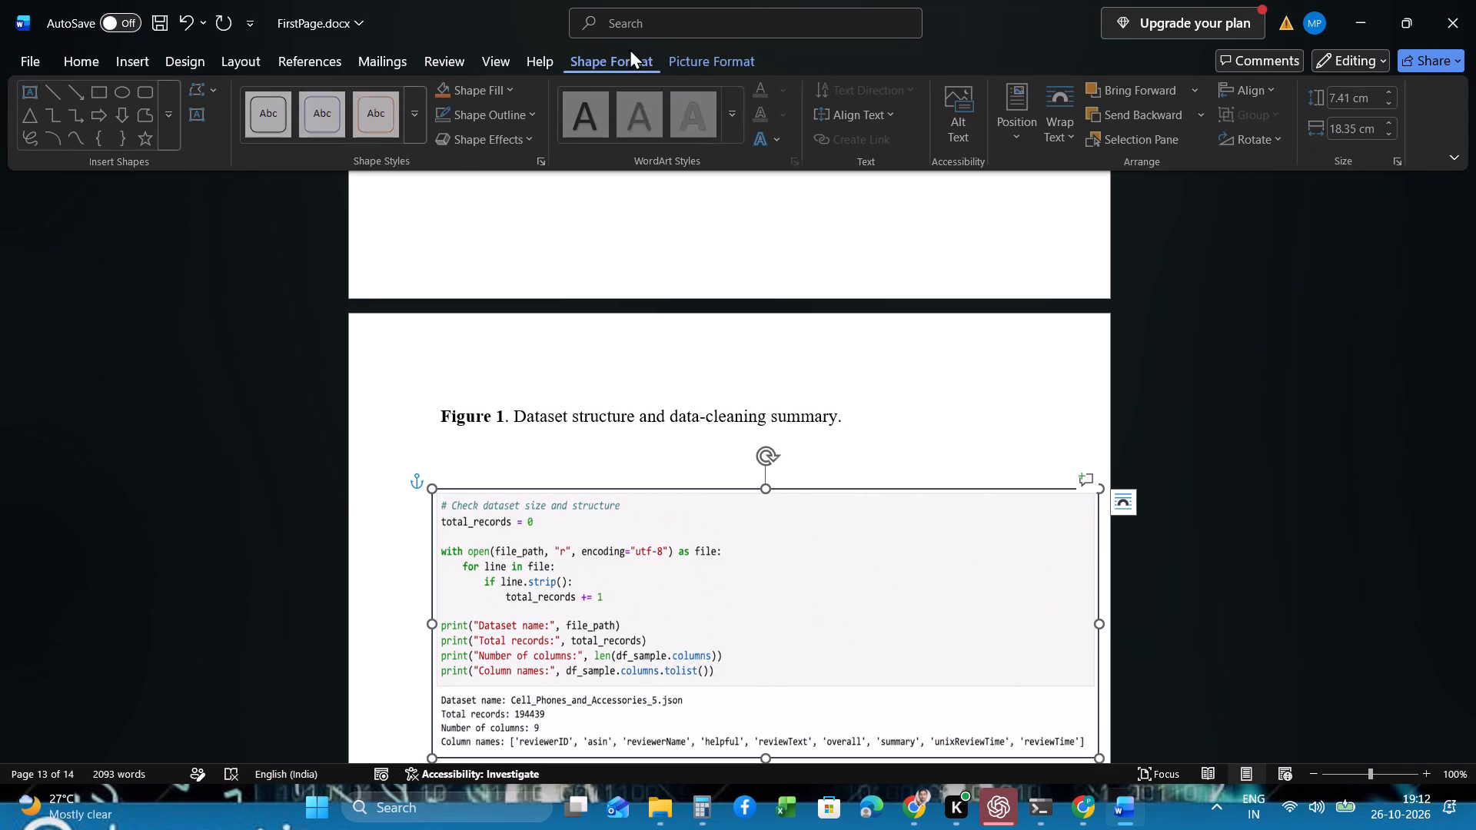
click(541, 118)
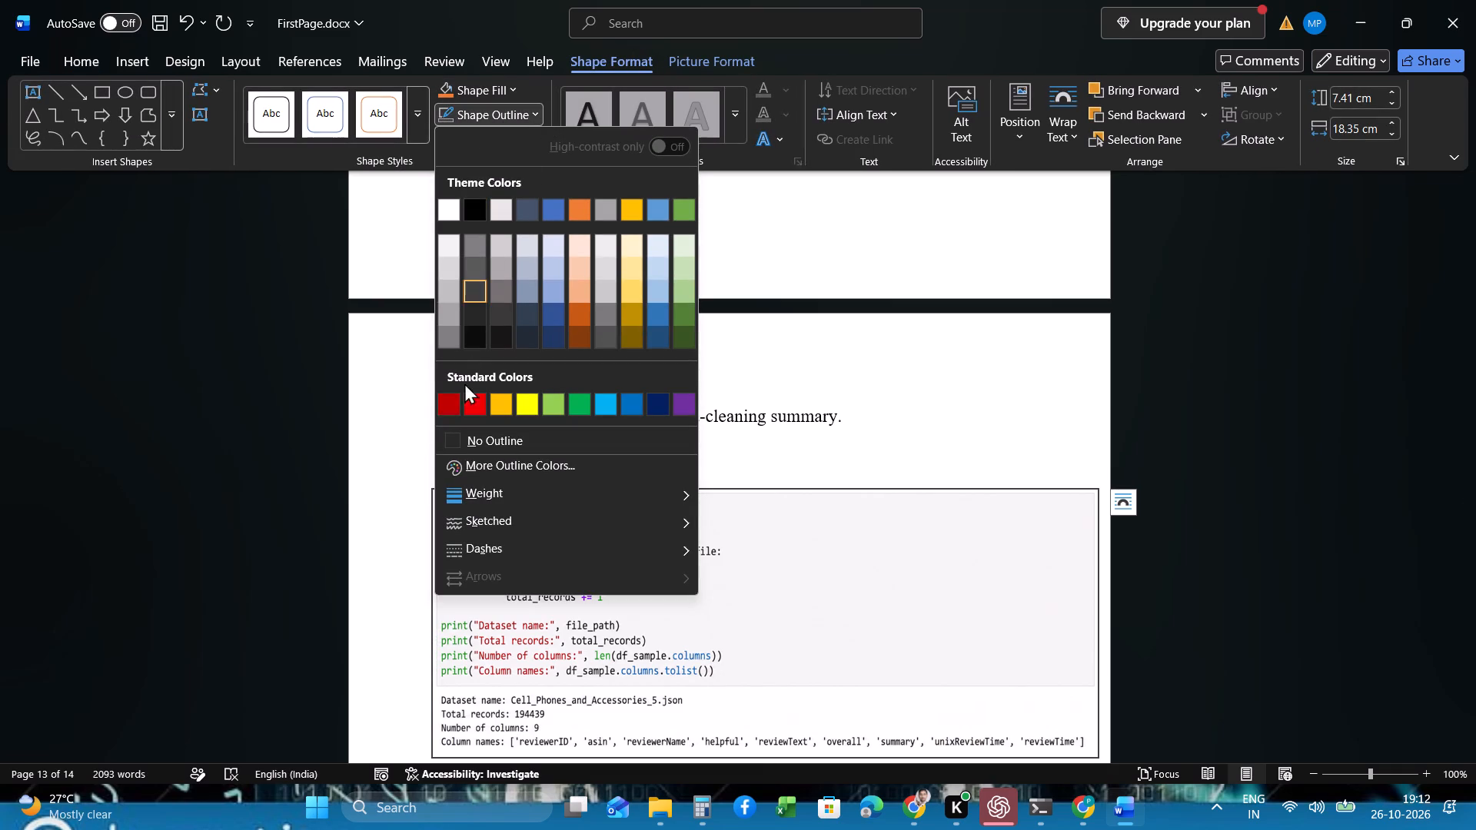
click(450, 440)
click(401, 424)
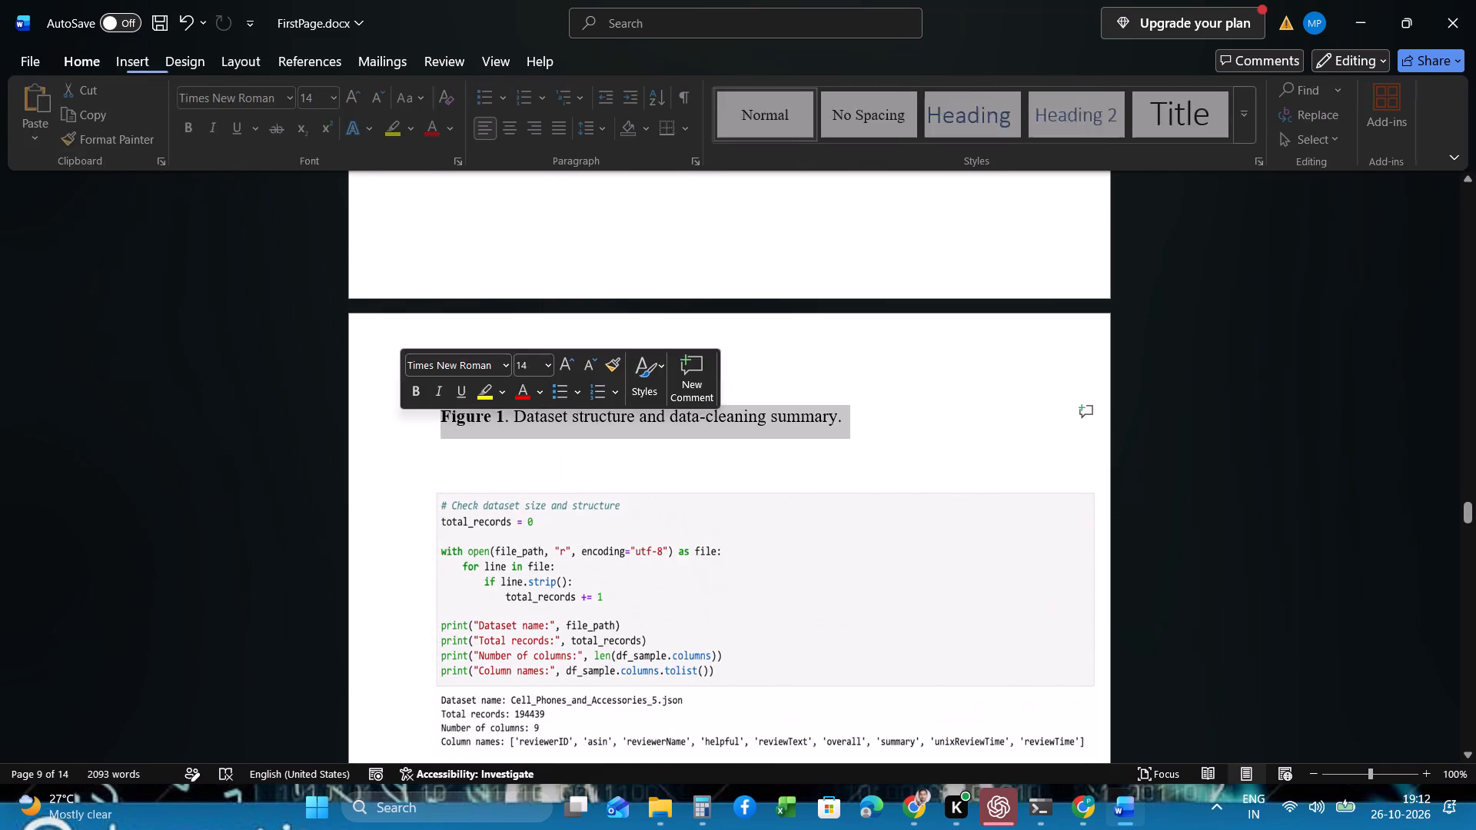
scroll(401, 424, down, 2)
scroll(572, 501, up, 1)
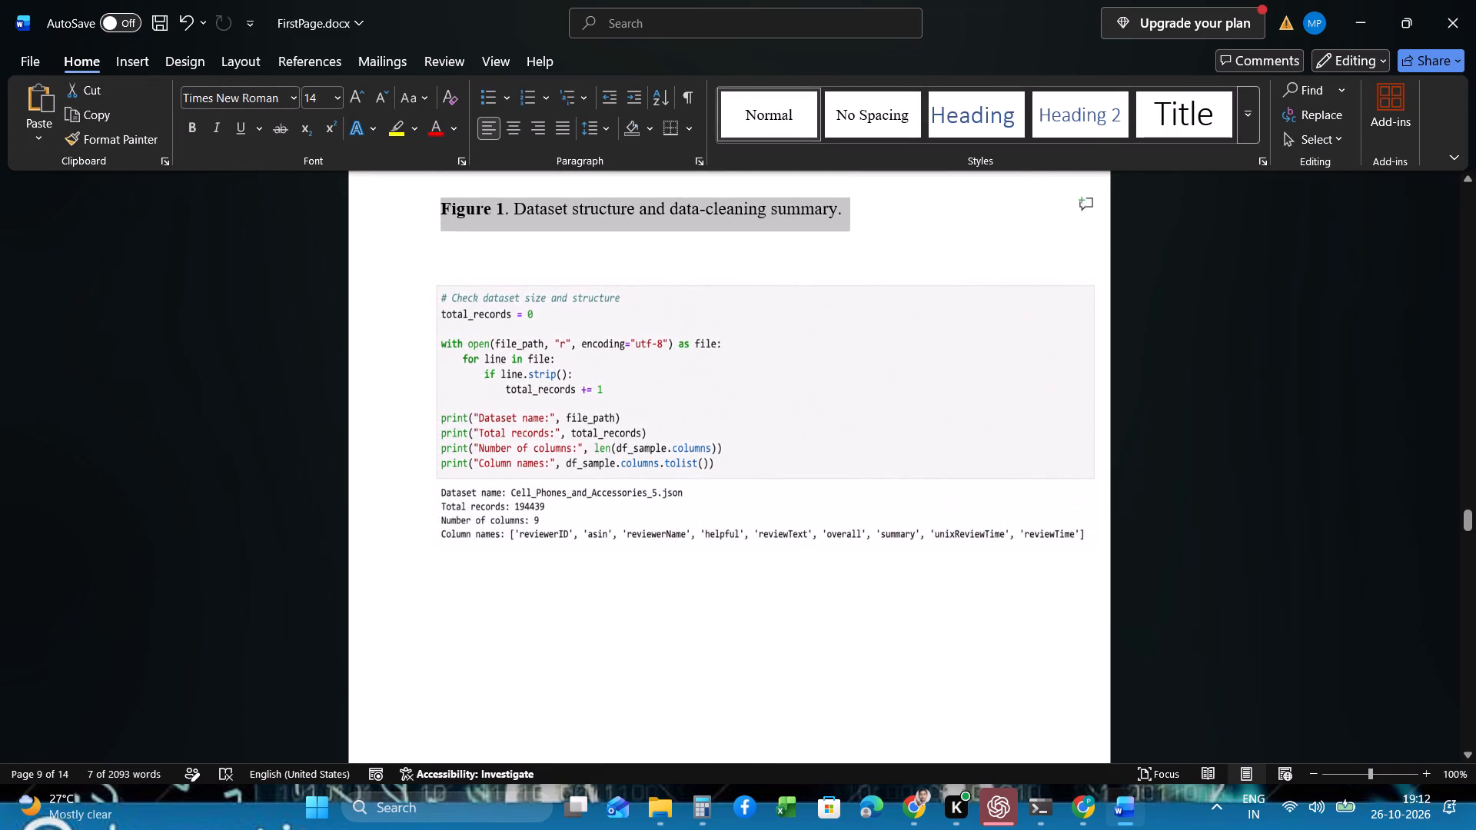
scroll(572, 501, down, 1)
click(573, 410)
Delete three blank lines between the Figure 3 chart and the 8.3 Star-Rating Analysis heading.
scroll(610, 559, down, 3)
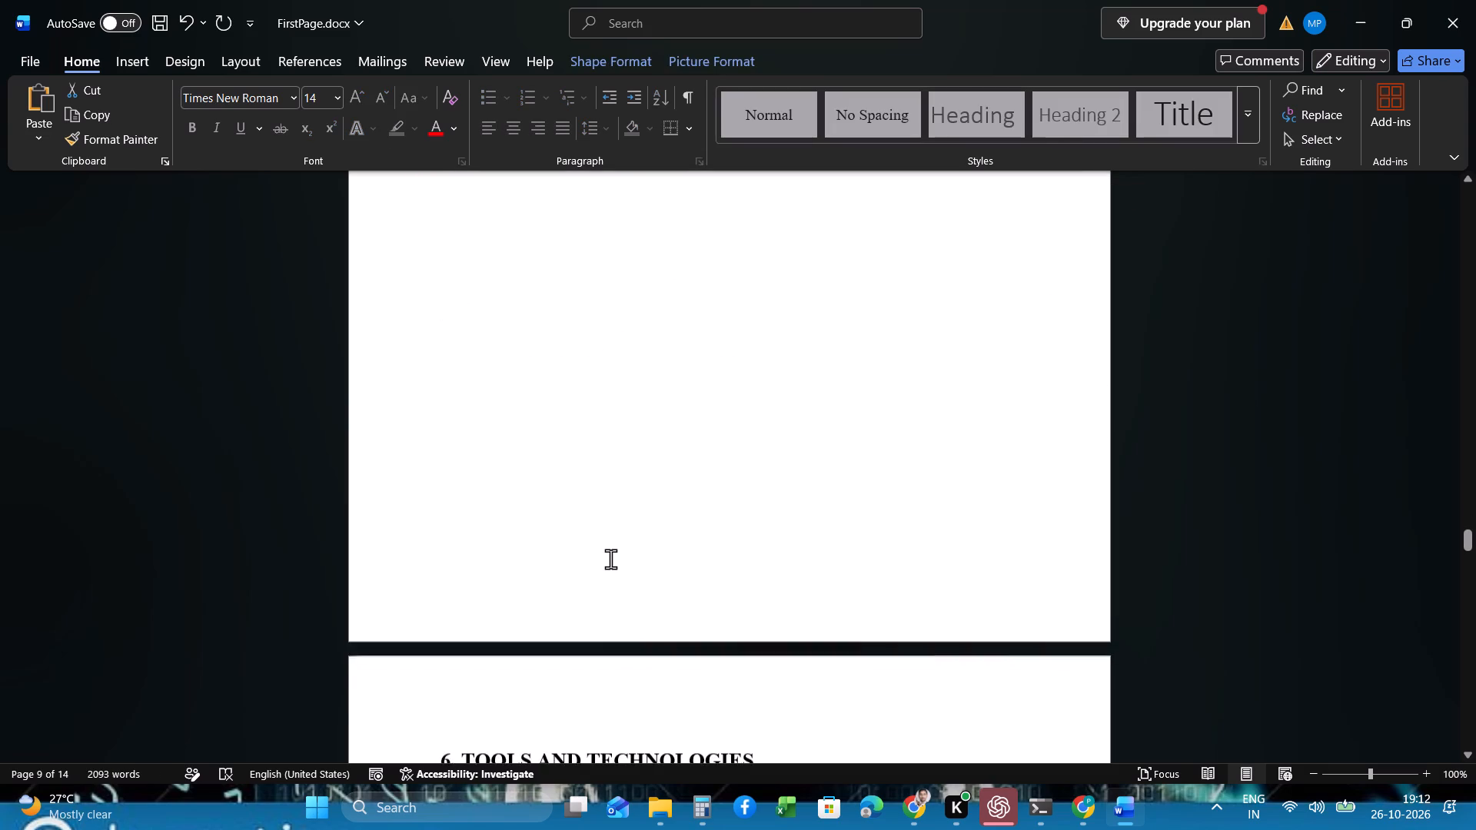
scroll(610, 559, down, 6)
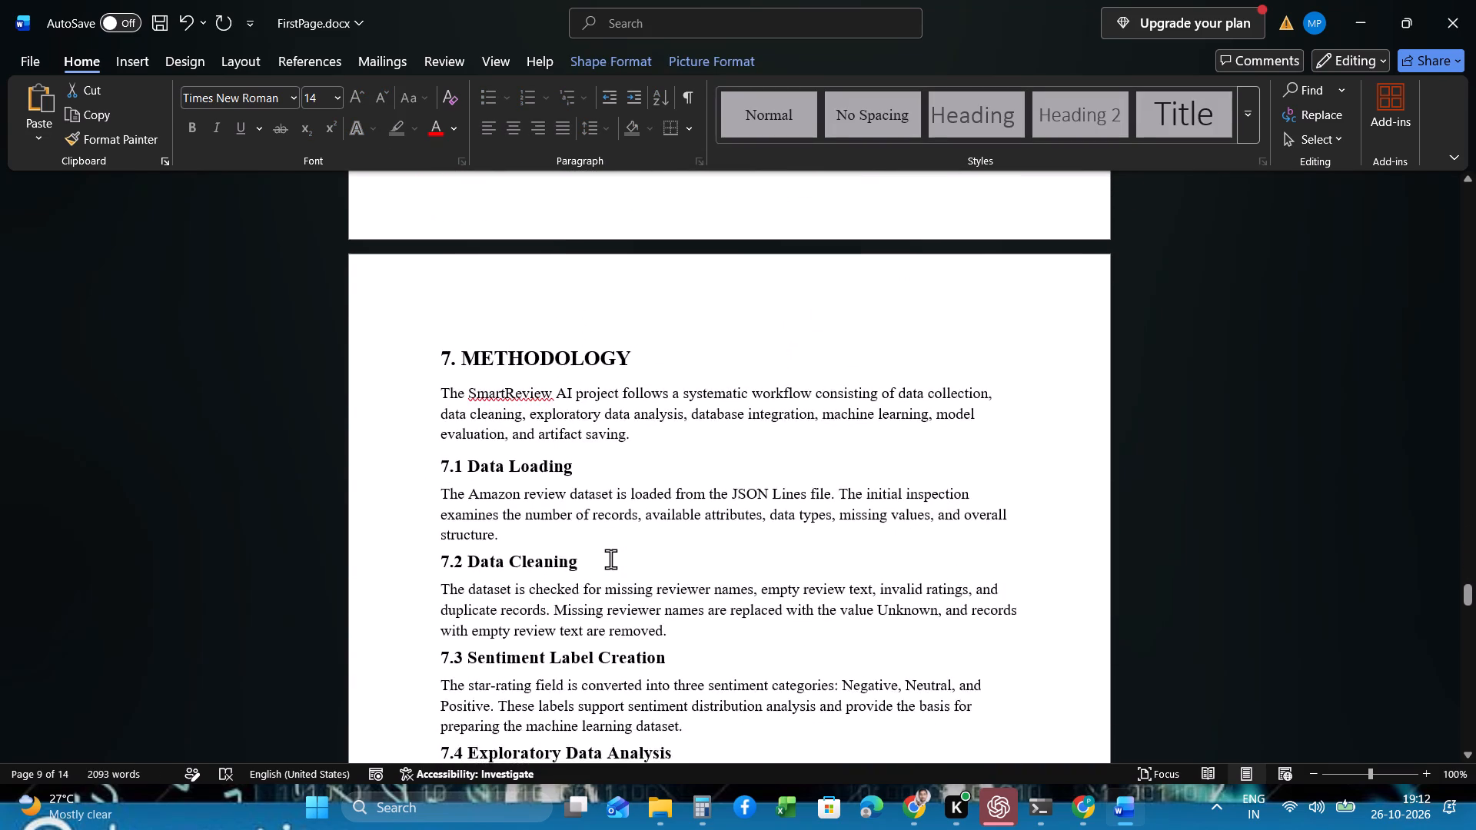
scroll(610, 559, down, 6)
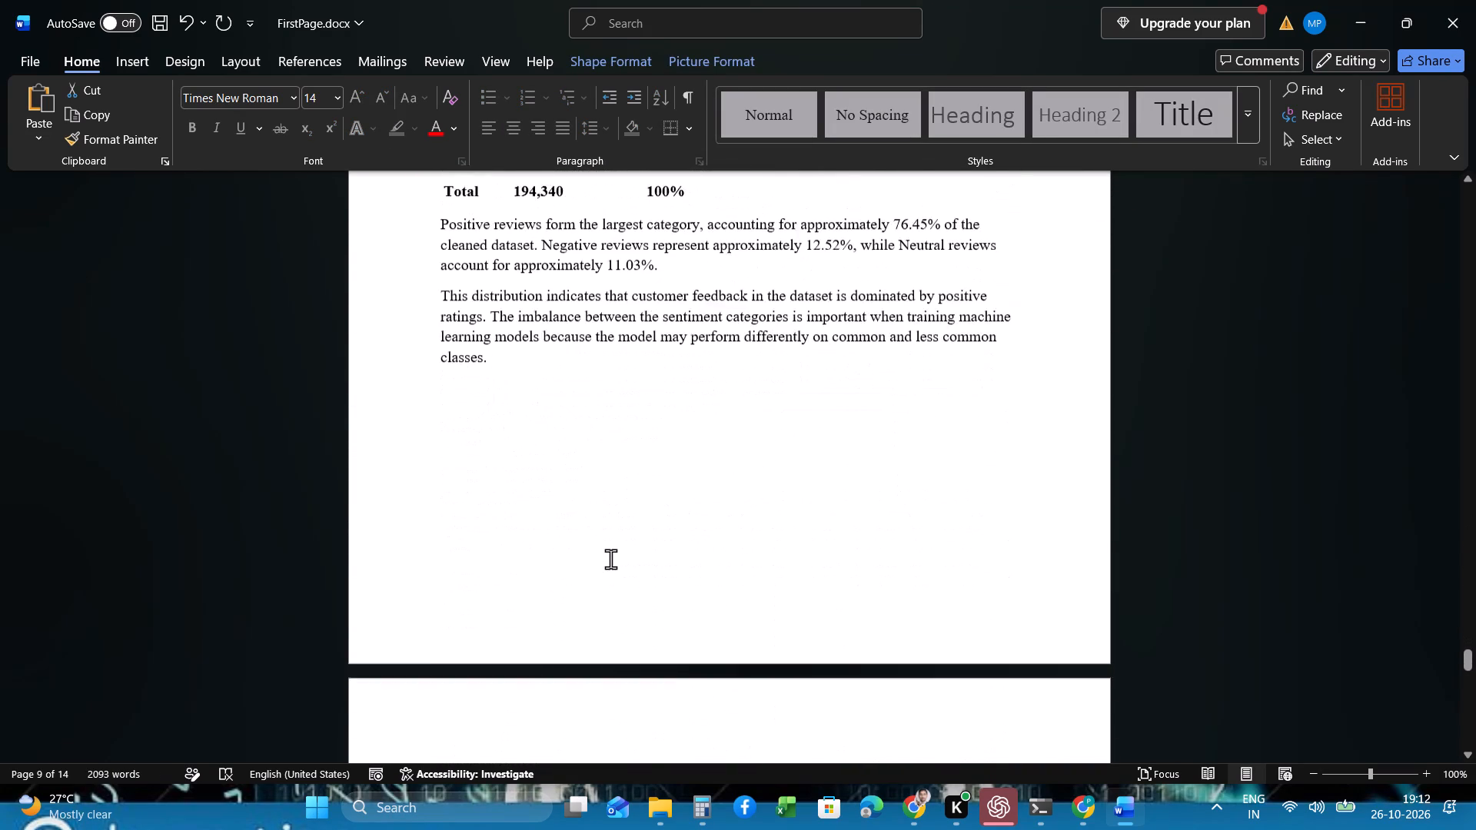
scroll(610, 559, down, 3)
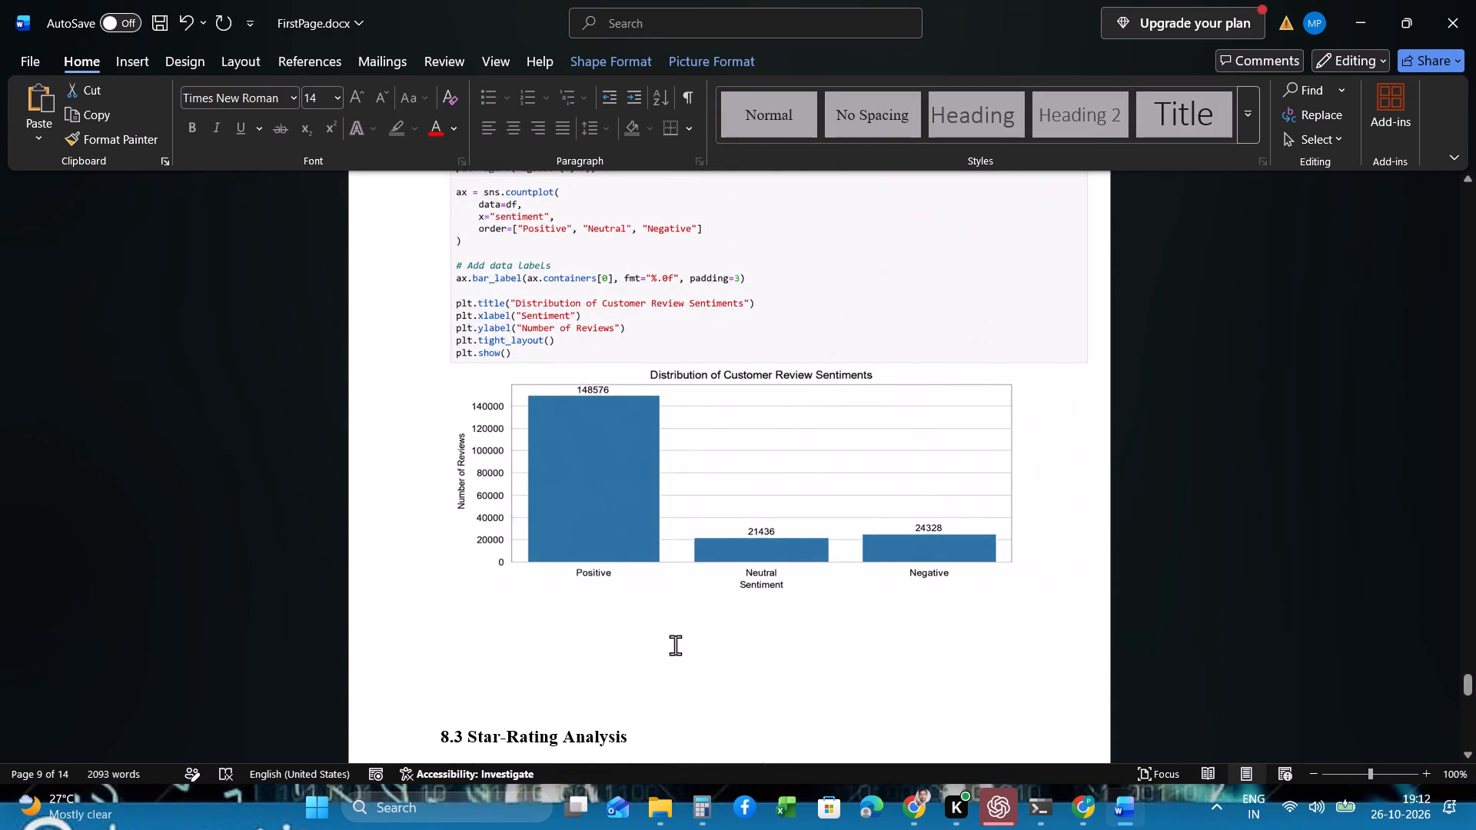
click(705, 687)
key(BackSpace)
key(BackSpace)
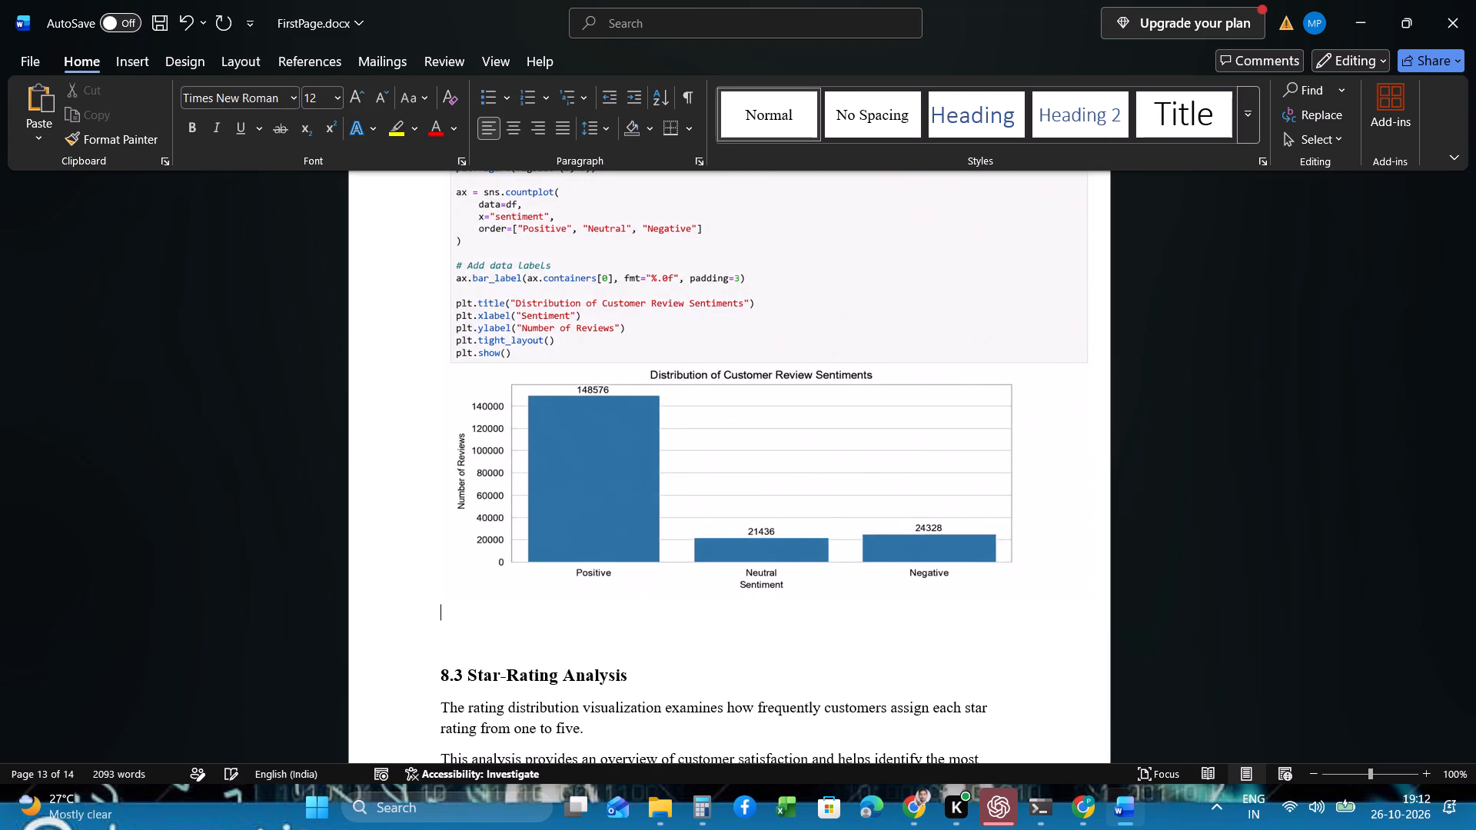
key(BackSpace)
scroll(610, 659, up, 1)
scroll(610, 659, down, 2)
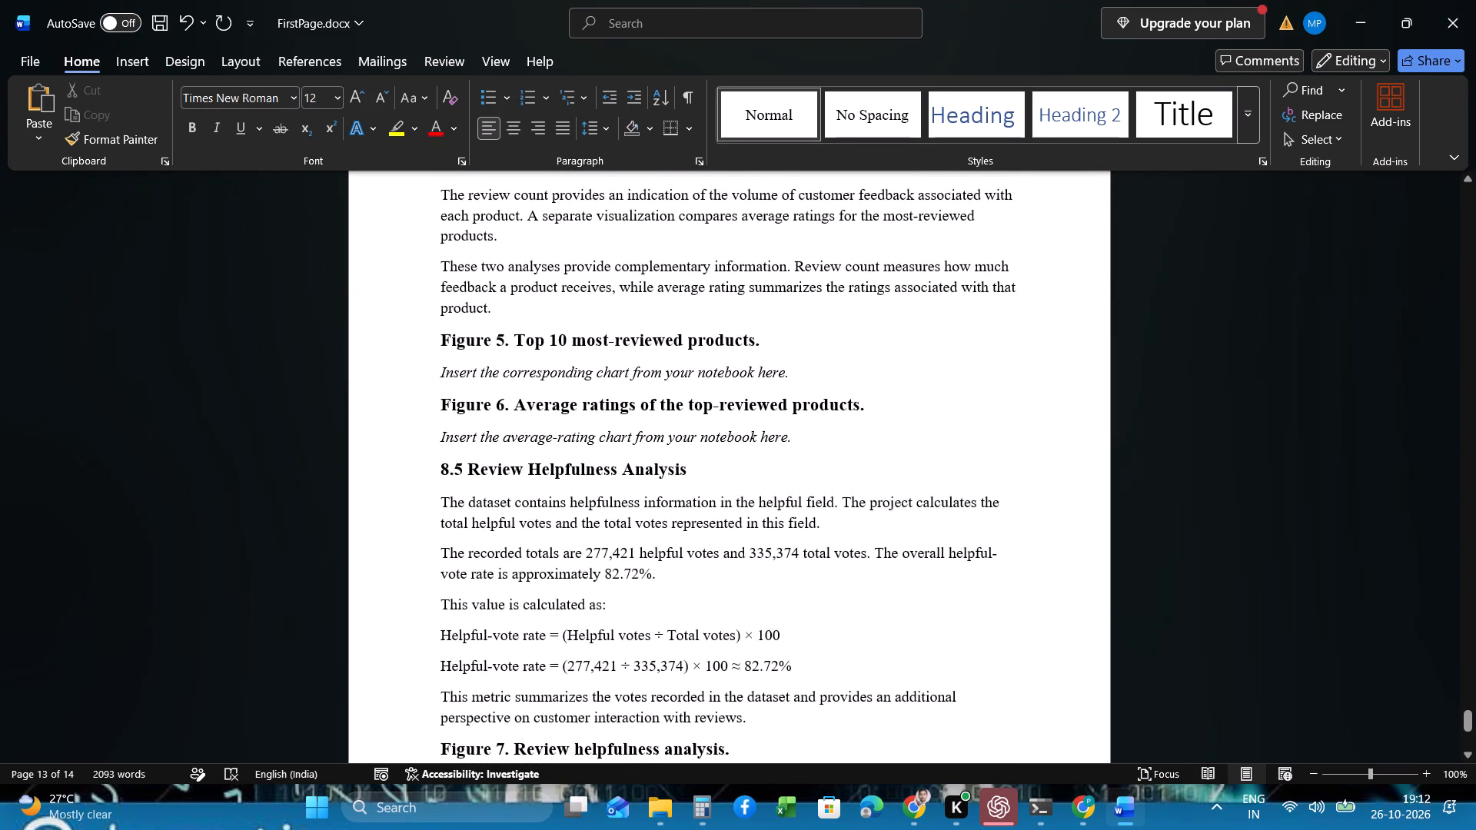
Delete the italic placeholder sentence under the Figure 4 caption and leave an extra blank line there.
scroll(610, 659, up, 2)
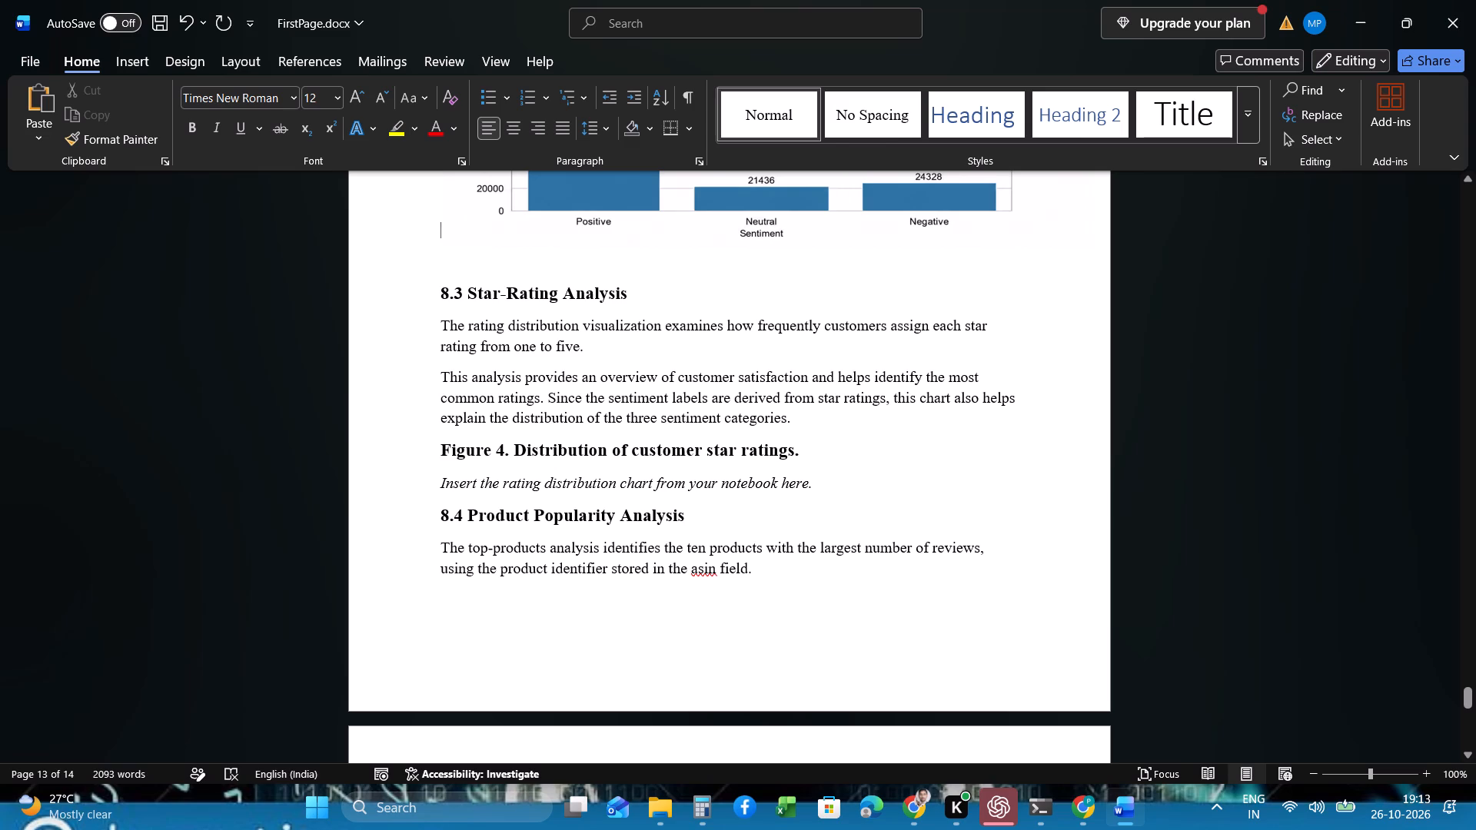
click(819, 486)
key(BackSpace)
key(BackSpace)
key(BackSpace)
key(BackSpace)
key(BackSpace)
key(BackSpace)
key(BackSpace)
key(BackSpace)
key(BackSpace)
key(BackSpace)
key(BackSpace)
key(BackSpace)
key(BackSpace)
key(BackSpace)
key(BackSpace)
key(BackSpace)
key(BackSpace)
key(BackSpace)
key(BackSpace)
key(BackSpace)
key(BackSpace)
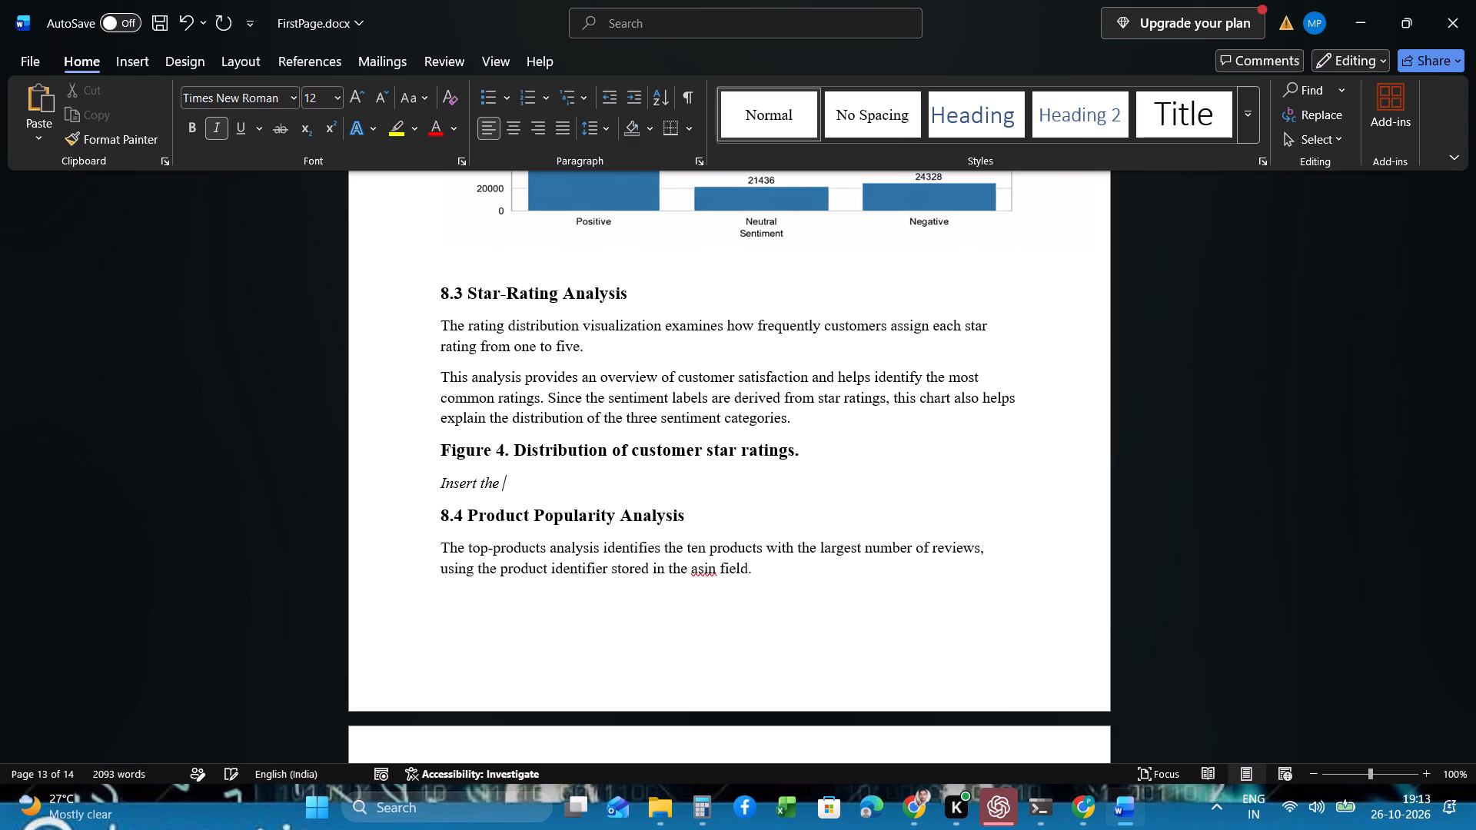
key(BackSpace)
key(BackSpace)
key(BackSpace)
key(BackSpace)
key(BackSpace)
key(BackSpace)
key(BackSpace)
key(BackSpace)
key(BackSpace)
key(BackSpace)
key(BackSpace)
key(Return)
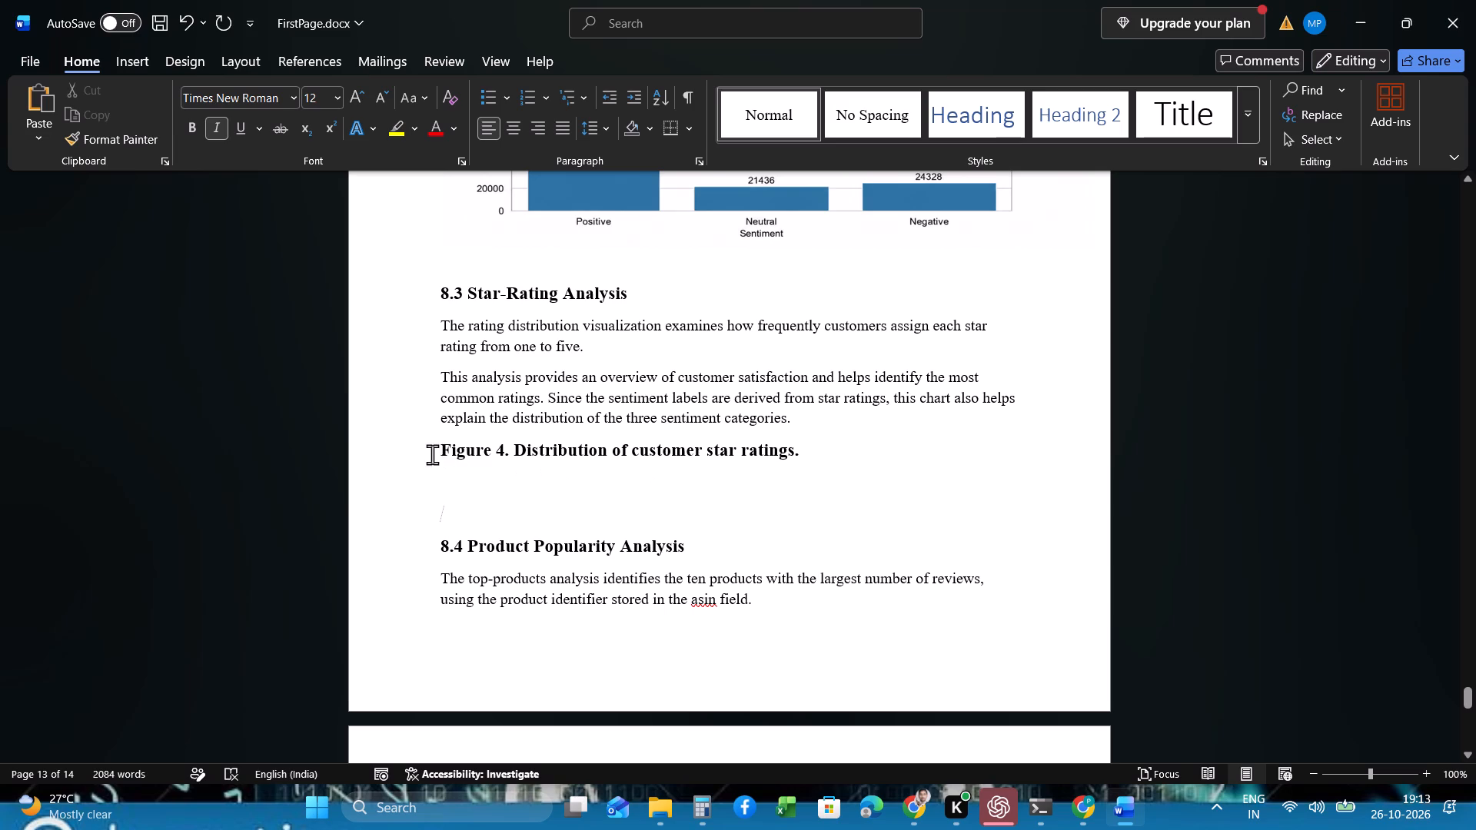
Insert five blank lines before the Figure 4 caption so that it starts on a new page.
click(442, 446)
key(Return)
key(Return)
key(Return)
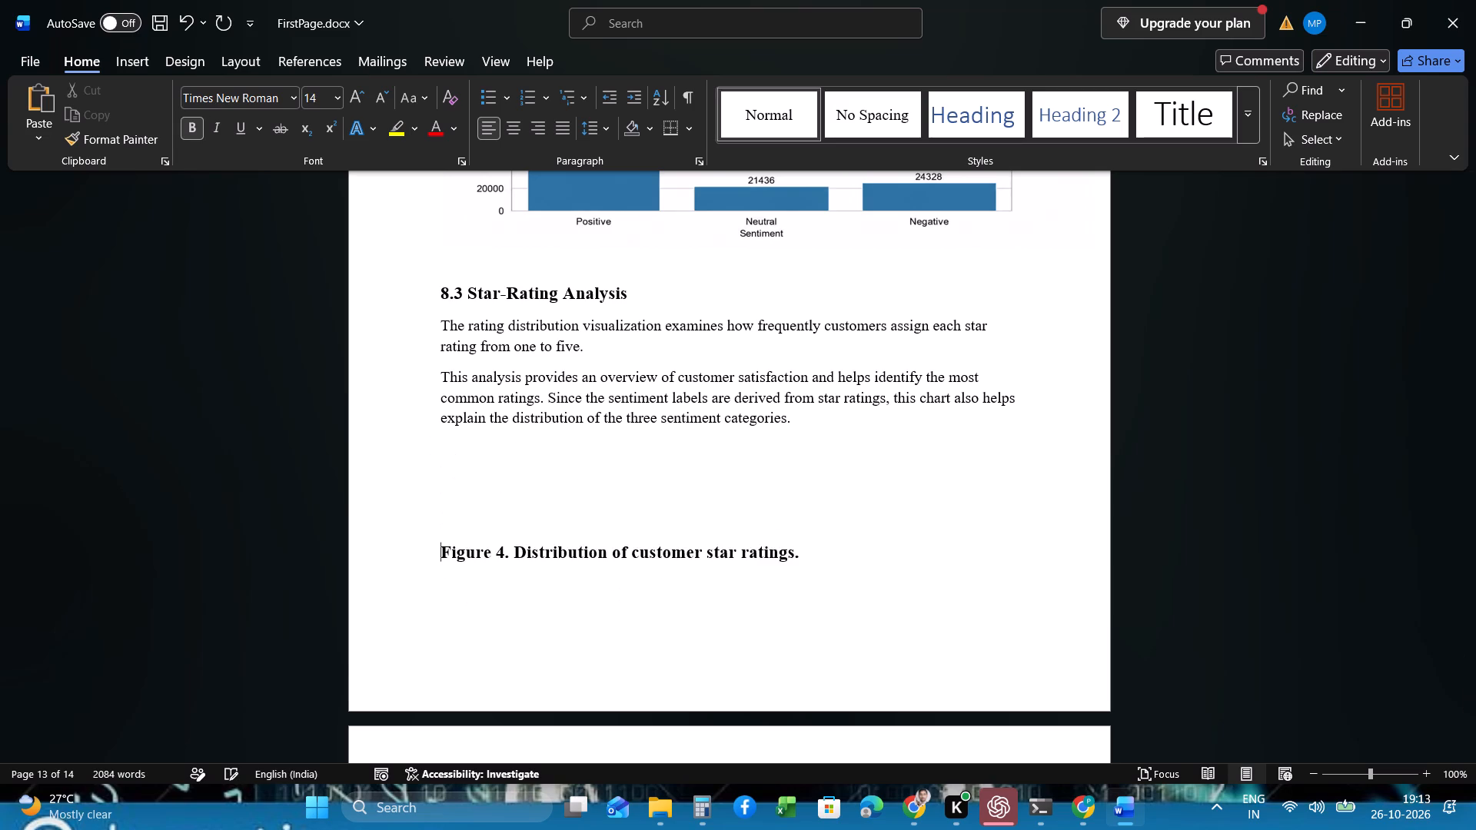
key(Return)
key(Return)
Insert fifteen blank lines below the Figure 4 caption to make room for its chart.
scroll(442, 446, down, 2)
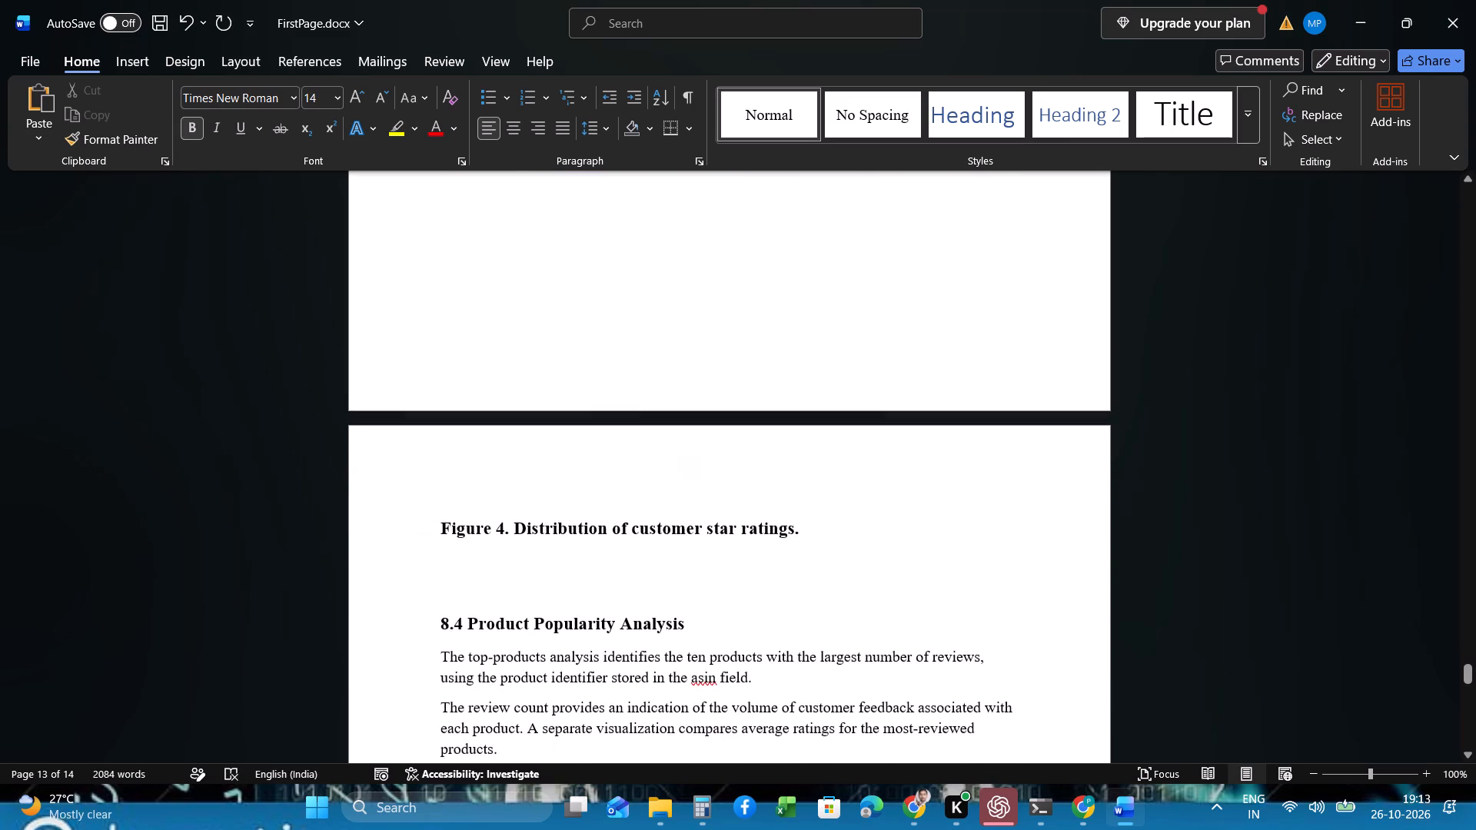
click(547, 585)
key(Return)
key(Return)
key(Return)
key(Return)
key(Return)
key(Return)
key(Return)
key(Return)
key(Return)
key(Return)
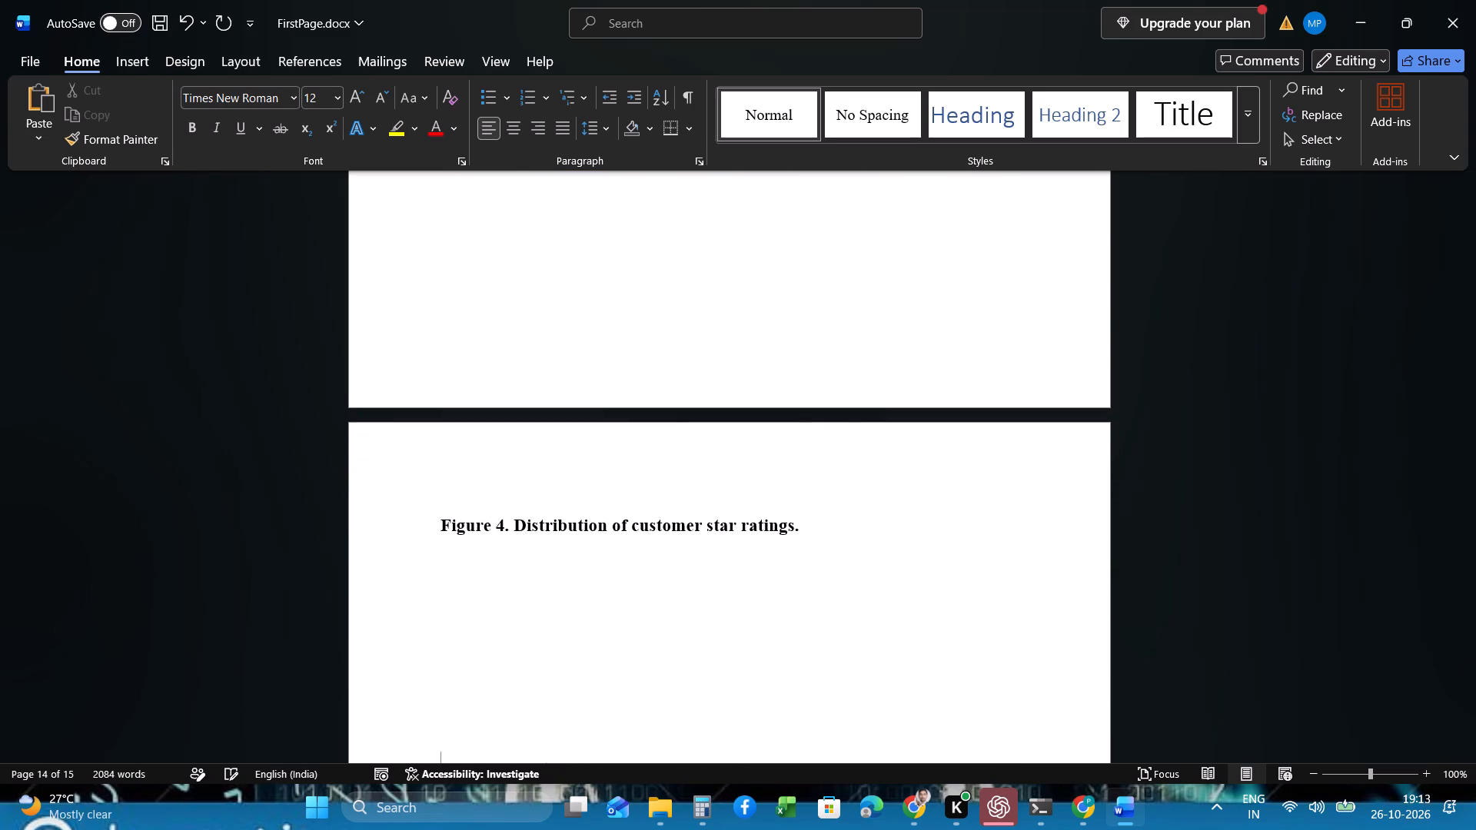
key(Return)
key(Return)
key(Return)
key(Return)
key(Return)
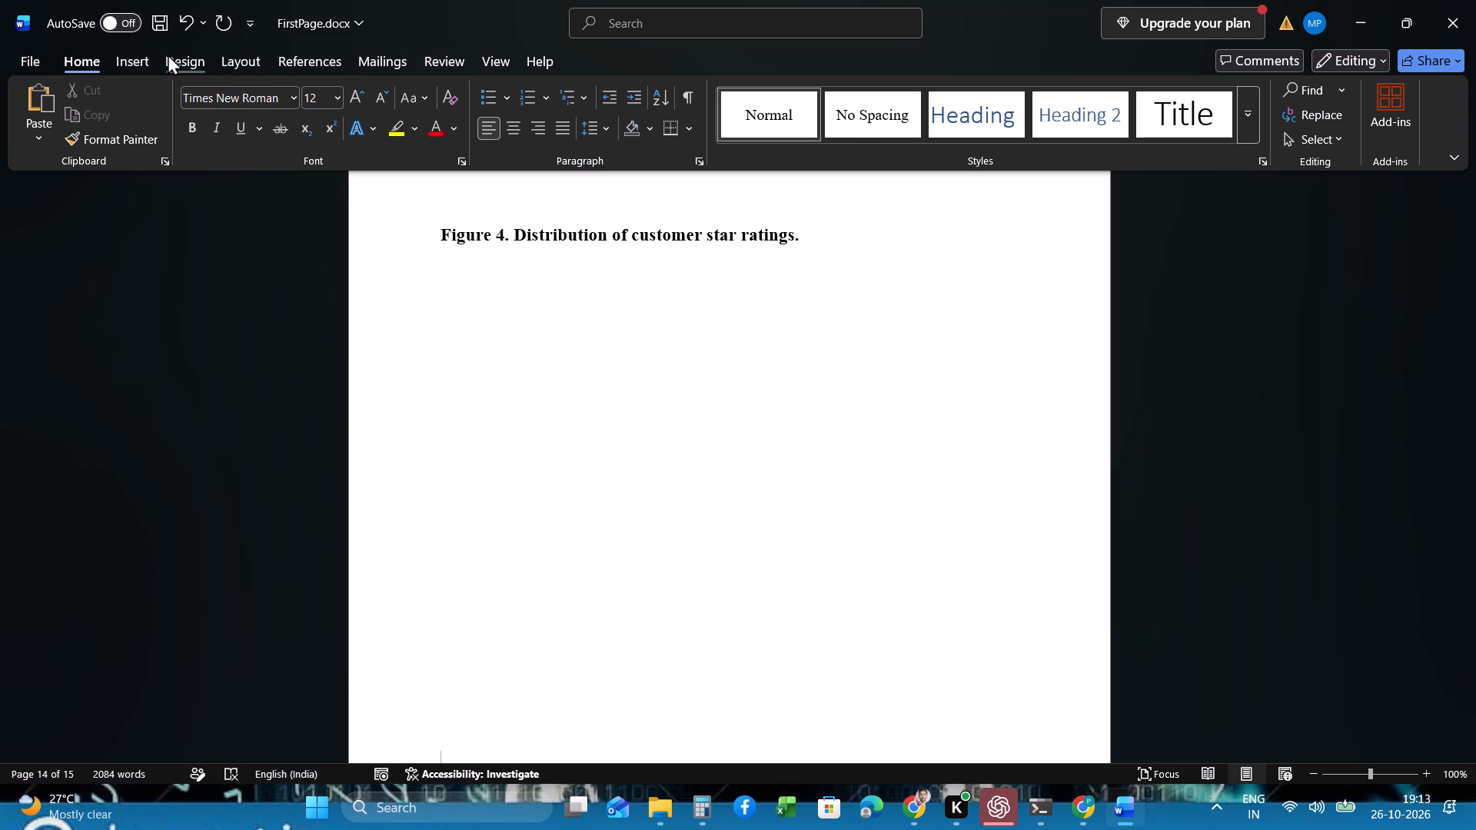
Draw a rectangle about 14.9 cm high and 18.23 cm wide below the Figure 4 caption, and narrow it slightly toward the text margin.
click(139, 58)
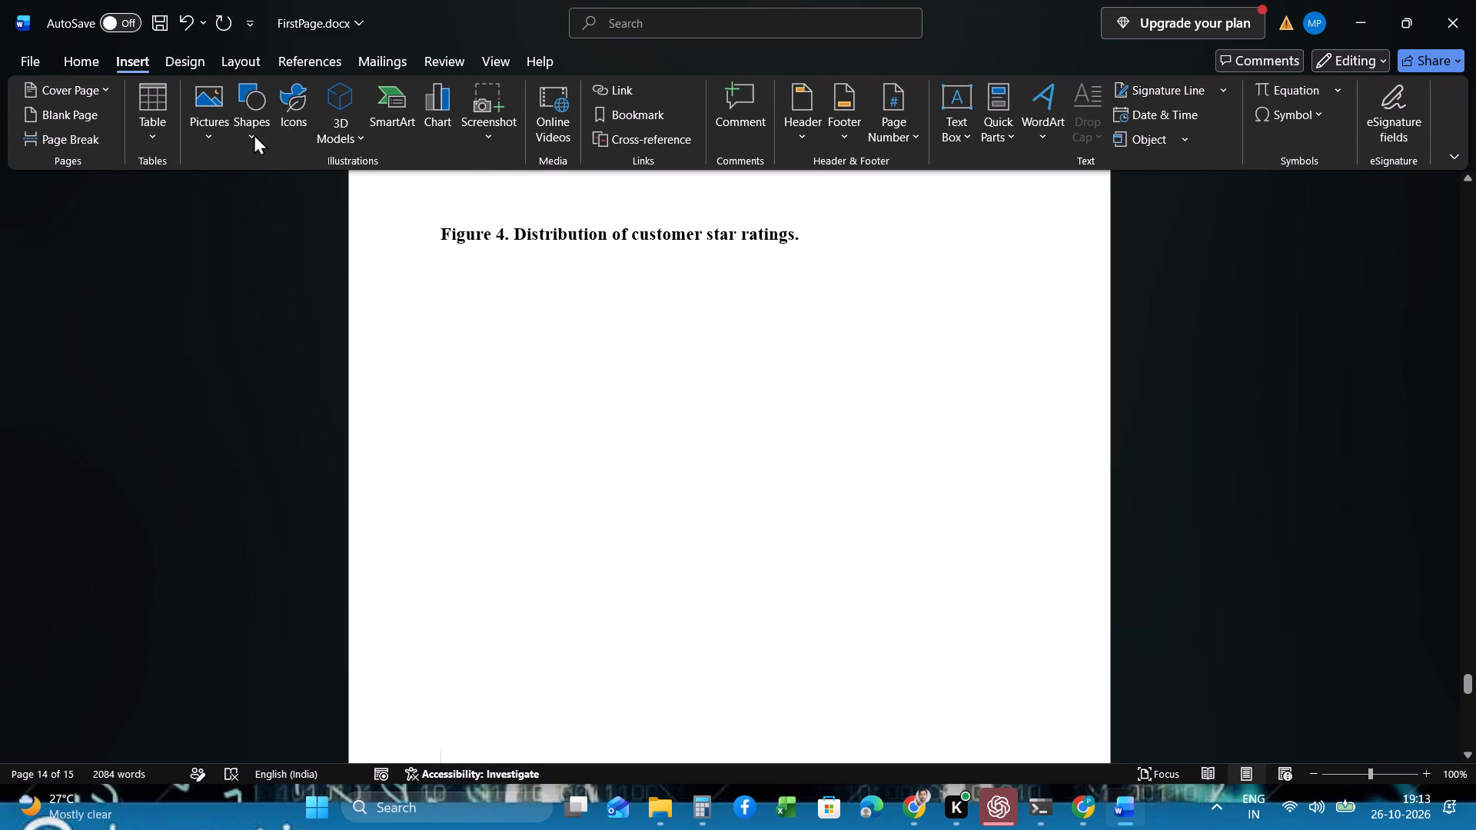
click(252, 134)
click(317, 191)
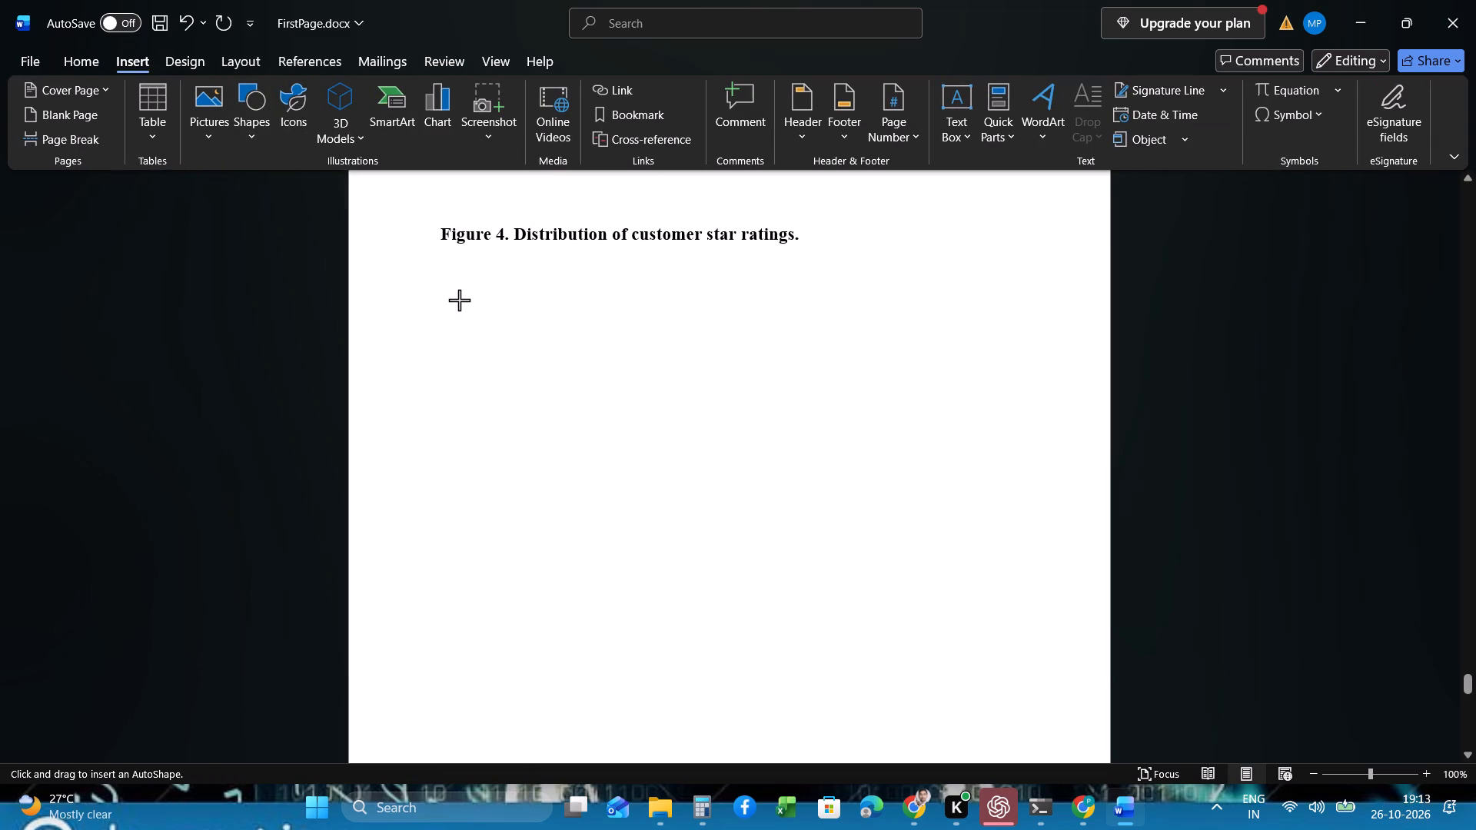
drag(429, 274, 1020, 656)
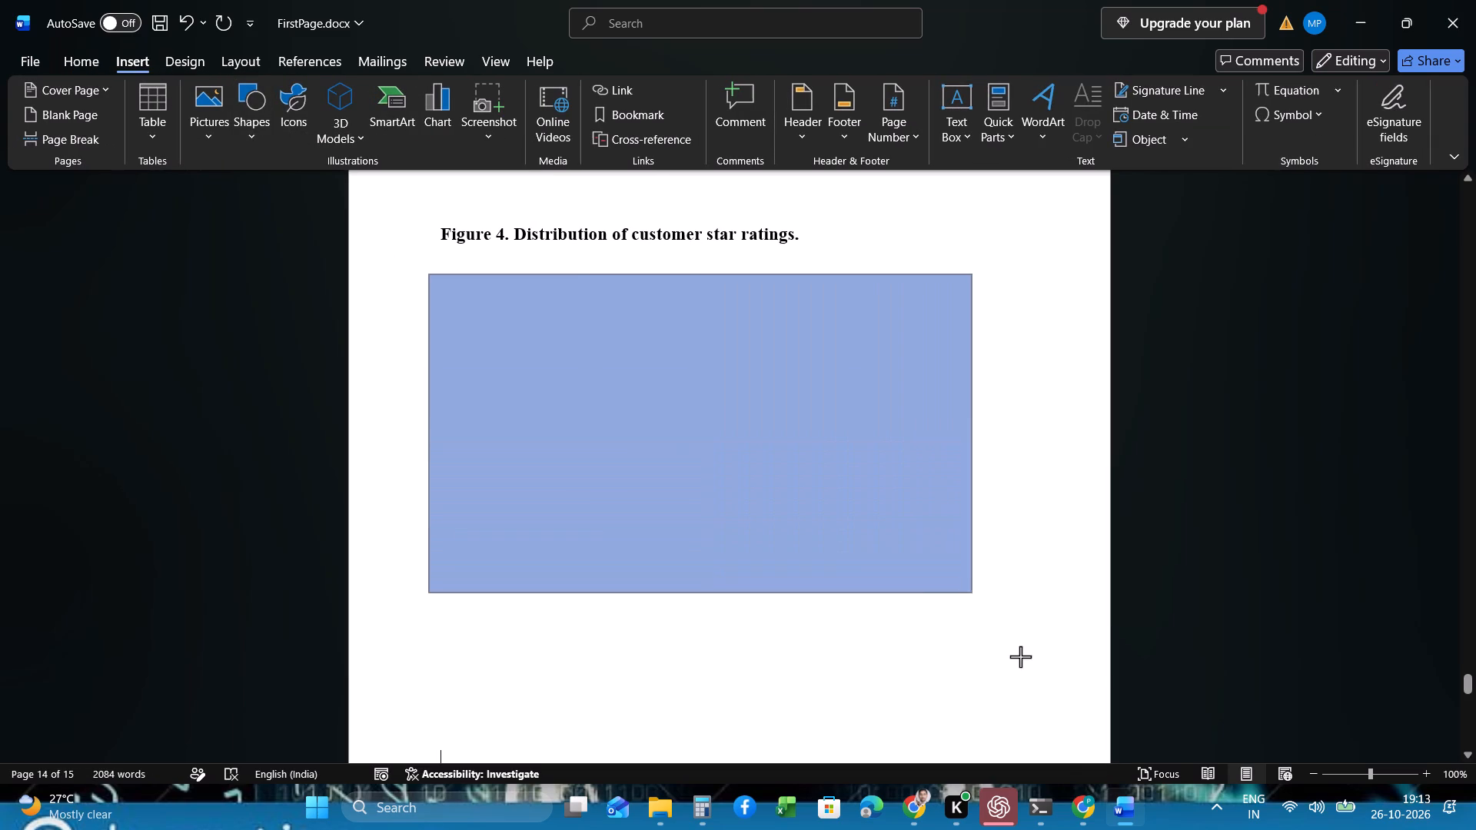
drag(1020, 656, 1078, 790)
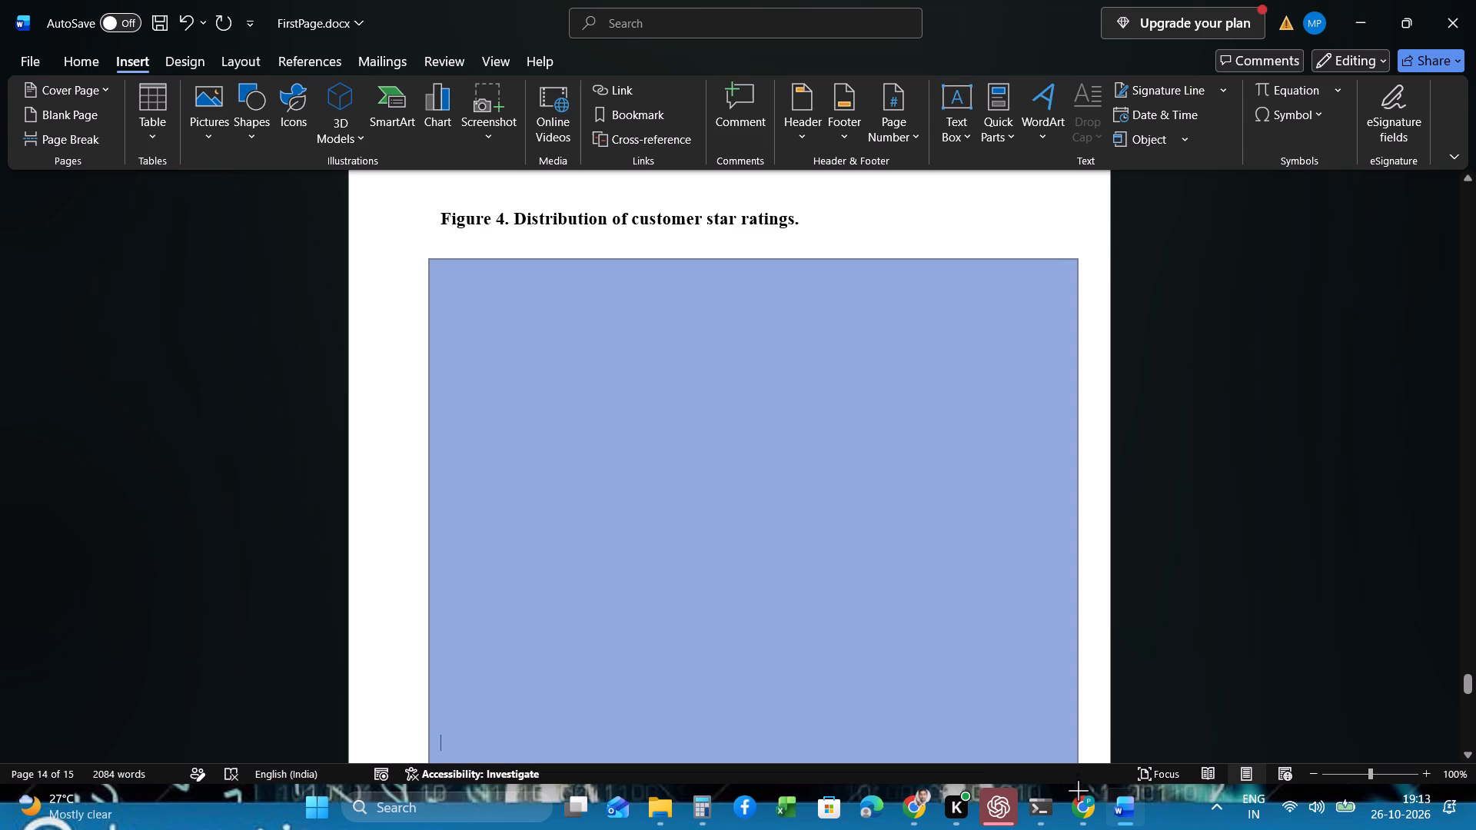
drag(1078, 790, 1091, 799)
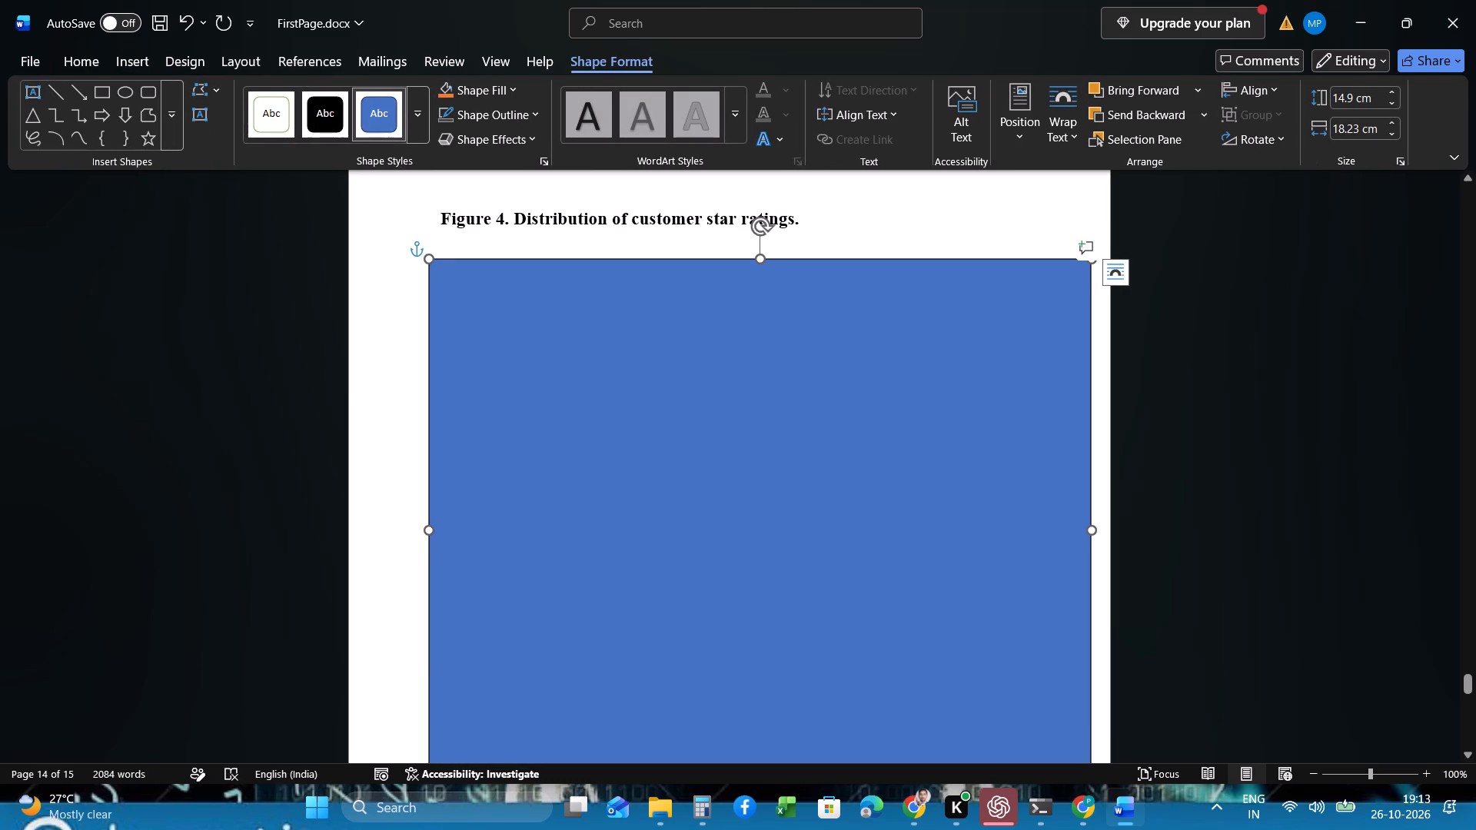
drag(427, 528, 441, 530)
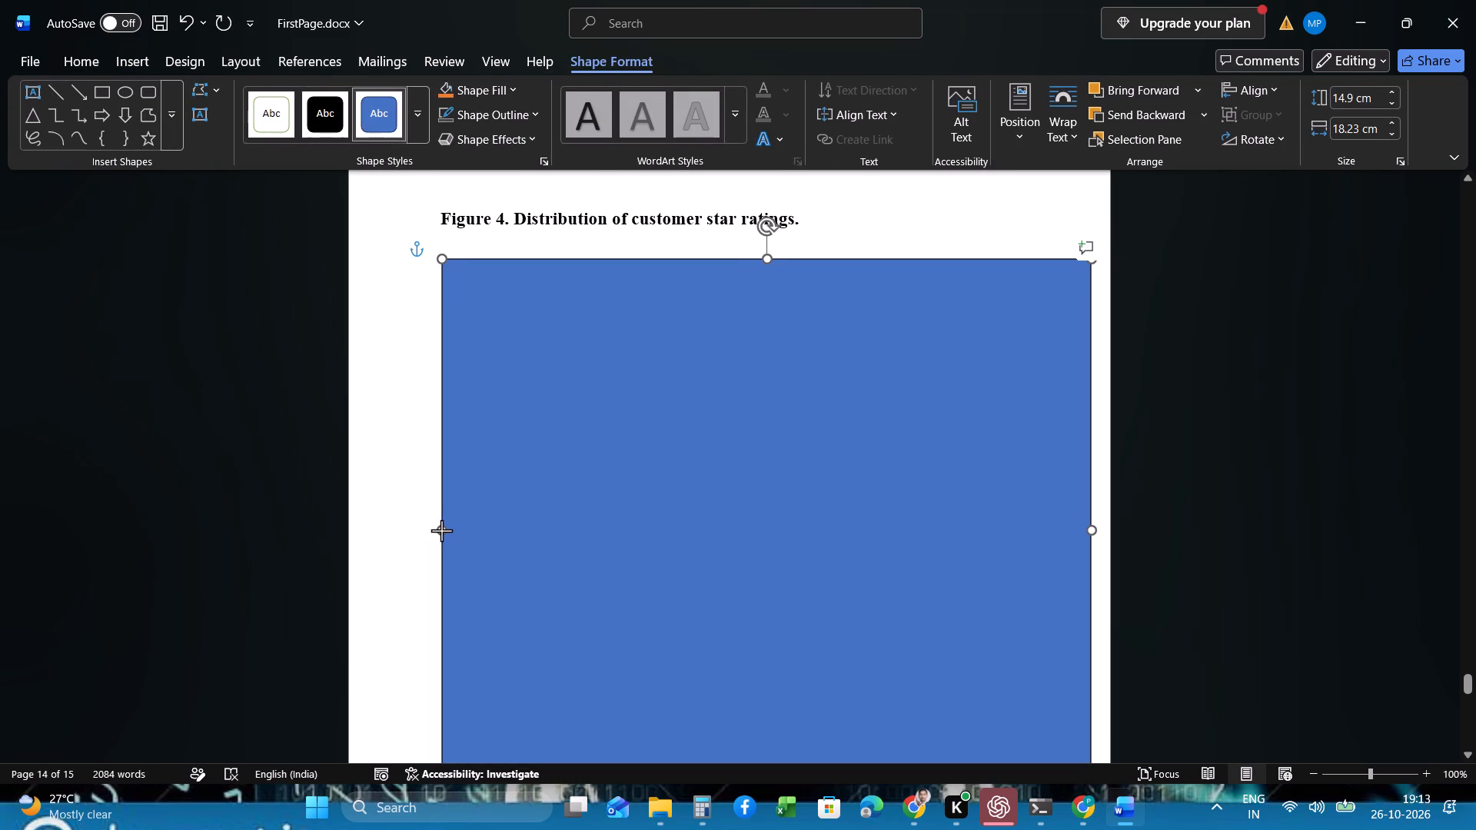
drag(441, 530, 437, 529)
click(327, 505)
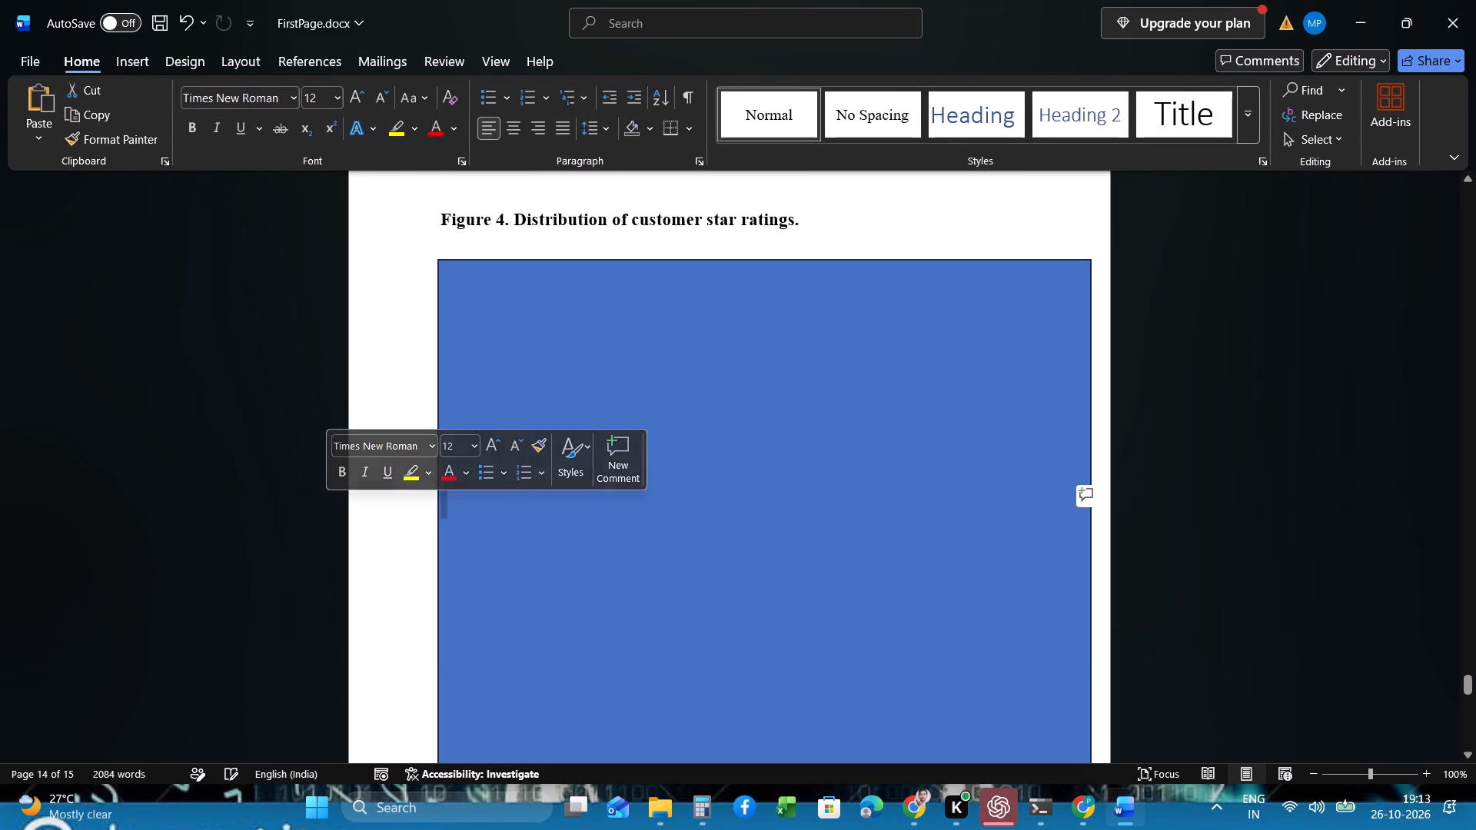
Insert two blank lines before the paragraph beginning "The top-products analysis" to move it clear of the Figure 4 rectangle.
scroll(557, 523, down, 2)
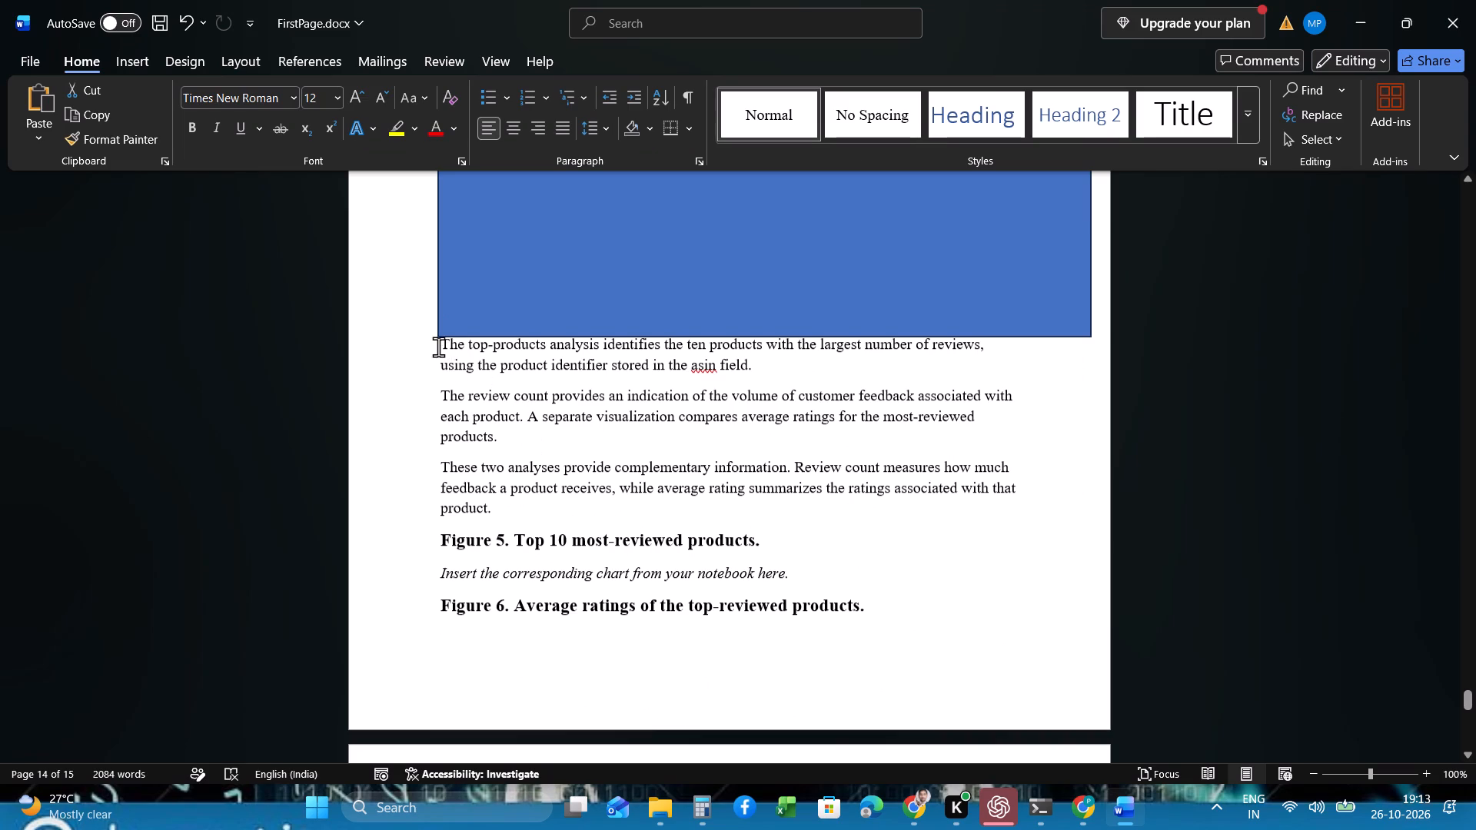
click(438, 347)
key(Return)
key(Return)
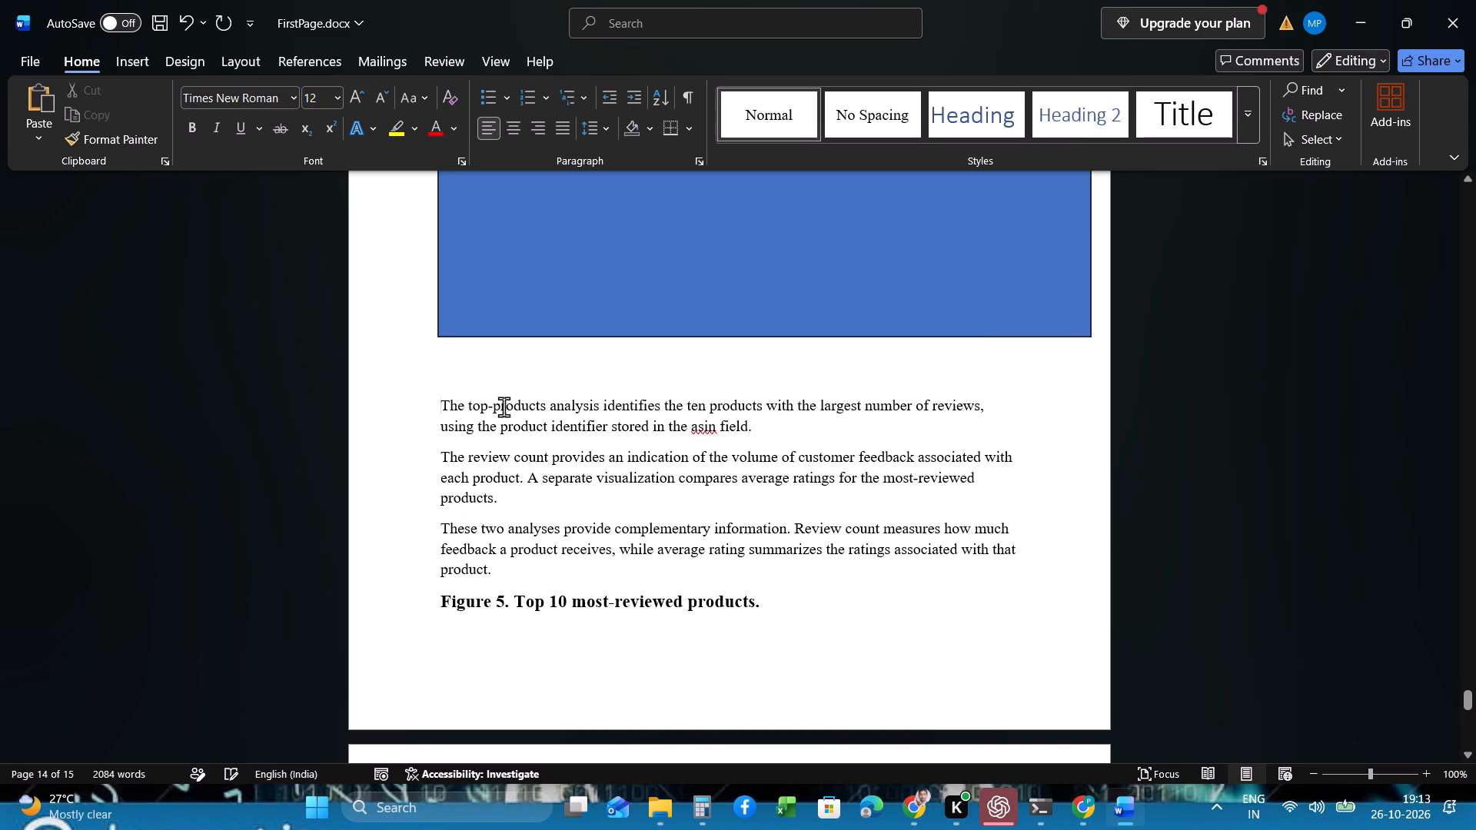
Move the Figure 5 caption onto the next page with a blank line before it.
scroll(569, 470, down, 1)
click(437, 300)
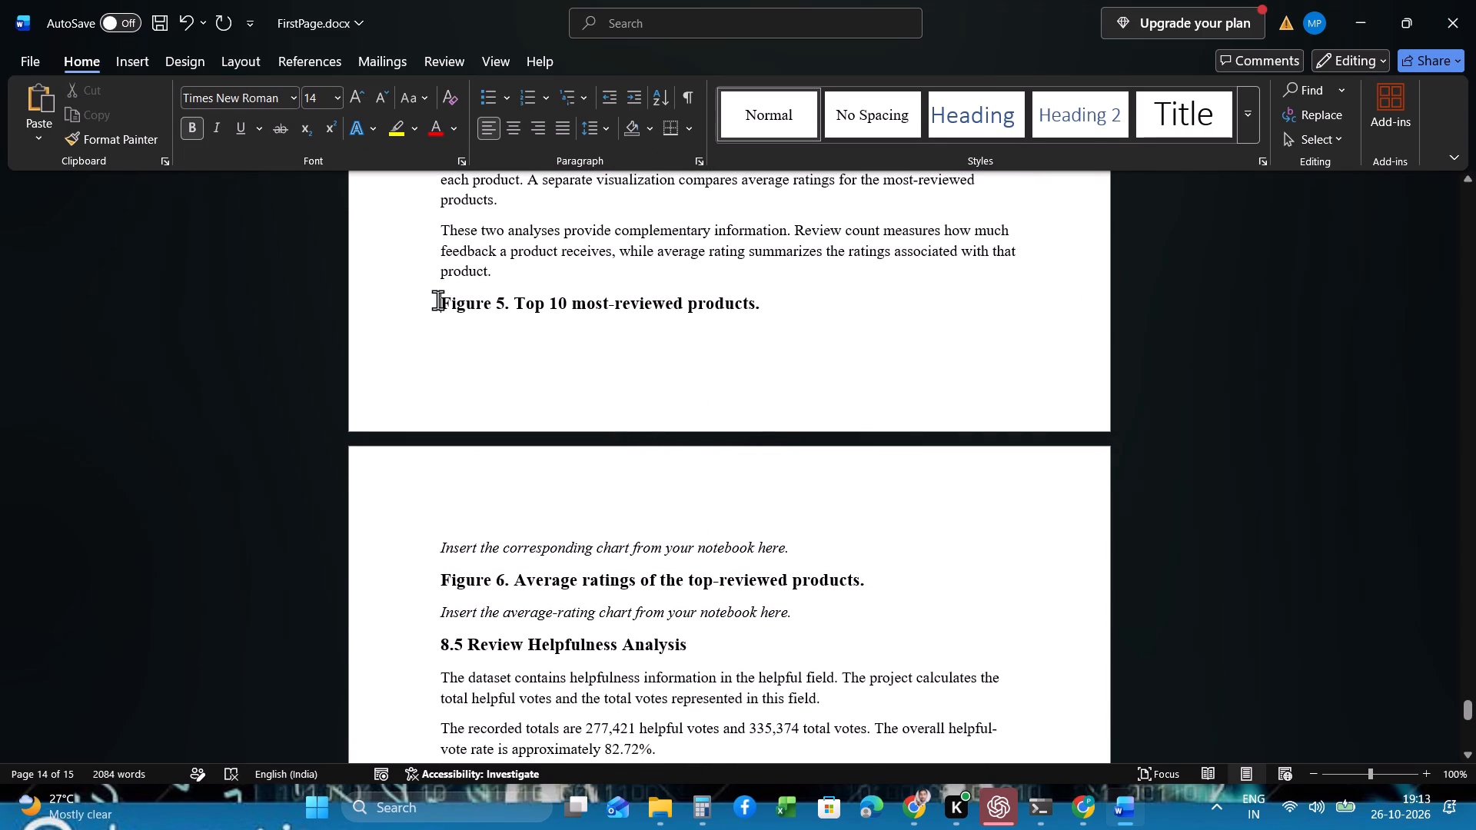
key(Return)
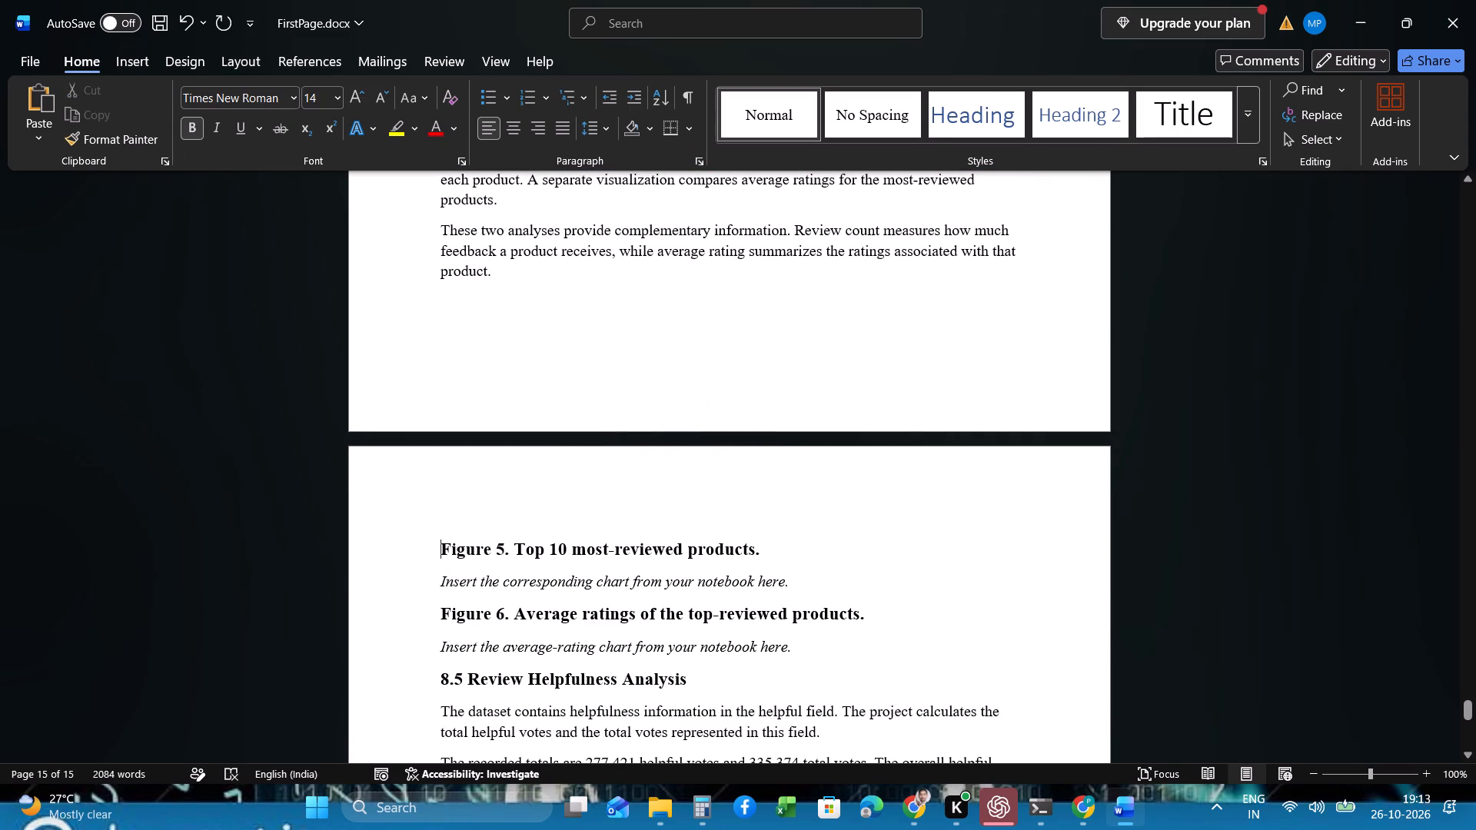
Delete the italic placeholder sentence under the Figure 5 caption and add a blank line in its place.
drag(790, 583, 440, 576)
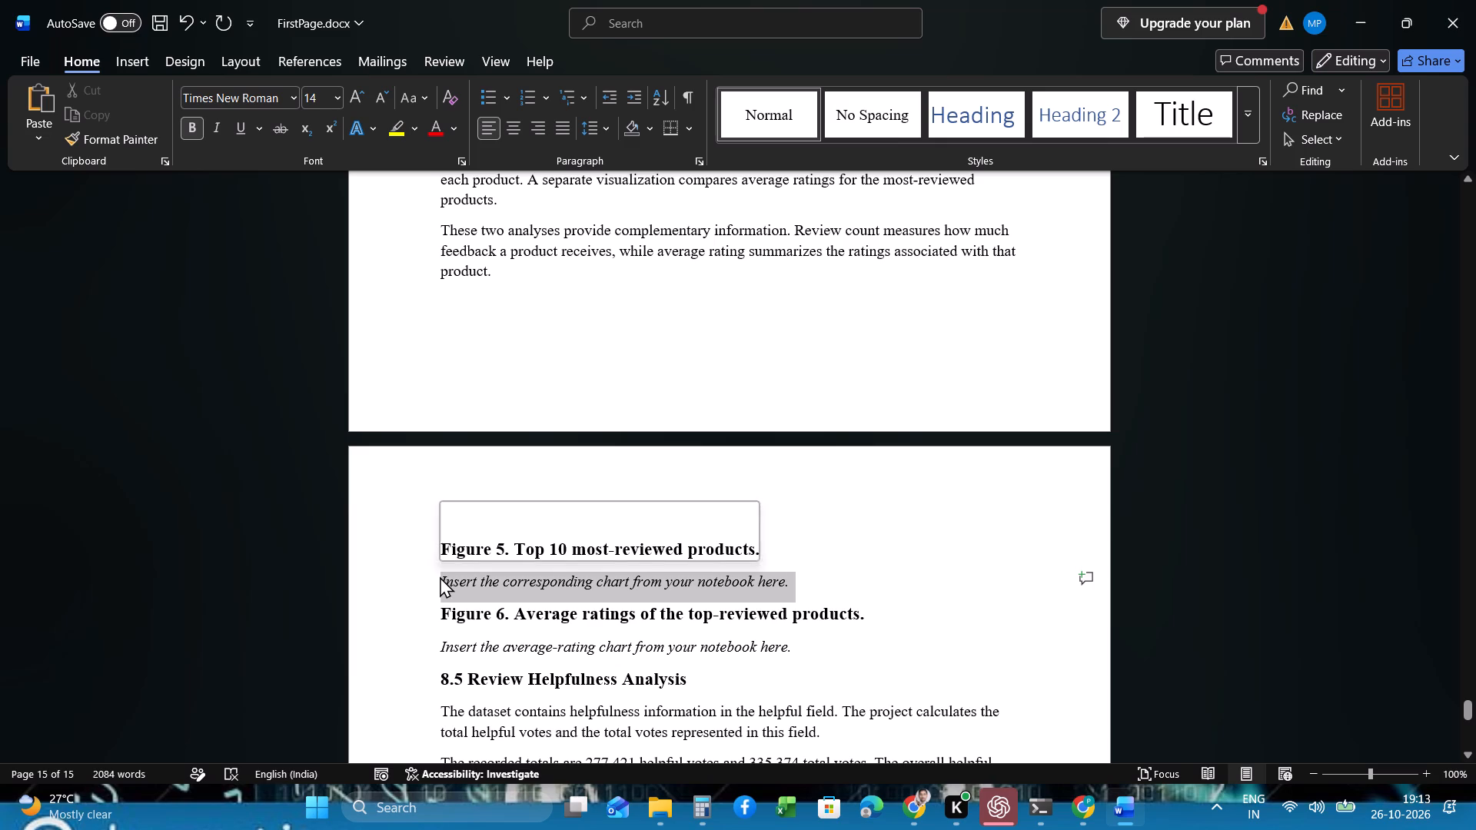
key(BackSpace)
click(777, 549)
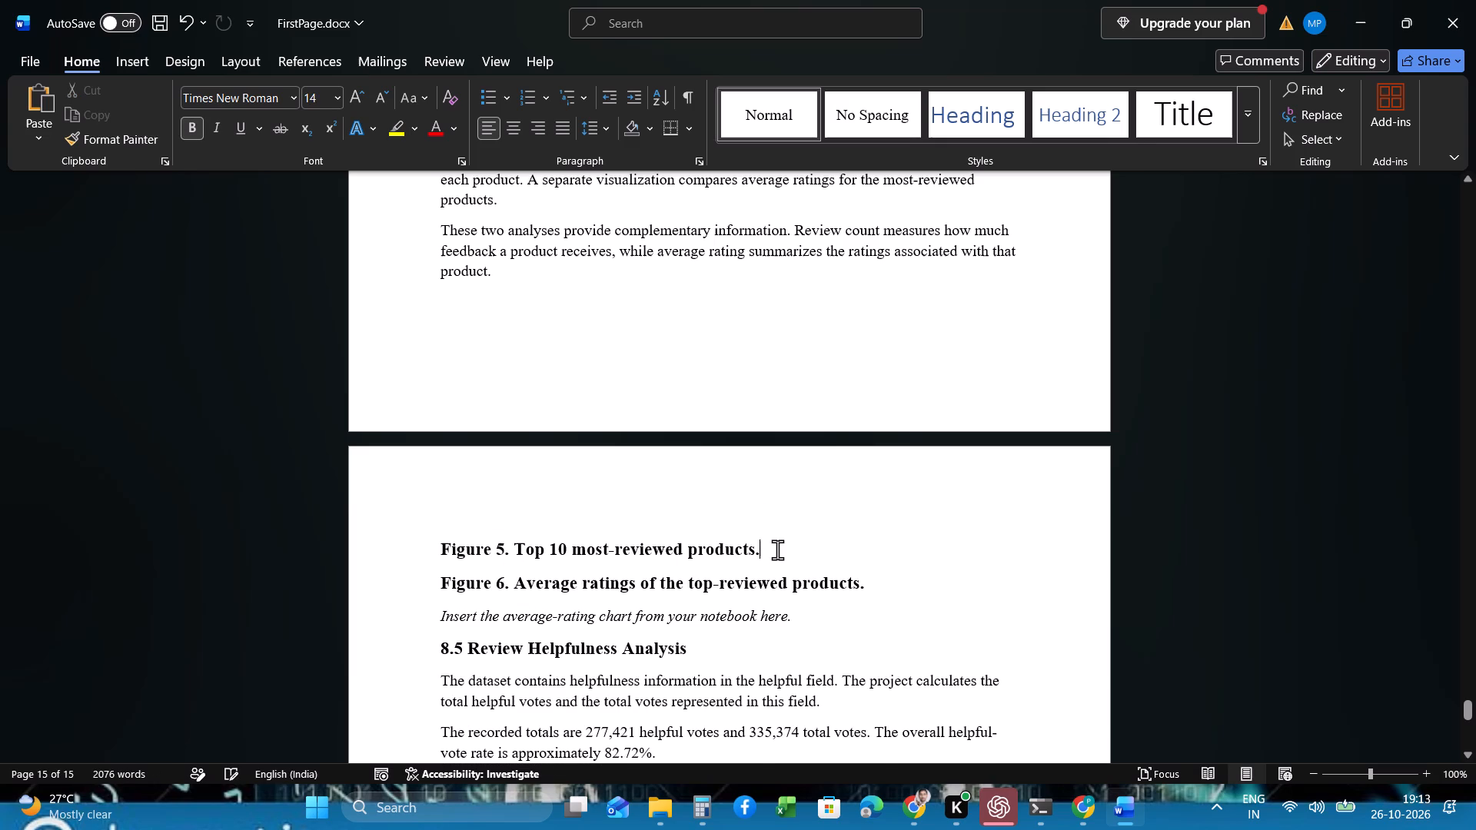
key(Return)
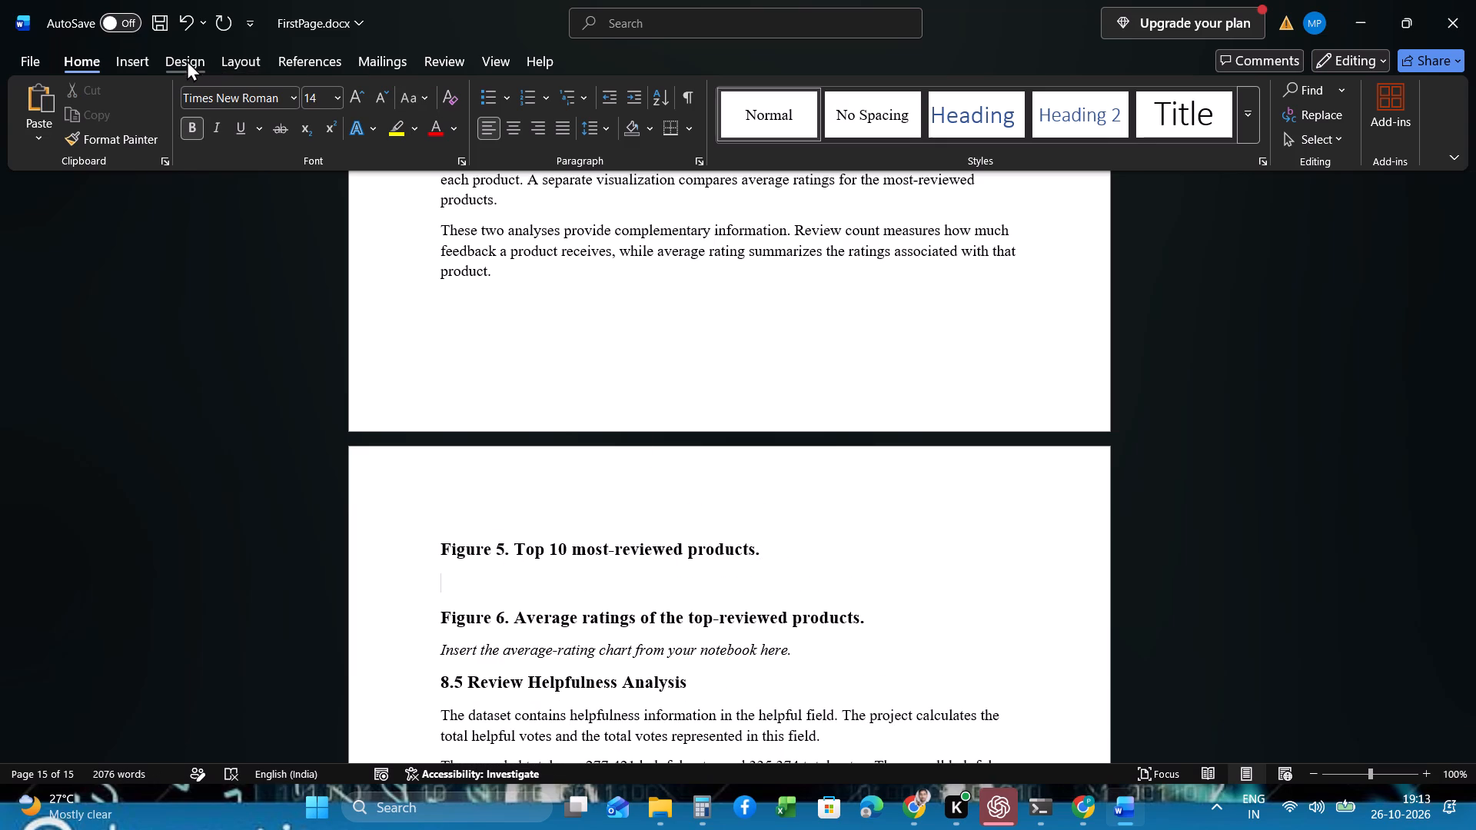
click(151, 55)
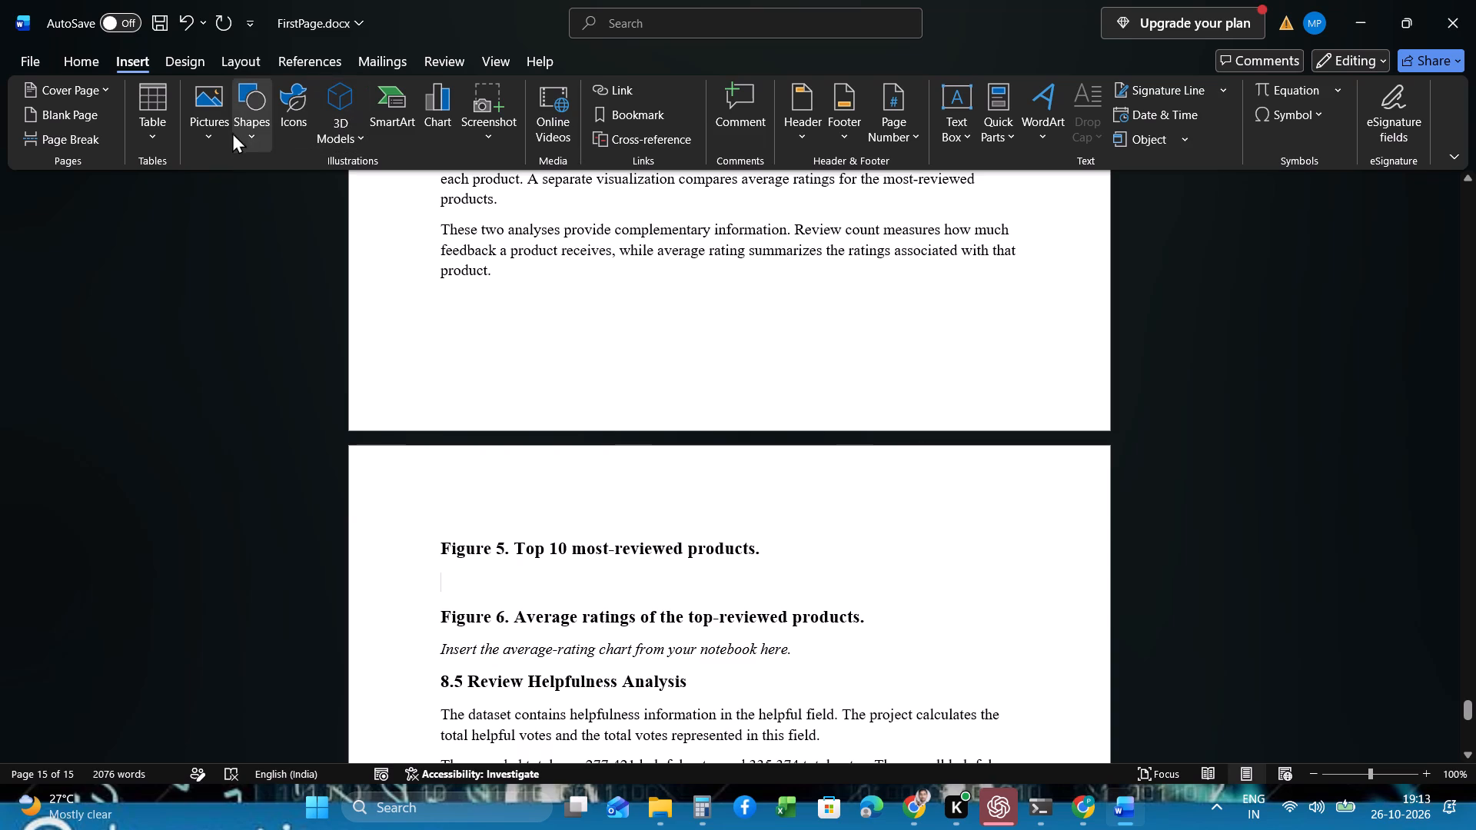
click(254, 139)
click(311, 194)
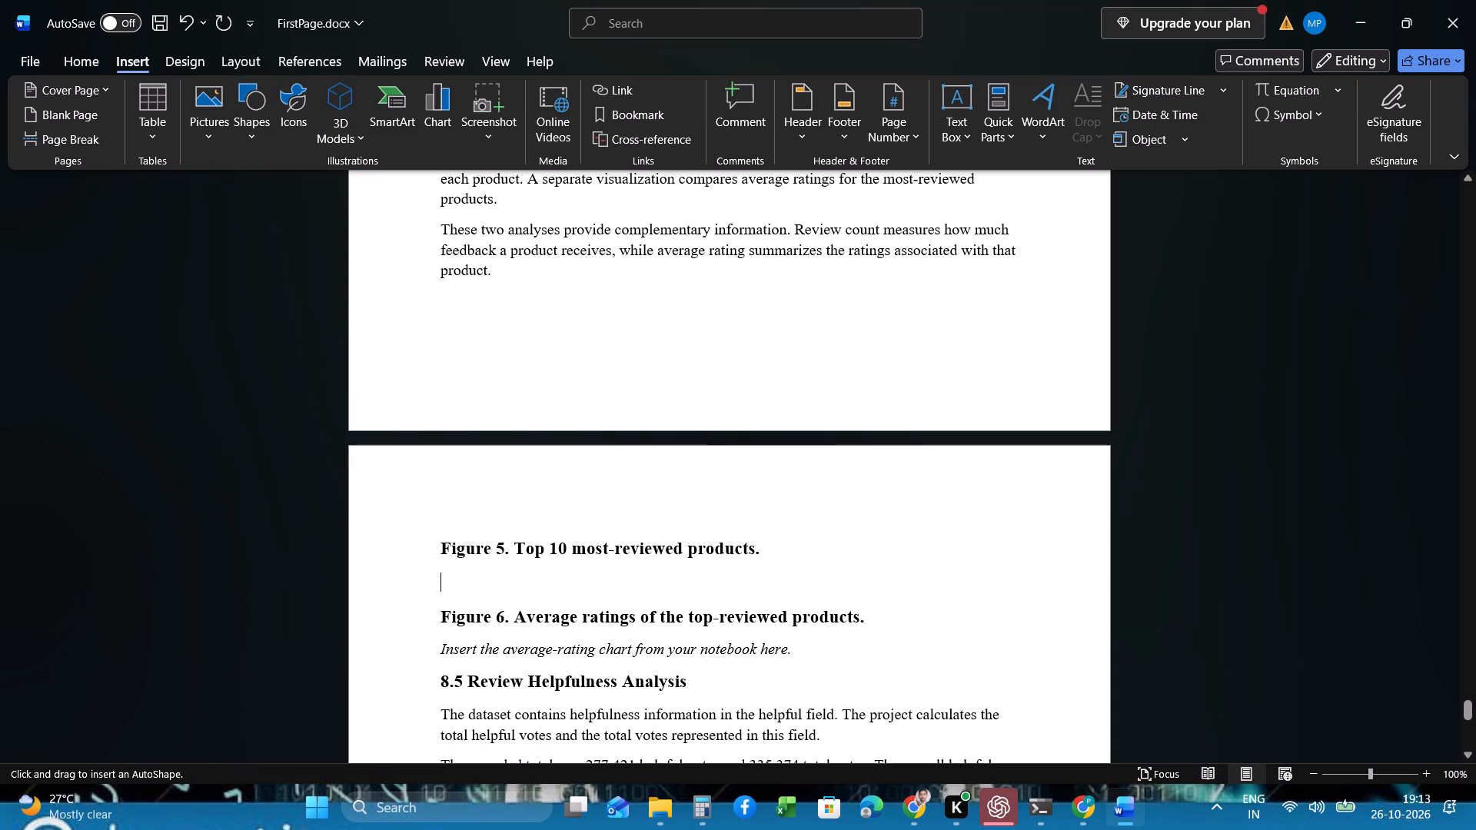
Insert a block of about sixteen blank lines between the Figure 5 and Figure 6 captions for the chart.
key(Return)
key(Return)
key(Return)
key(Return)
key(Return)
key(Return)
key(Return)
key(Return)
key(Return)
key(Return)
key(Return)
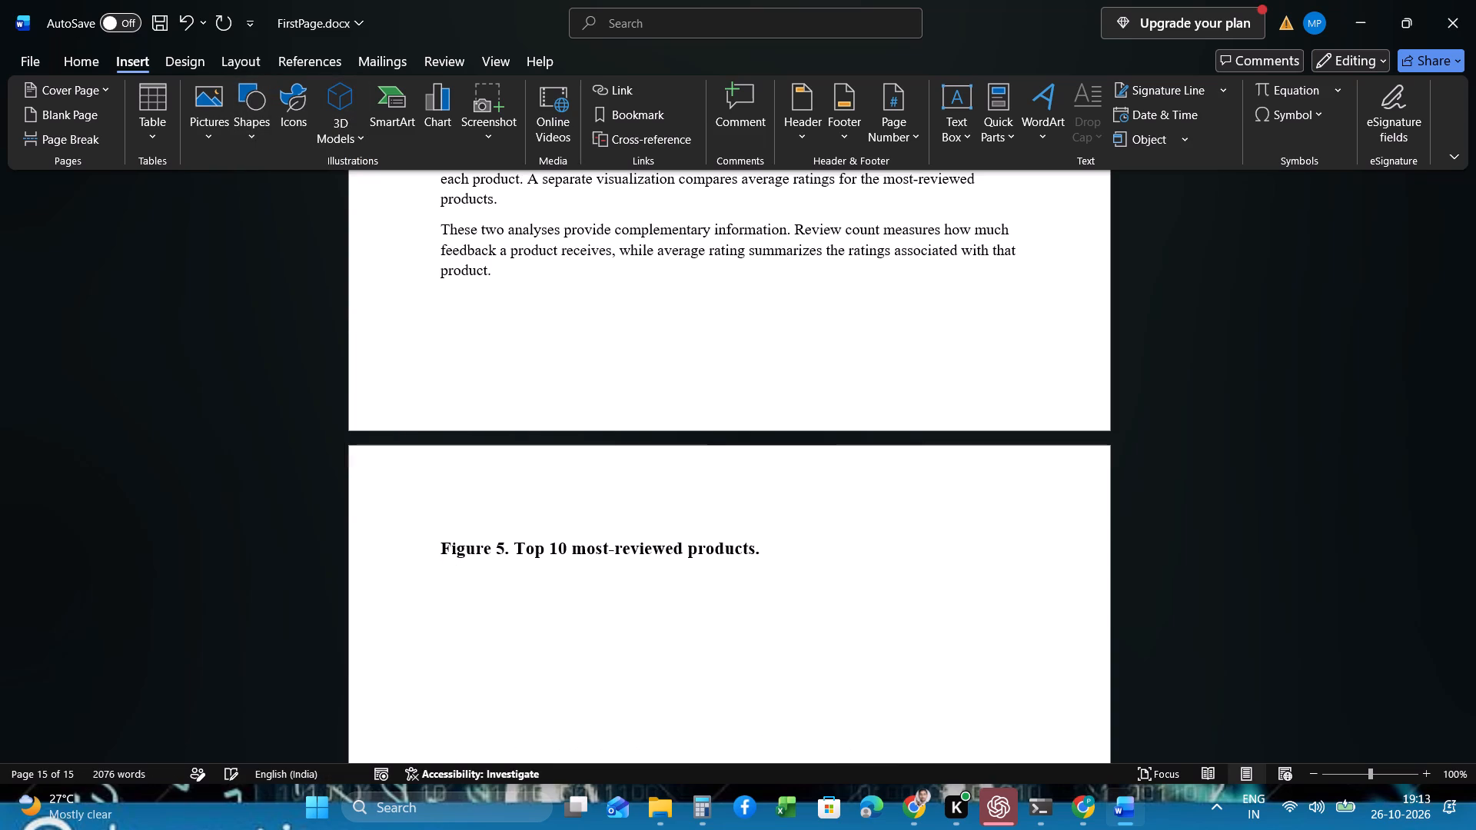
scroll(446, 569, down, 1)
key(Return)
key(Return)
key(Return)
key(Return)
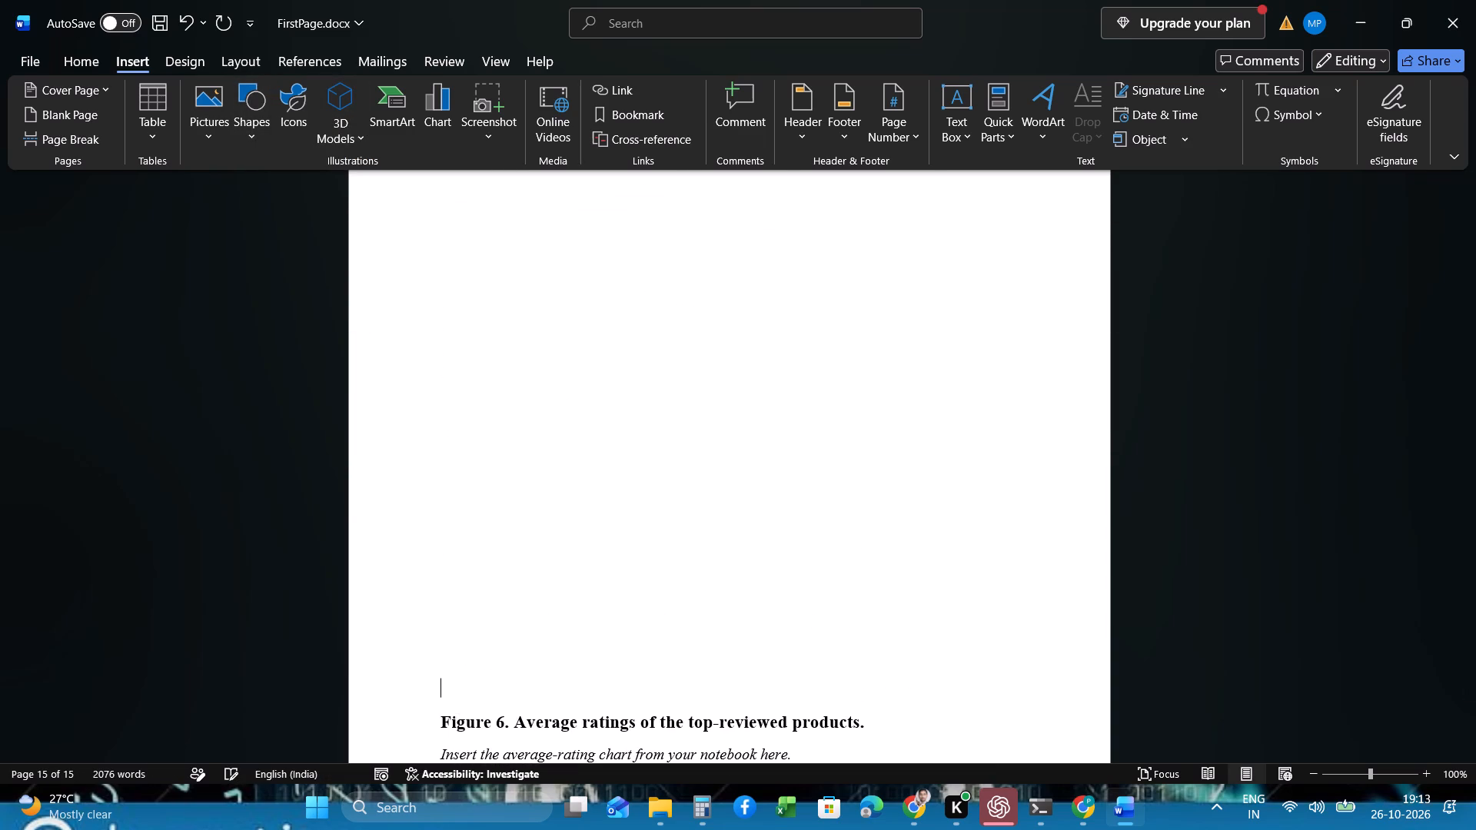
key(Return)
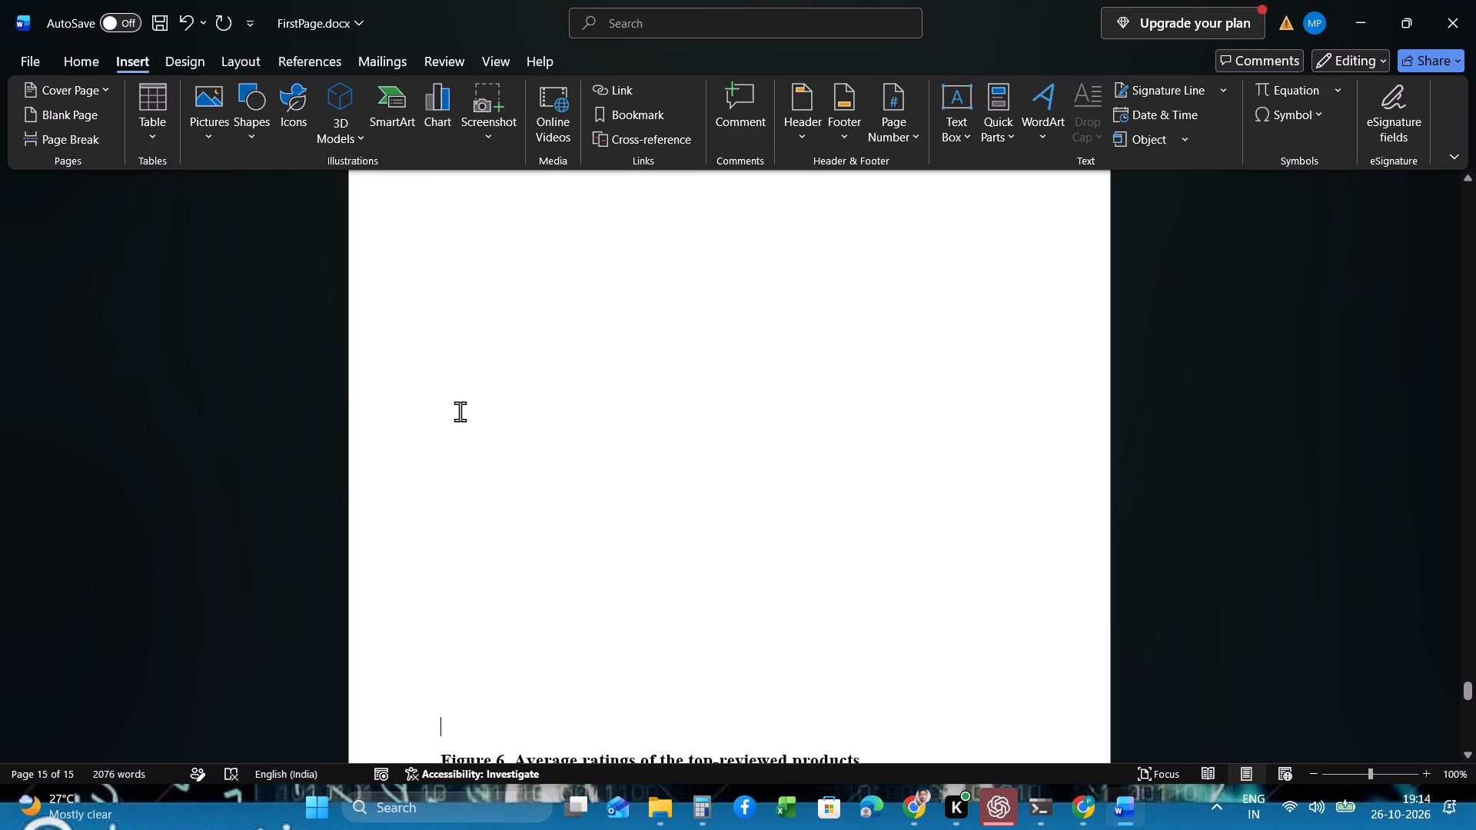
Draw a rectangle about 12.13 cm high and 18.03 cm wide below the Figure 5 caption, and extend its lower edge toward the Figure 6 caption.
click(460, 411)
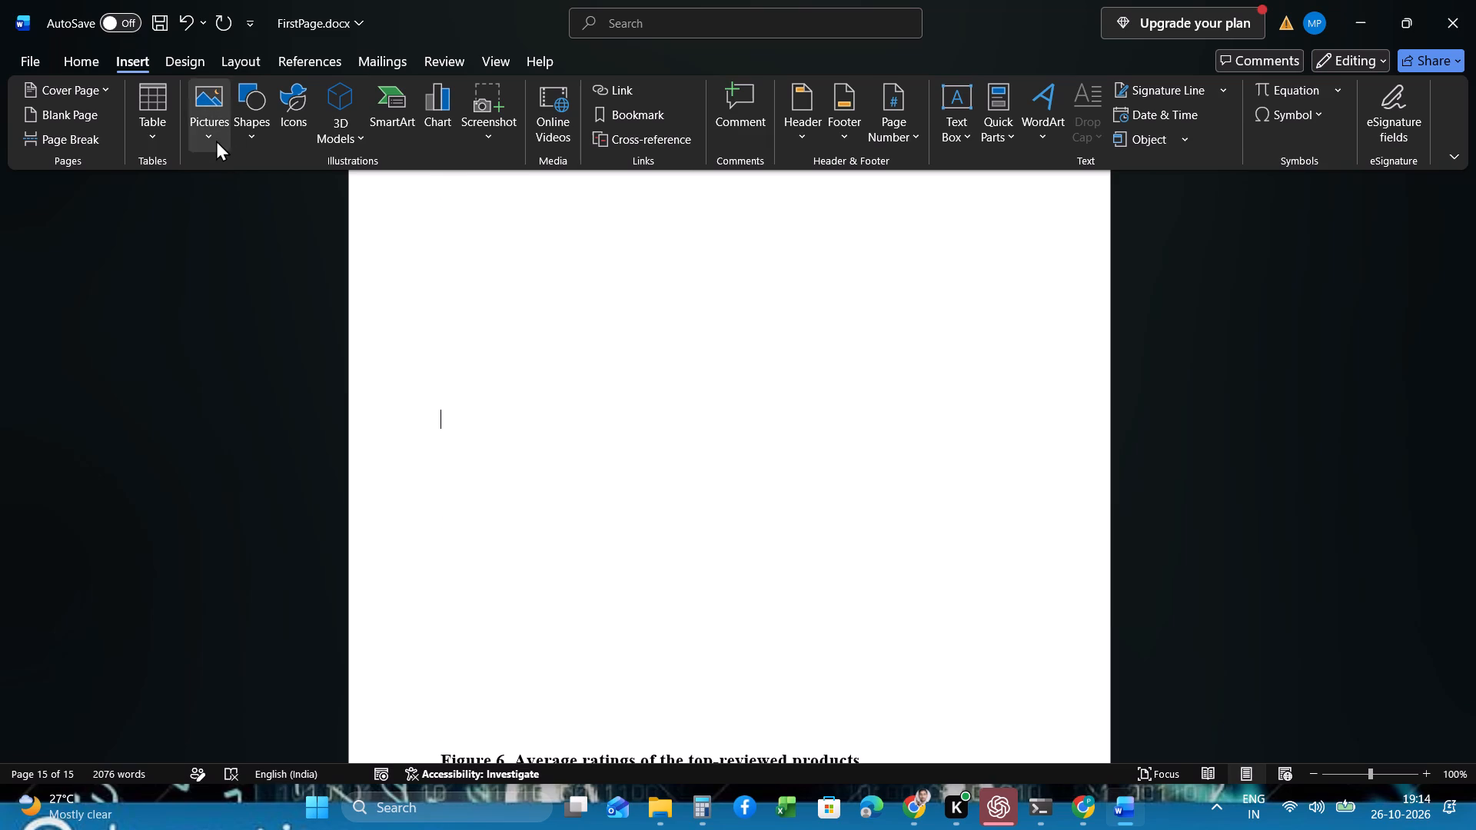
click(213, 134)
click(252, 137)
click(307, 191)
scroll(465, 317, up, 1)
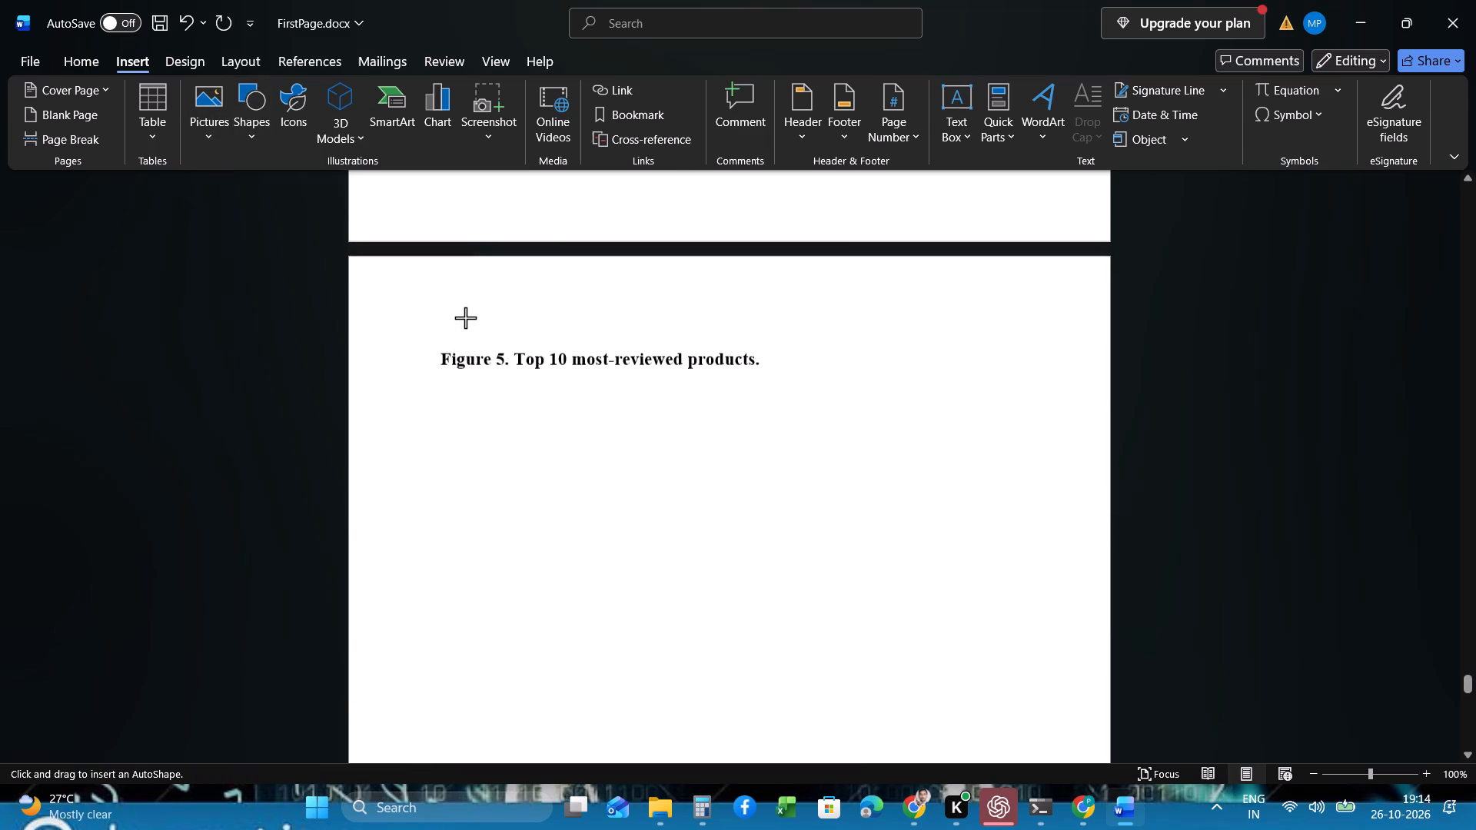
drag(442, 389, 661, 609)
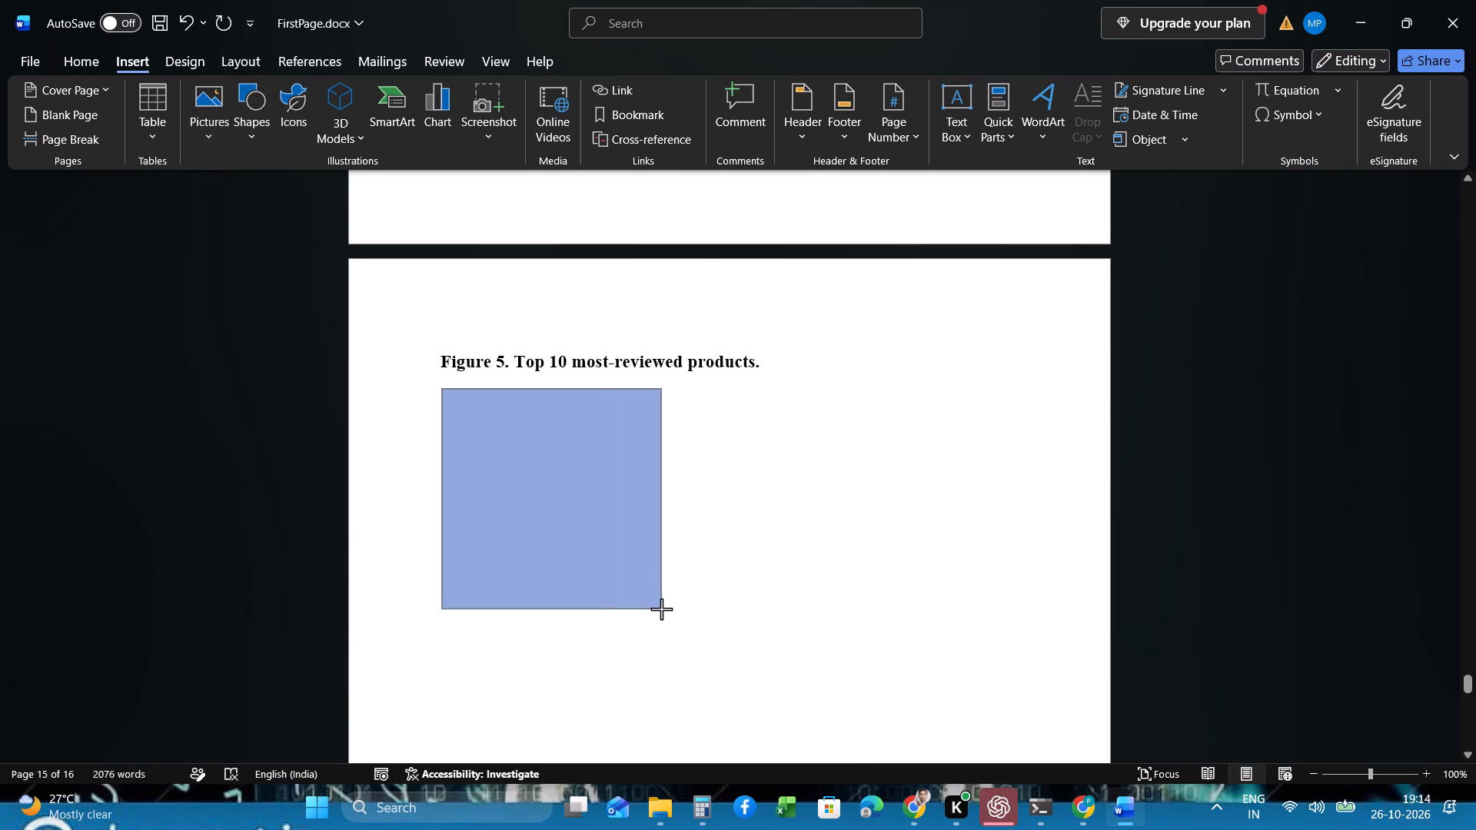
drag(661, 609, 1097, 829)
scroll(949, 632, down, 2)
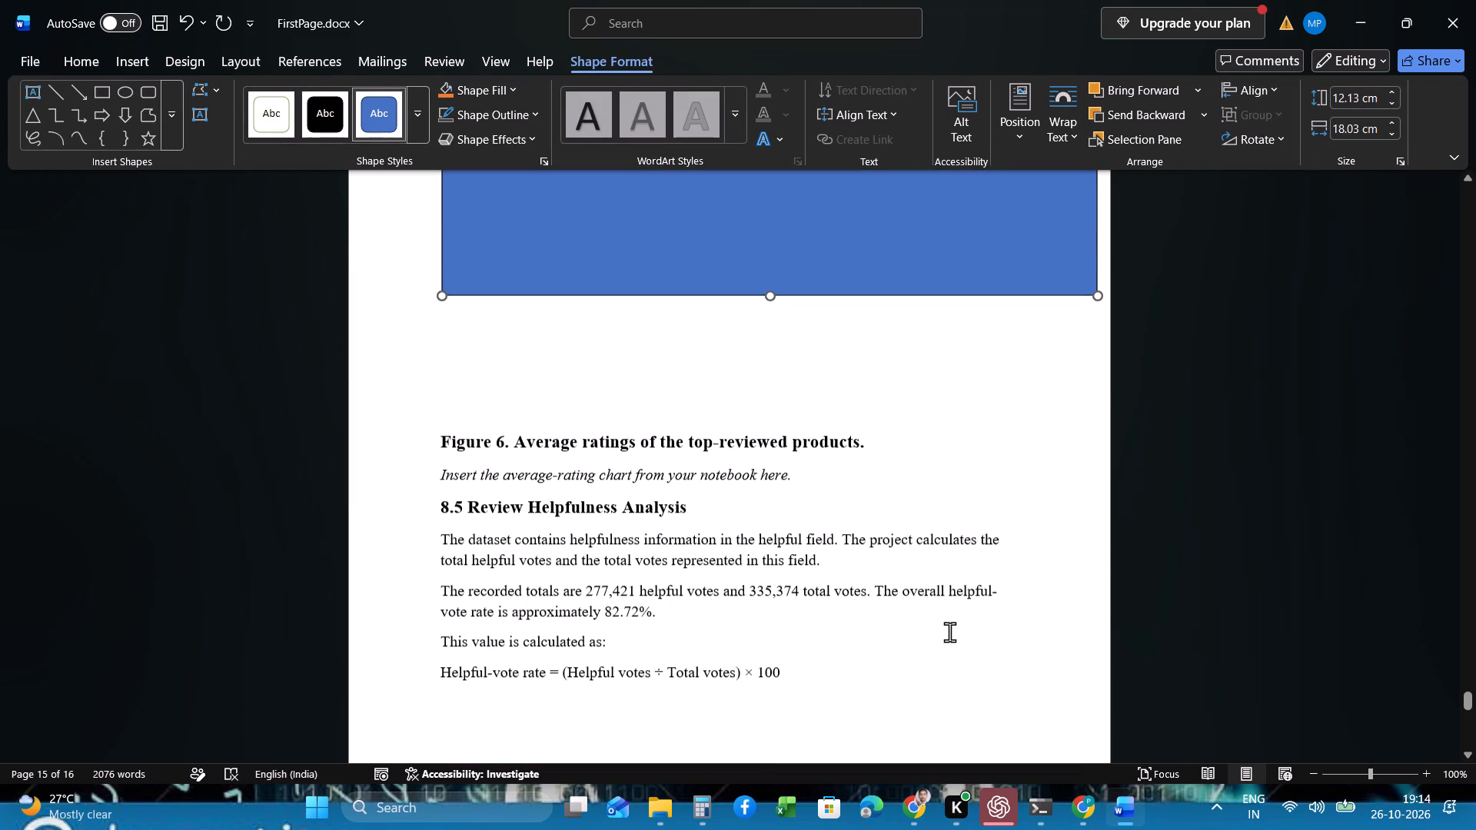
drag(772, 300, 780, 342)
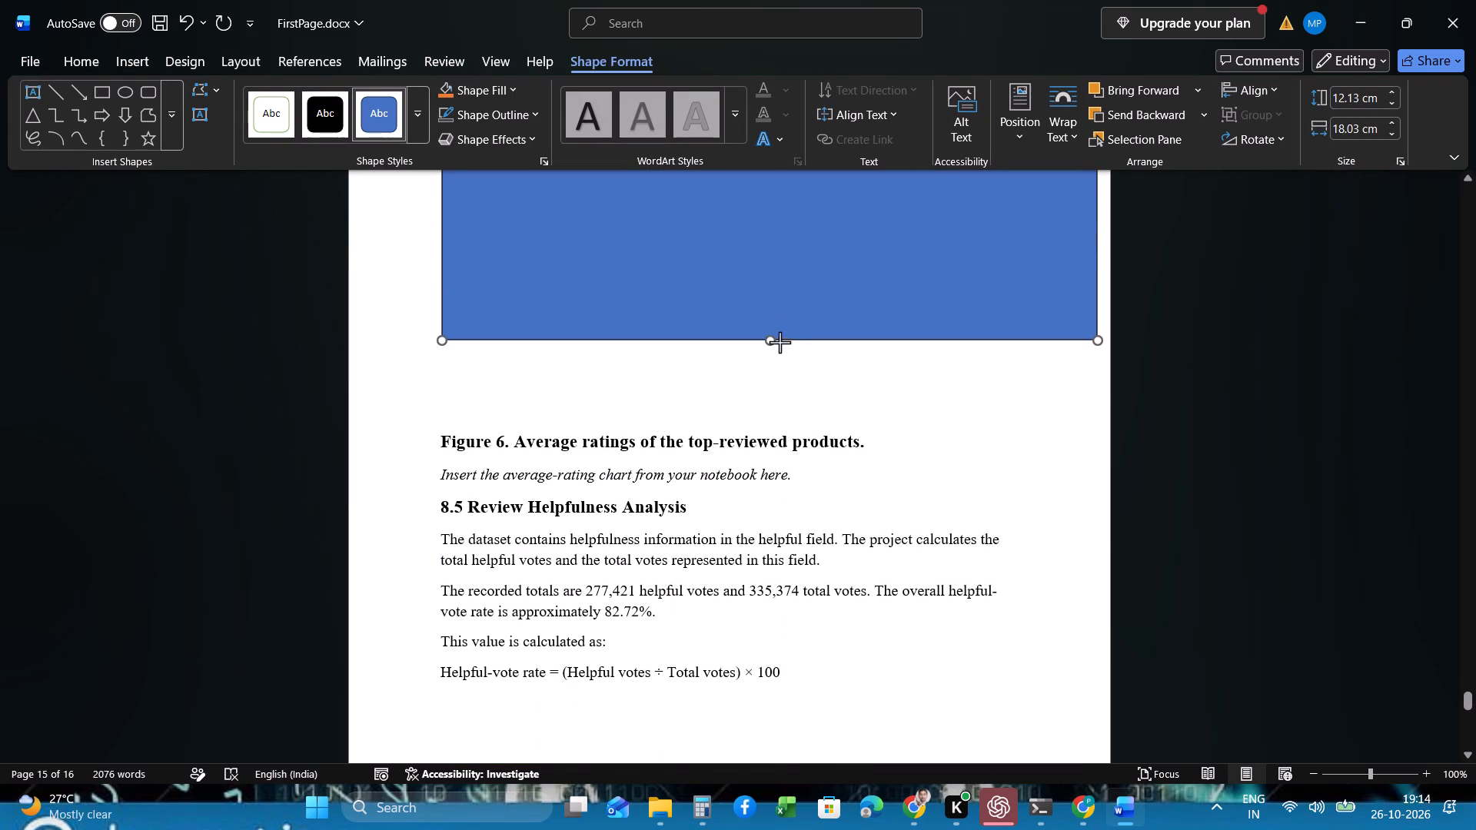
drag(780, 342, 783, 353)
Delete the italic placeholder sentence under the Figure 6 caption.
scroll(783, 353, down, 2)
drag(816, 423, 750, 407)
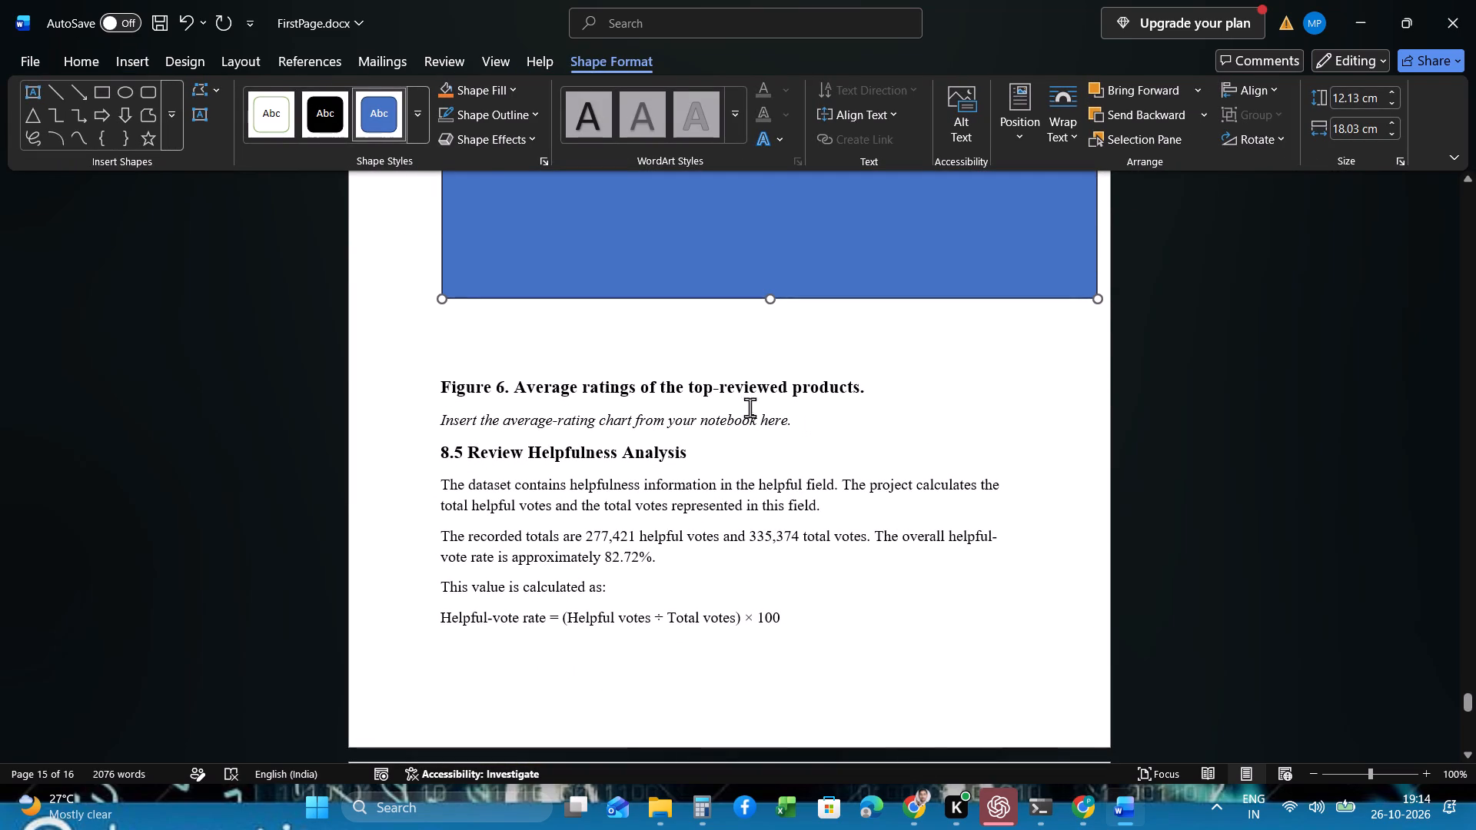
drag(750, 407, 450, 417)
key(BackSpace)
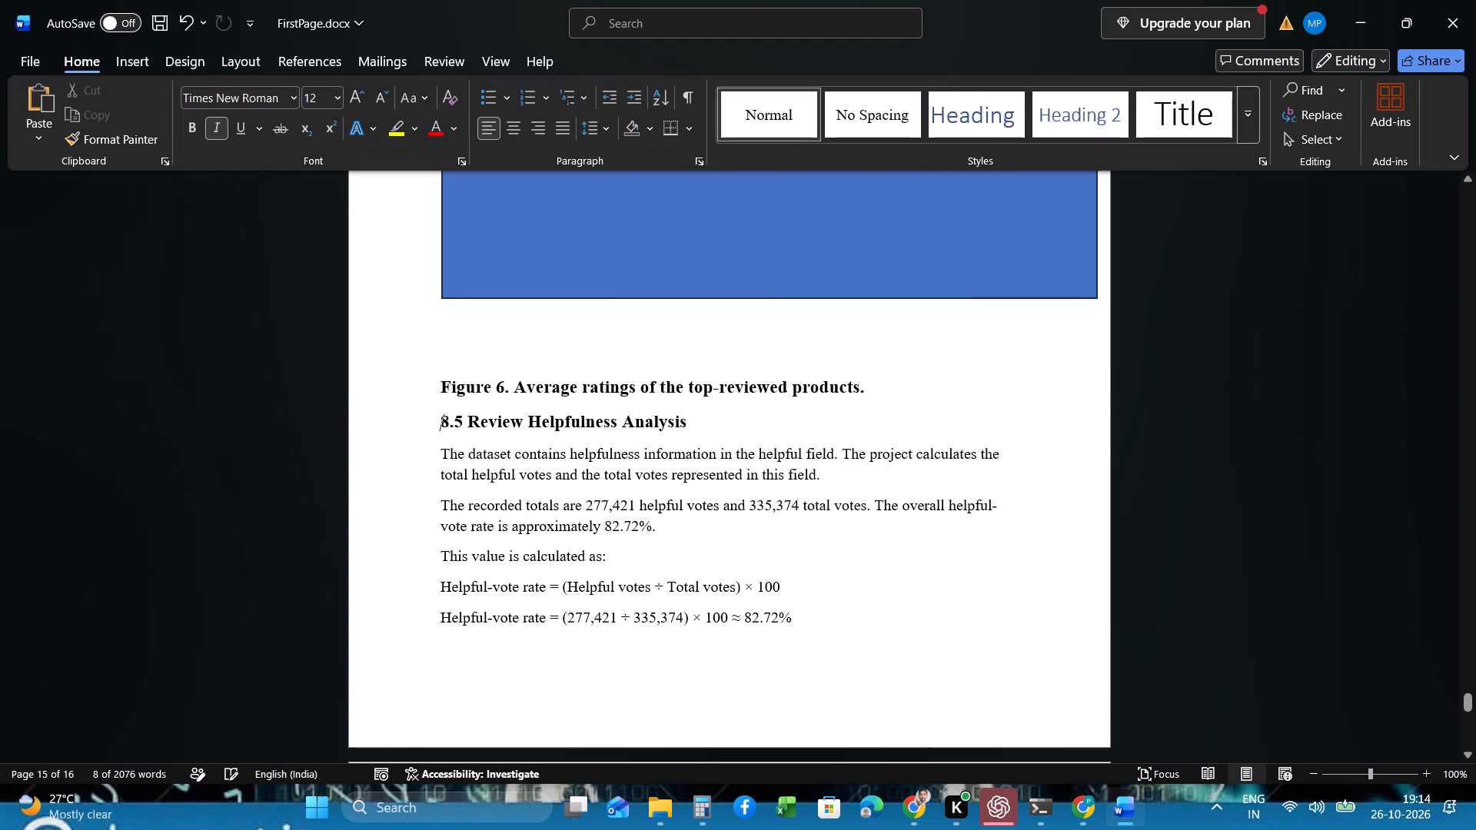
Insert about eight blank lines after the Figure 6 caption, pushing the 8.5 Review Helpfulness Analysis heading onto the next page.
click(892, 387)
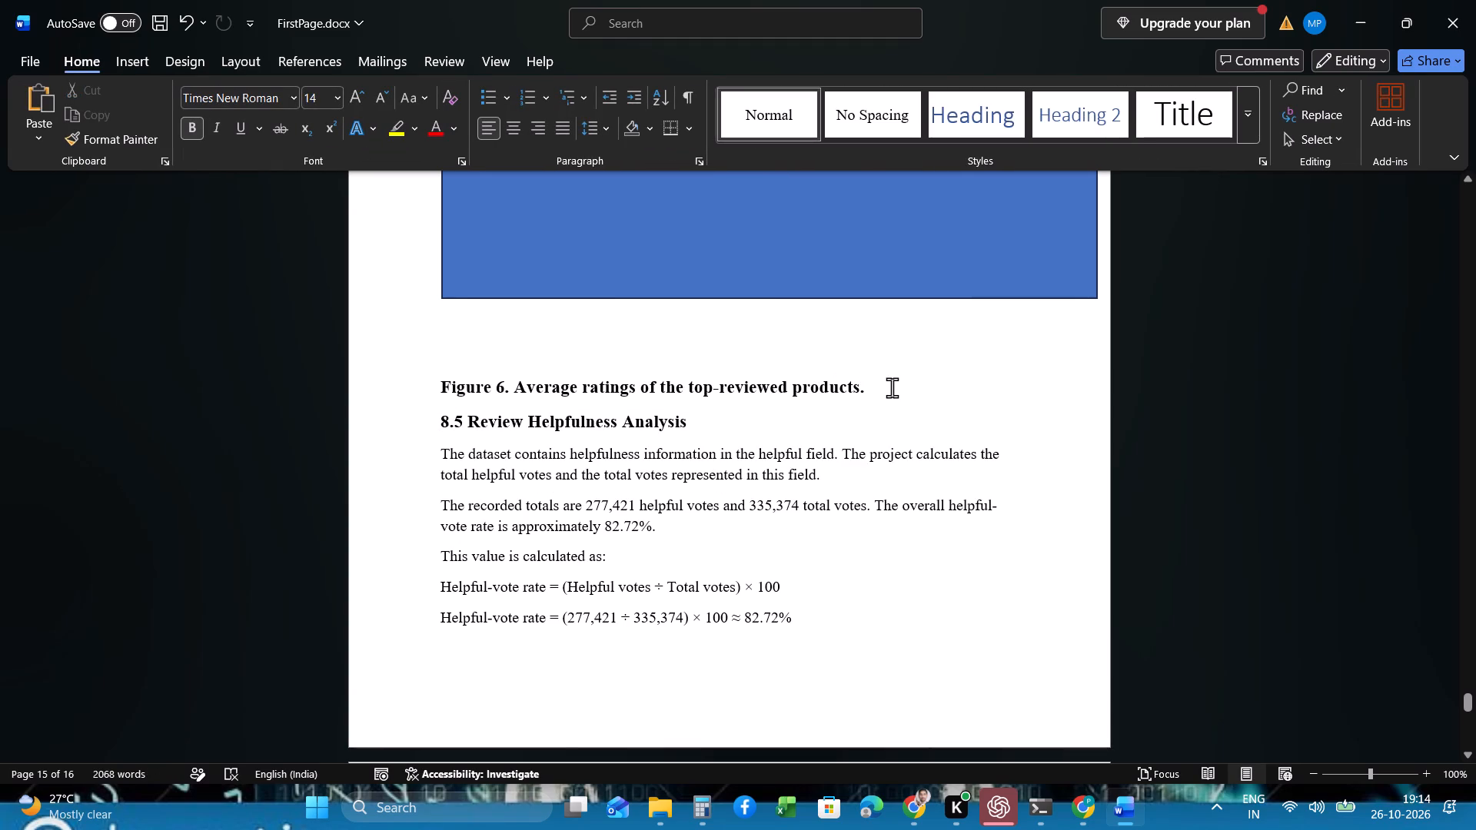
key(Return)
key(Return)
key(Return)
key(Return)
key(Return)
key(Return)
key(Return)
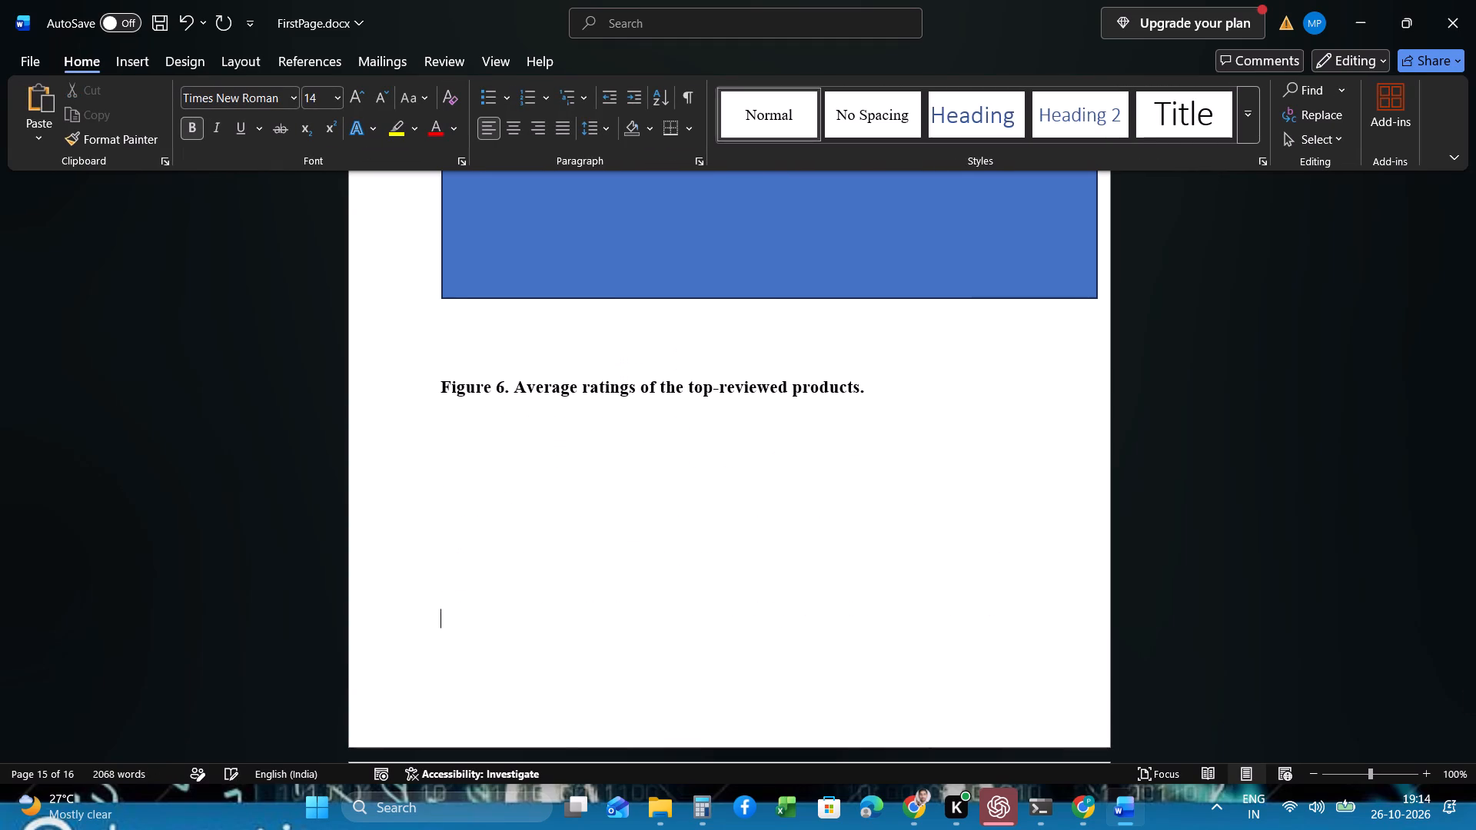
key(Return)
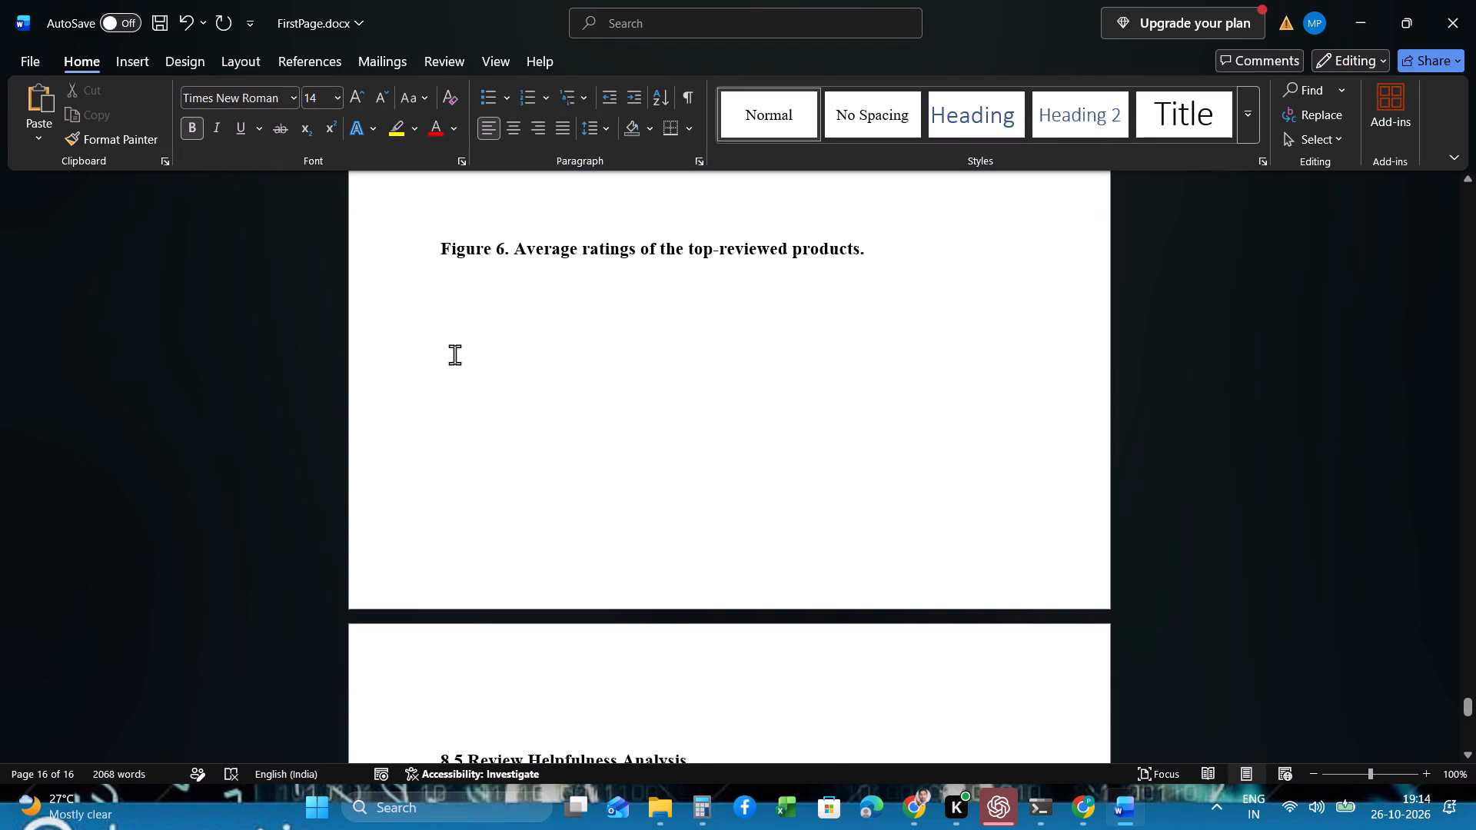
Remove the two blank lines above the Figure 6 caption so it sits directly beneath the Figure 5 rectangle.
scroll(454, 354, up, 1)
click(454, 364)
key(BackSpace)
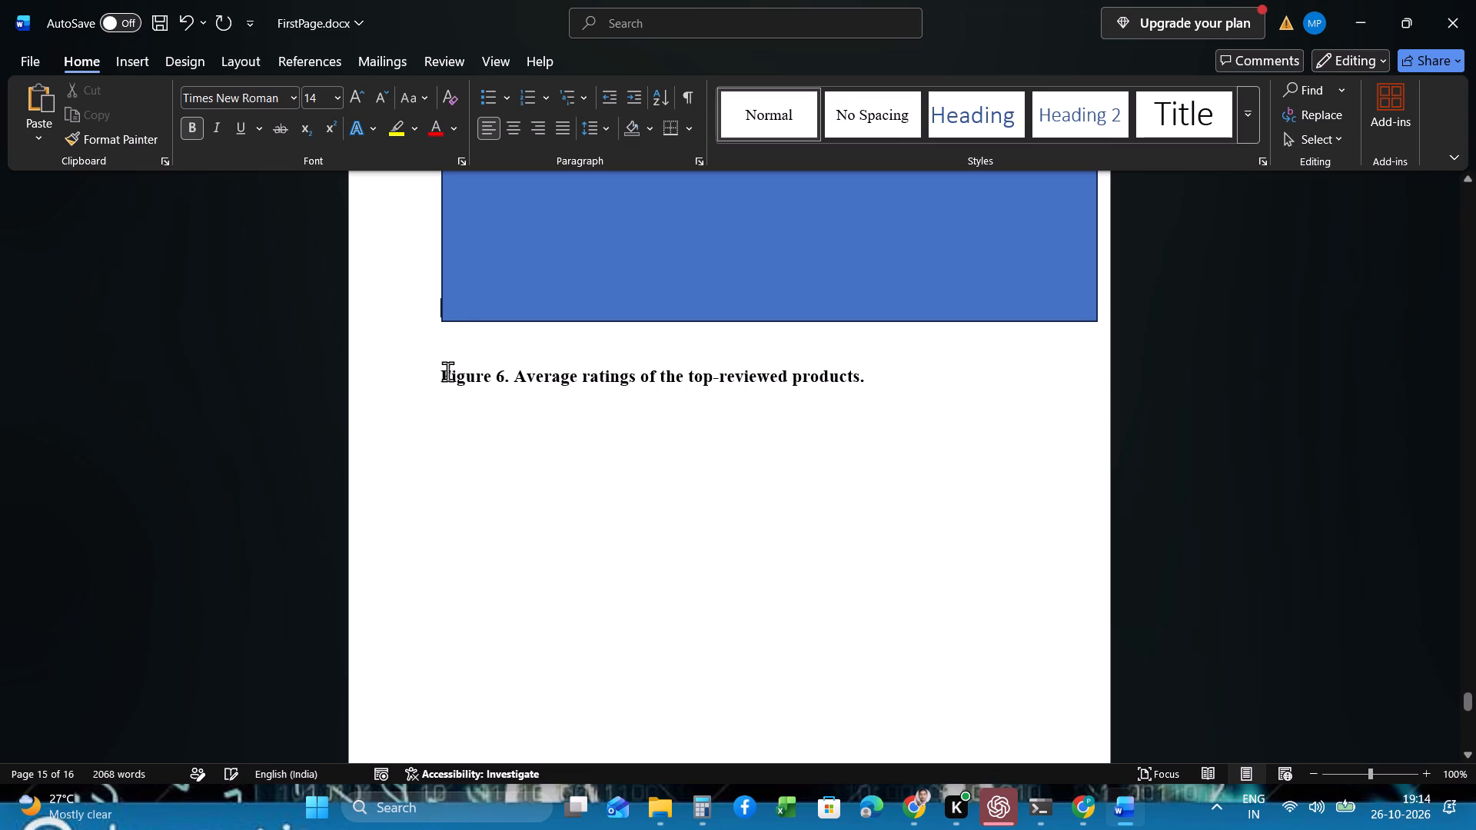
click(442, 361)
key(BackSpace)
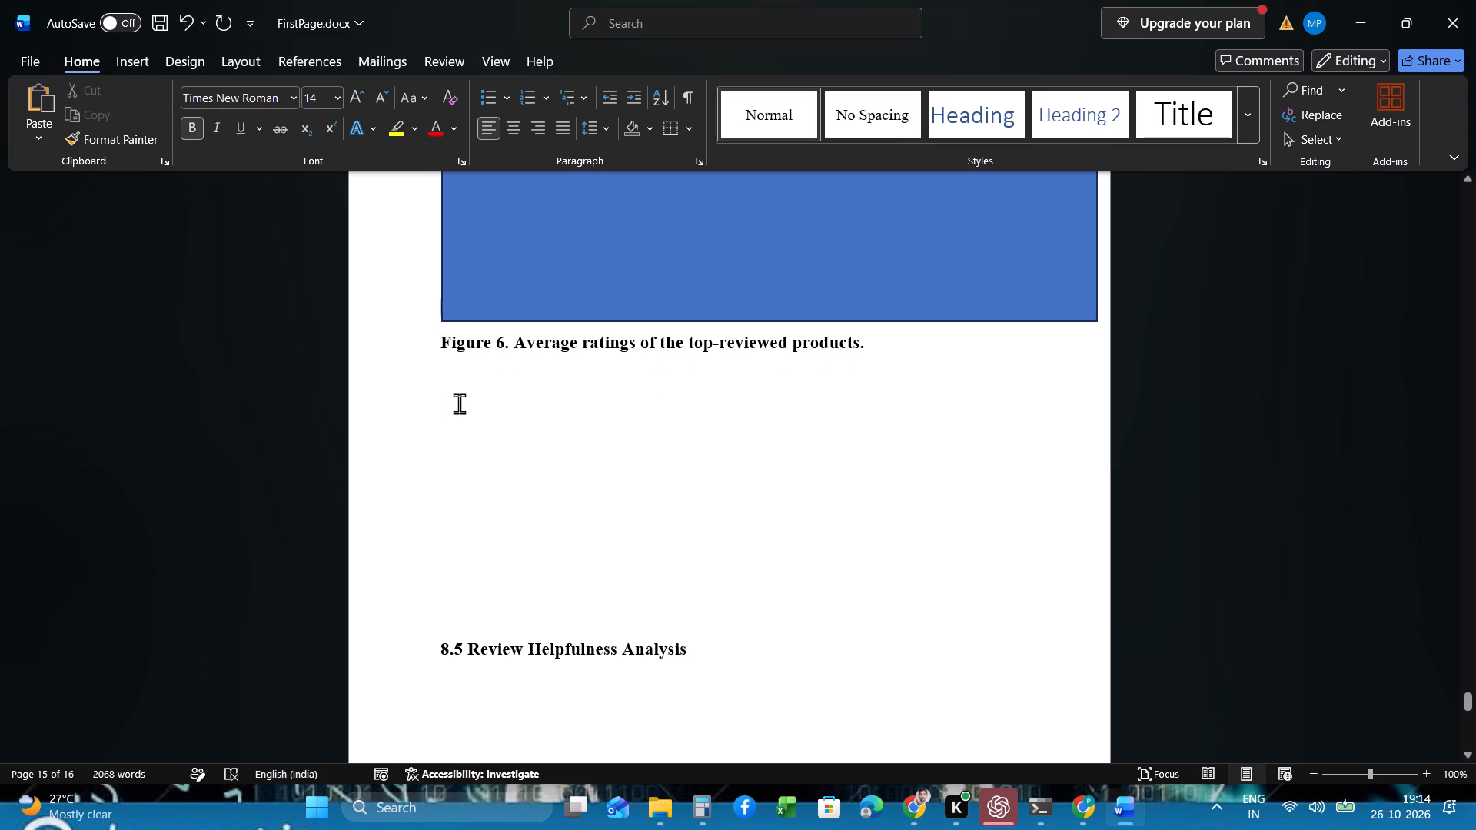
Add two more blank lines between the Figure 6 caption and the 8.5 heading, moving the heading to the next page.
click(459, 403)
click(440, 367)
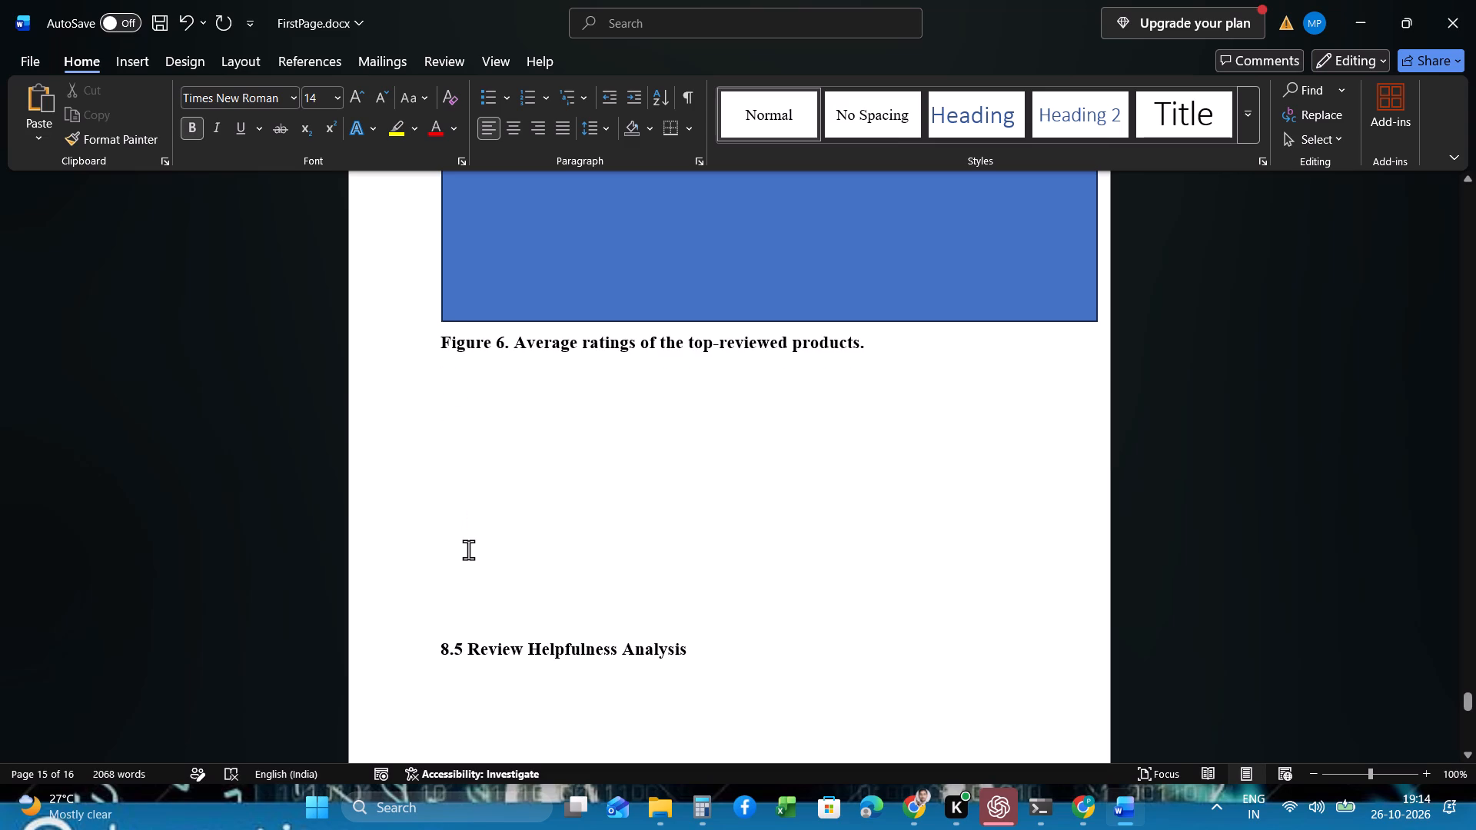
click(468, 549)
key(Return)
key(Return)
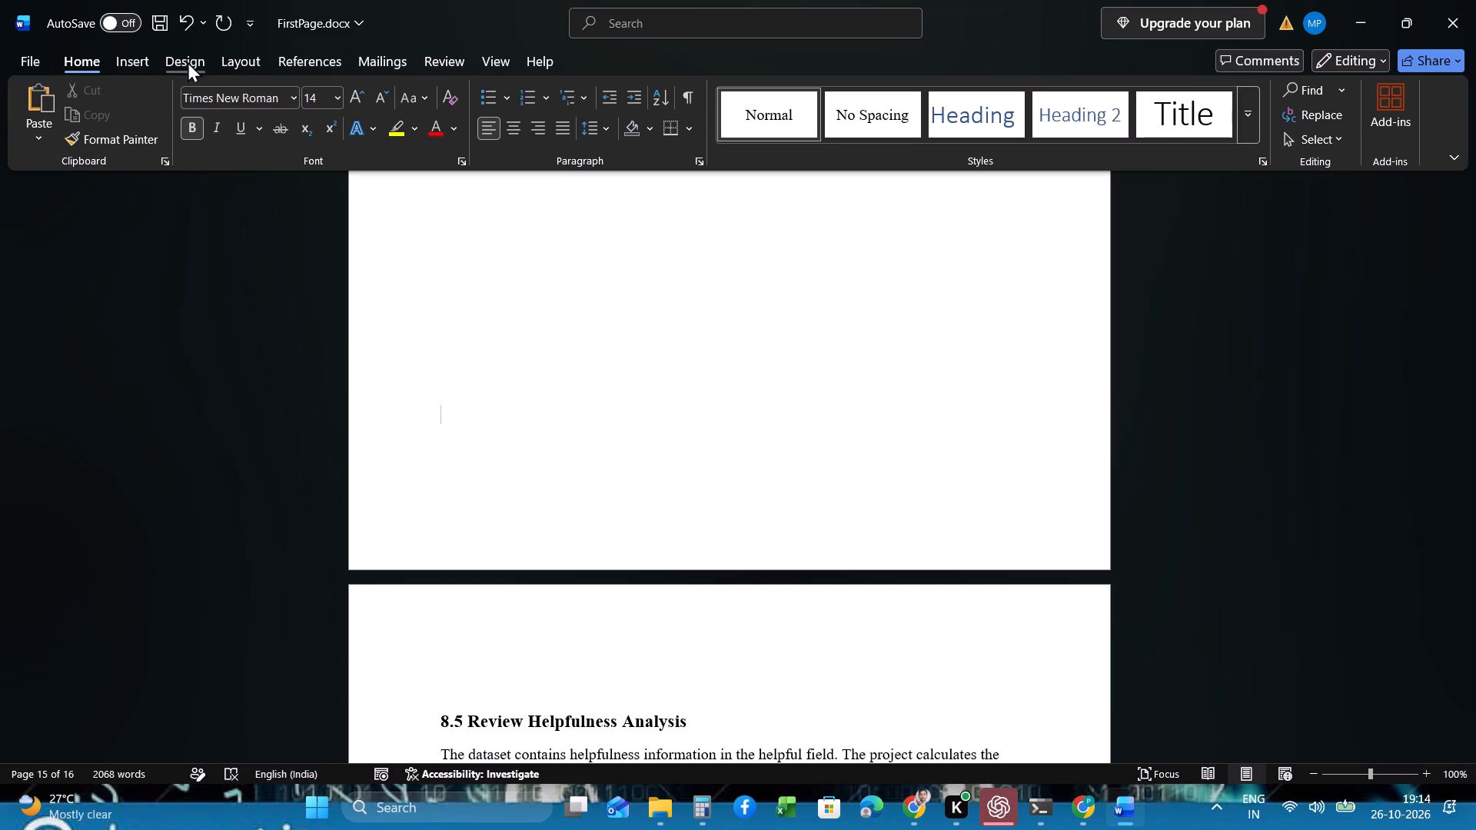
Draw a rectangle about 10.86 cm high and 17.84 cm wide directly below the Figure 6 caption.
click(143, 60)
click(255, 133)
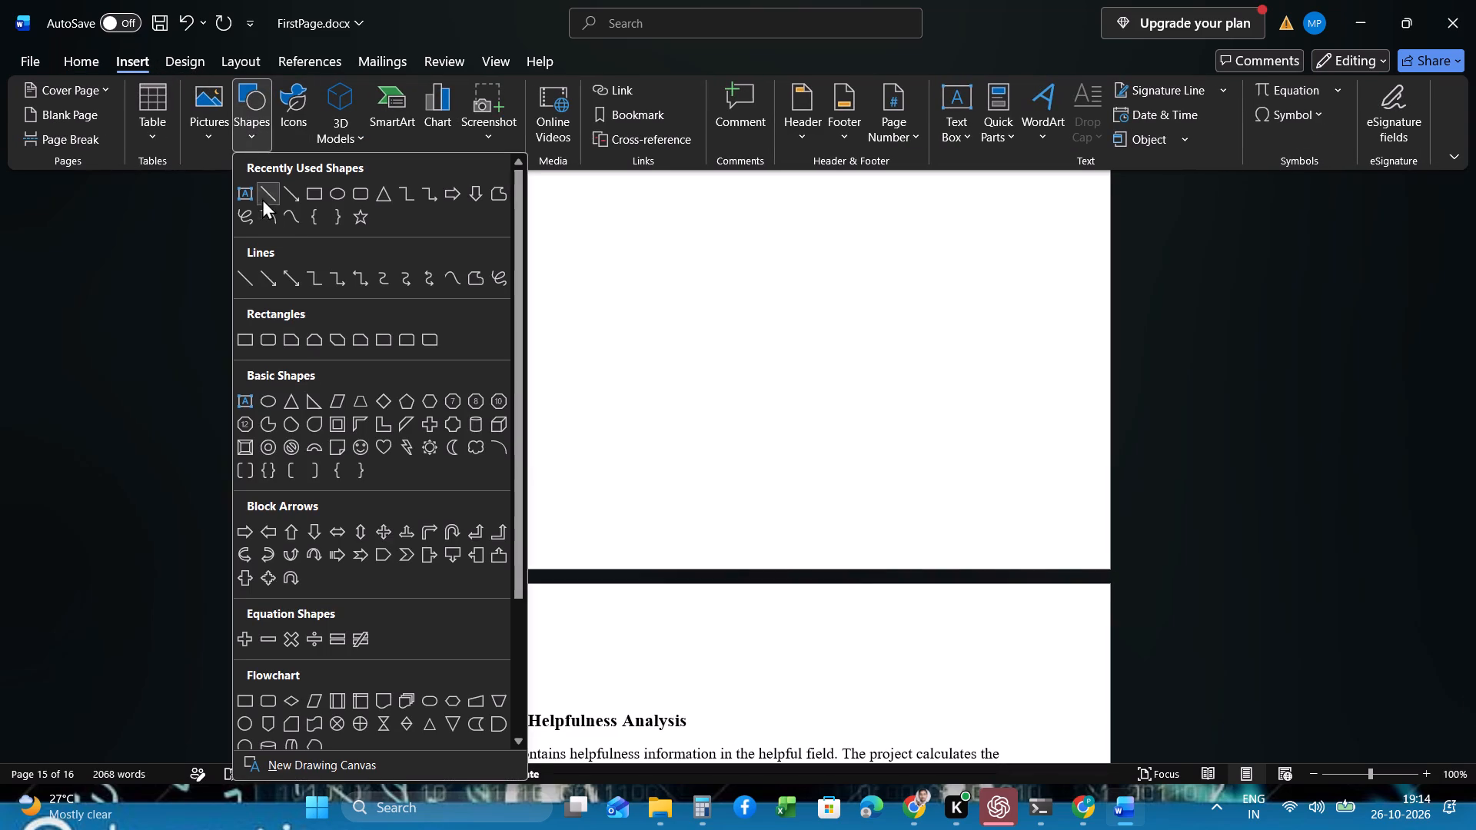
click(310, 194)
scroll(447, 344, up, 1)
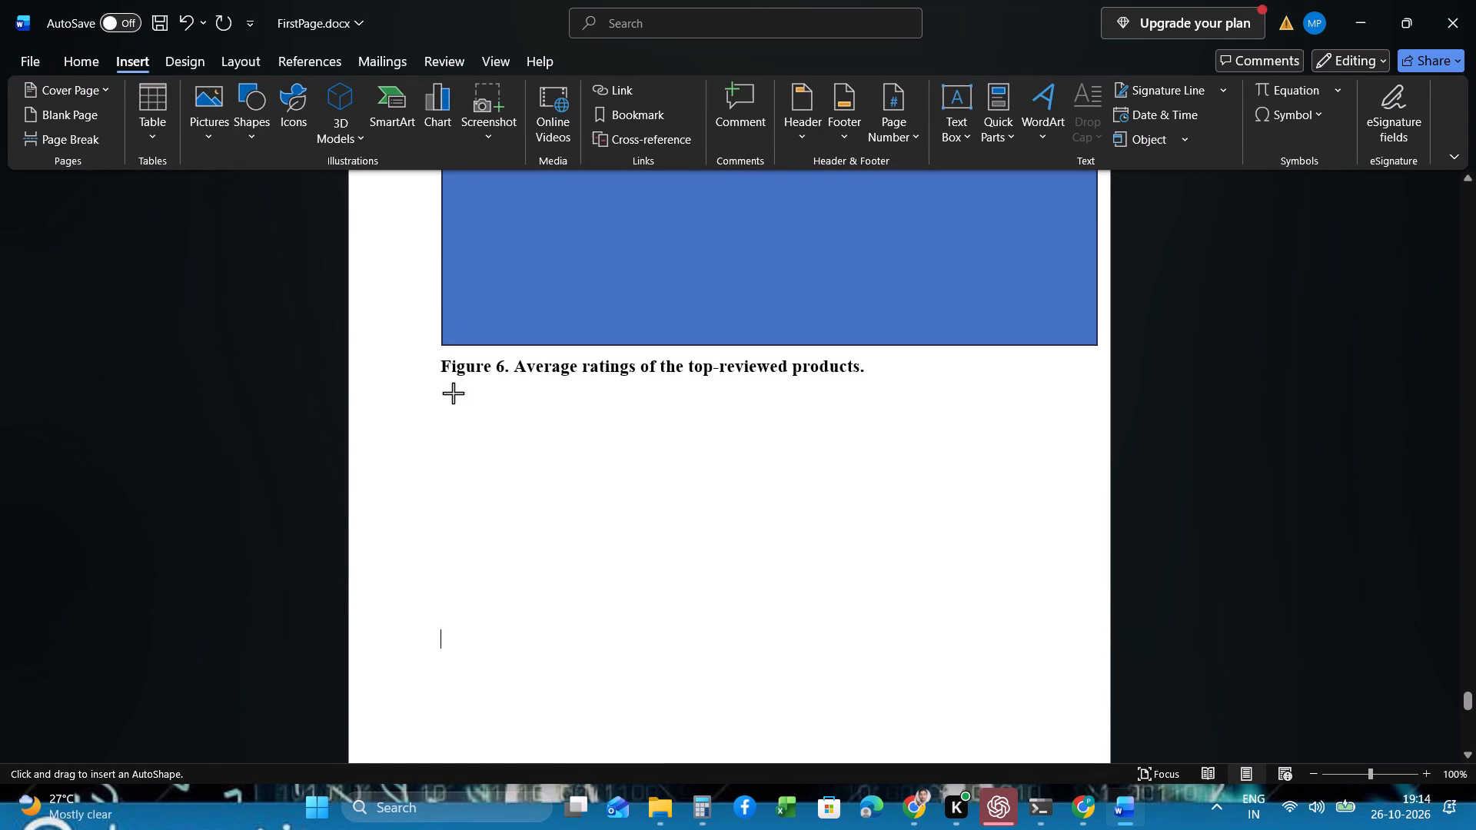
drag(442, 383, 1009, 734)
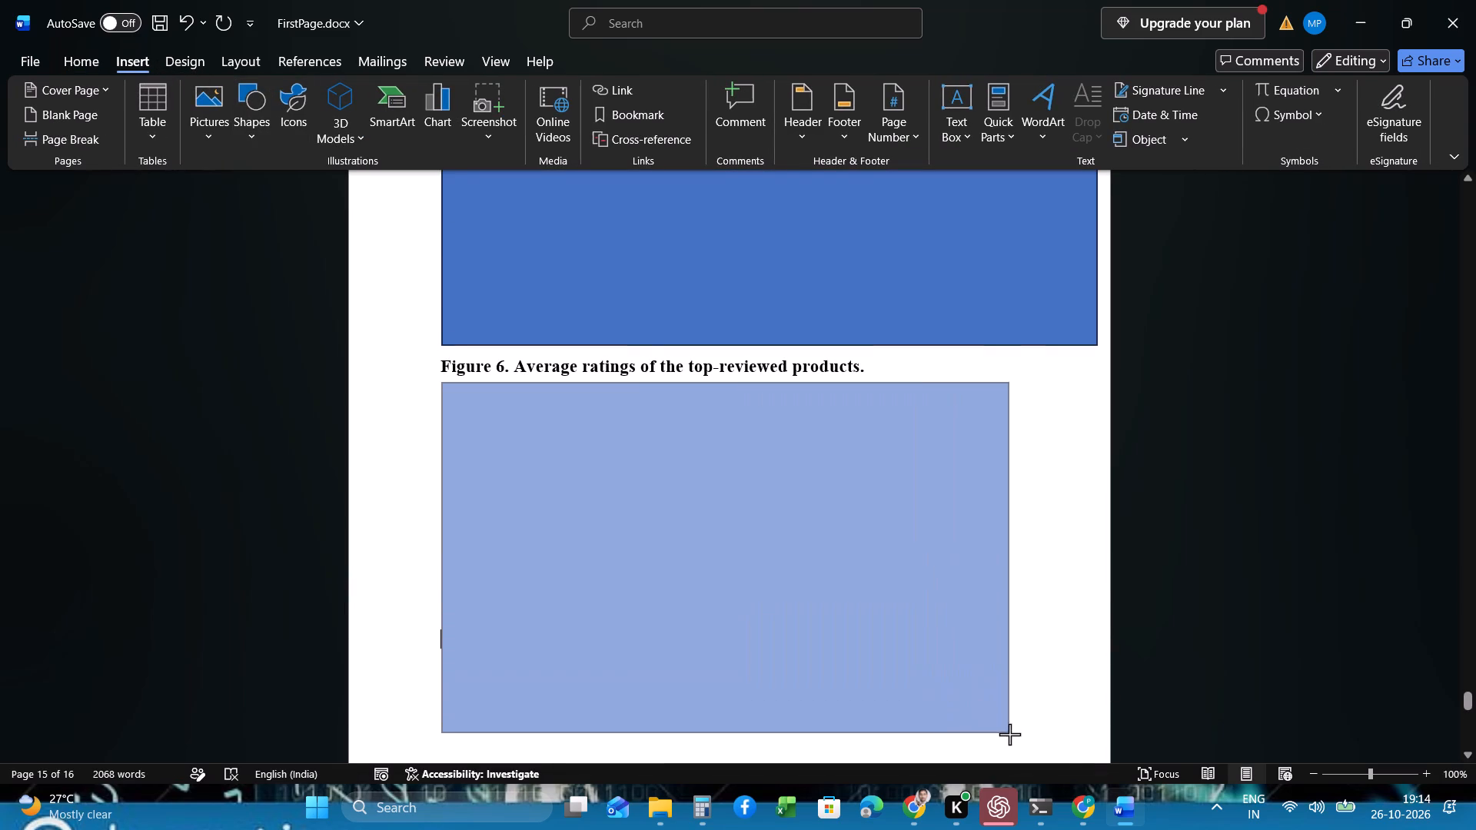
drag(1009, 734, 1090, 653)
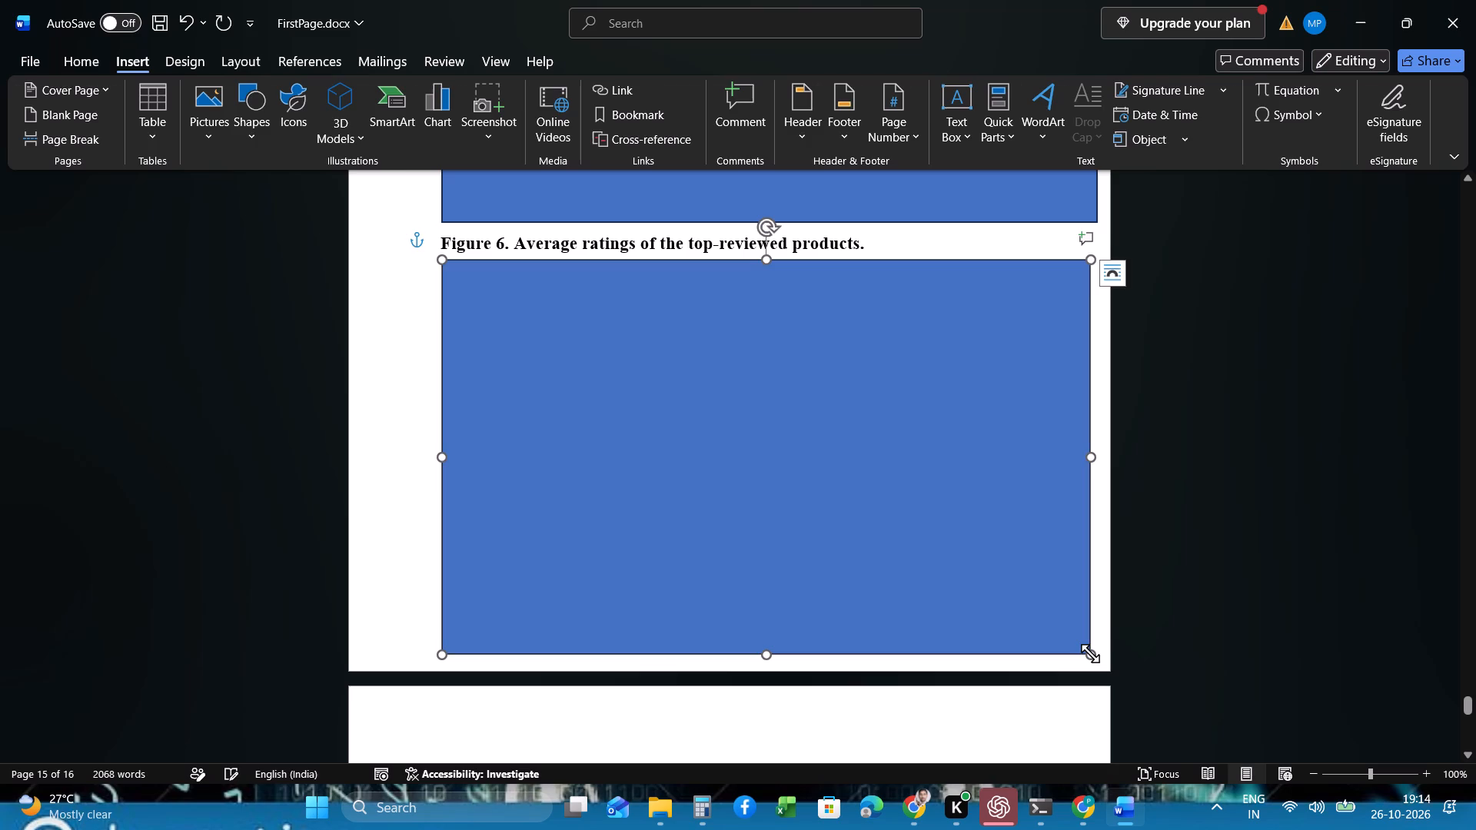
Push the Figure 6 caption and its rectangle onto the next page with blank lines, leaving one blank line above the caption.
scroll(965, 539, up, 3)
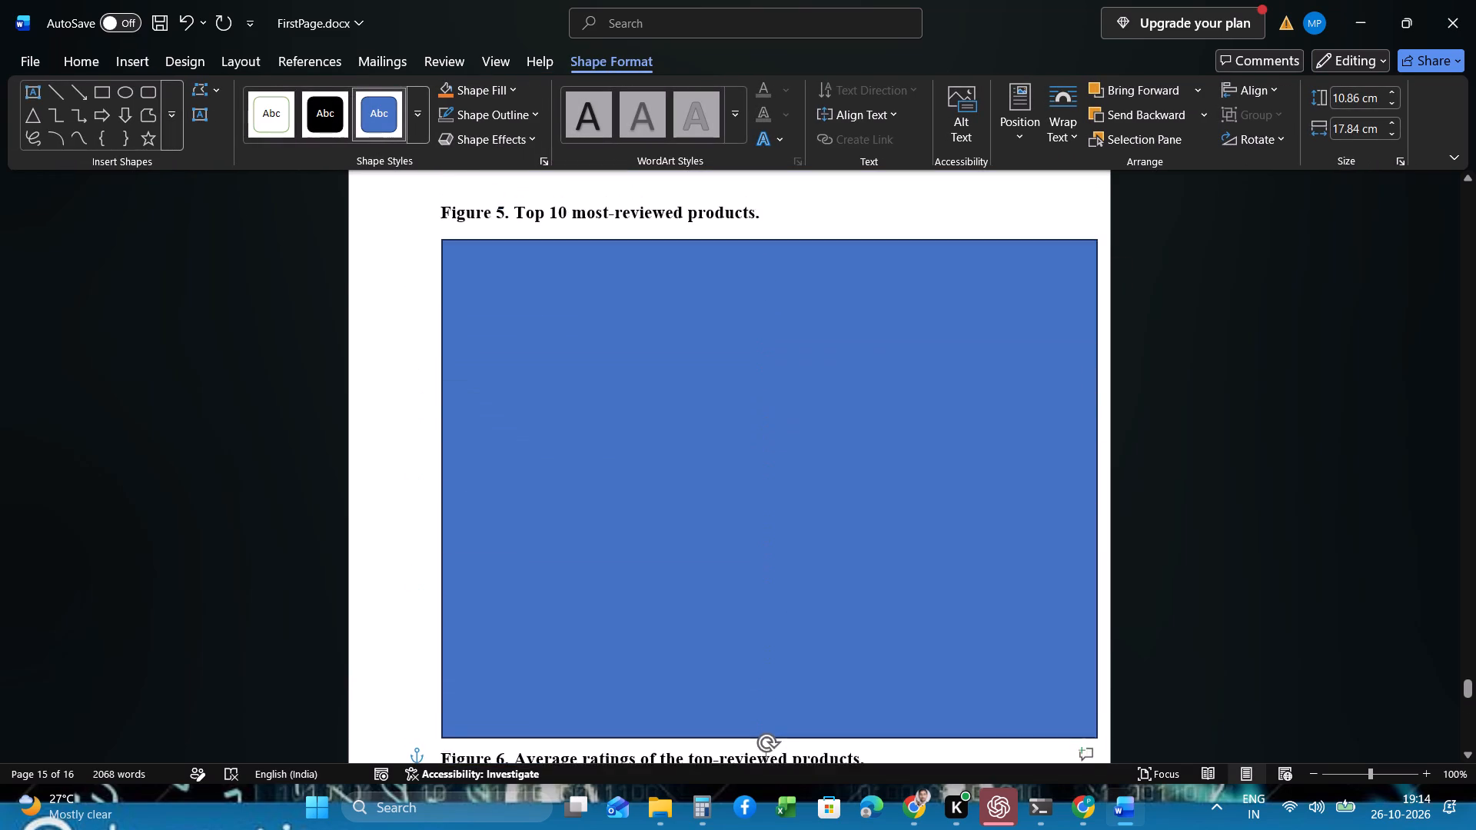
scroll(855, 435, down, 1)
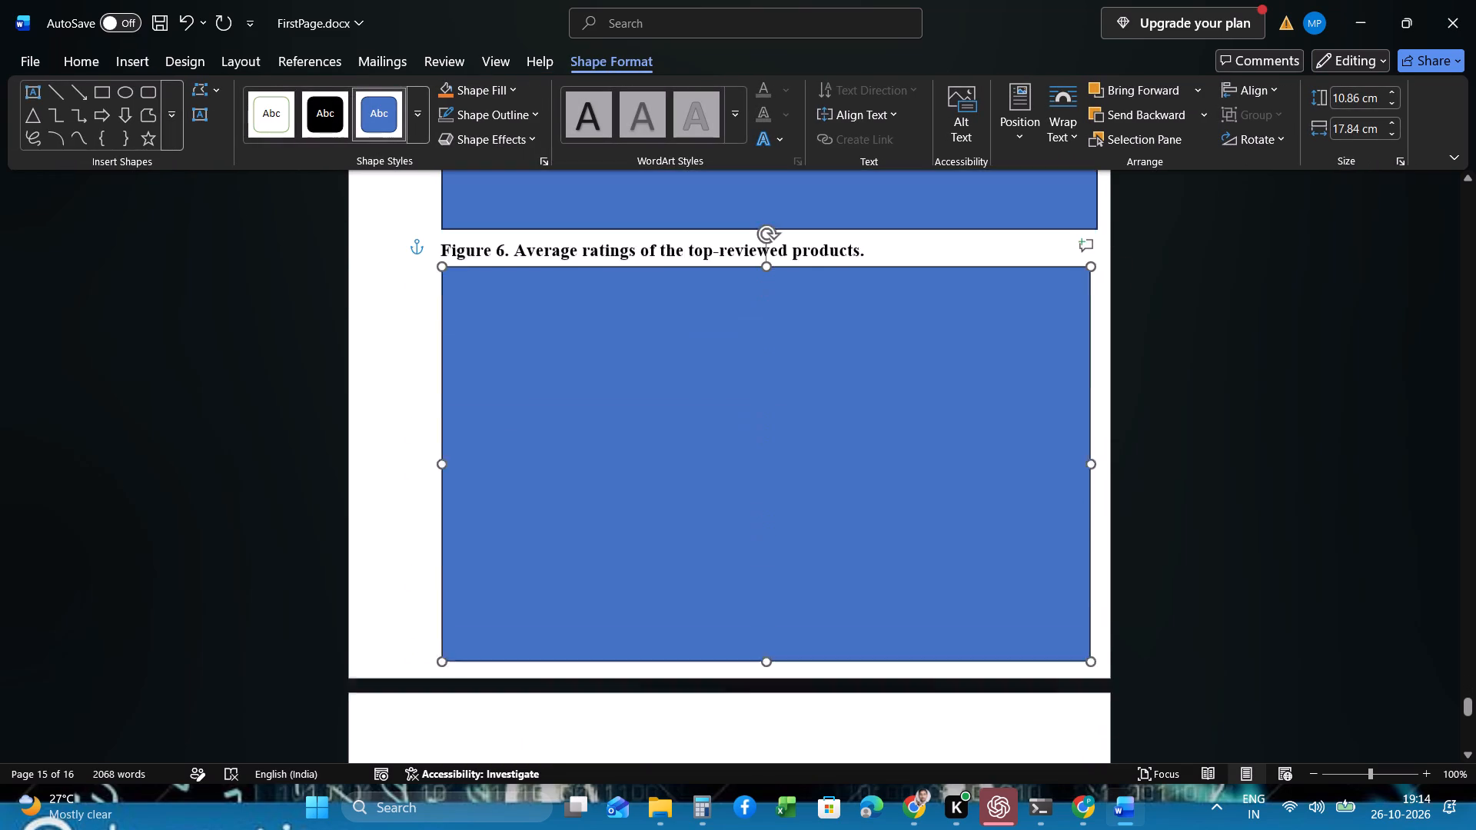
scroll(855, 435, down, 1)
scroll(525, 289, up, 1)
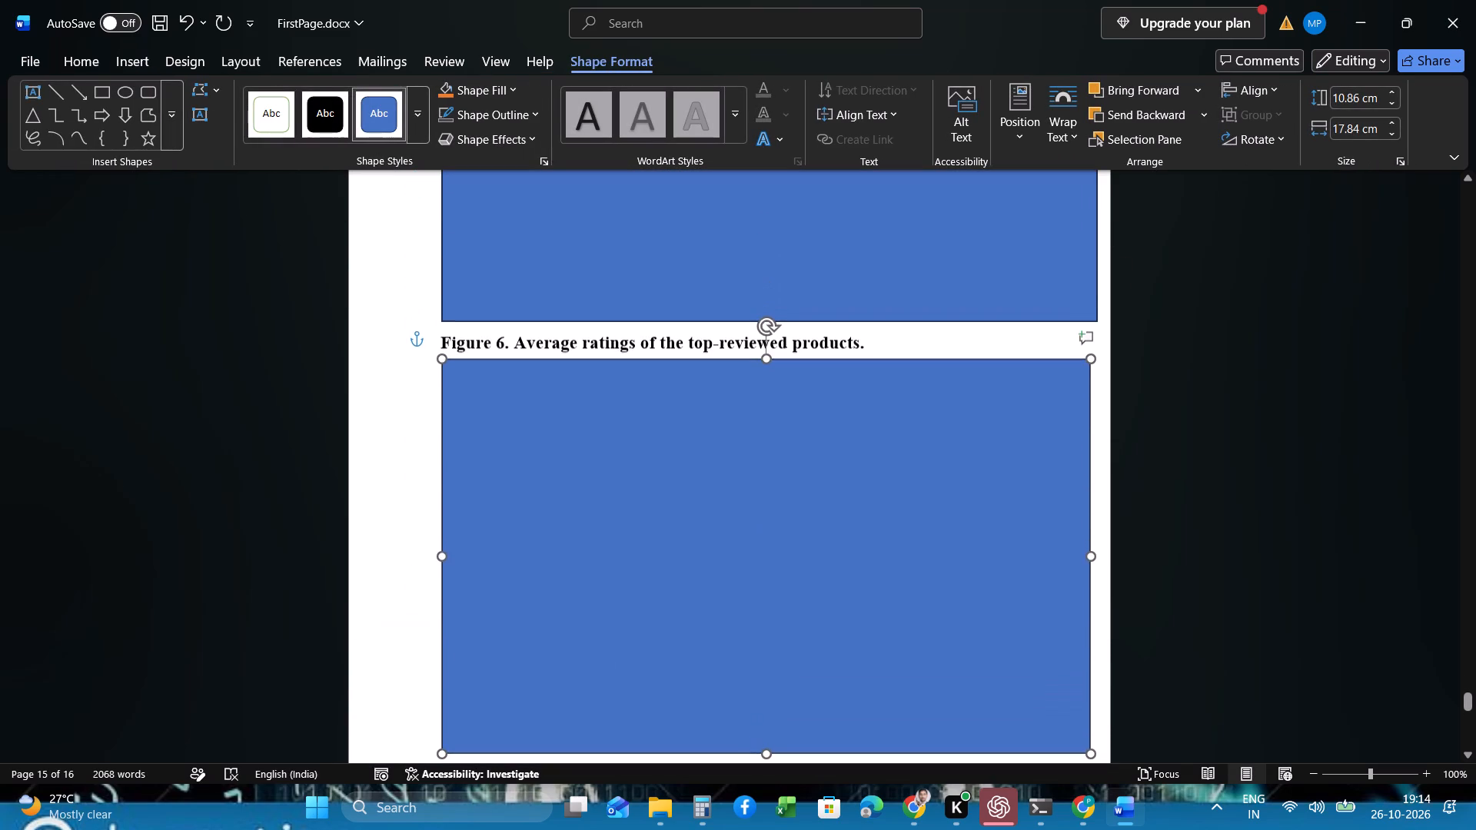
click(439, 342)
key(Return)
key(Return)
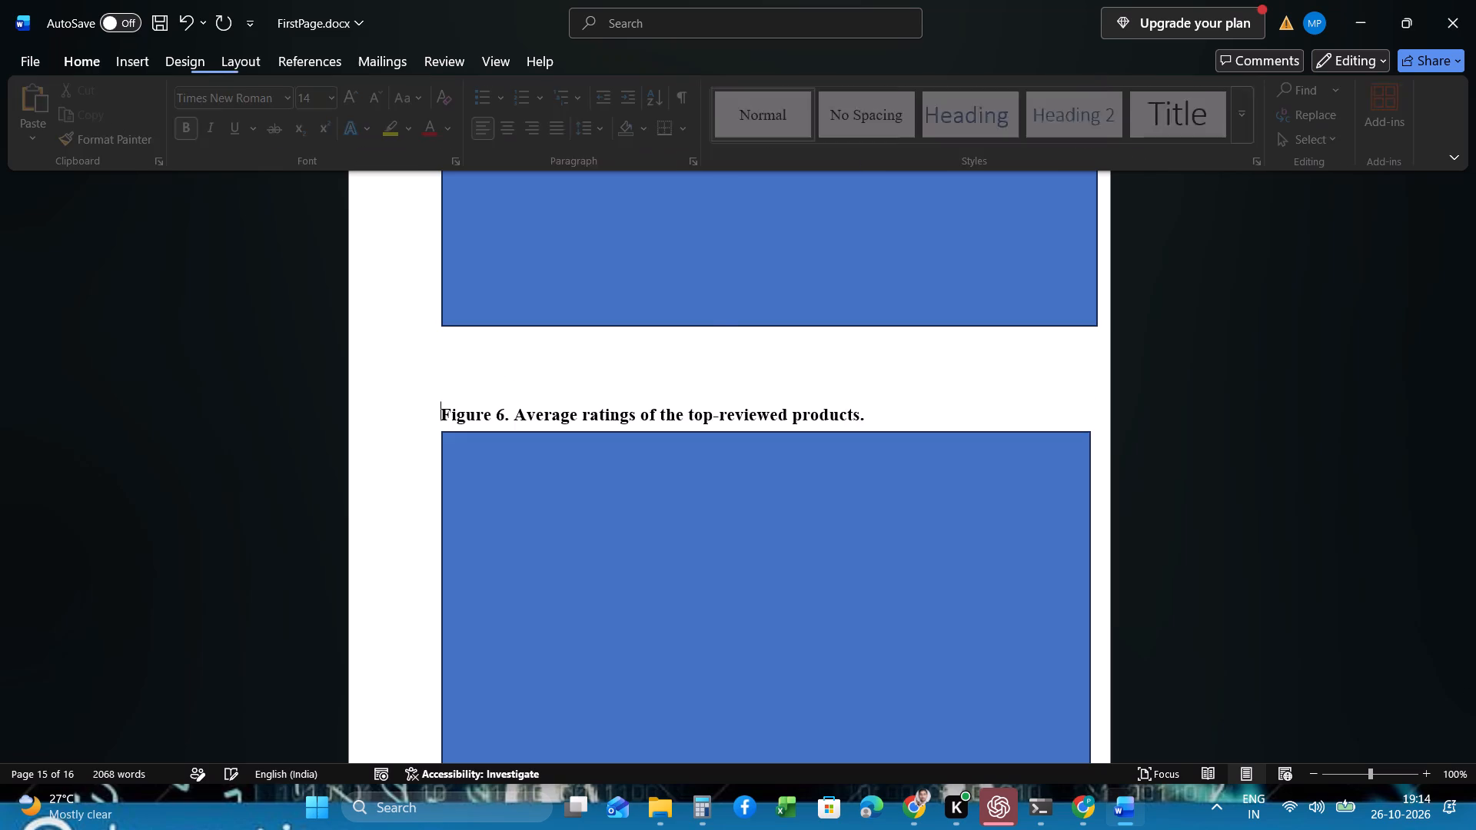
key(Return)
key(Return)
key(Return)
key(Return)
key(Return)
scroll(439, 342, down, 2)
key(Return)
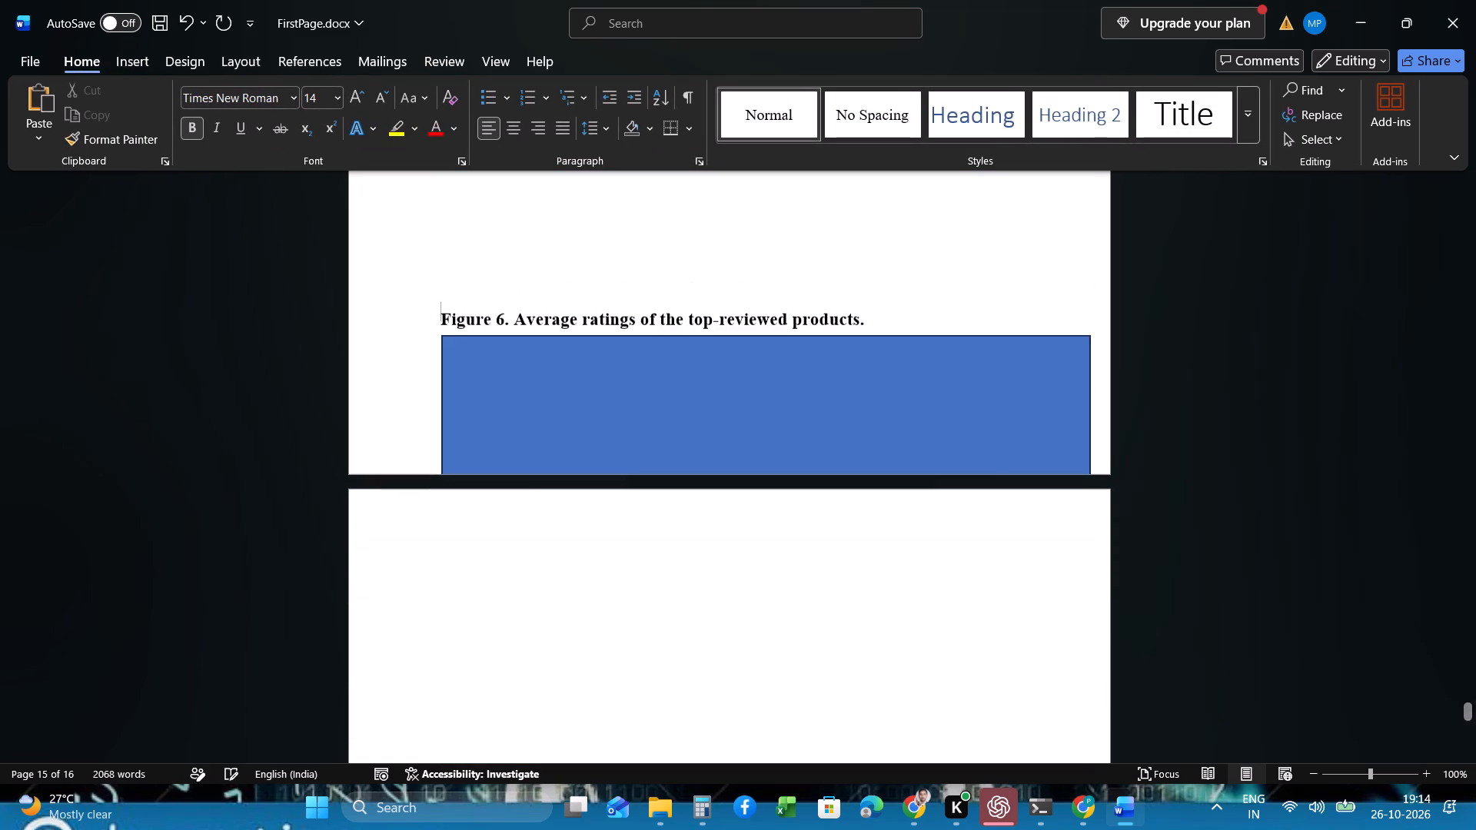
key(Return)
key(Return)
key(Return)
scroll(439, 342, right, 1)
scroll(439, 342, left, 1)
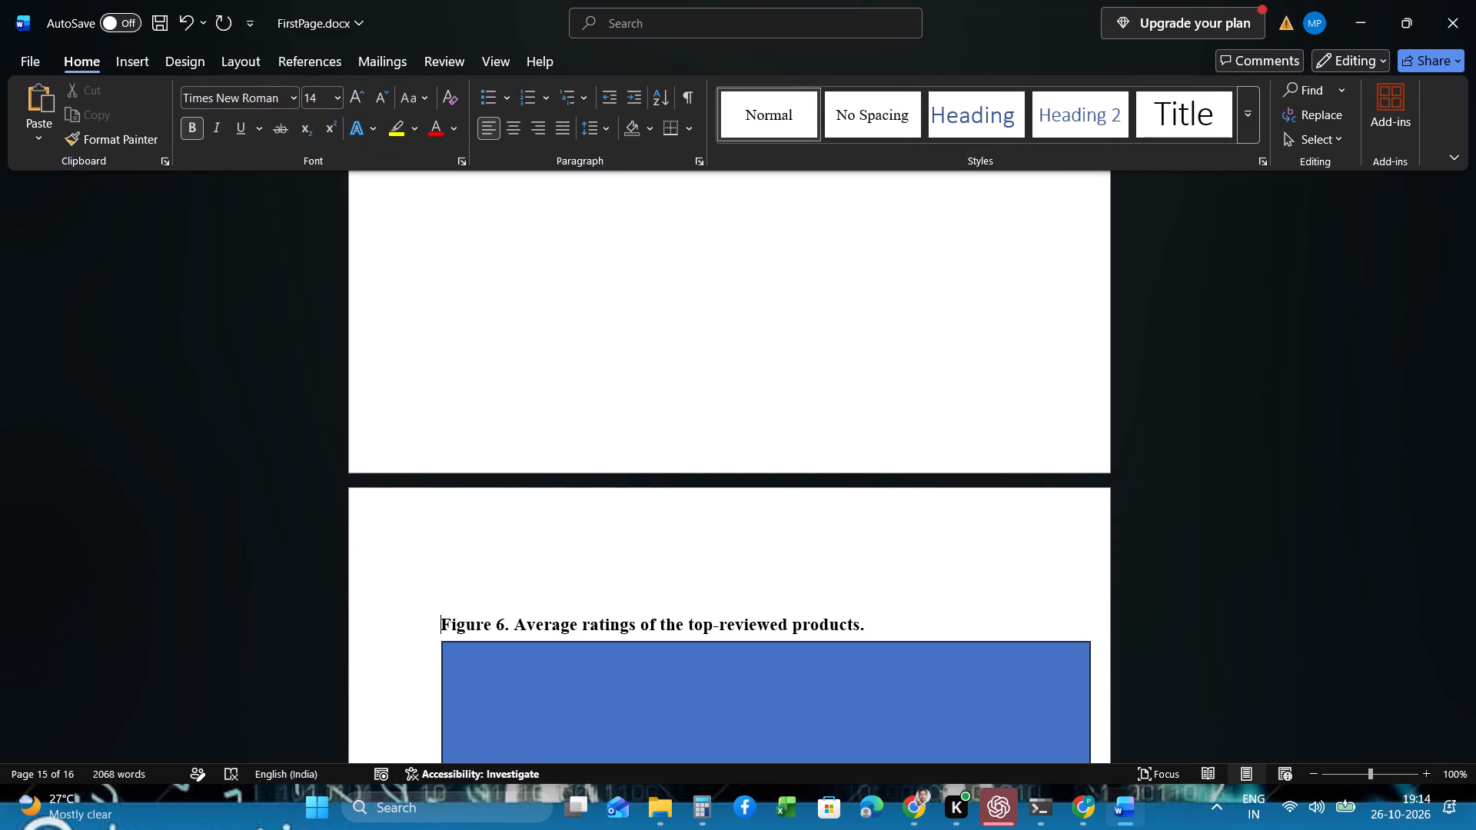
key(BackSpace)
key(BackSpace)
key(Return)
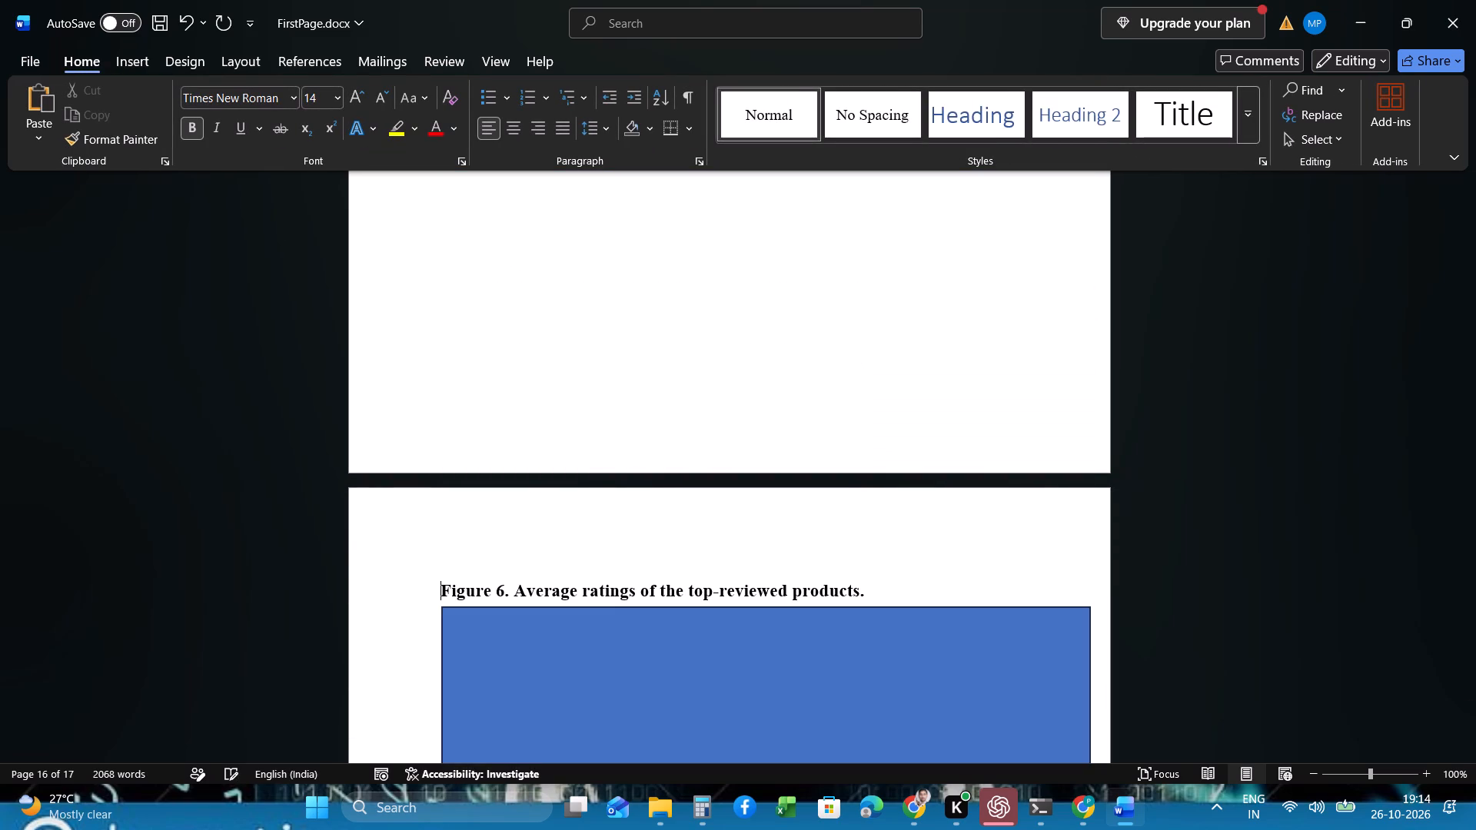
Insert a blank line above the Figure 5 caption at the top of its page.
scroll(664, 430, up, 3)
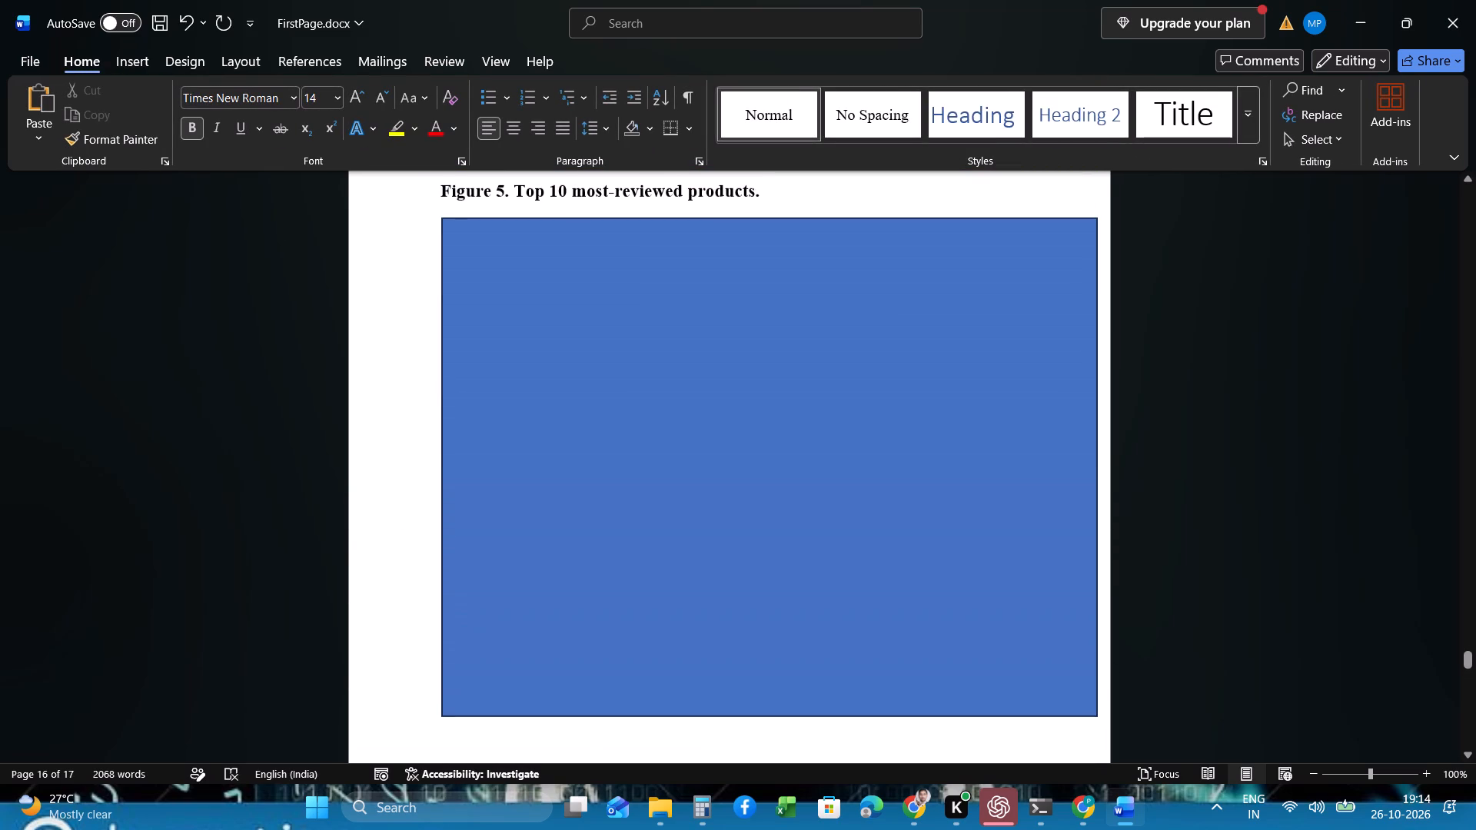
scroll(653, 397, up, 1)
click(444, 290)
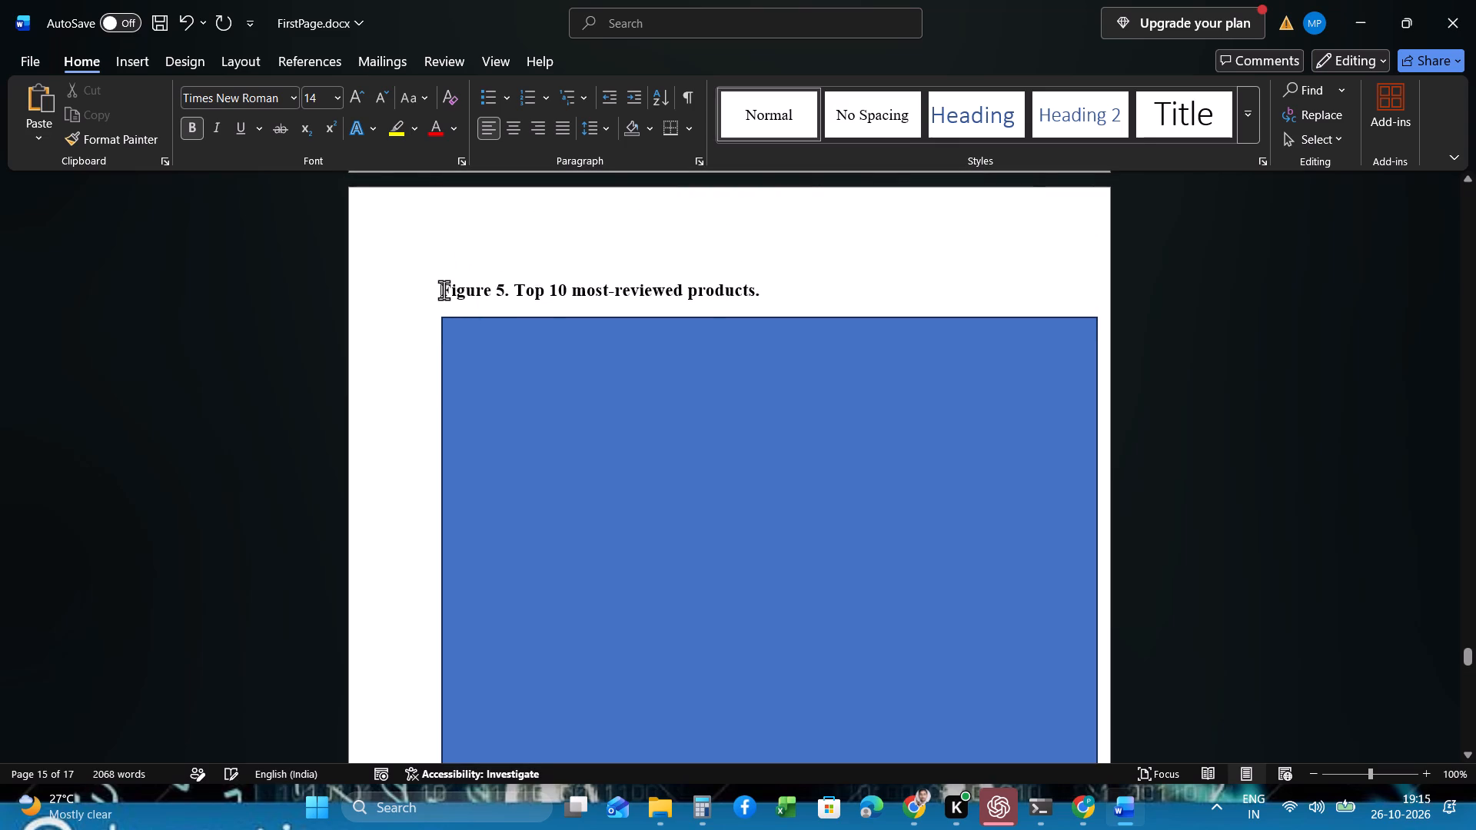
key(Return)
Review the layout of the captions, charts, rectangles and text from Figure 3 through Figure 6.
scroll(704, 313, up, 3)
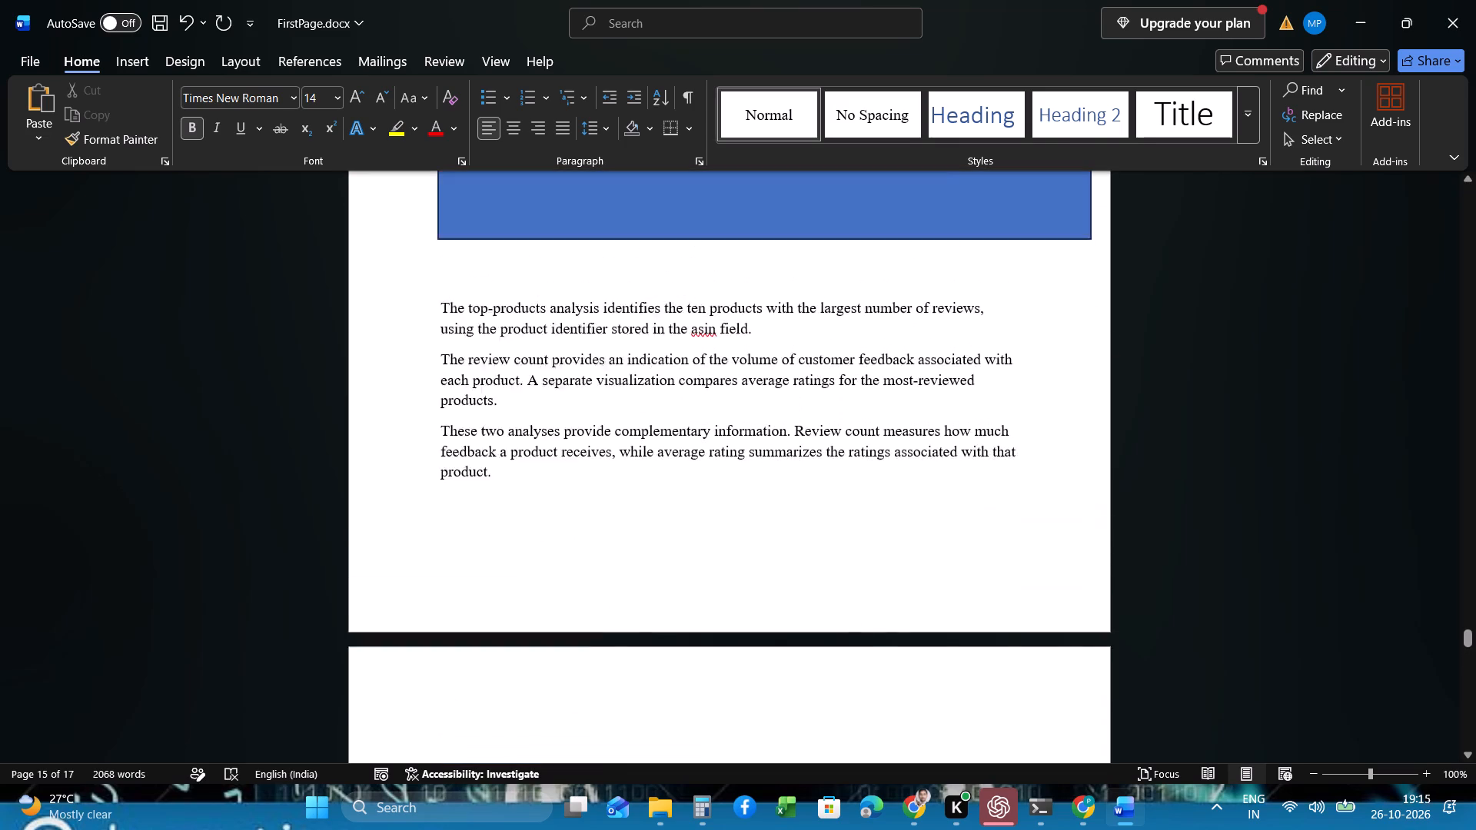
scroll(704, 313, up, 6)
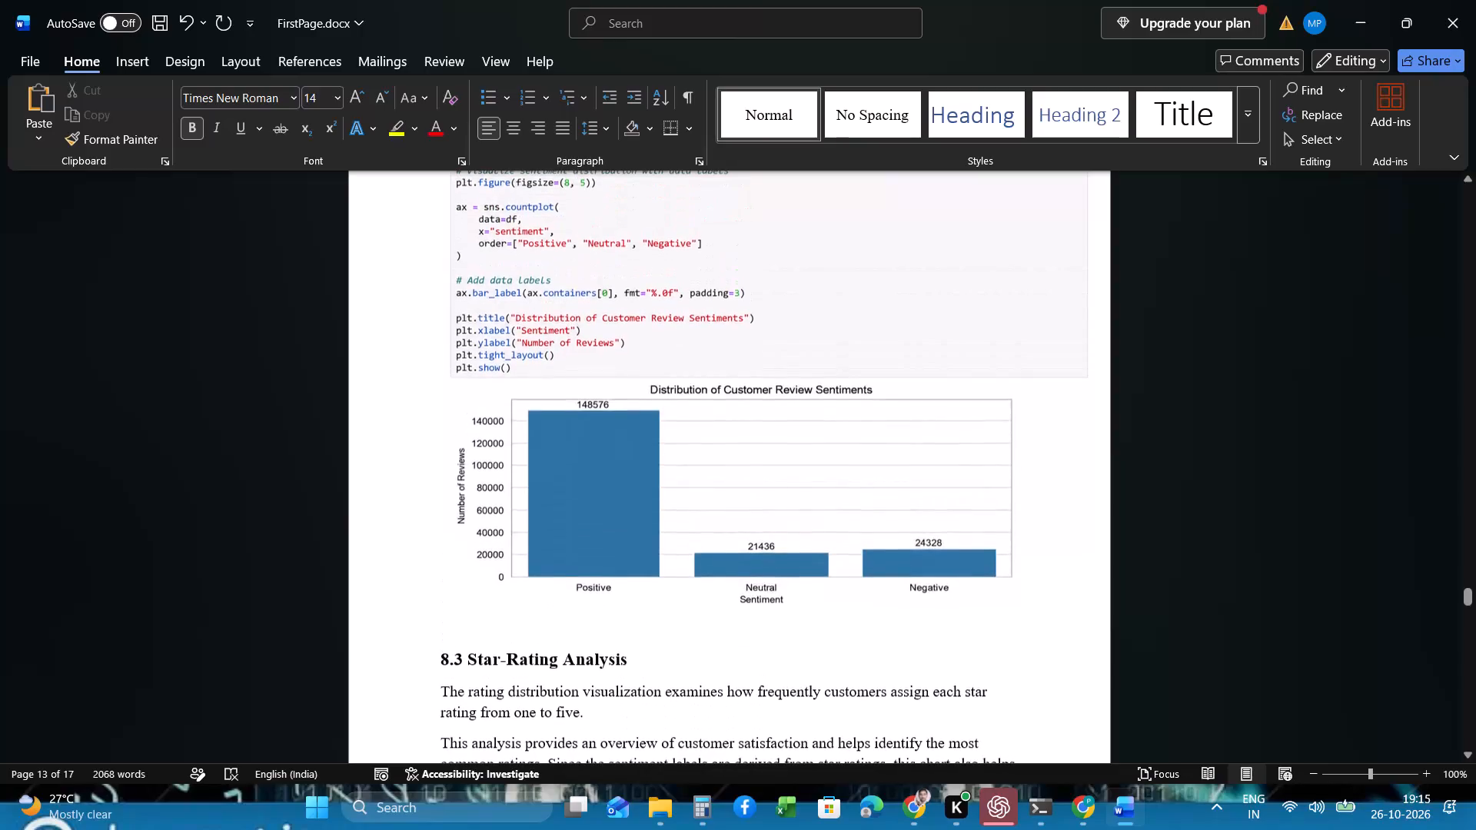
scroll(704, 313, up, 1)
scroll(704, 313, down, 1)
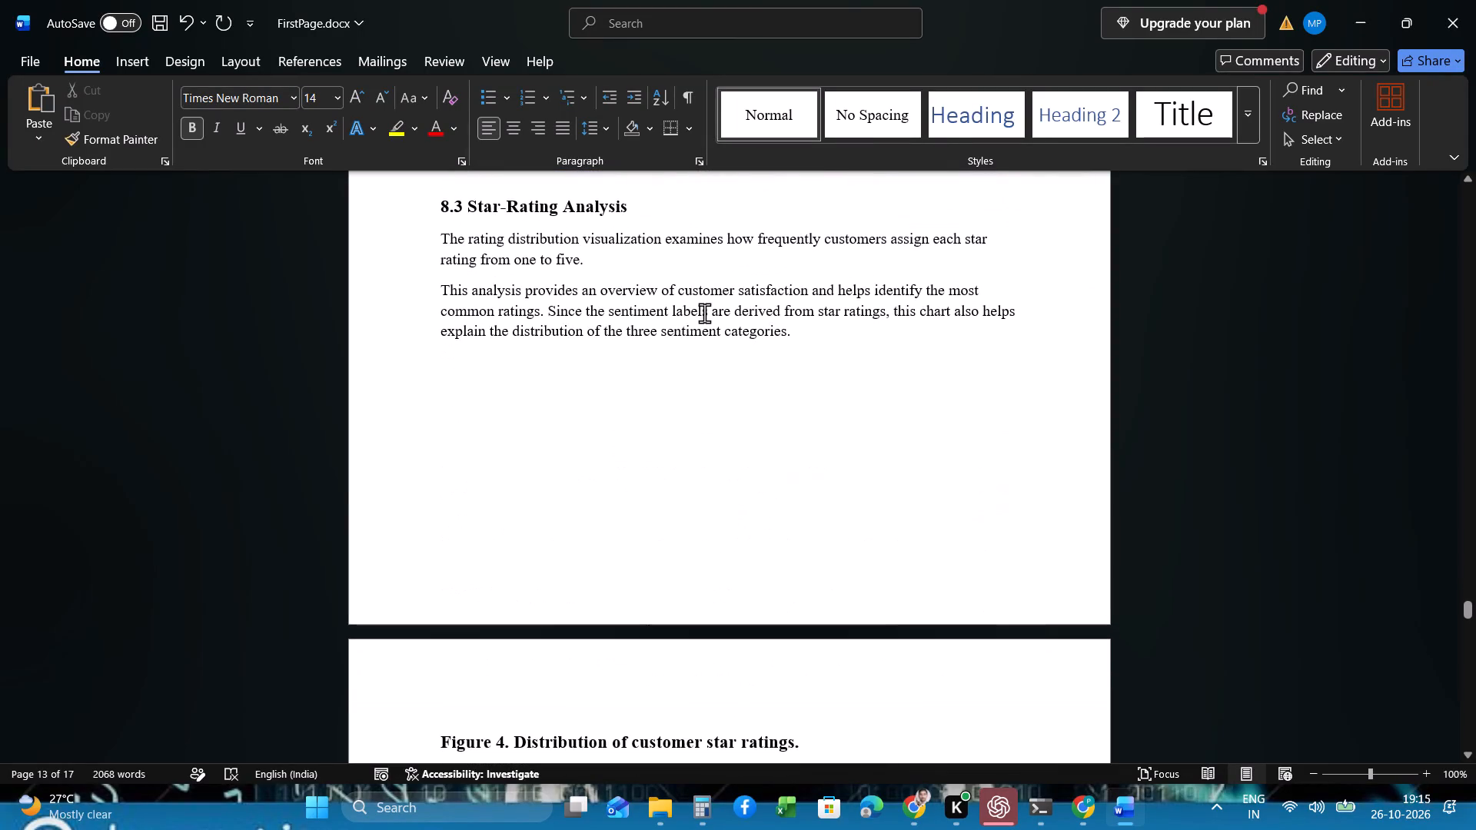
scroll(704, 313, up, 4)
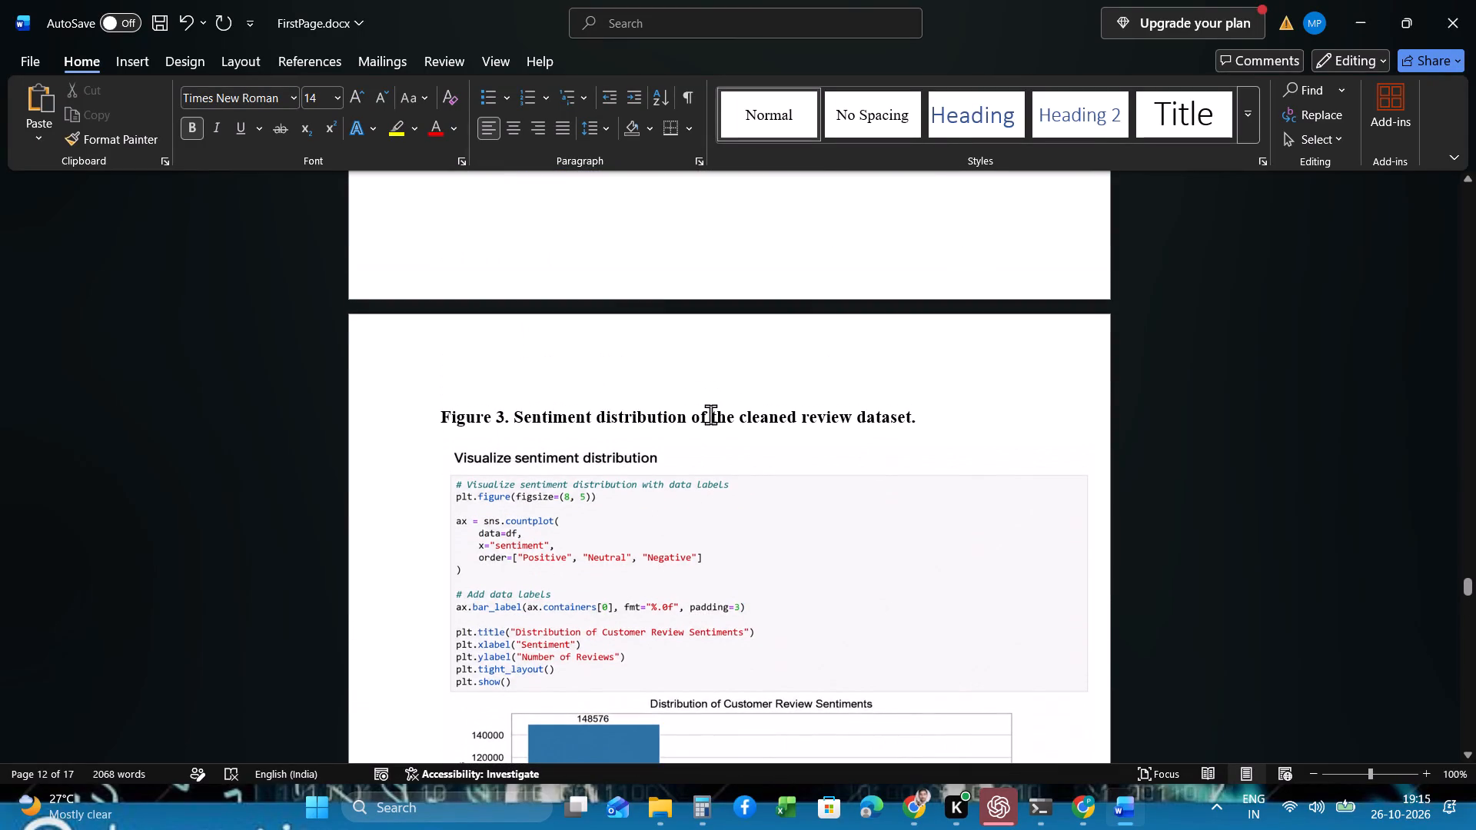
drag(710, 413, 676, 413)
click(679, 421)
scroll(679, 421, down, 2)
click(571, 328)
drag(571, 328, 547, 327)
click(630, 385)
scroll(630, 385, down, 1)
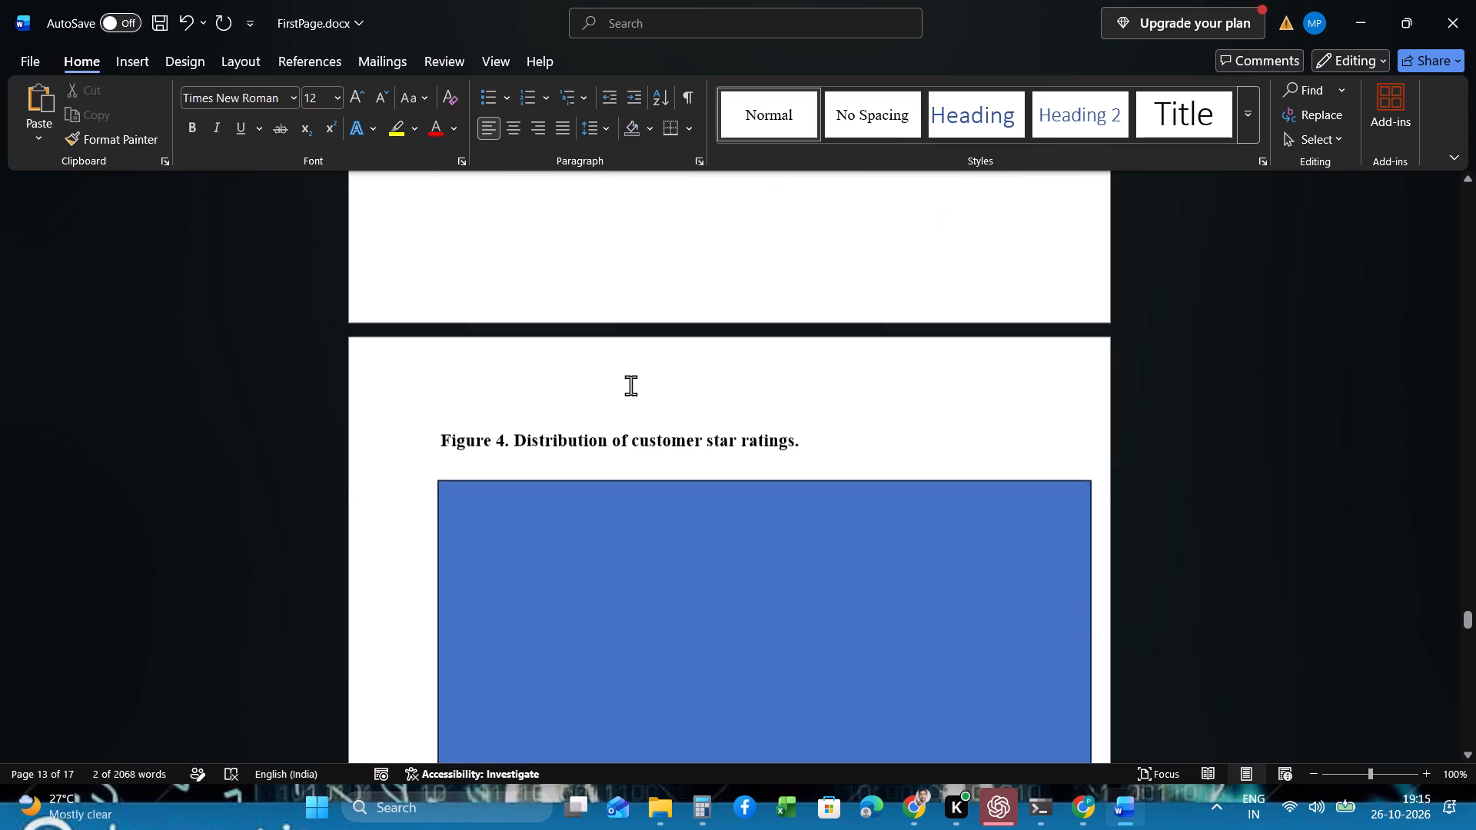
scroll(630, 385, down, 1)
click(641, 423)
drag(757, 430, 682, 422)
click(770, 428)
scroll(770, 428, down, 3)
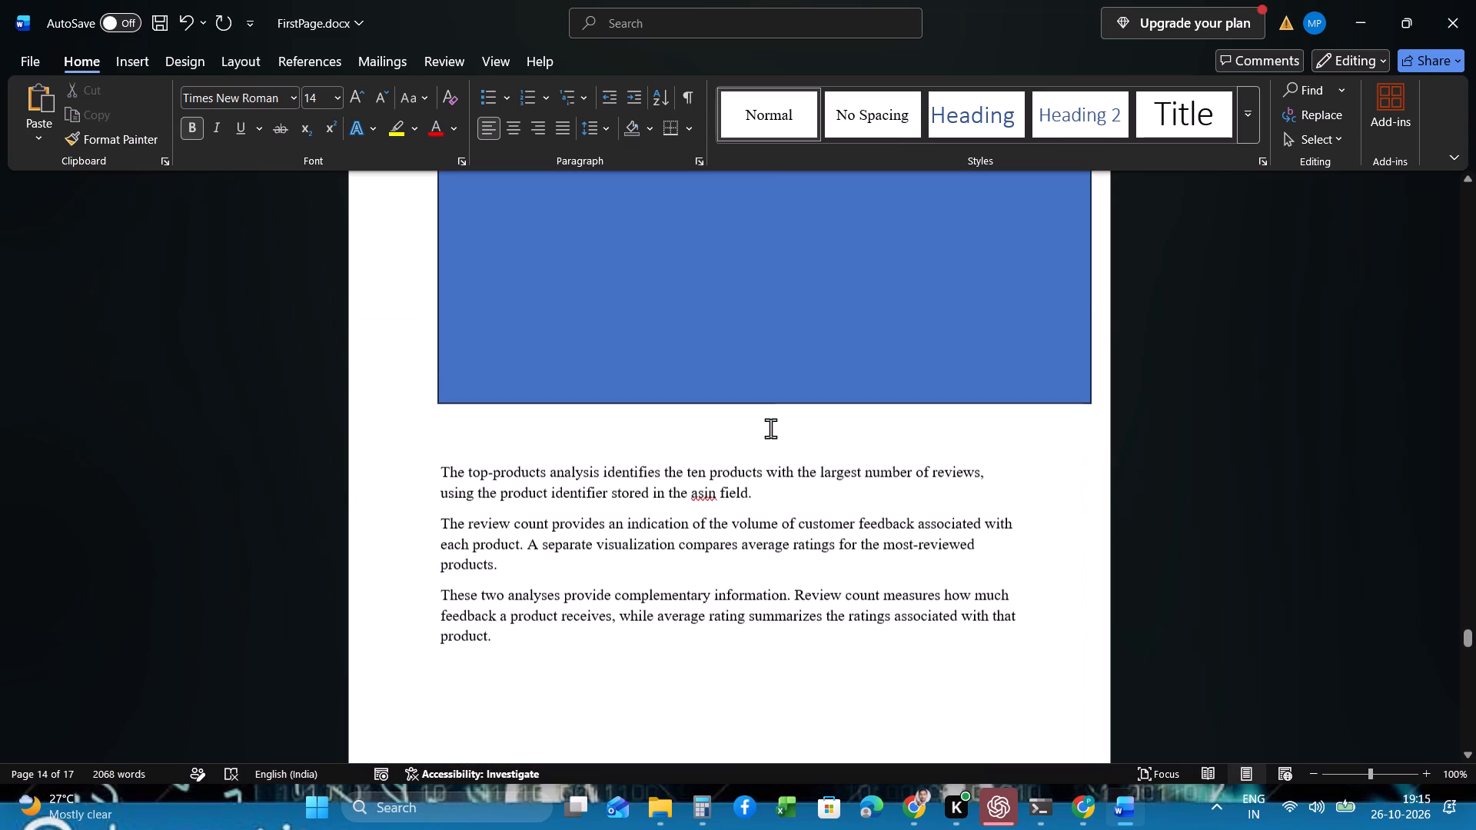
scroll(796, 579, down, 2)
click(673, 424)
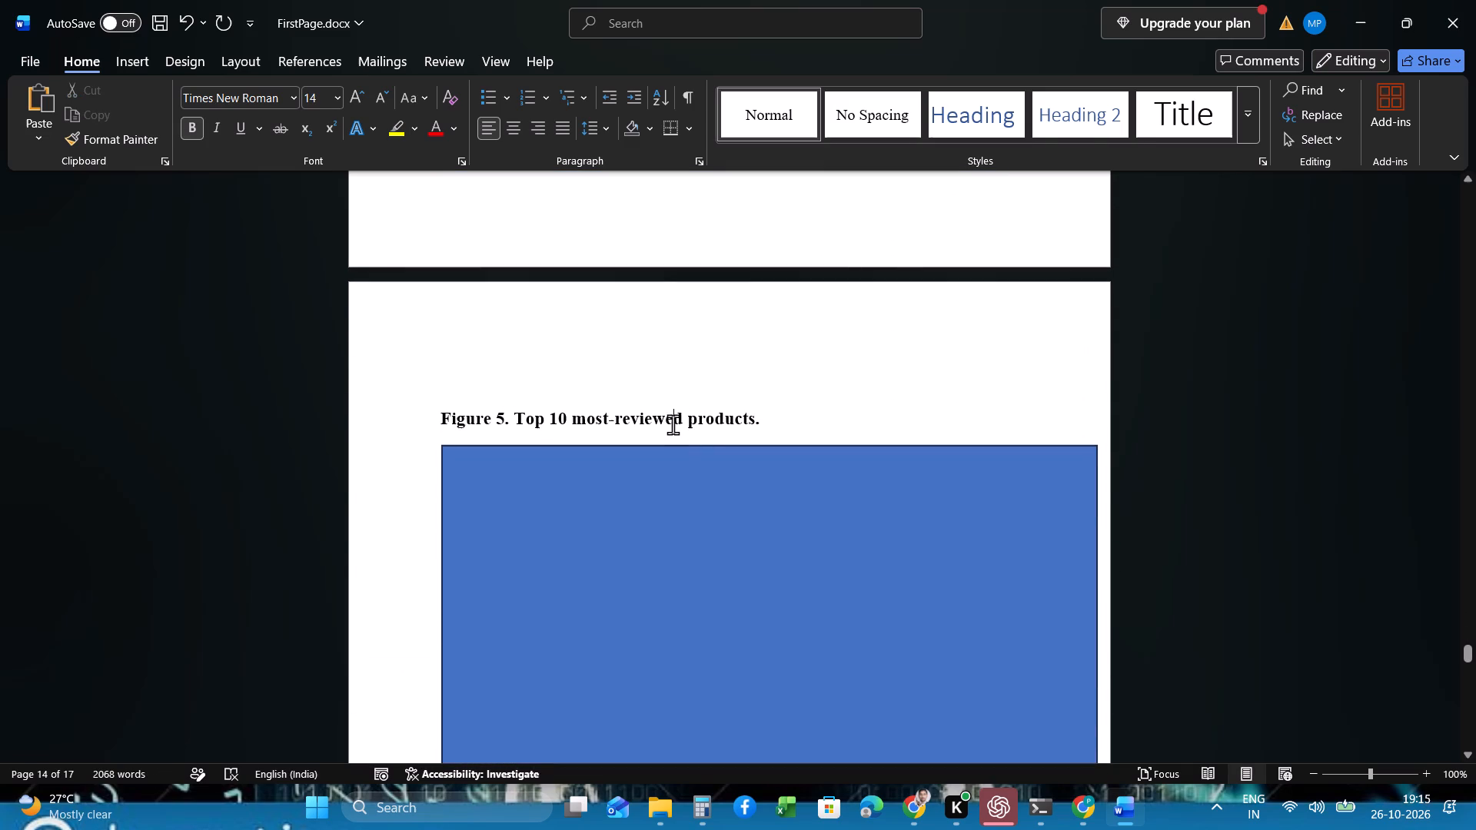
drag(673, 424, 650, 422)
scroll(650, 422, up, 1)
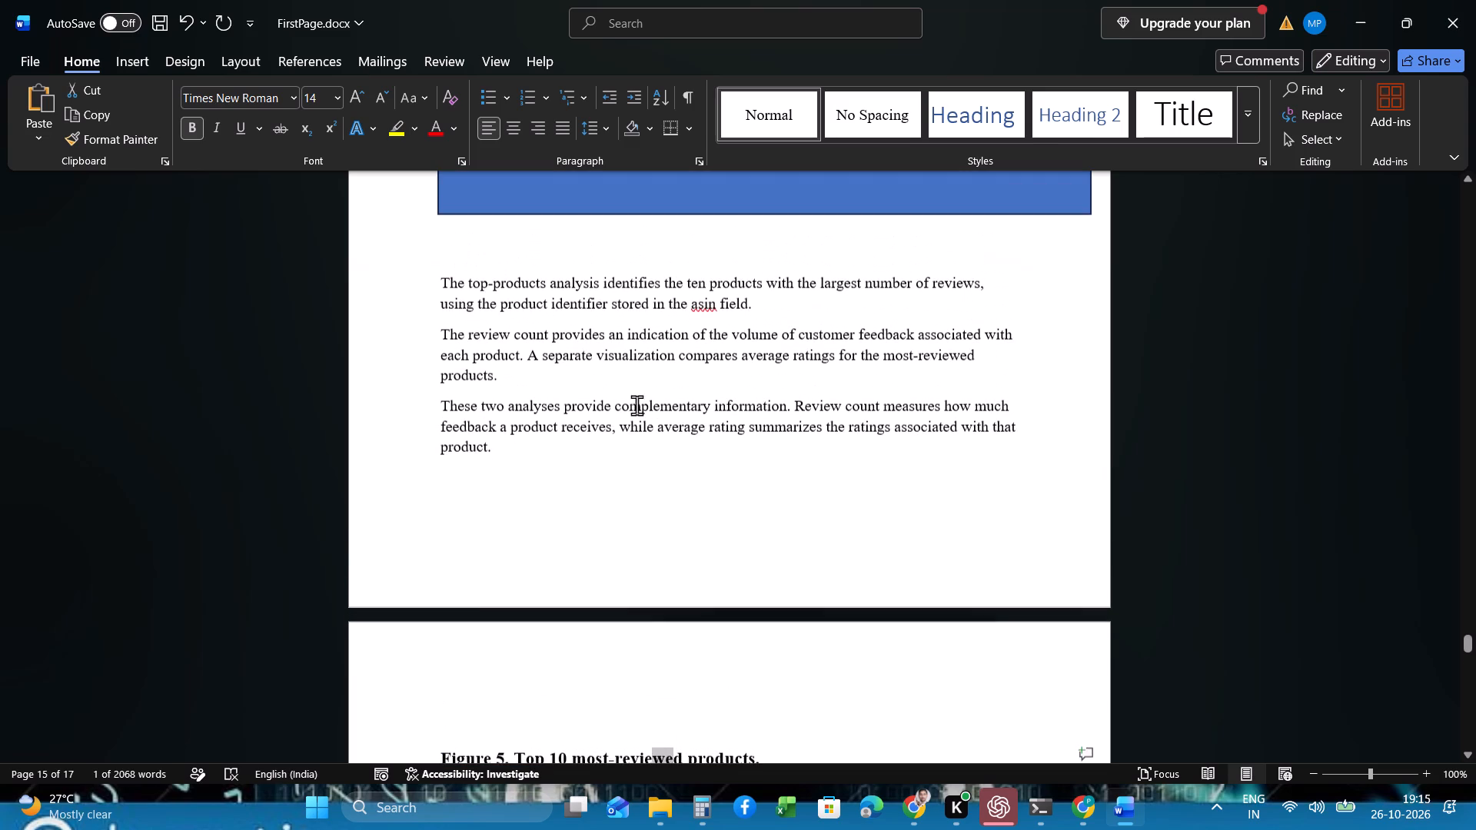
drag(628, 397, 571, 396)
drag(563, 347, 520, 345)
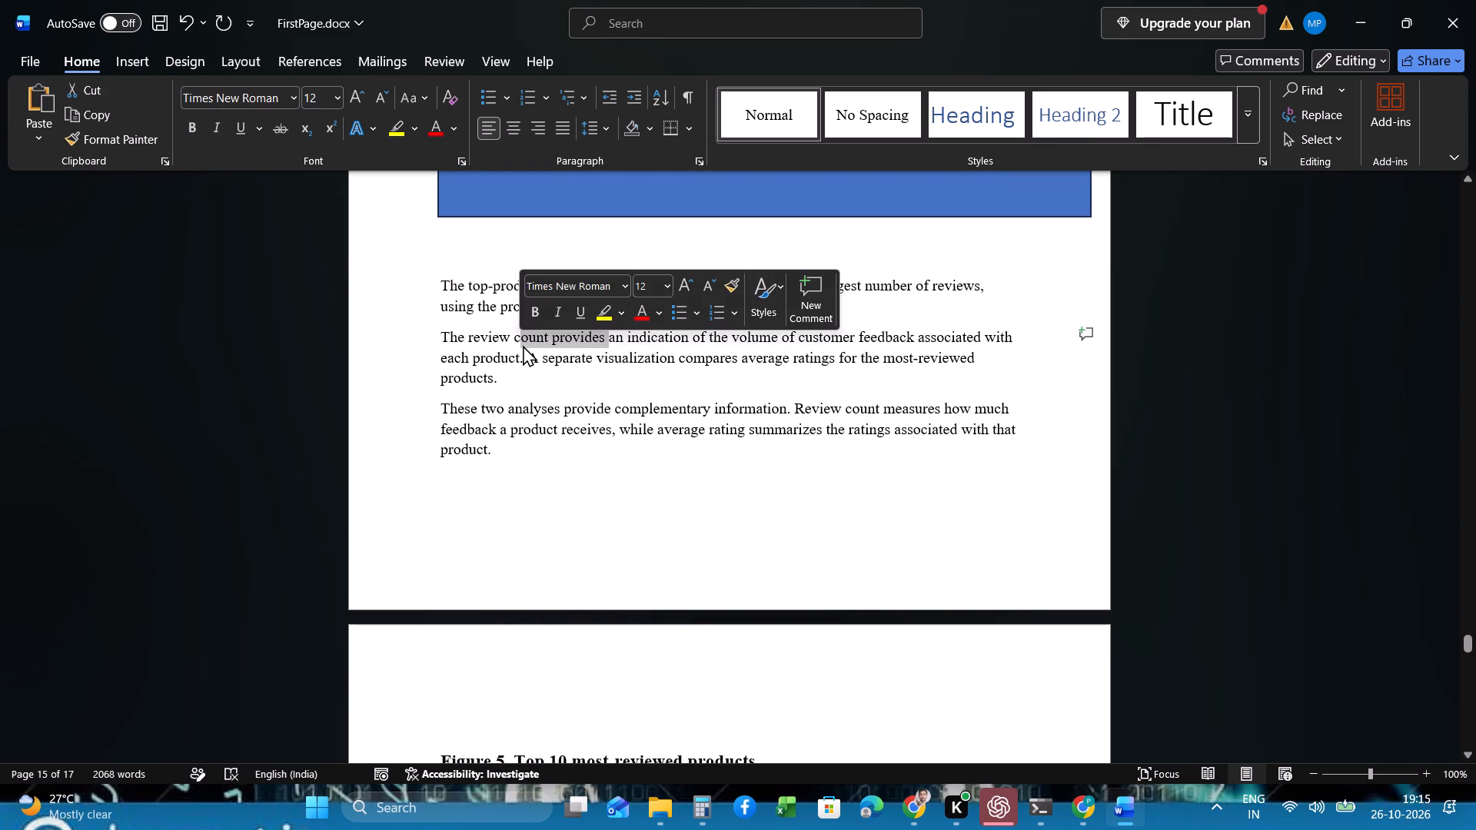
scroll(618, 415, down, 1)
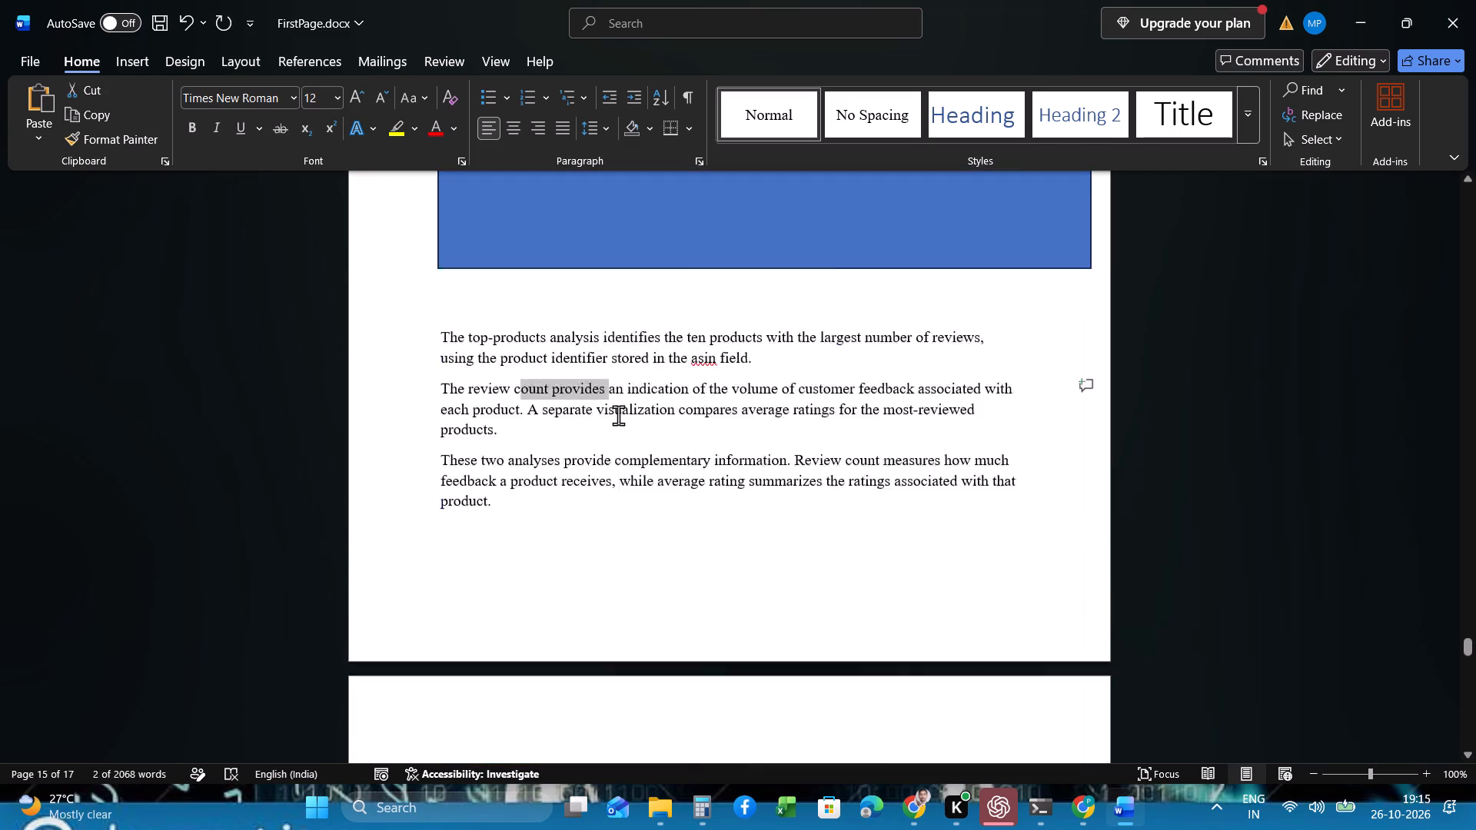
scroll(618, 415, down, 2)
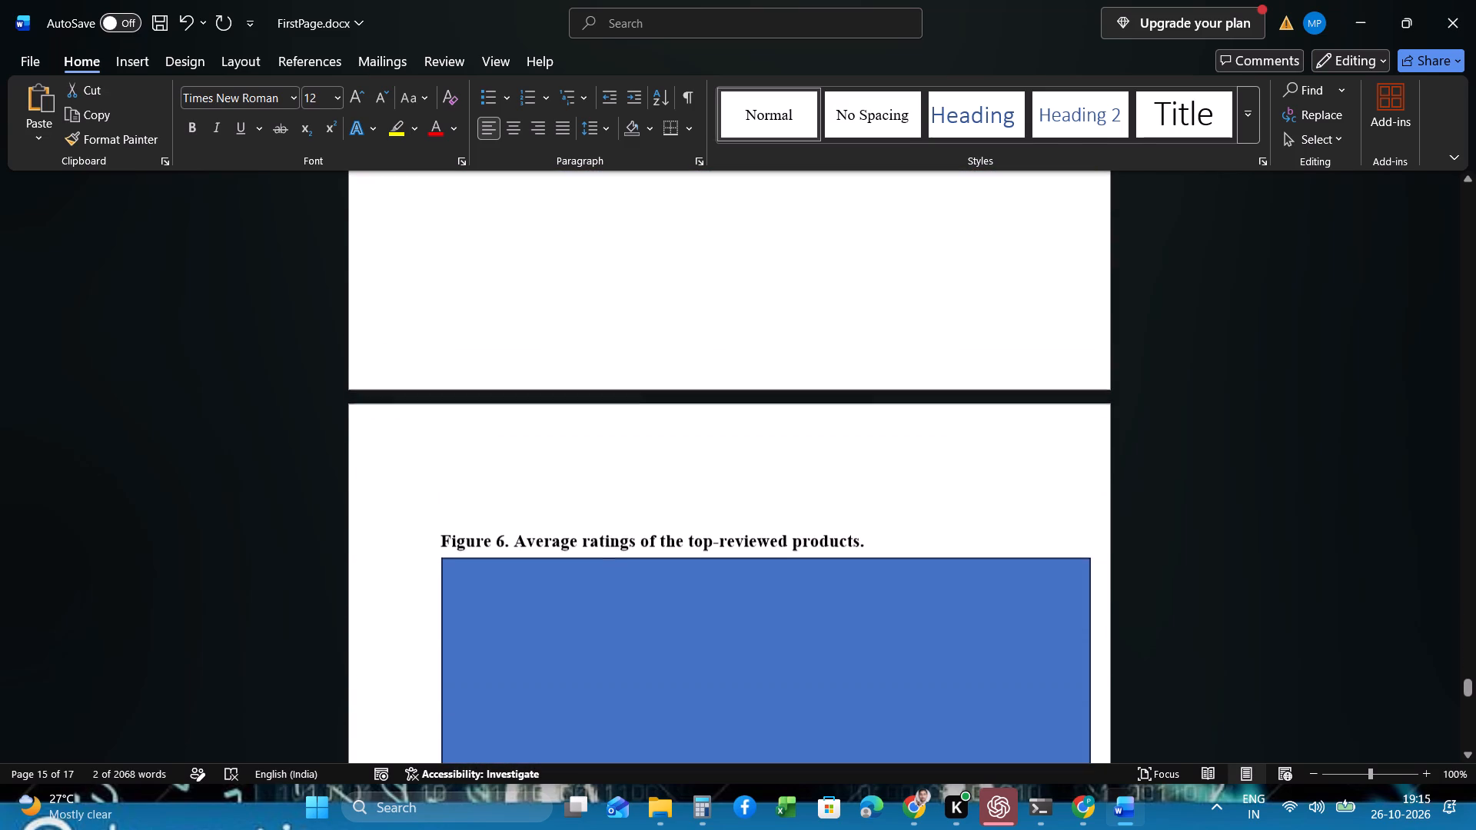
scroll(618, 415, down, 1)
drag(607, 373, 580, 368)
click(728, 396)
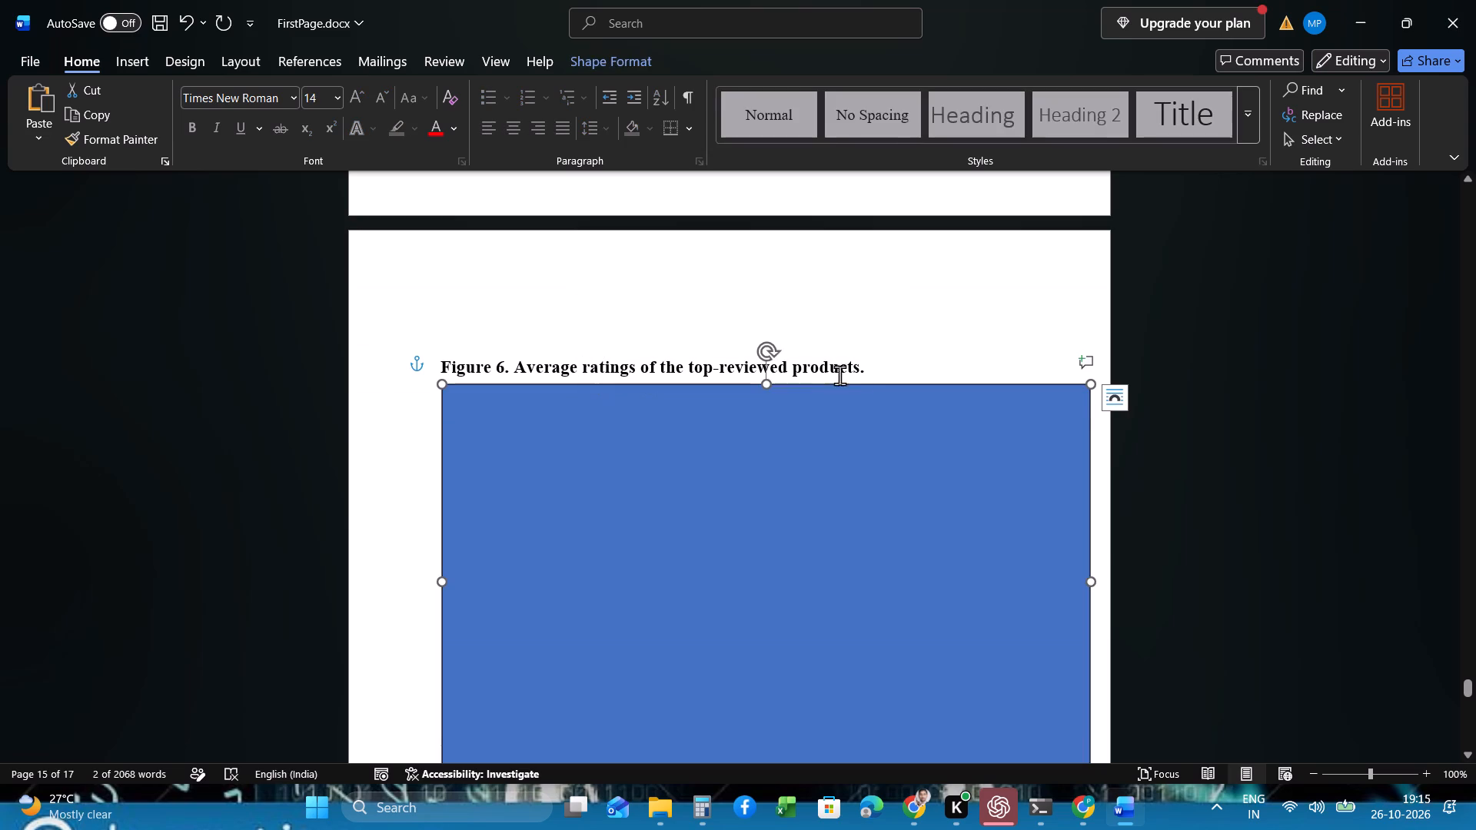
Insert blank lines below the Figure 6 caption, behind its picture rectangle.
click(913, 370)
key(Return)
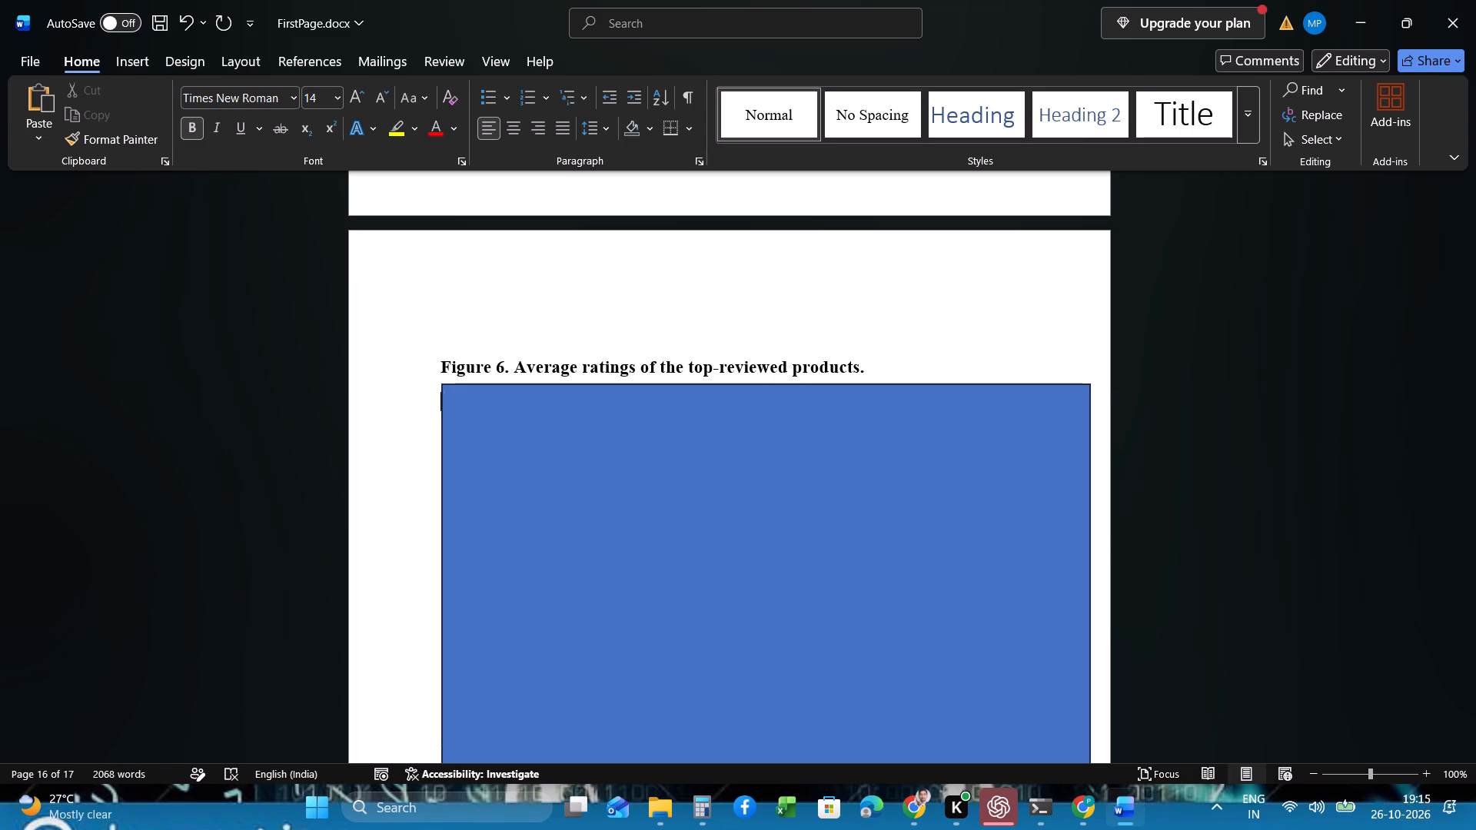
click(917, 360)
key(Return)
key(Return)
key(Return)
key(Return)
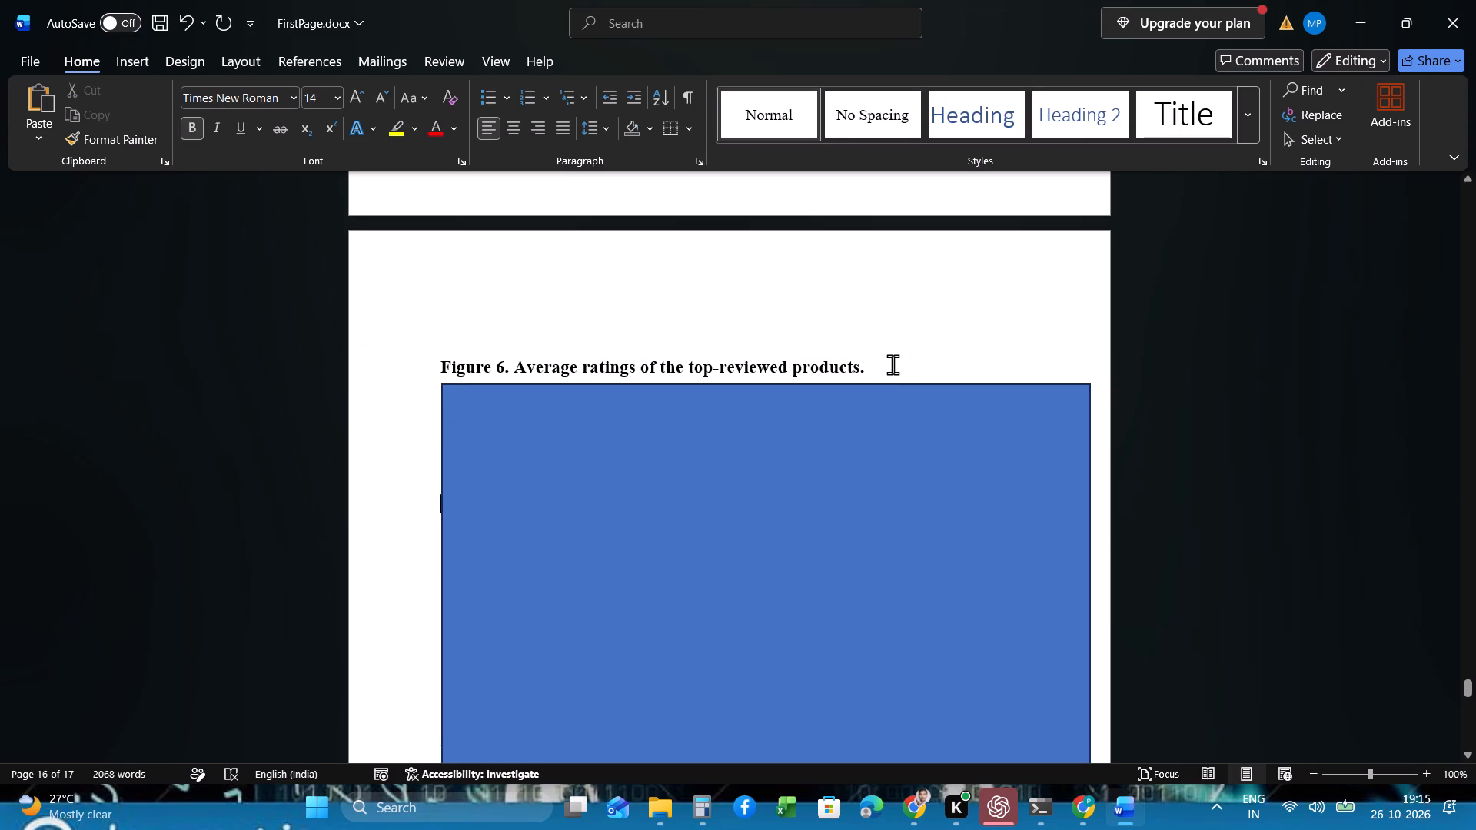
click(893, 364)
Lower the top edge of the Figure 6 rectangle to leave a gap under the caption, and add another blank line below the caption.
click(889, 402)
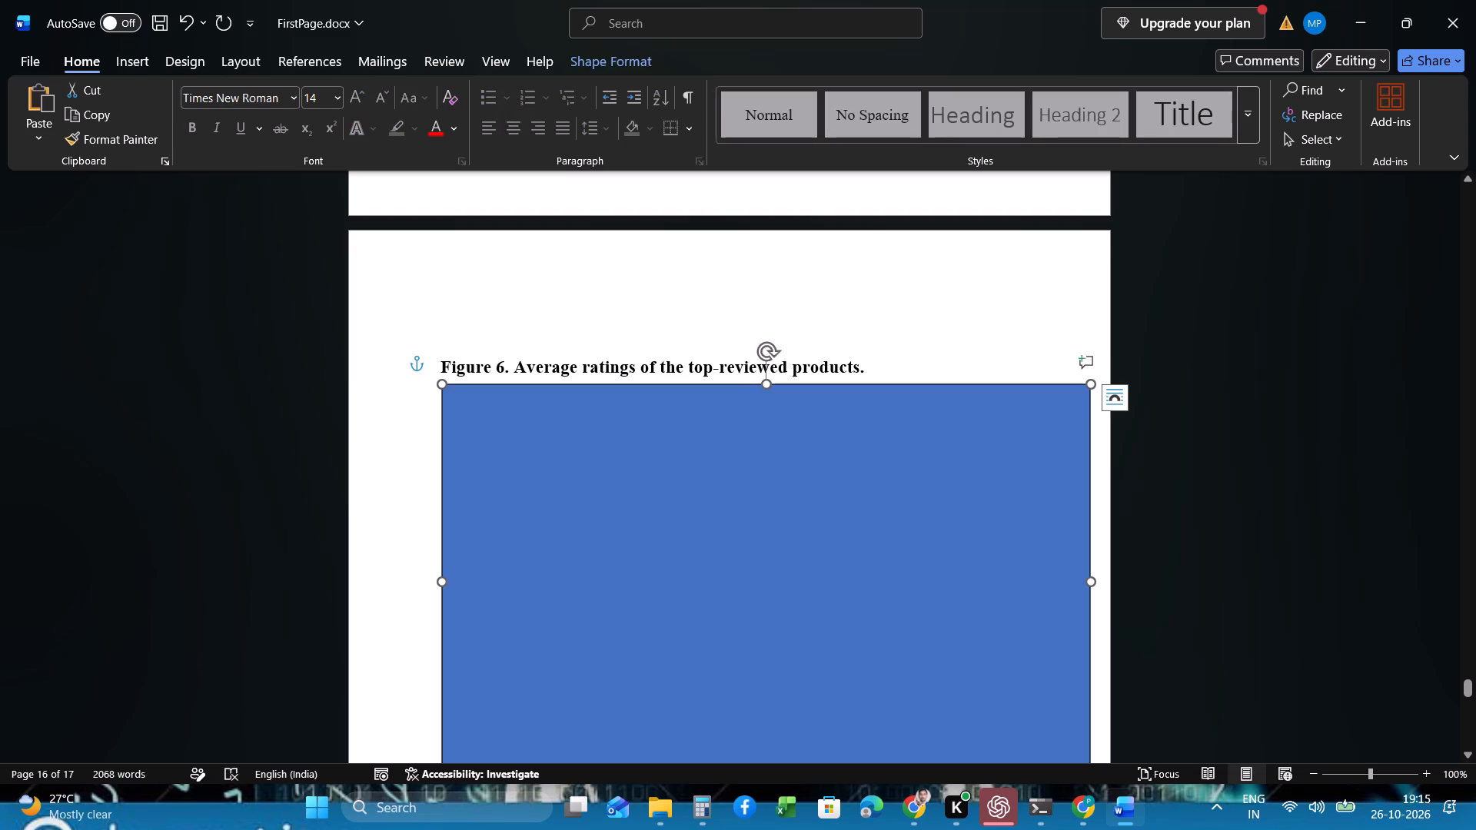
drag(763, 382, 759, 416)
click(704, 386)
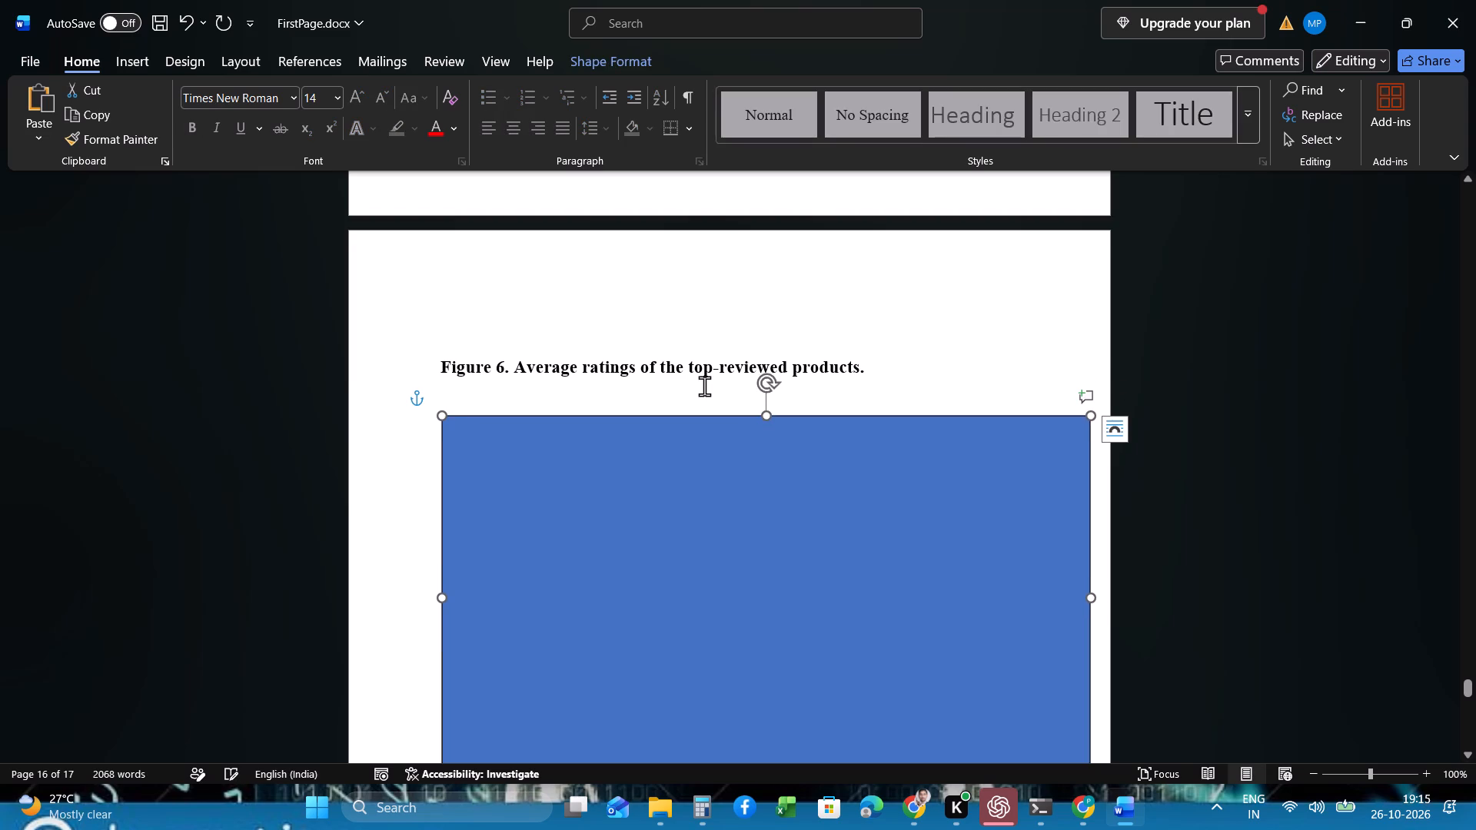
click(843, 371)
click(885, 366)
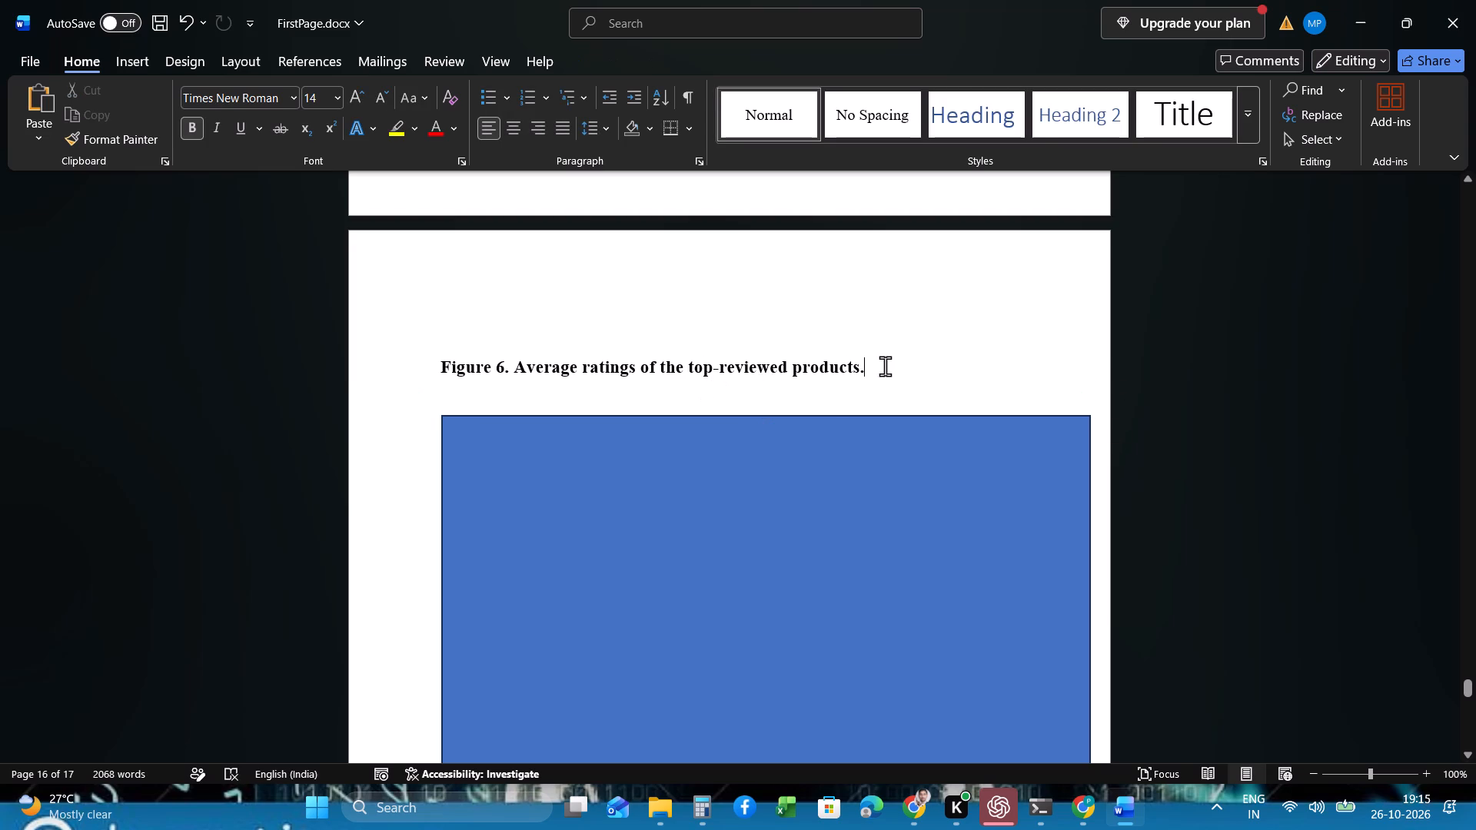
key(Return)
Extend the bottom edge of the Figure 6 rectangle slightly toward heading 8.5 Review Helpfulness Analysis.
scroll(885, 366, down, 3)
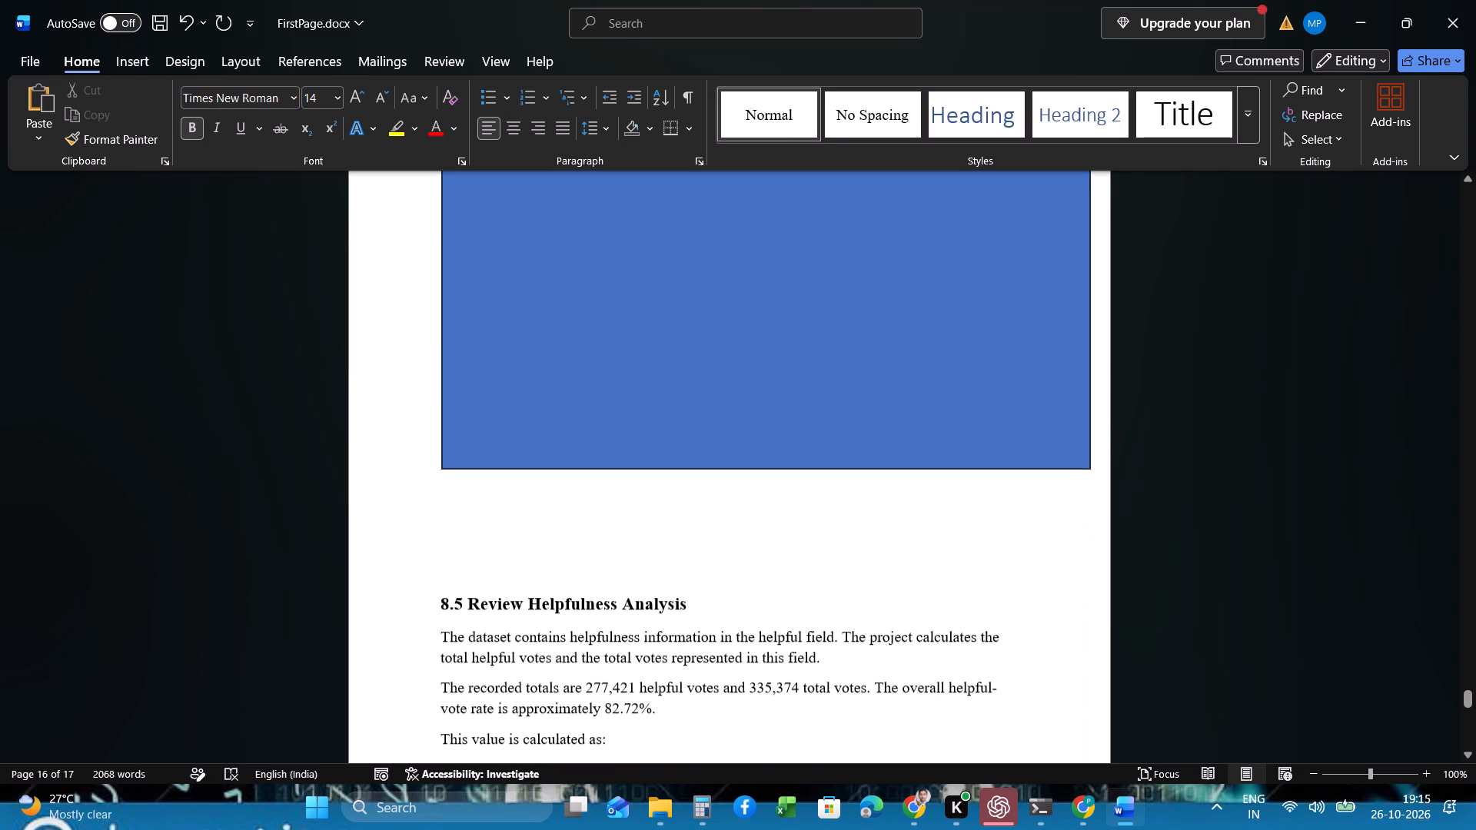
scroll(885, 366, down, 1)
click(726, 417)
drag(770, 464, 757, 496)
Delete the placeholder line "Insert the helpfulness visualization from your notebook here." below the Figure 7 caption.
scroll(757, 496, down, 4)
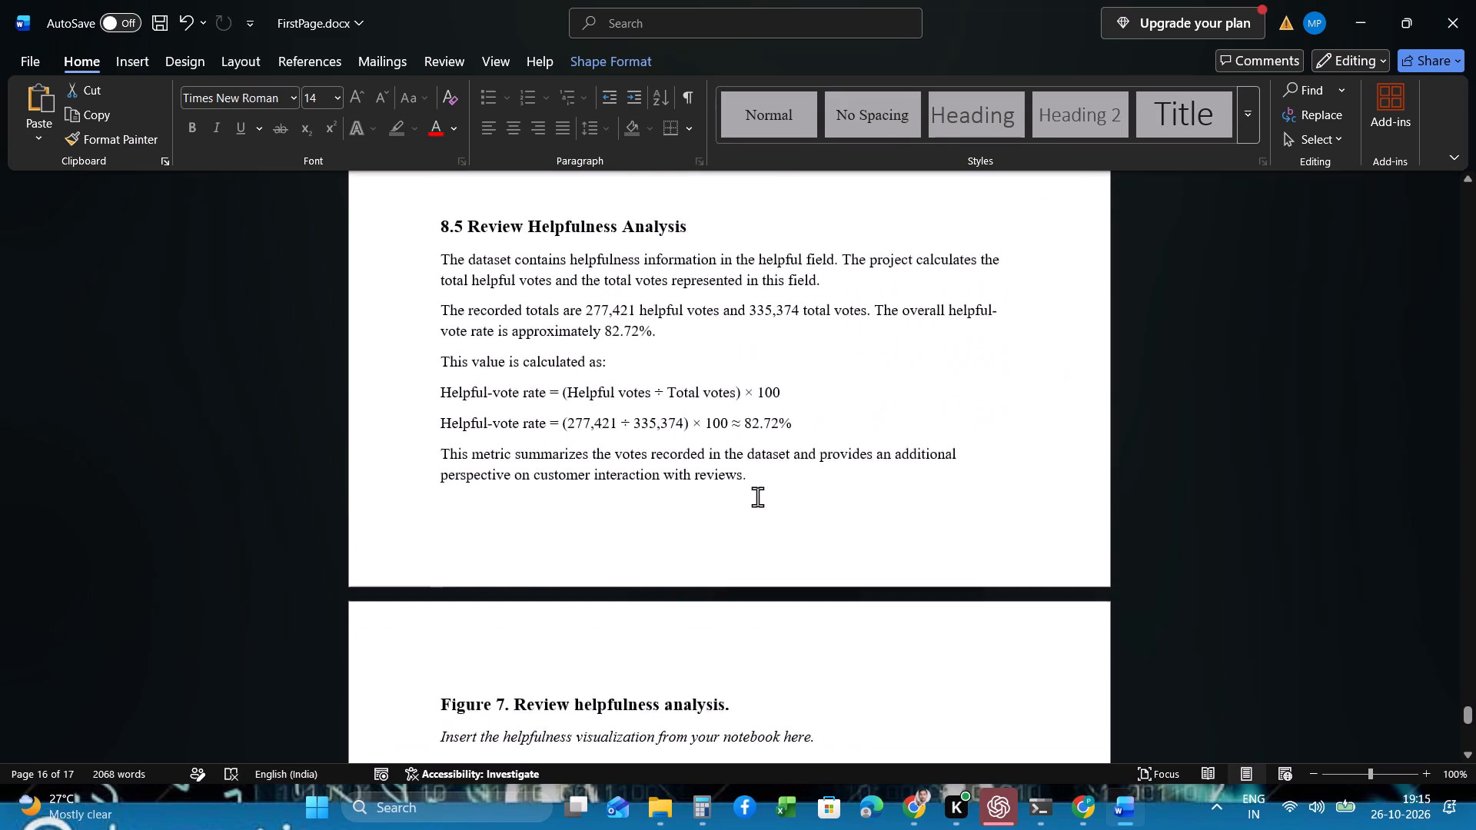
scroll(757, 496, down, 1)
click(704, 305)
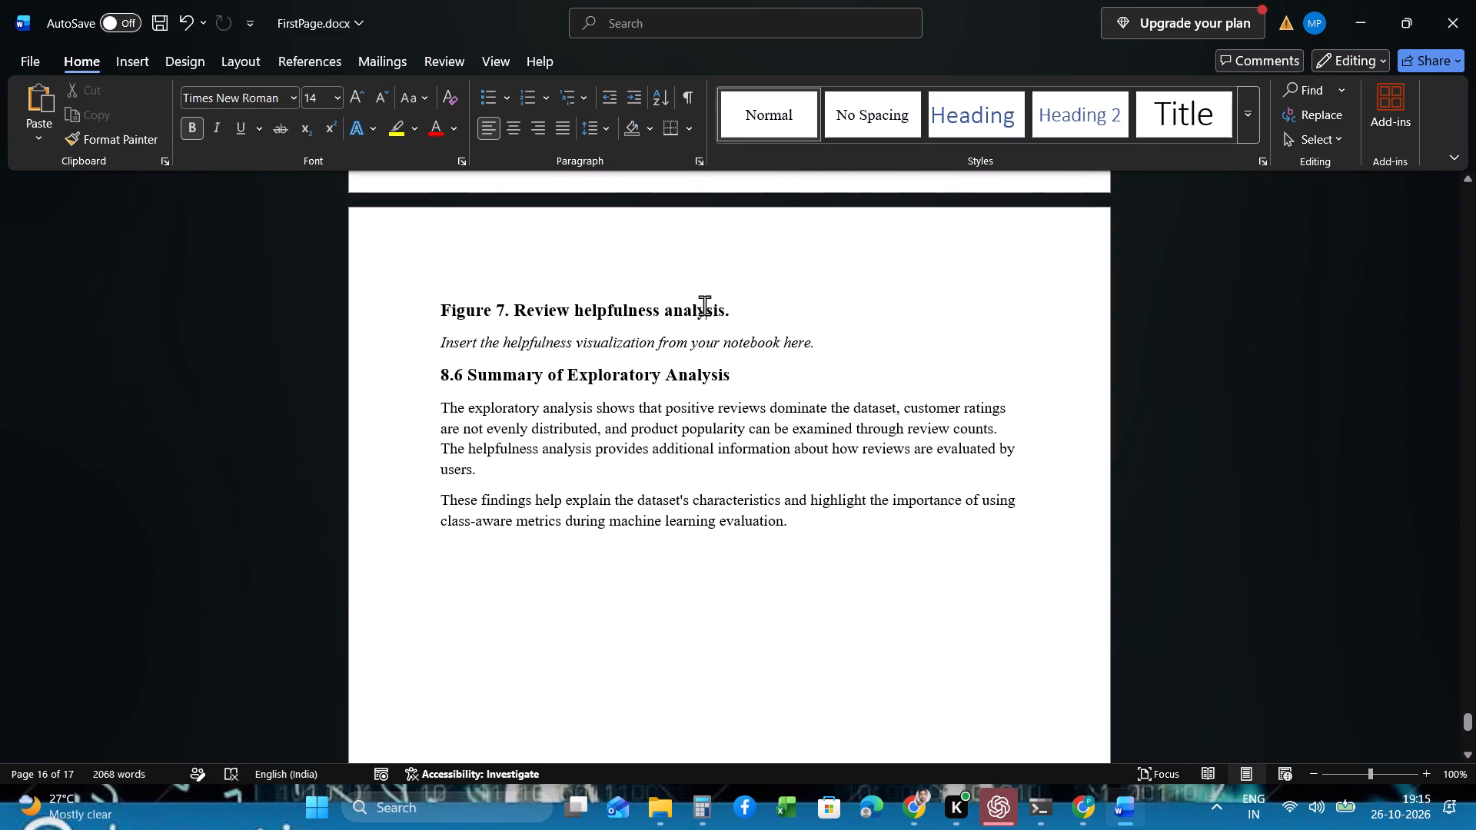
drag(704, 305, 690, 307)
drag(709, 368, 700, 370)
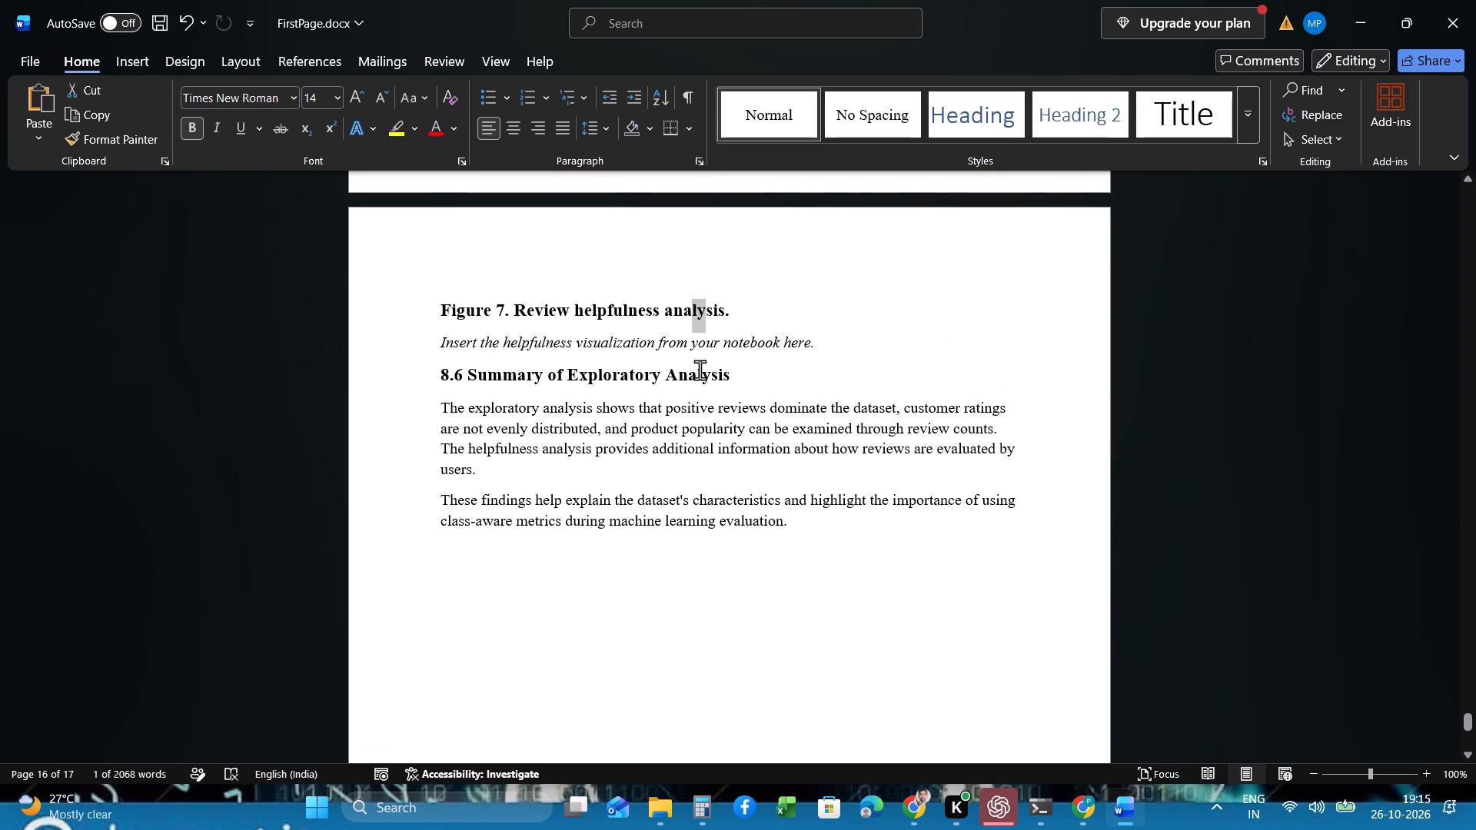
drag(700, 370, 695, 370)
click(753, 393)
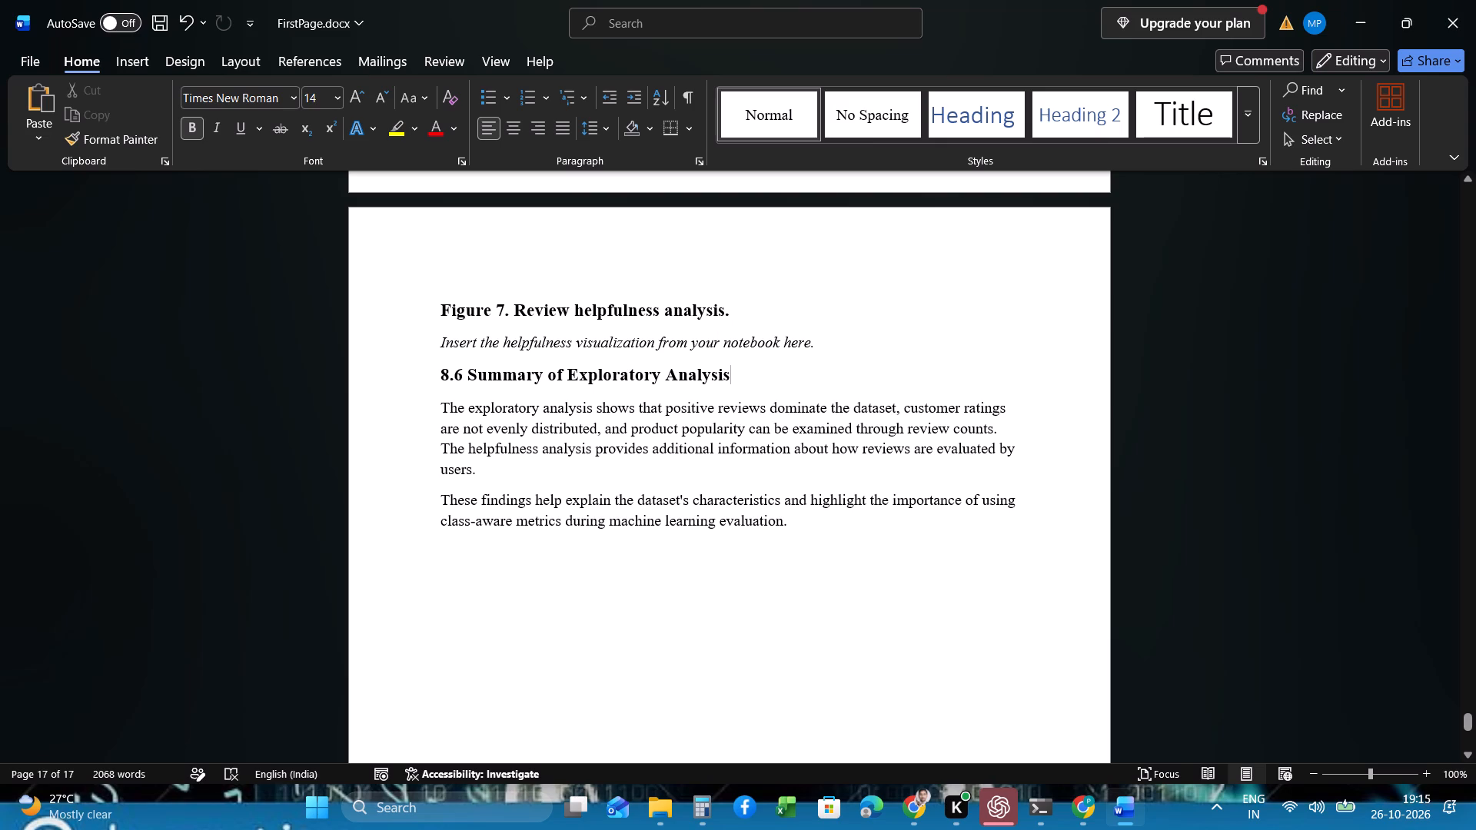
click(789, 334)
click(814, 324)
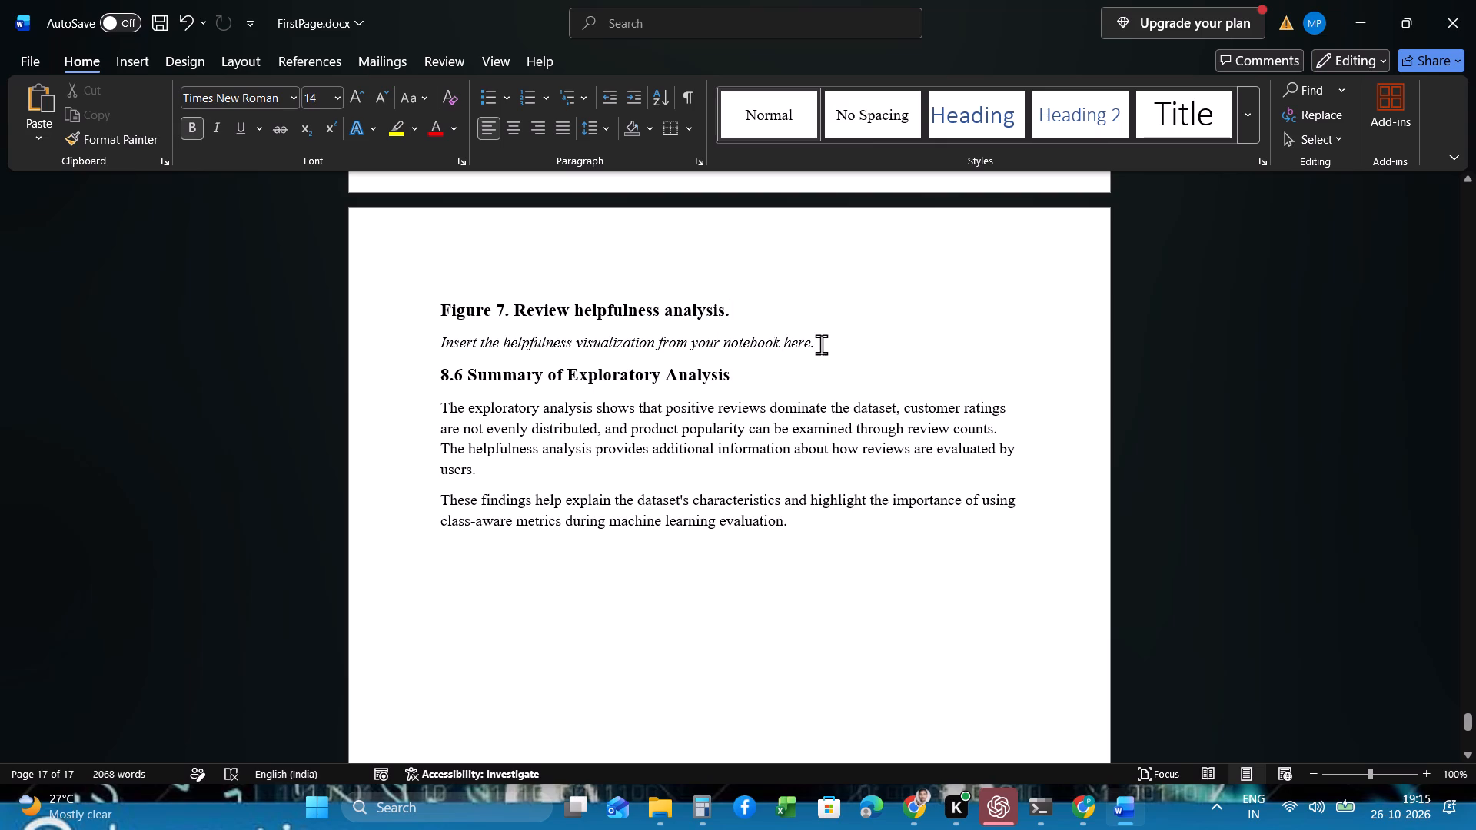
triple_click(821, 344)
key(BackSpace)
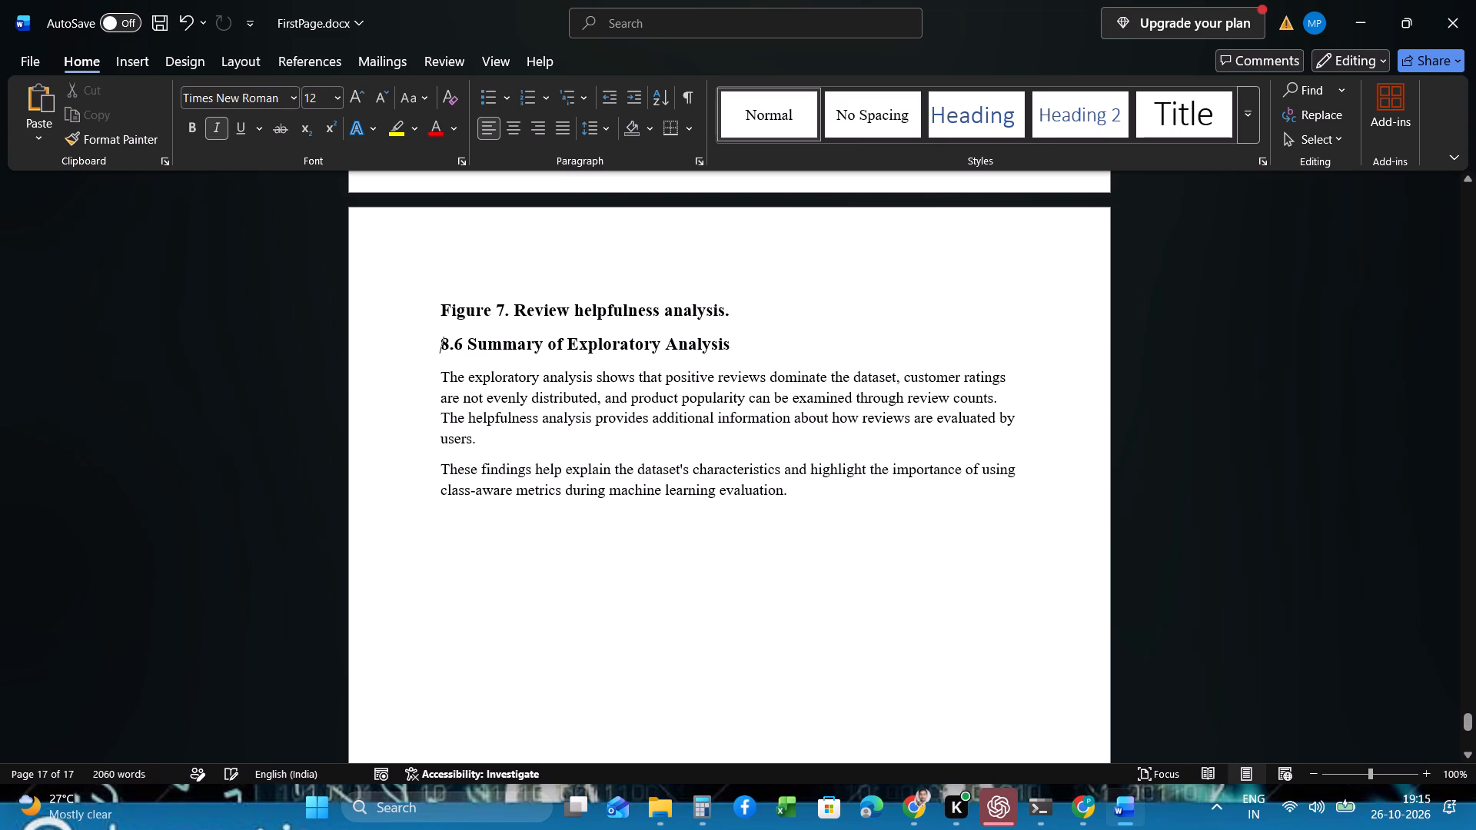
Insert 15 blank lines between the Figure 7 caption and heading 8.6 Summary of Exploratory Analysis.
click(787, 324)
key(Return)
key(Return)
key(Return)
key(Return)
key(Return)
key(Return)
key(Return)
key(Return)
key(Return)
key(Return)
key(Return)
key(Return)
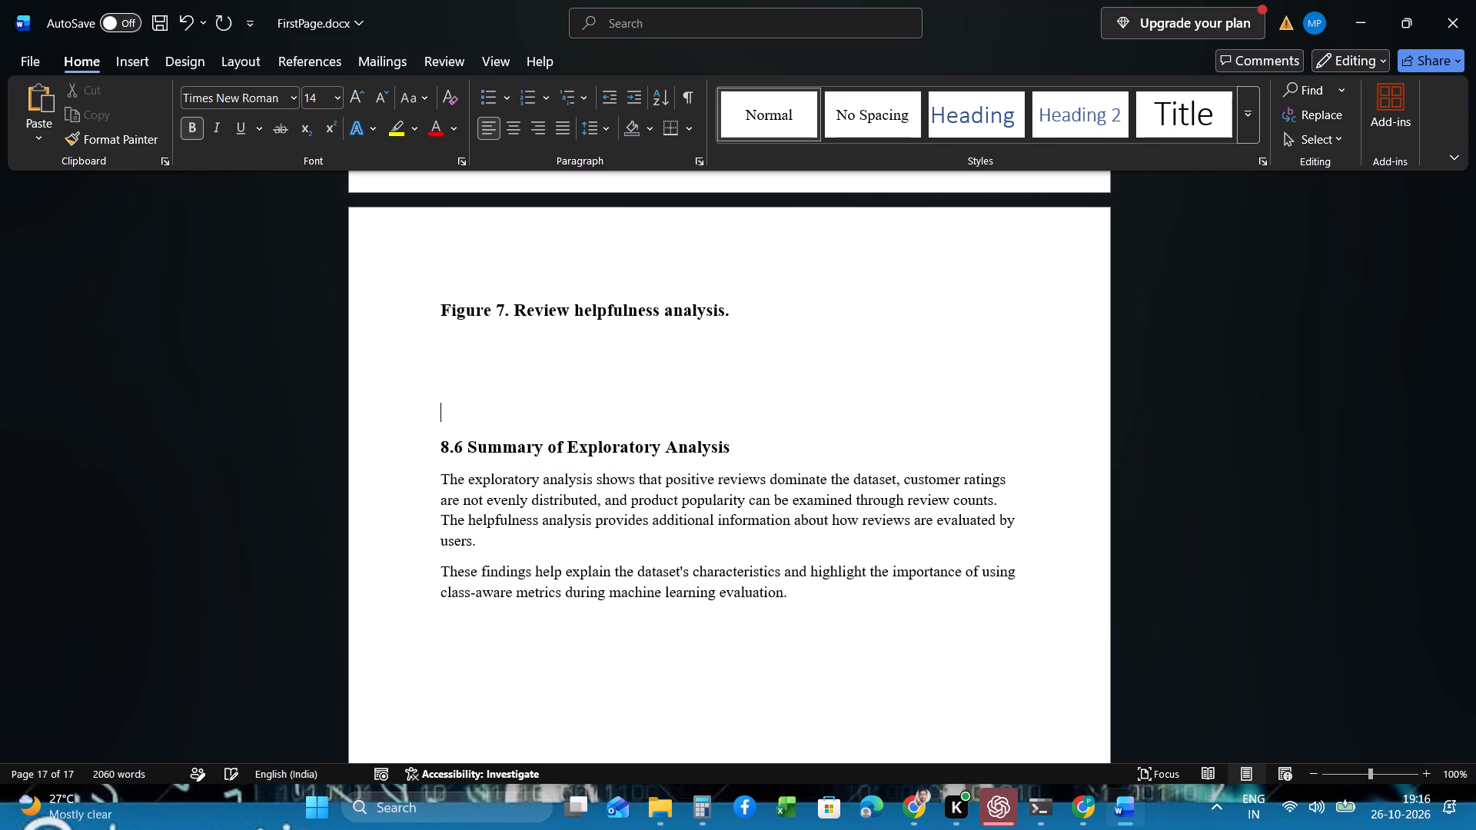
key(Return)
key(Return)
key(Return)
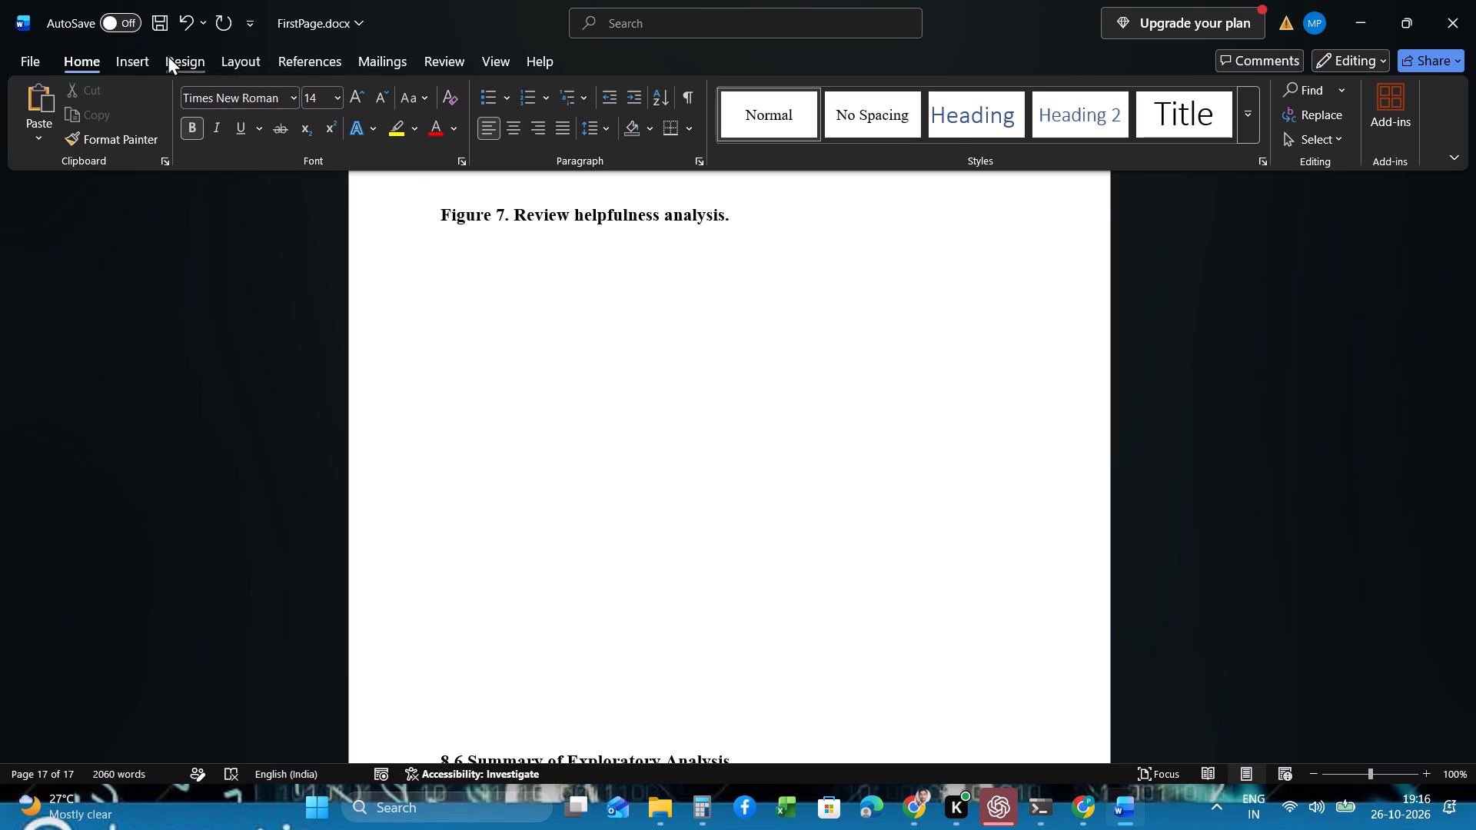
Draw a rectangle about 13.59 cm high and 18.2 cm wide between the Figure 7 caption and heading 8.6.
click(142, 55)
click(250, 138)
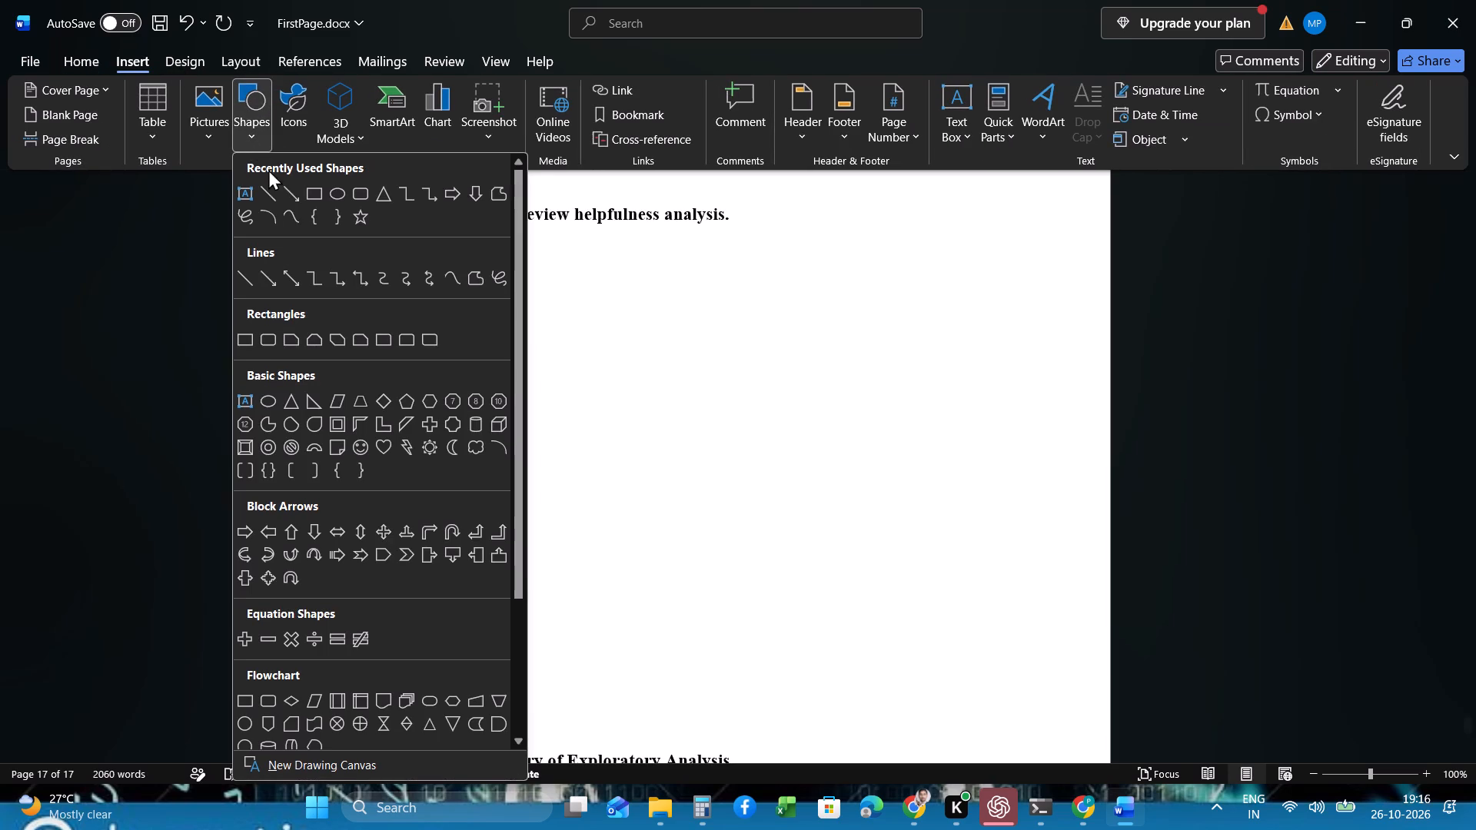
click(311, 190)
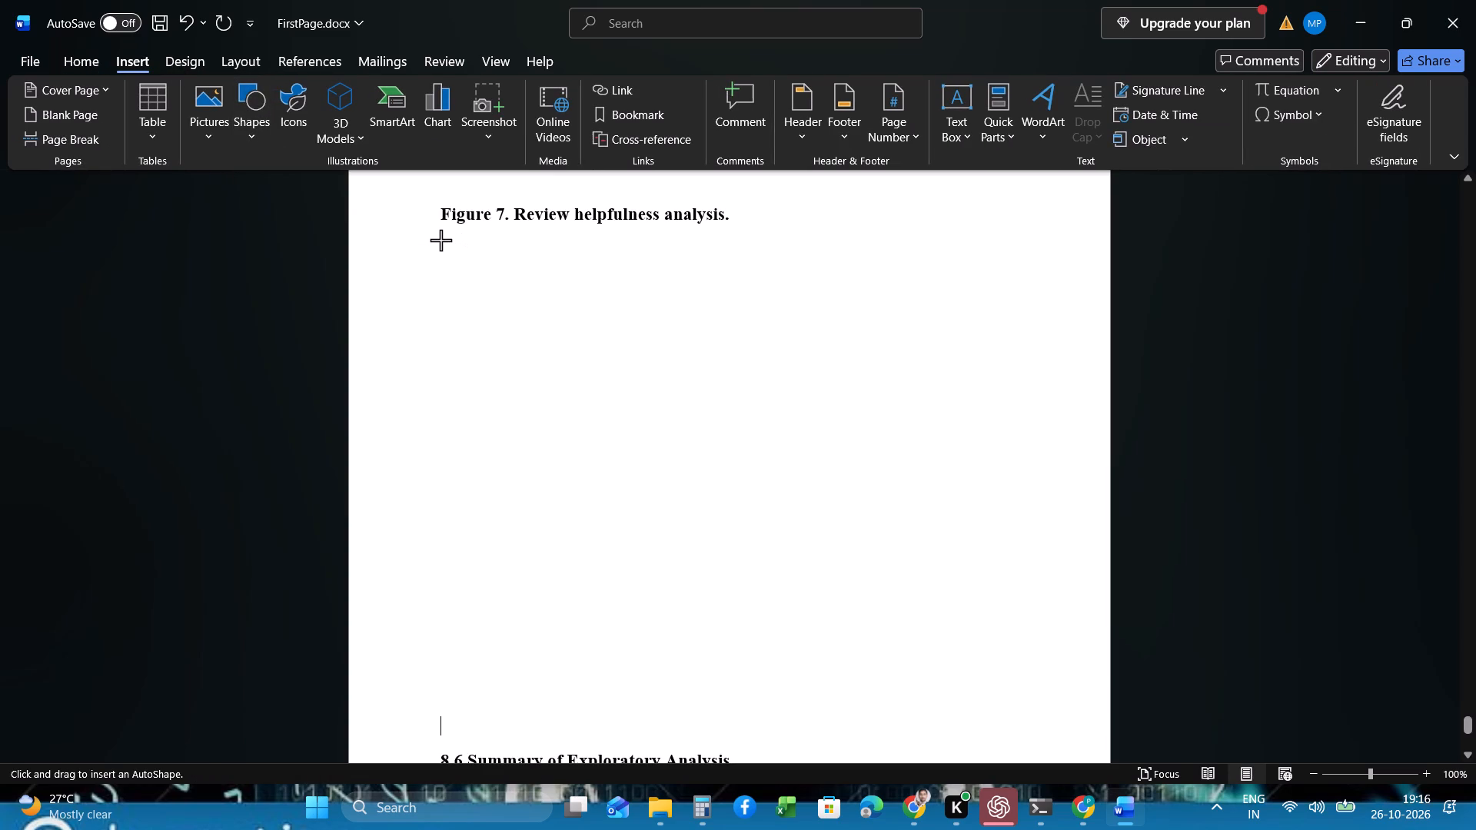
drag(440, 238, 1033, 666)
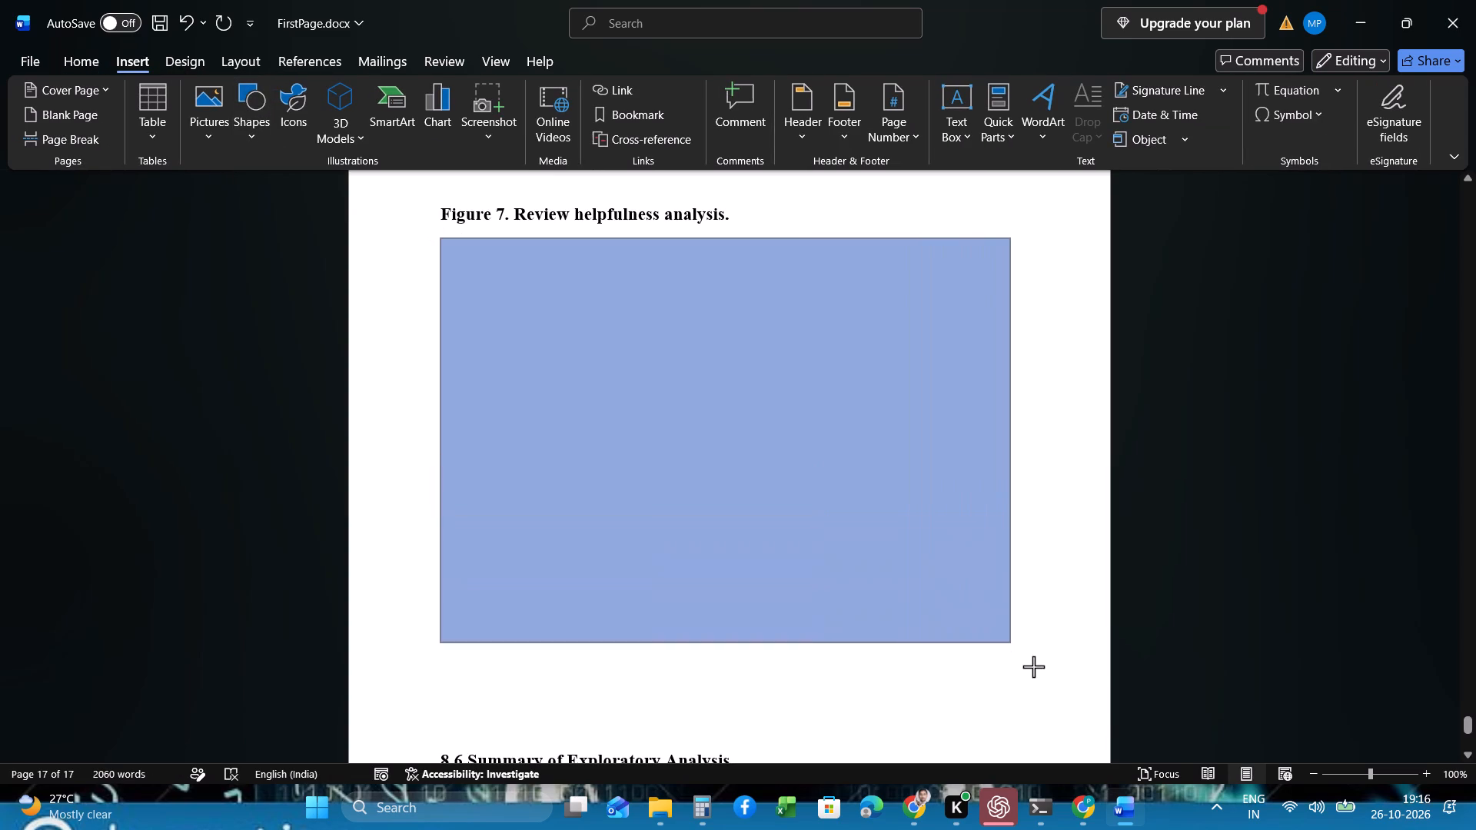
drag(1033, 666, 1102, 732)
Add a blank line at the end of the document, after the last paragraph of section 8.6.
scroll(841, 670, down, 5)
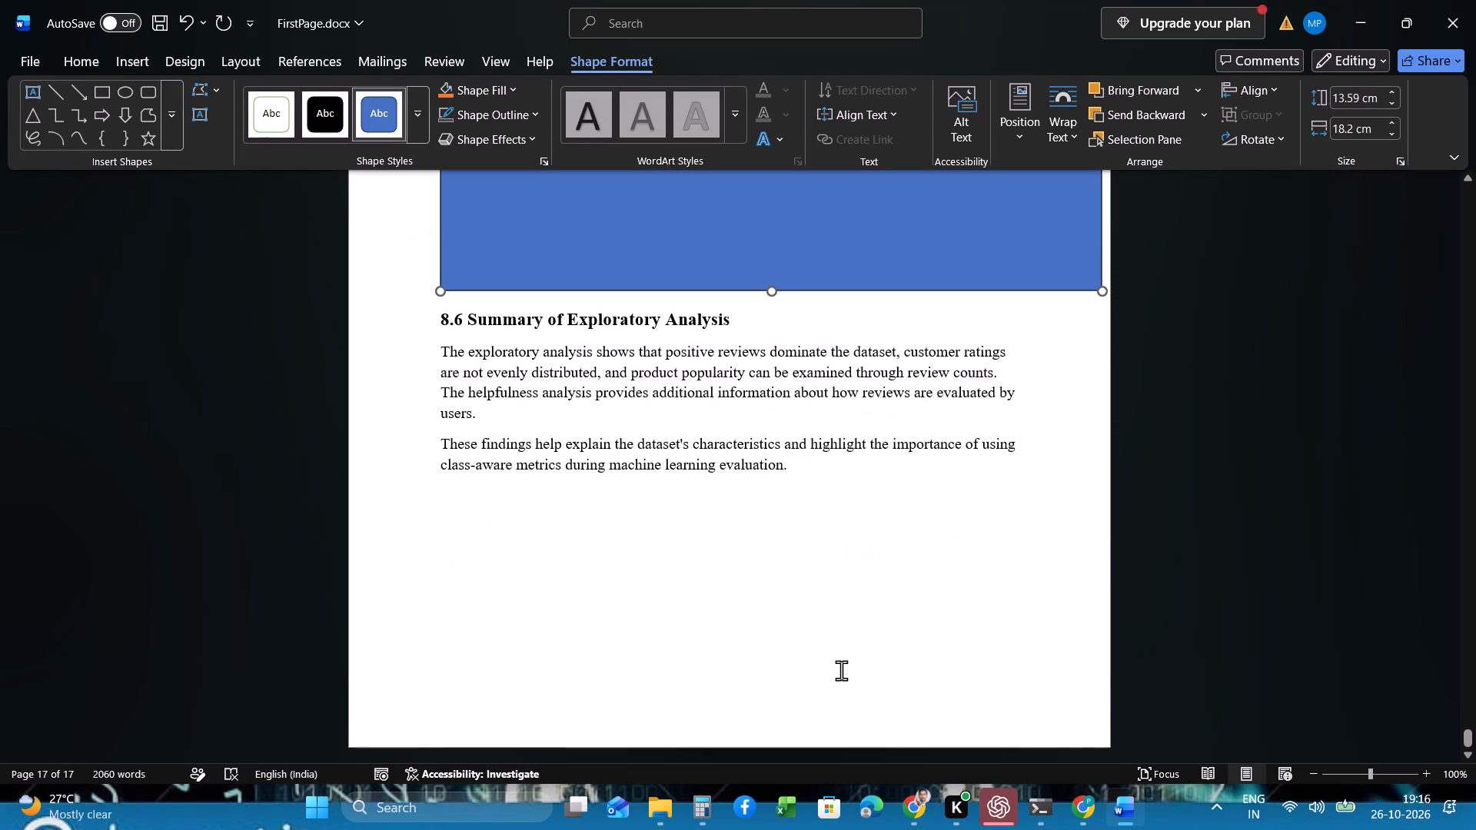
scroll(841, 670, down, 2)
click(743, 507)
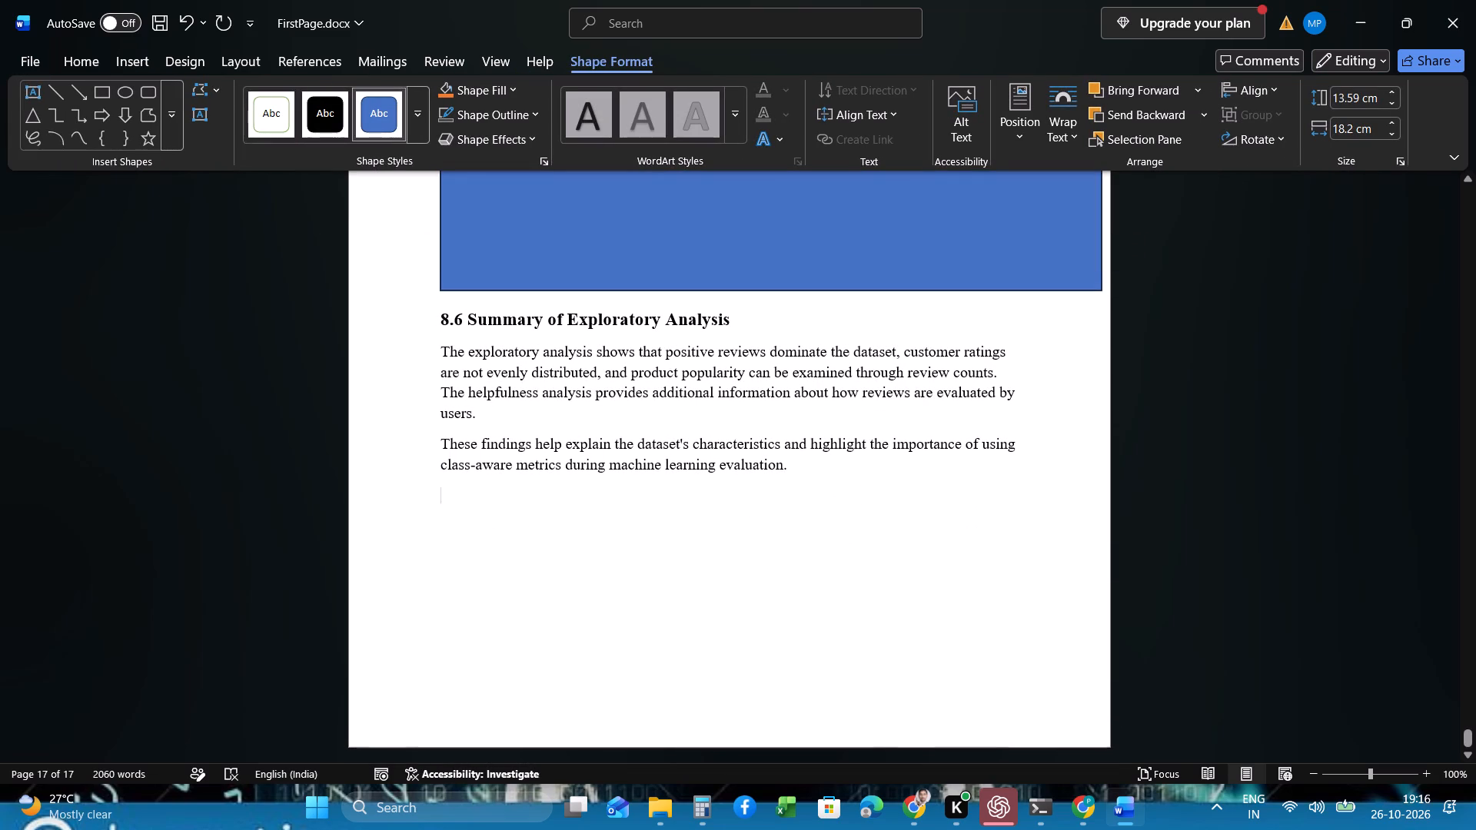
scroll(823, 486, down, 1)
key(Return)
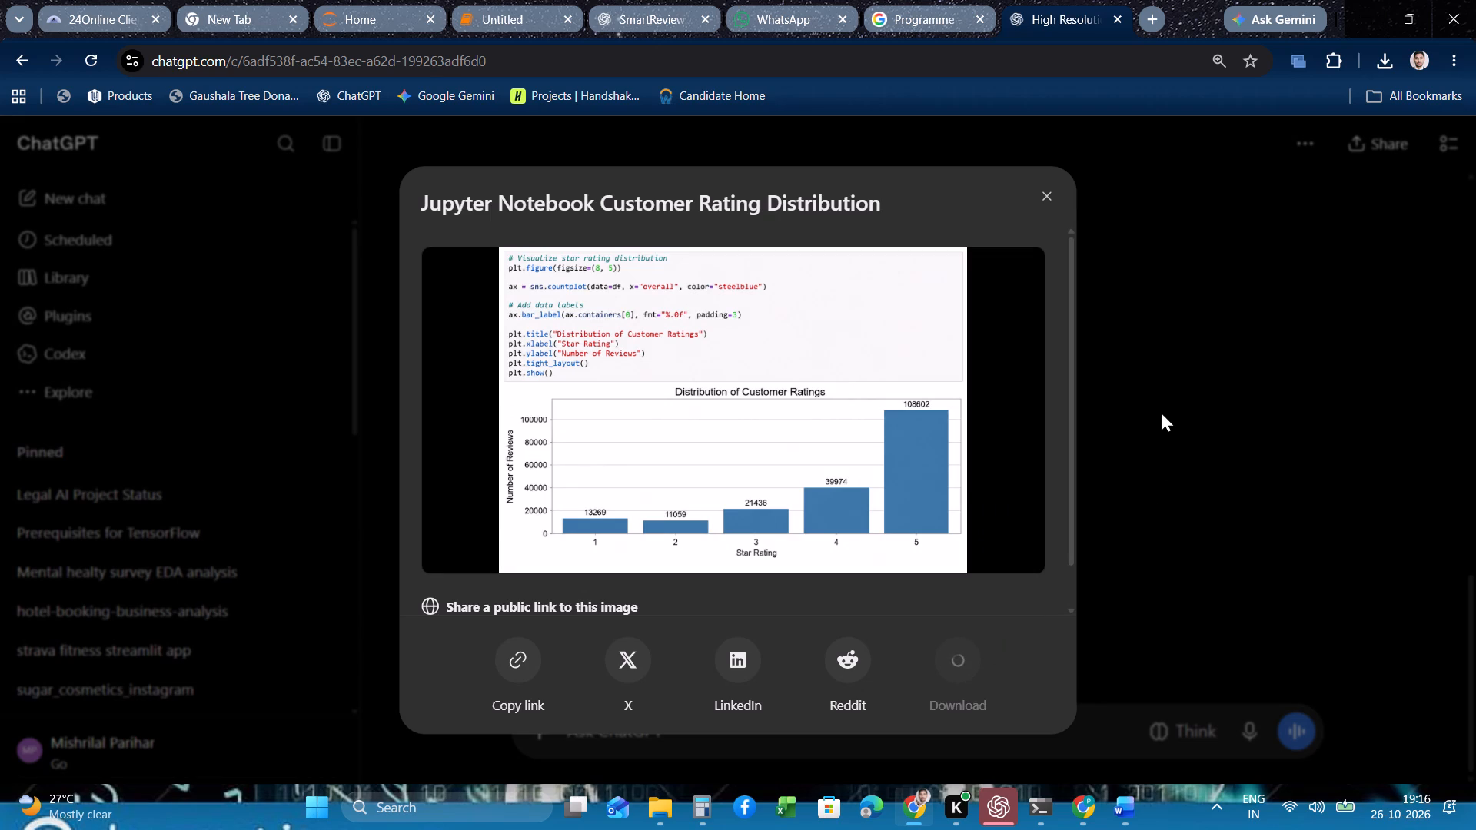
Examine the Jupyter notebook's most-reviewed products section, including its code and top 10 bar chart.
click(523, 2)
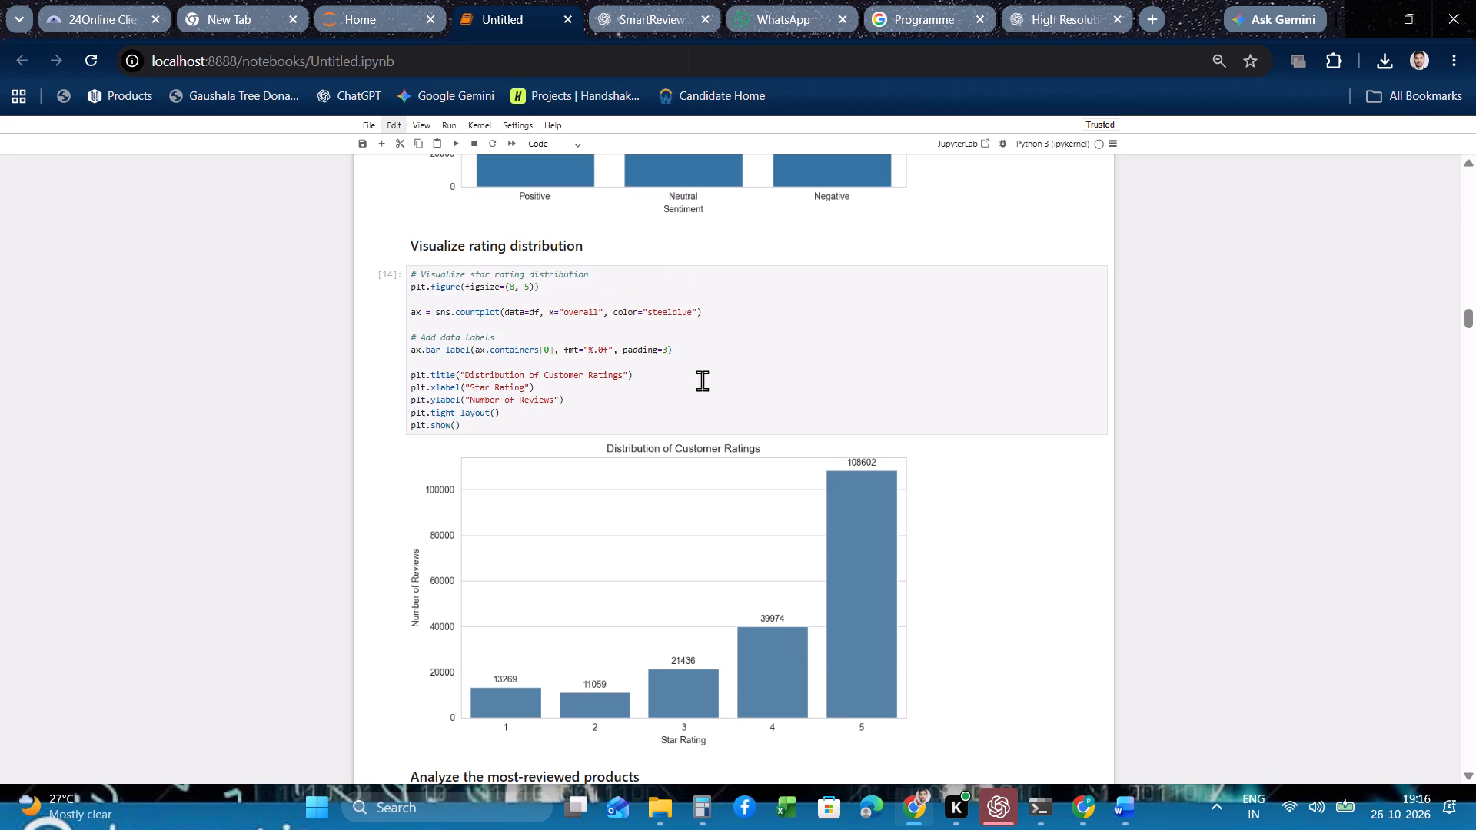
scroll(702, 380, down, 4)
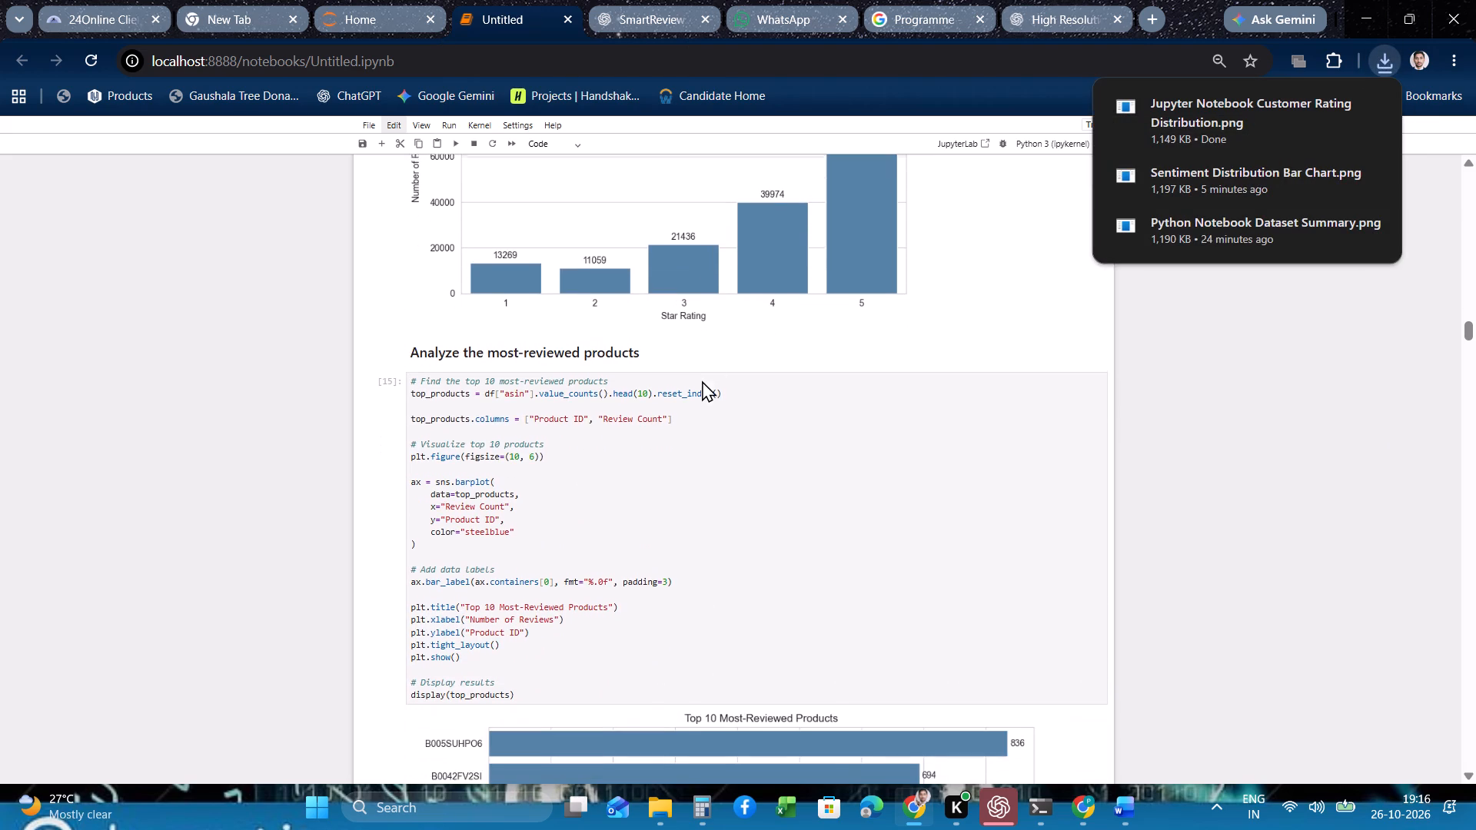
scroll(702, 380, down, 3)
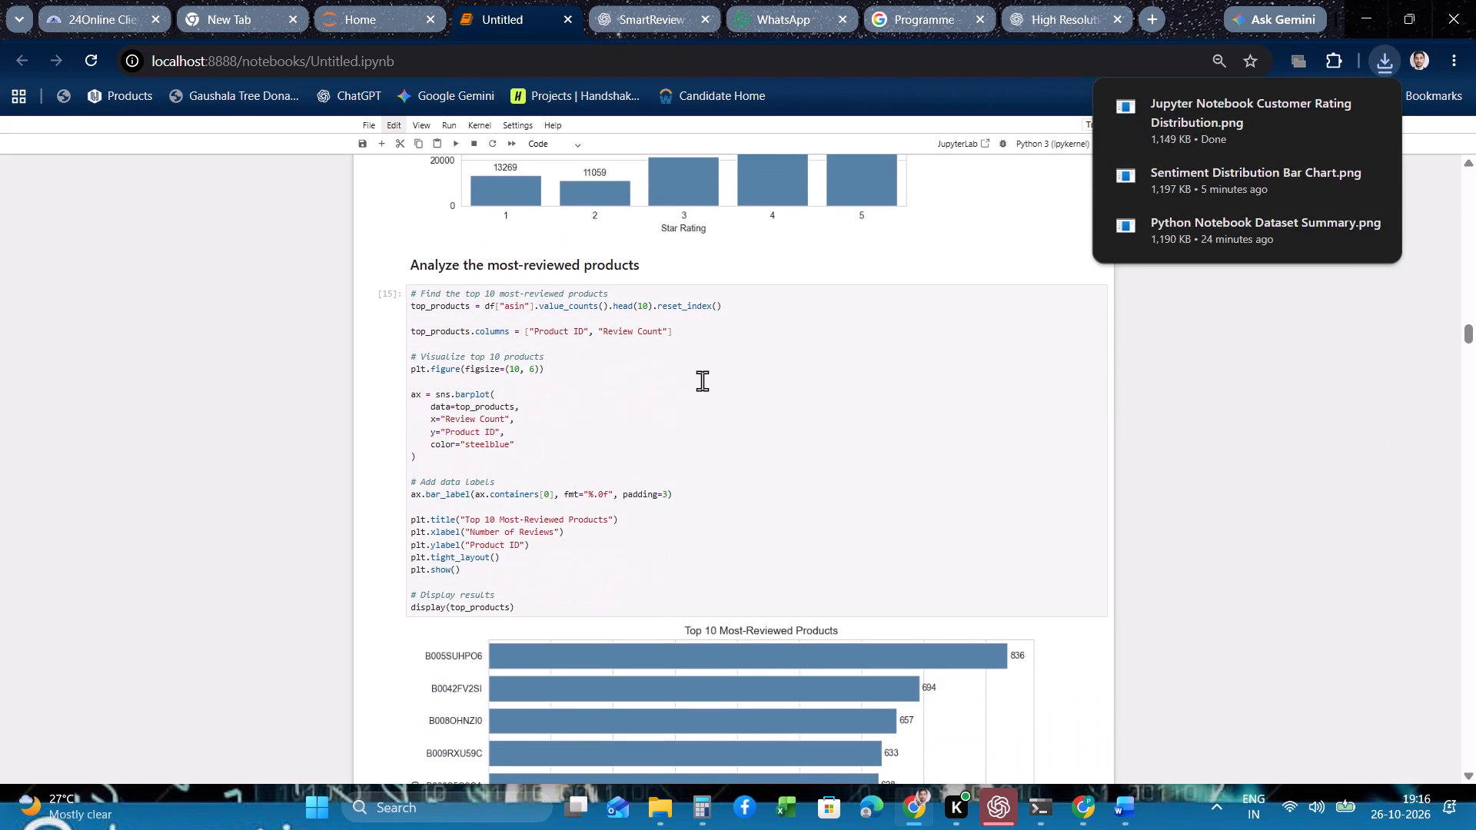
scroll(702, 380, down, 1)
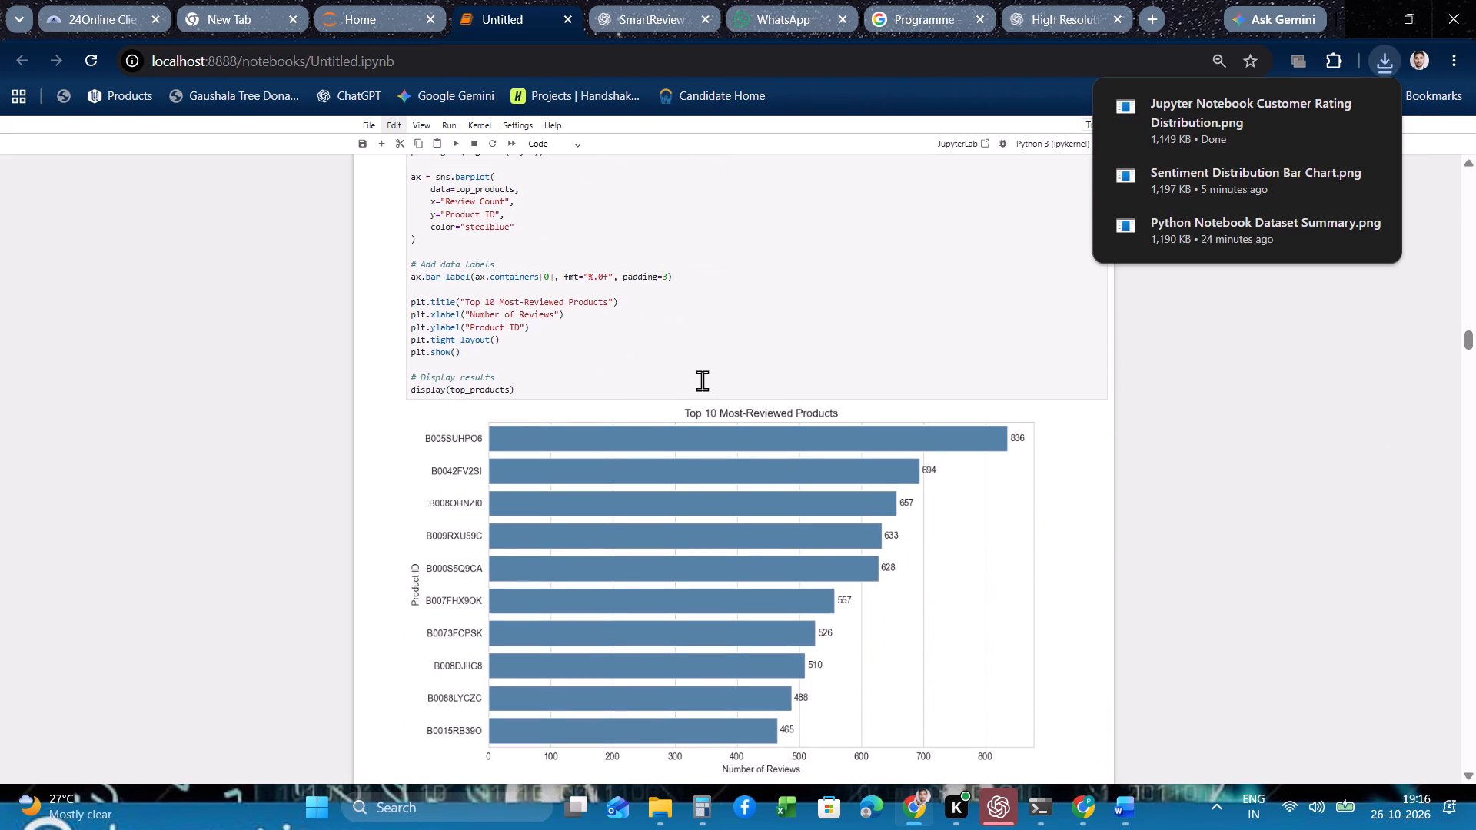
scroll(702, 380, down, 1)
scroll(702, 380, up, 1)
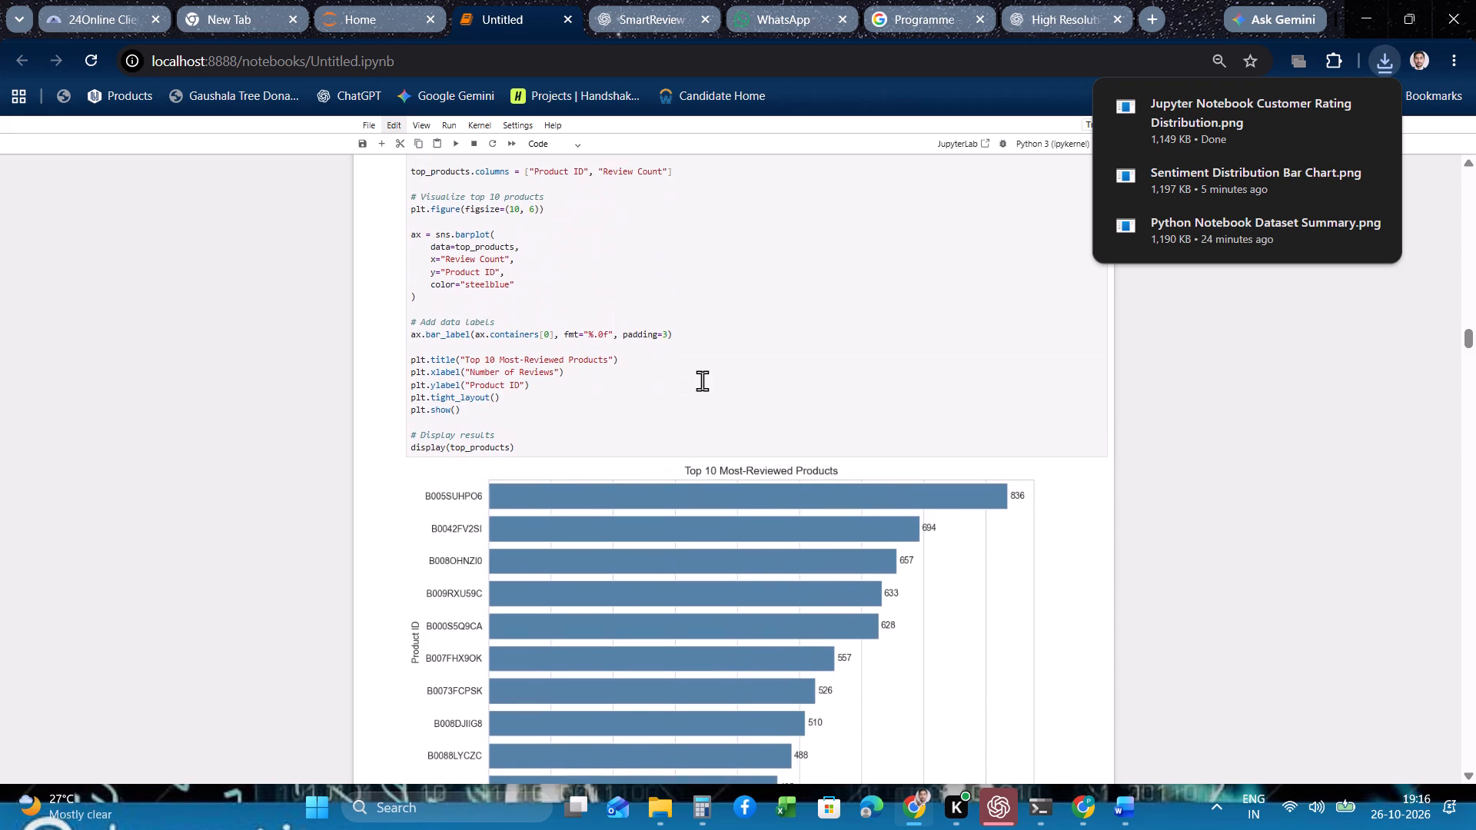
scroll(702, 380, up, 1)
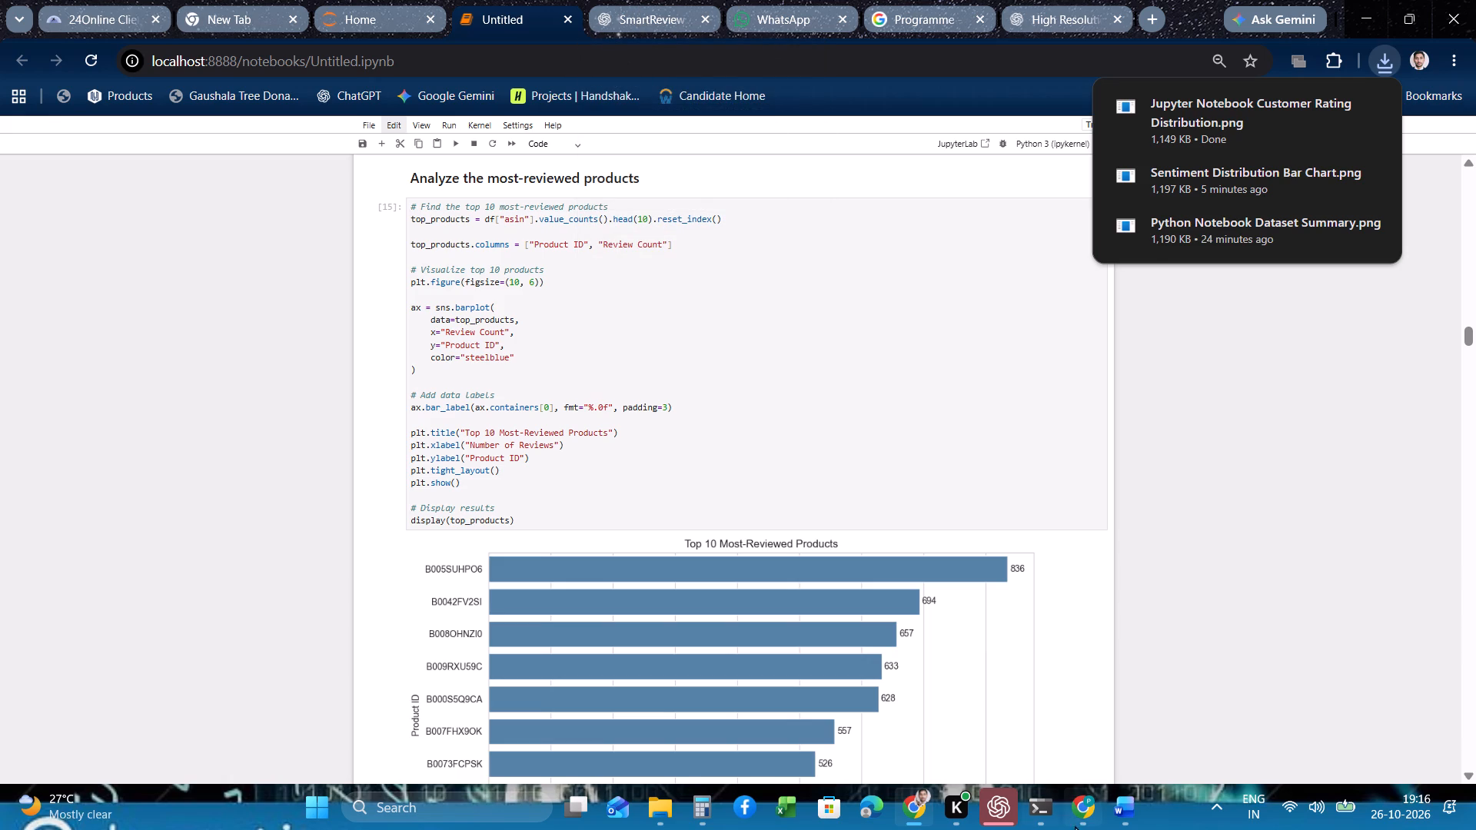
Switch to the Word report and fill the rectangle under the Figure 4 caption with the picture Jupyter Notebook Customer Rating Distribution.png.
click(1109, 692)
scroll(953, 527, up, 6)
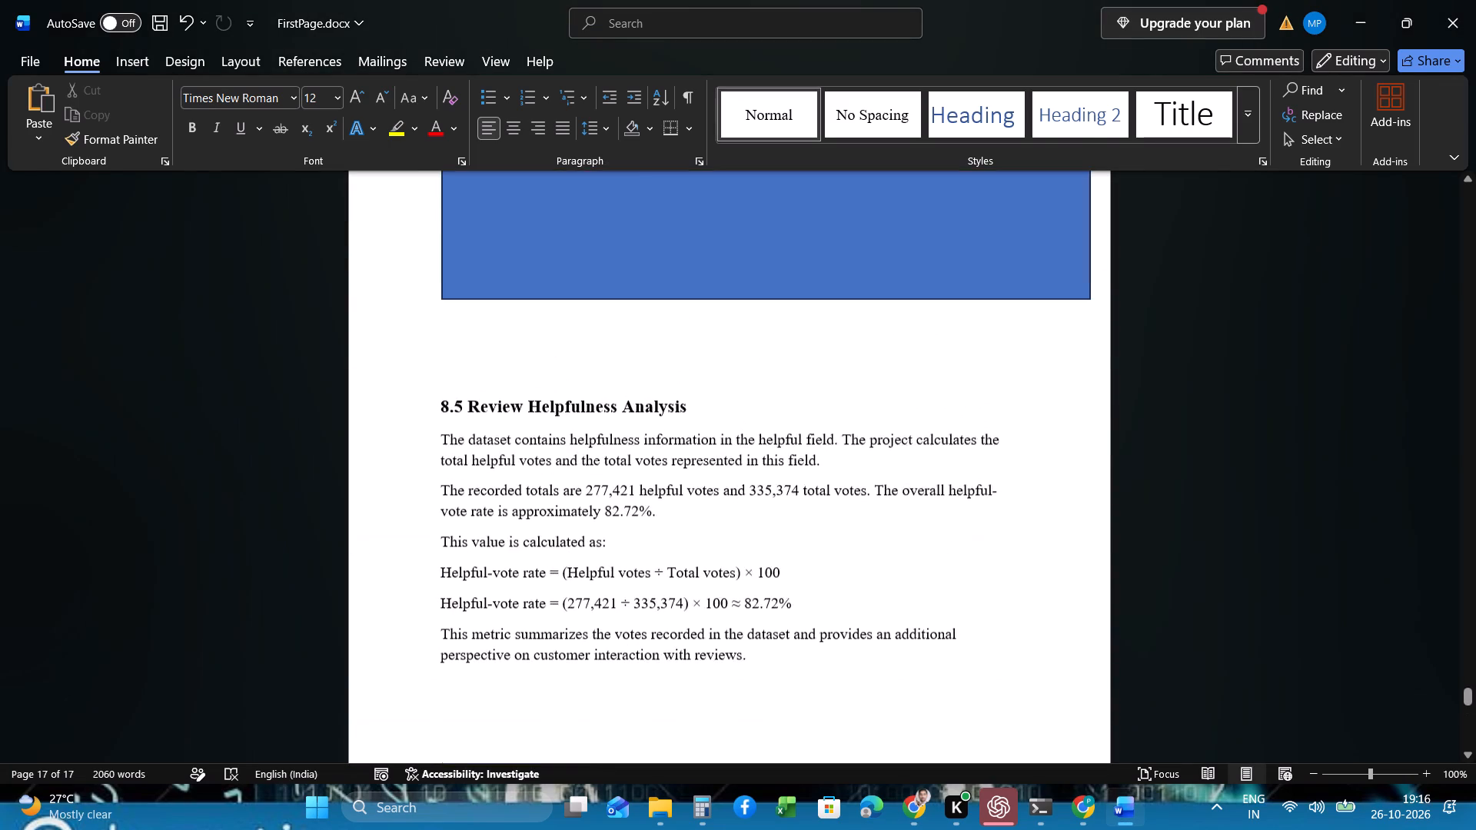
scroll(953, 527, up, 7)
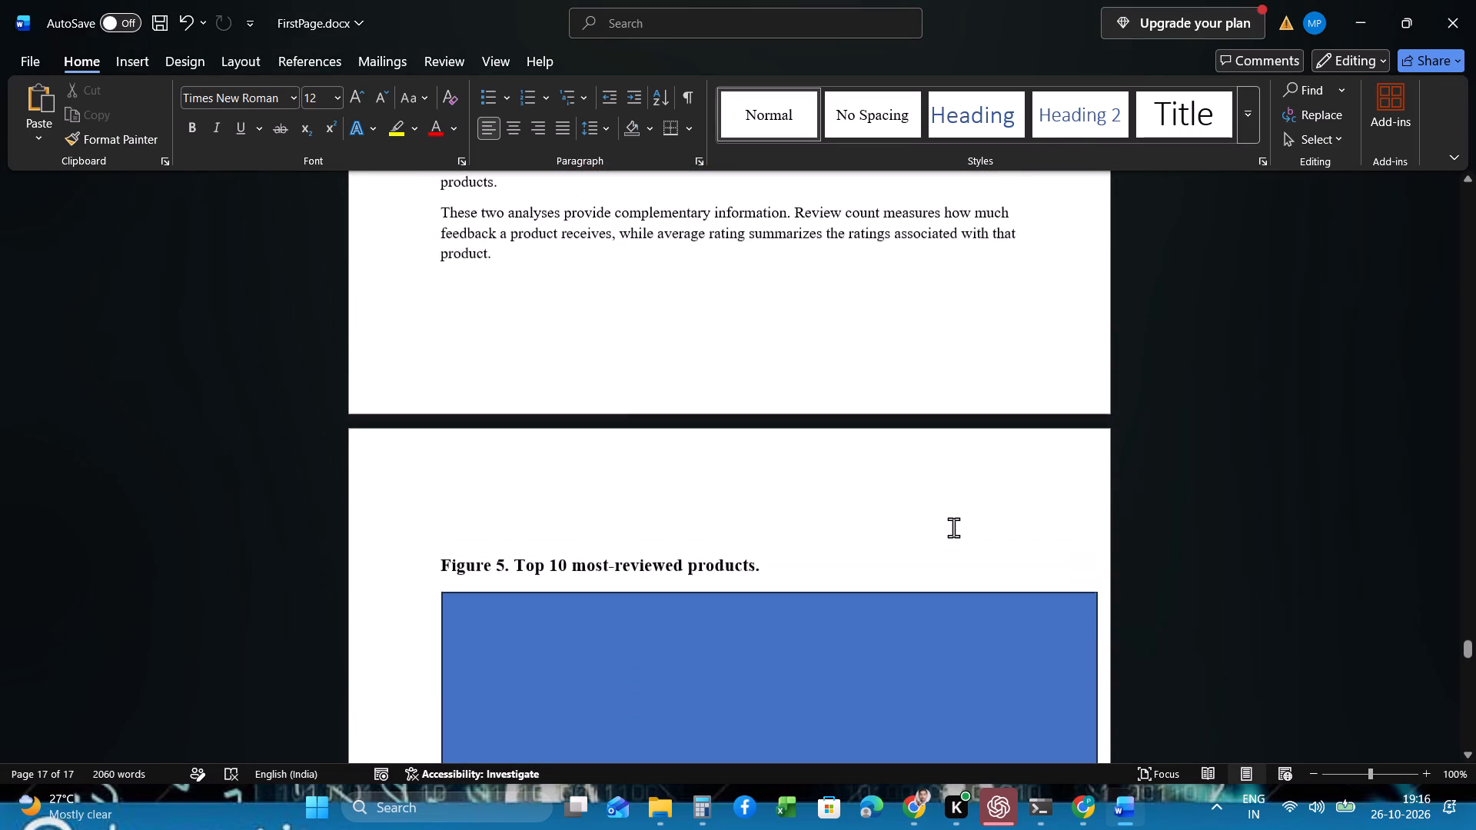
scroll(953, 527, up, 3)
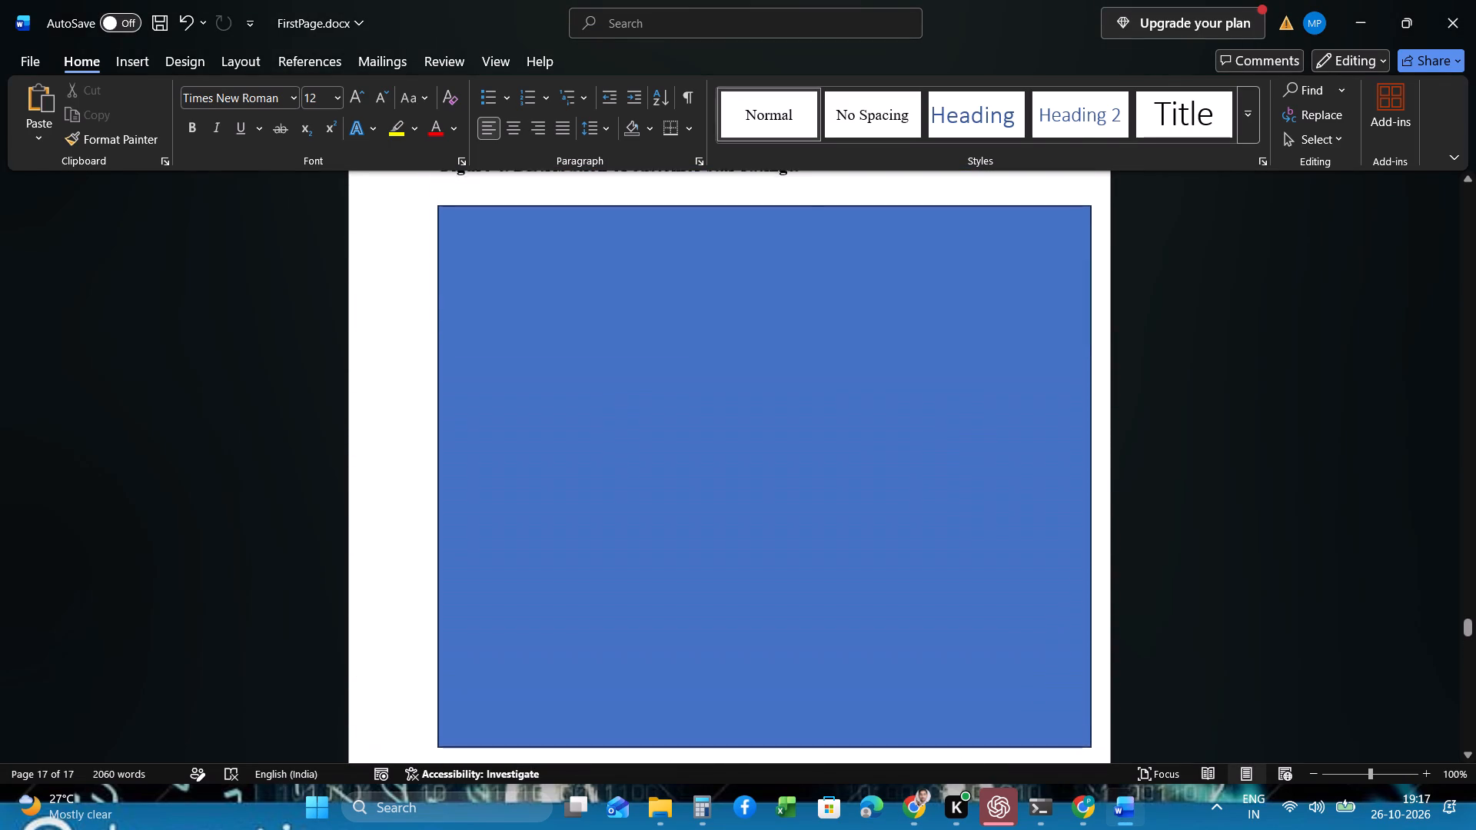
scroll(953, 527, up, 2)
click(766, 514)
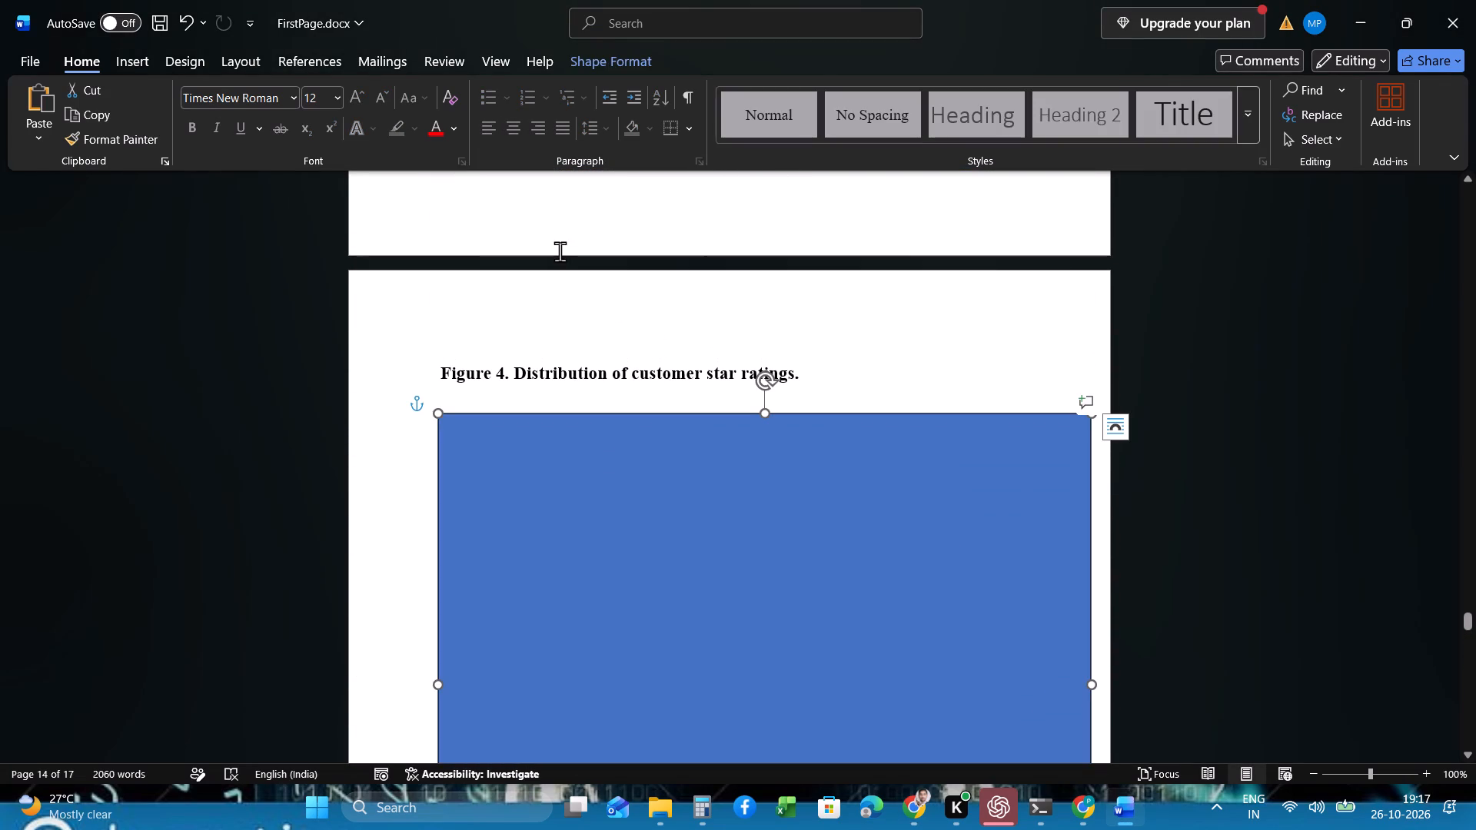
click(142, 61)
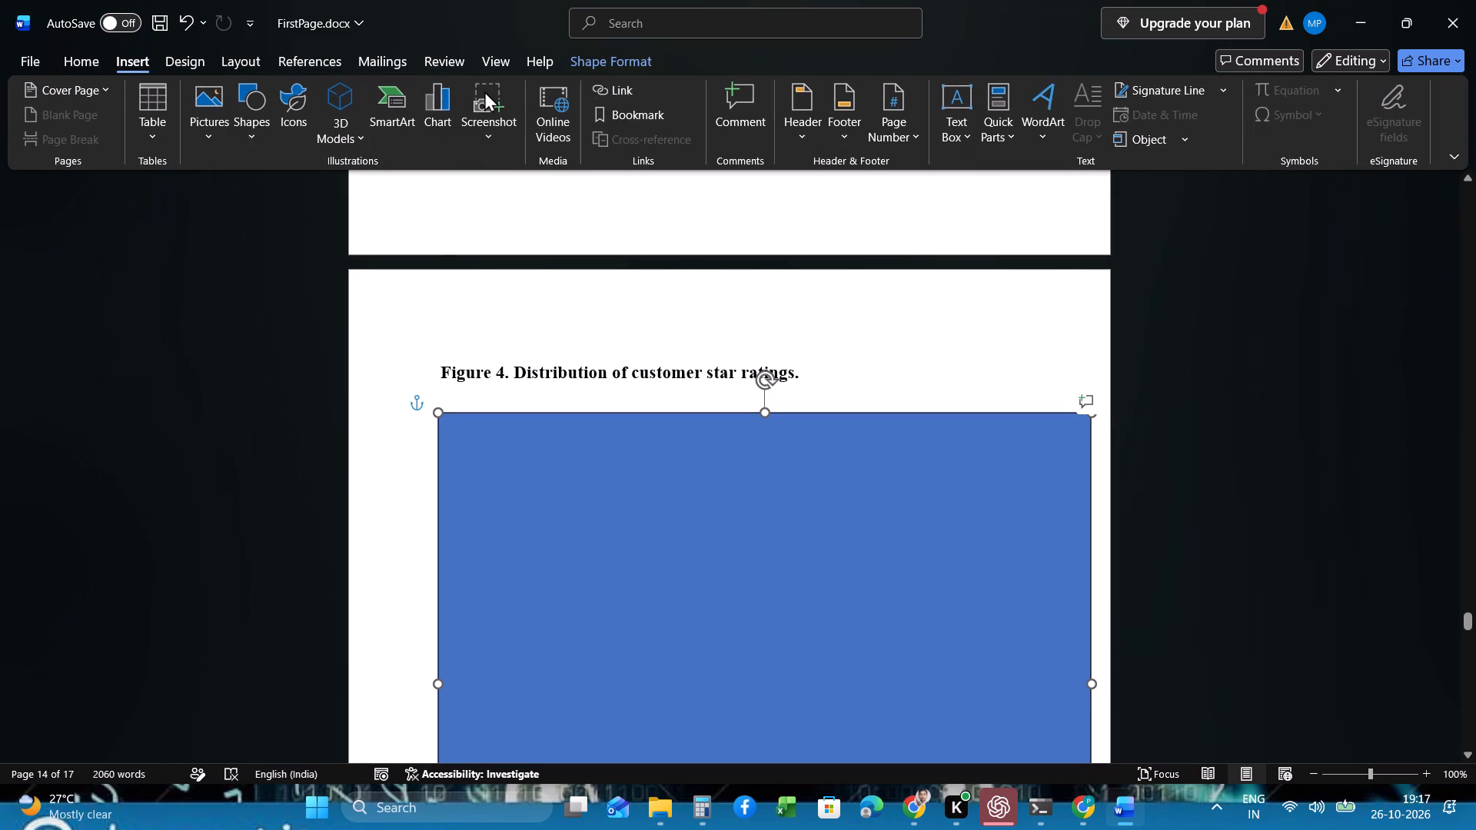
click(587, 63)
click(540, 114)
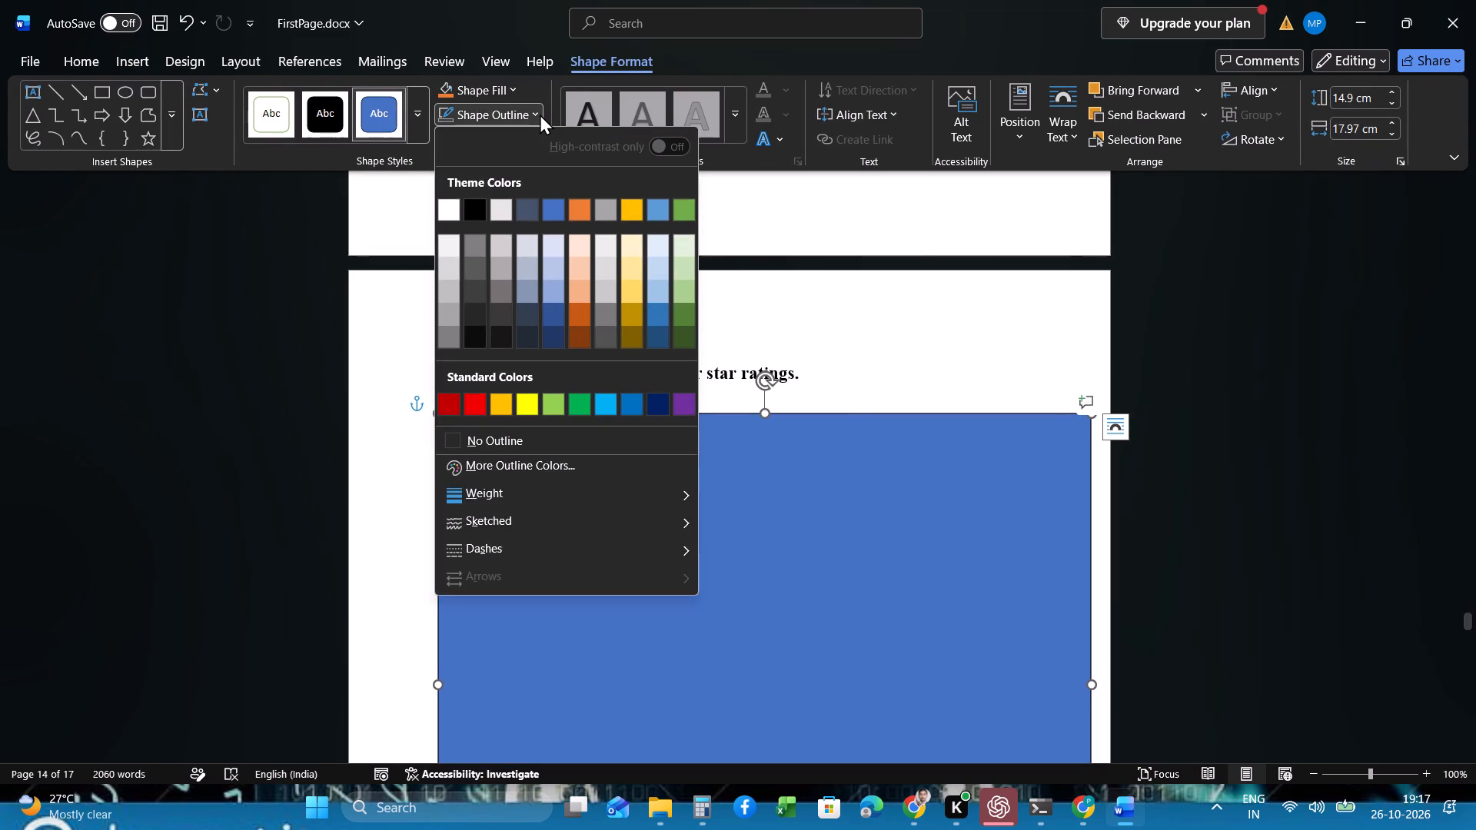
click(511, 87)
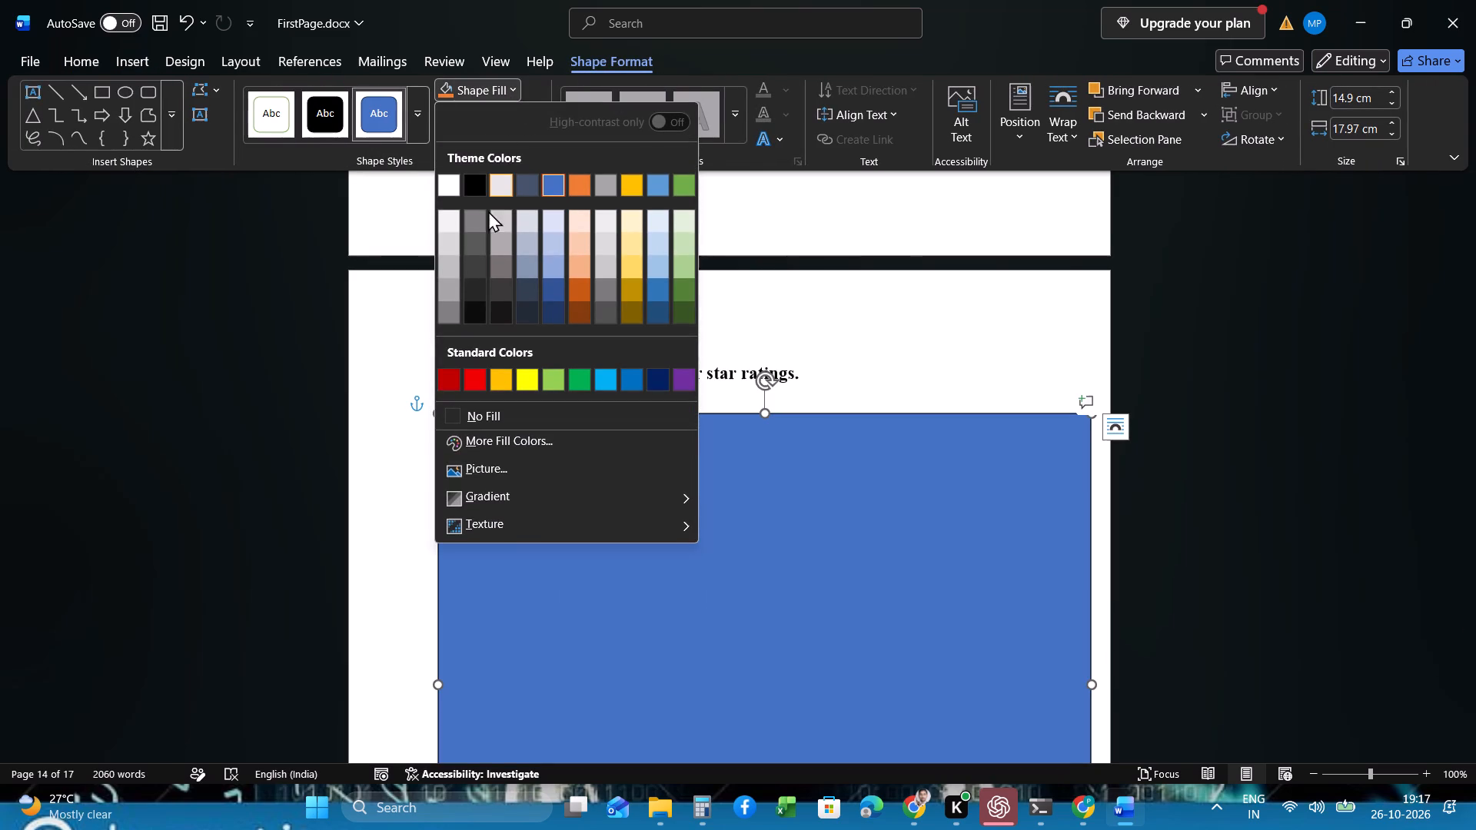
click(484, 473)
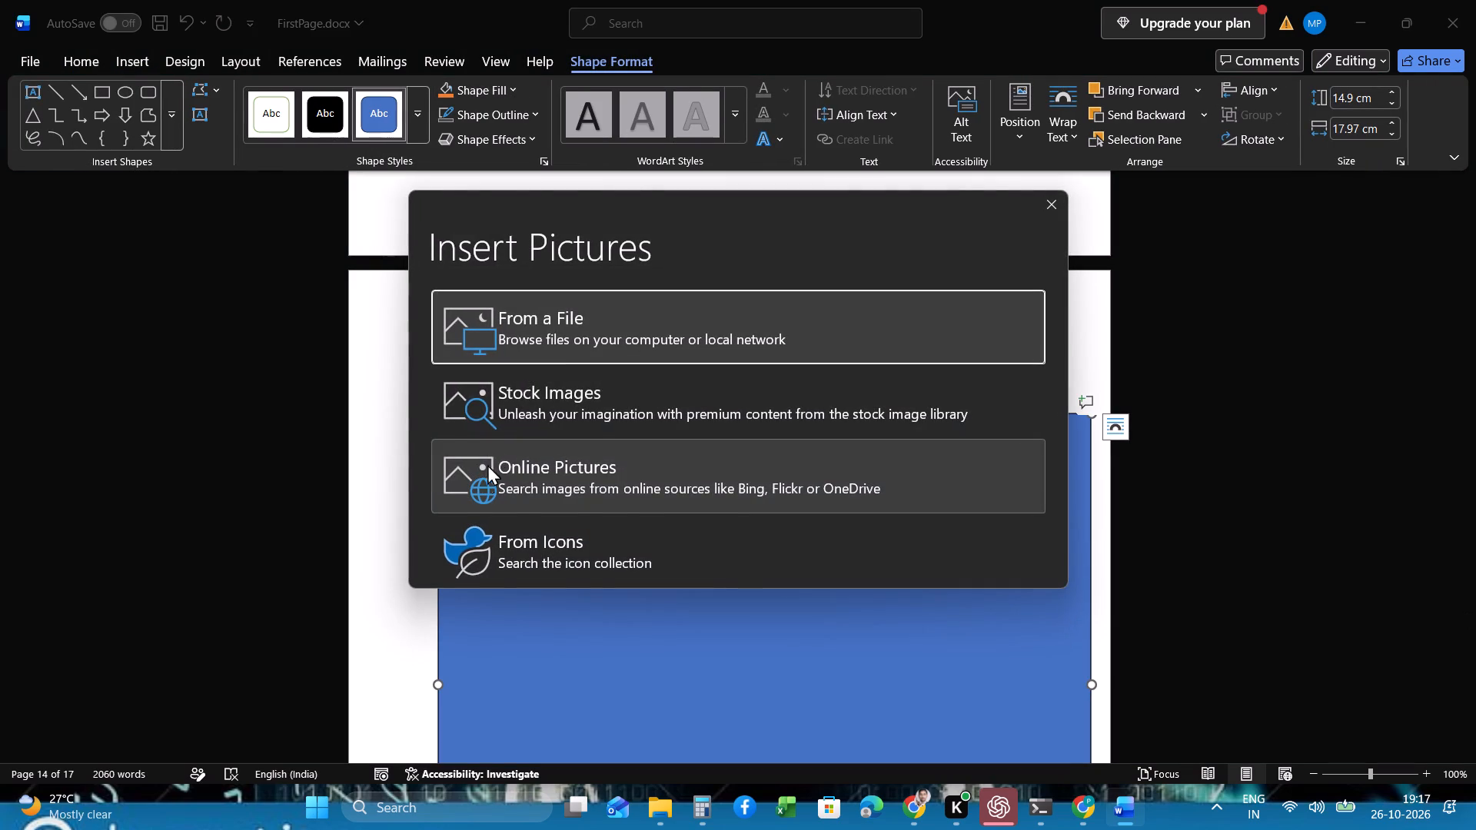
click(546, 306)
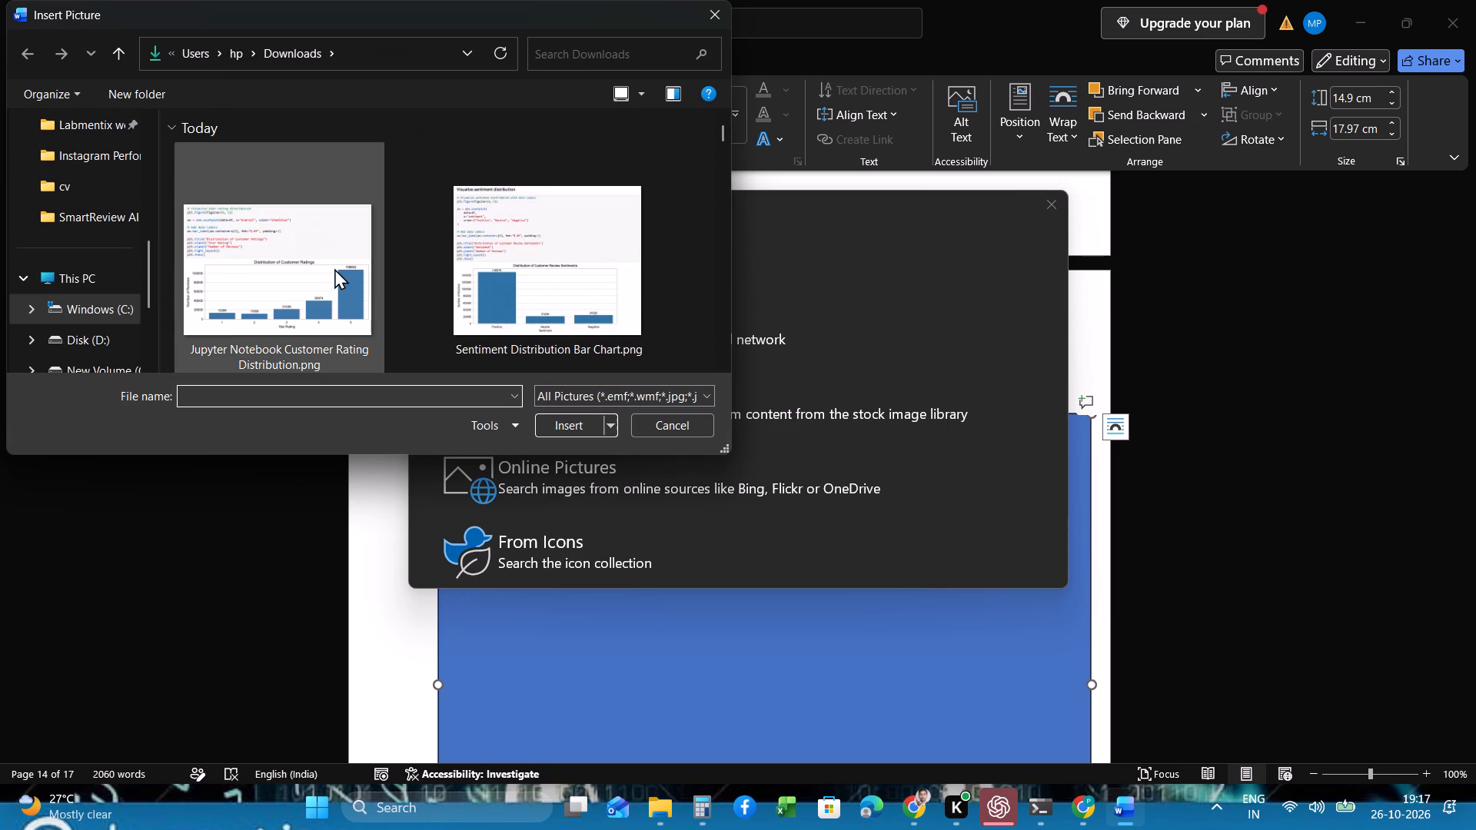
double_click(271, 267)
Remove the outline from the Figure 4 picture rectangle.
scroll(580, 444, down, 1)
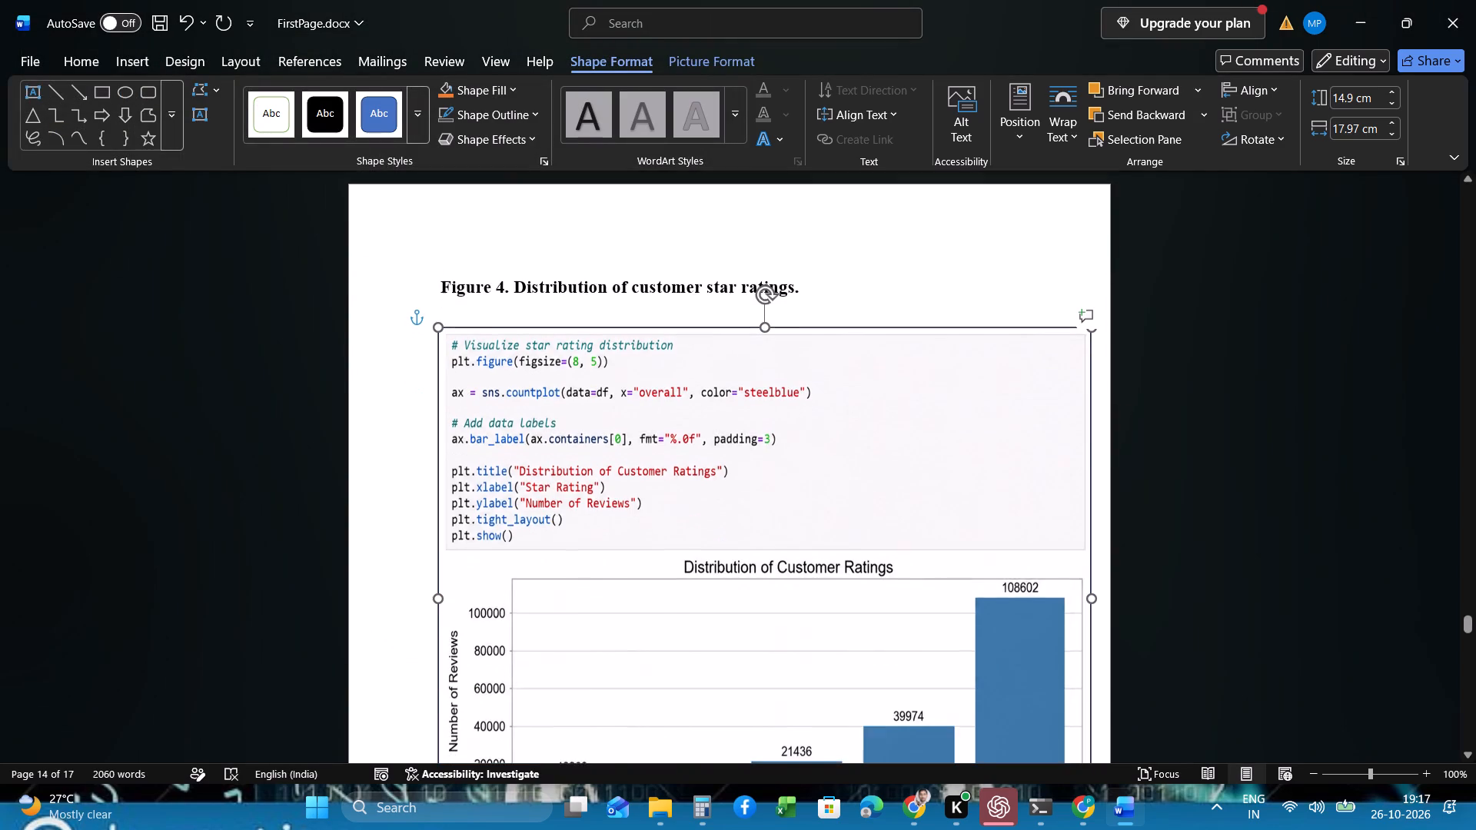
scroll(580, 444, down, 2)
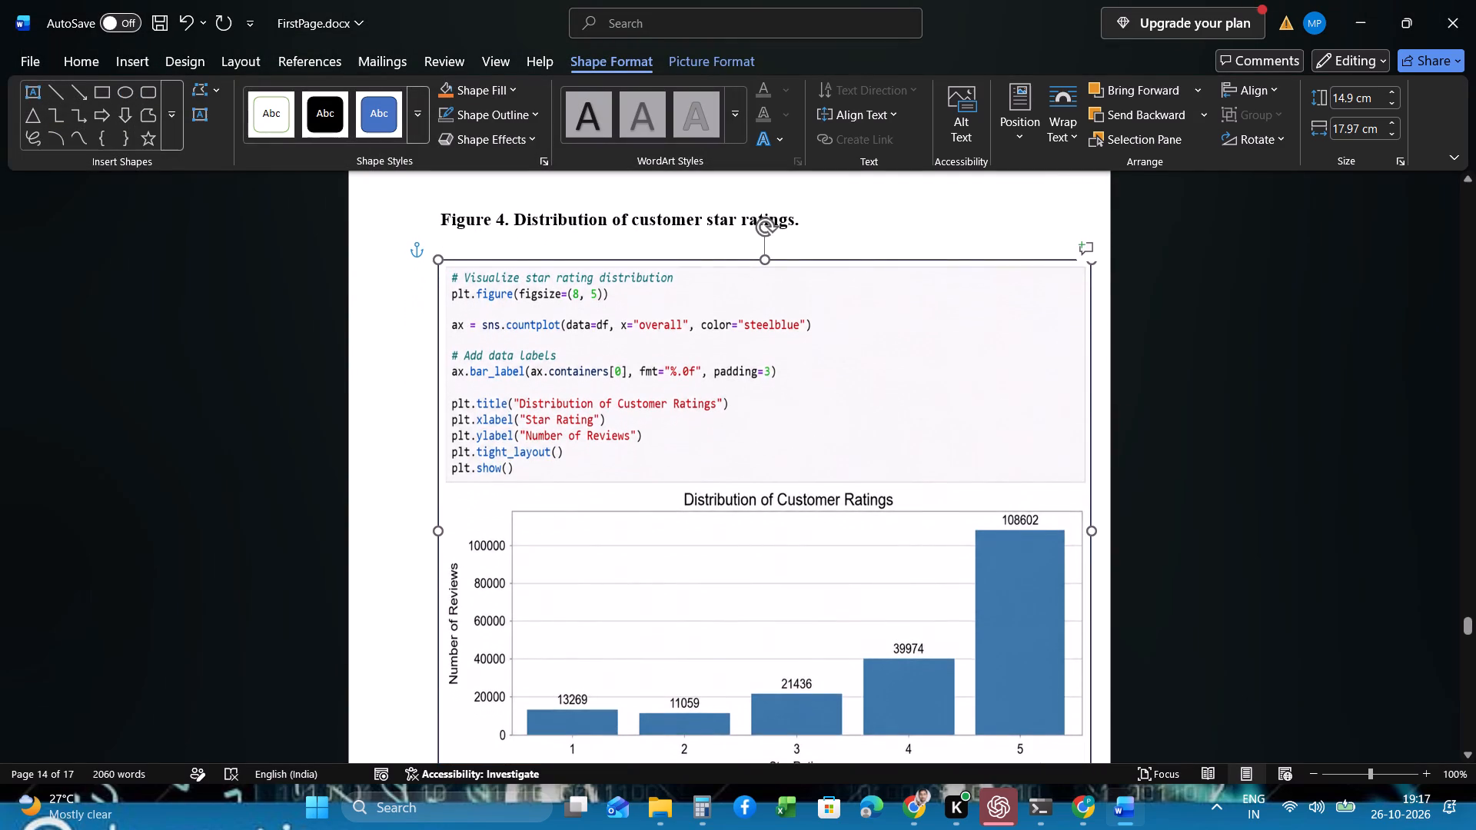
click(501, 318)
click(536, 121)
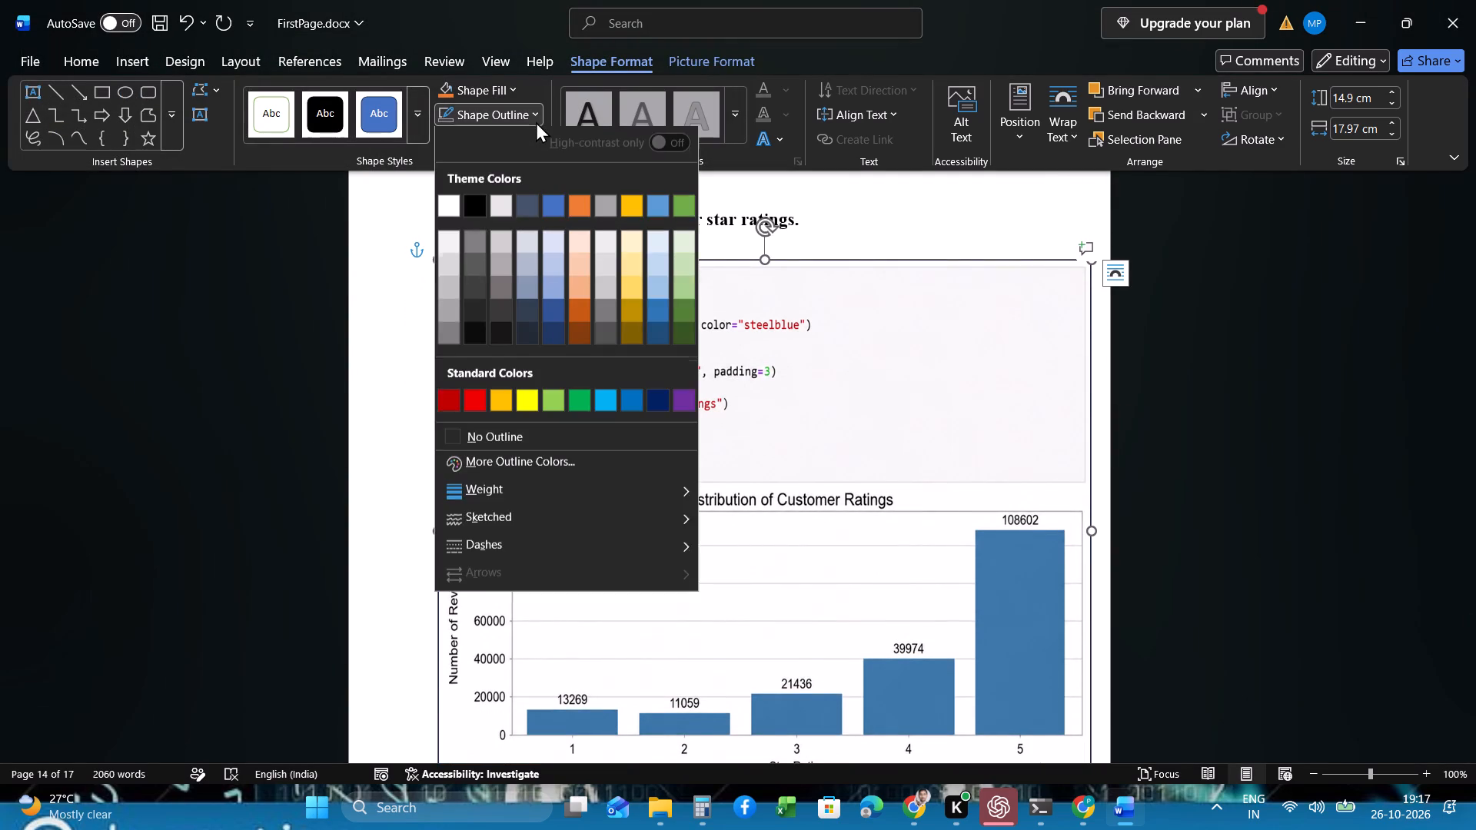
click(450, 442)
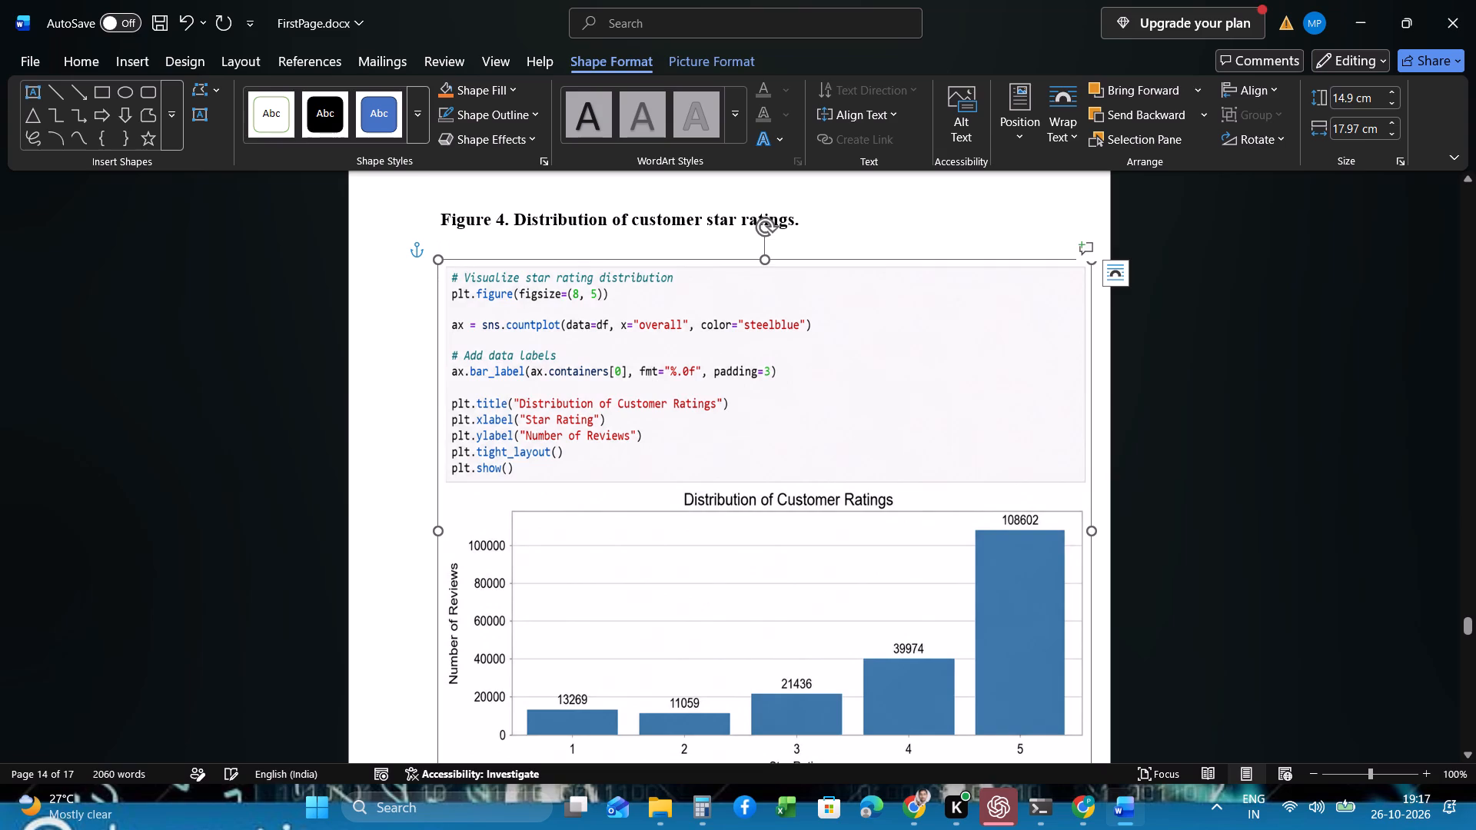
click(376, 412)
Review the report from the Figure 4 chart through the product popularity text to the empty Figure 5 rectangle.
scroll(553, 496, down, 1)
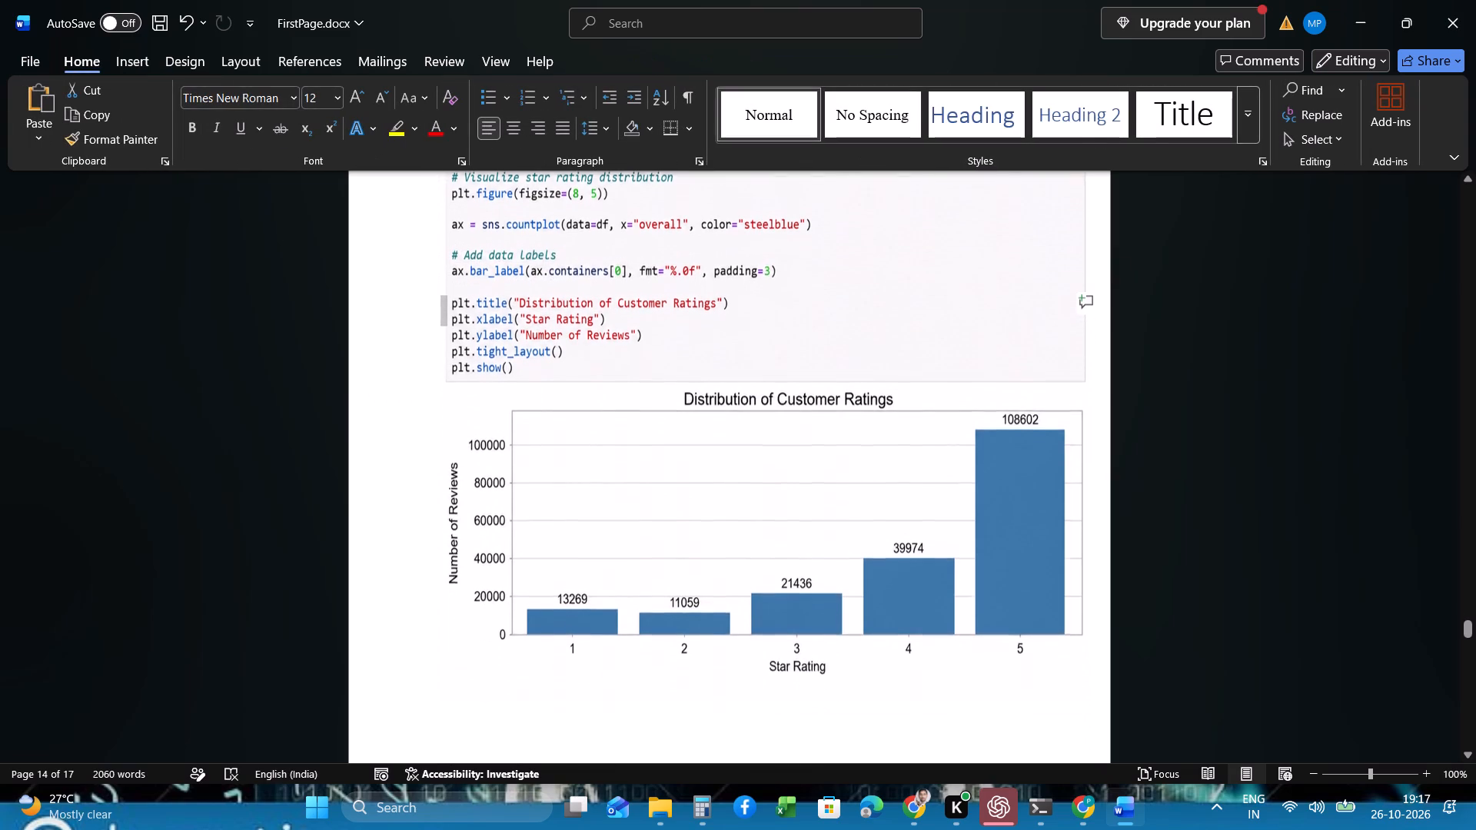
scroll(553, 496, down, 2)
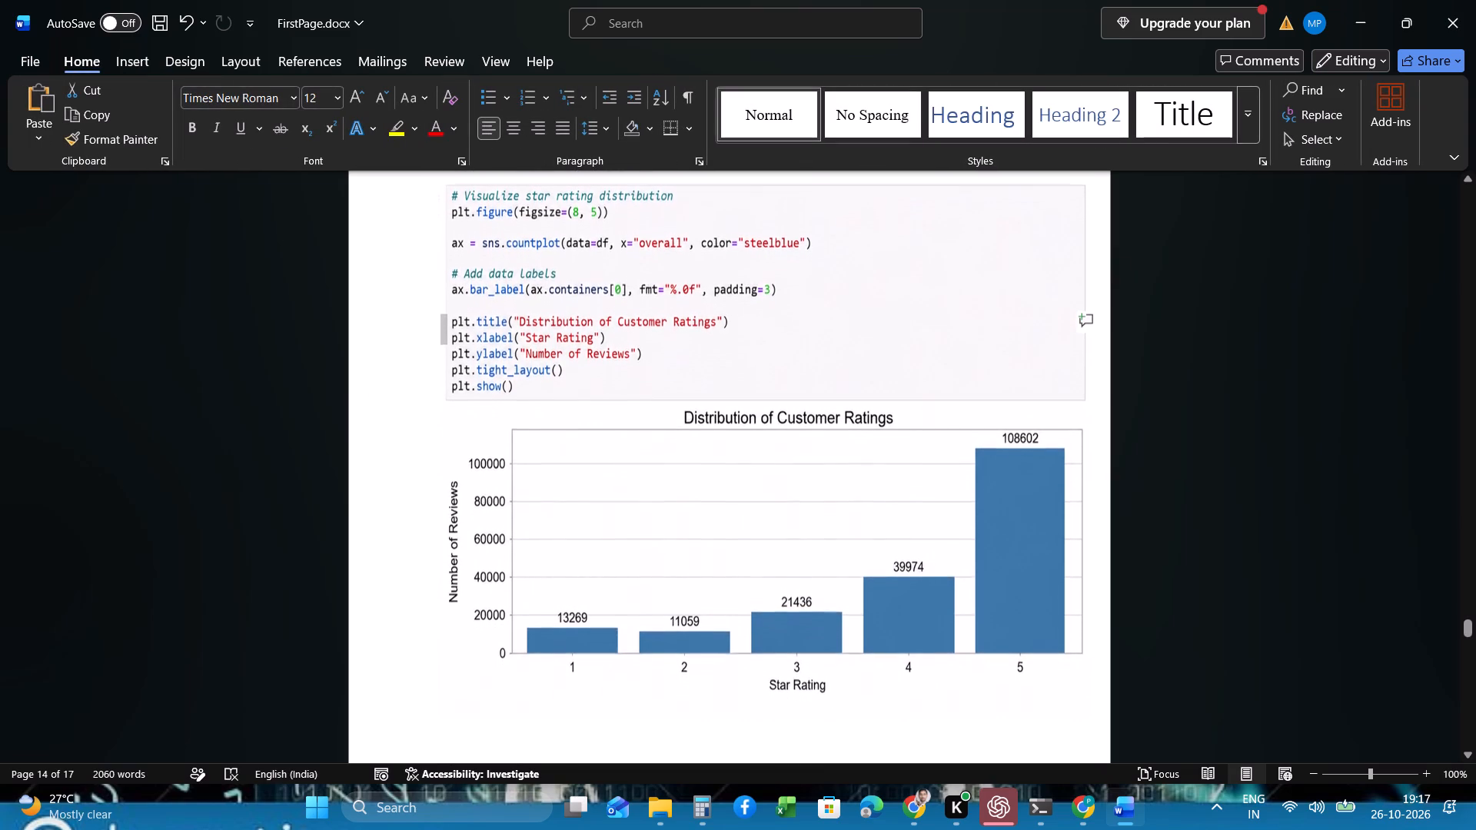
scroll(630, 566, down, 3)
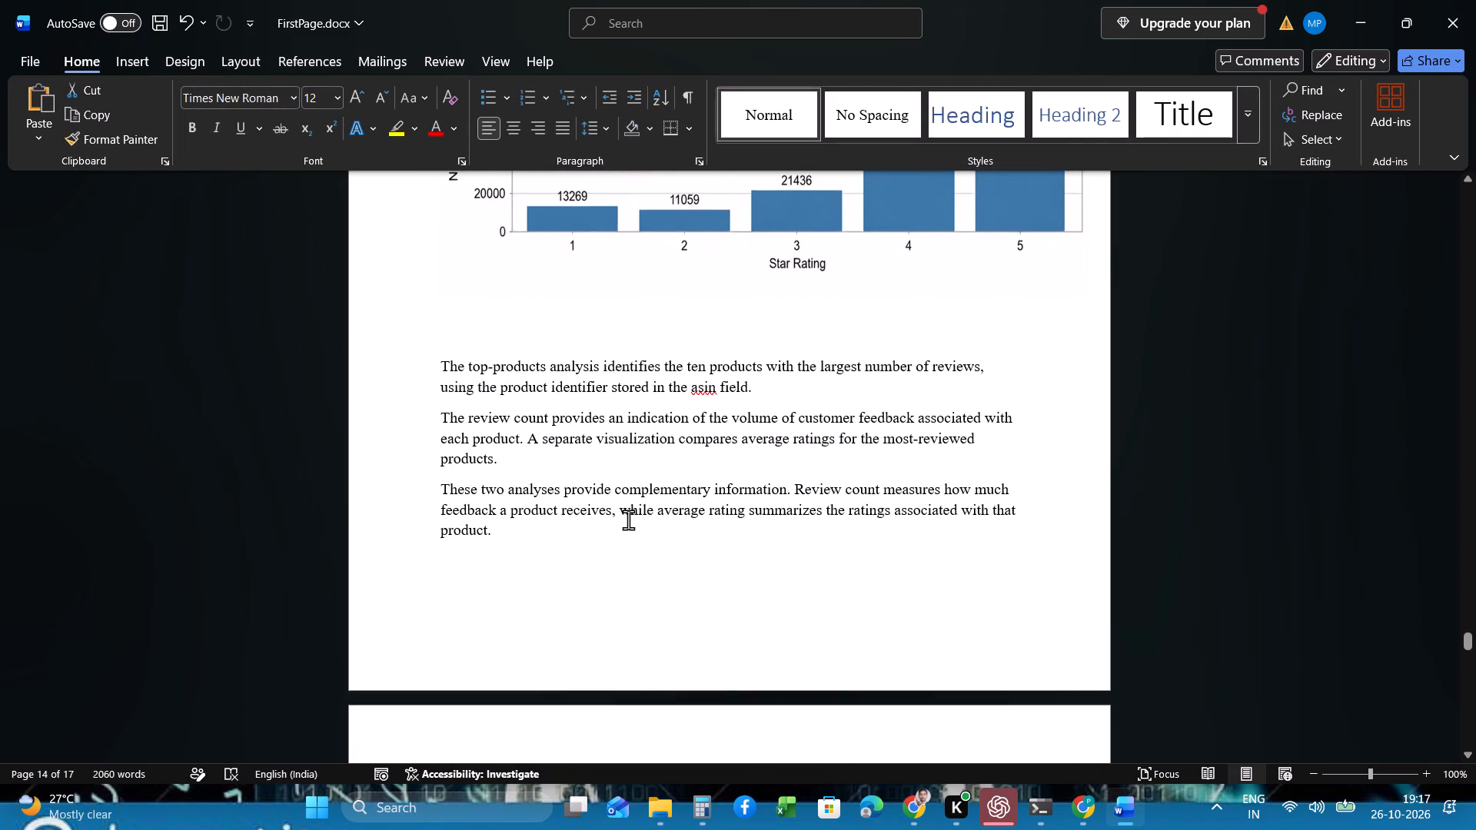
scroll(628, 520, down, 4)
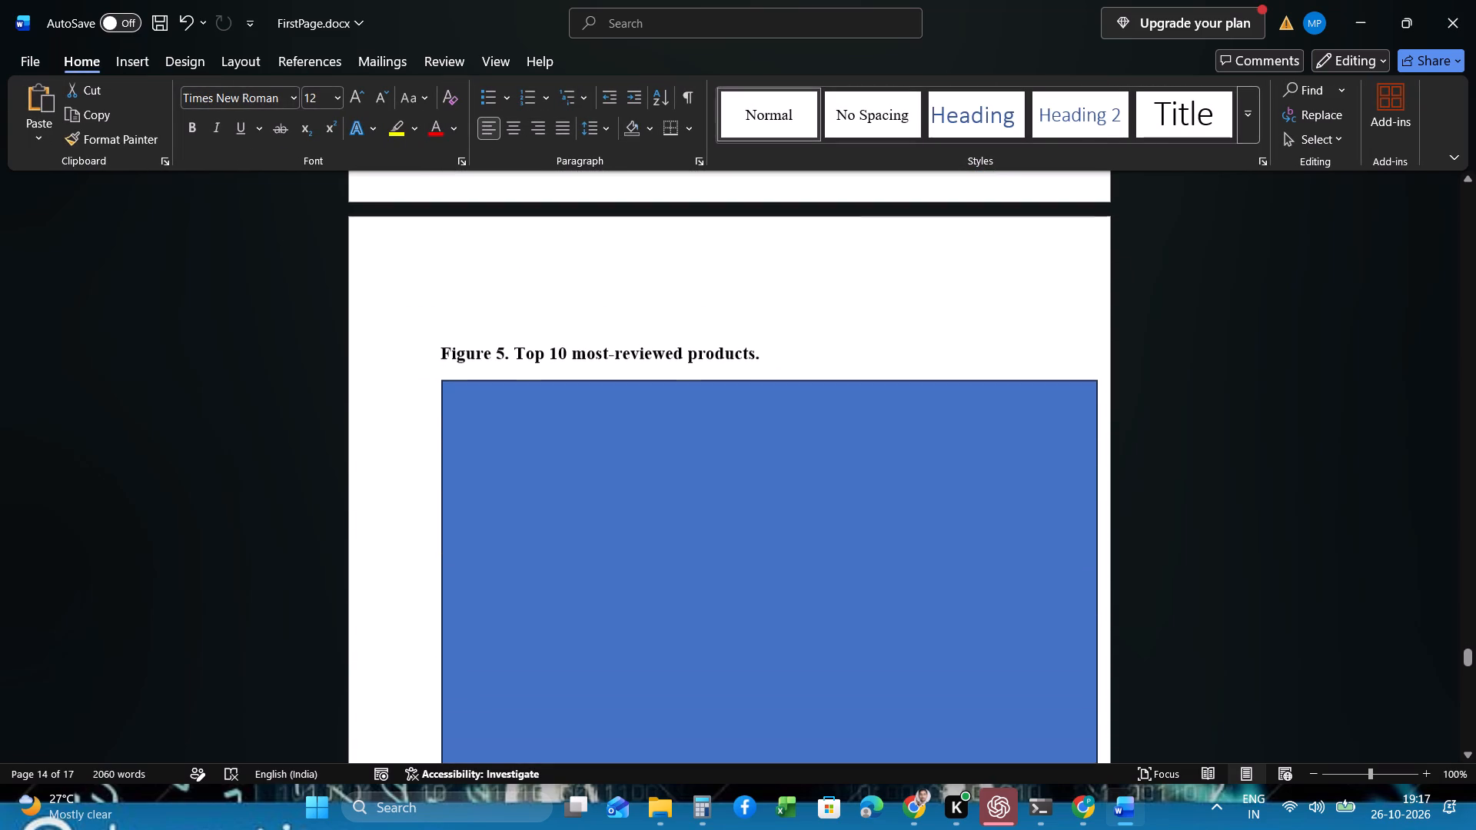
scroll(628, 520, down, 1)
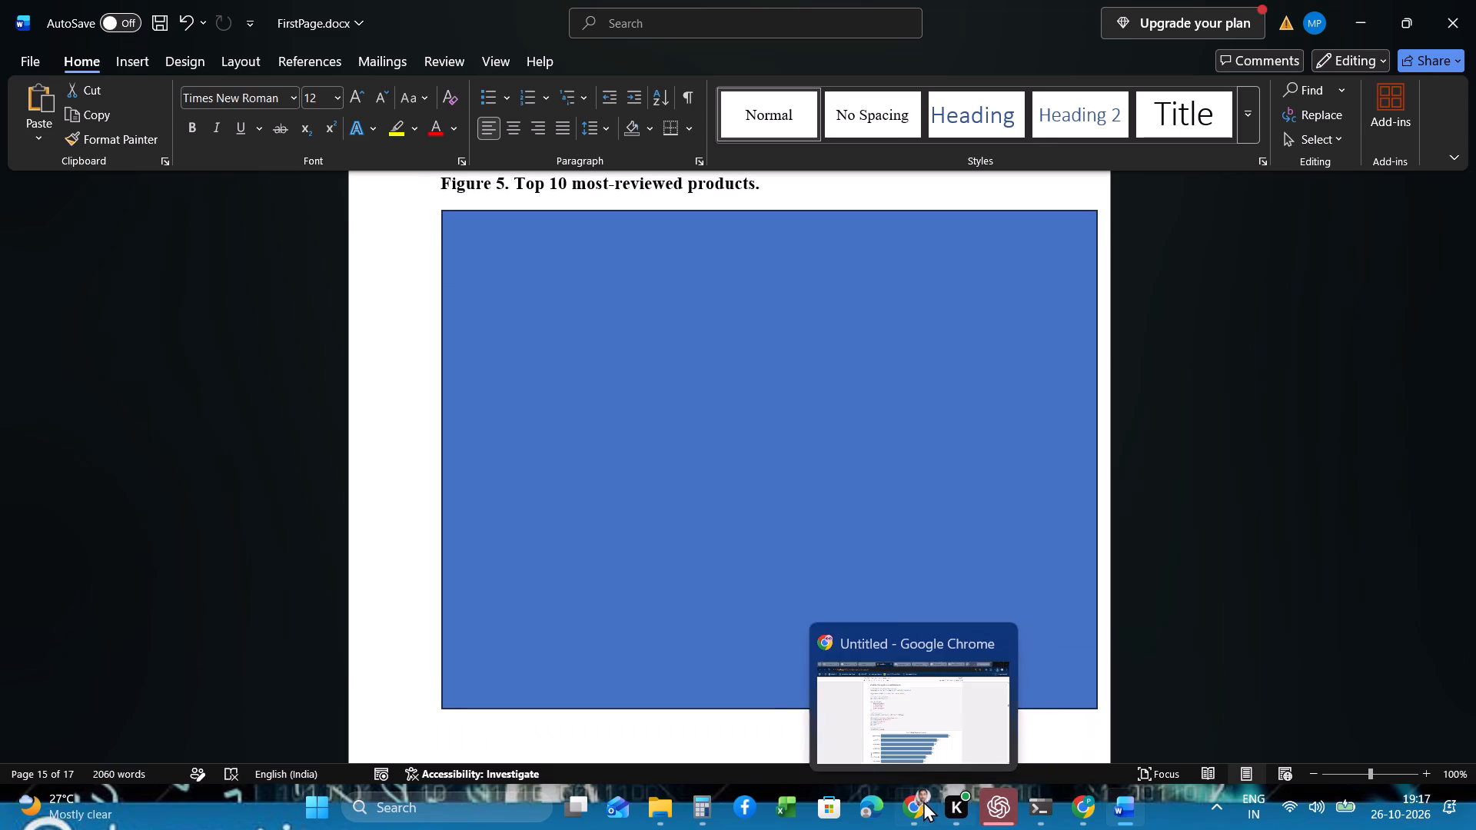
Switch to the Jupyter notebook in Chrome and snip the most-reviewed products code cell together with its full Top 10 bar chart.
click(912, 745)
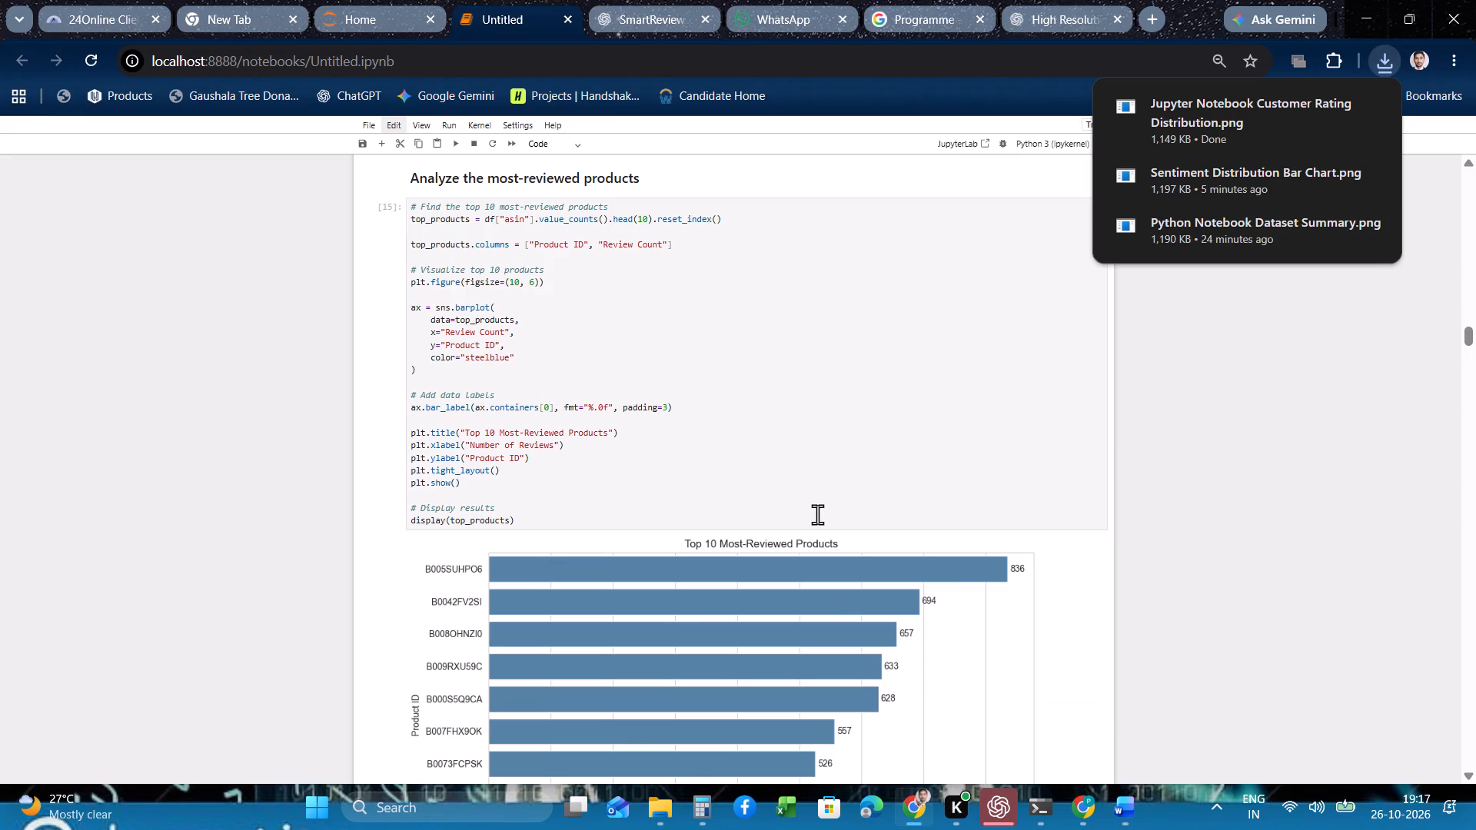
key(ctrl+minus)
scroll(817, 514, up, 1)
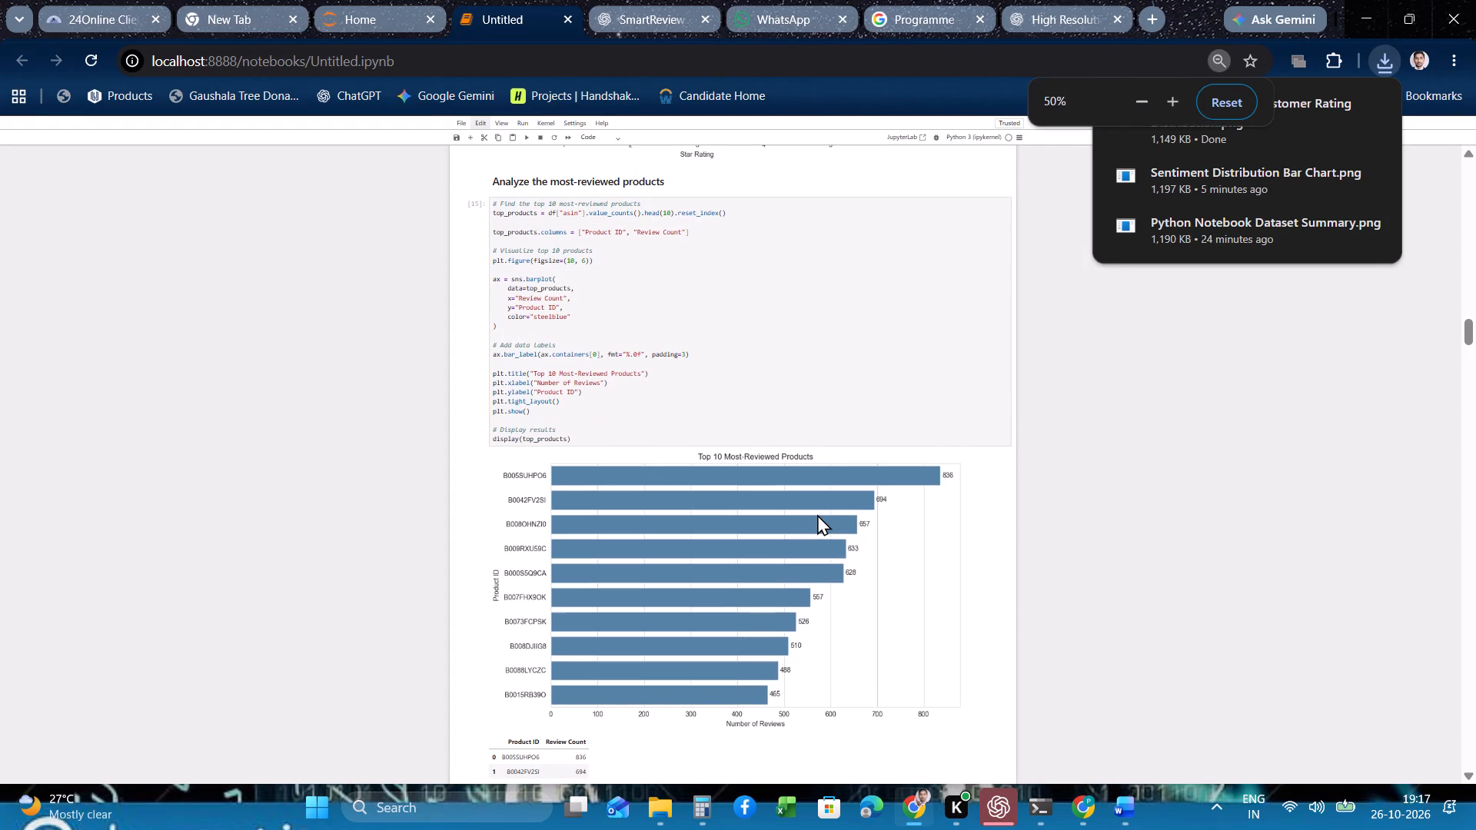
scroll(817, 514, up, 1)
key(Print)
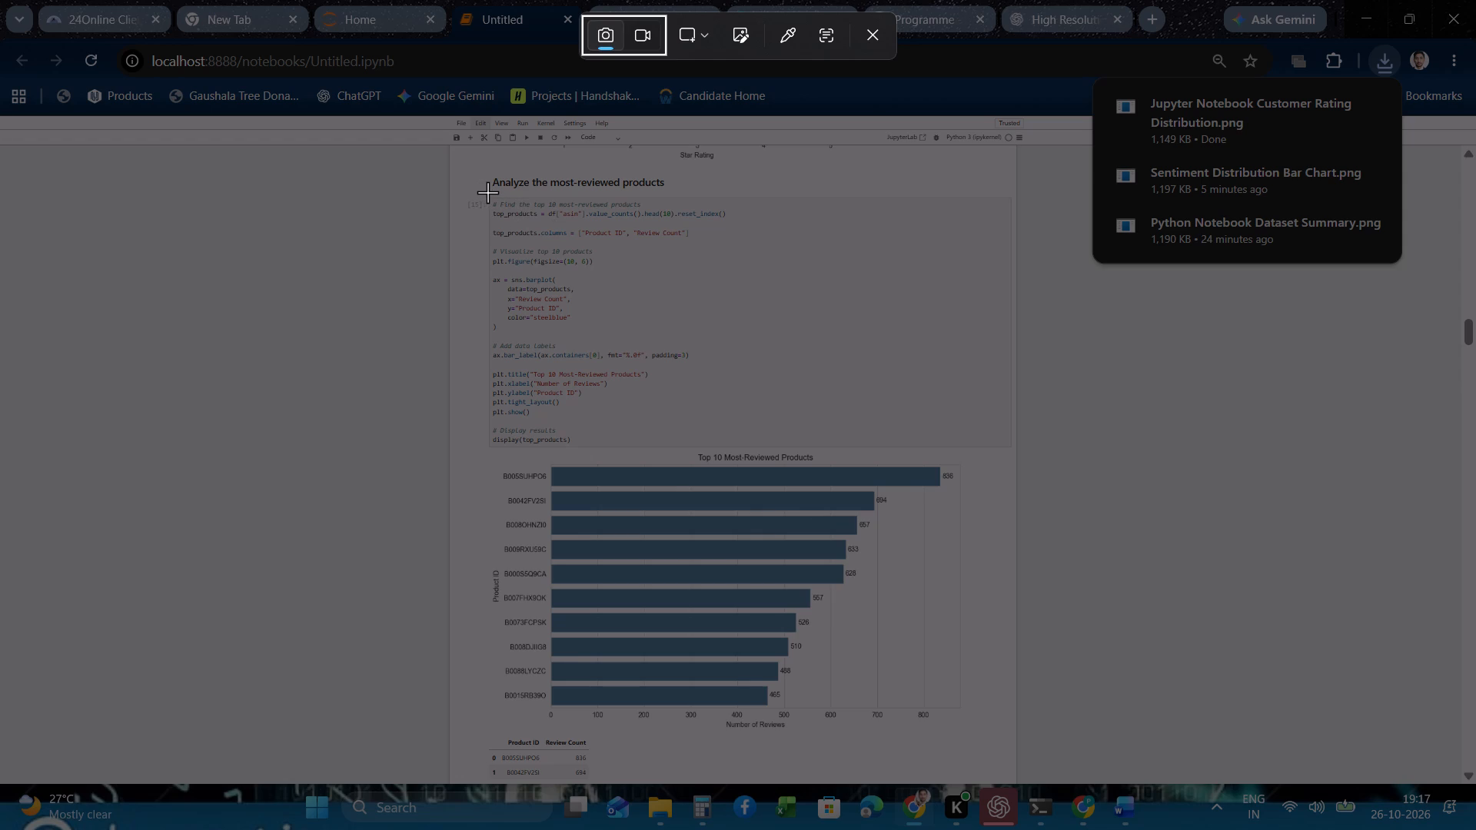
drag(484, 192, 654, 363)
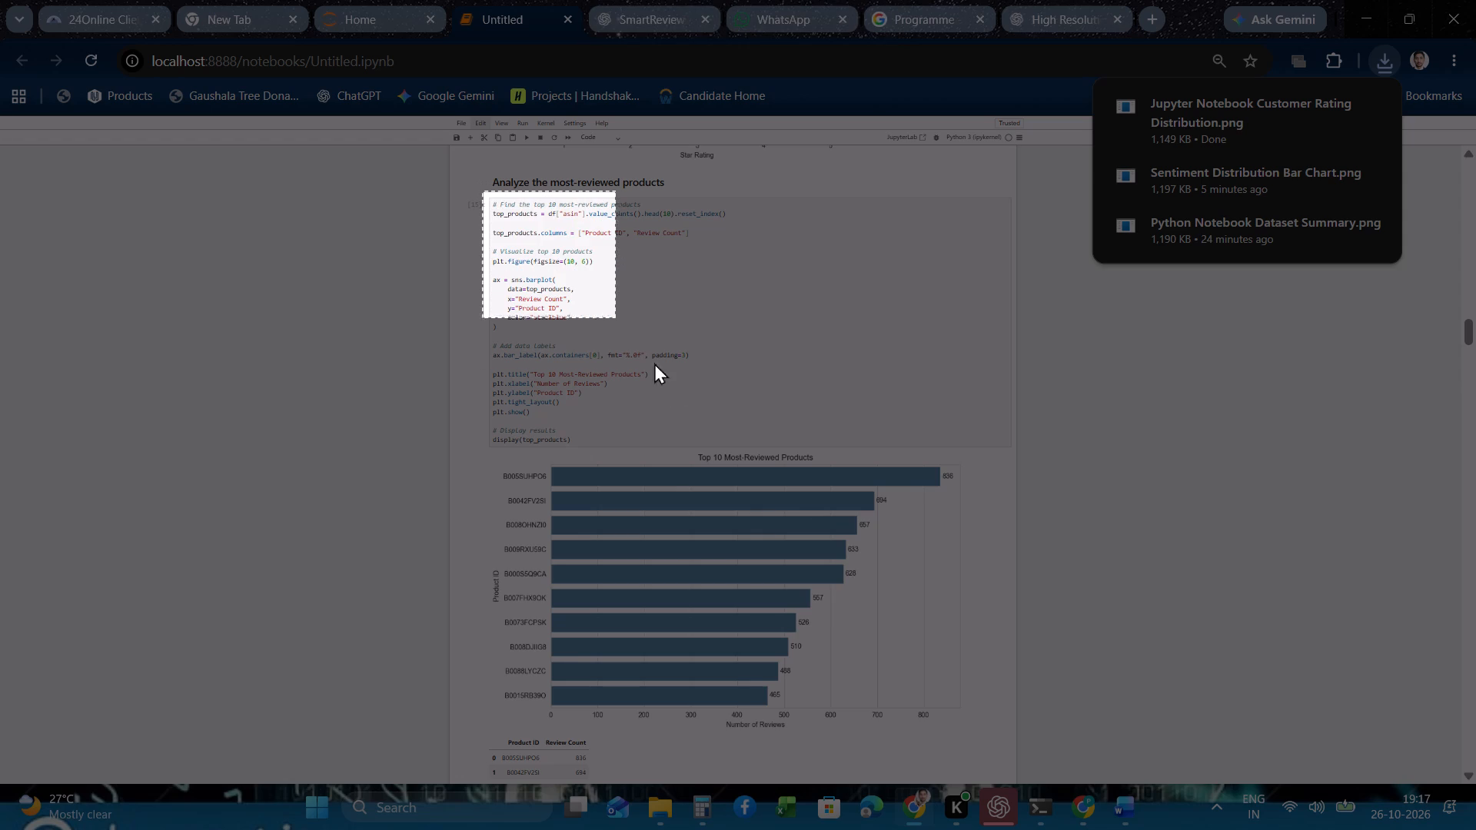
drag(654, 363, 1002, 729)
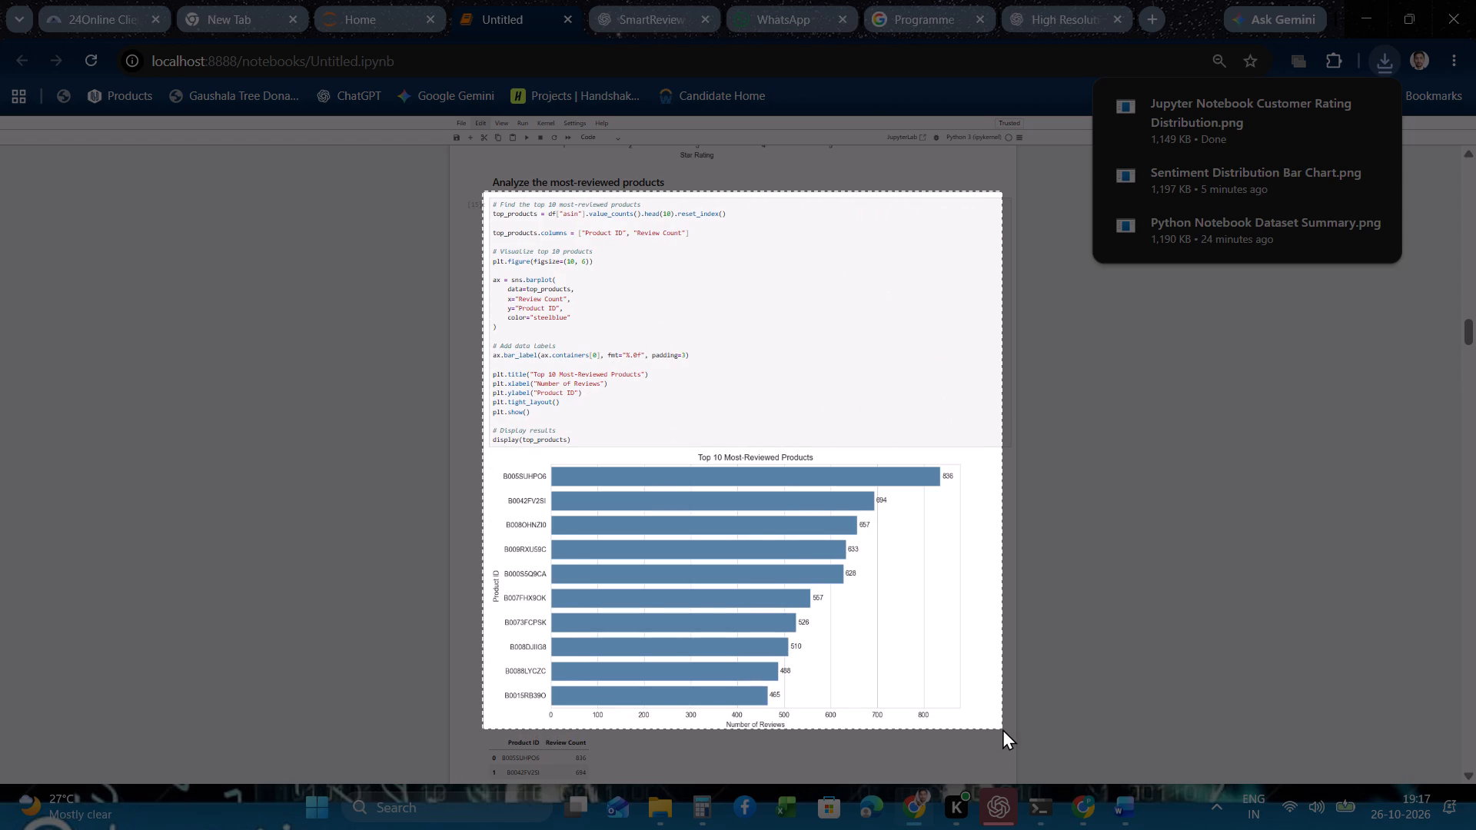
drag(1002, 729, 995, 725)
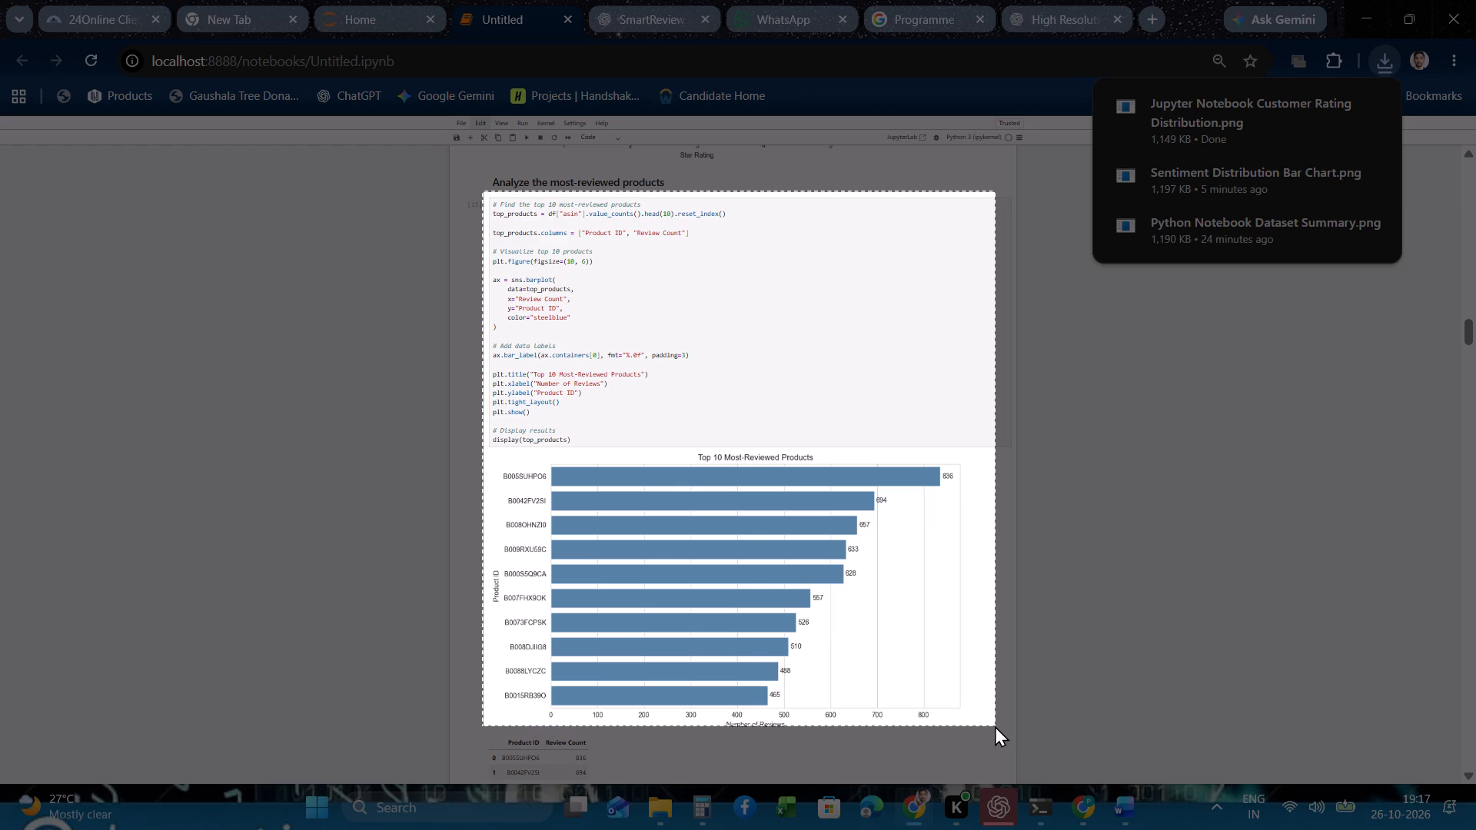
drag(995, 725, 1016, 732)
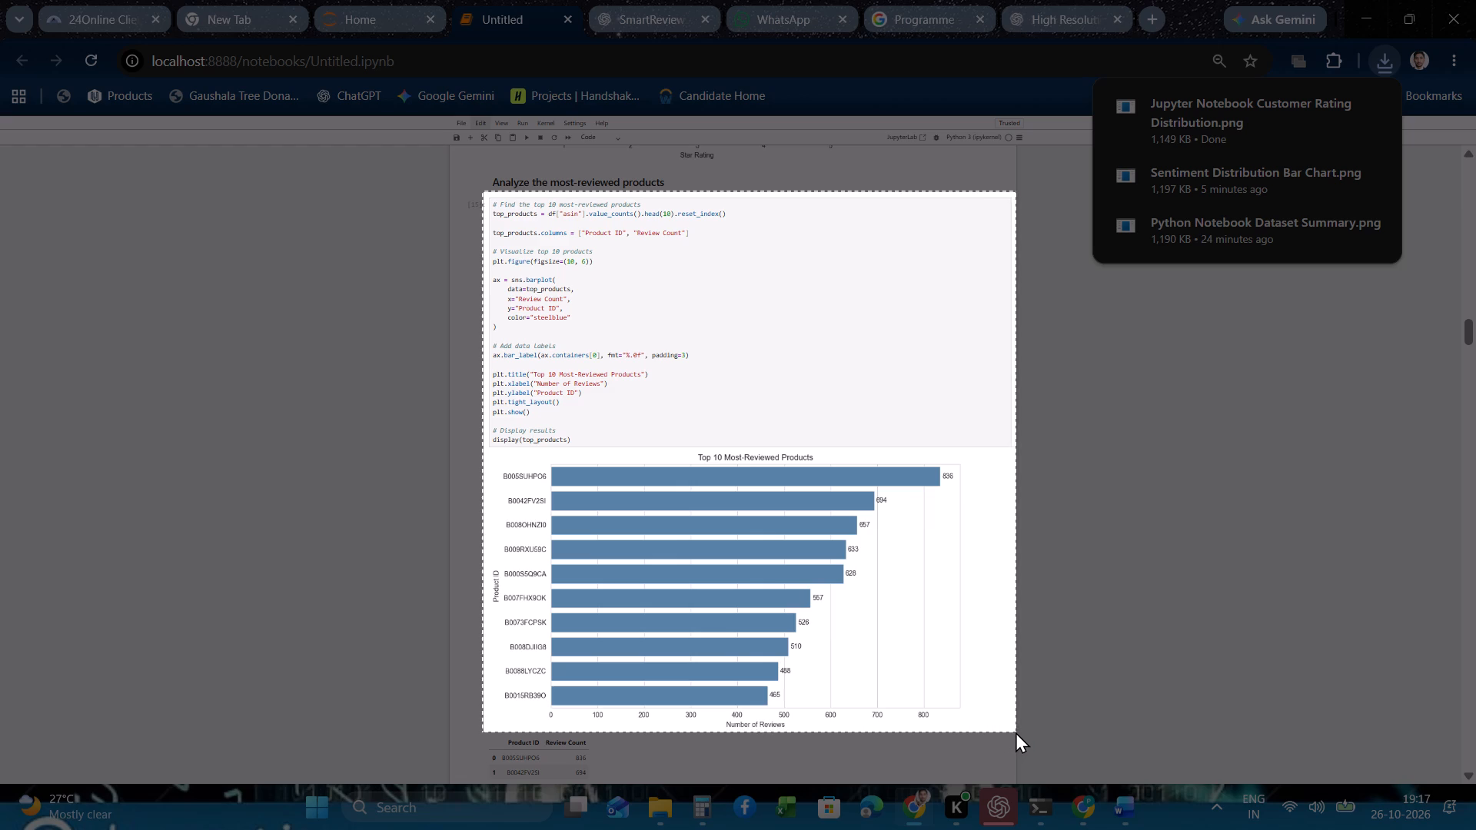
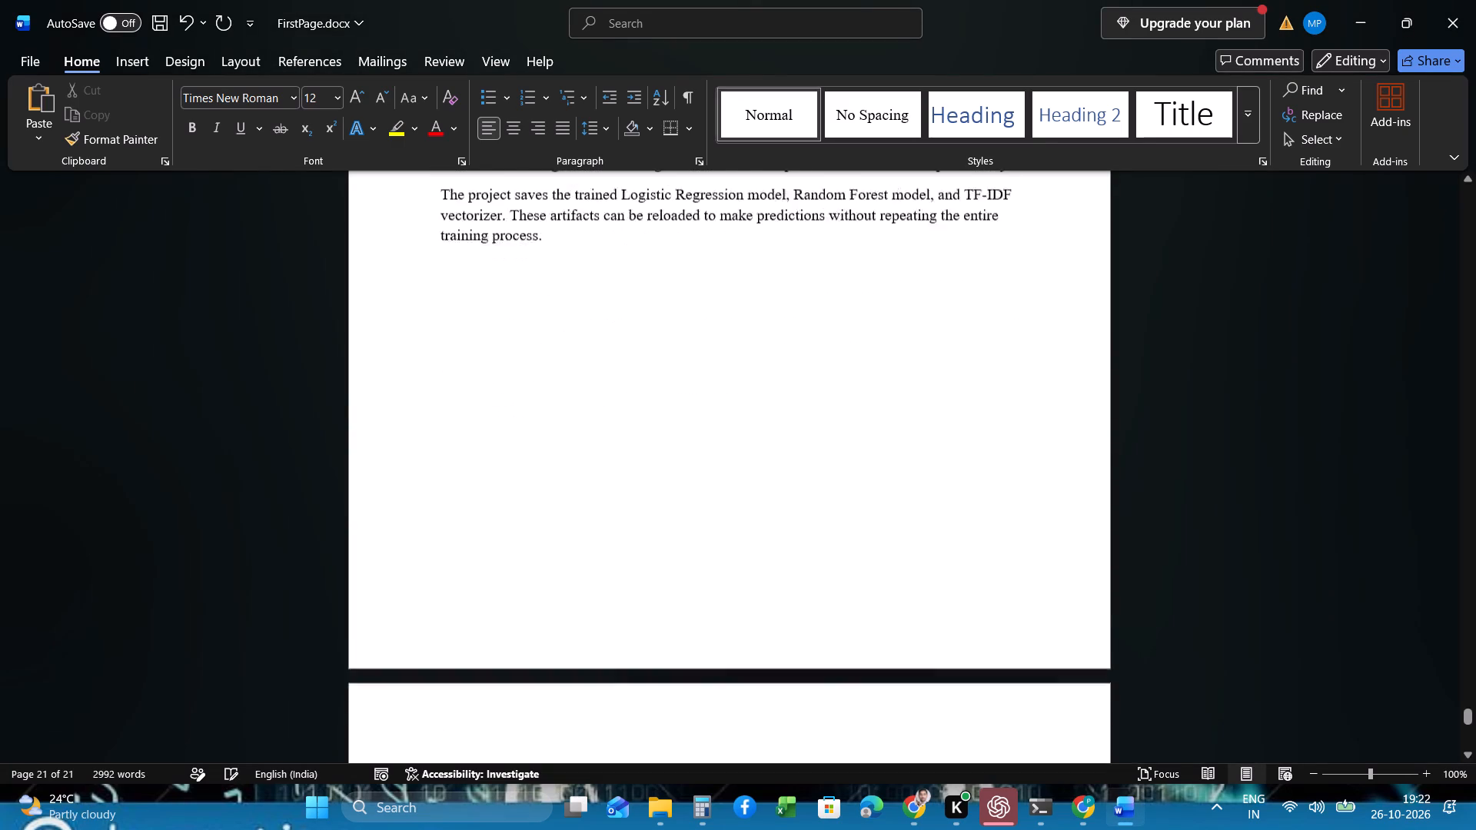
key(ctrl+v)
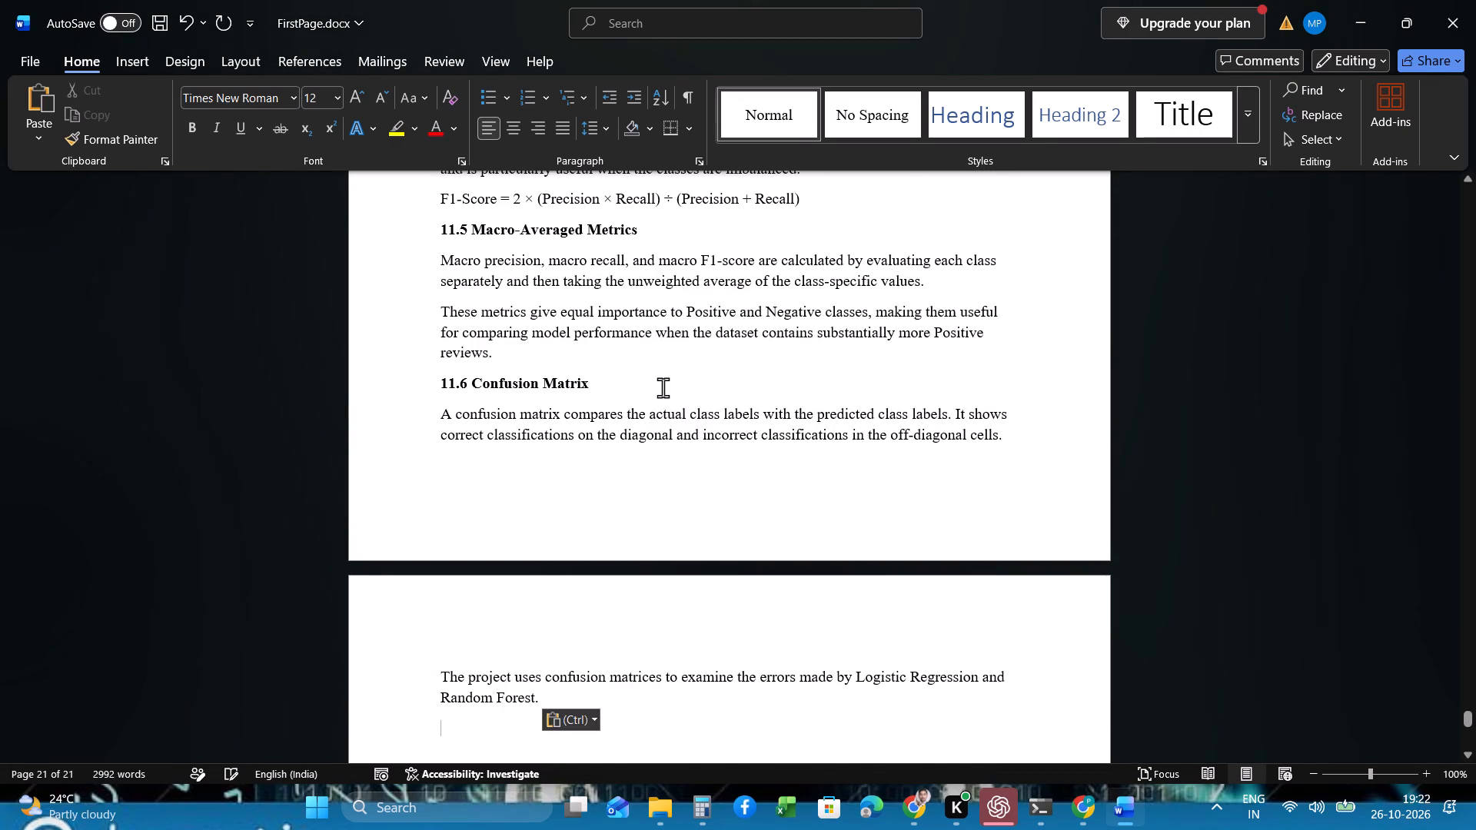
Enlarge the "11. EVALUATION METRICS" heading to 16 pt.
scroll(663, 387, up, 5)
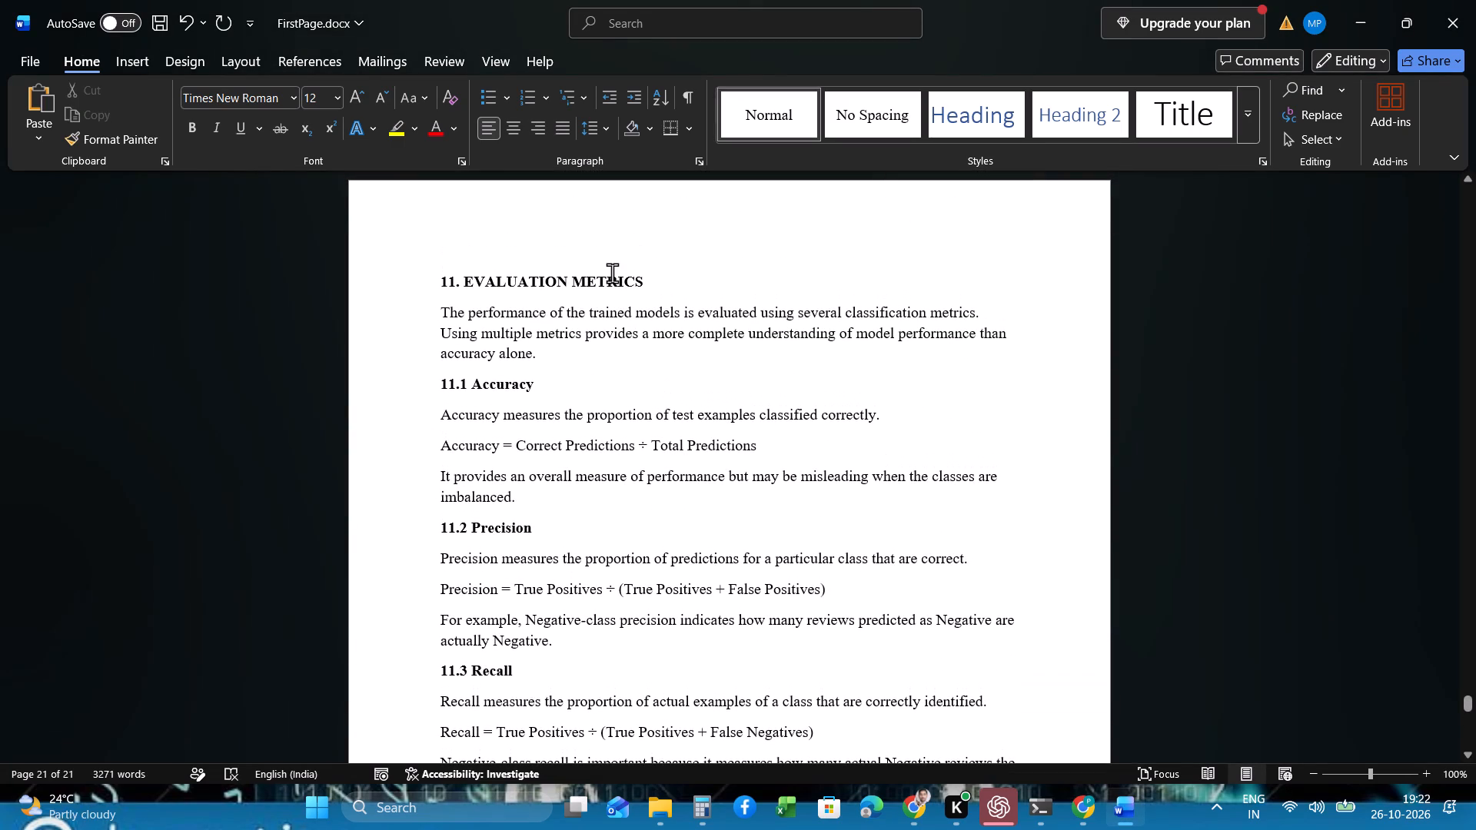
scroll(608, 251, up, 1)
triple_click(596, 295)
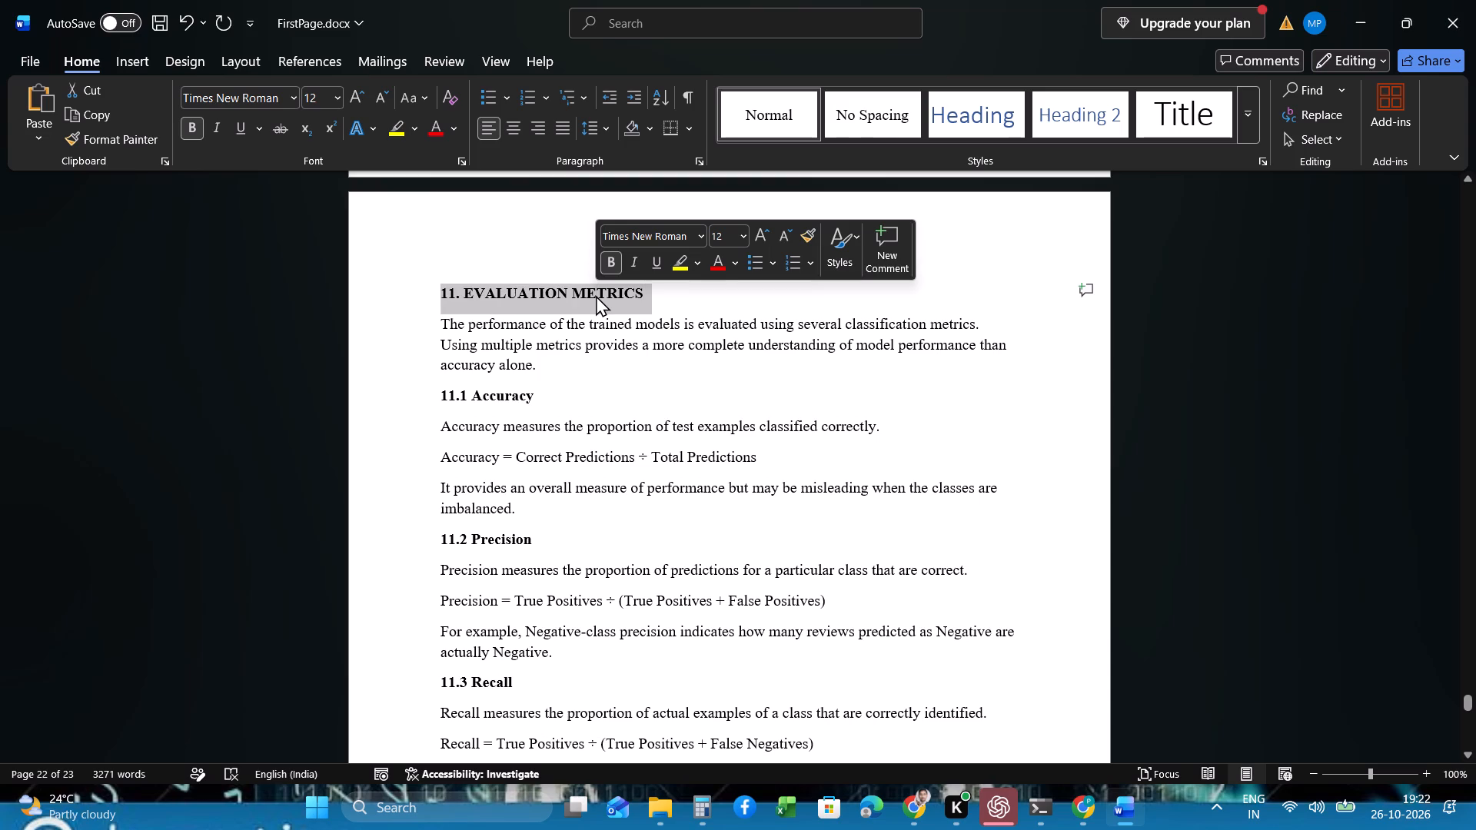
double_click(762, 242)
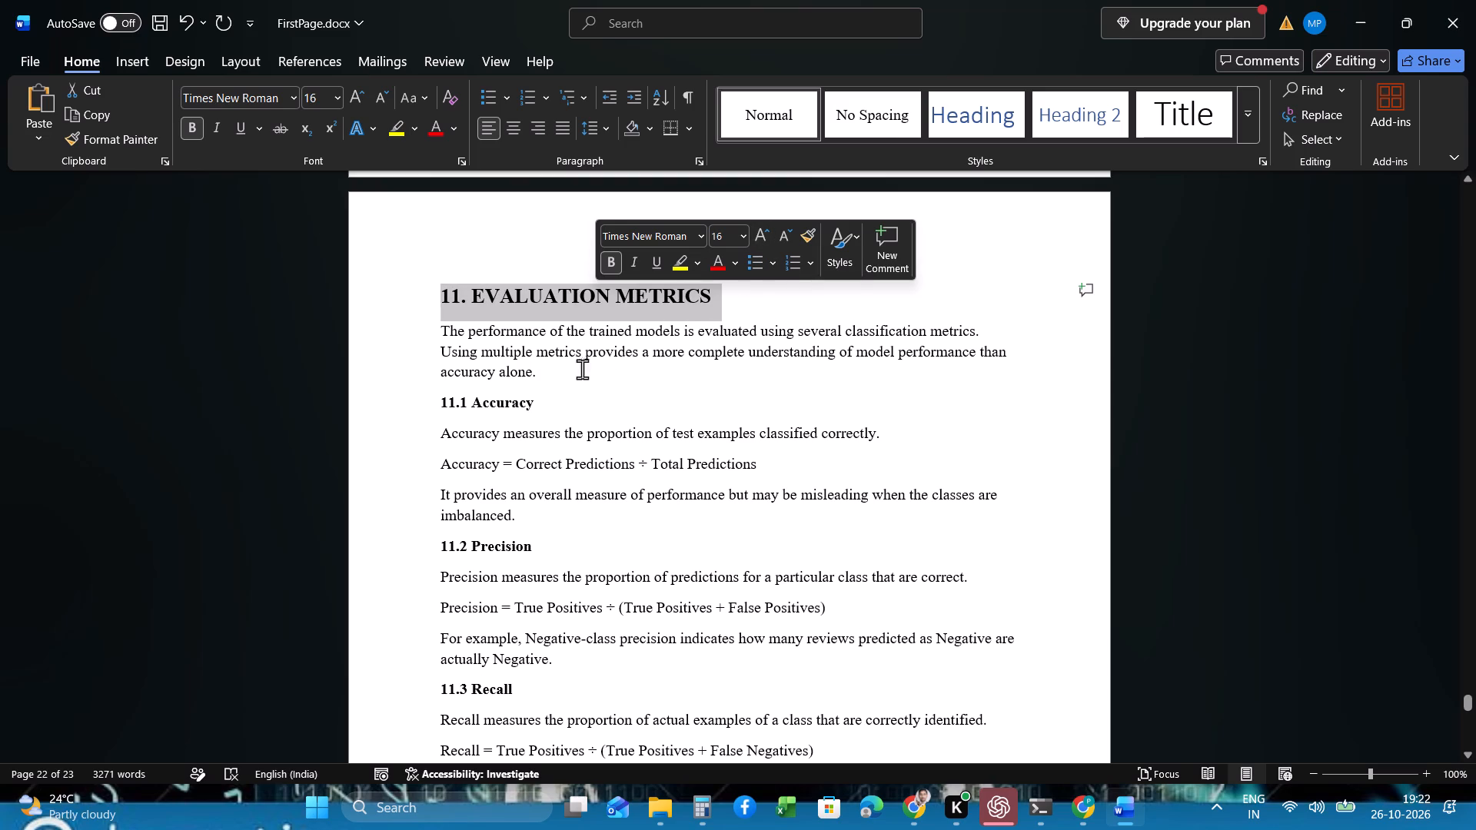
Enlarge the 11.1 Accuracy, 11.2 Precision, 11.3 Recall and 11.4 F1-Score subheadings to 14 pt.
triple_click(537, 403)
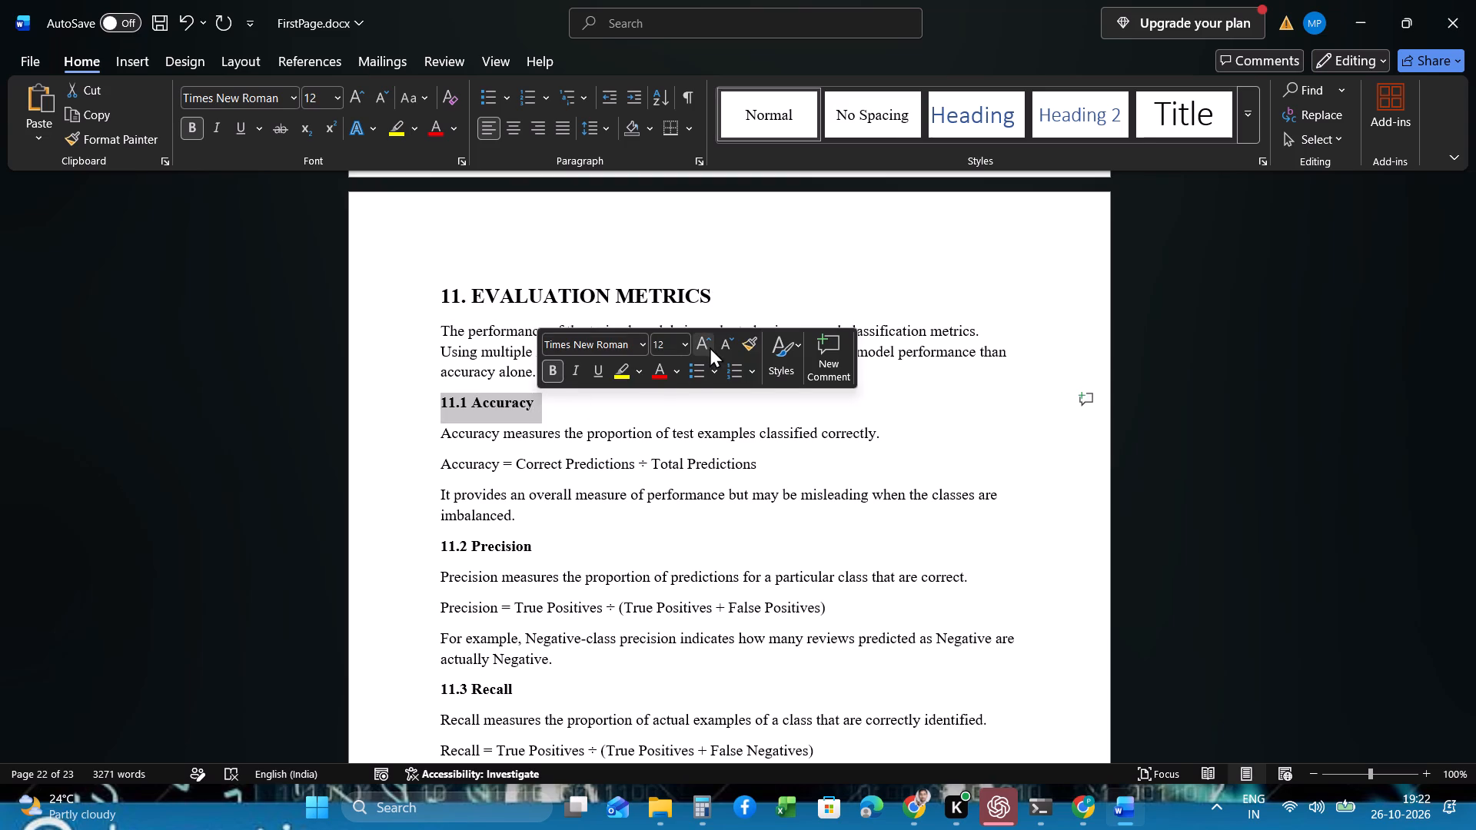
click(701, 337)
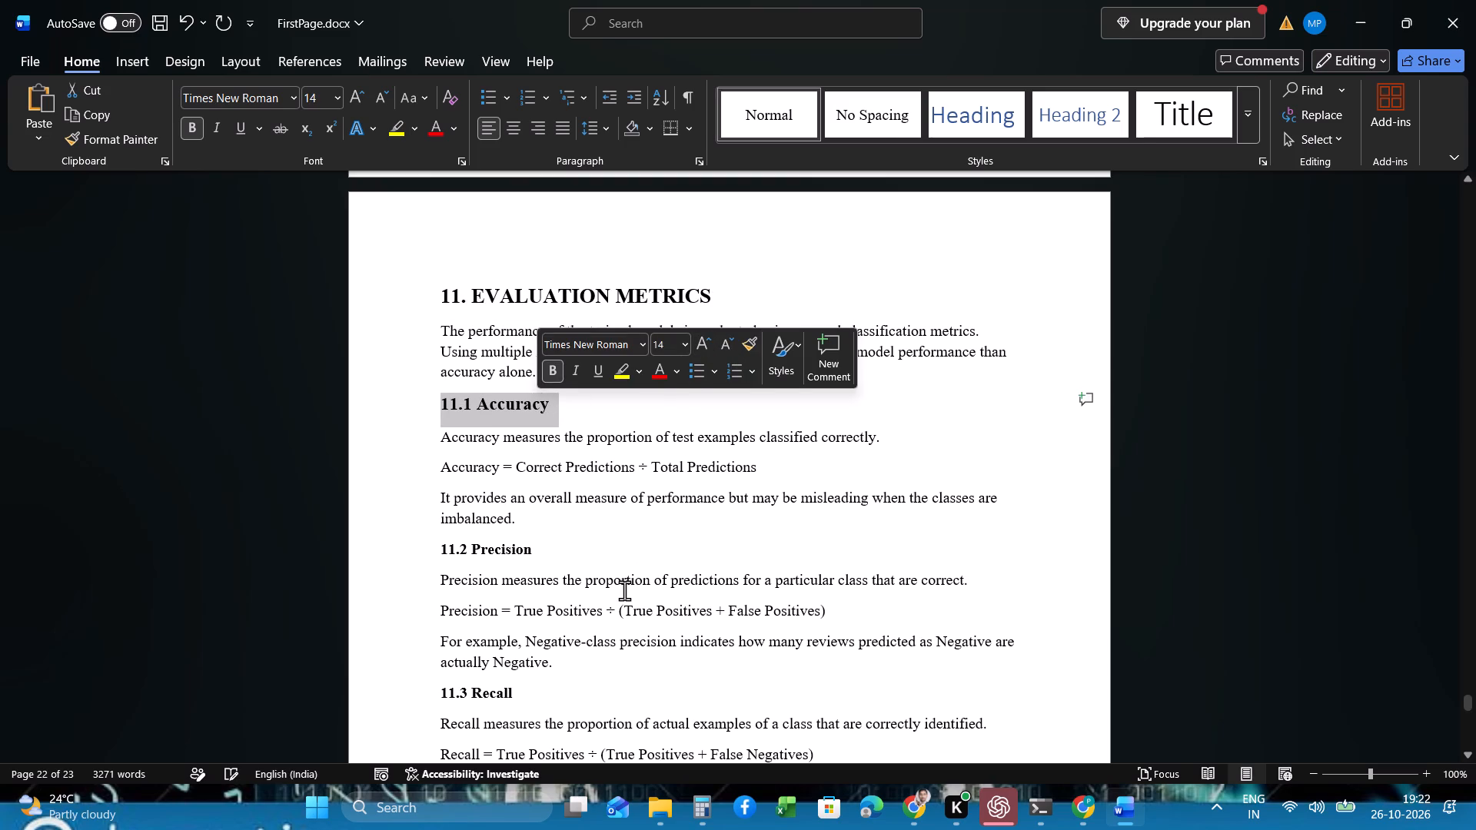
triple_click(570, 553)
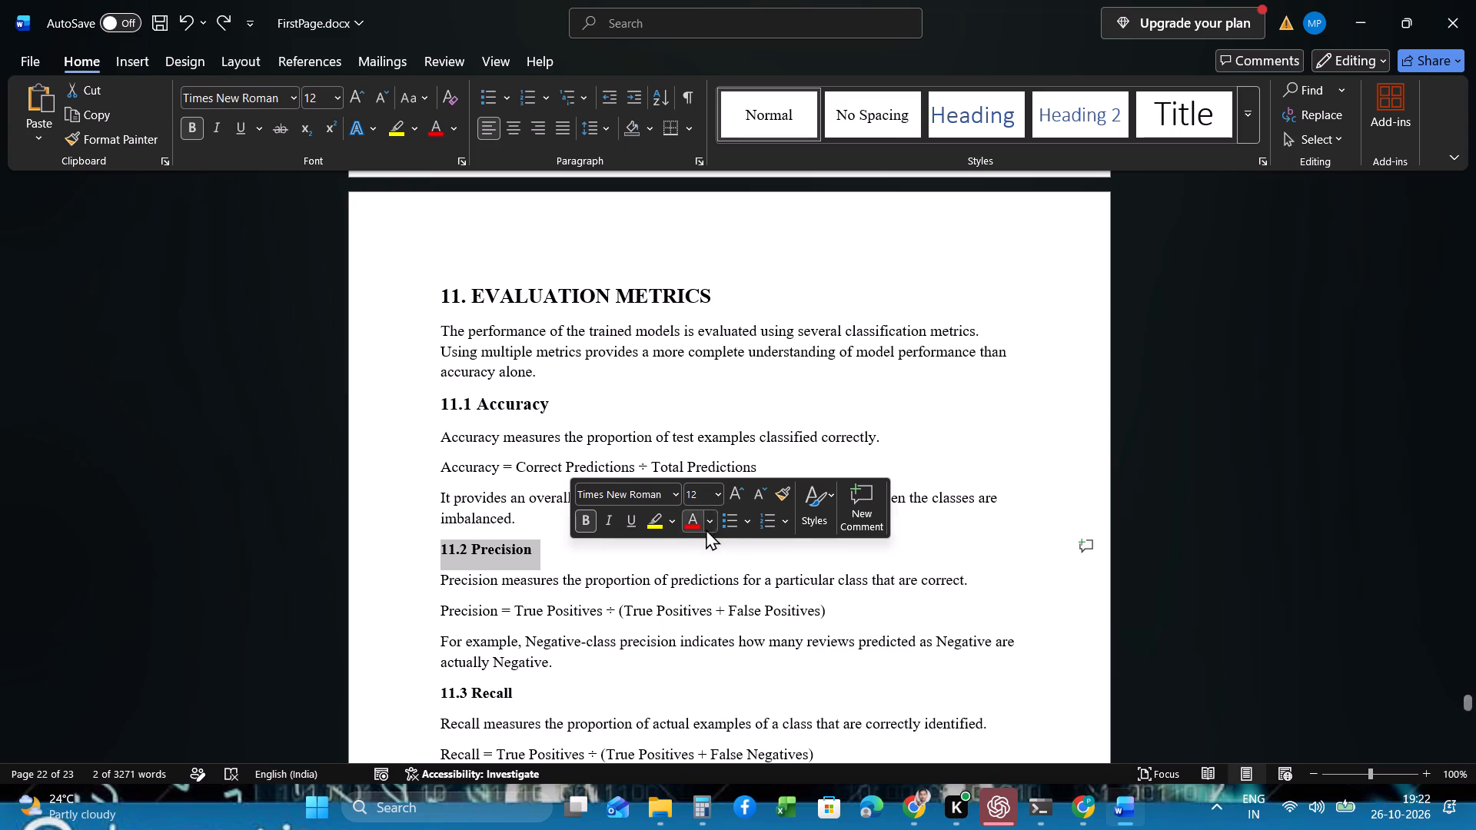
click(730, 496)
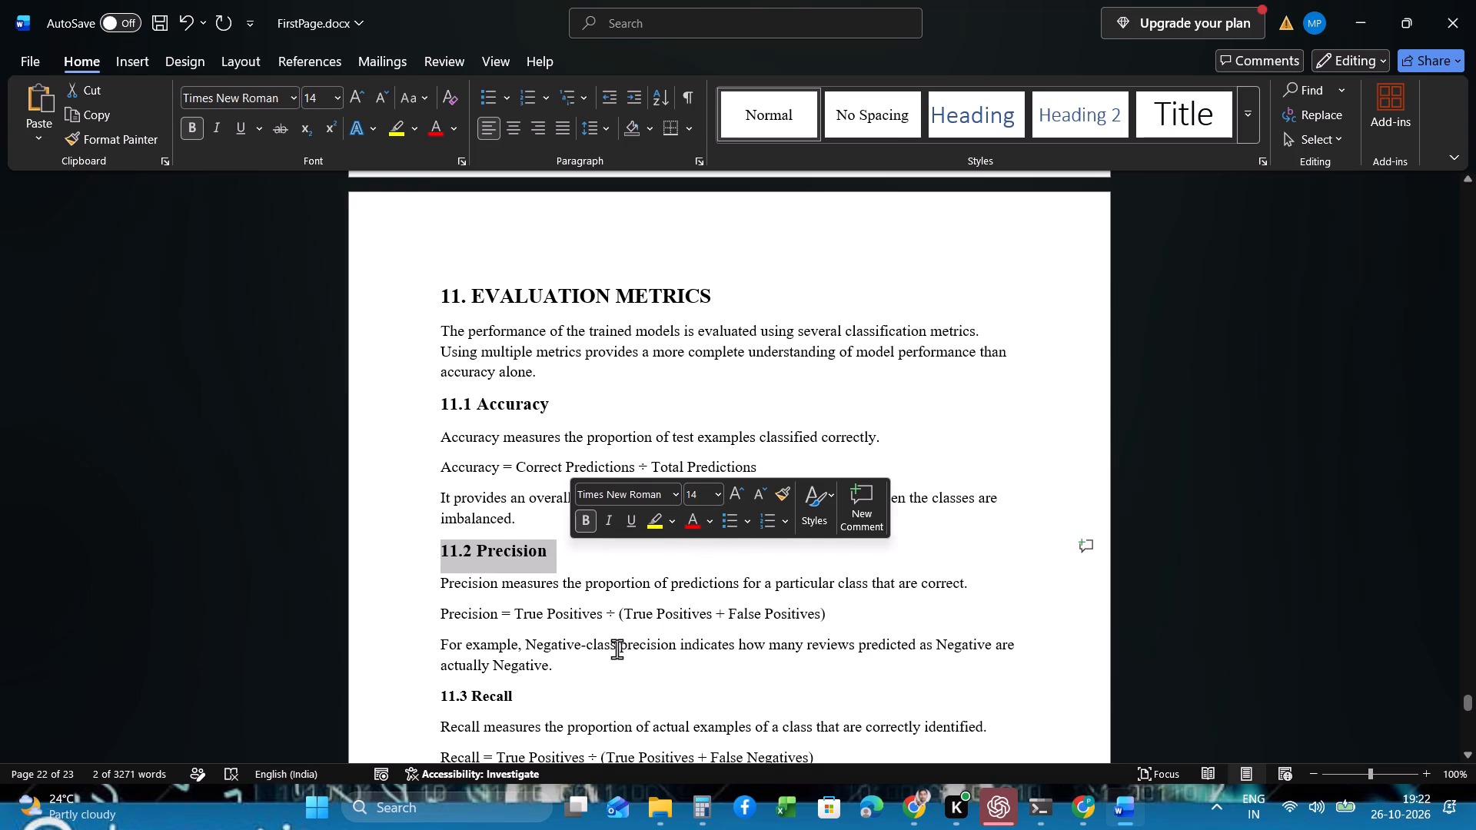
click(617, 649)
scroll(617, 649, down, 1)
triple_click(590, 642)
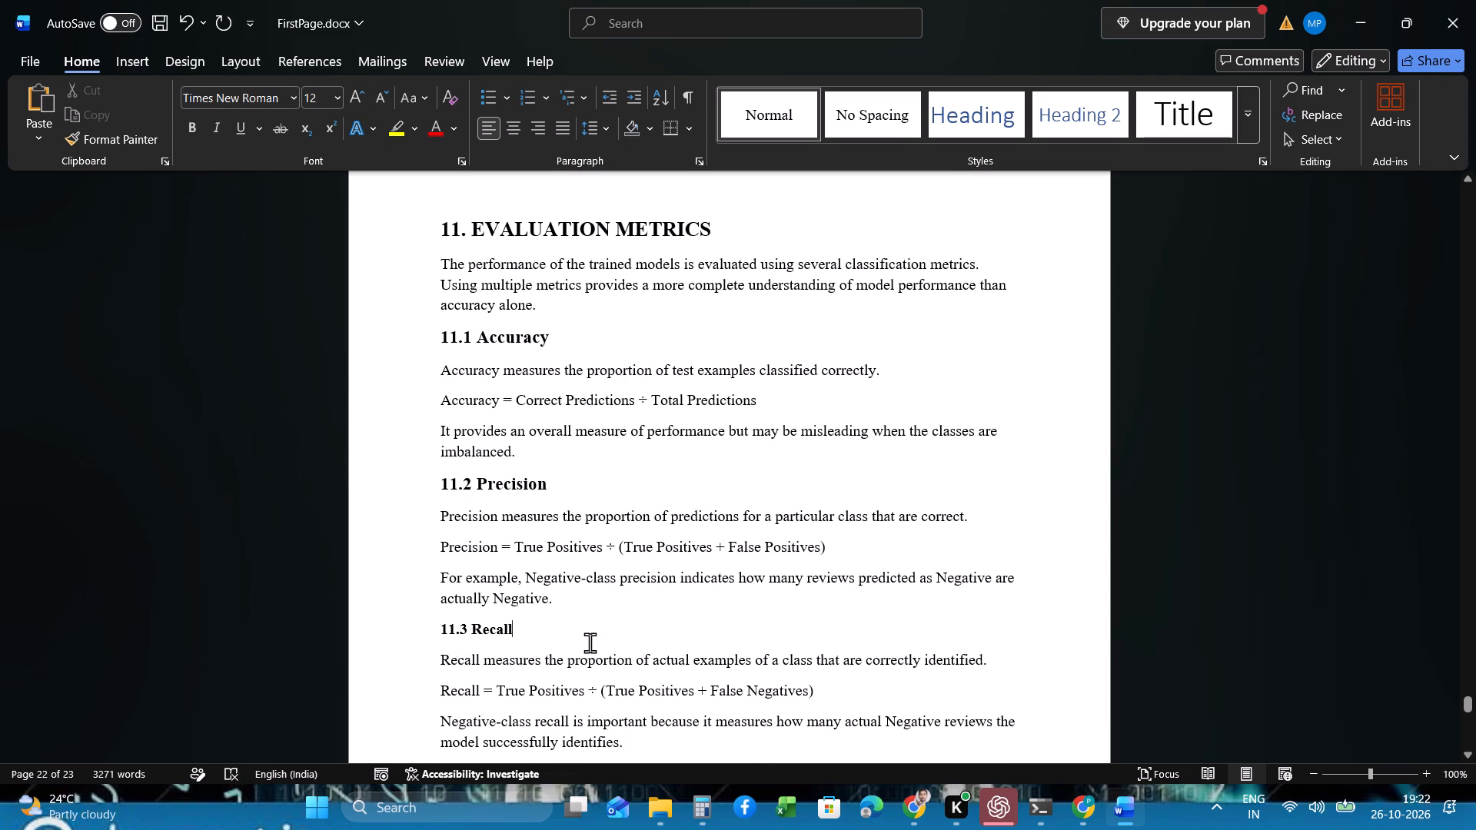
click(751, 580)
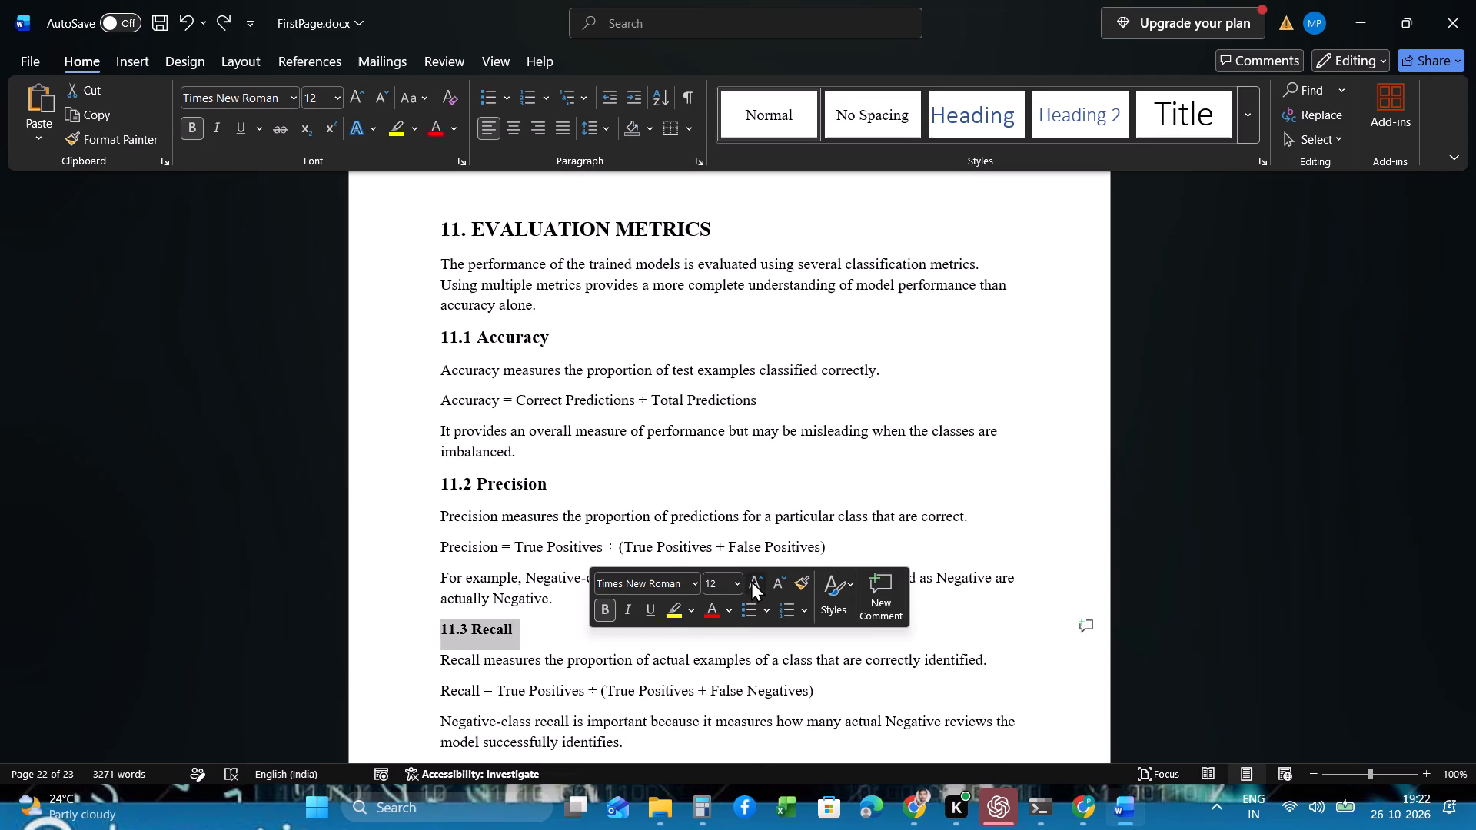
scroll(610, 728, down, 2)
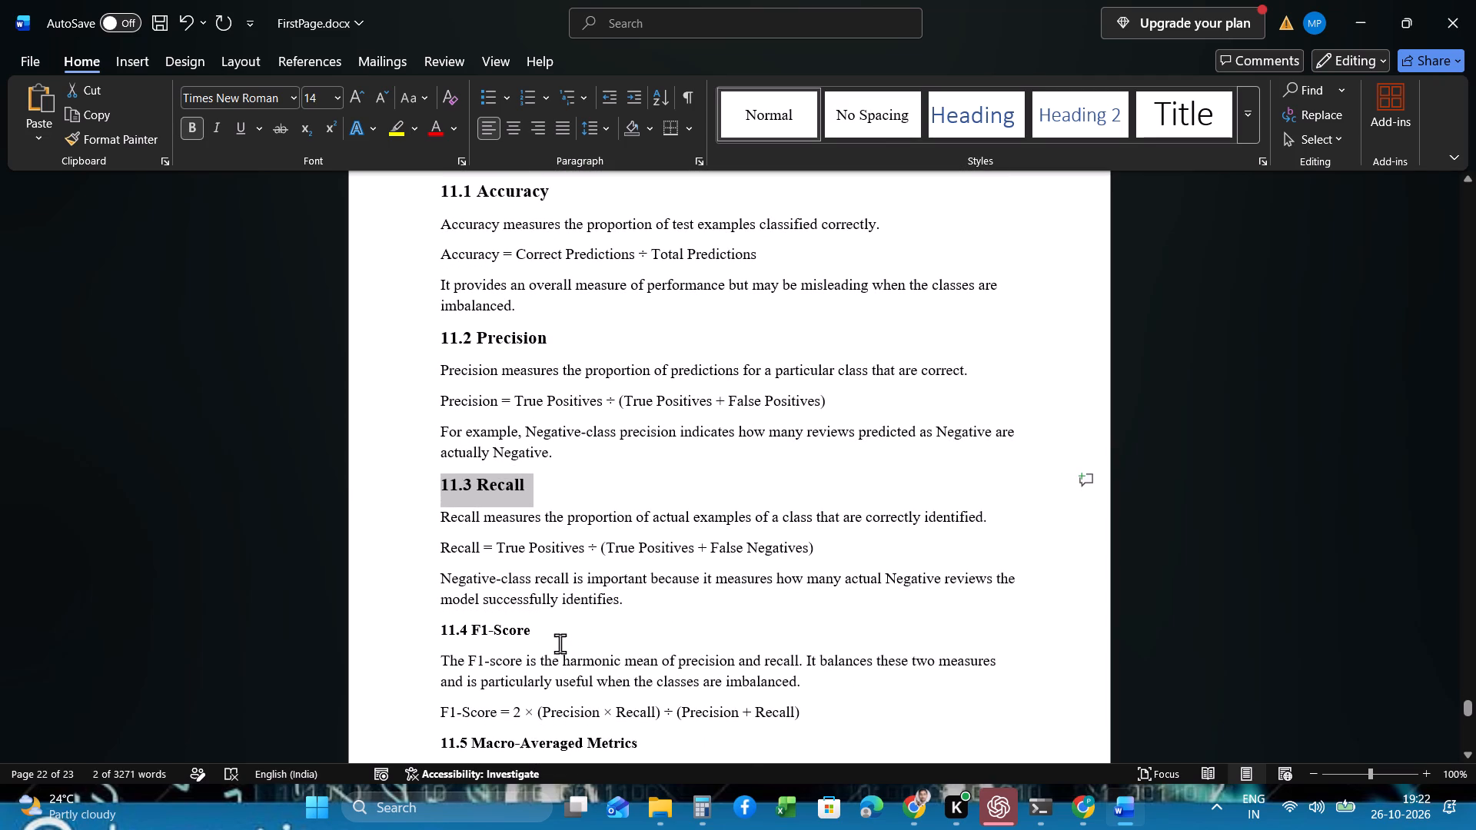
triple_click(551, 637)
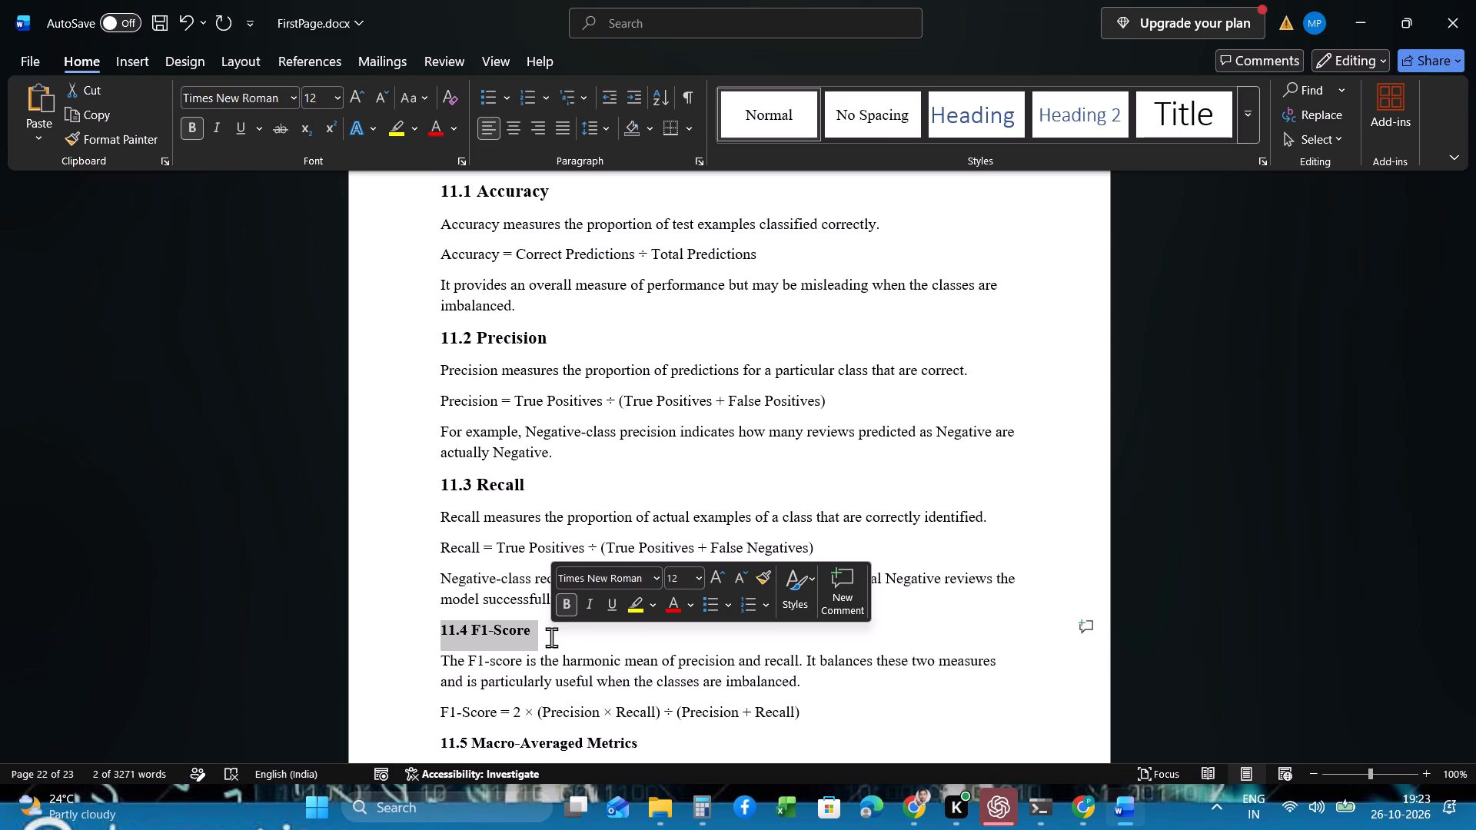
click(719, 574)
click(610, 702)
scroll(610, 702, down, 1)
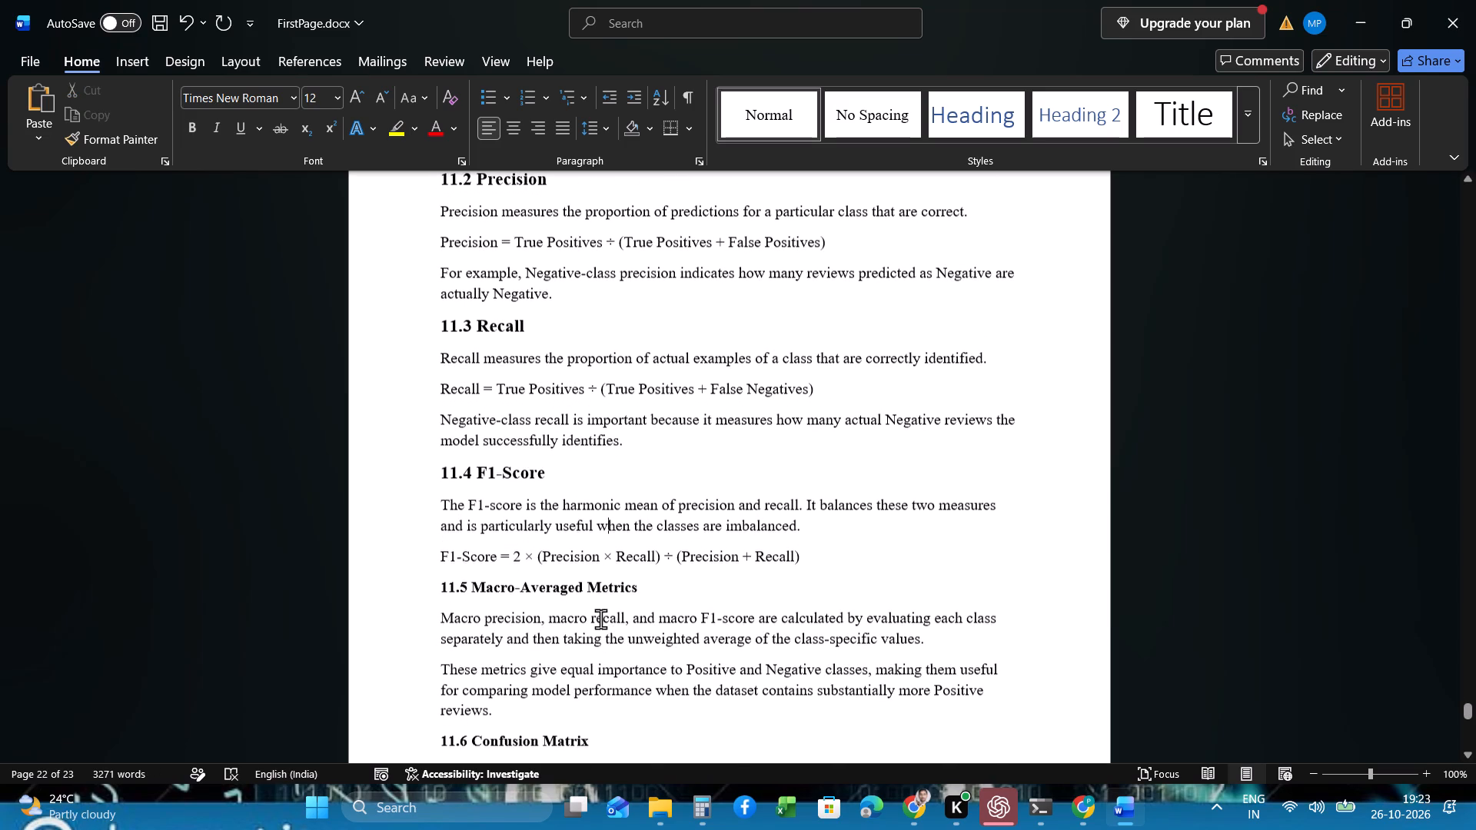
Enlarge the 11.5 Macro-Averaged Metrics and 11.6 Confusion Matrix subheadings to 14 pt.
click(600, 591)
click(600, 591)
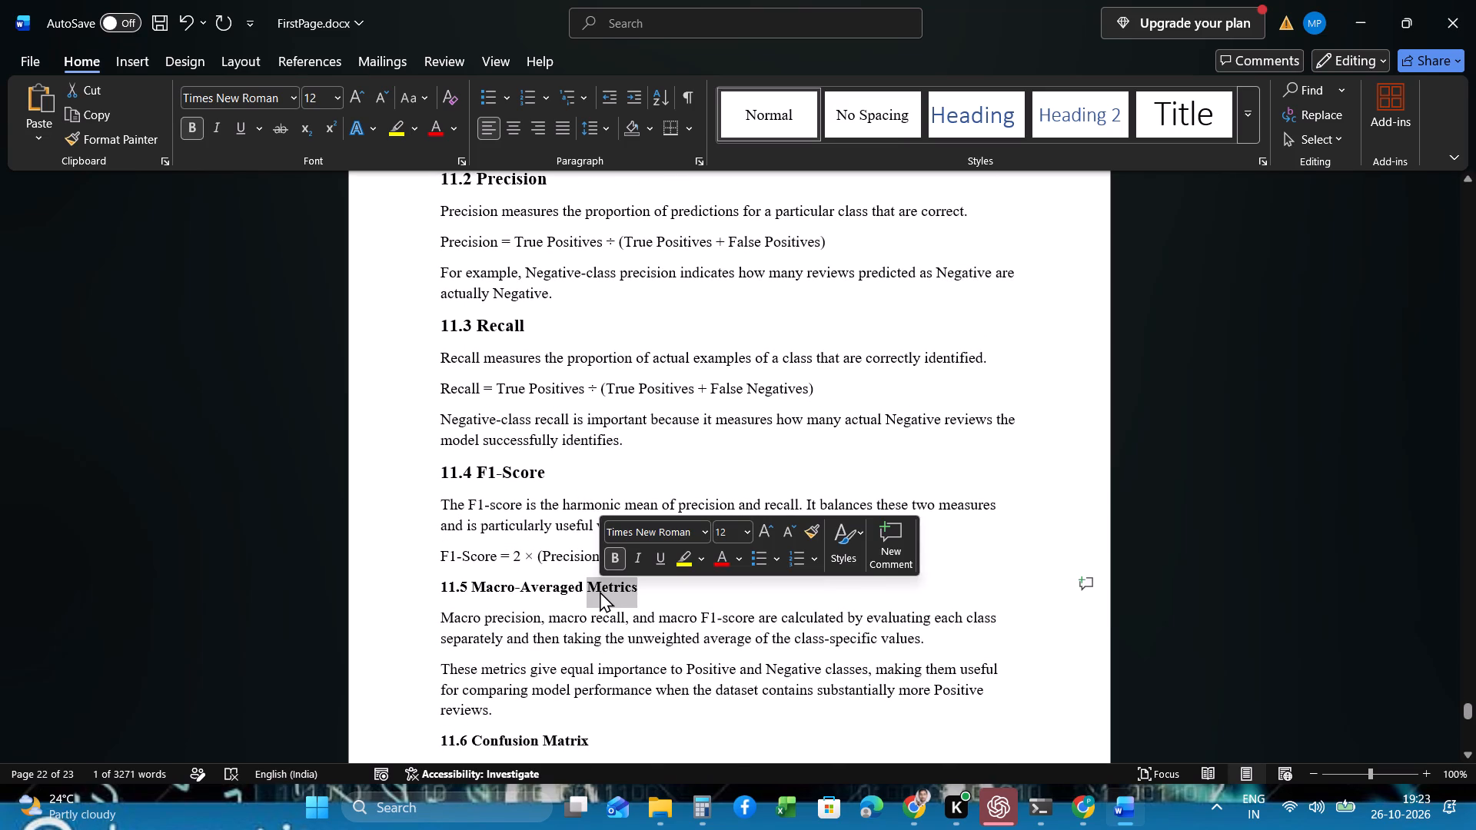
triple_click(613, 585)
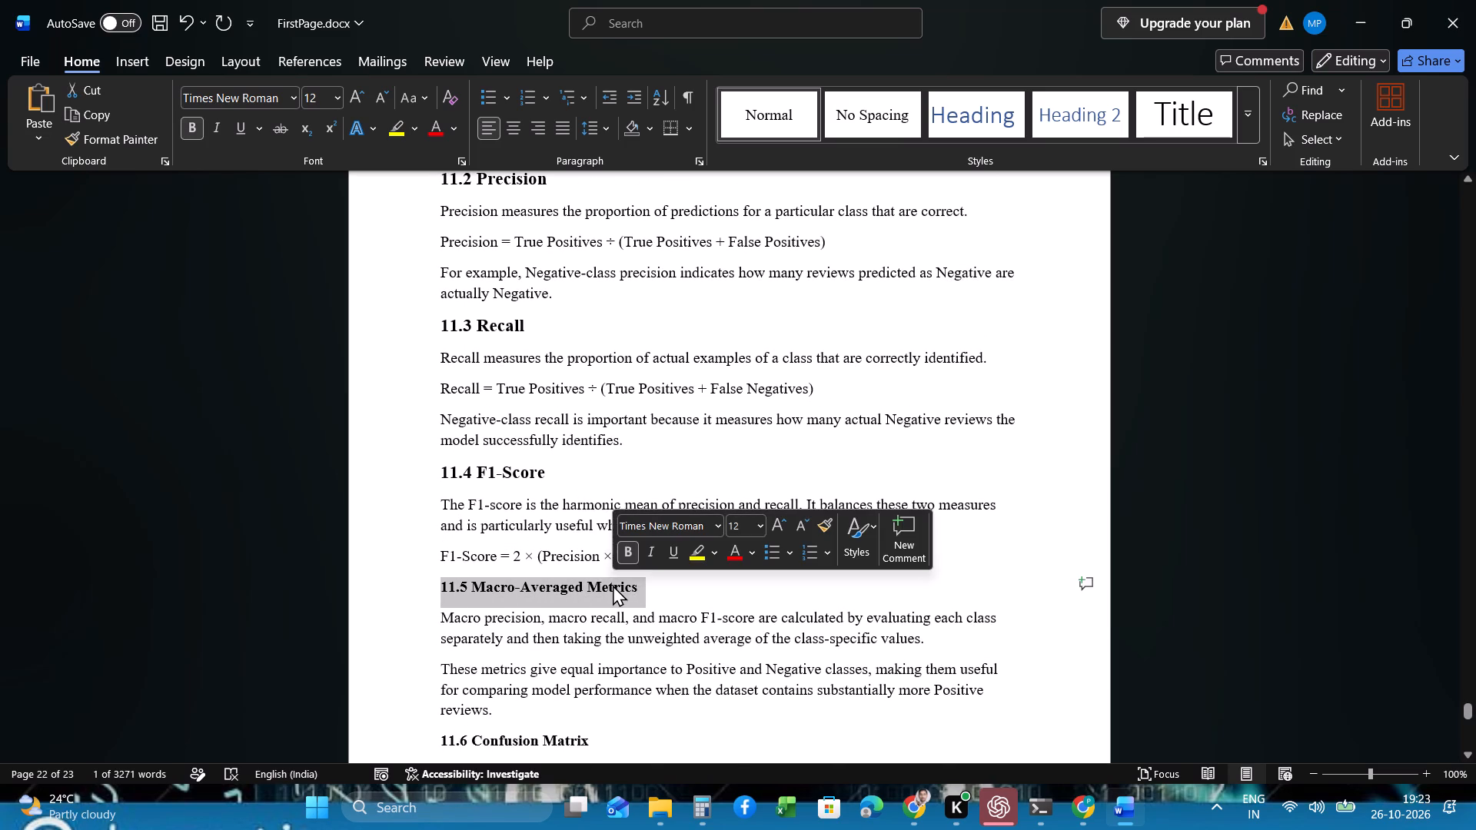
click(778, 517)
scroll(670, 662, down, 1)
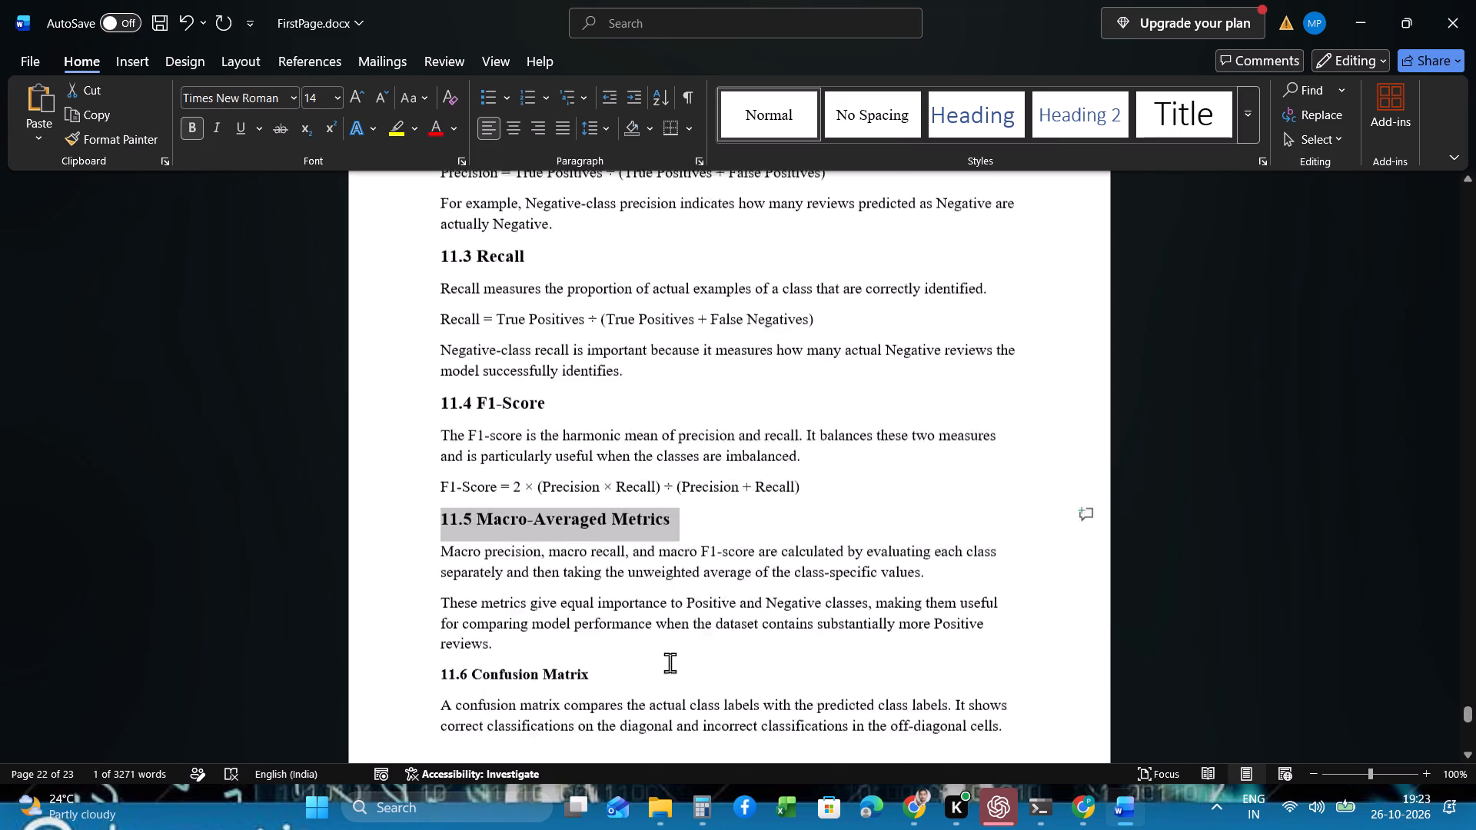
scroll(670, 662, down, 1)
triple_click(578, 541)
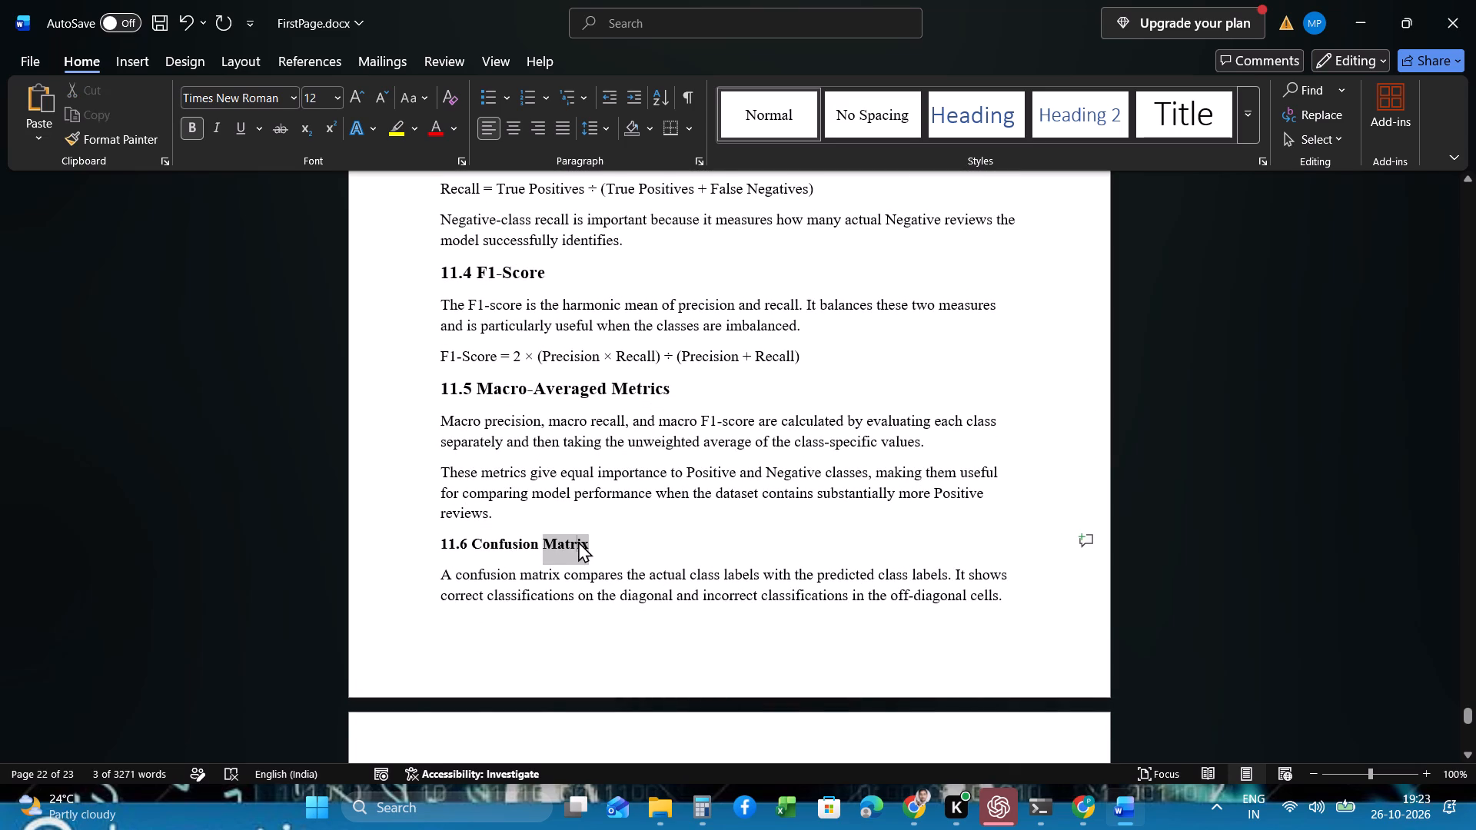
click(750, 478)
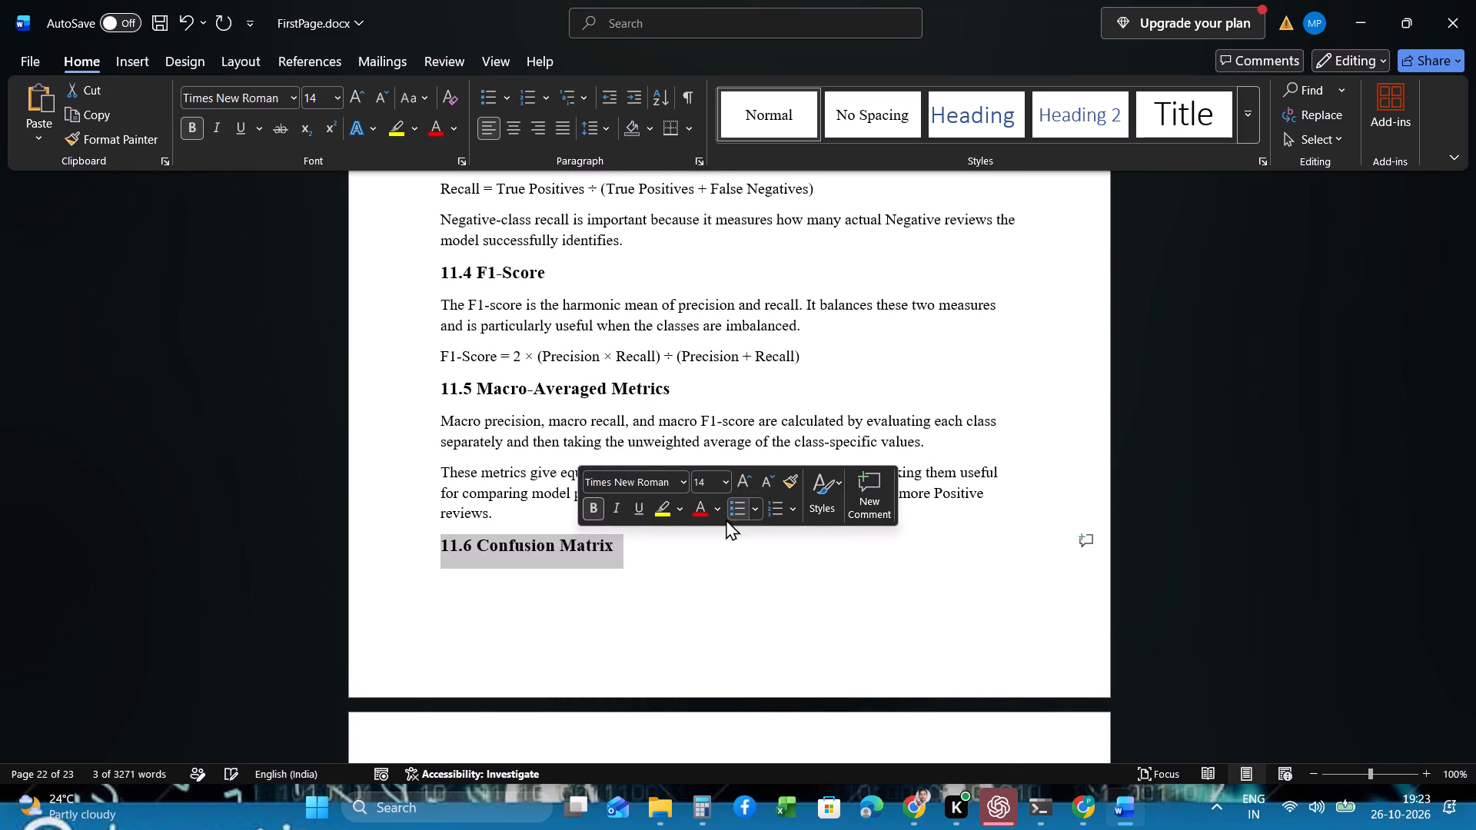
Add a blank line after the closing paragraph of section 11.6 at the end of the report.
scroll(696, 586, down, 6)
click(664, 423)
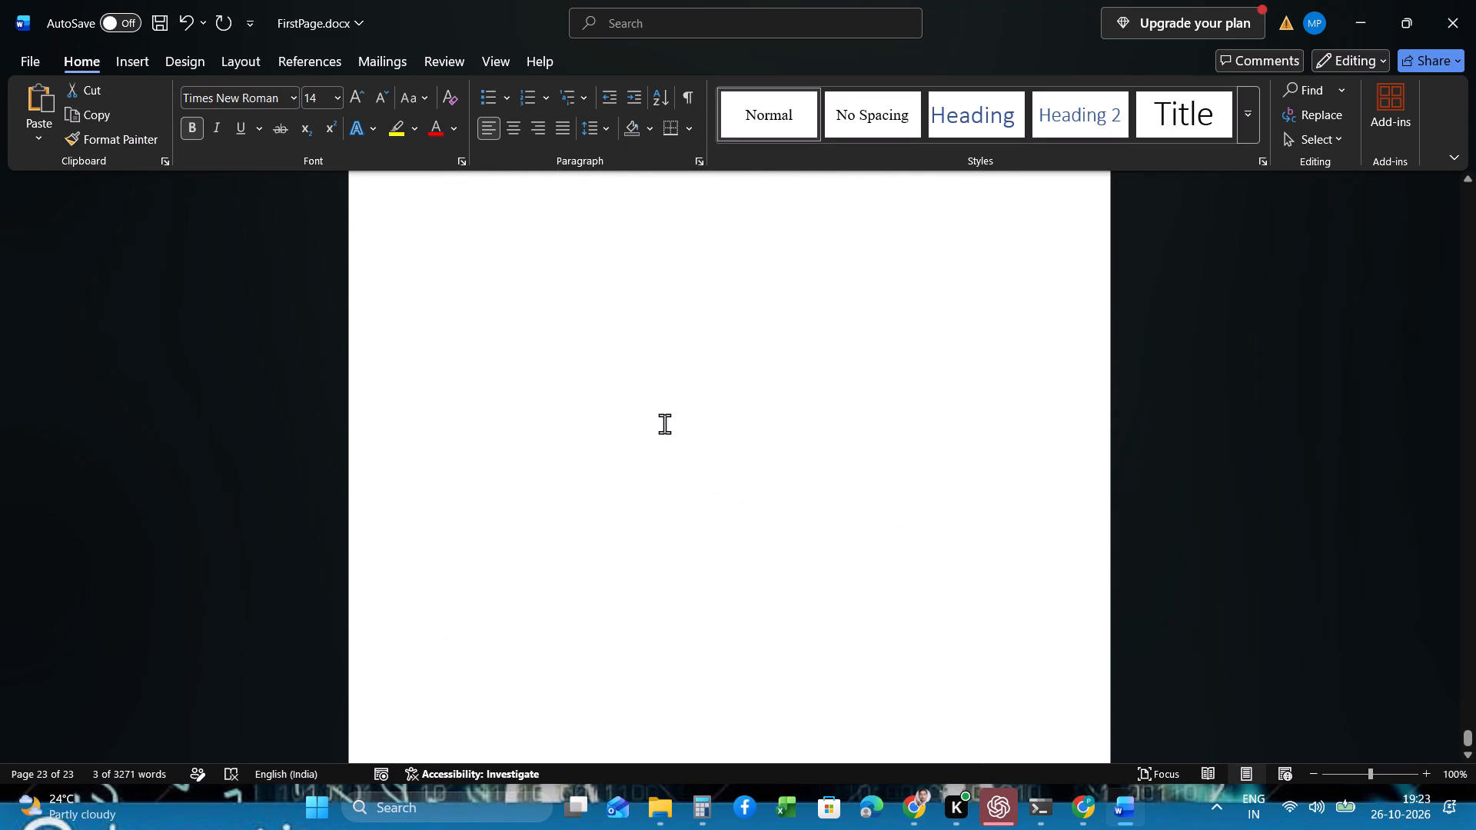
scroll(664, 423, up, 2)
key(Return)
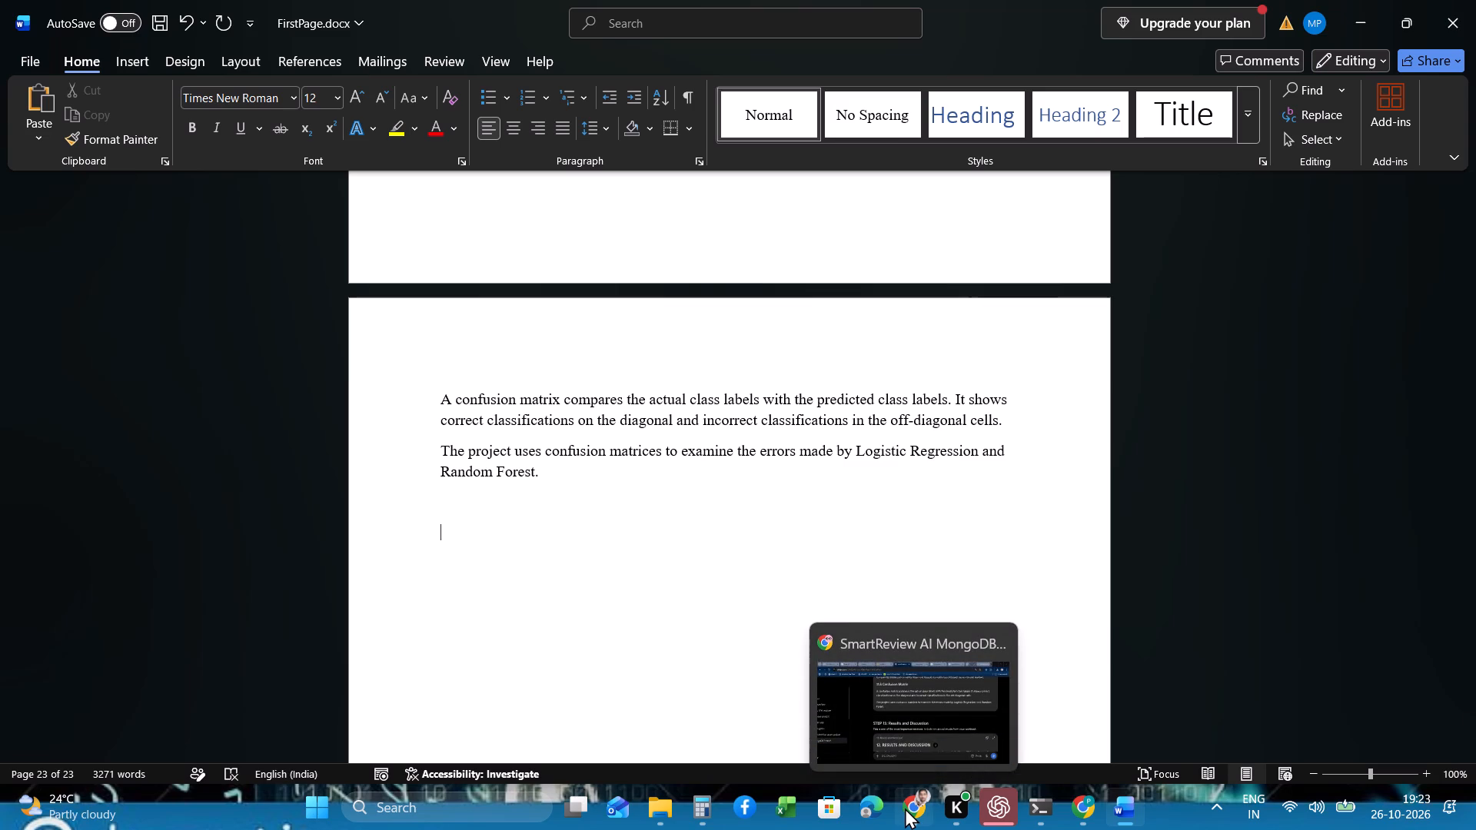
Switch to the ChatGPT conversation in Chrome, copy the "12. Results and Discussion" text block under STEP 15, and look through its content.
click(906, 701)
scroll(890, 557, down, 1)
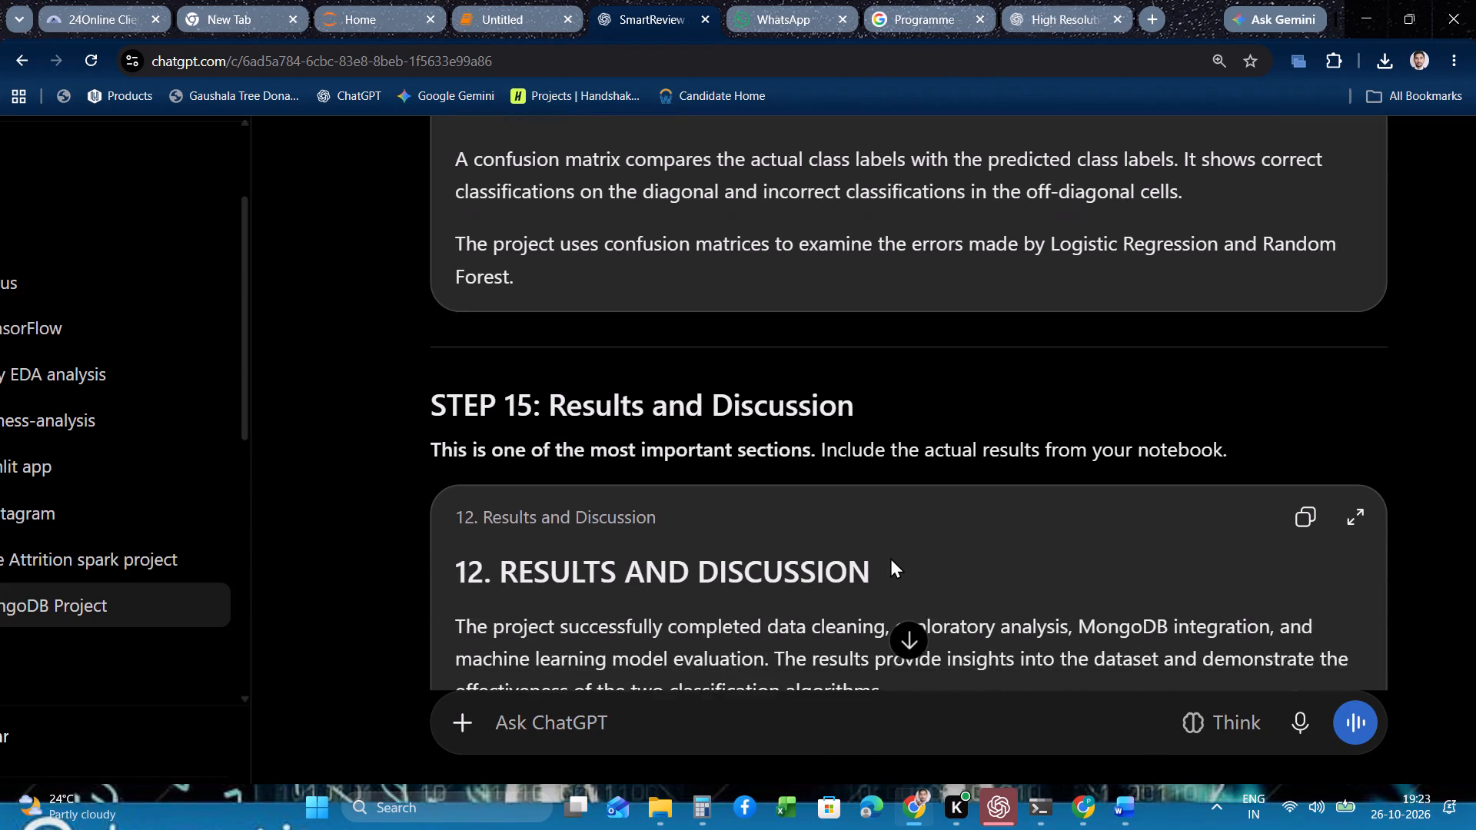
scroll(890, 557, down, 1)
click(1308, 435)
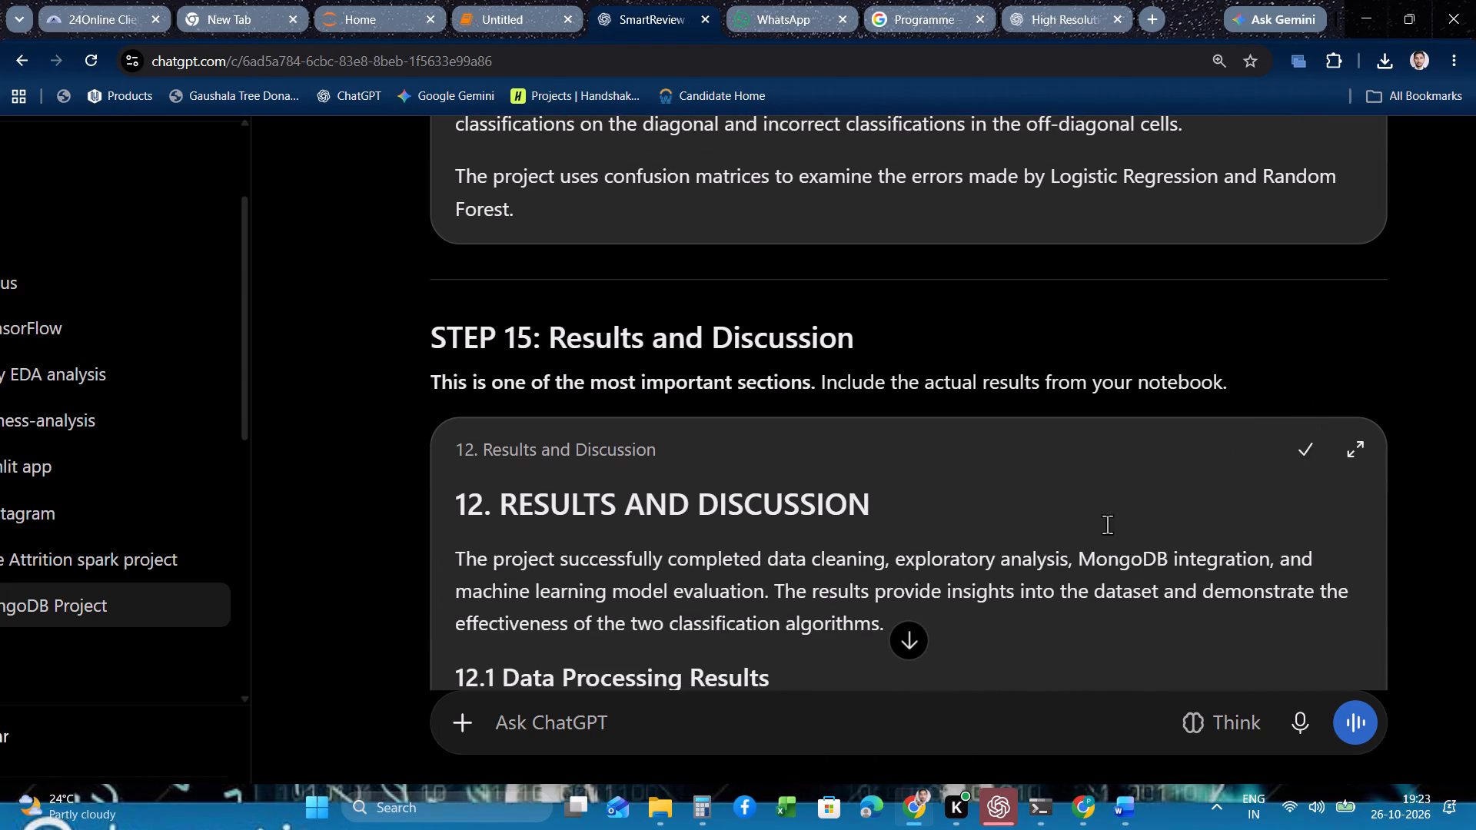
scroll(1094, 533, down, 11)
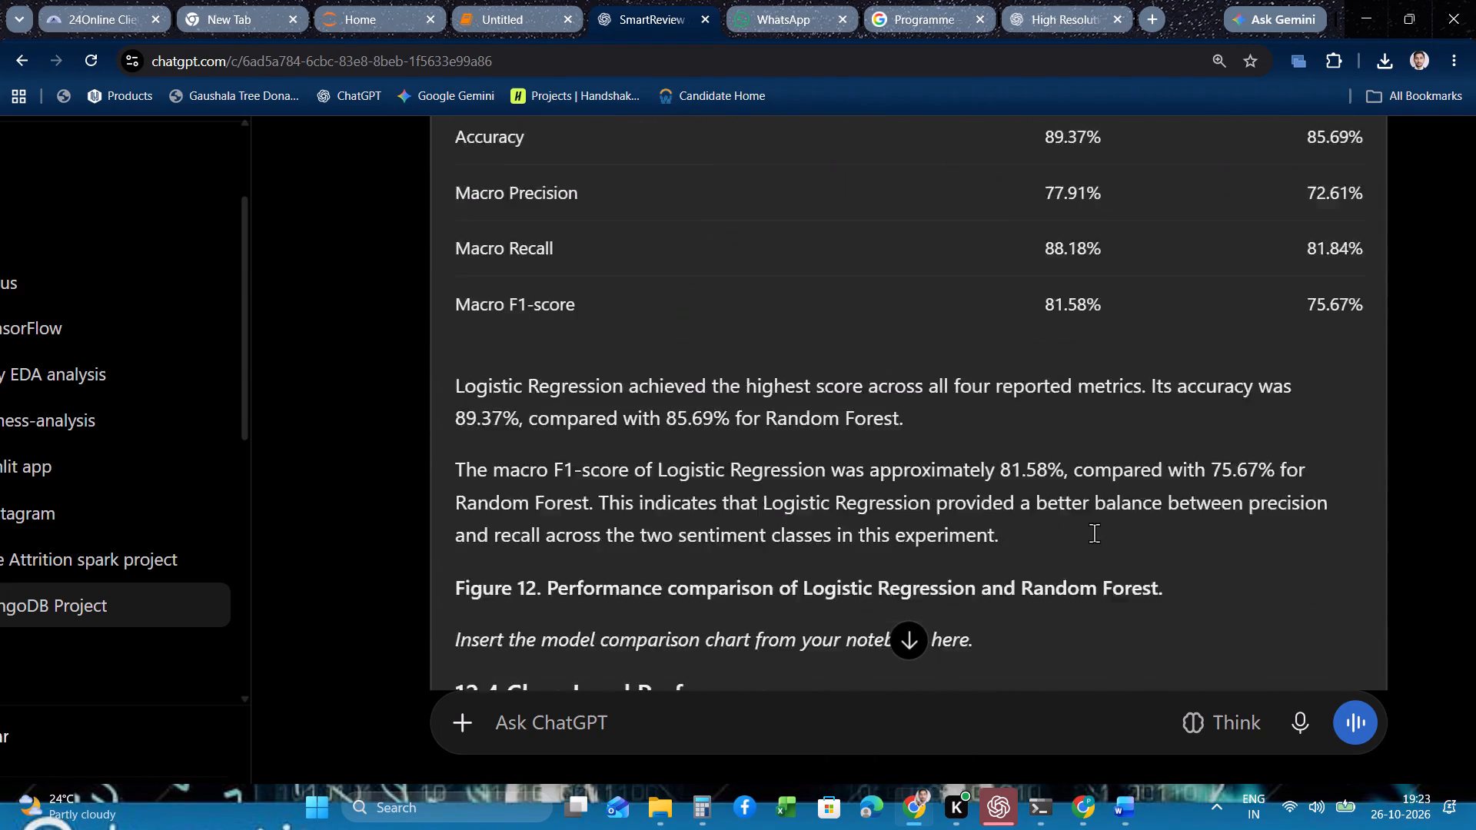
scroll(1094, 533, down, 5)
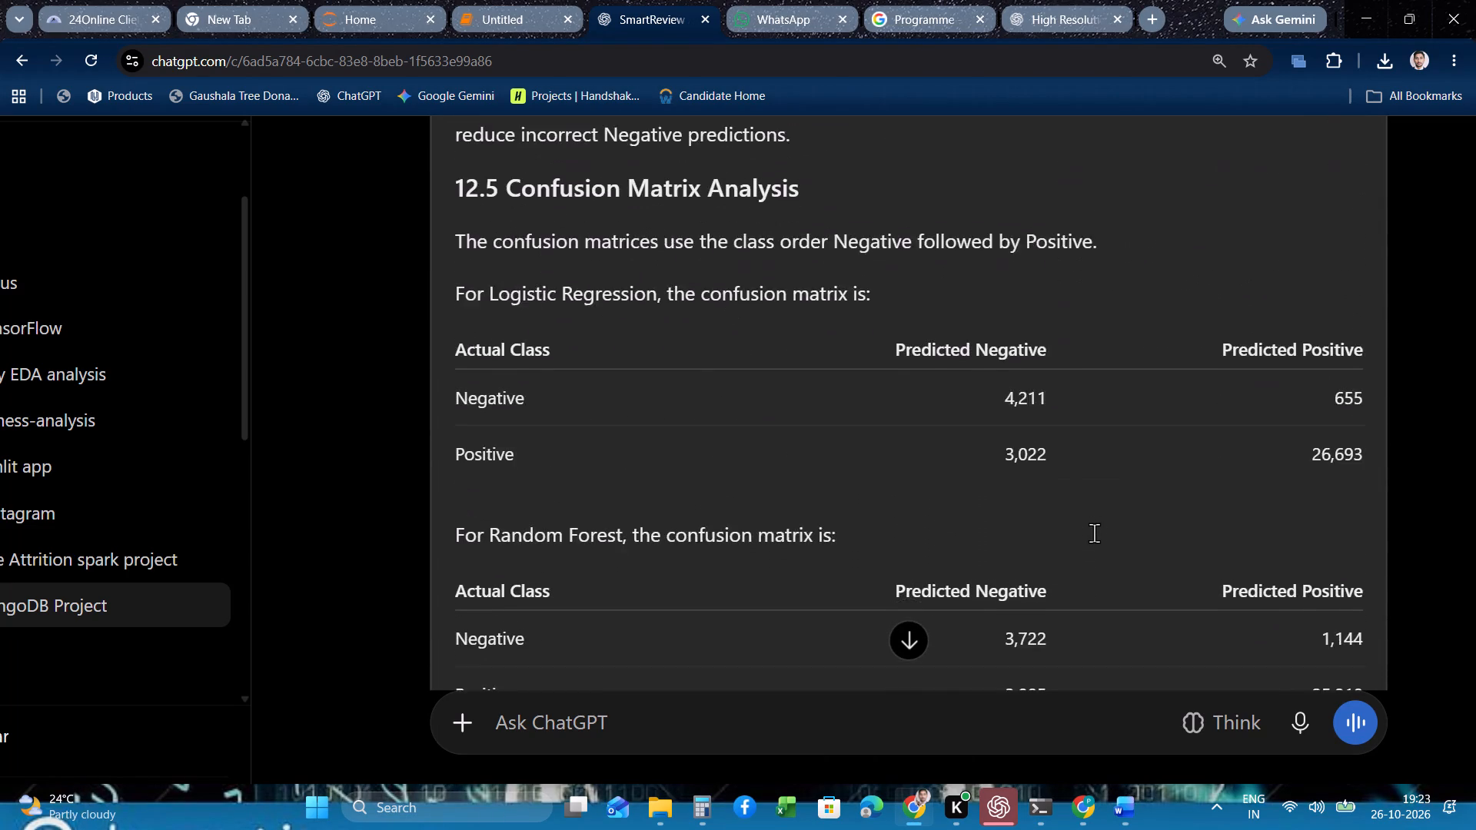
scroll(1094, 533, down, 8)
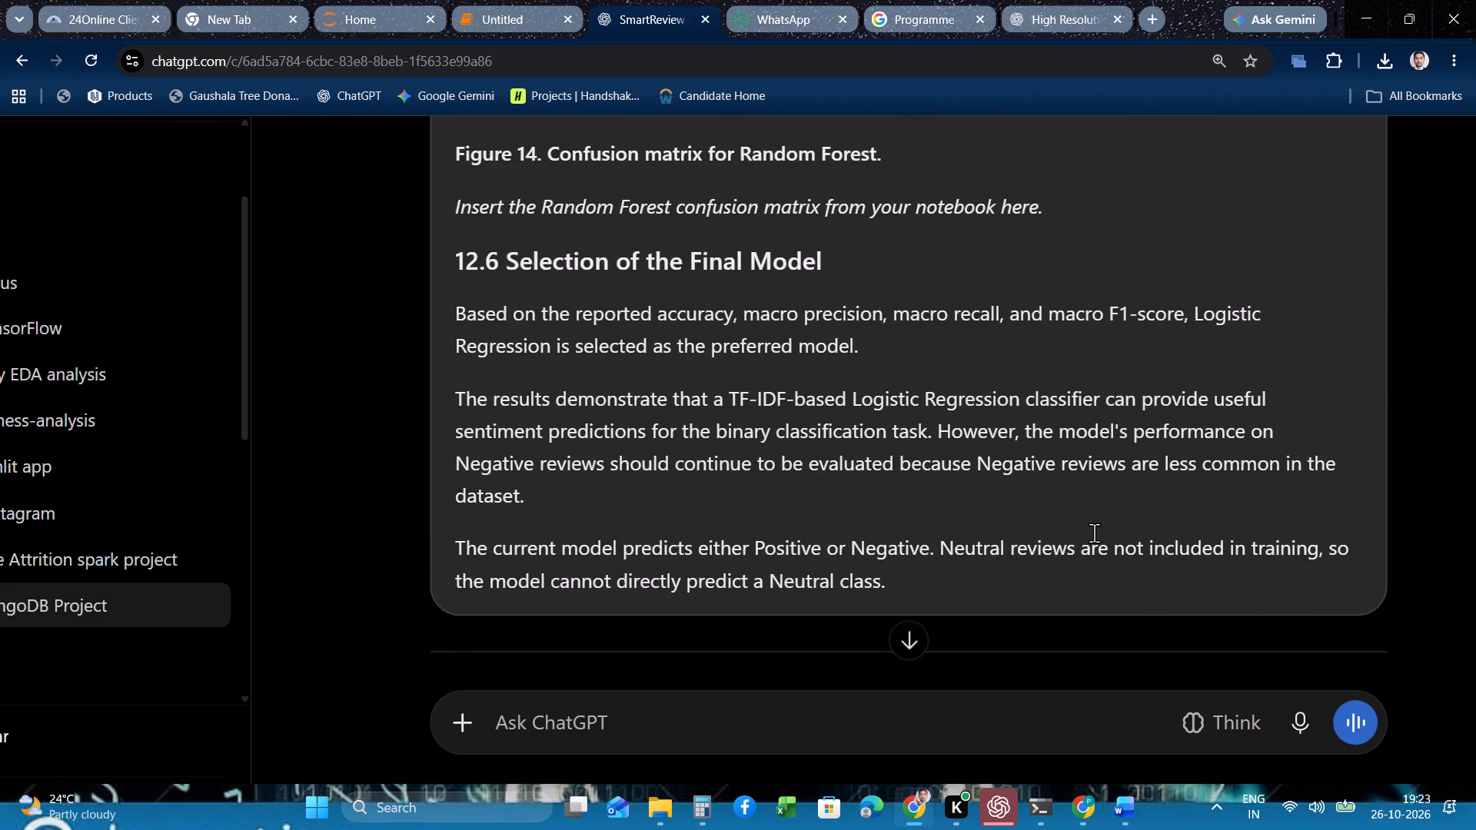
scroll(1094, 533, down, 2)
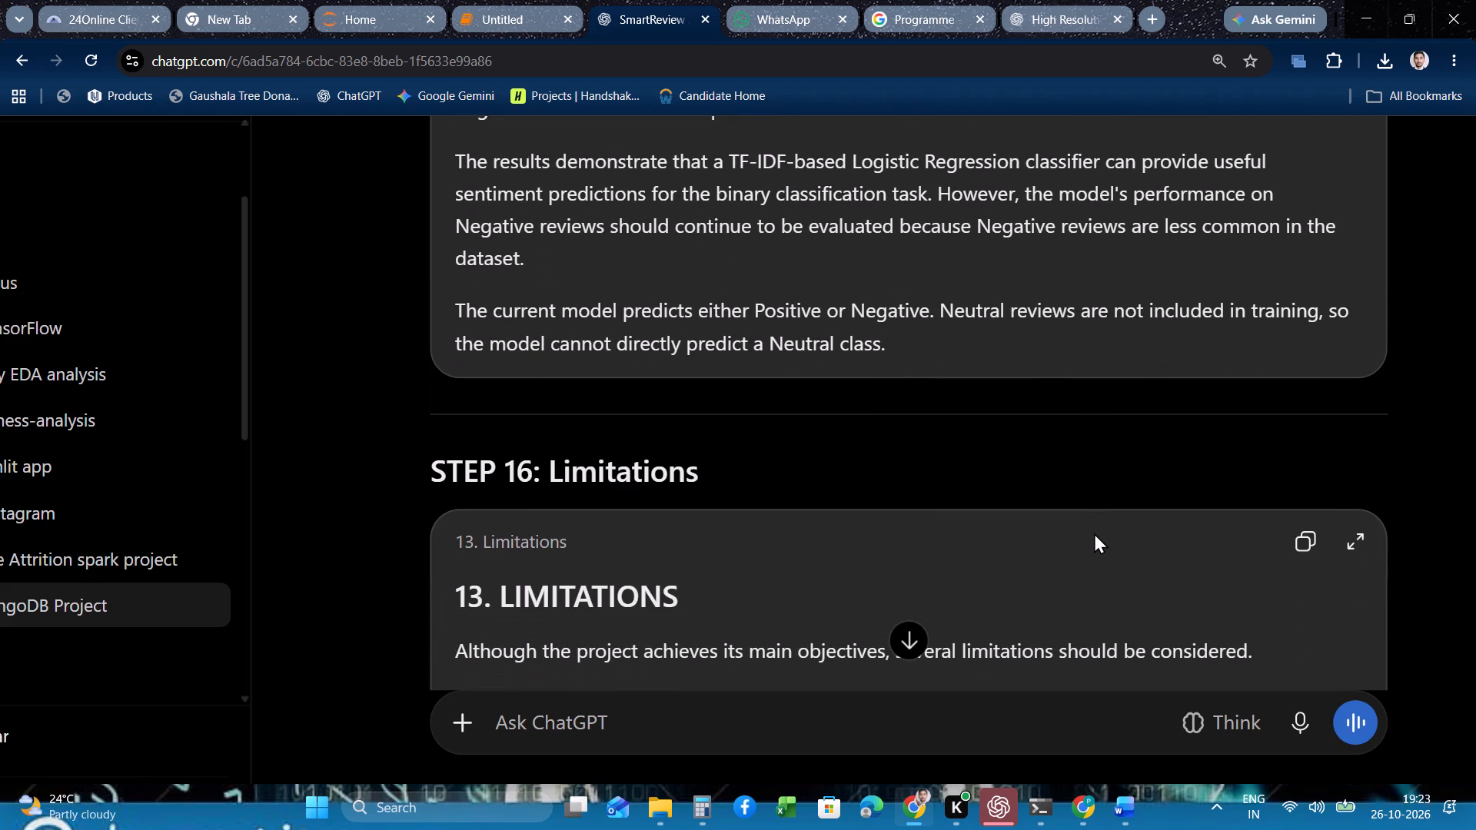
Return to the Word report and paste the copied section 12 below section 11.6.
click(1120, 749)
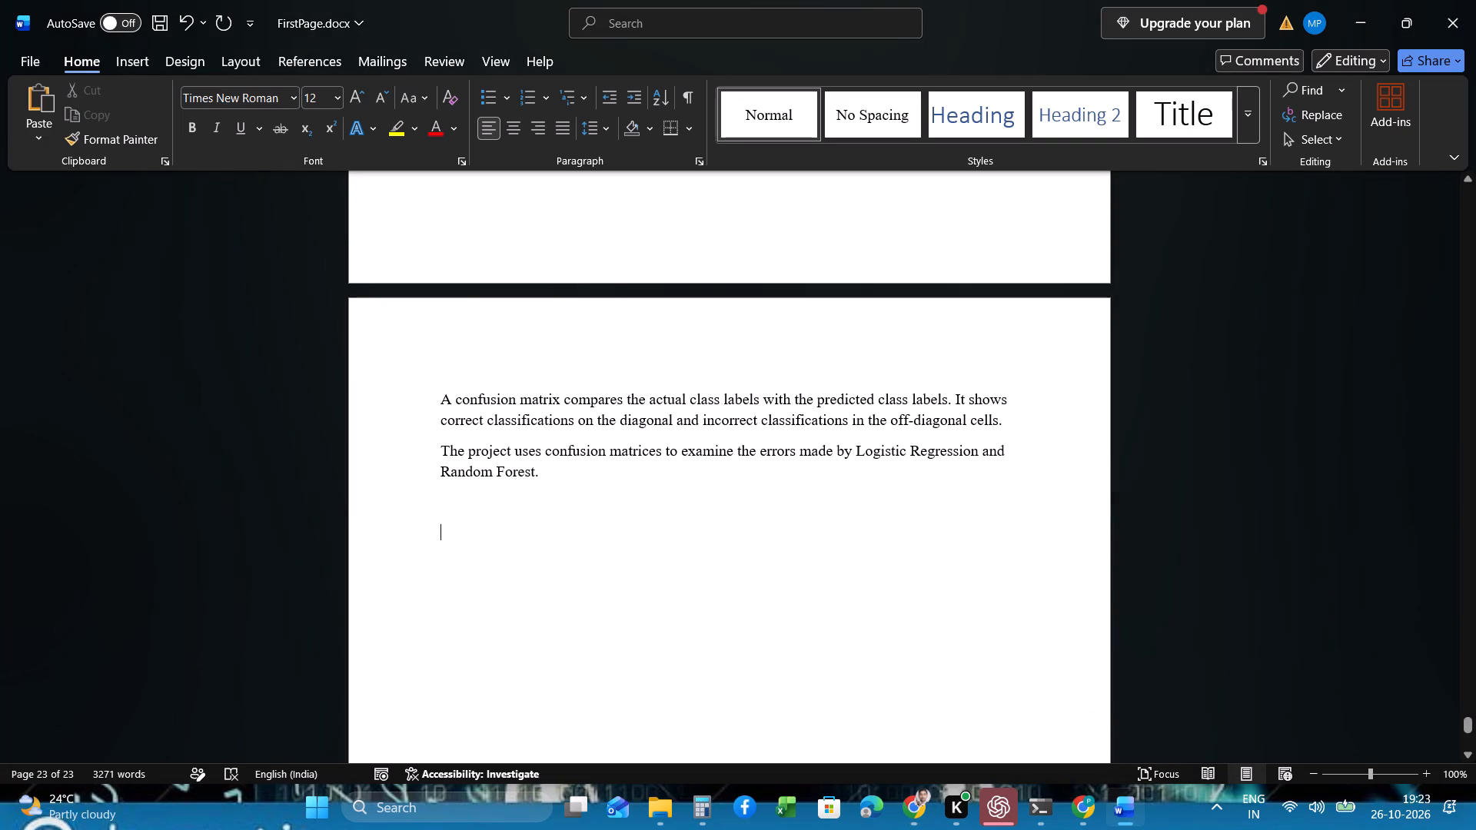
key(ctrl+v)
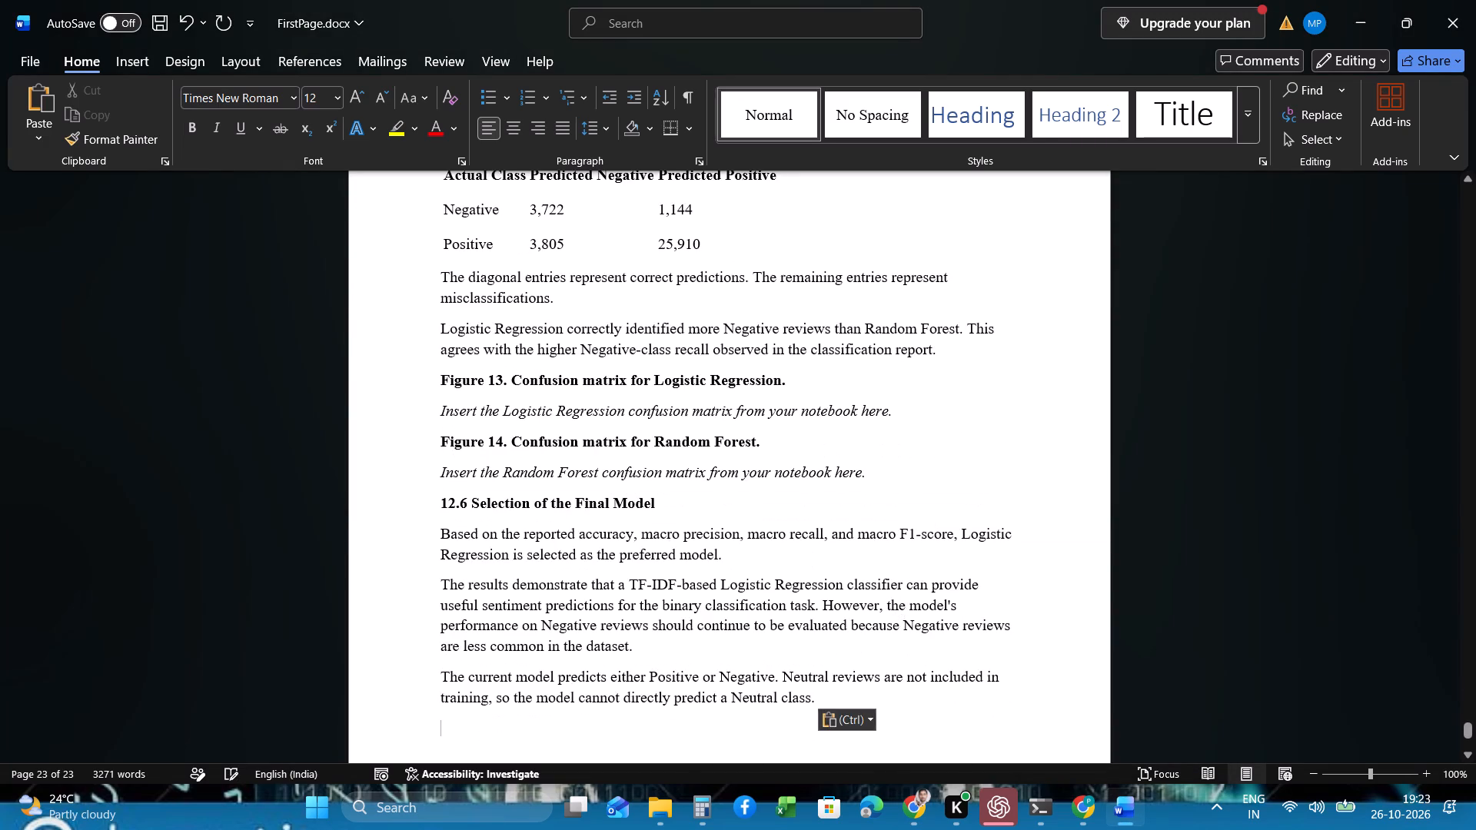
Enlarge the 12.3 Model Comparison subheading to 14 pt.
scroll(665, 421, up, 6)
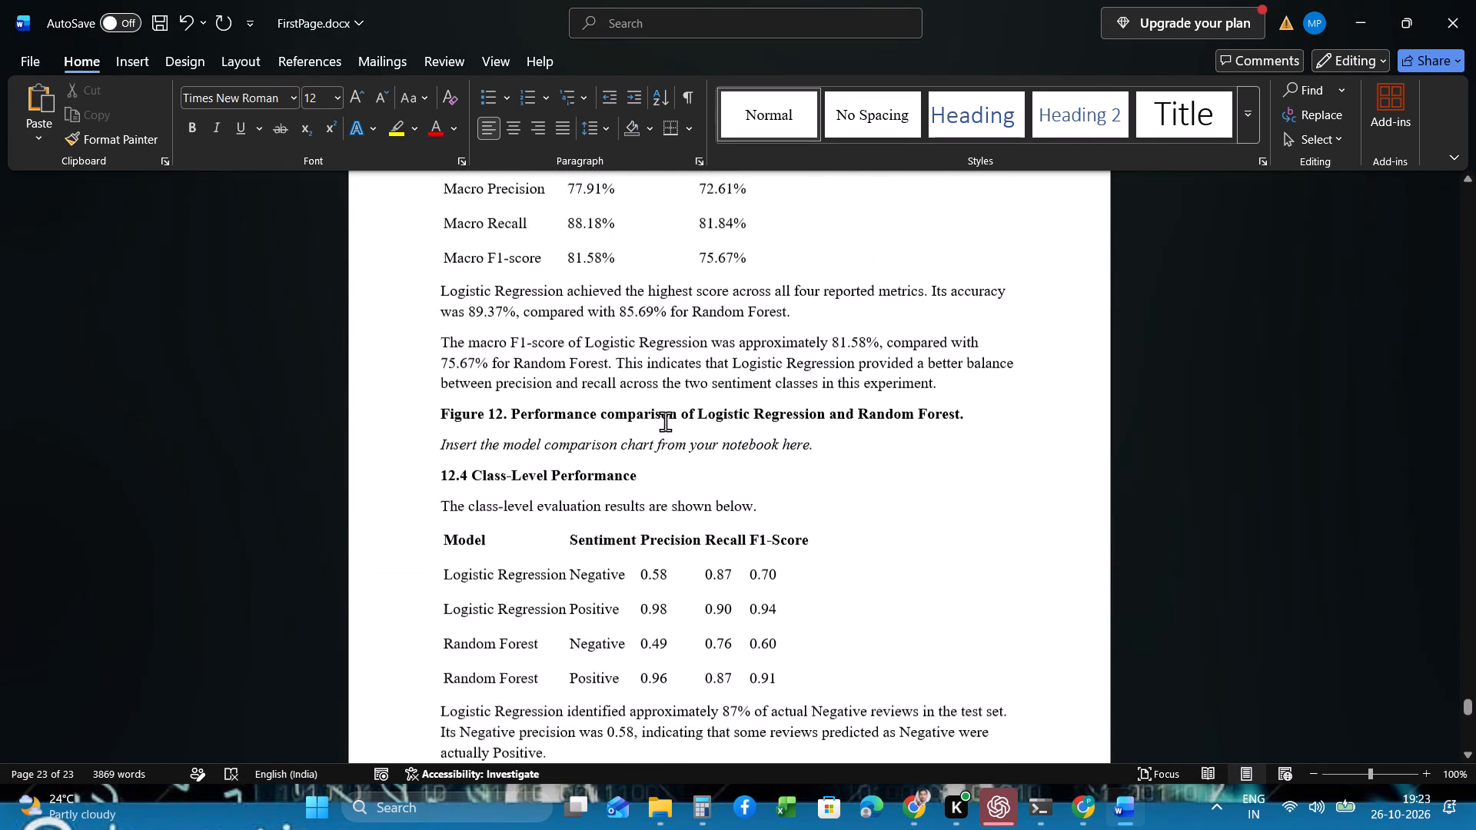
scroll(665, 421, up, 3)
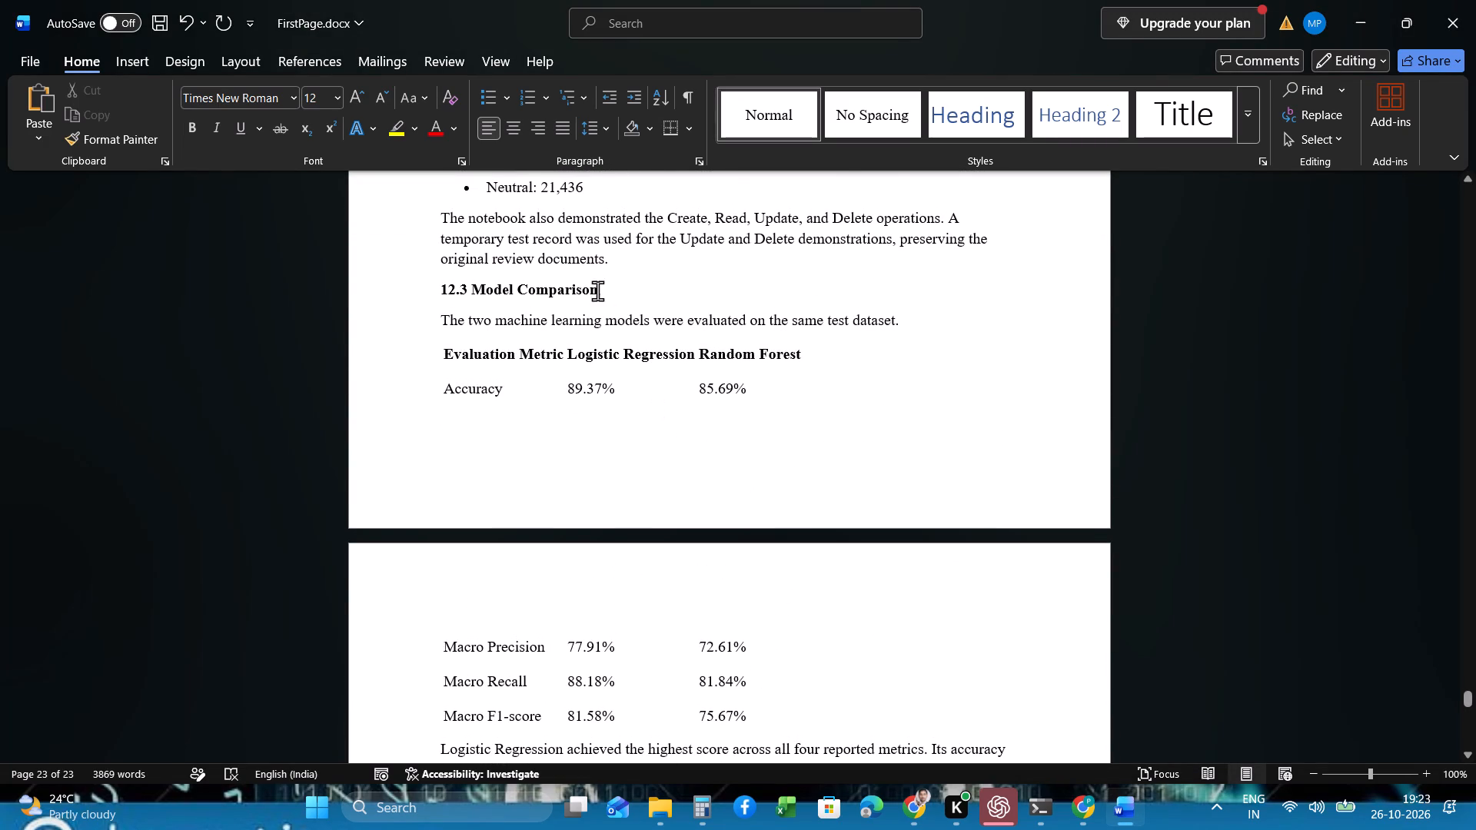
triple_click(590, 280)
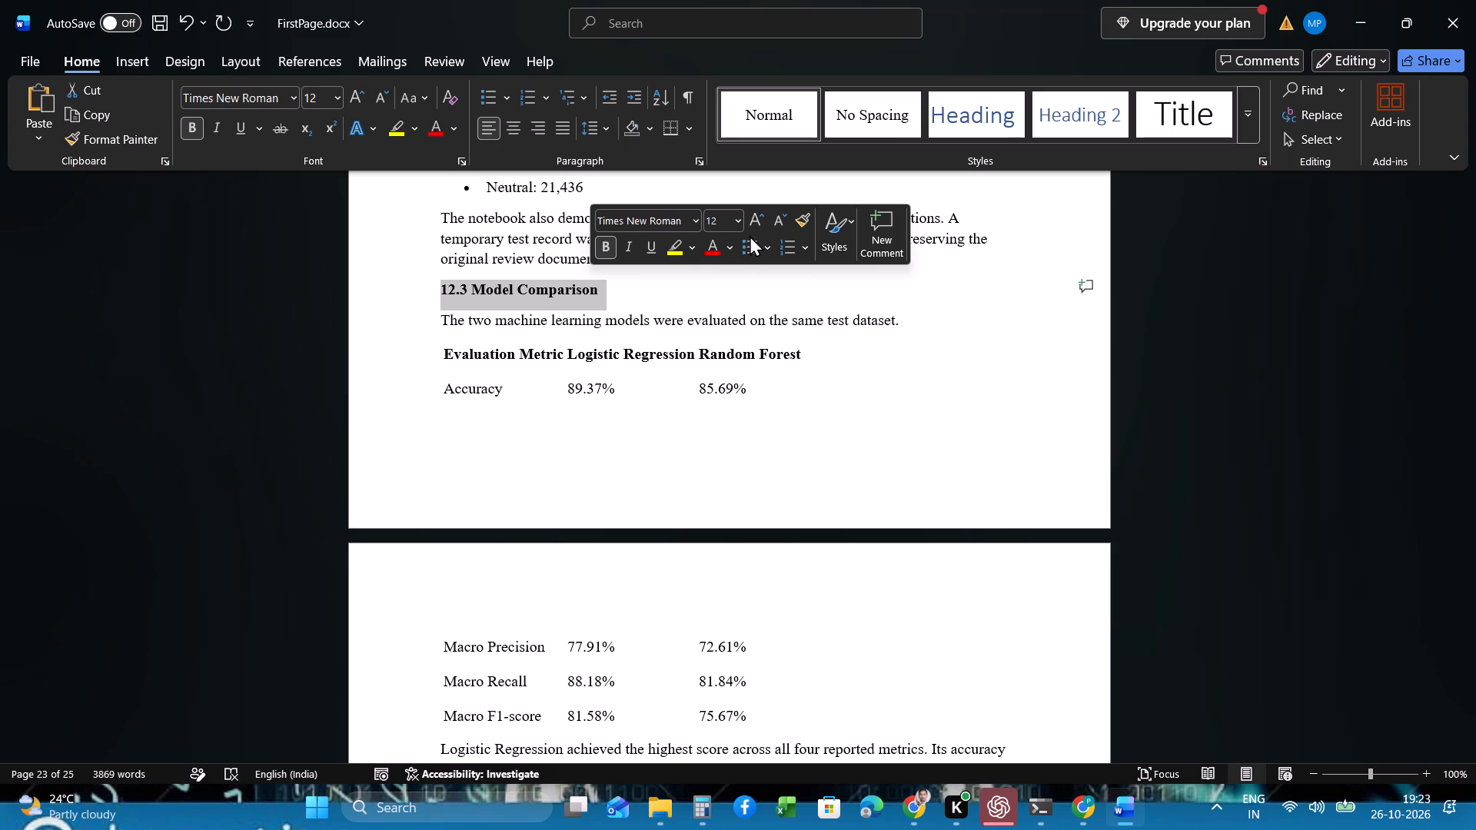
click(752, 227)
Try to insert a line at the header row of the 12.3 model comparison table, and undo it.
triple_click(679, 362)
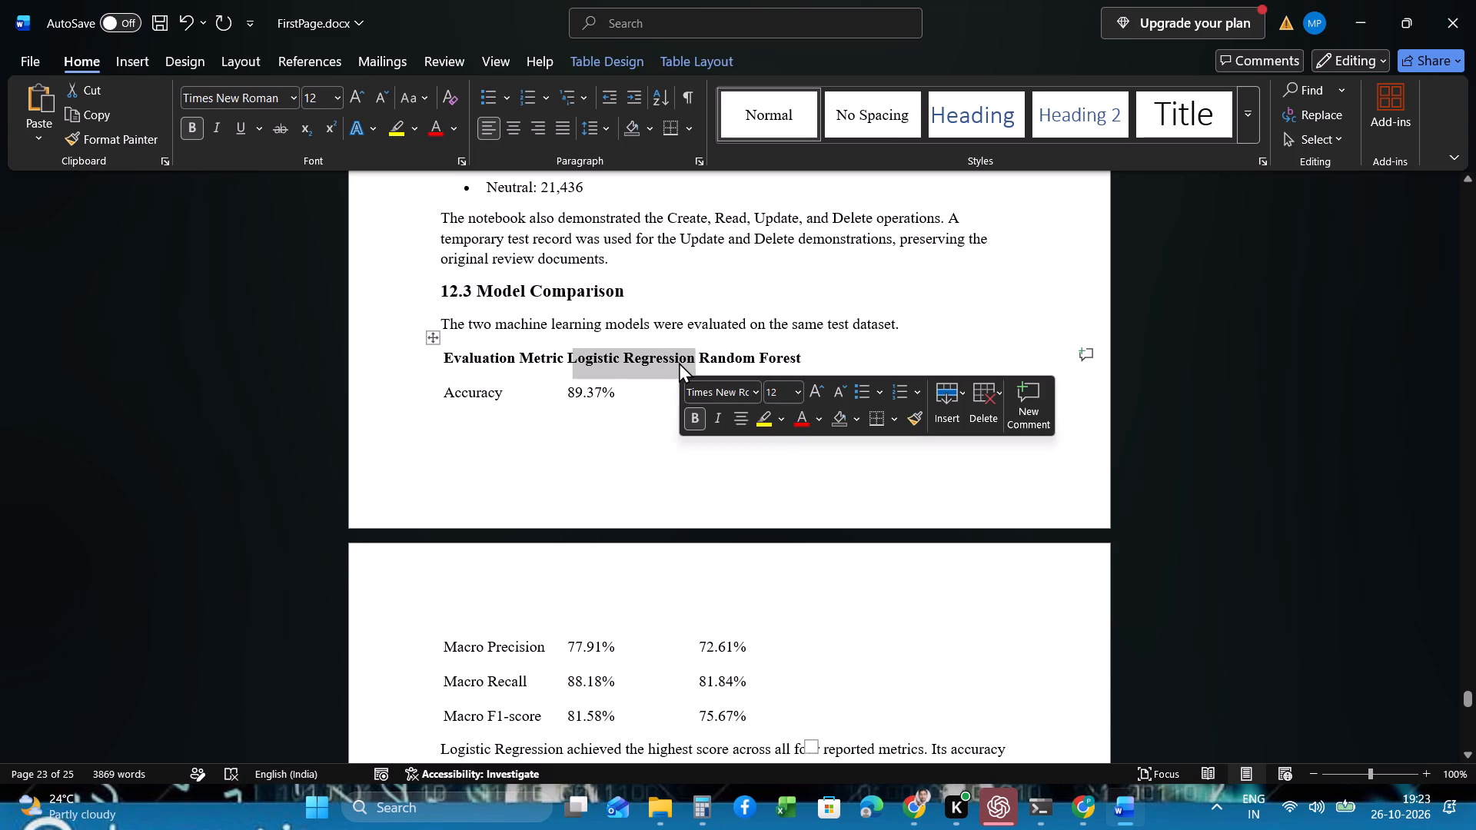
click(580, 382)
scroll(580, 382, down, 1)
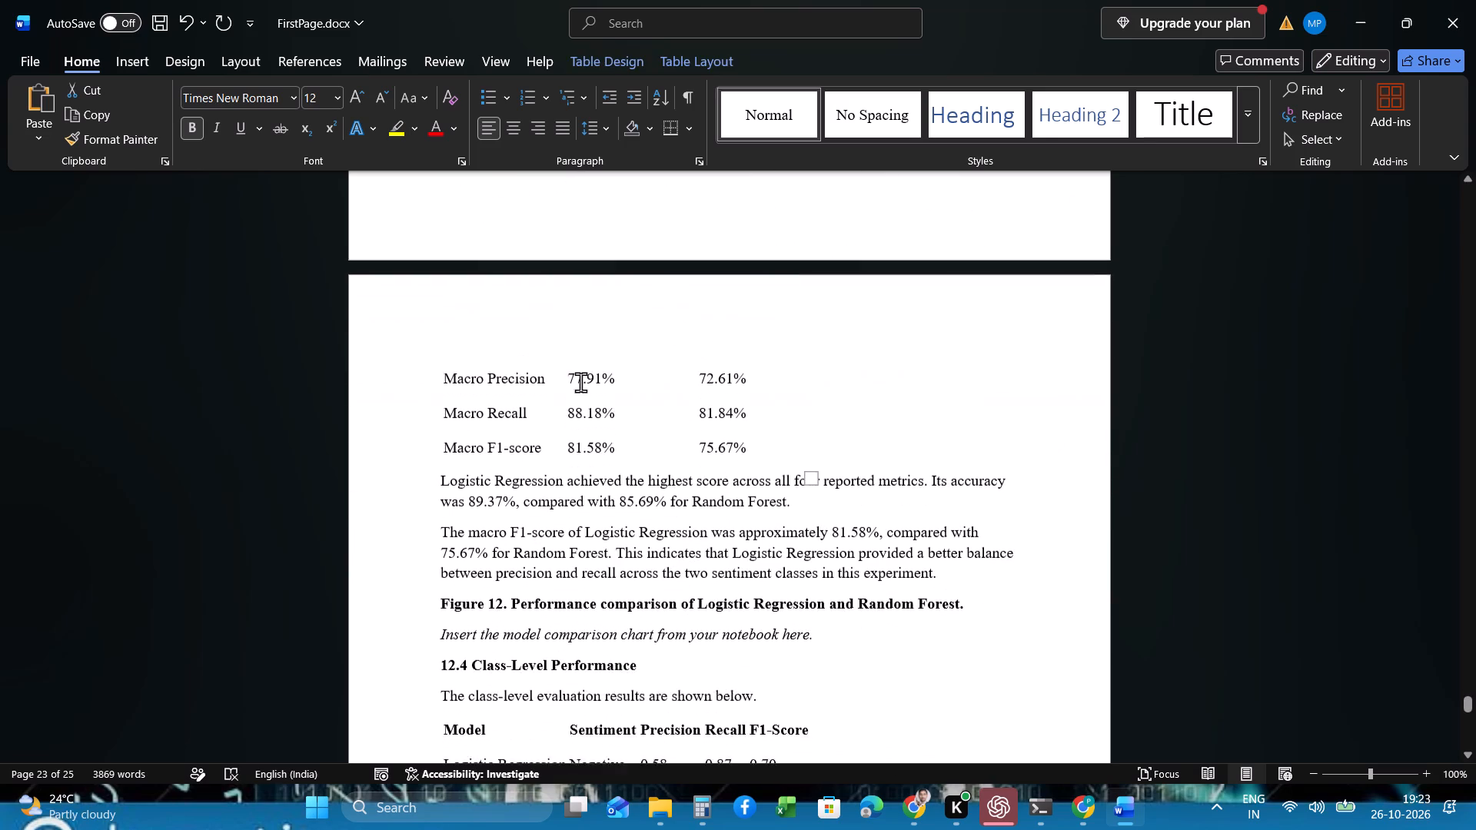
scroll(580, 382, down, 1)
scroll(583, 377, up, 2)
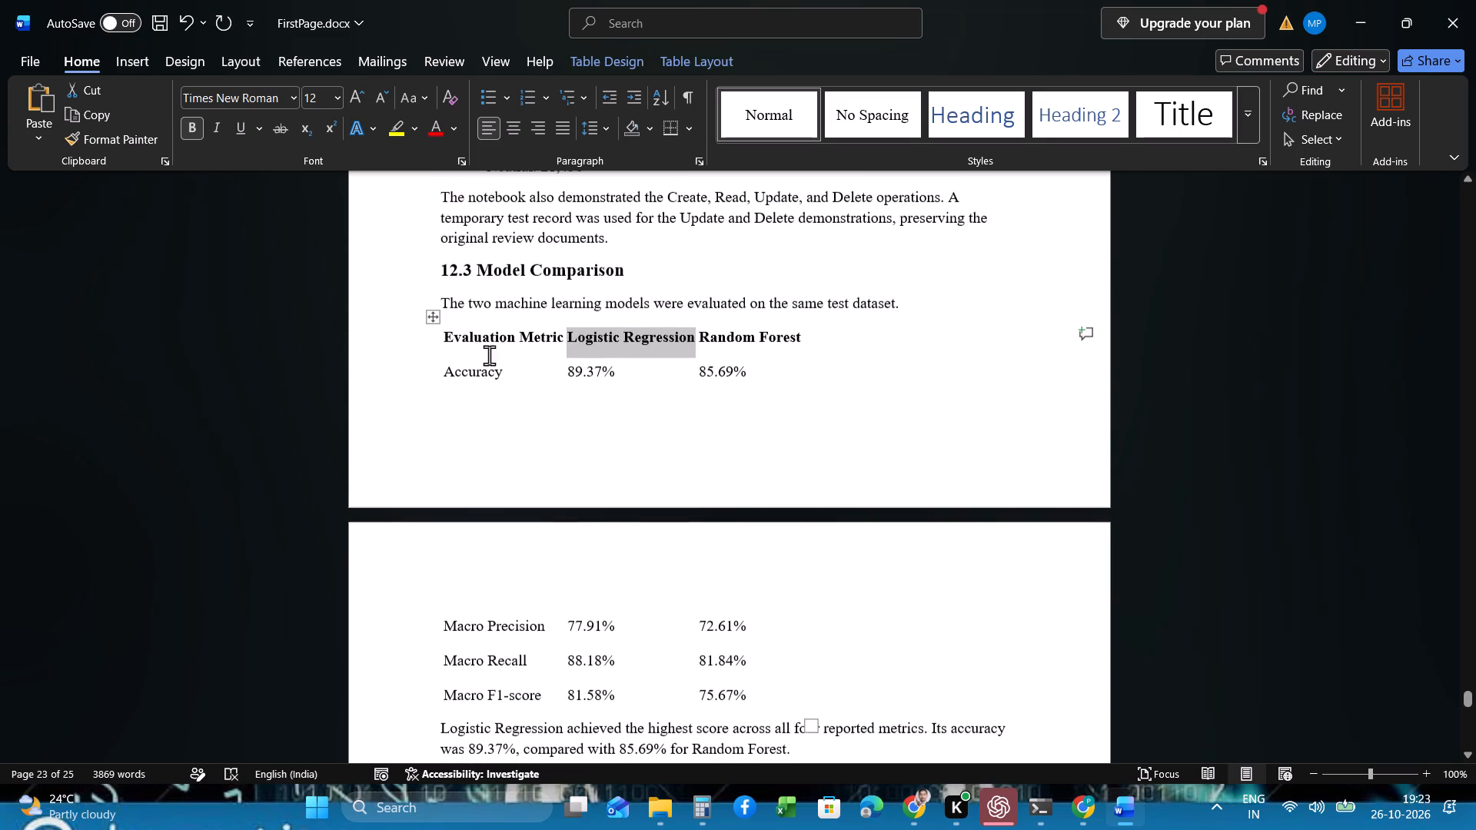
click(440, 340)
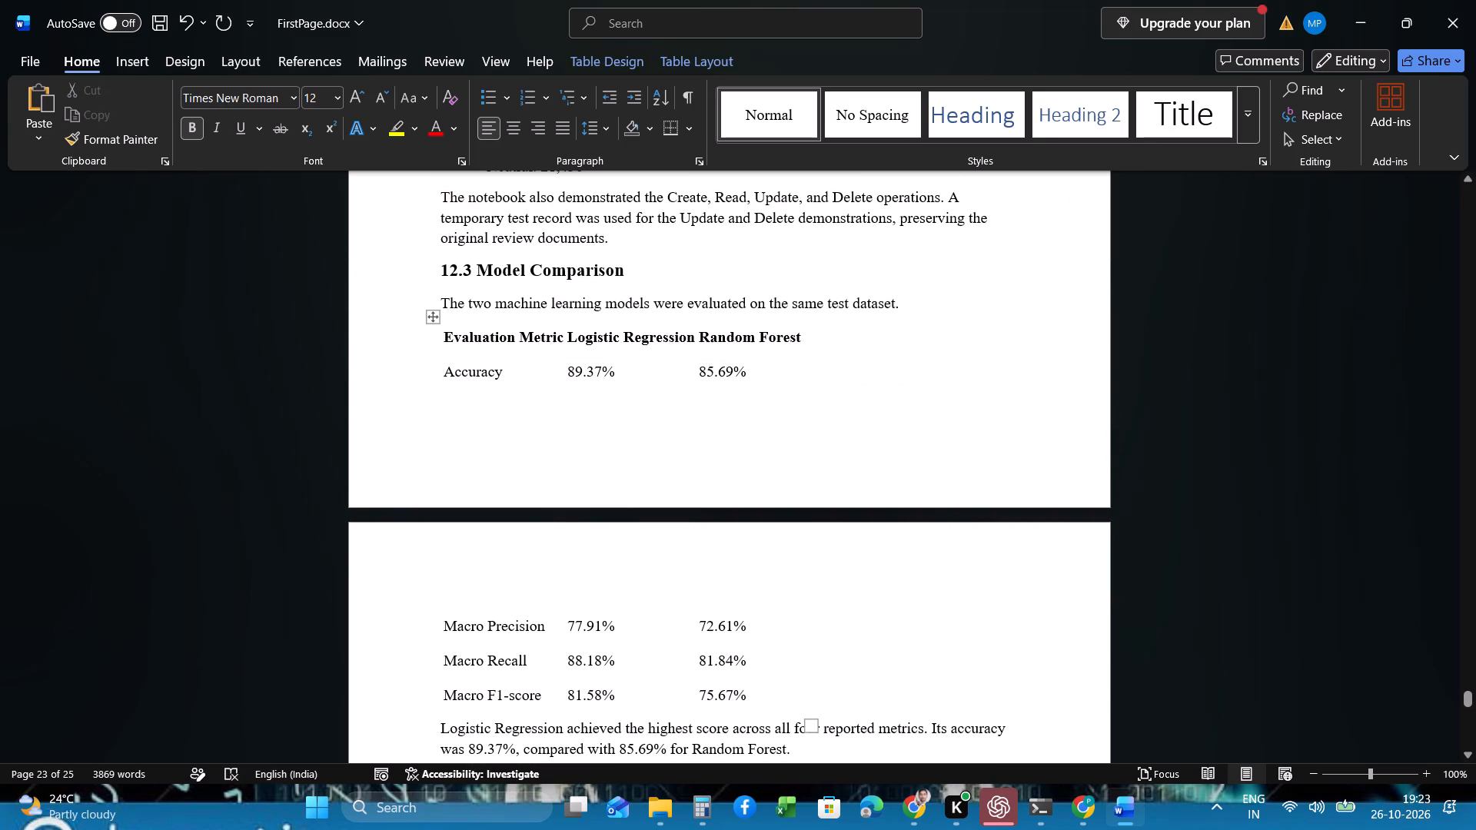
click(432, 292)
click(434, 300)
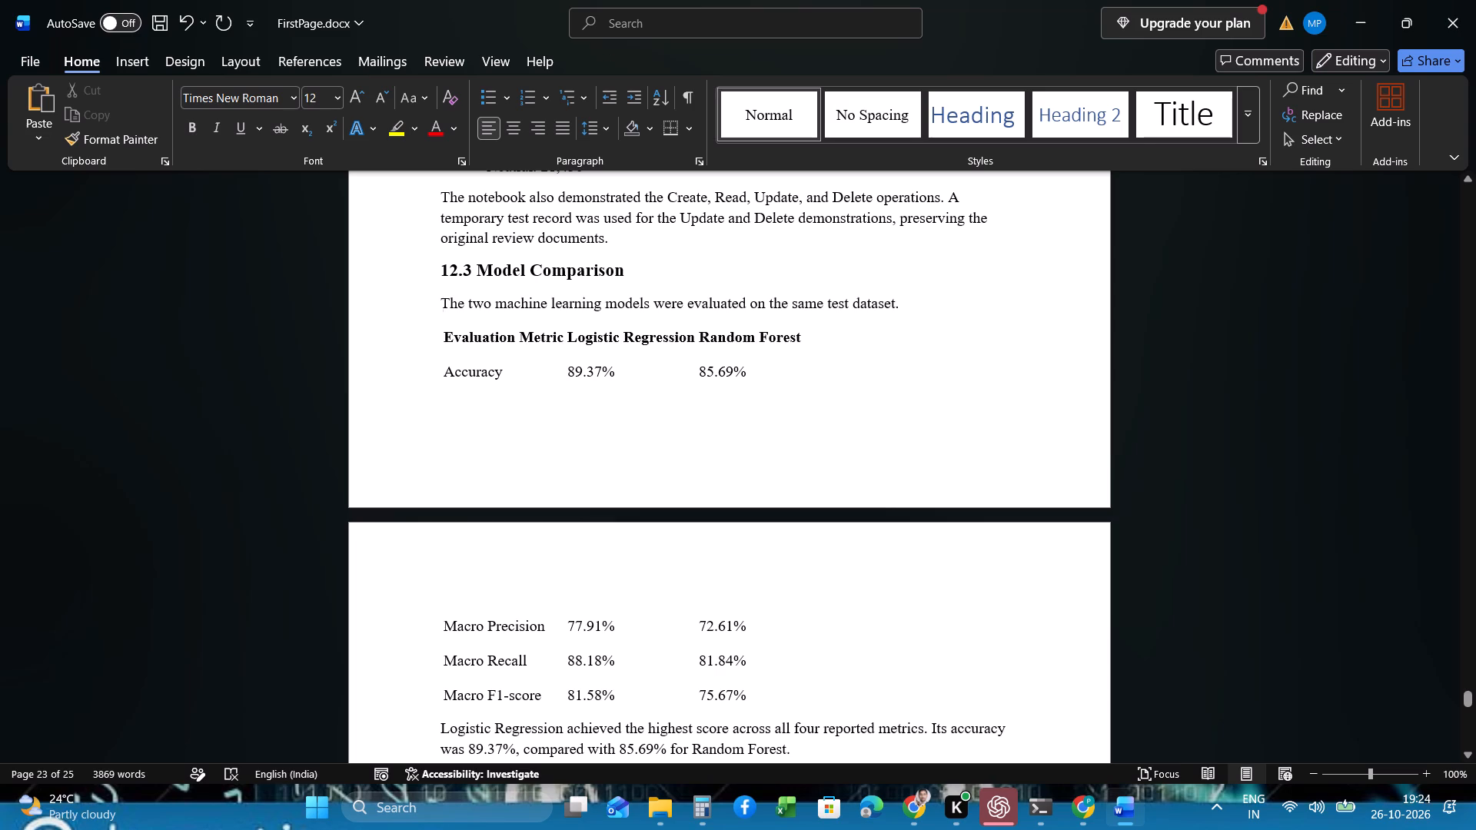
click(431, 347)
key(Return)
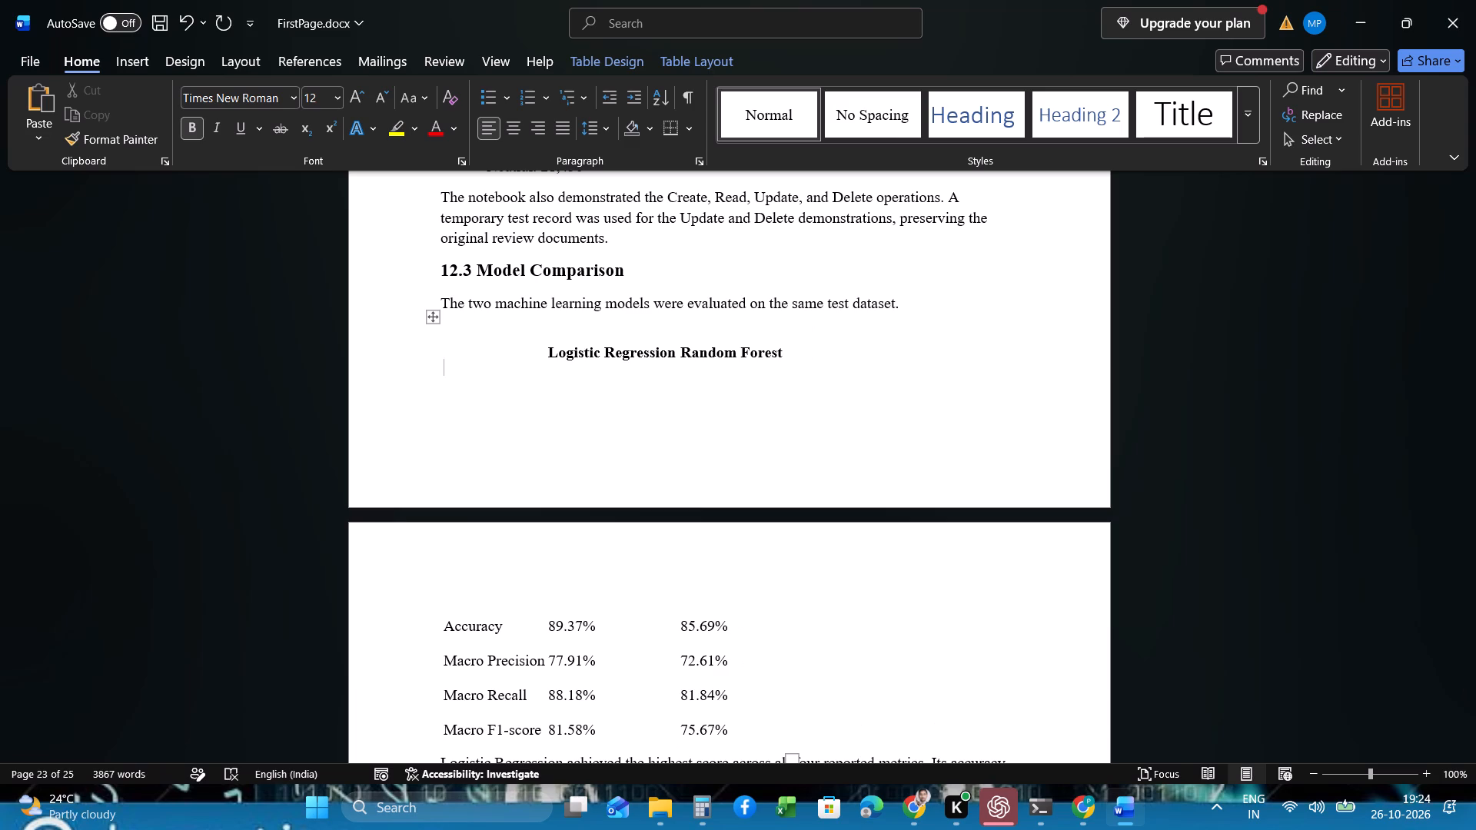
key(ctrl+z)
Insert two blank lines after the 12.3 introductory sentence so the whole comparison table moves onto the next page.
click(1031, 320)
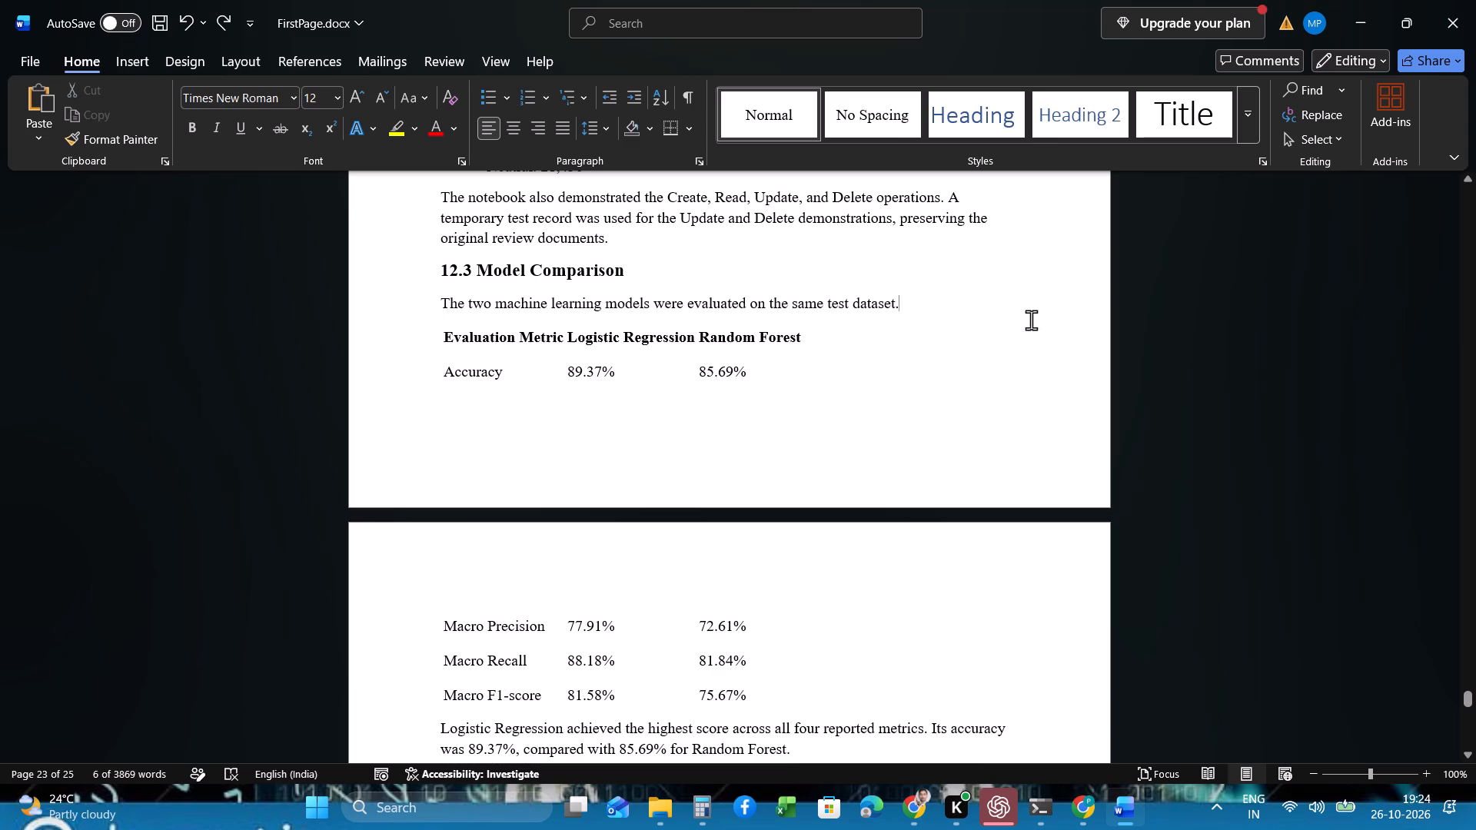
key(Return)
key(Return)
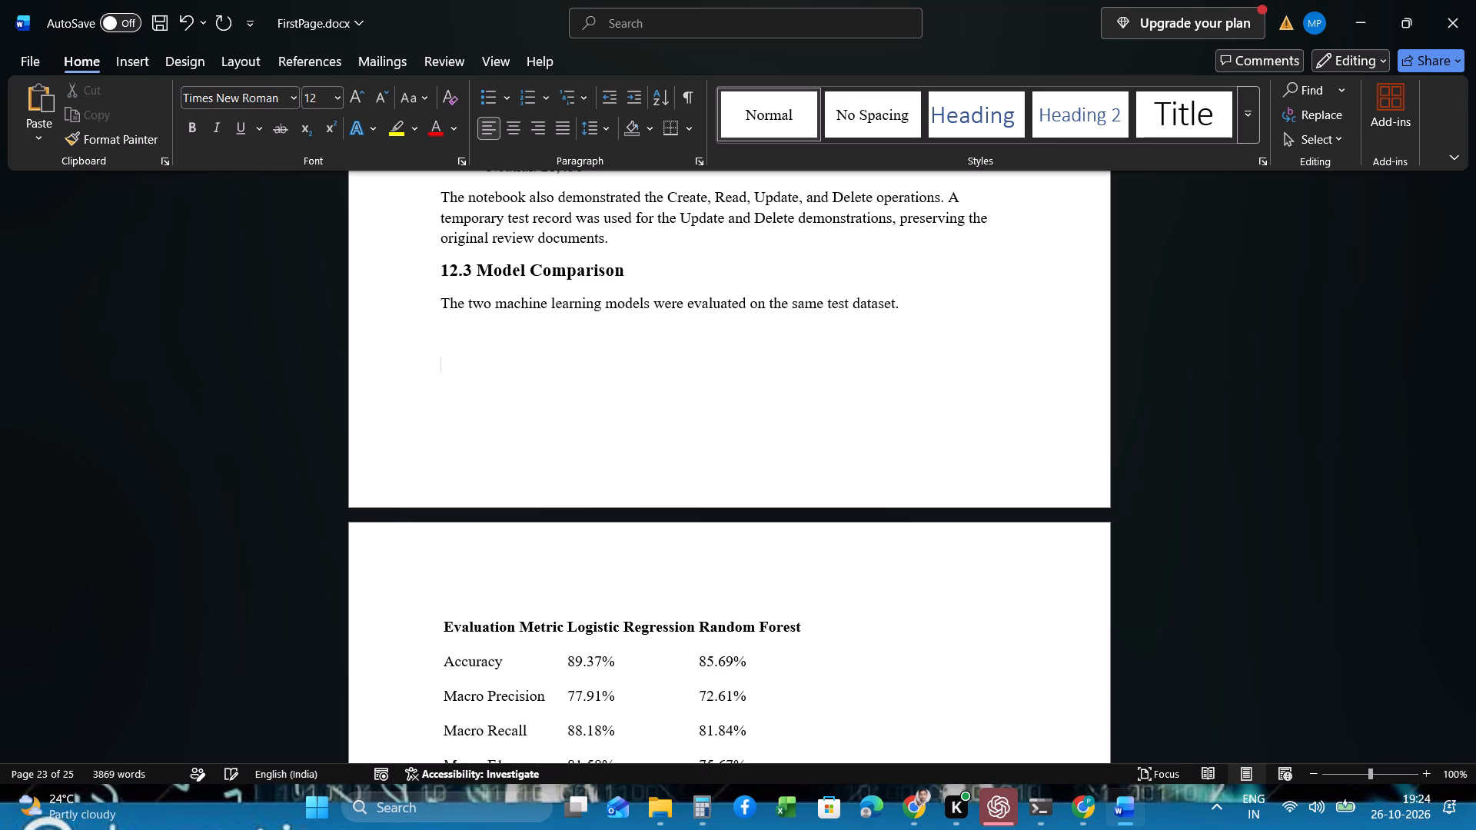
Look through the rest of pasted section 12, from the comparison table to the end of 12.6, checking the layout.
scroll(999, 304, down, 1)
scroll(964, 474, down, 2)
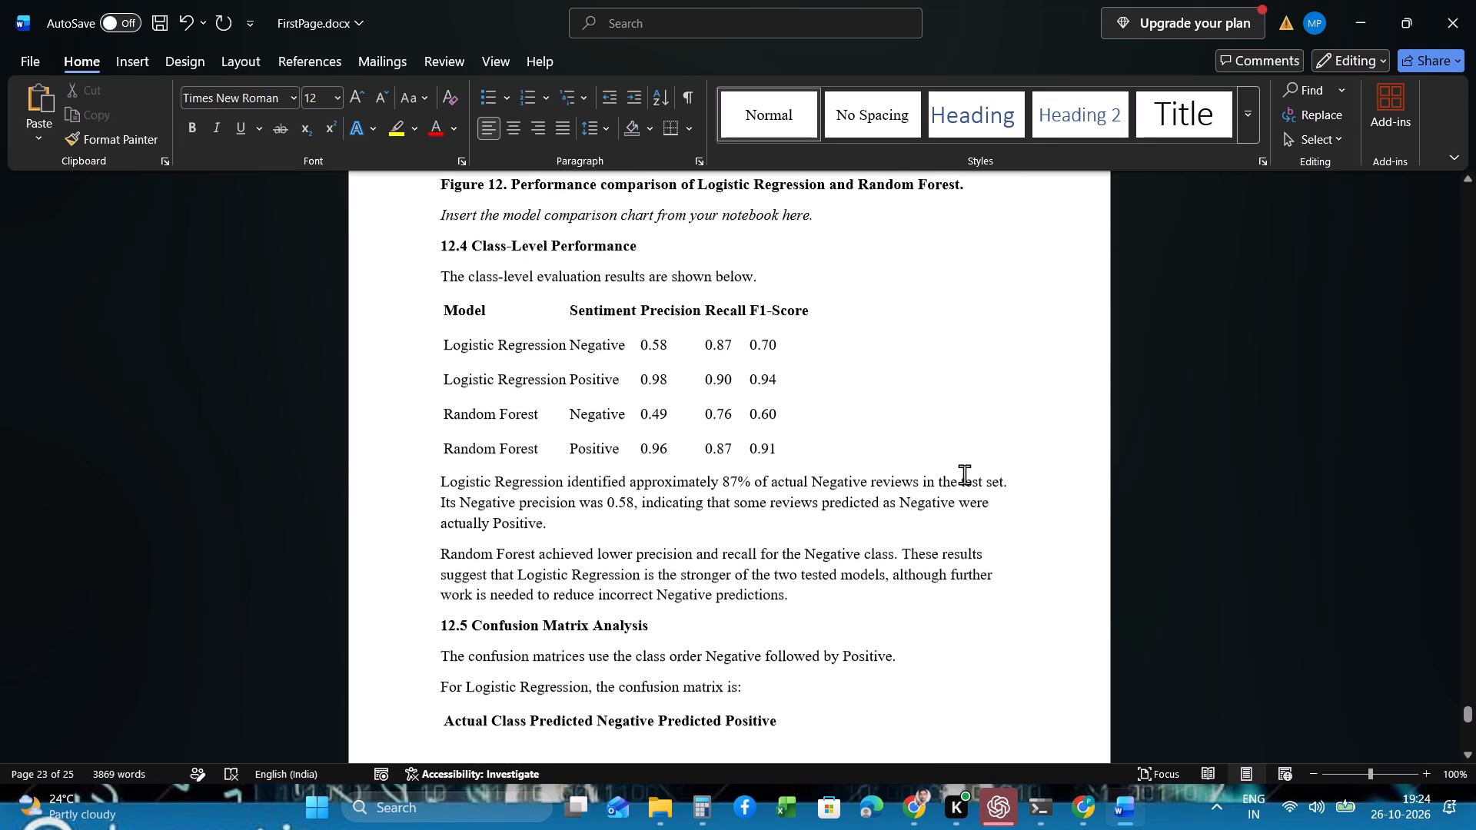
scroll(964, 474, up, 1)
scroll(964, 474, down, 2)
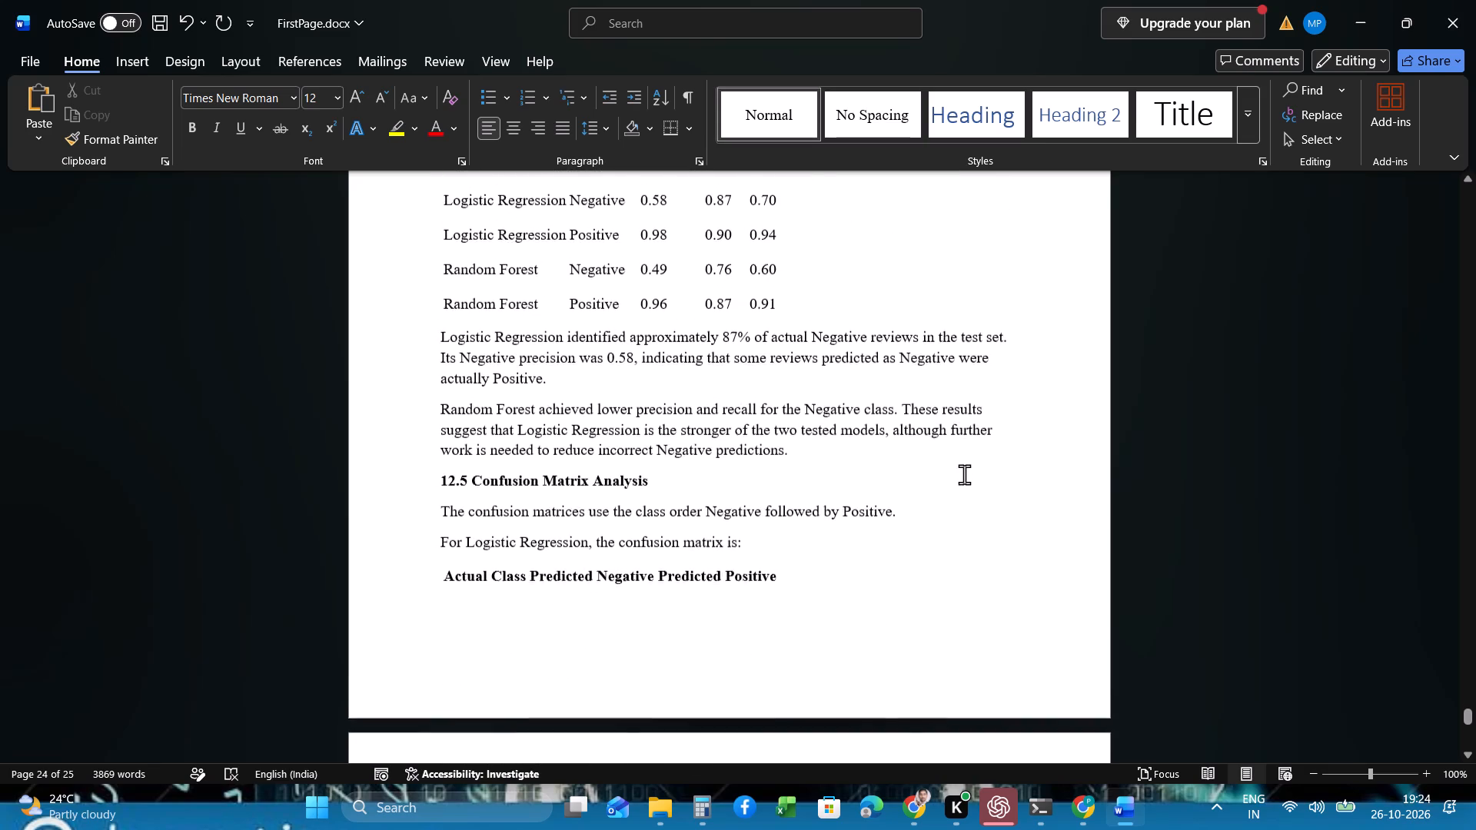
scroll(964, 474, down, 1)
scroll(997, 632, down, 3)
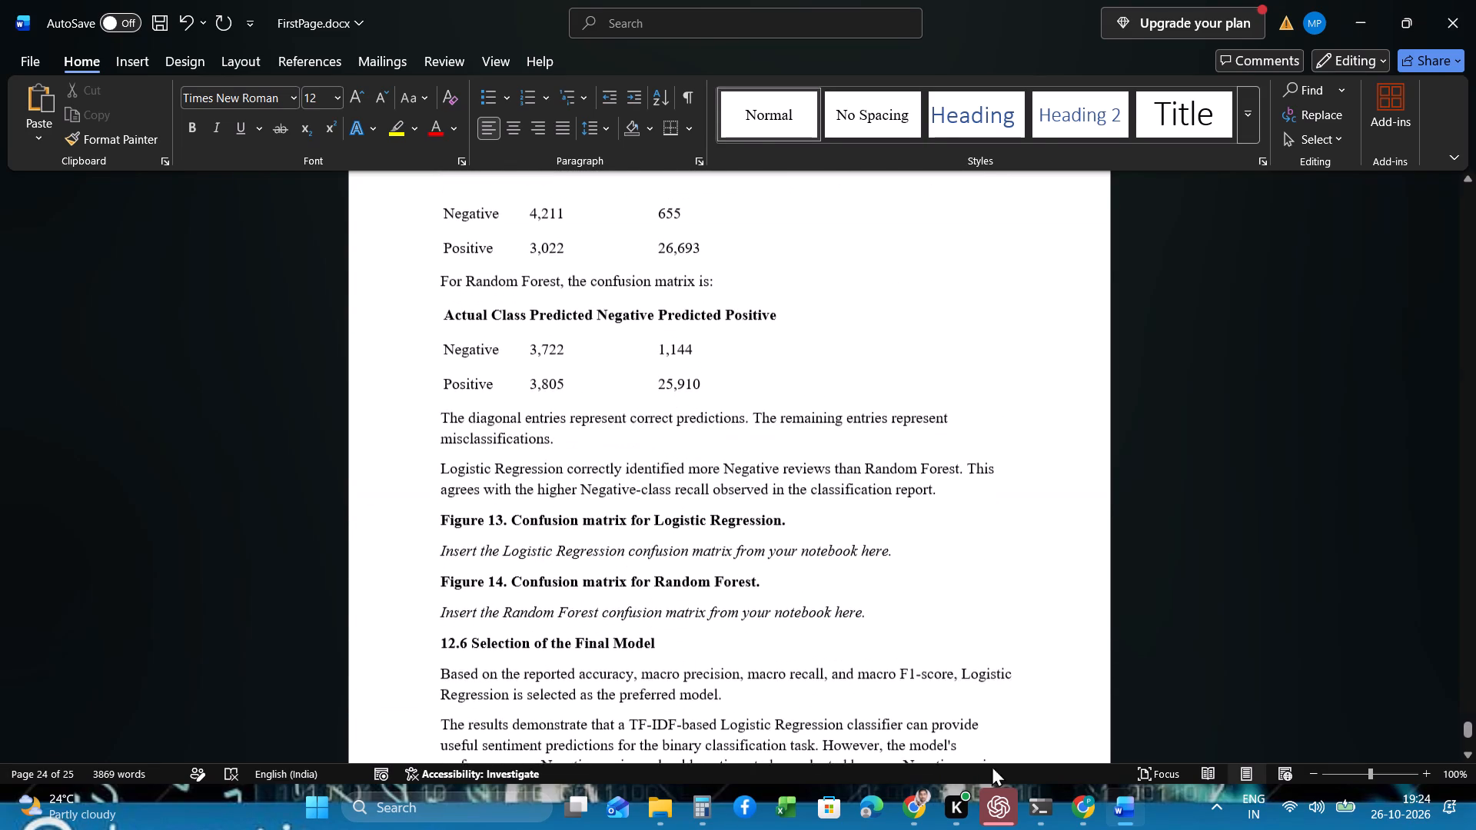
scroll(972, 531, down, 5)
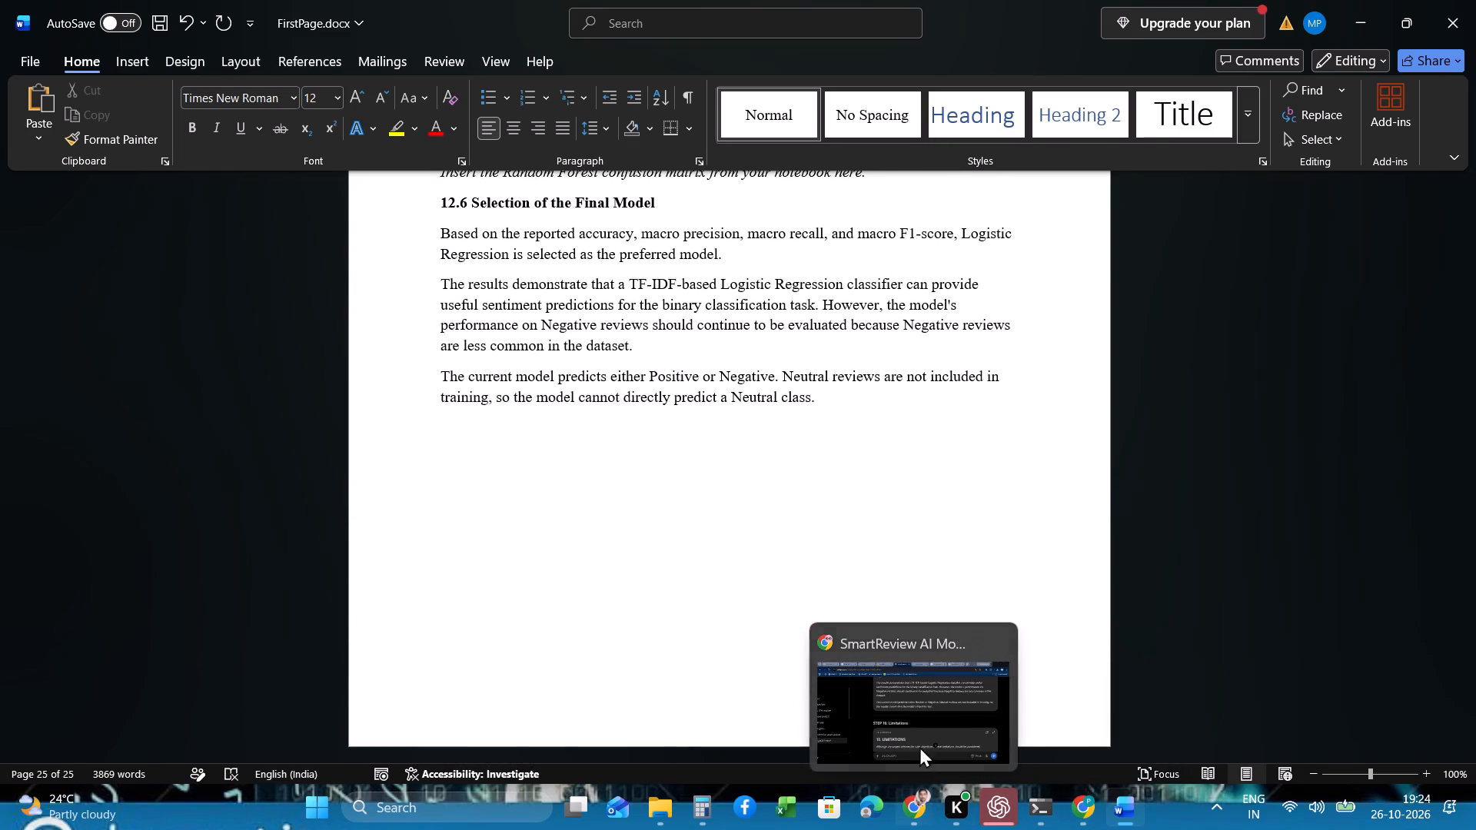
Switch to the ChatGPT conversation in Chrome and copy the complete "13. Limitations" text block under STEP 16.
click(919, 734)
scroll(873, 537, down, 4)
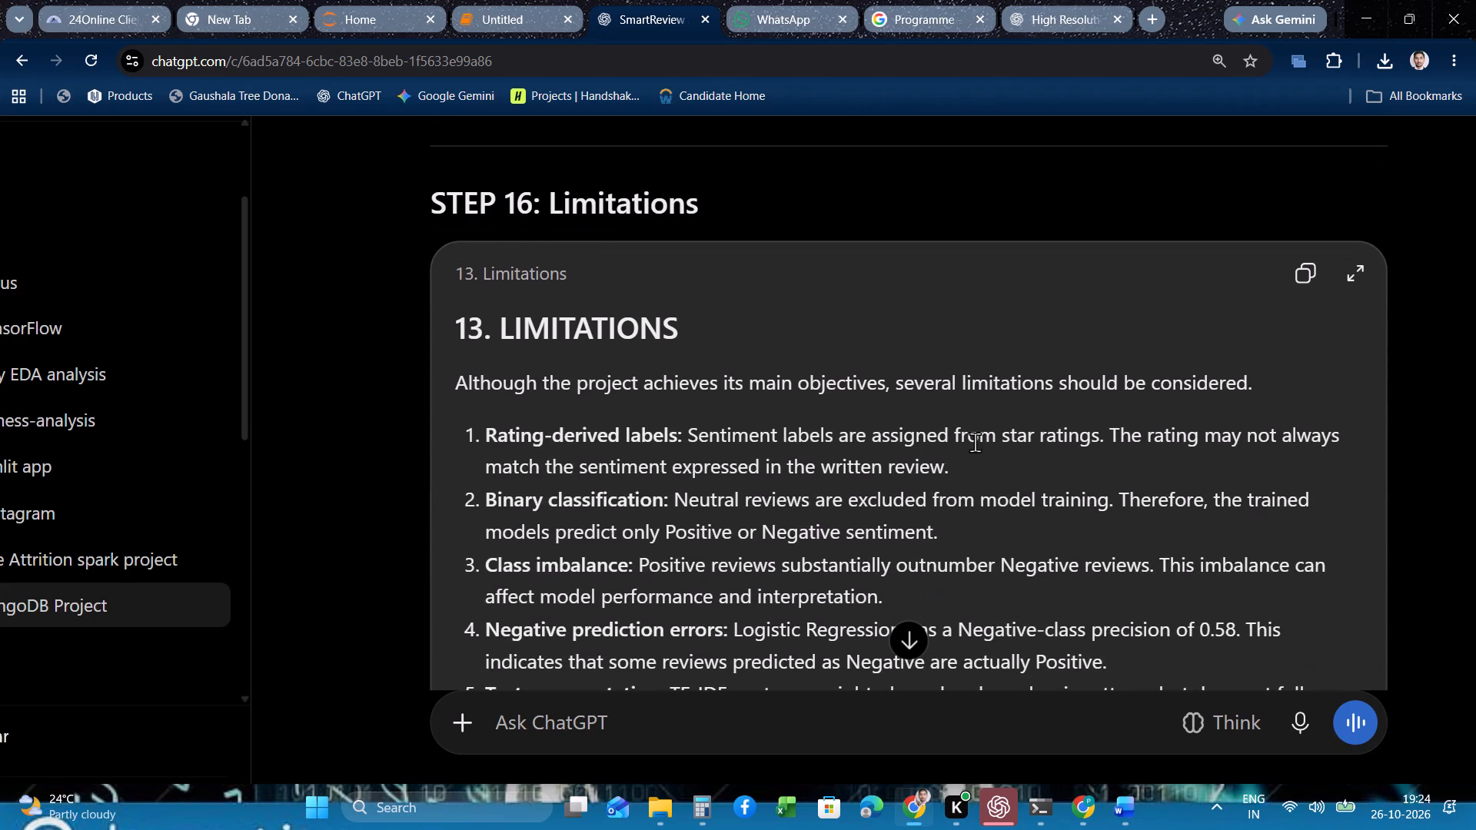
click(1305, 291)
scroll(1212, 436, down, 4)
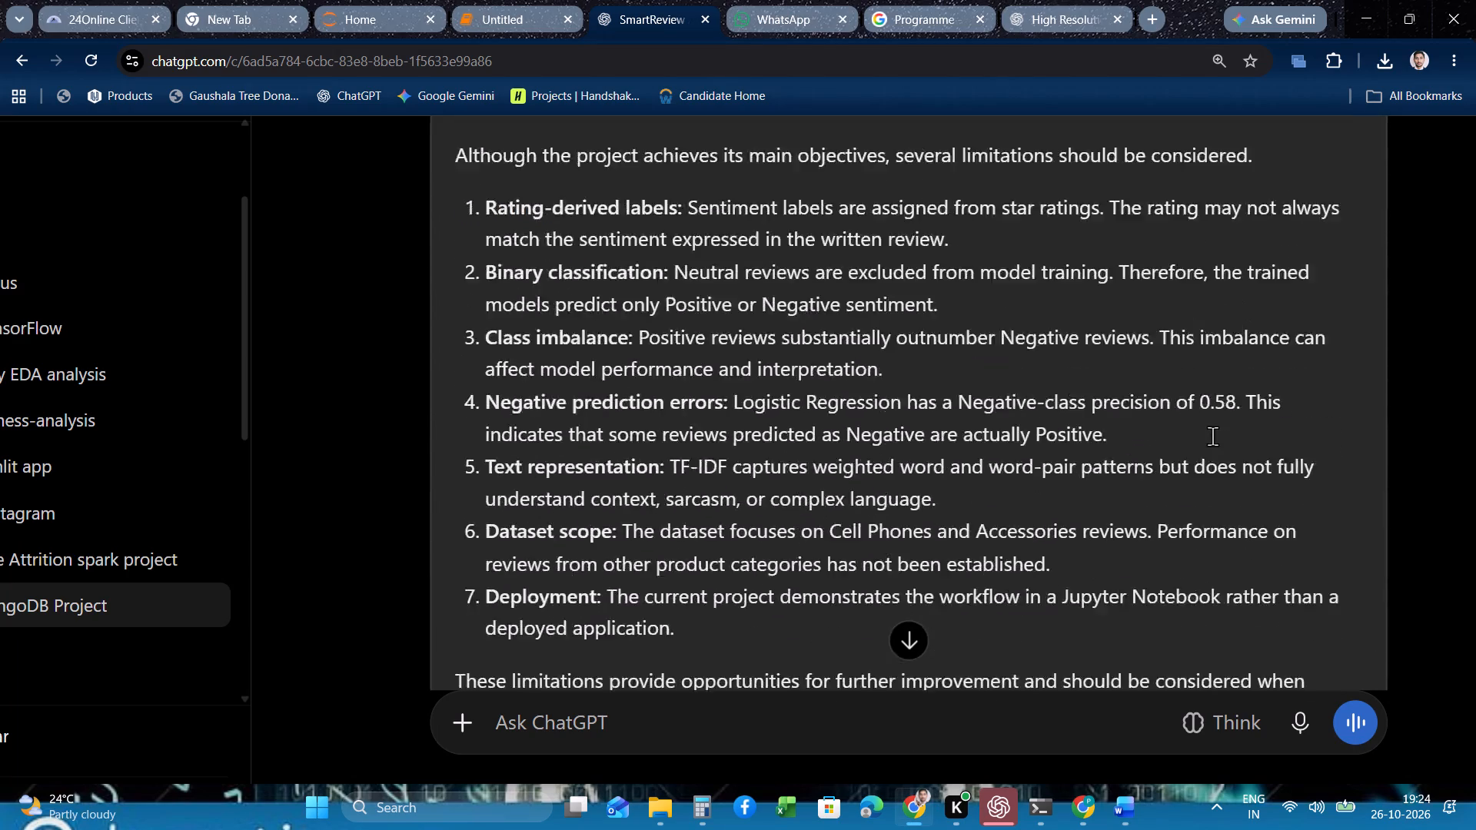
scroll(1212, 436, down, 2)
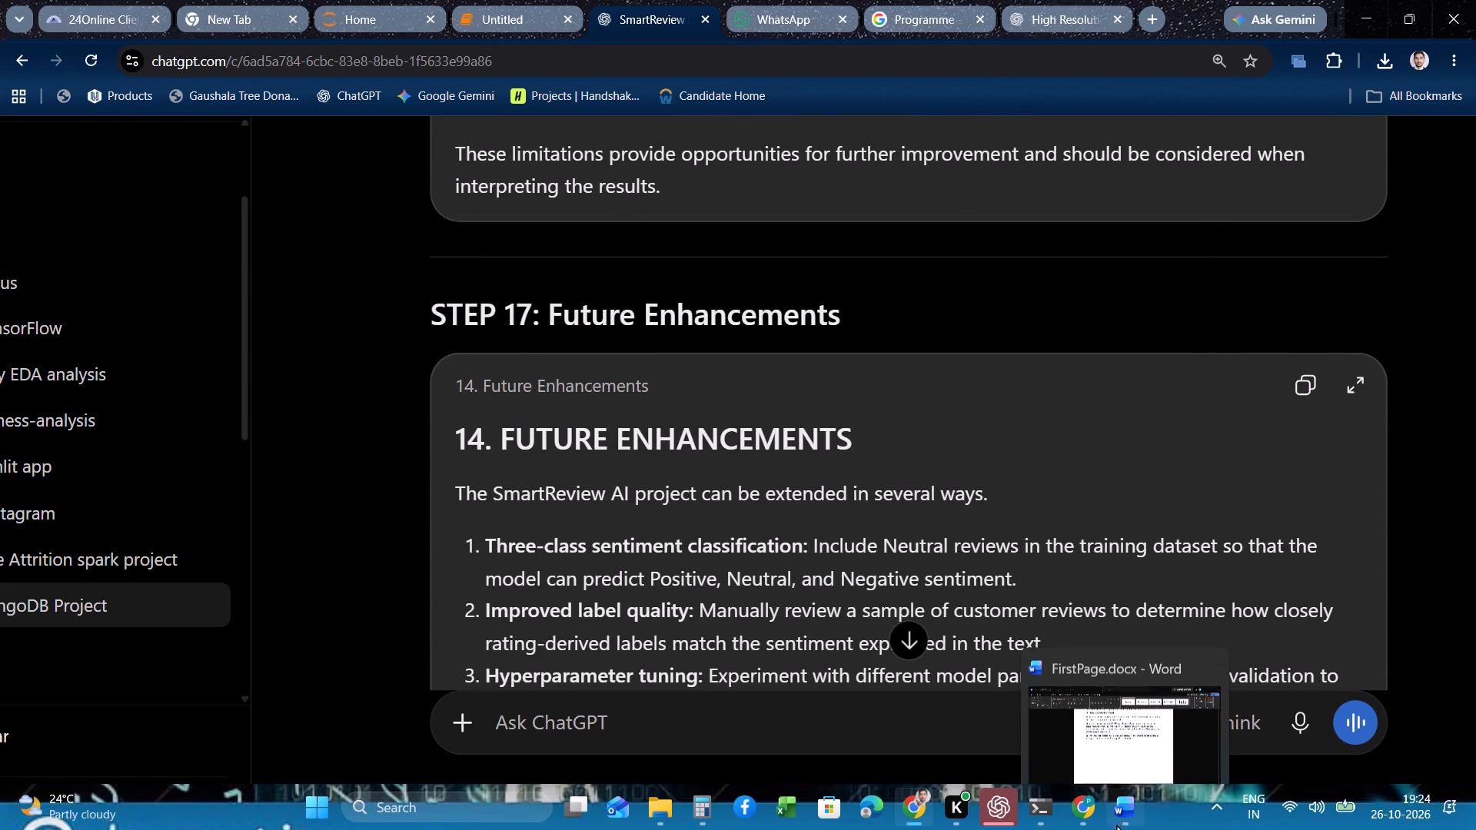
Return to the Word report and paste the copied section 13 after the last paragraph of section 12.6.
click(1108, 722)
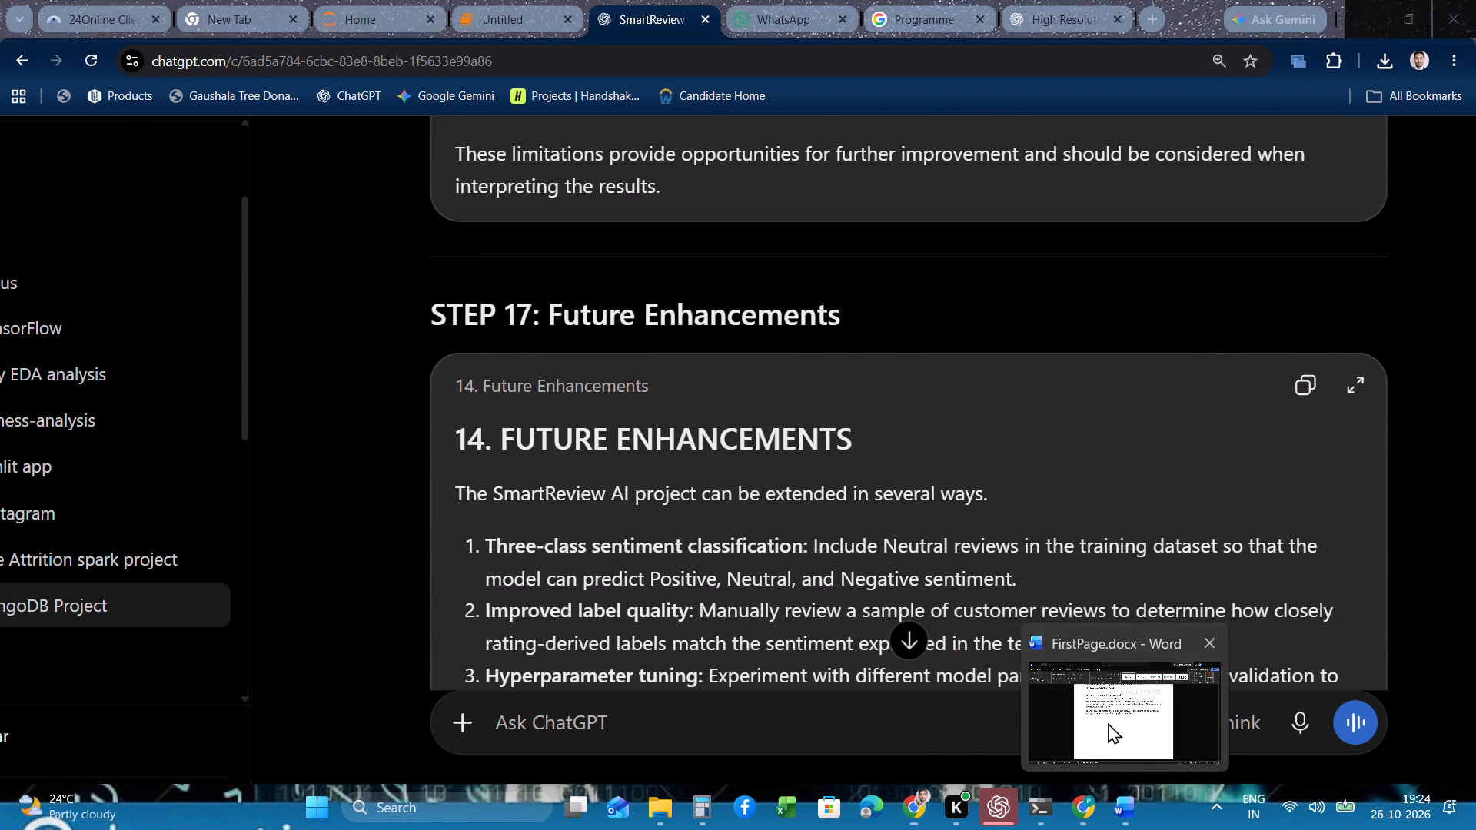
click(814, 586)
key(ctrl+v)
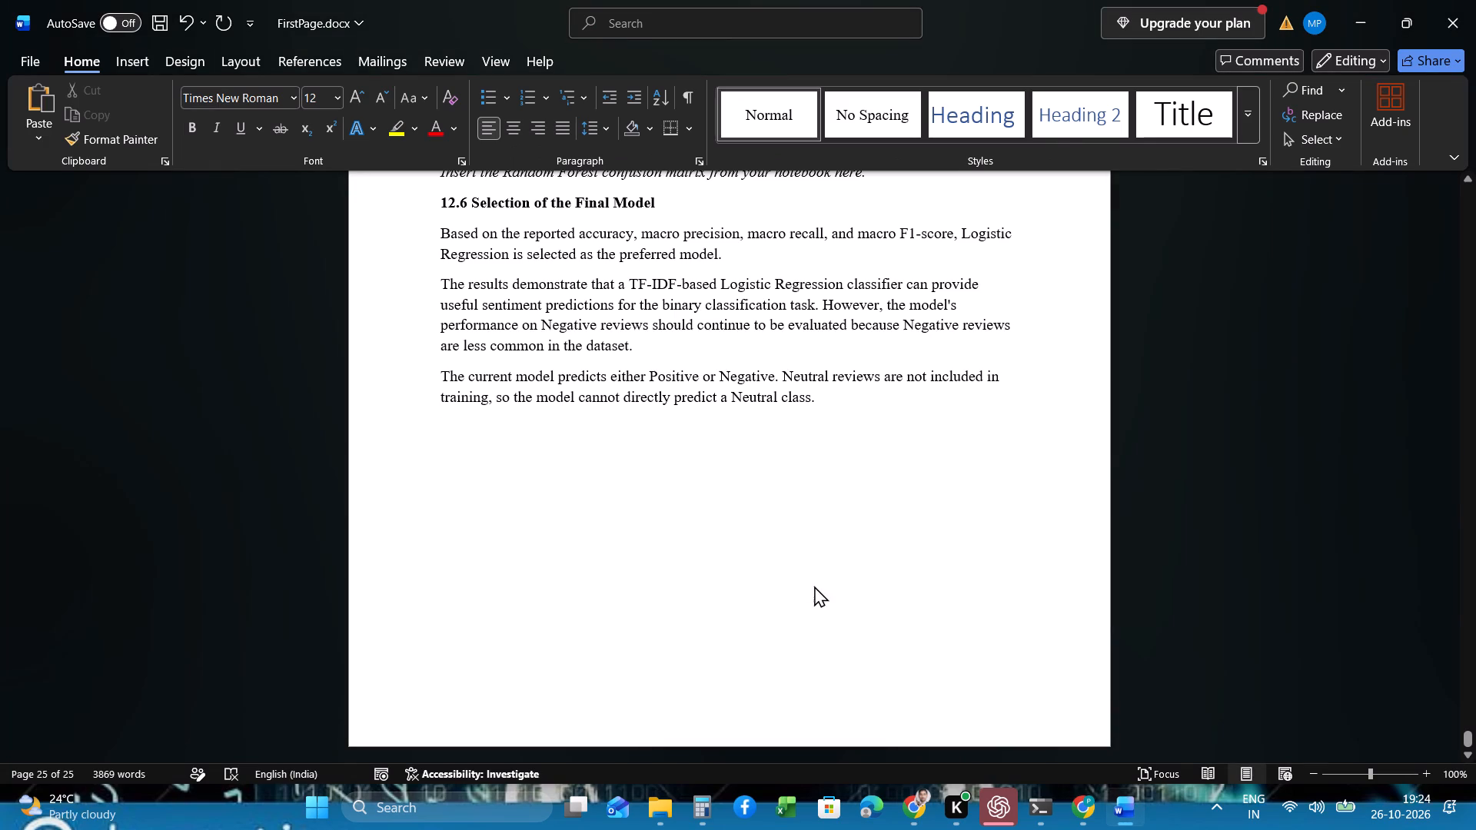
Switch to the ChatGPT conversation in Chrome and copy the complete "14. Future Enhancements" text block under STEP 17.
scroll(814, 586, down, 2)
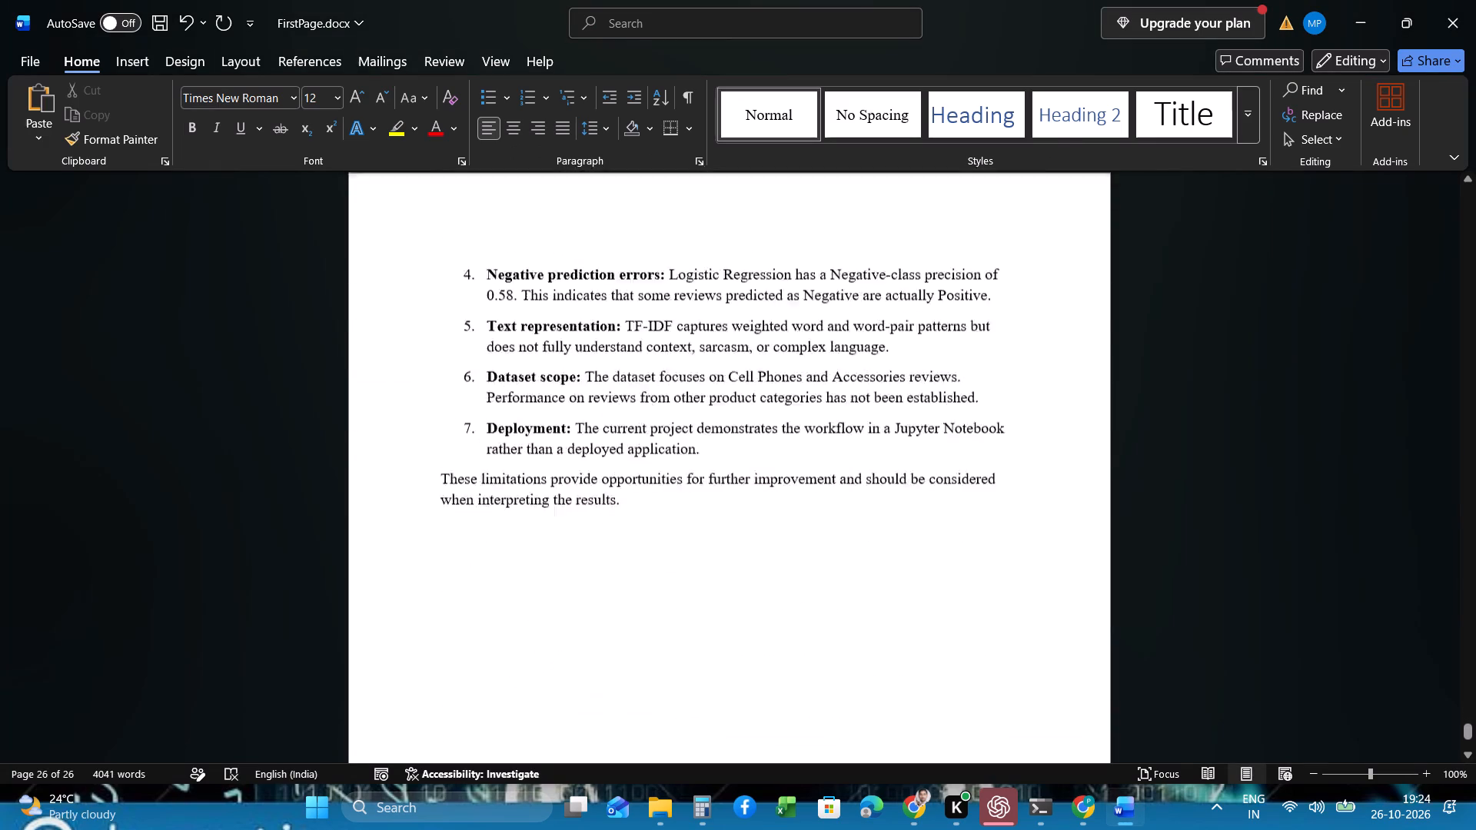
scroll(814, 586, down, 1)
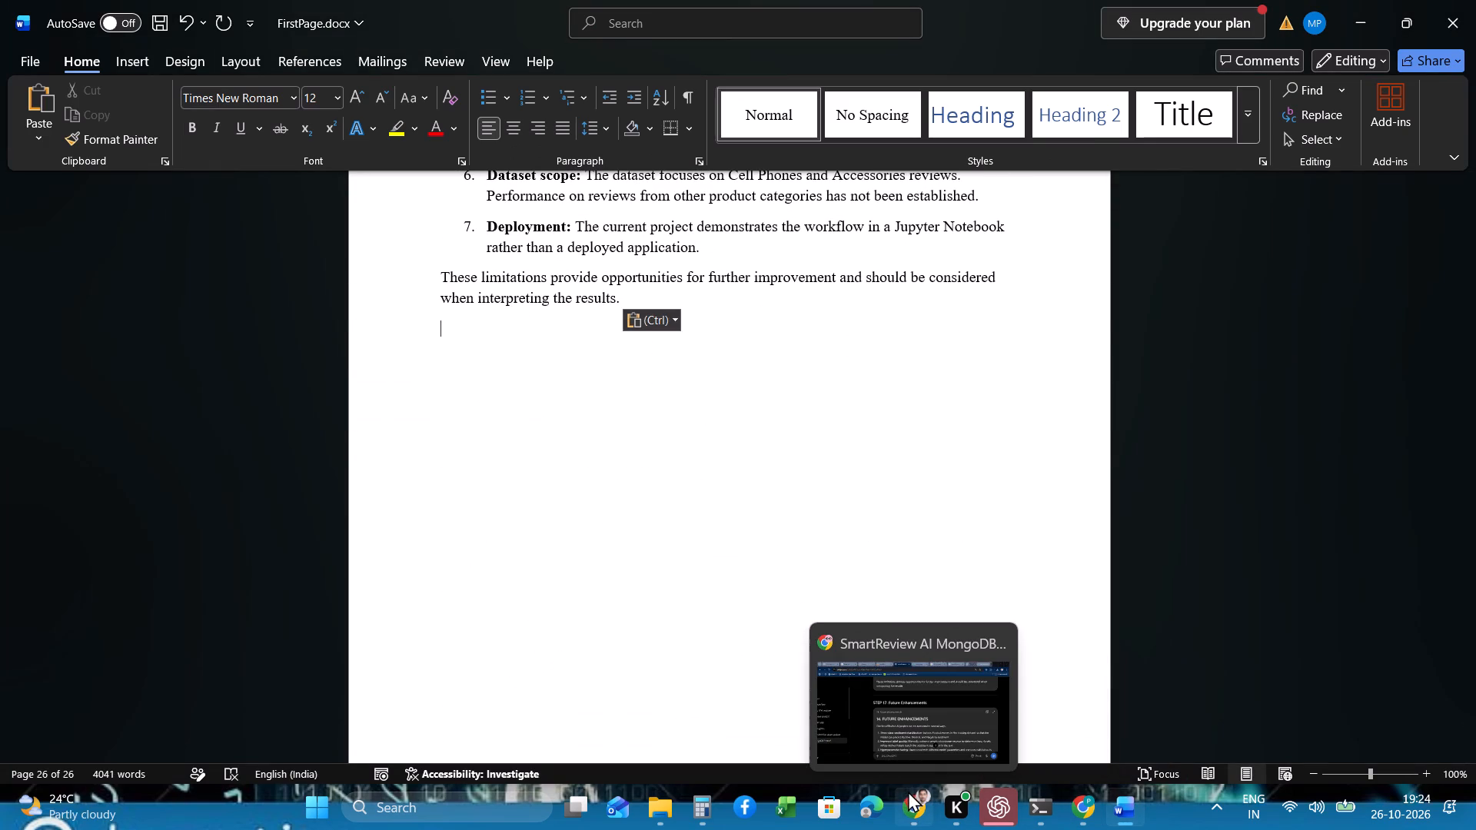
click(939, 709)
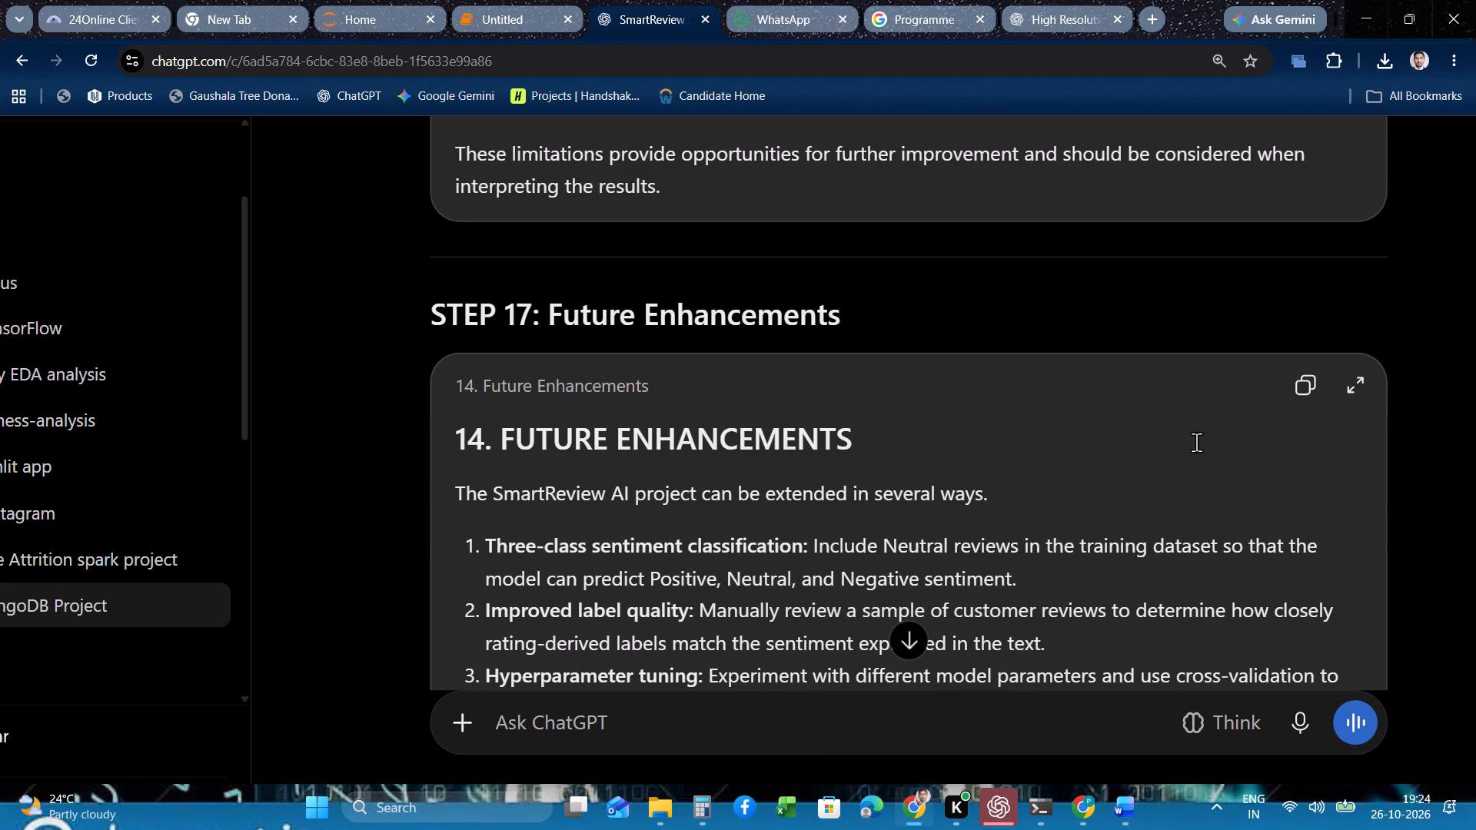
click(1307, 396)
Read through the "14. Future Enhancements" and "13. Limitations" text blocks in the ChatGPT conversation.
scroll(1214, 567, down, 1)
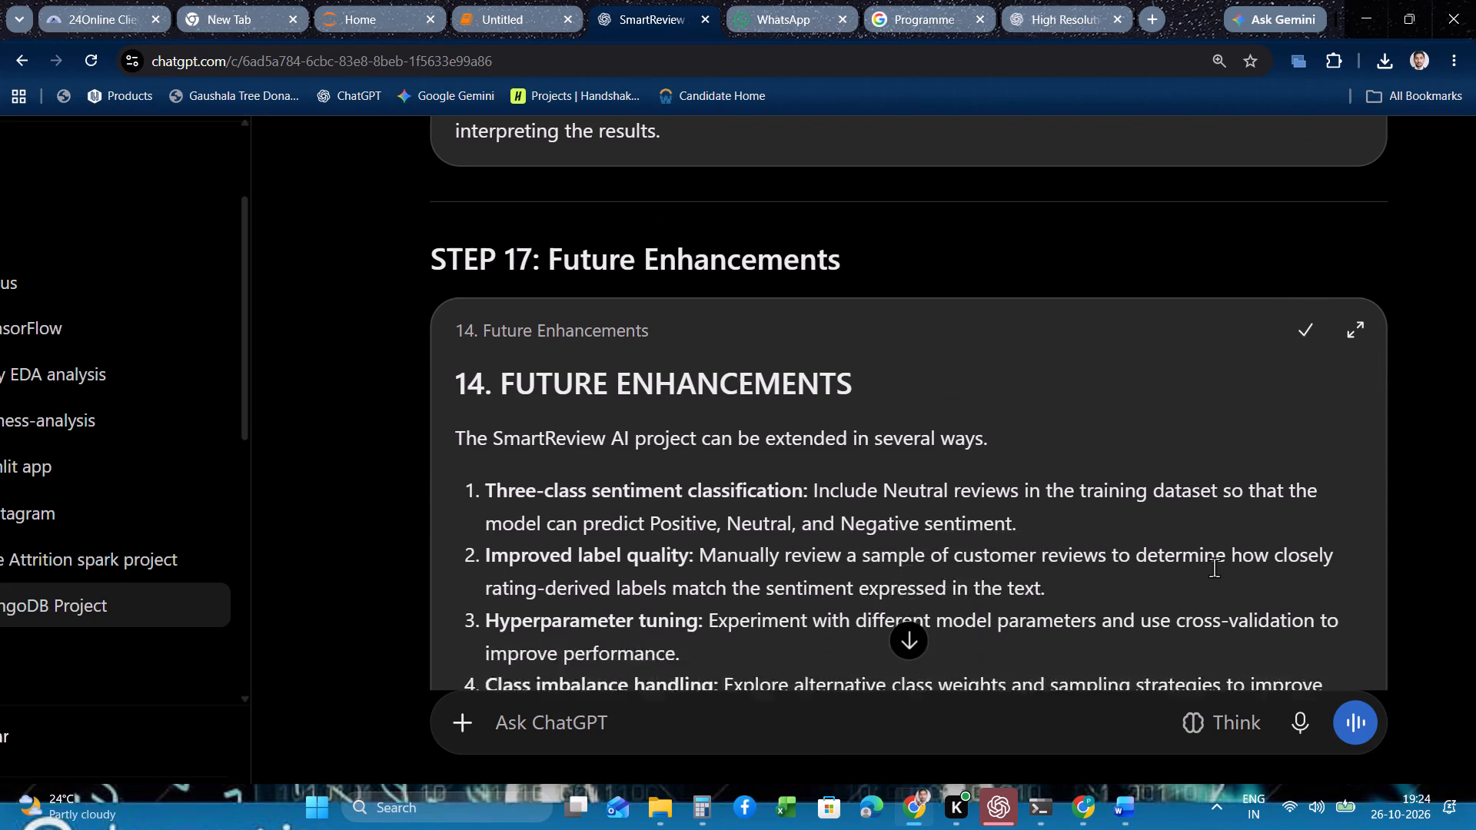
scroll(1214, 567, down, 5)
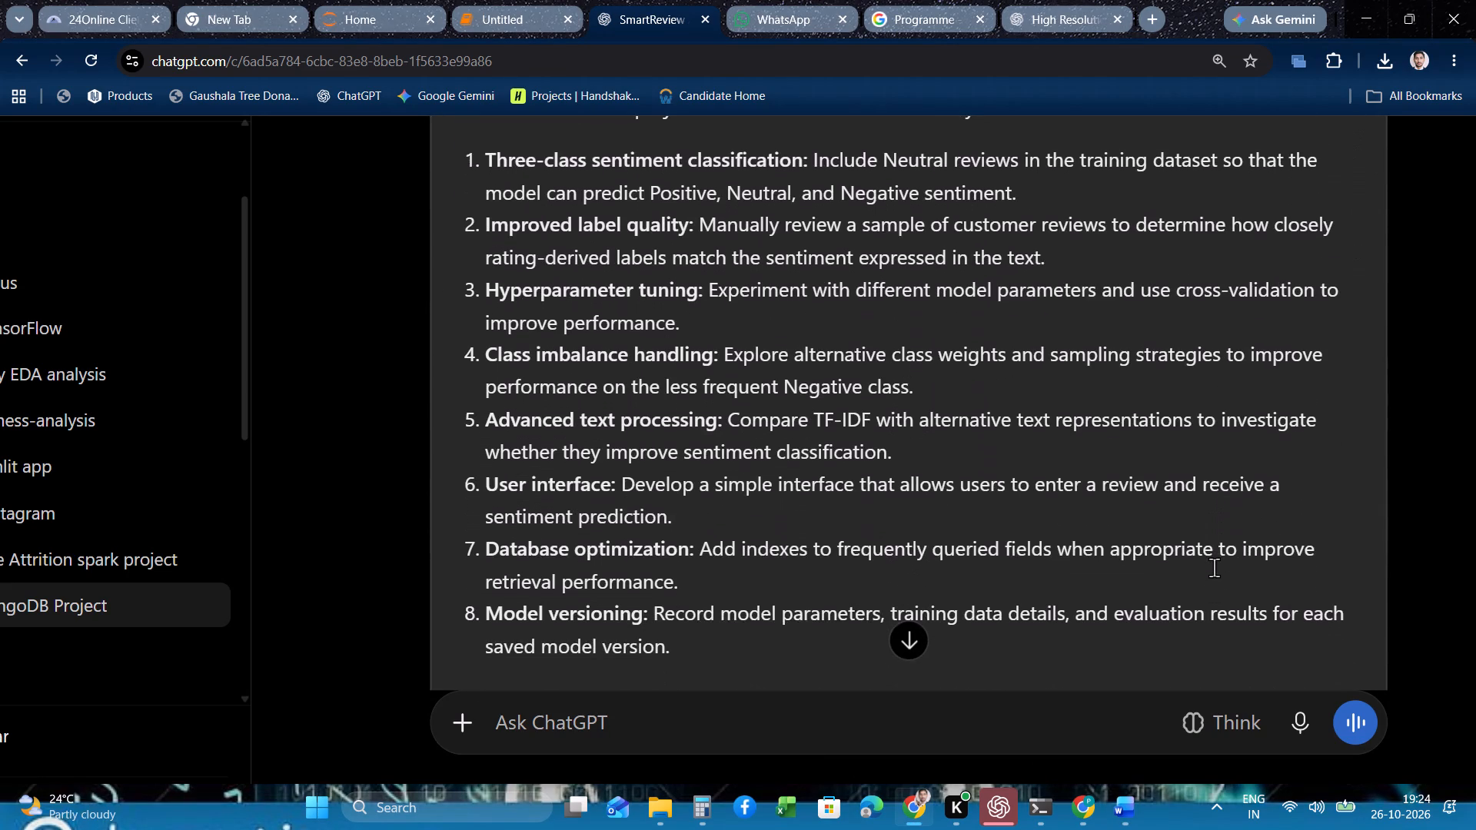
scroll(1214, 567, down, 1)
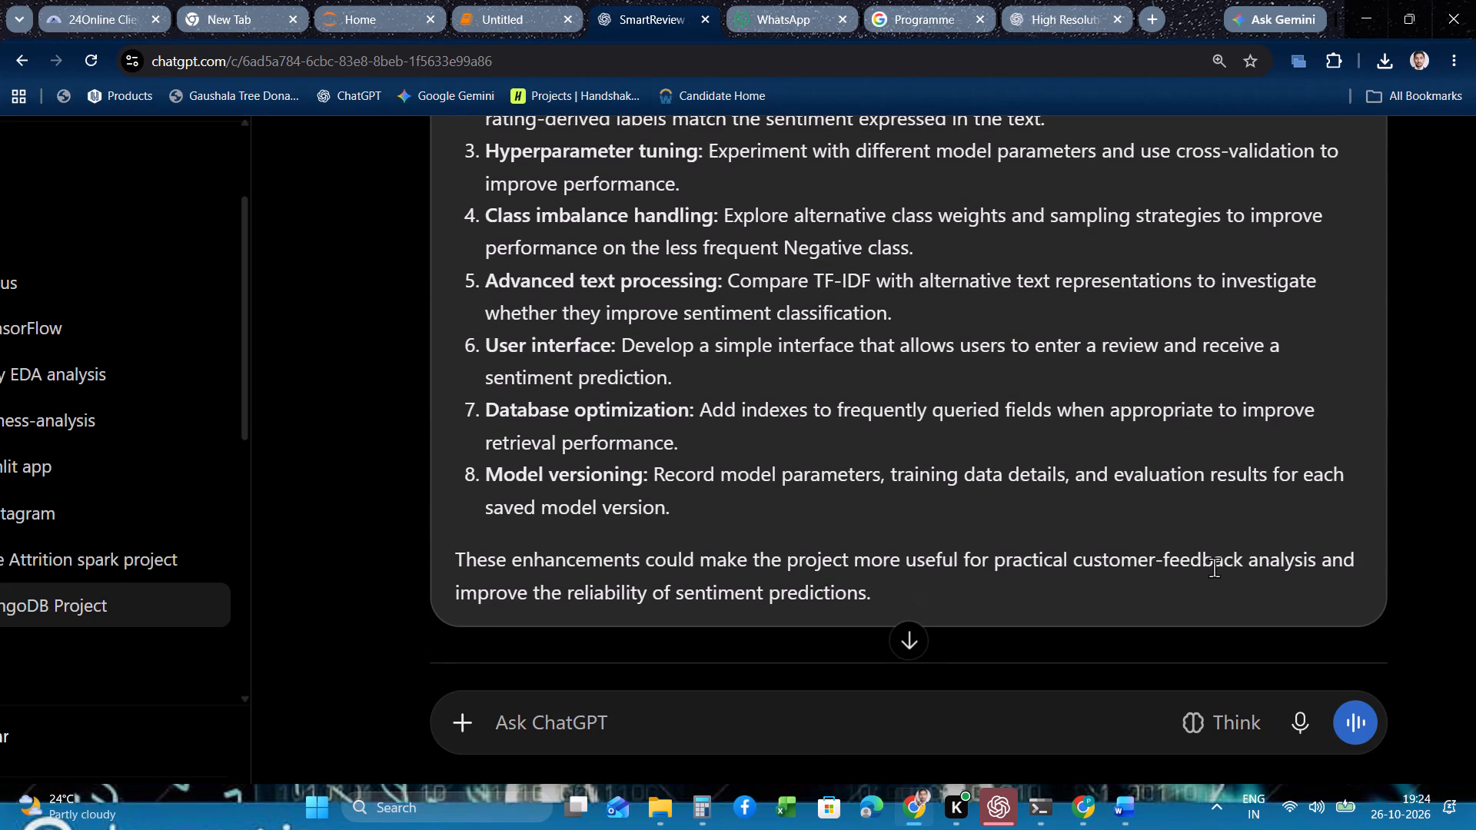
scroll(1214, 567, up, 7)
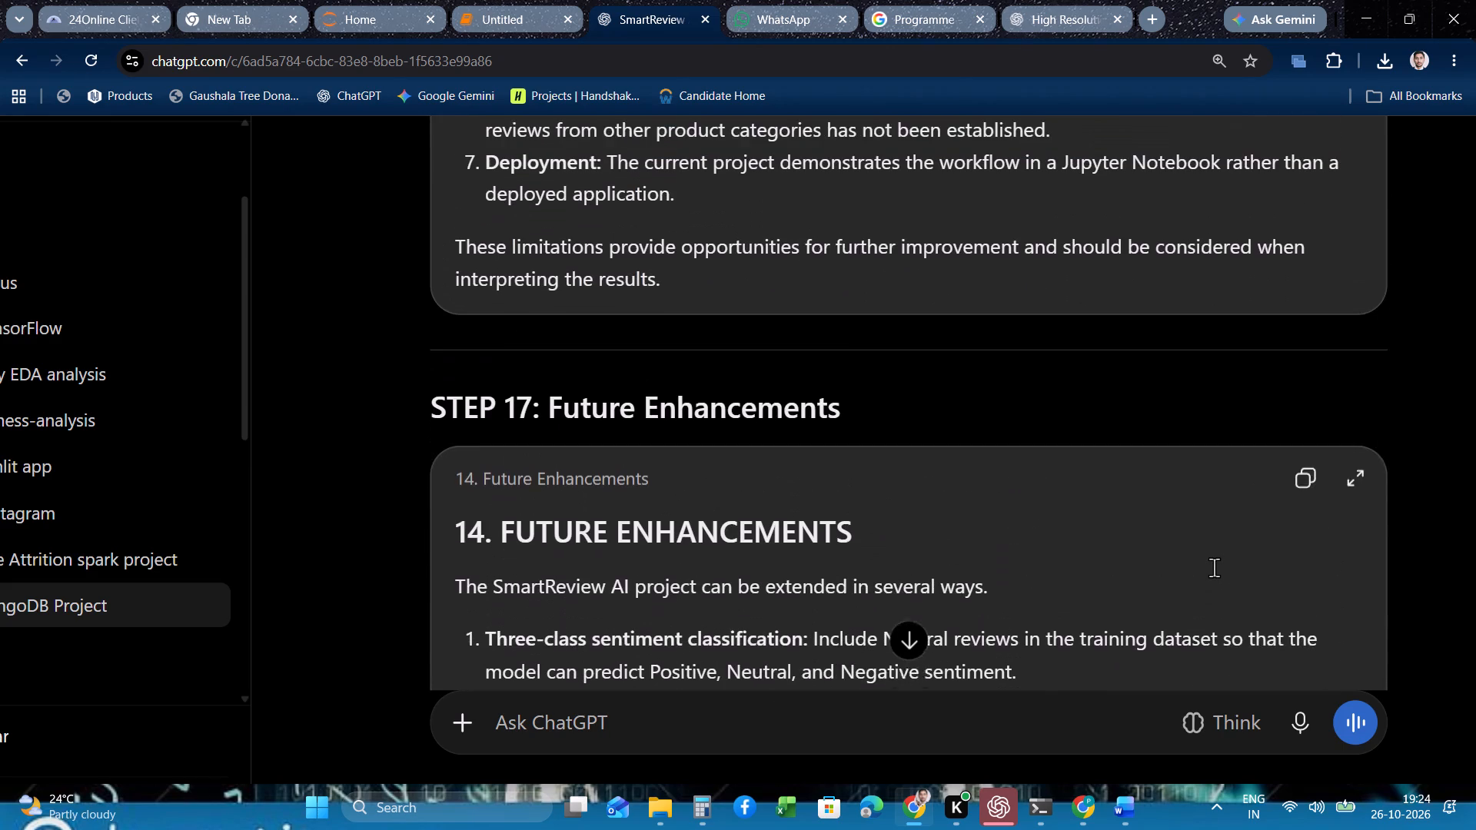
scroll(1214, 567, up, 5)
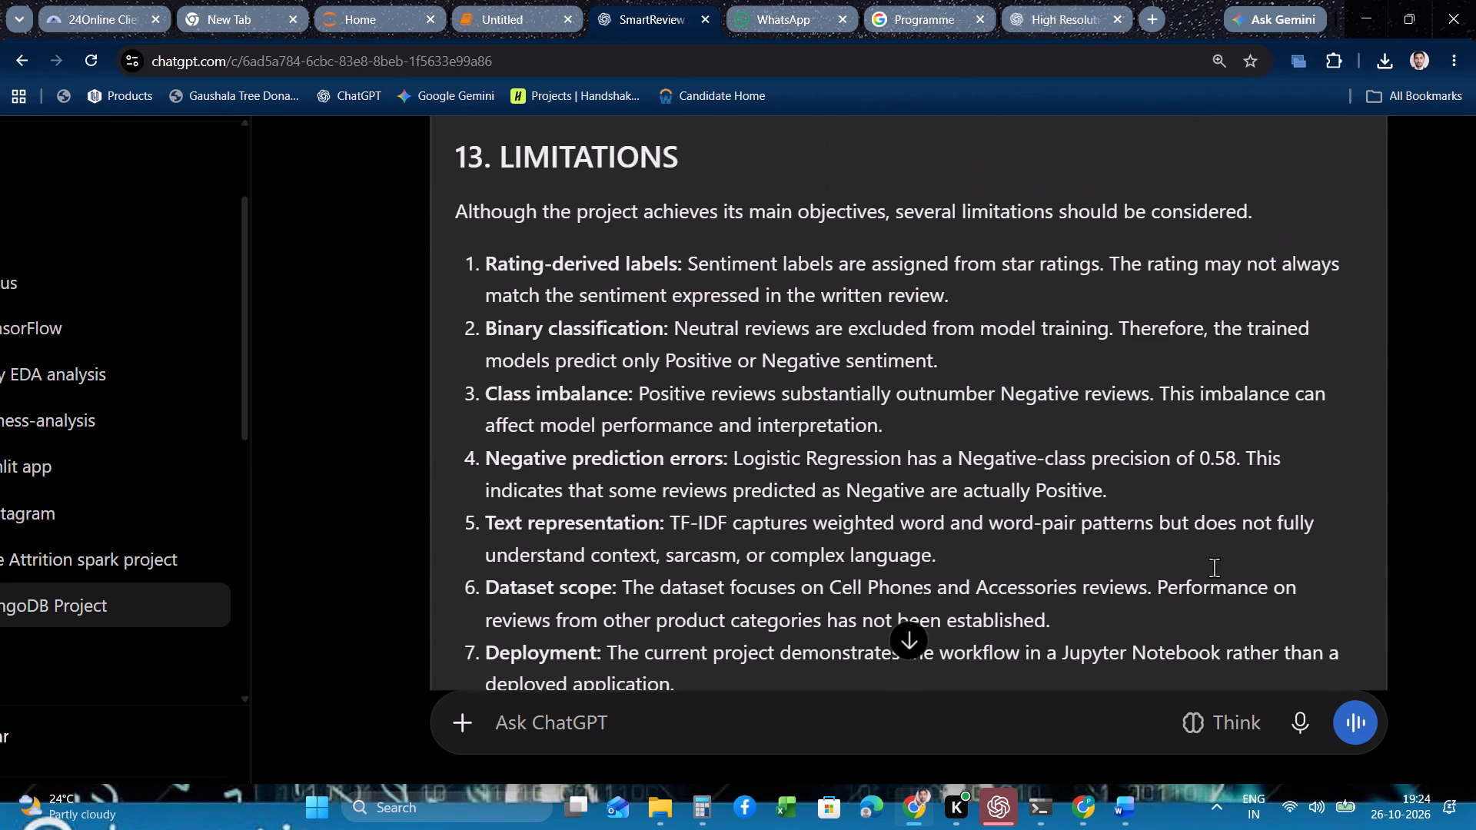
scroll(1214, 567, up, 1)
scroll(1214, 567, down, 1)
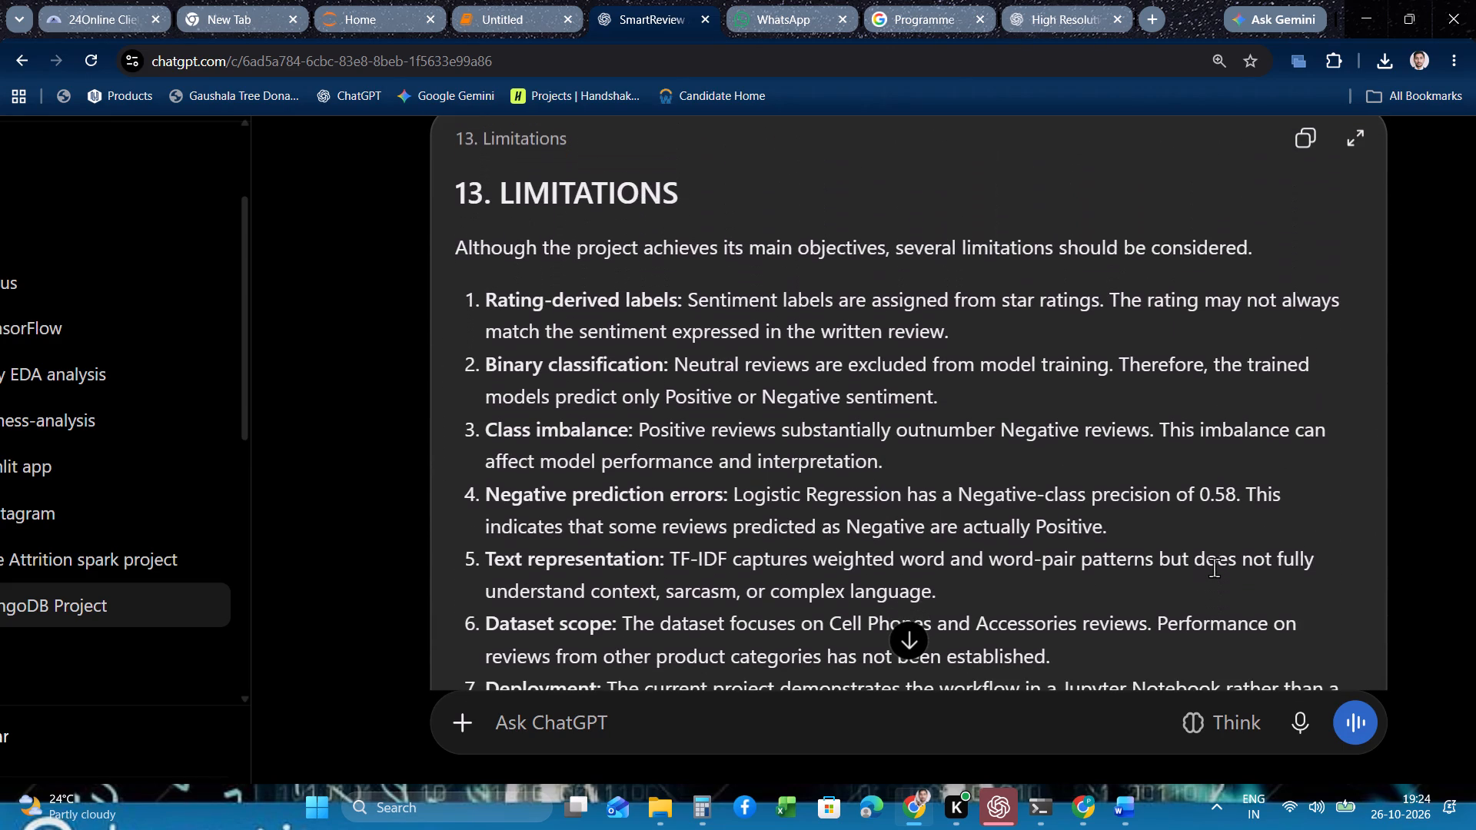
scroll(1214, 567, down, 1)
drag(796, 250, 912, 245)
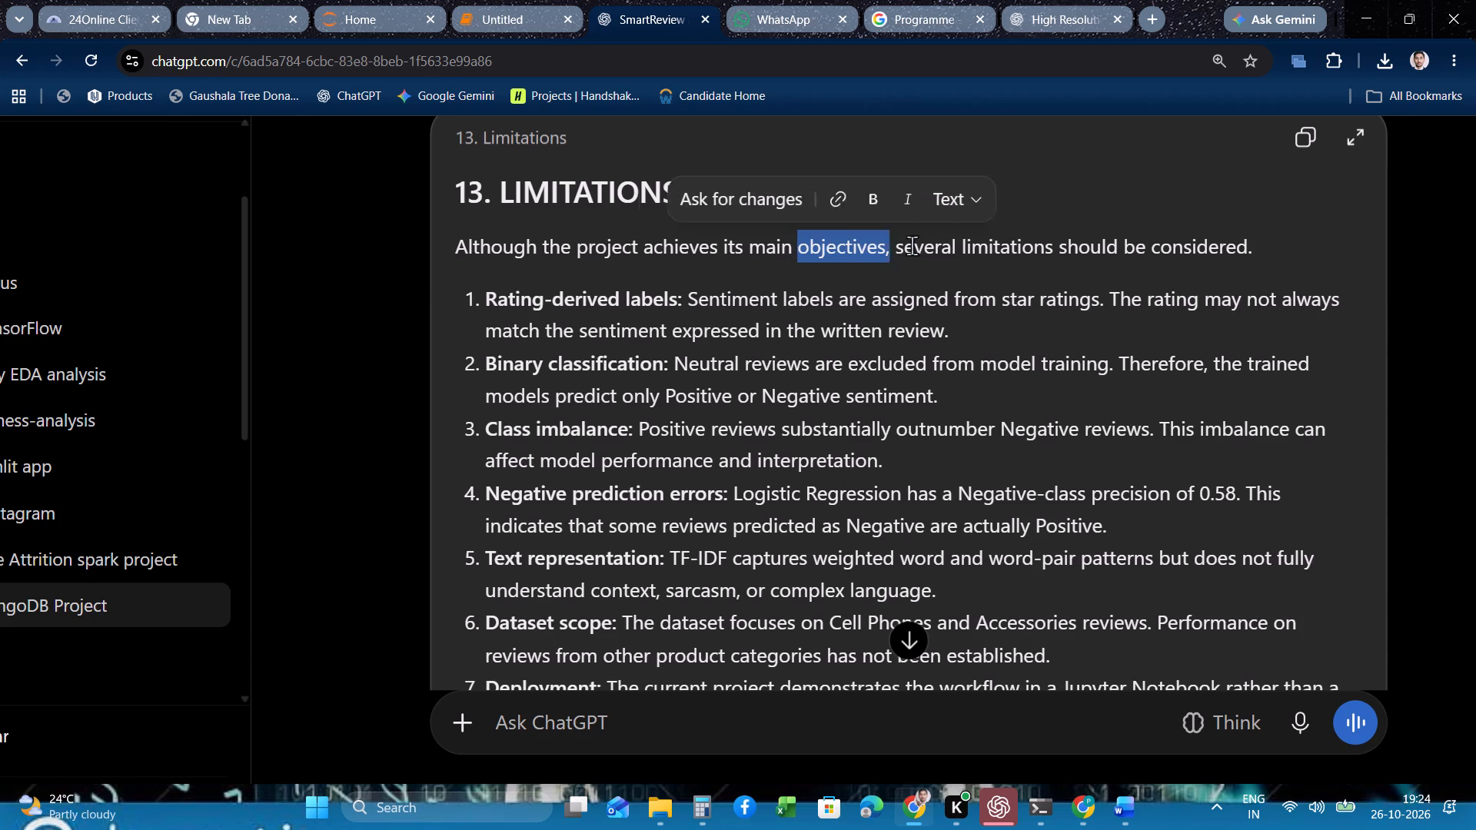
drag(912, 245, 1256, 248)
scroll(982, 251, right, 1)
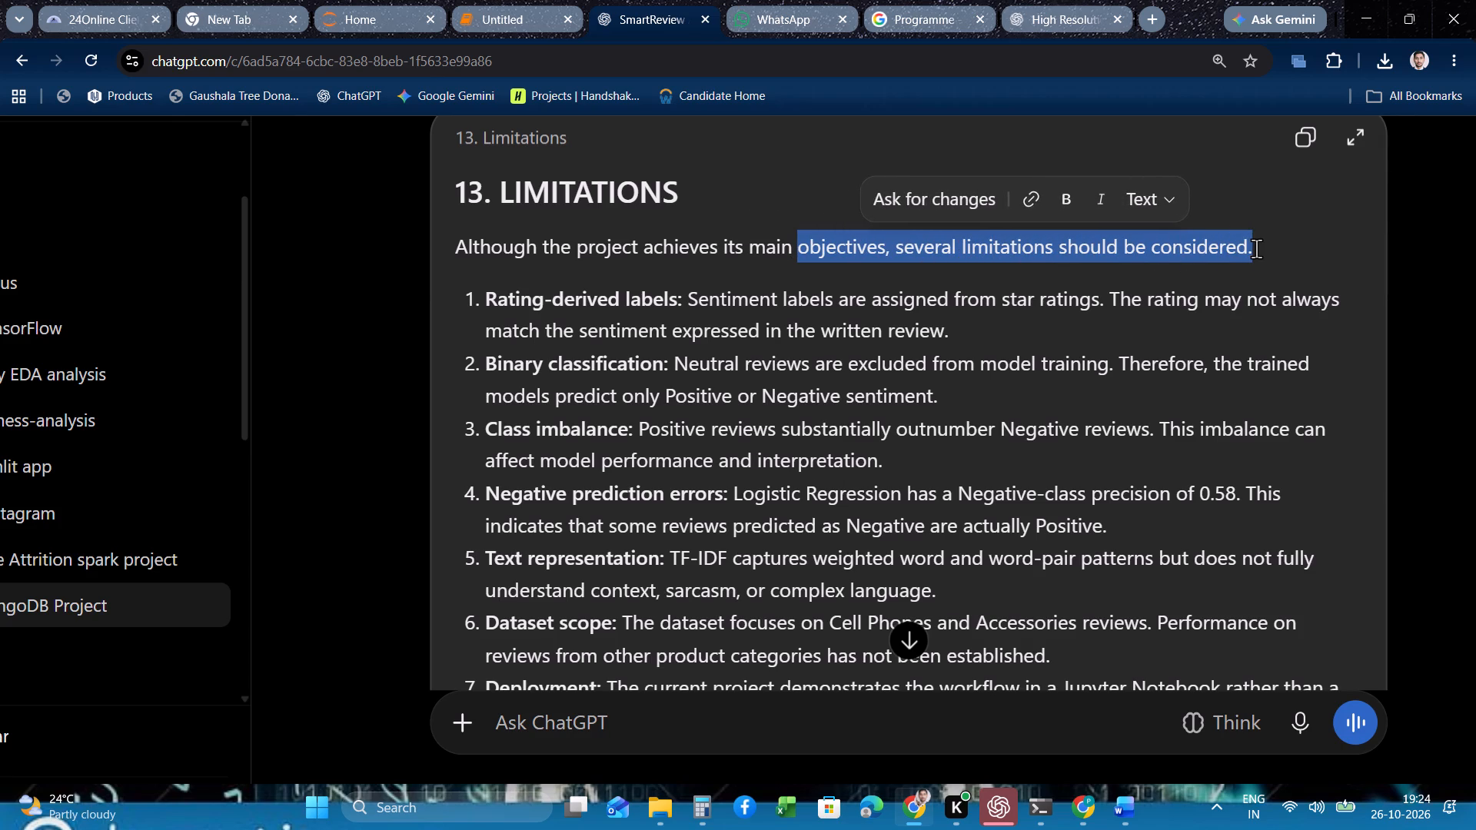
click(1256, 248)
scroll(703, 307, down, 1)
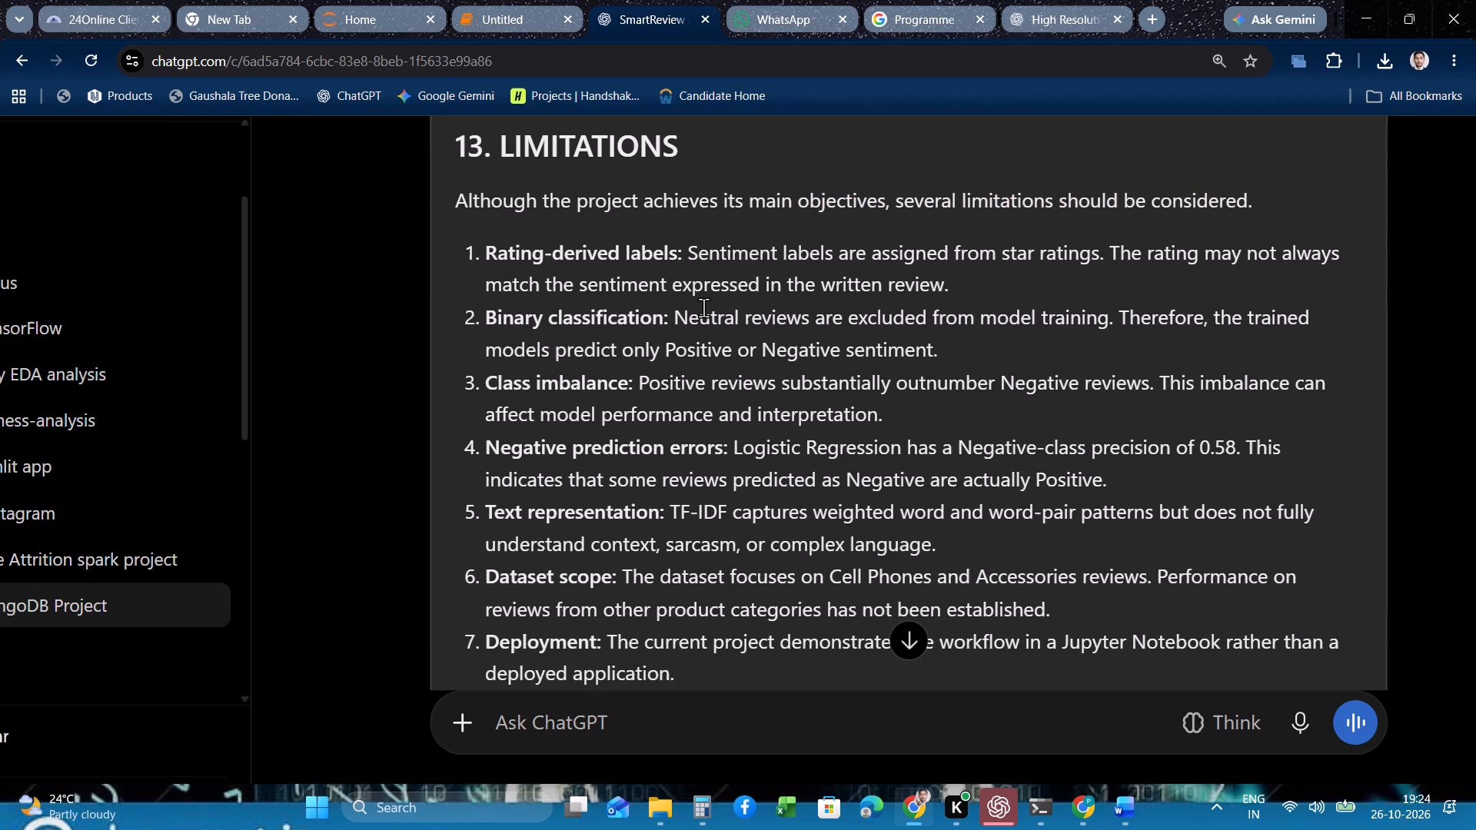
scroll(703, 307, down, 1)
scroll(737, 397, down, 1)
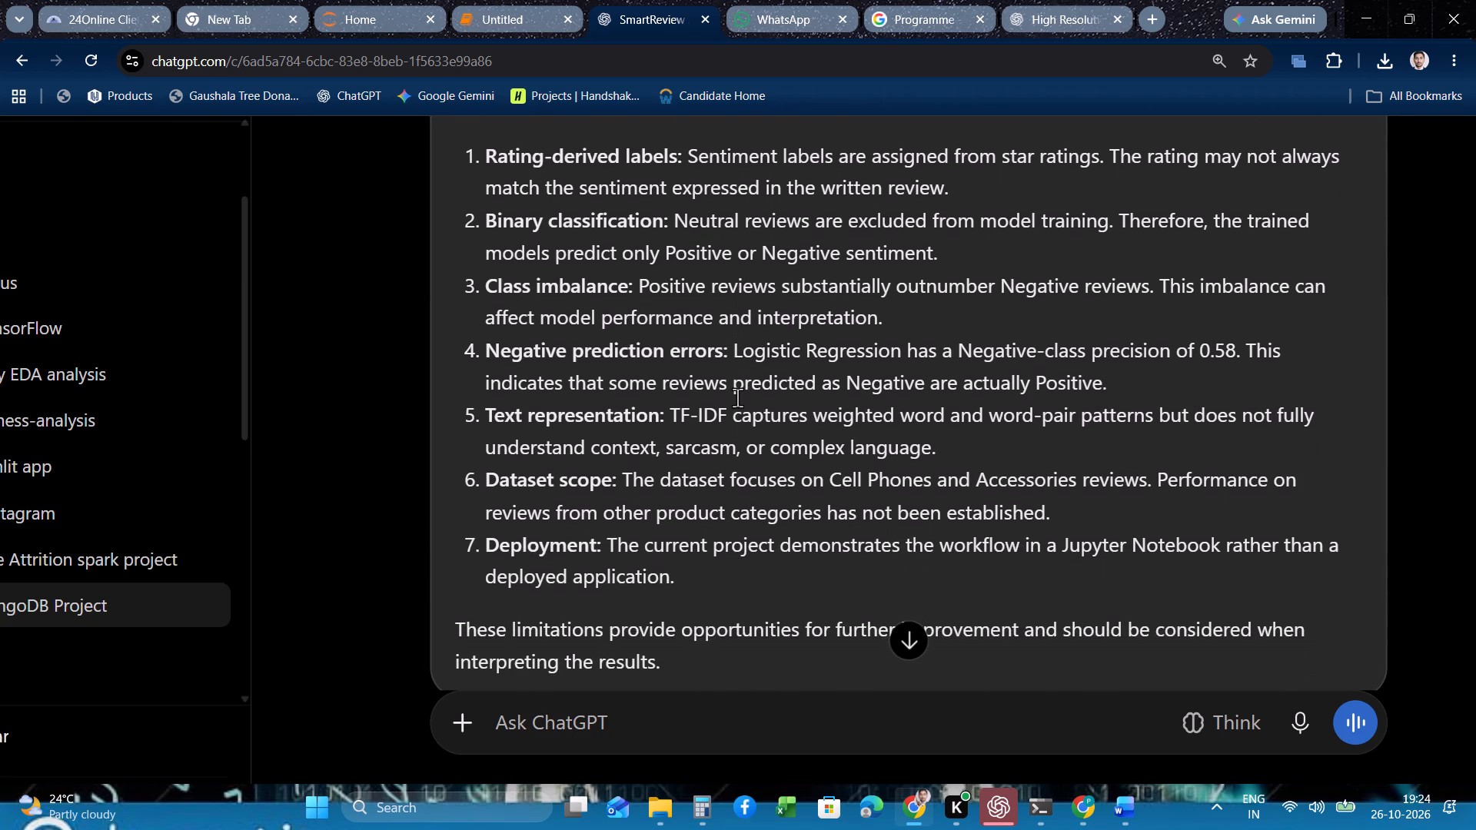
scroll(797, 551, down, 1)
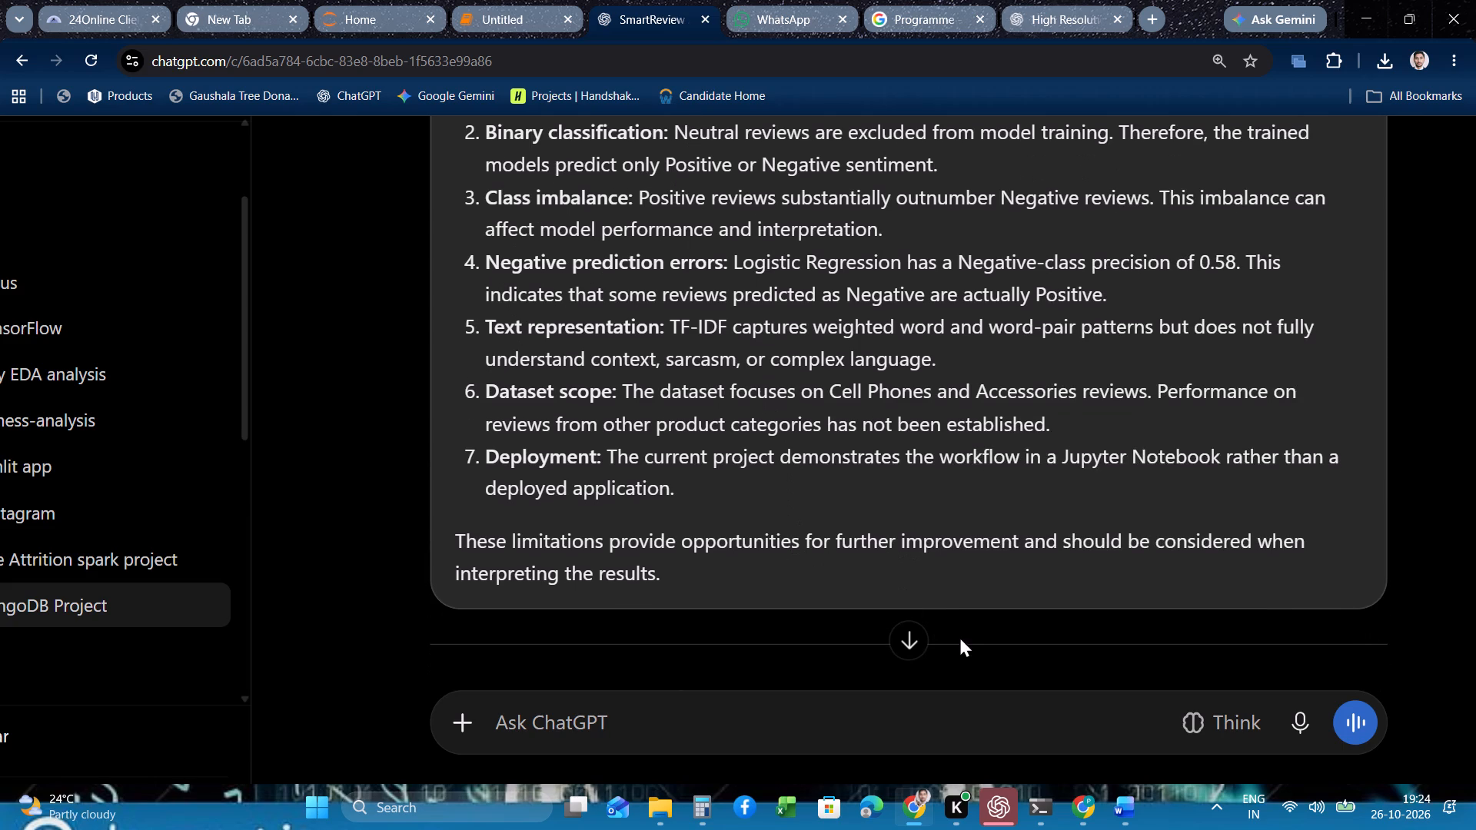
scroll(959, 636, down, 3)
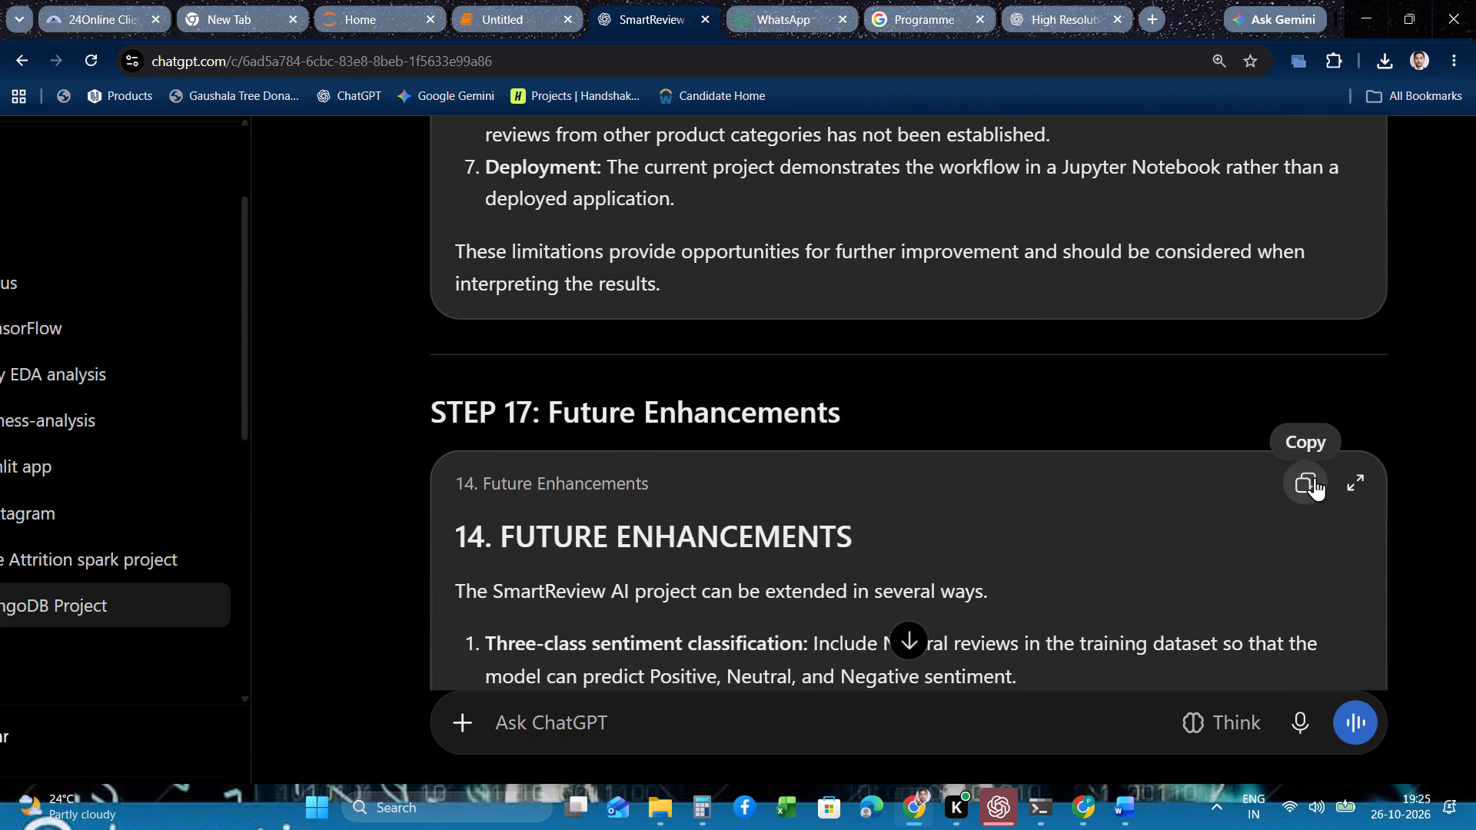
Return to the Word report and paste the copied section 14 after the closing paragraph of section 13.
click(1106, 742)
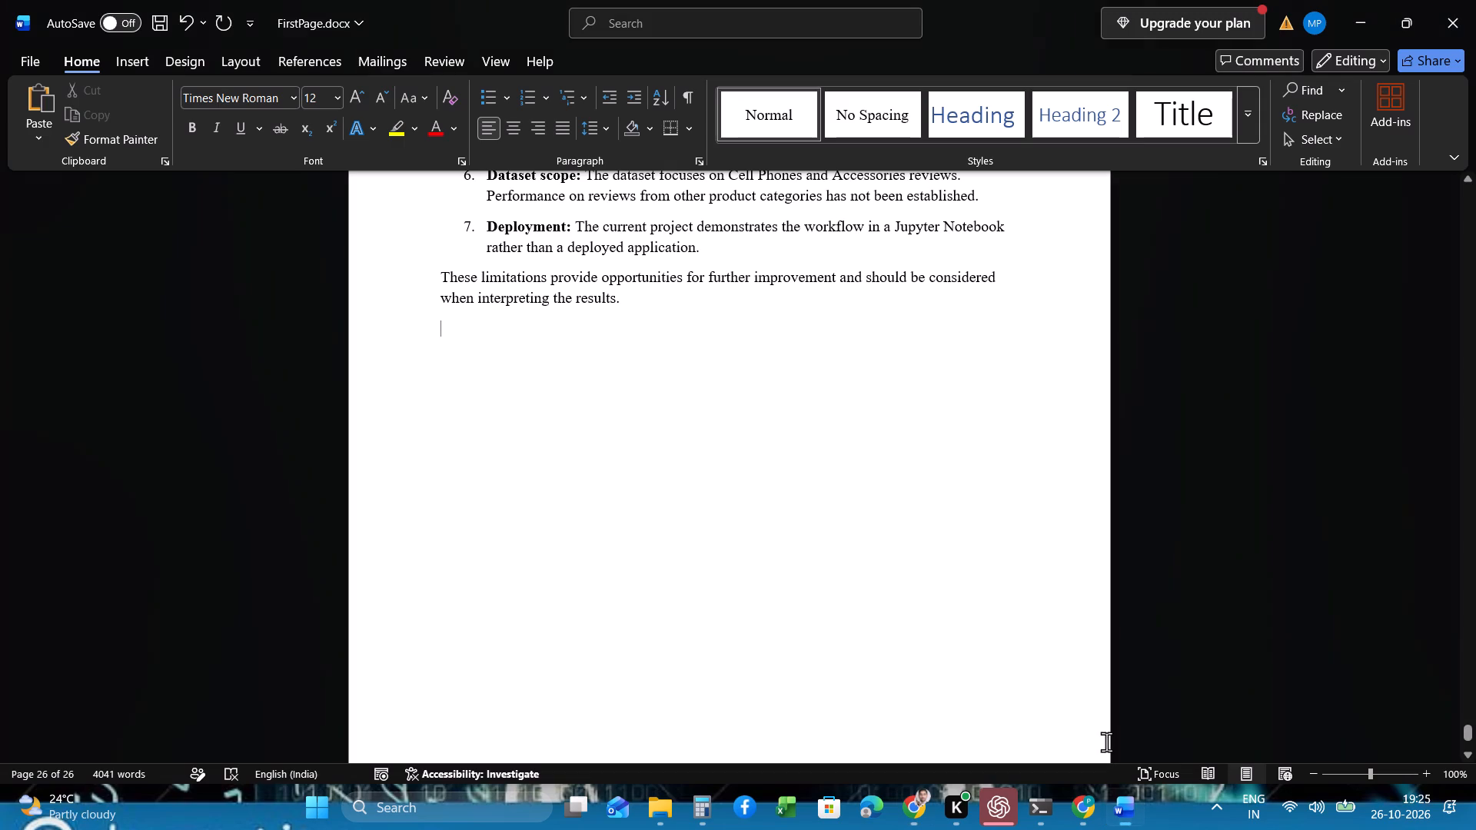
key(ctrl+v)
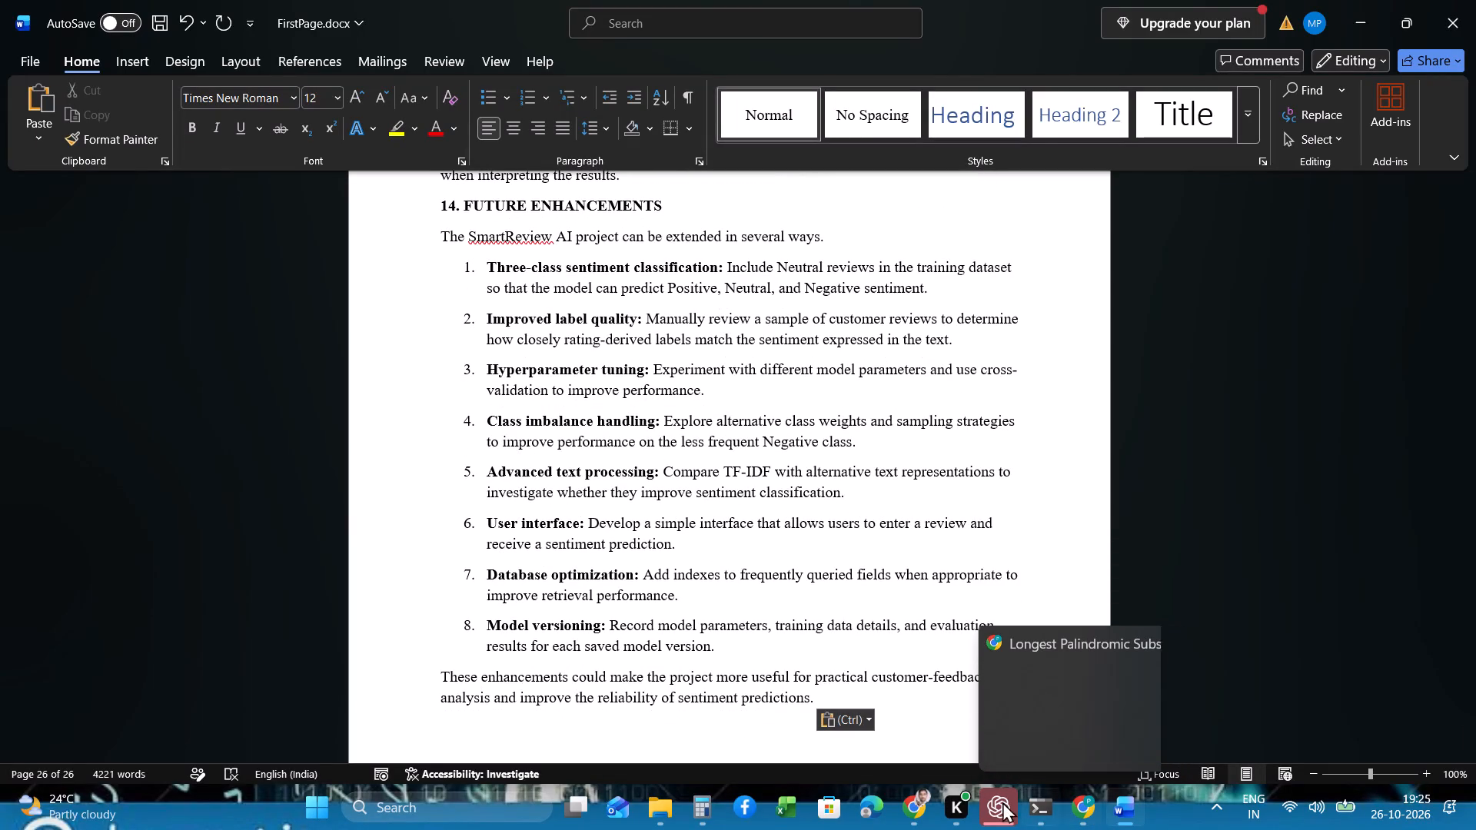
Switch to the ChatGPT conversation in Chrome and copy the complete "15. Conclusion" text block under STEP 18.
click(921, 713)
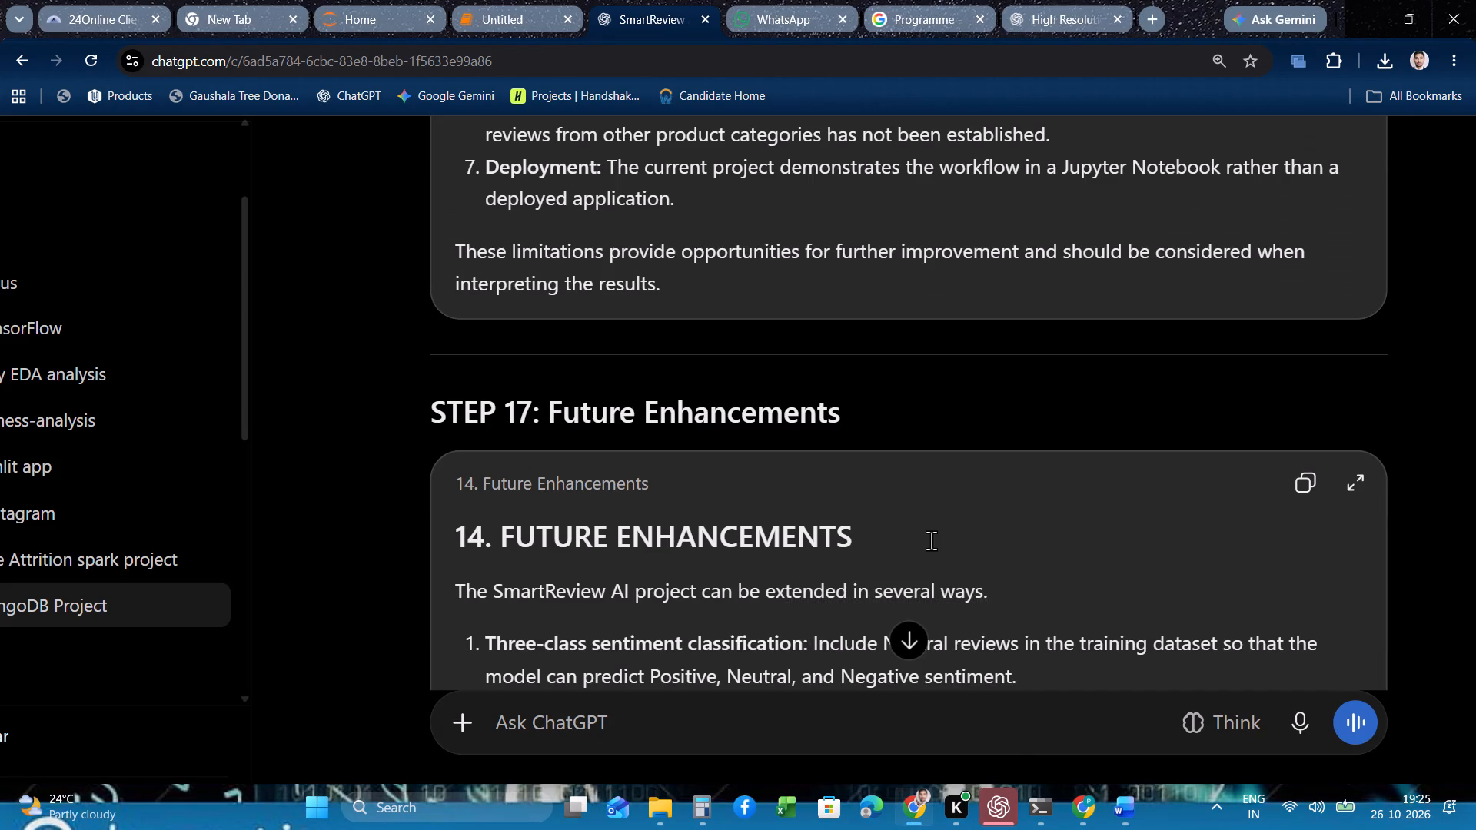
scroll(931, 540, down, 8)
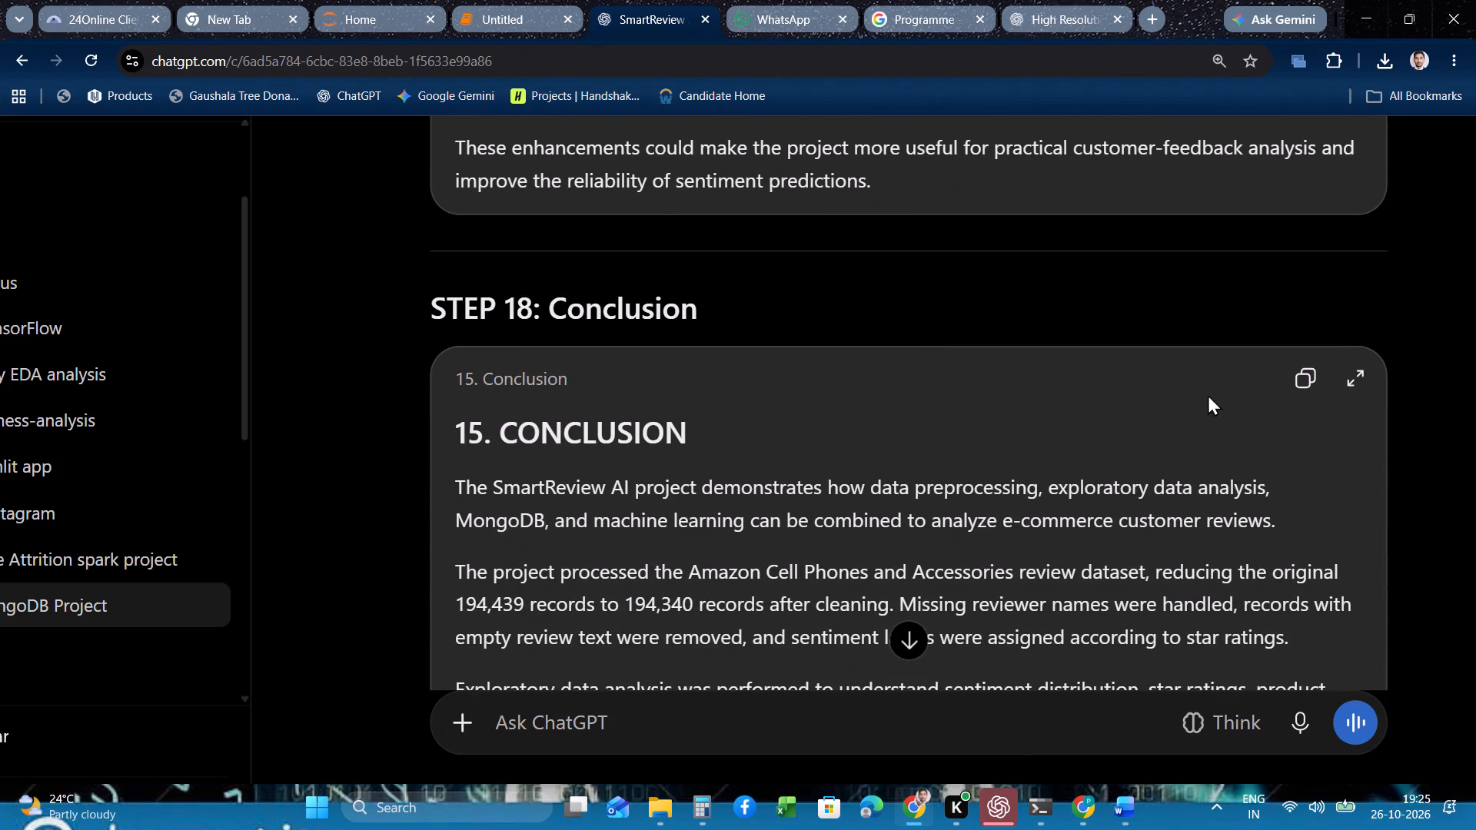
click(1325, 373)
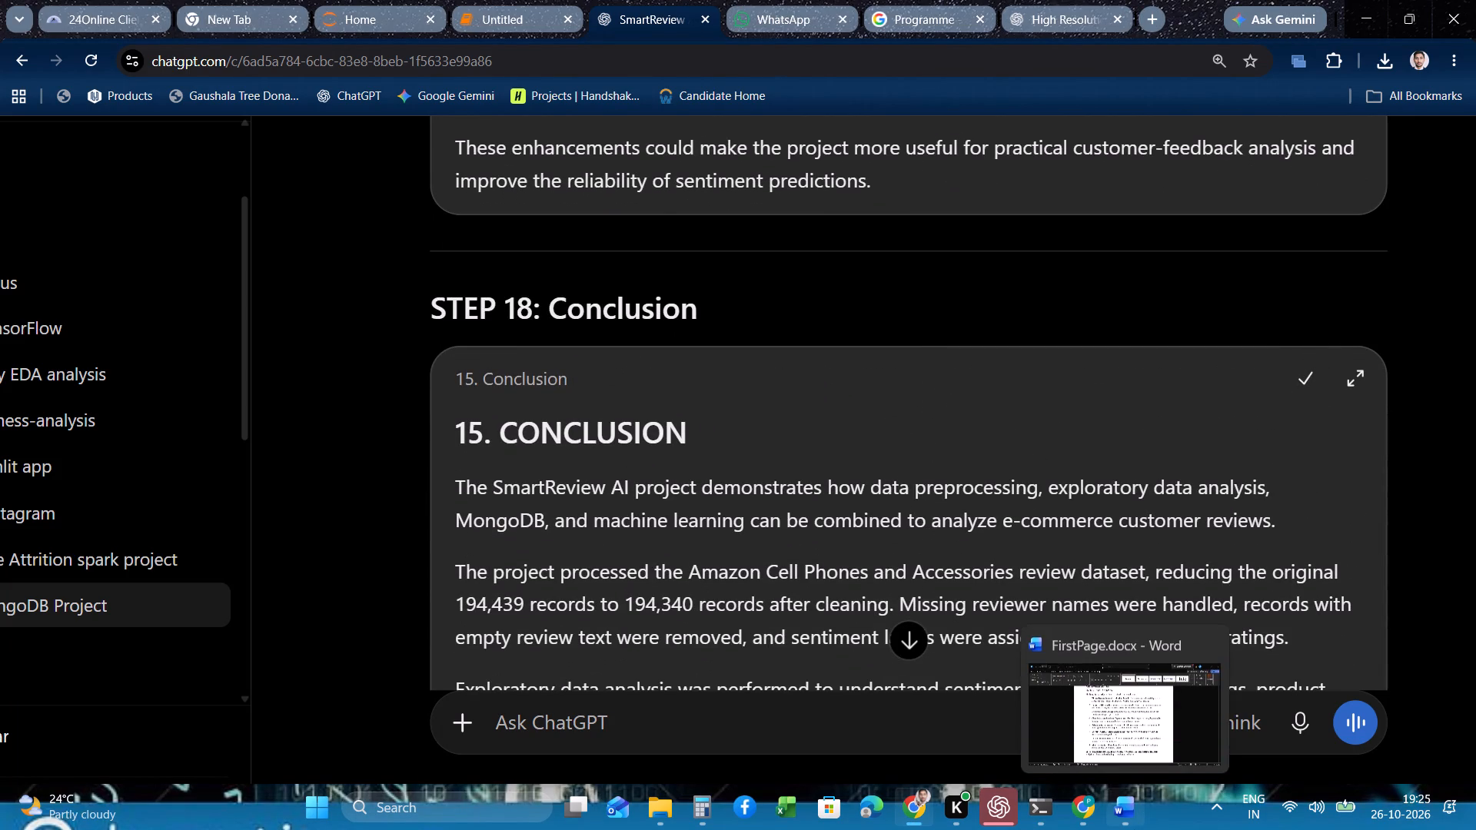
Return to the Word report and paste the copied section 15 after section 14, leaving one blank line before it.
click(1110, 723)
scroll(956, 634, down, 2)
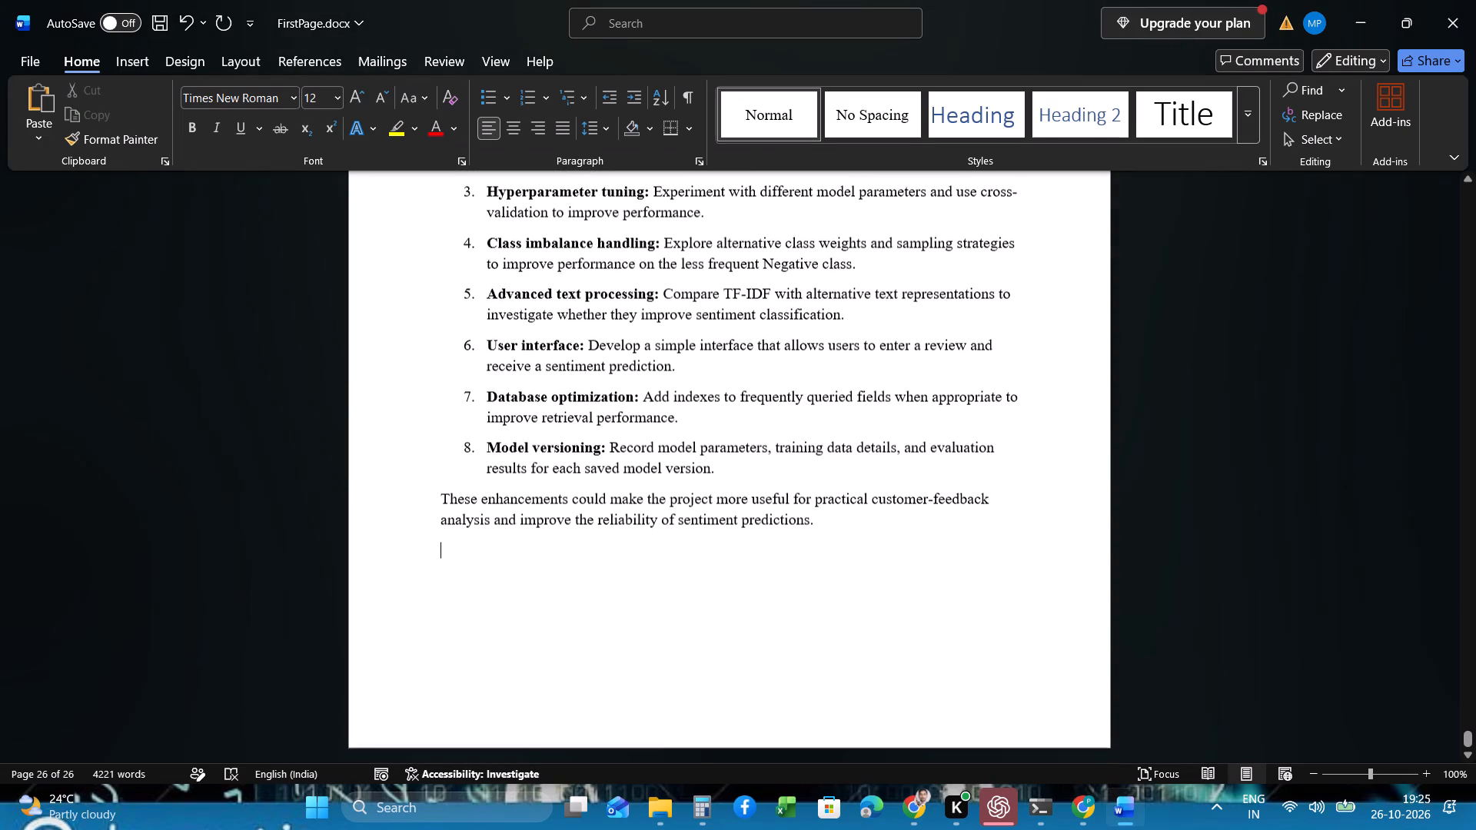
key(Return)
key(ctrl+v)
scroll(956, 634, down, 1)
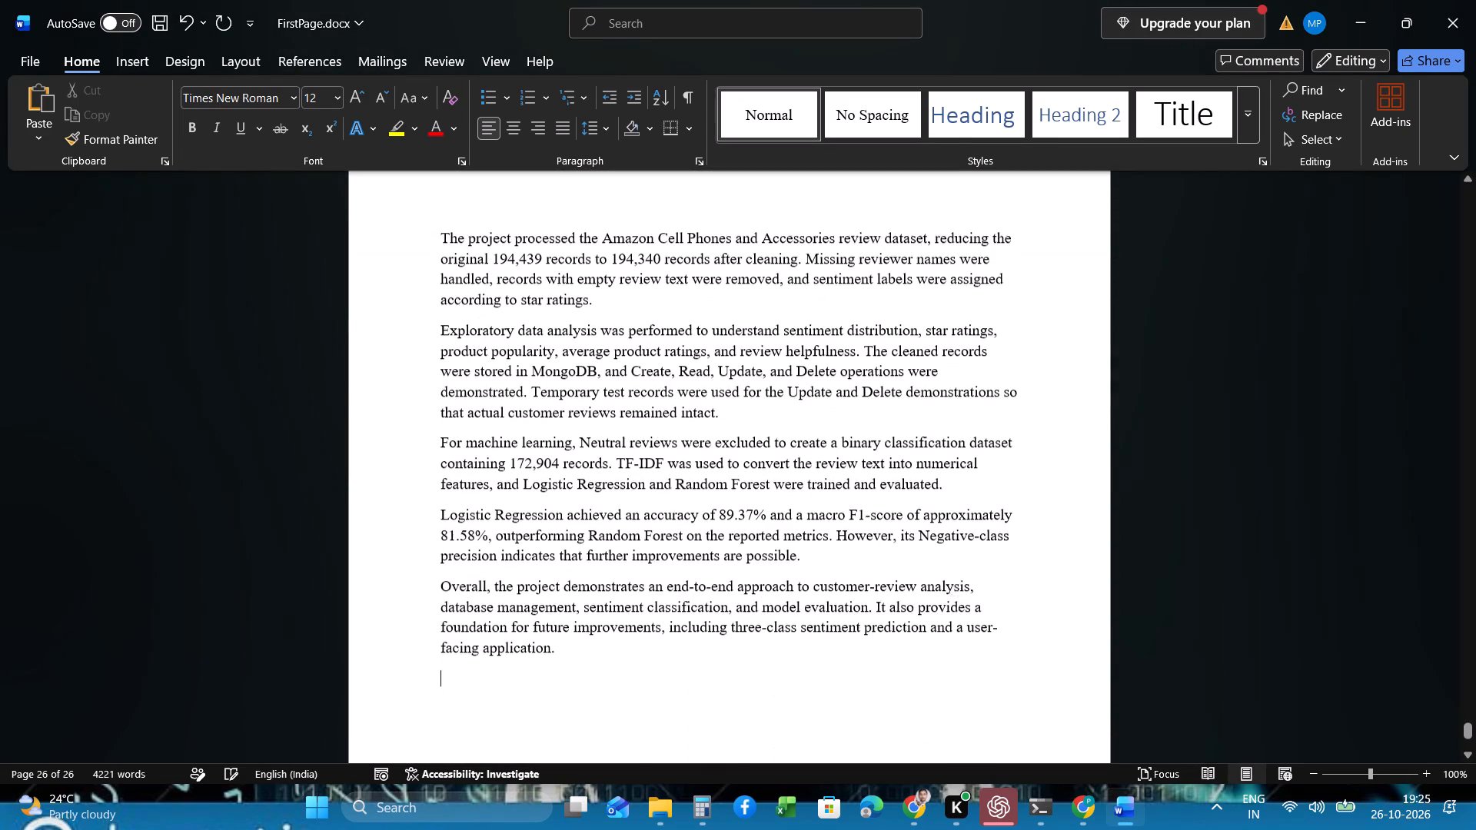
scroll(956, 634, down, 1)
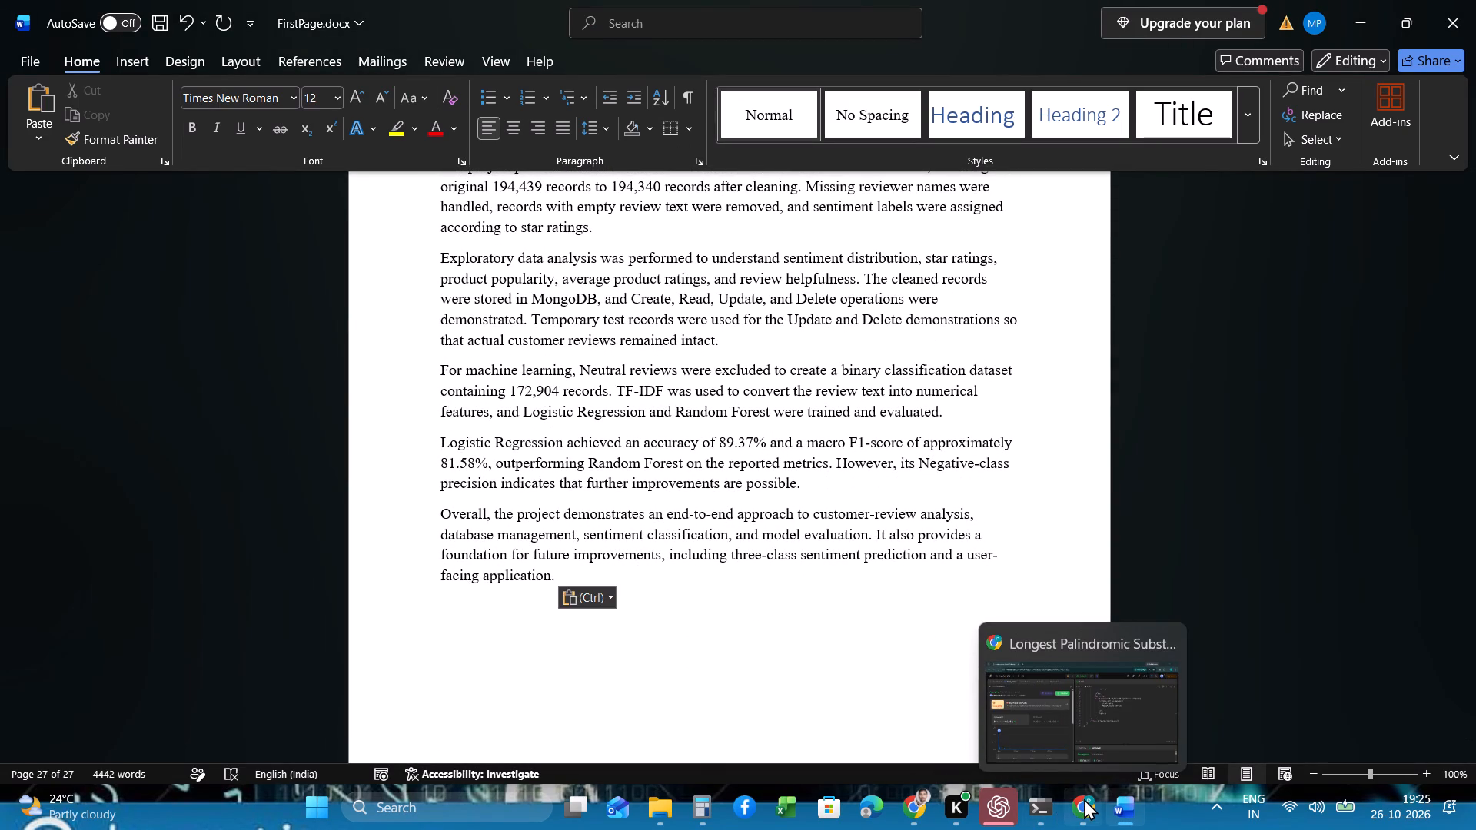
Switch to the ChatGPT conversation in Chrome and copy the complete "16. References" text block under STEP 19.
click(913, 736)
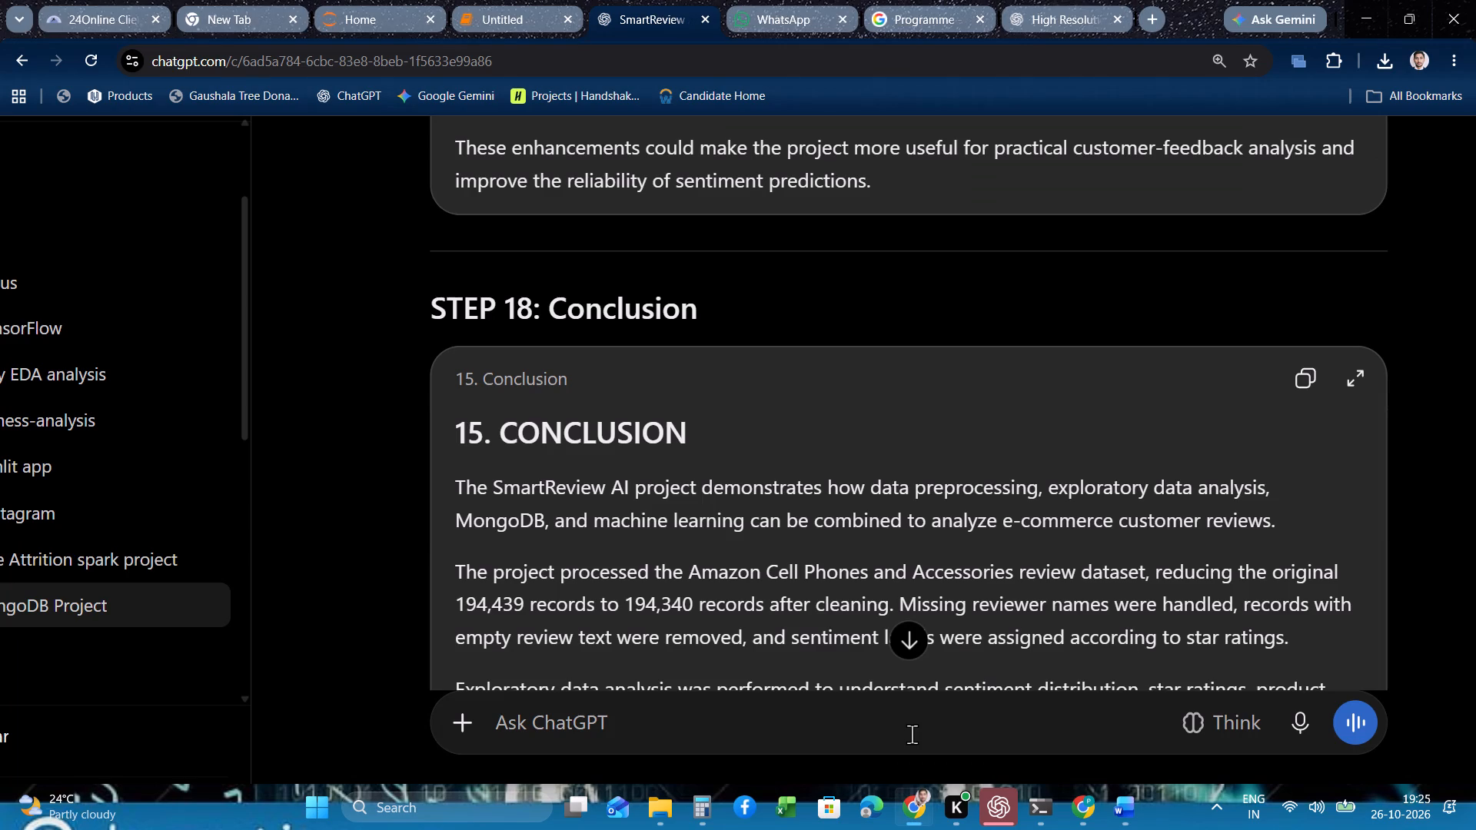
scroll(872, 525, down, 7)
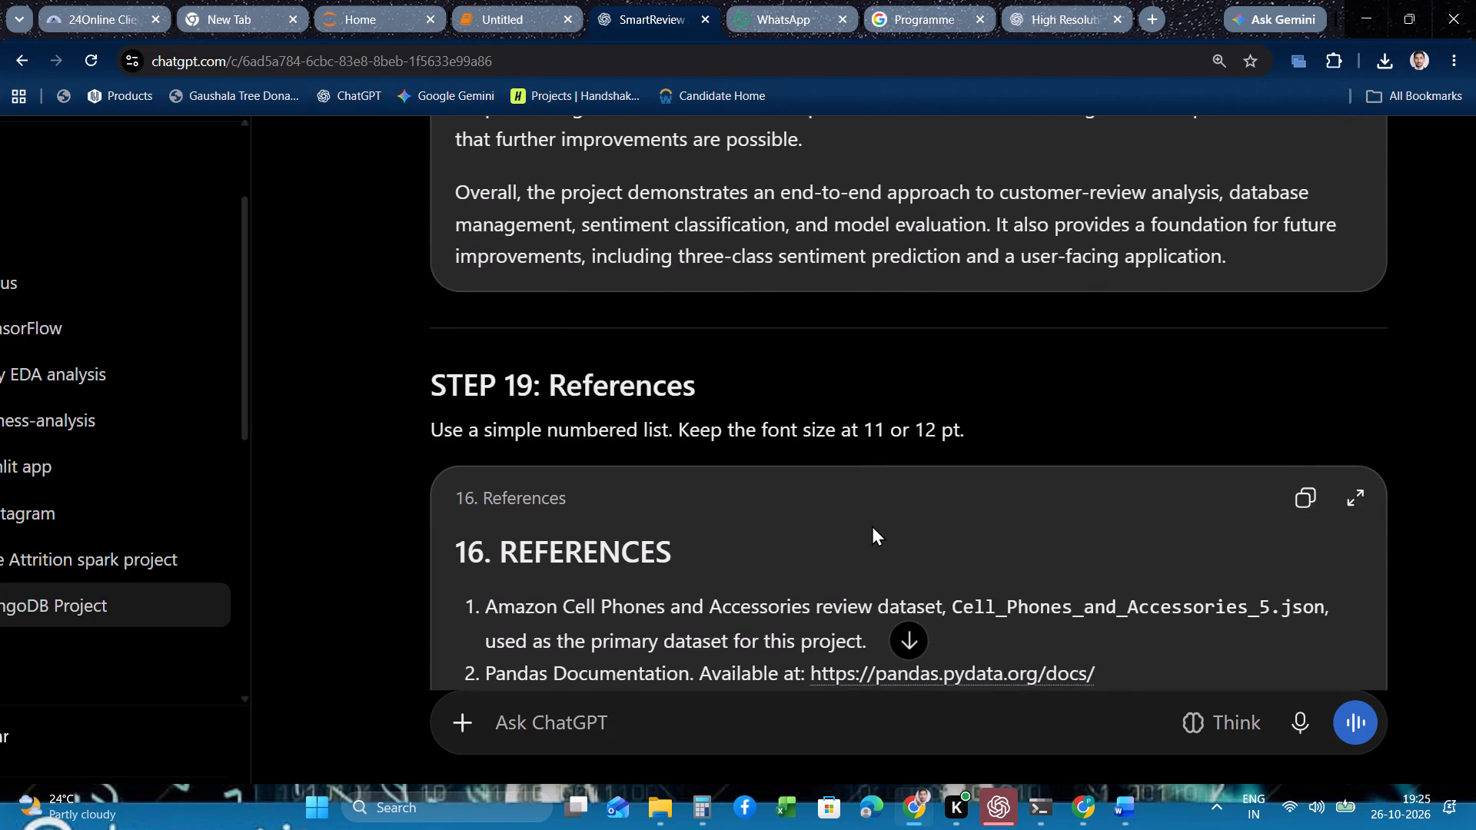
scroll(872, 525, down, 1)
scroll(1143, 474, down, 2)
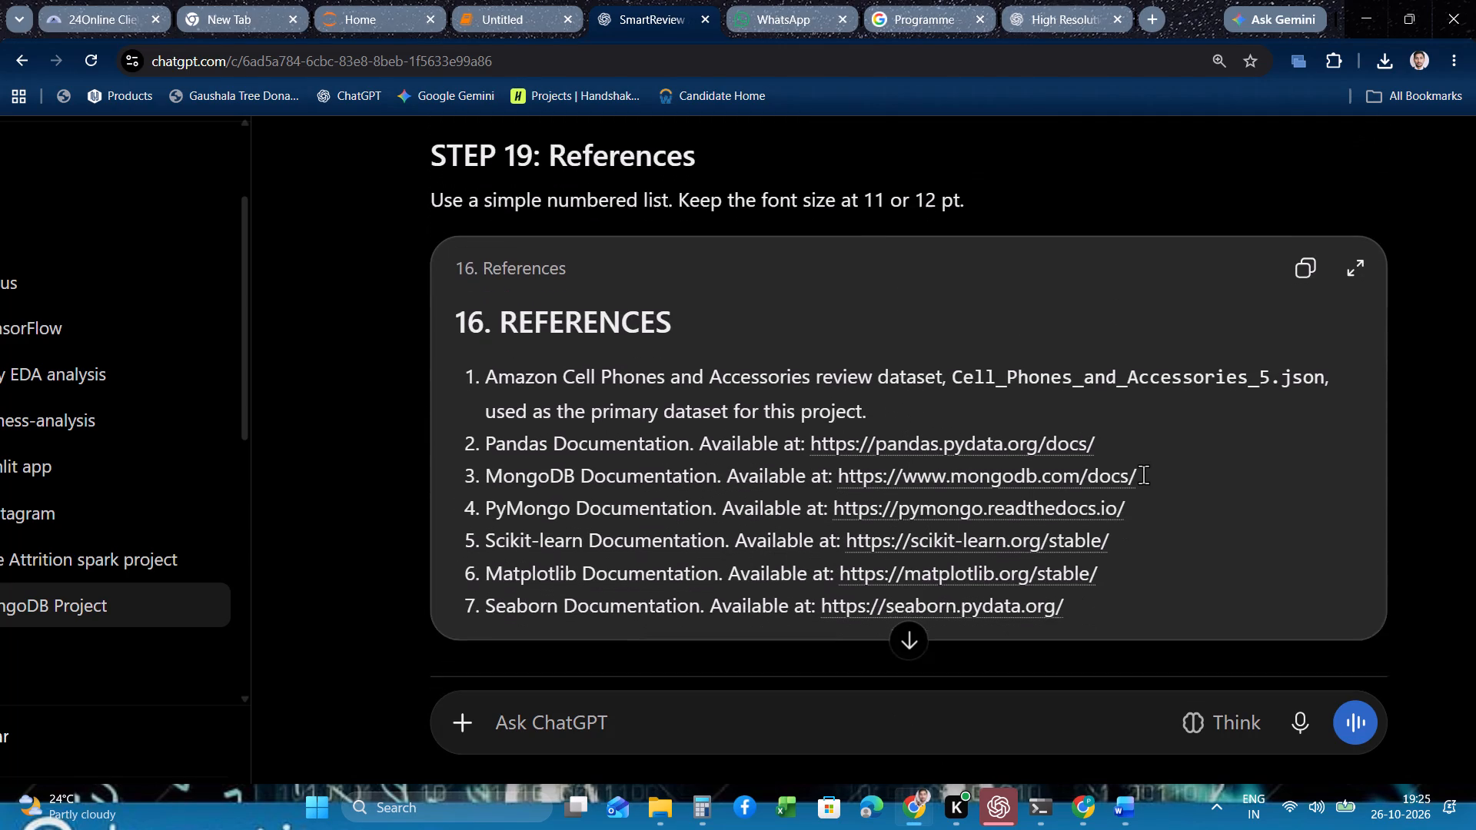
scroll(1143, 474, down, 1)
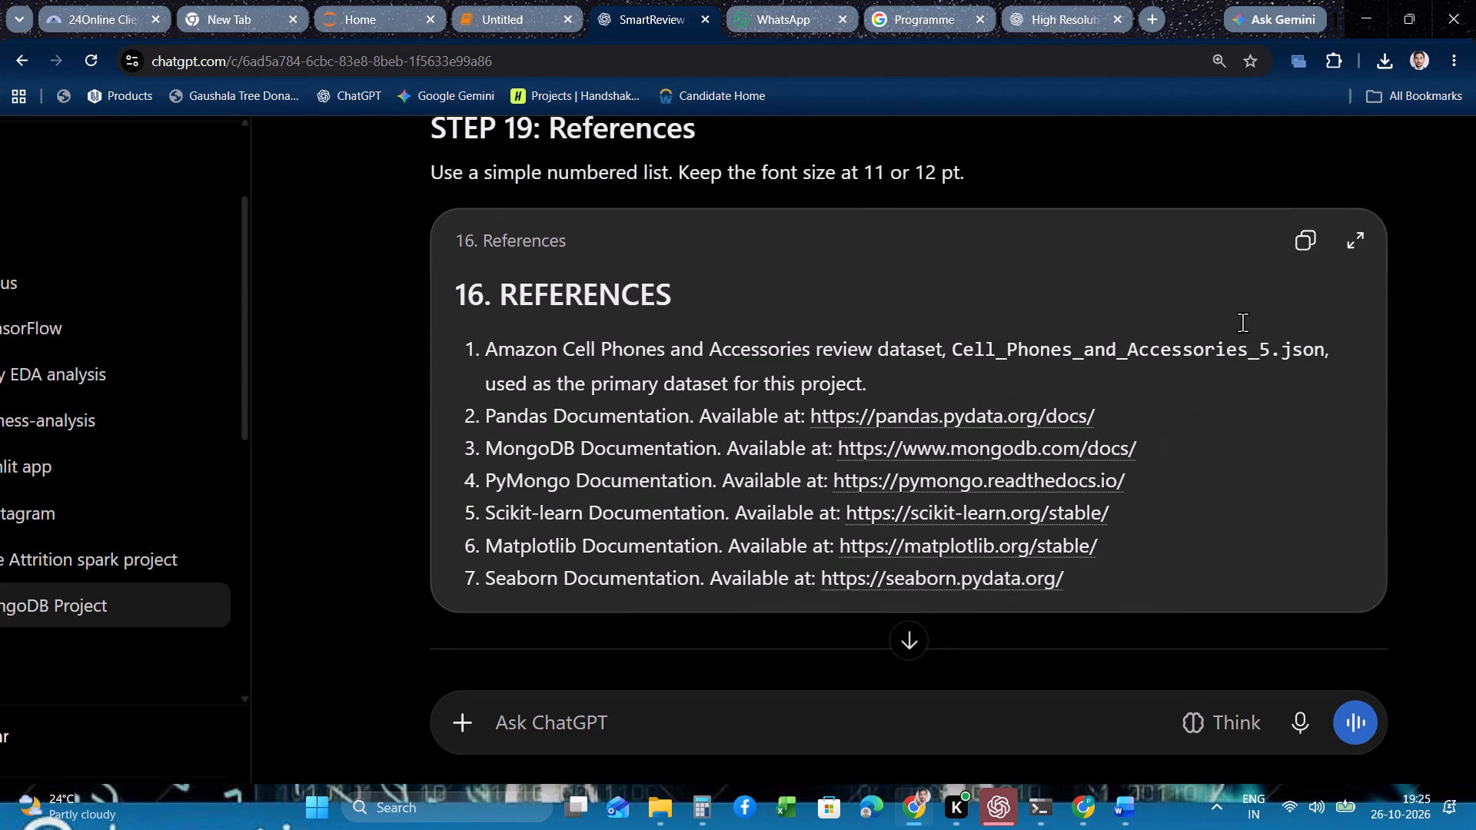
click(1311, 244)
scroll(1187, 503, down, 1)
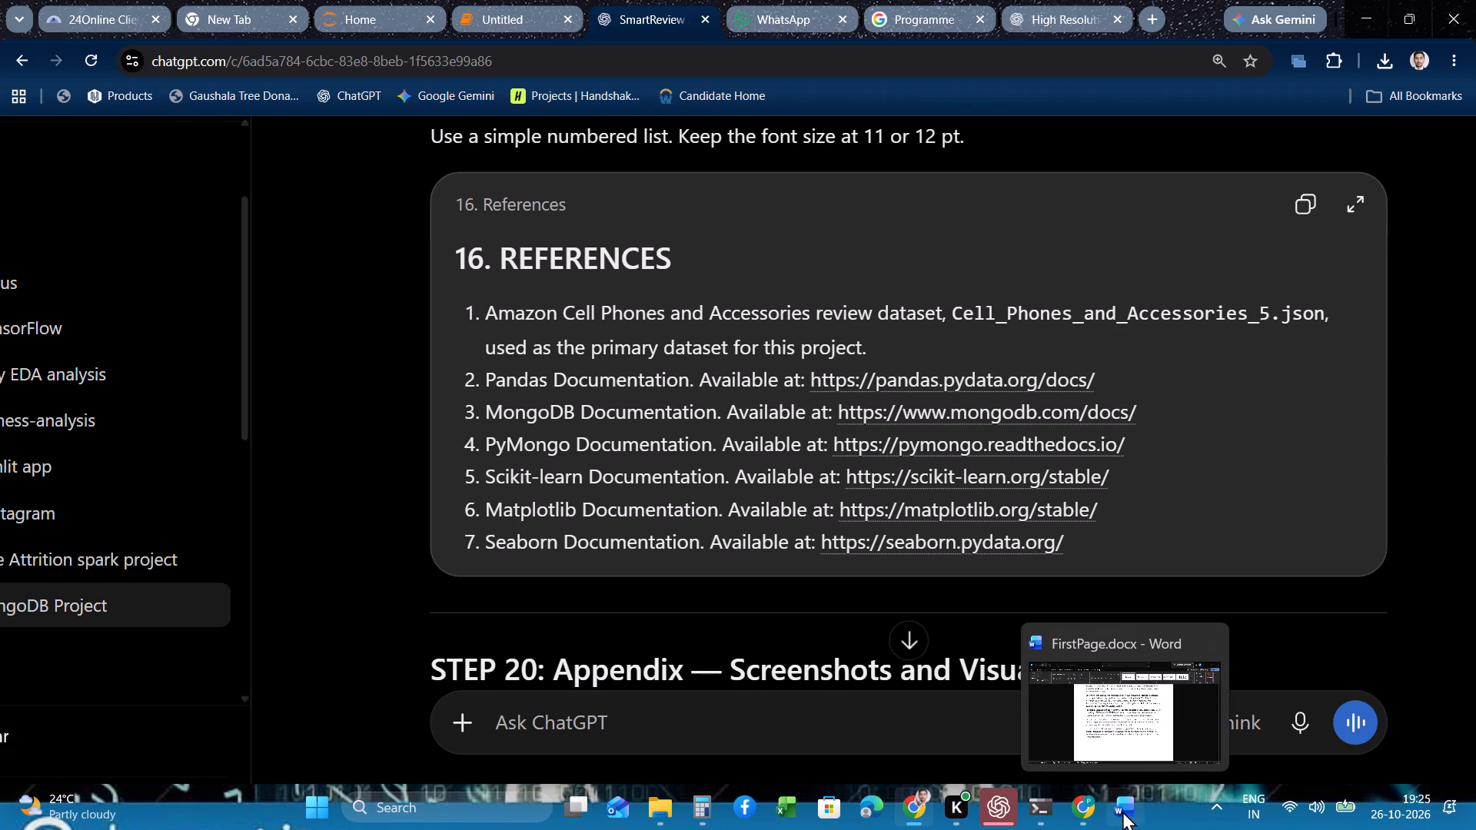
Return to the Word report, add blank lines after section 15, and paste the copied section 16 at the top of a new page.
click(1097, 725)
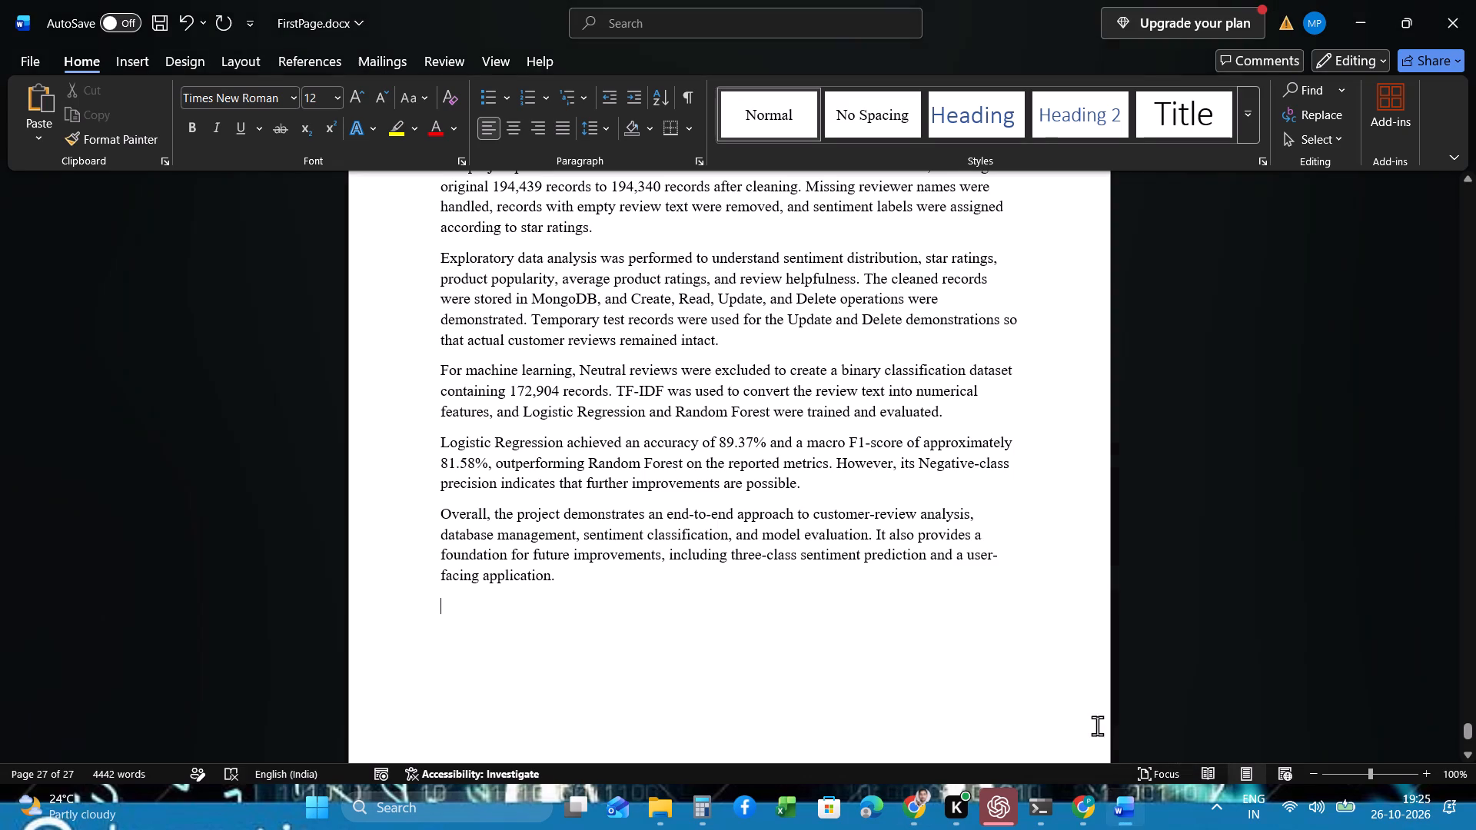
key(Return)
key(Return)
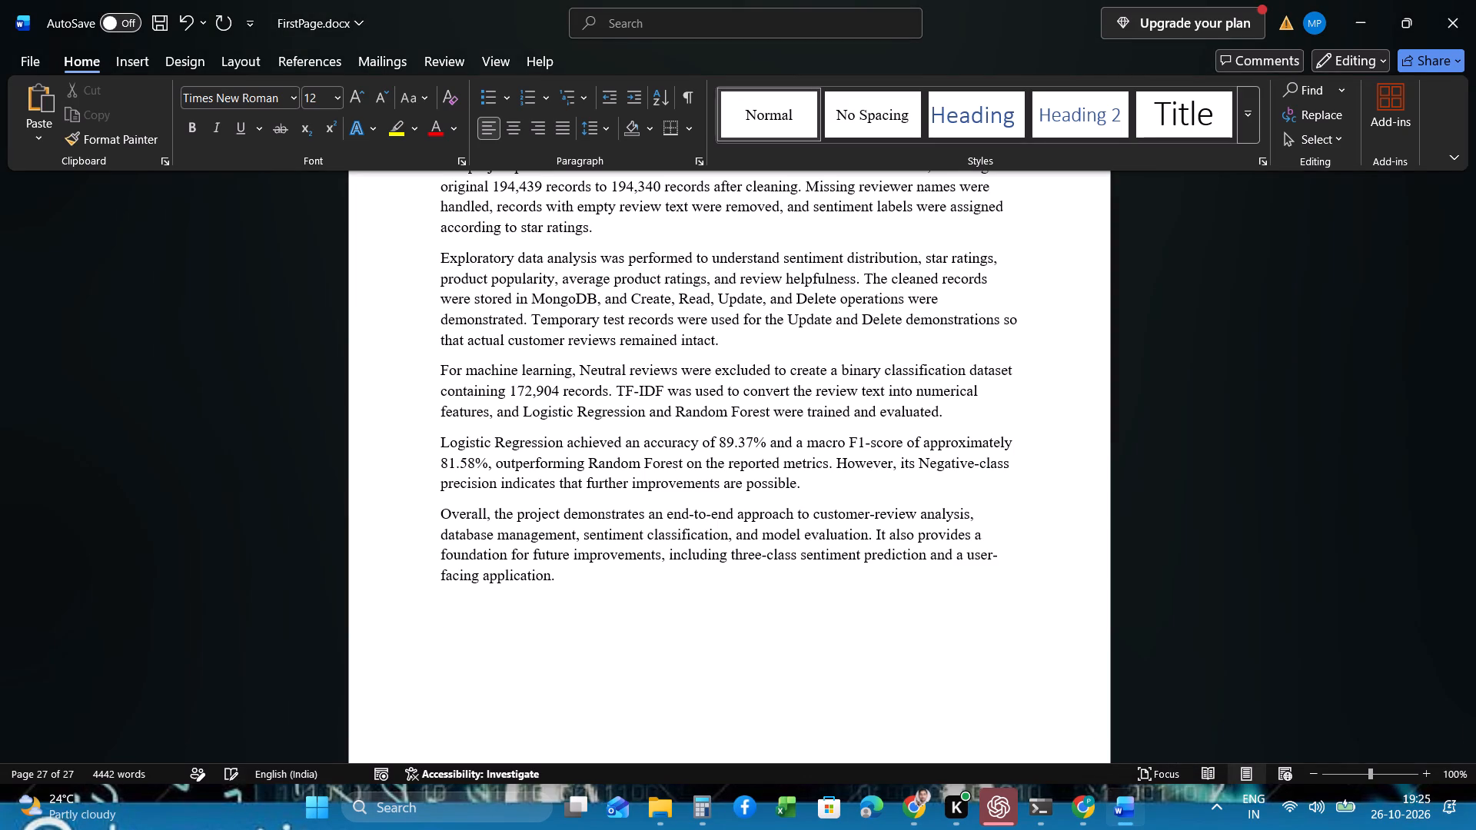
key(Return)
key(Return)
key(Return)
key(Return)
key(Return)
key(Return)
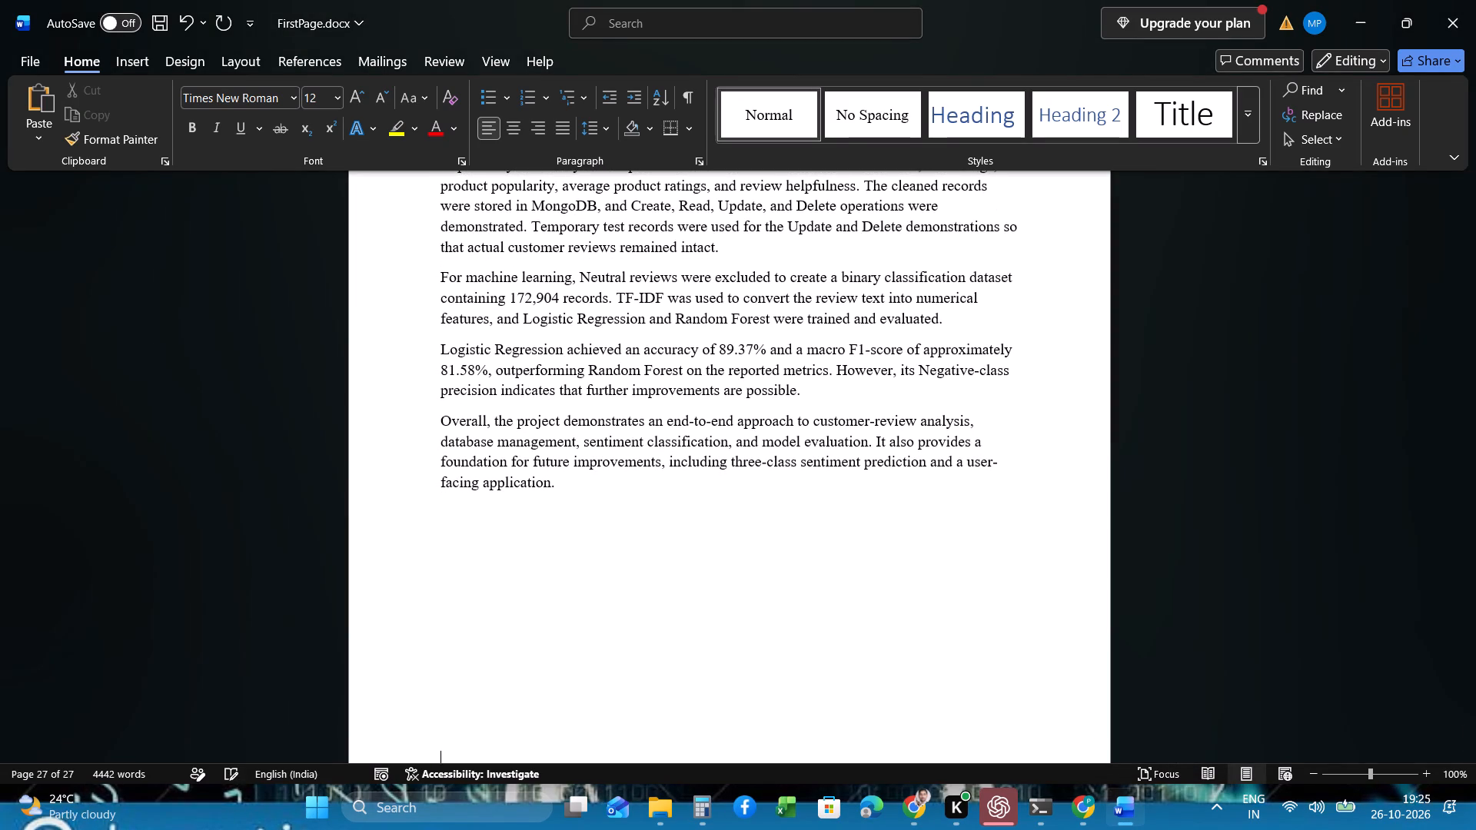
key(Return)
key(Return)
key(Return)
key(Return)
key(Return)
key(Return)
key(Return)
key(Return)
key(Return)
key(Return)
key(Return)
key(Return)
key(Return)
key(Return)
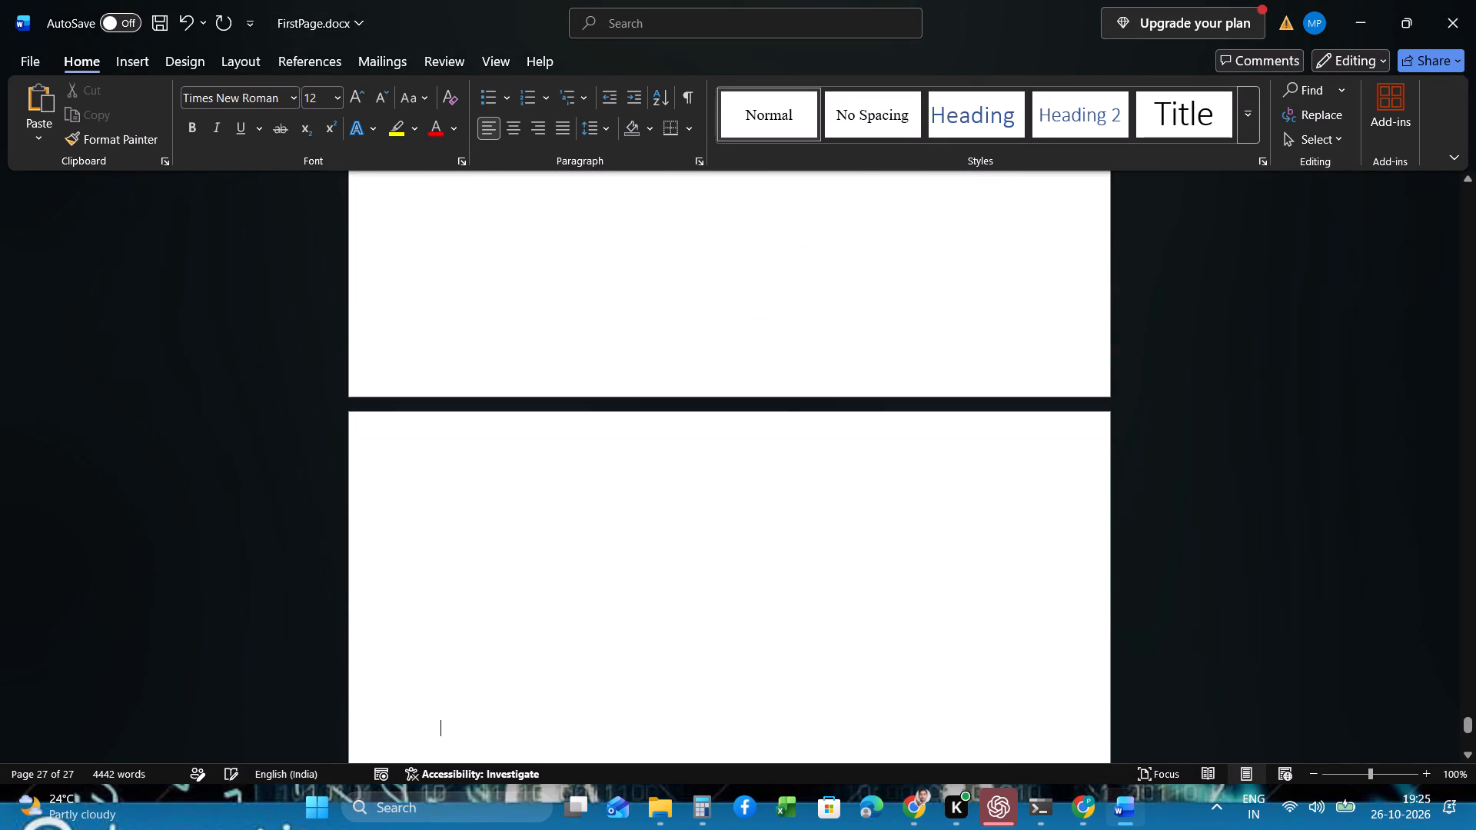
key(BackSpace)
key(BackSpace)
key(BackSpace)
key(BackSpace)
key(BackSpace)
key(BackSpace)
key(BackSpace)
key(BackSpace)
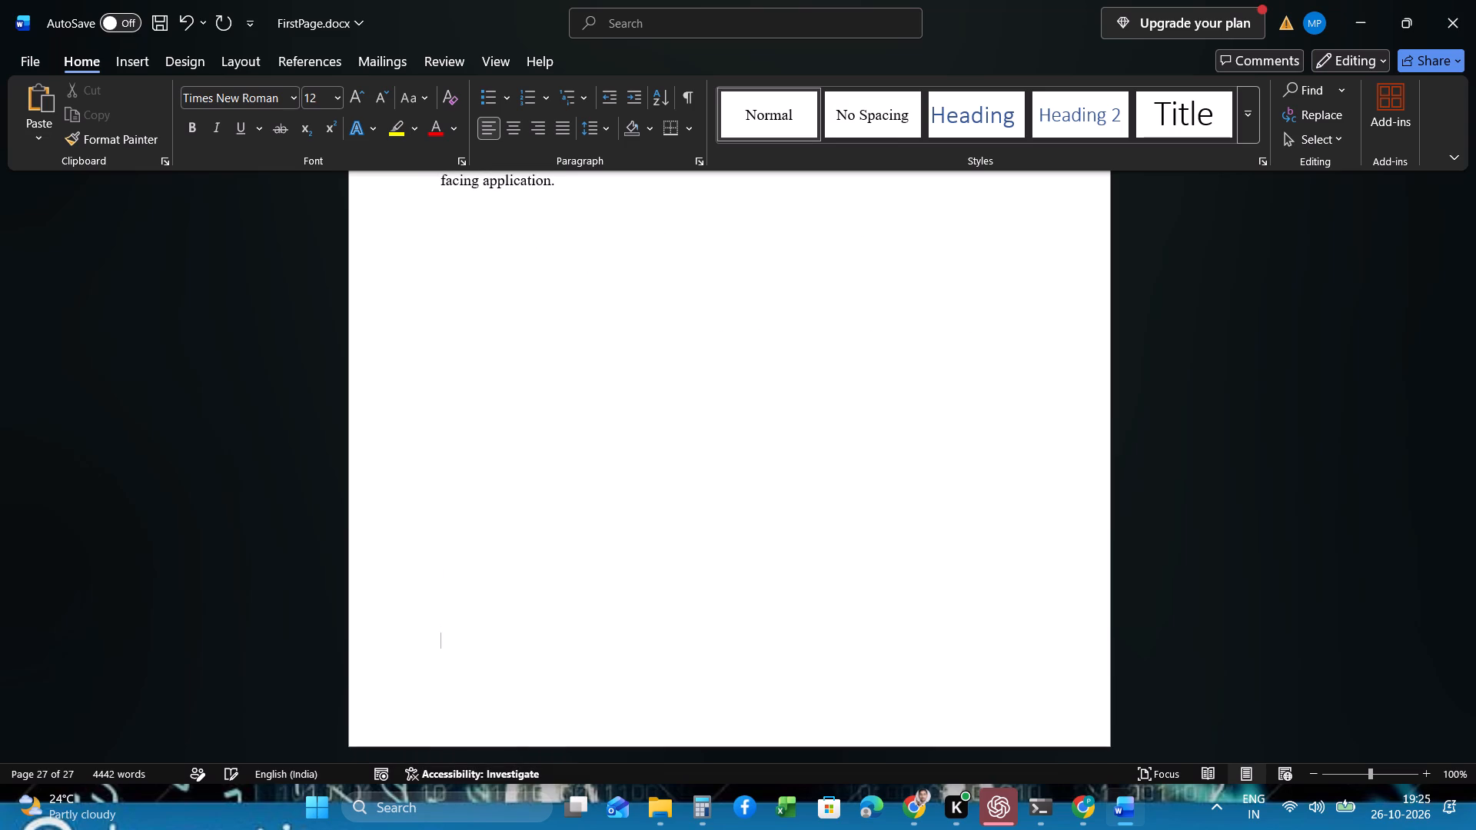
key(Return)
key(ctrl+v)
scroll(906, 652, down, 1)
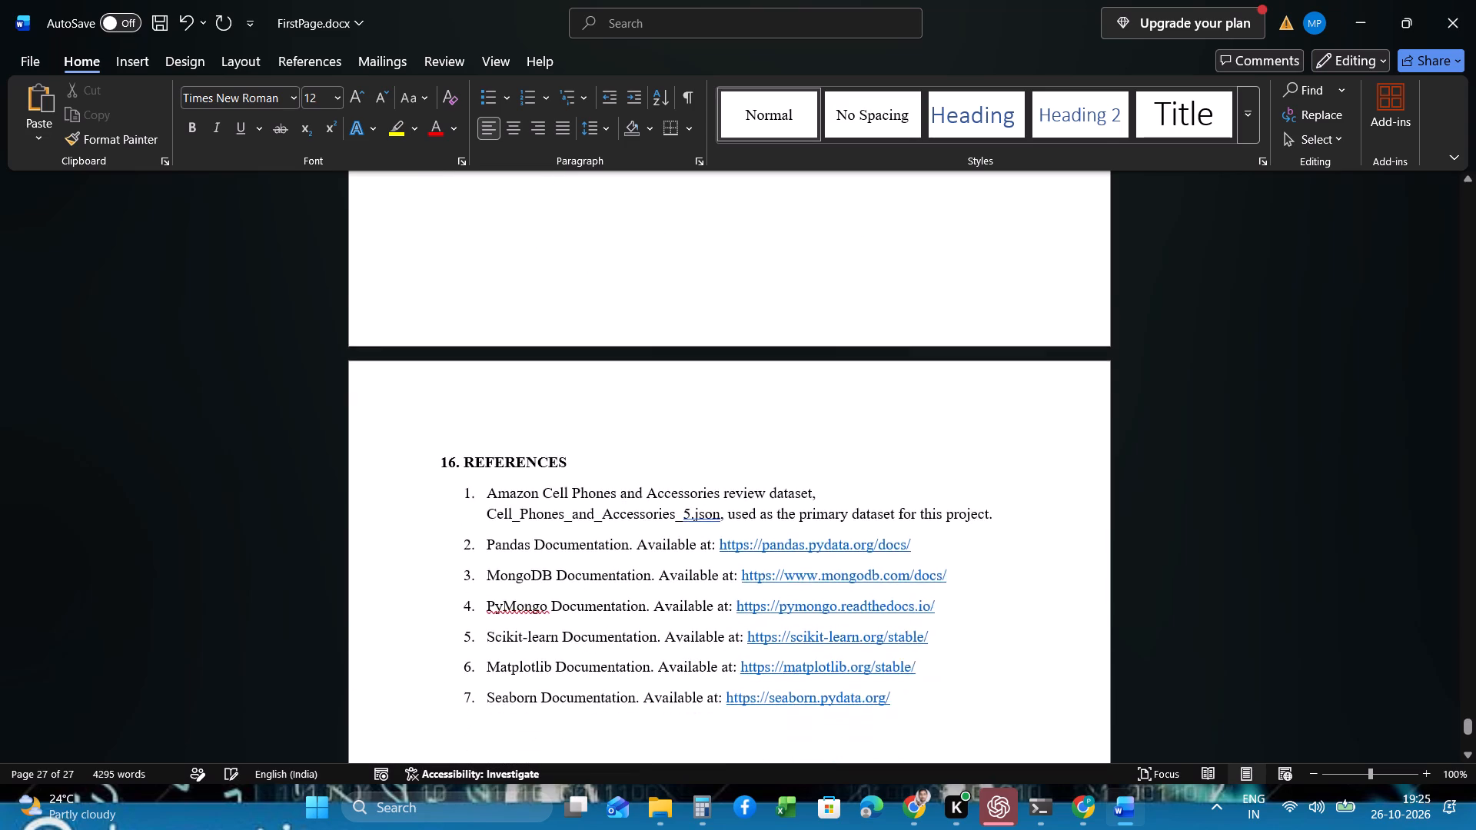
scroll(906, 652, down, 1)
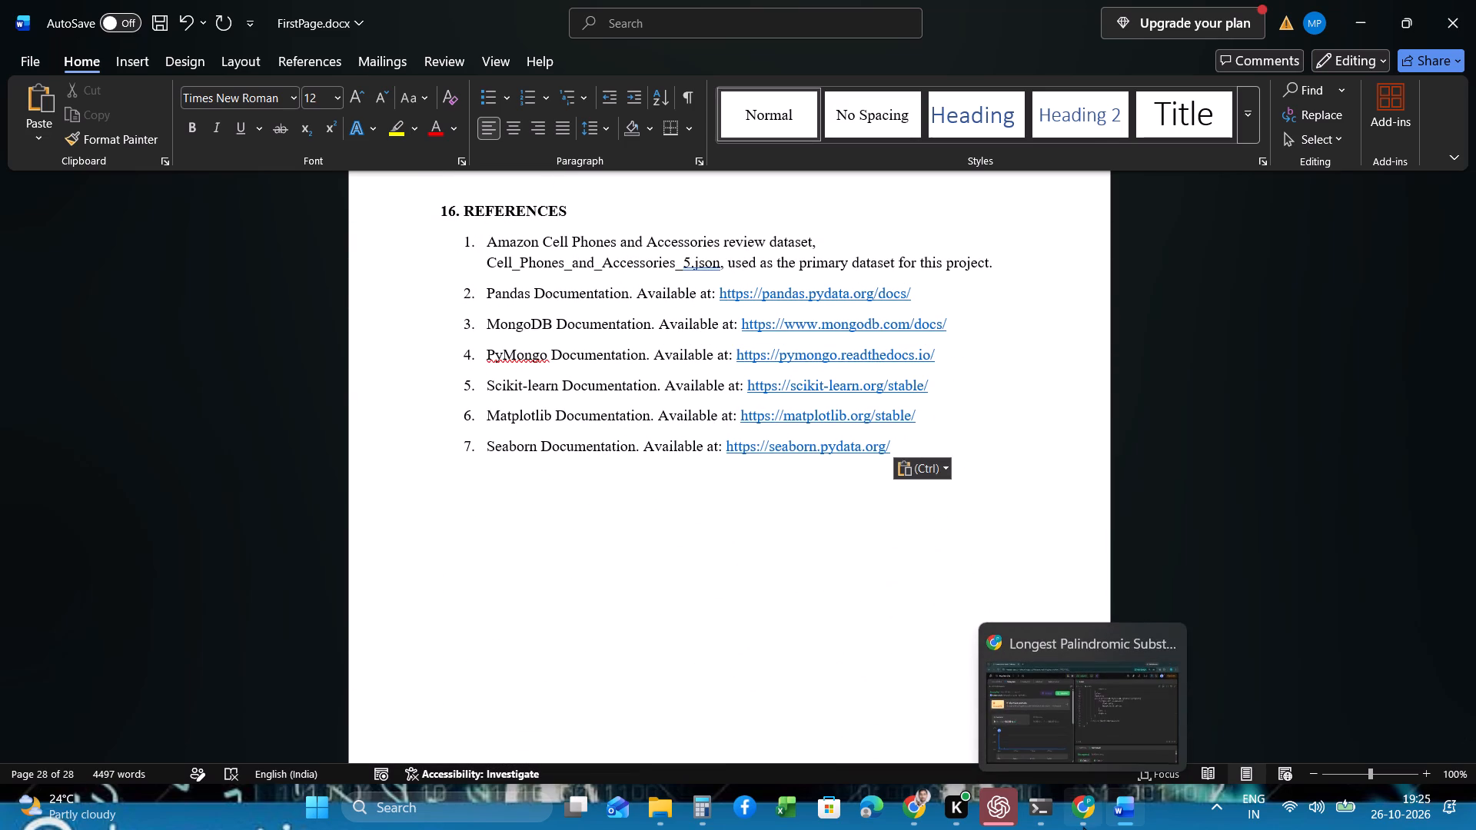
click(919, 718)
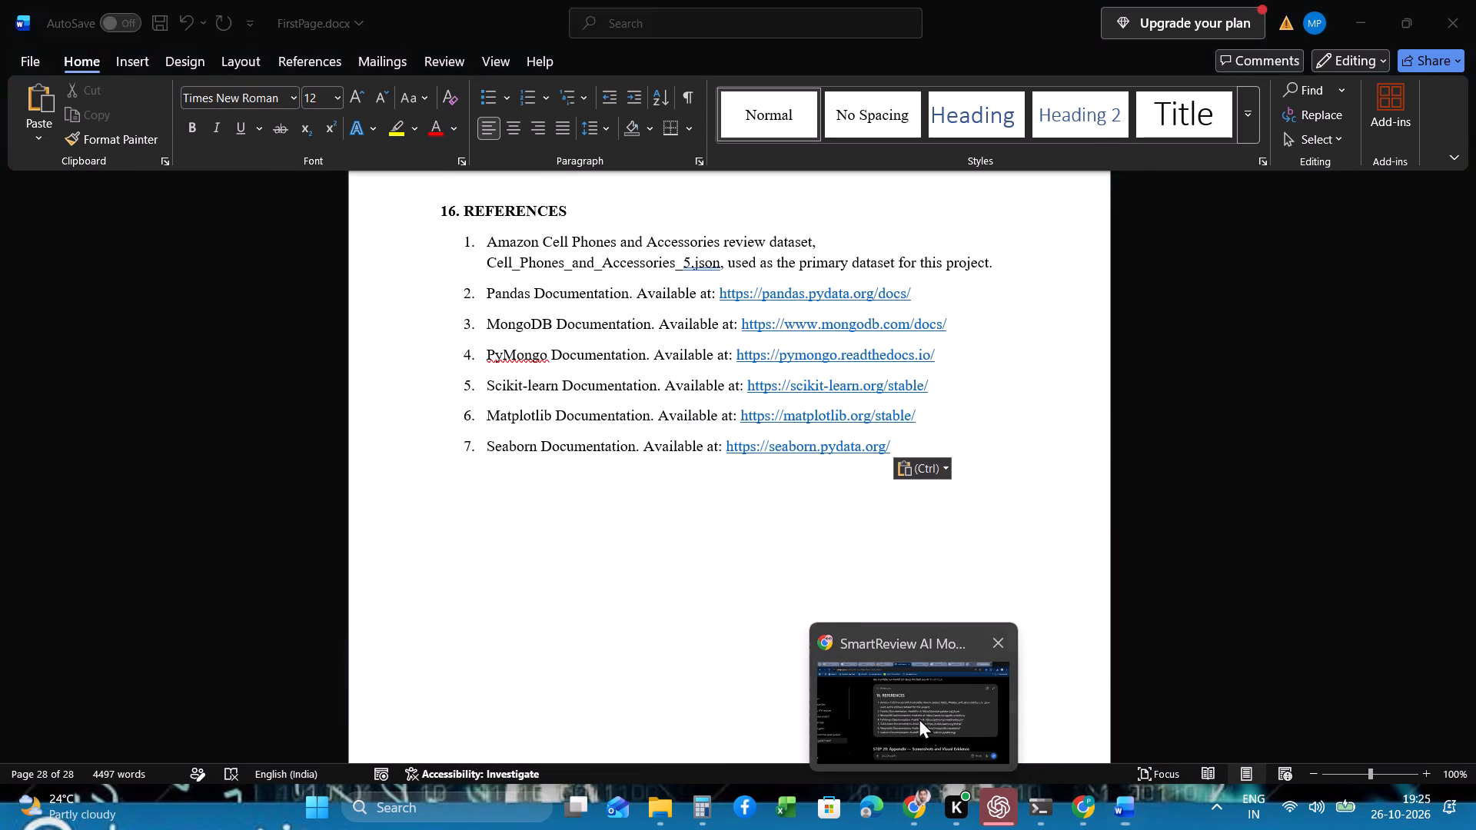
scroll(889, 563, down, 4)
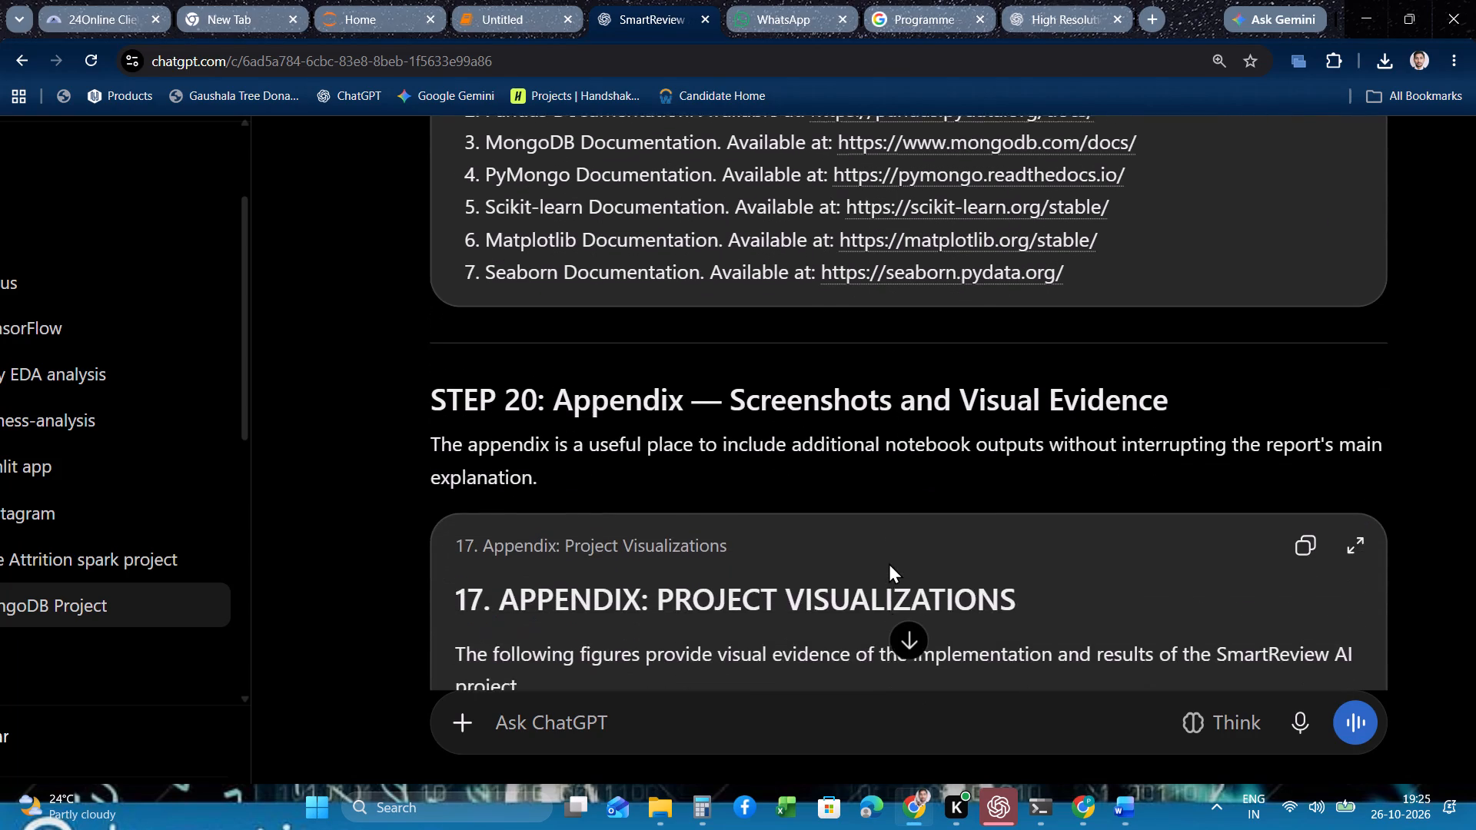
scroll(889, 563, down, 1)
scroll(1178, 463, down, 1)
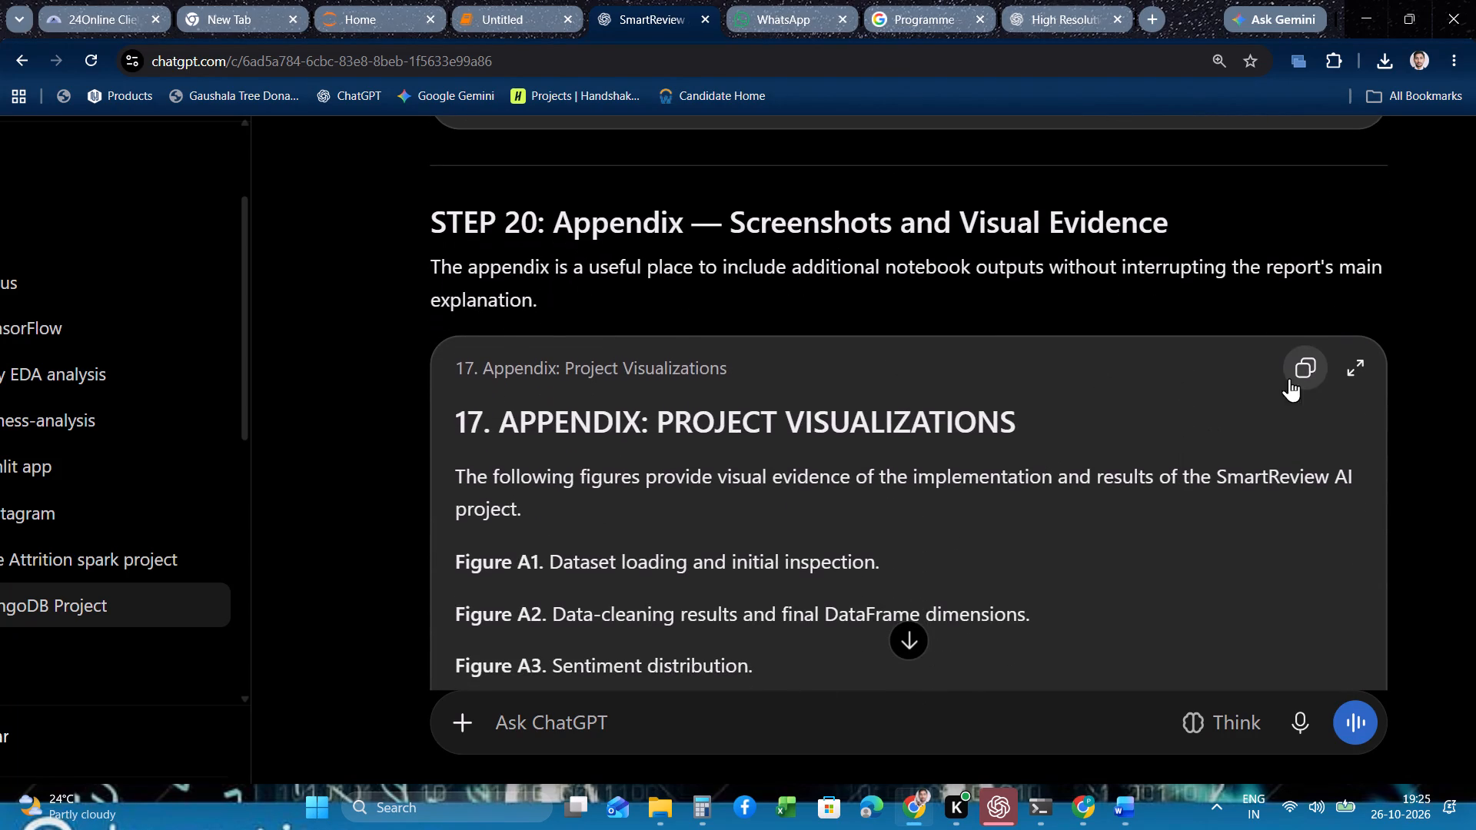
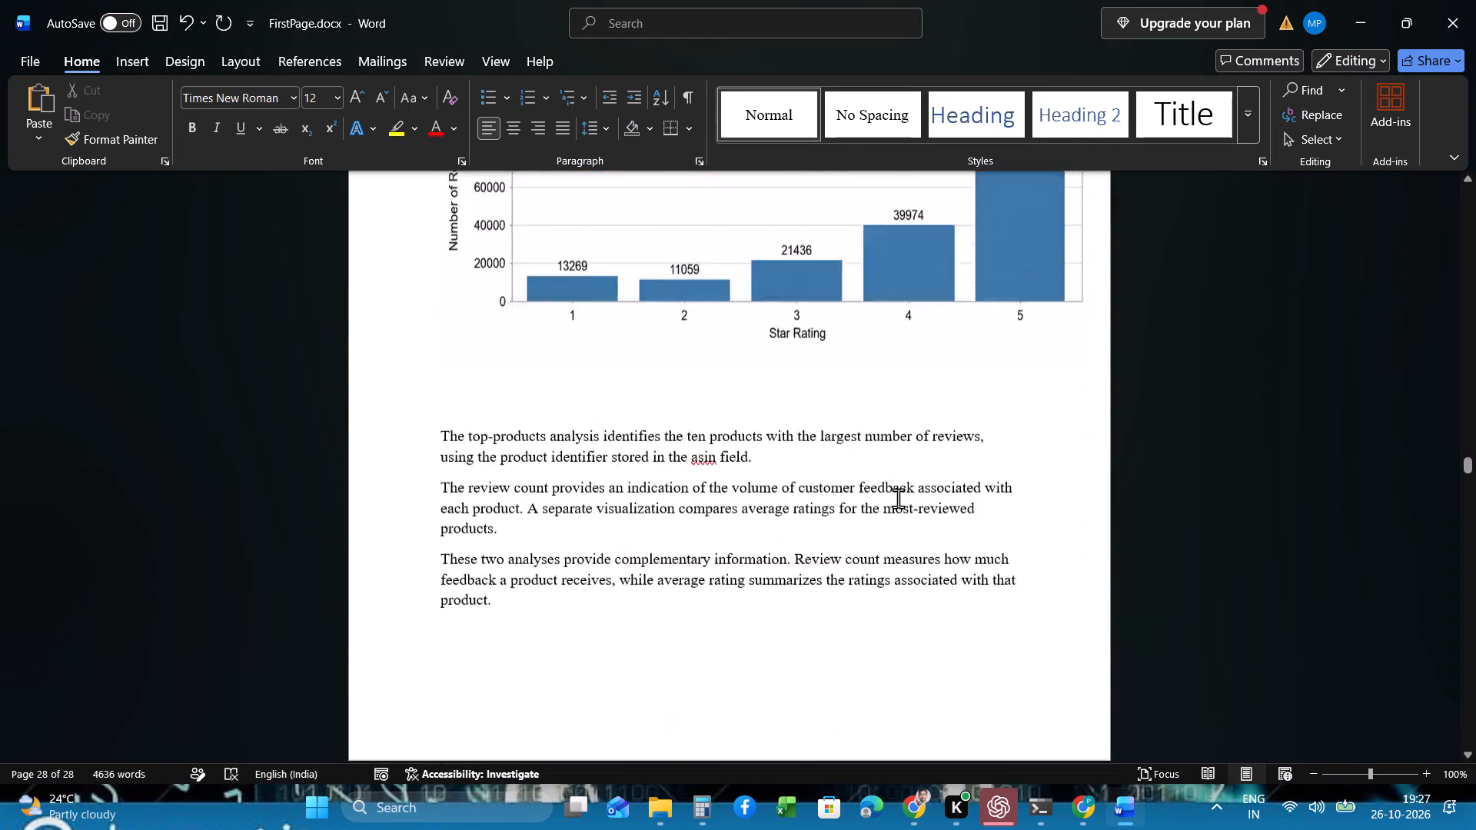
scroll(898, 498, down, 1)
click(780, 576)
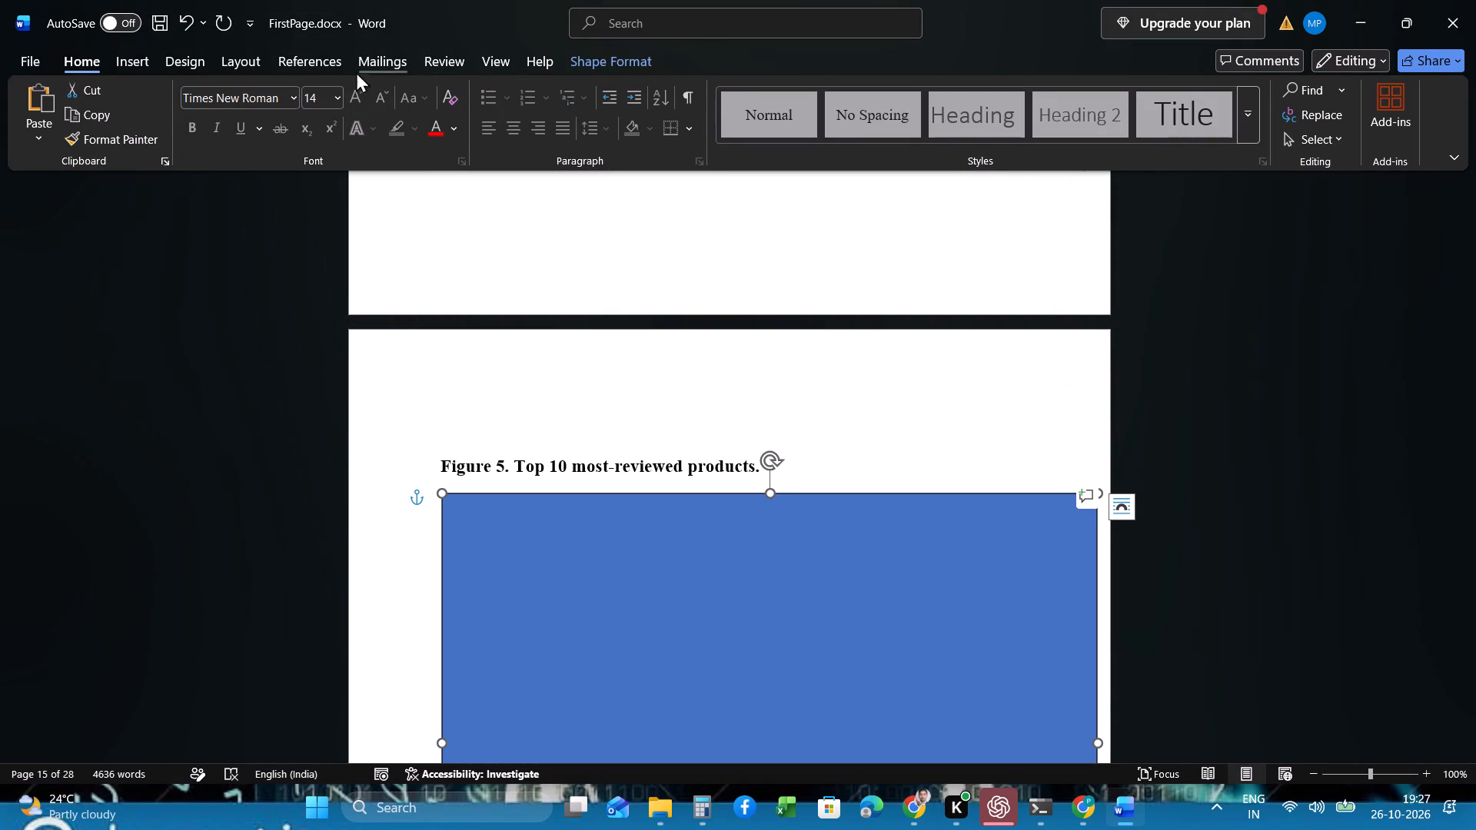
click(599, 48)
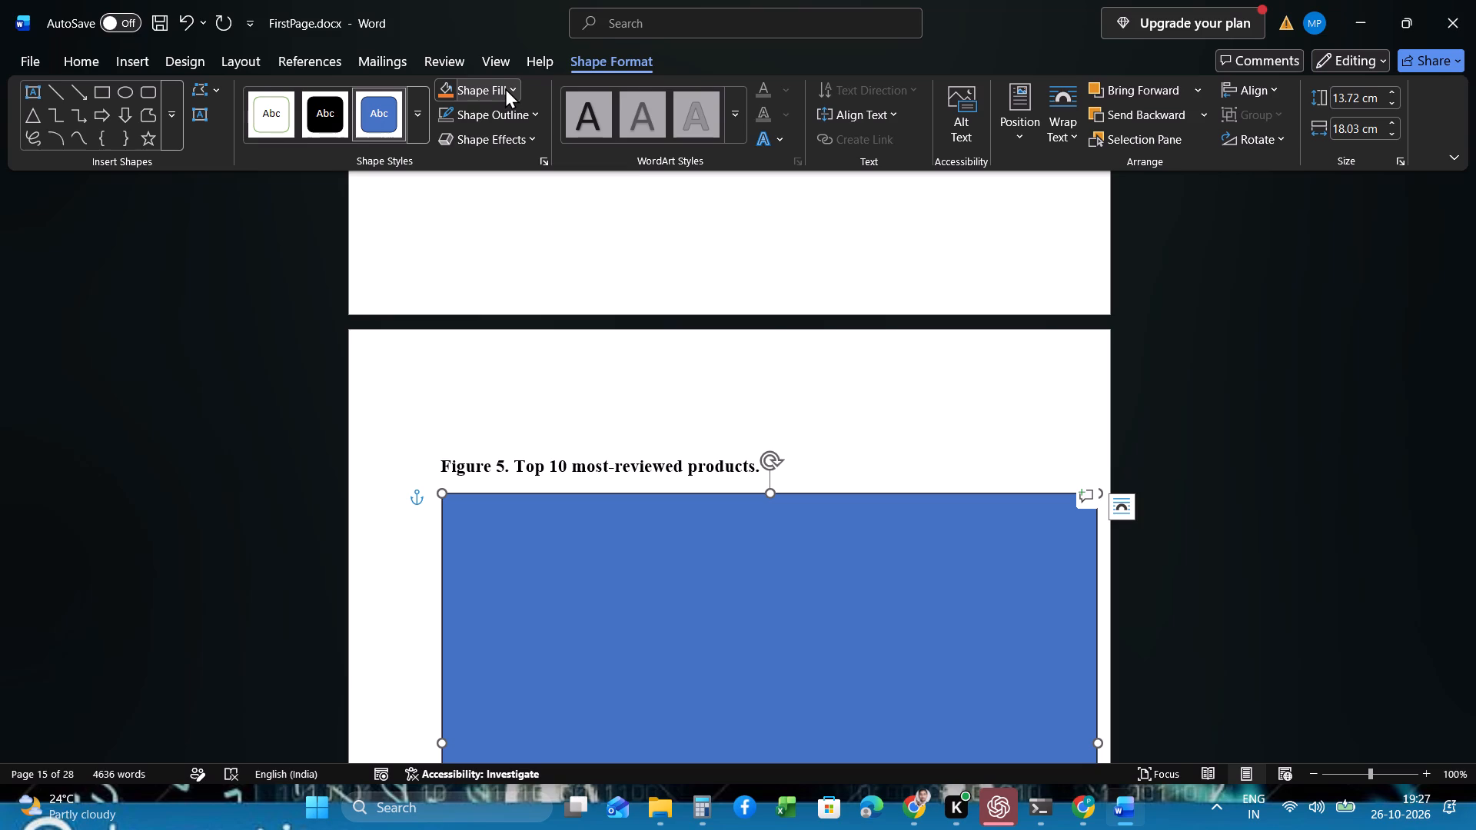
click(515, 88)
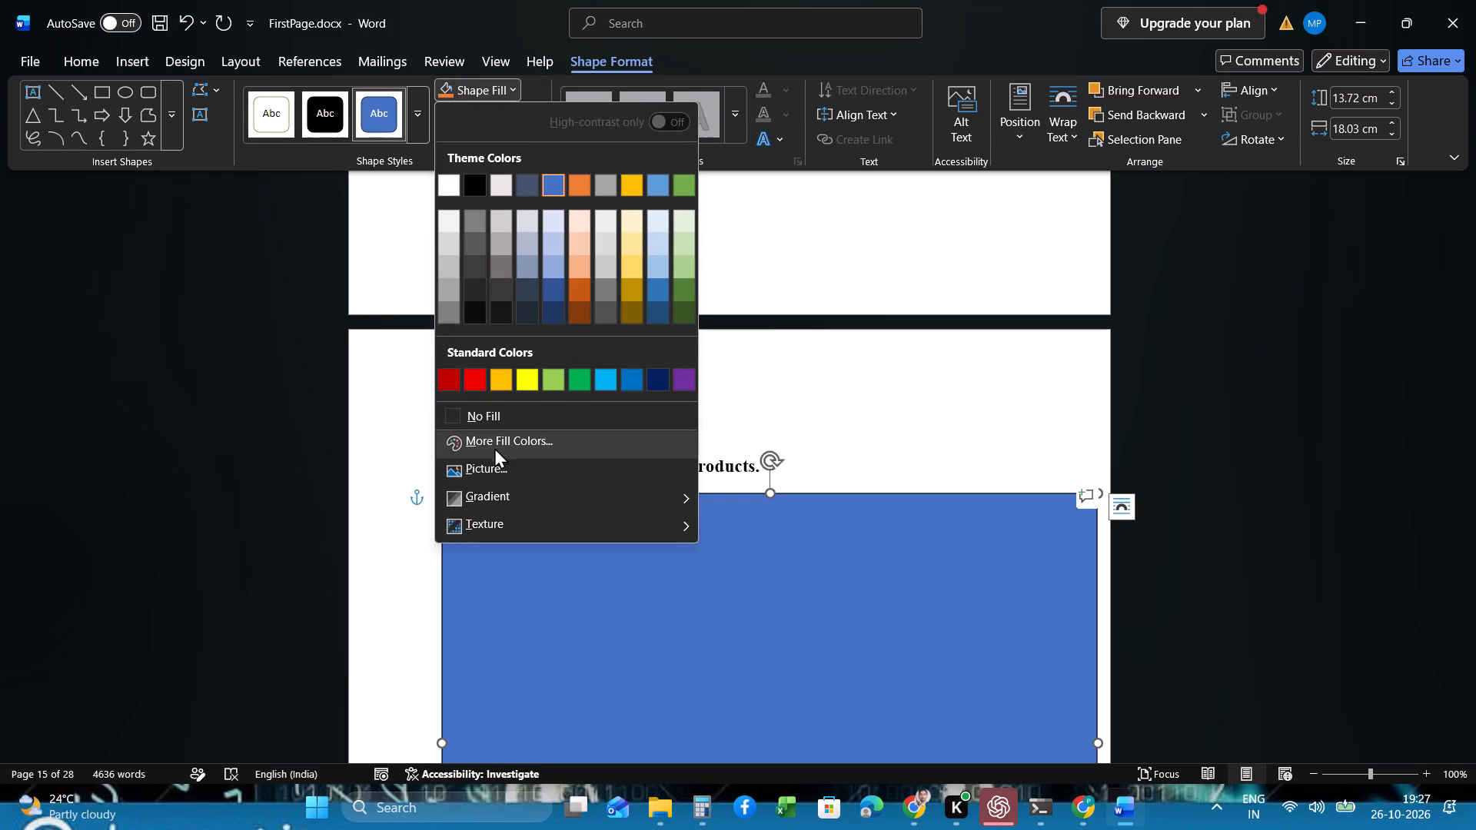
click(484, 463)
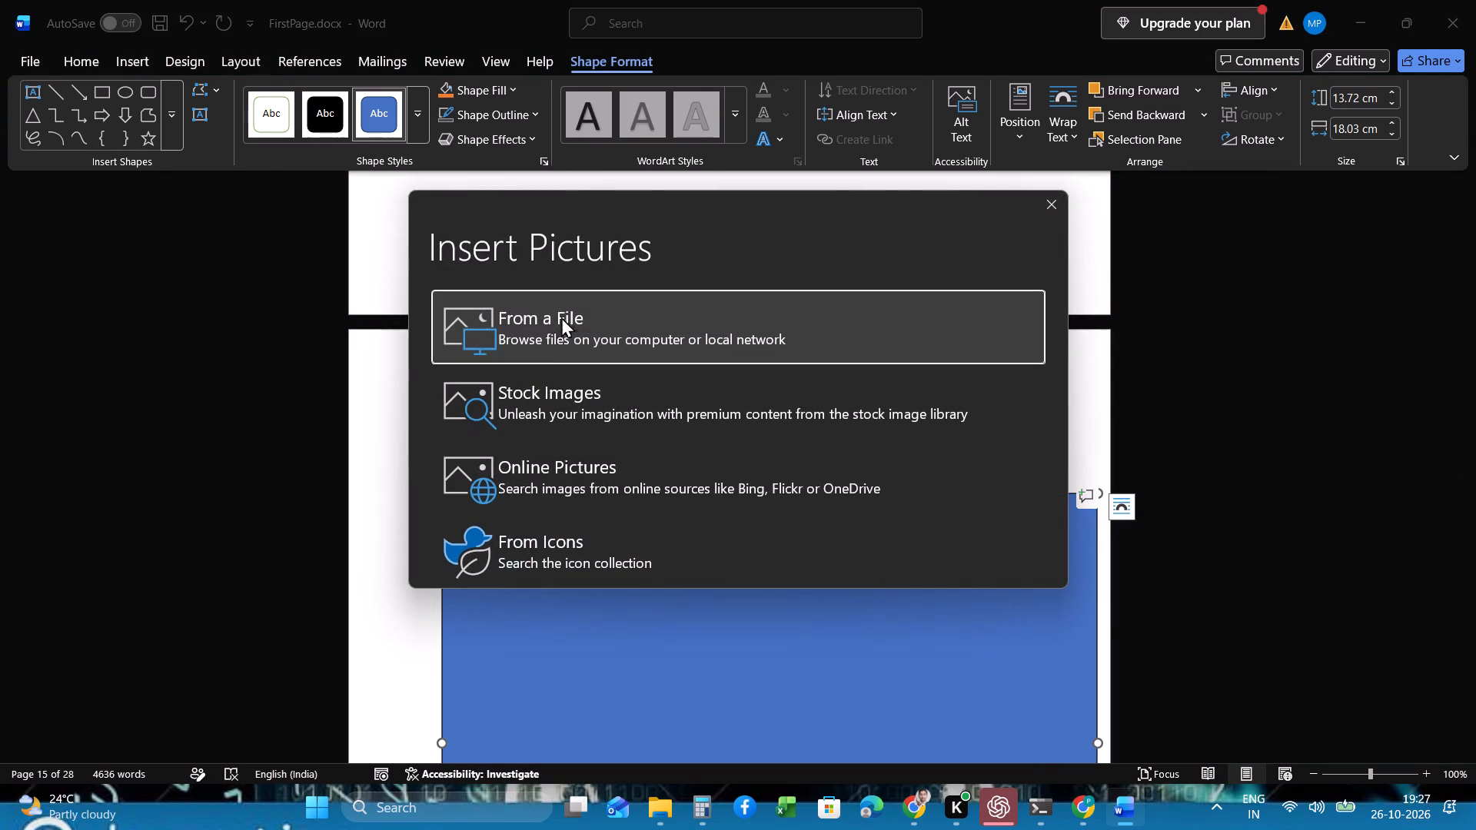
click(562, 314)
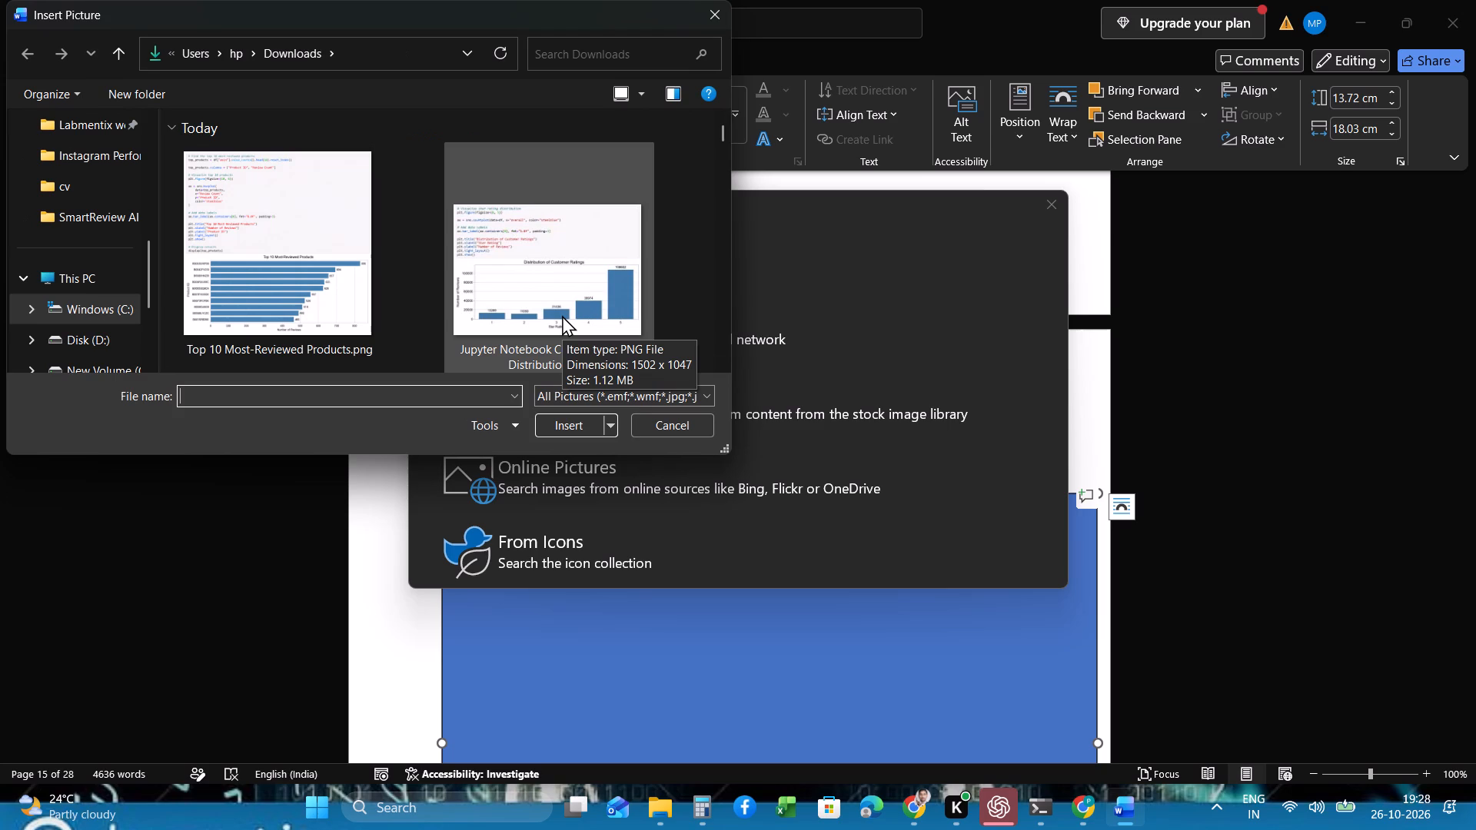
click(293, 282)
double_click(293, 282)
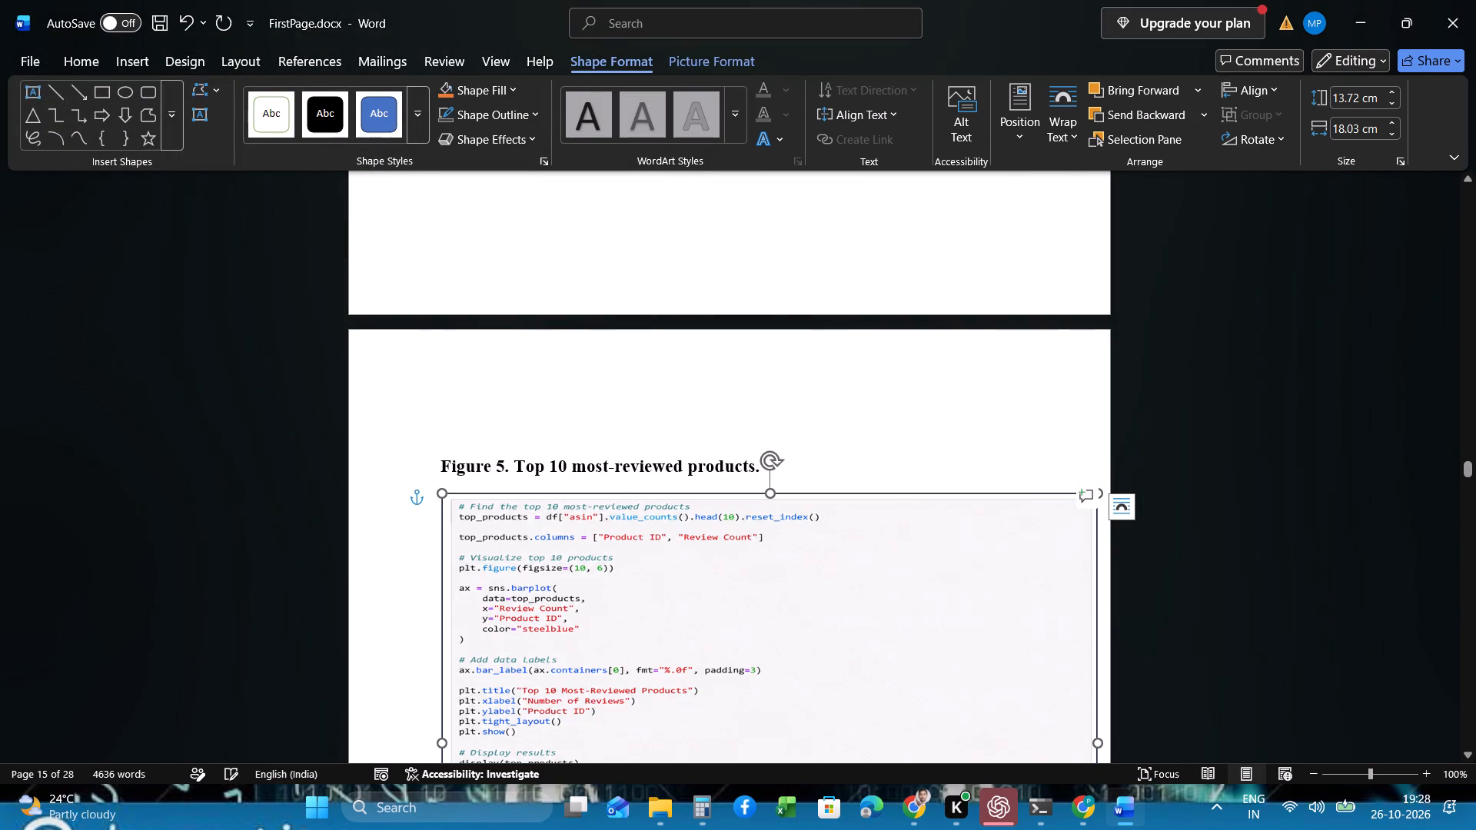
Remove the outline from the Figure 5 picture shape by setting it to No Outline.
scroll(674, 500, down, 1)
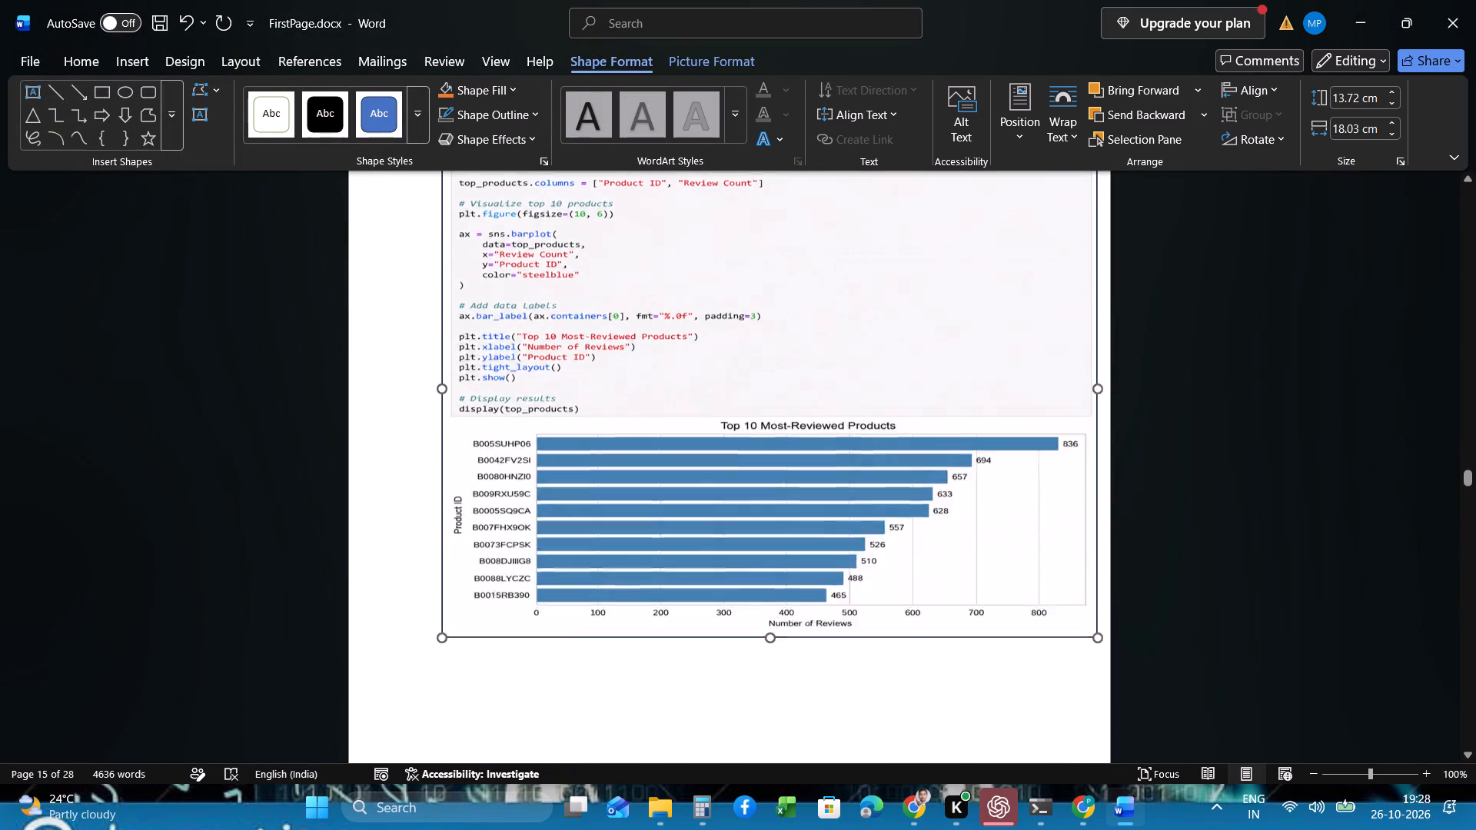
scroll(674, 500, down, 1)
scroll(674, 500, up, 1)
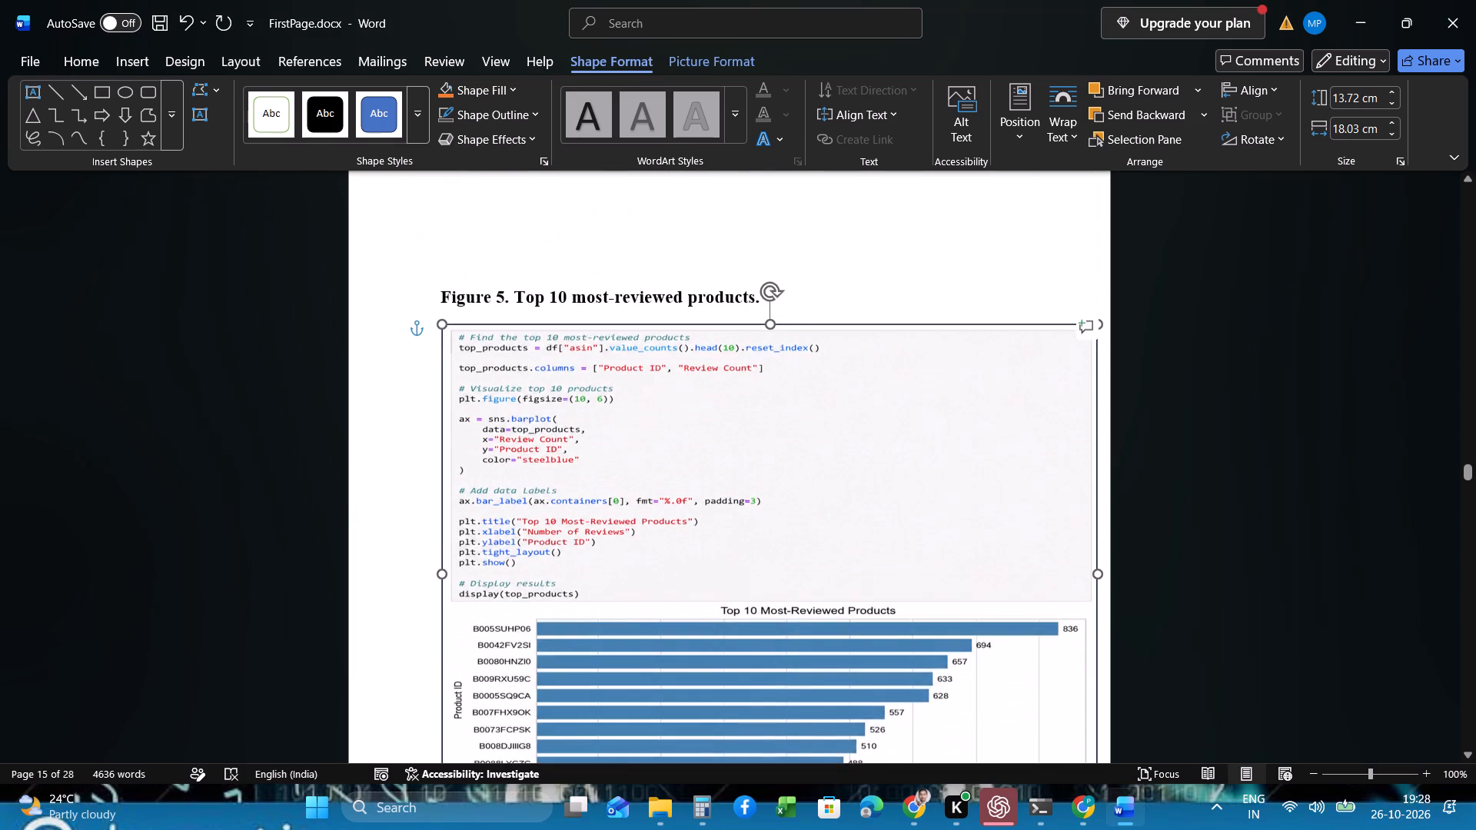
click(517, 85)
click(517, 85)
click(534, 107)
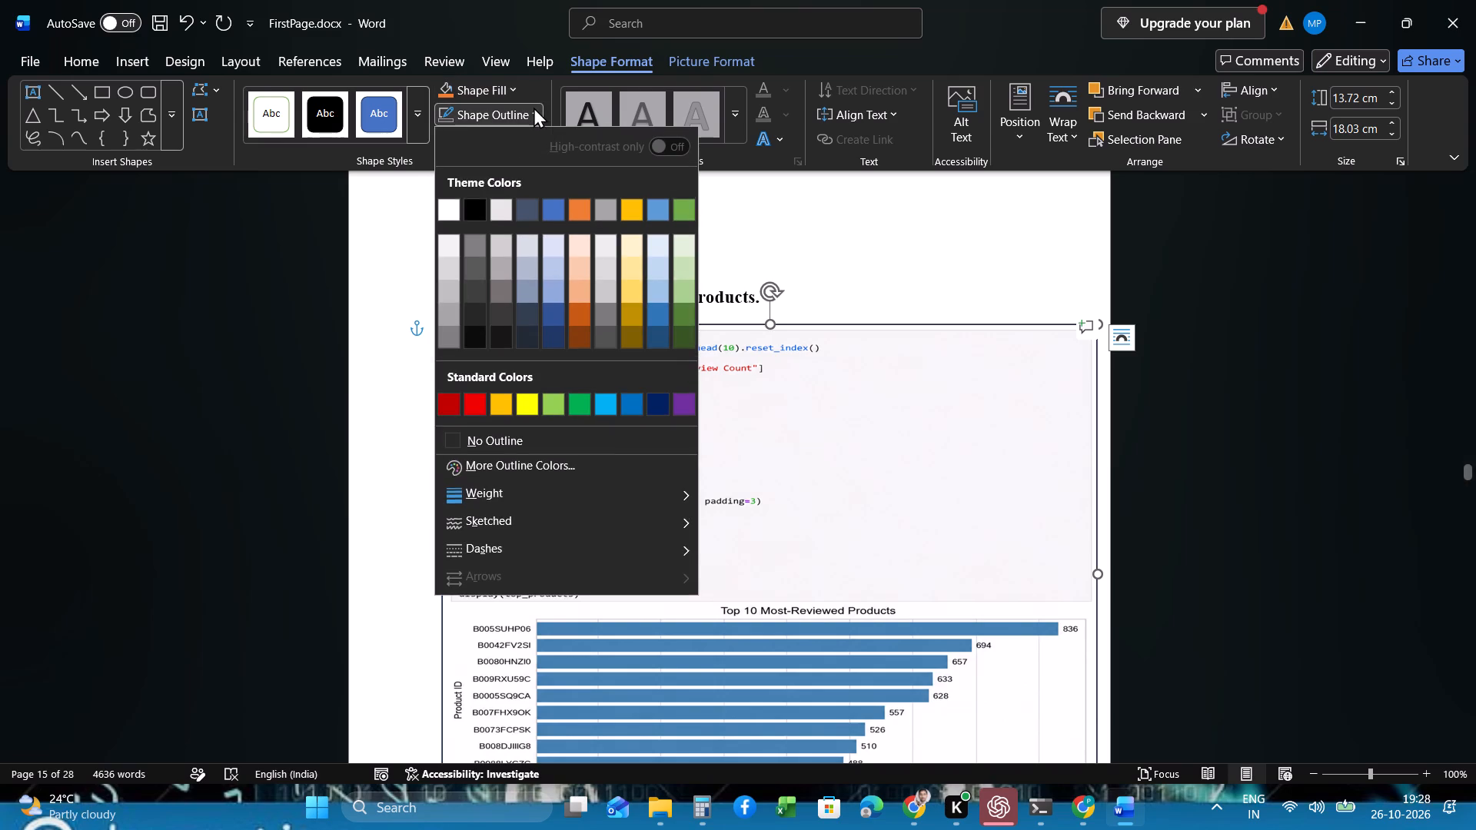
click(451, 437)
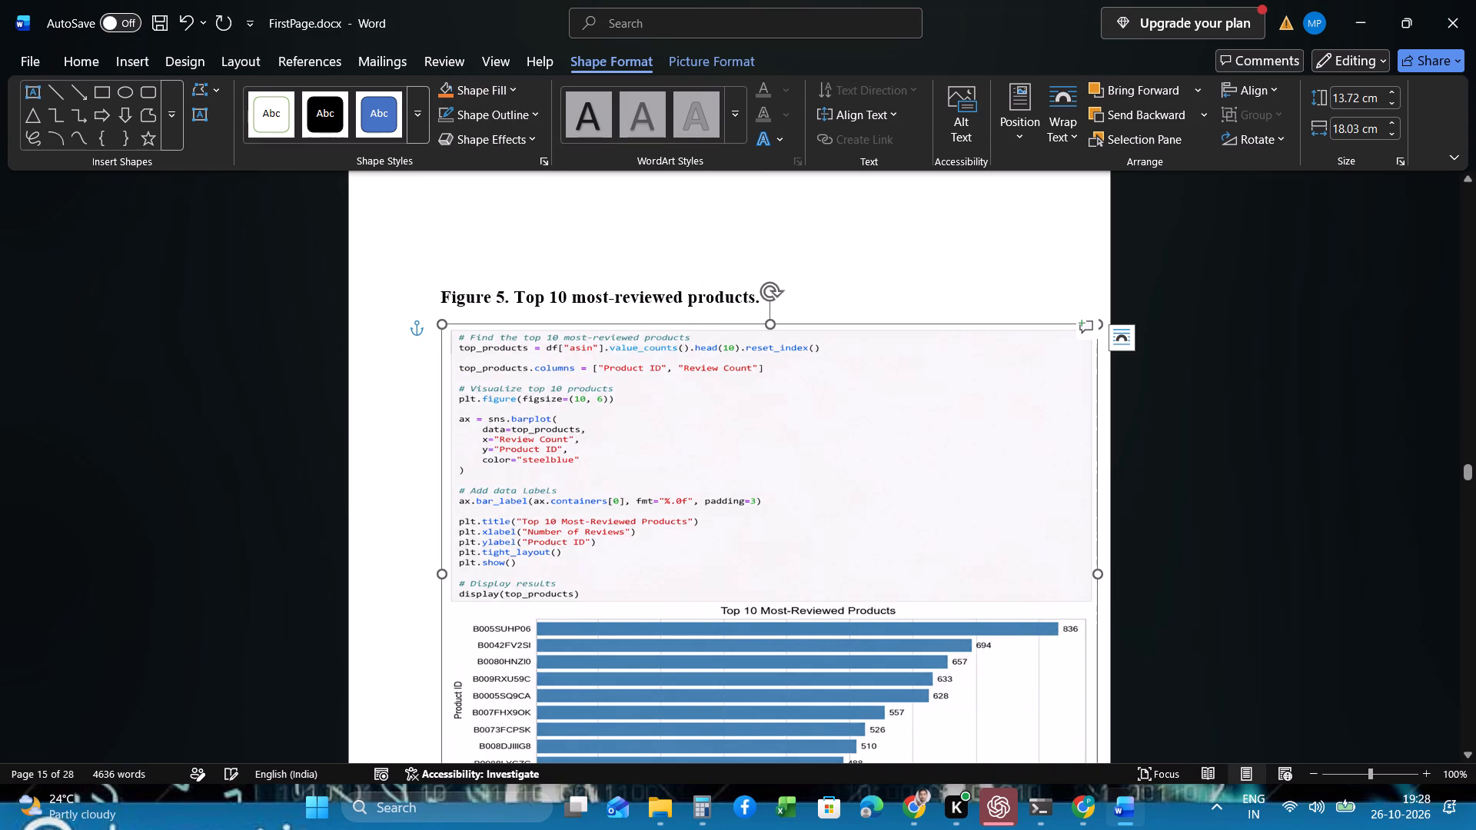
click(411, 472)
Stretch the Figure 5 picture shape taller by extending its bottom edge into the empty space below, keeping its width.
click(612, 532)
scroll(612, 532, down, 1)
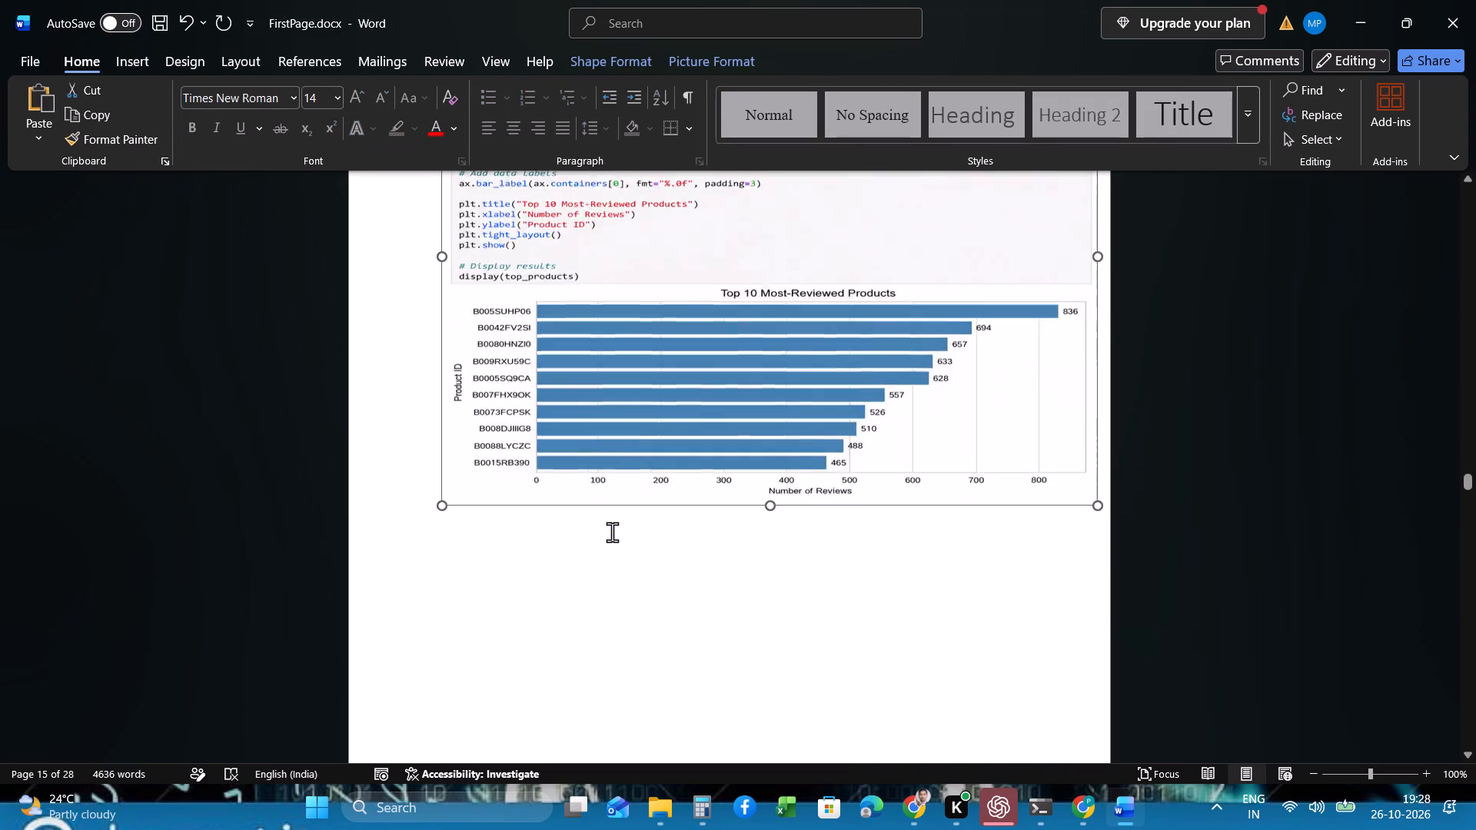
scroll(612, 532, down, 1)
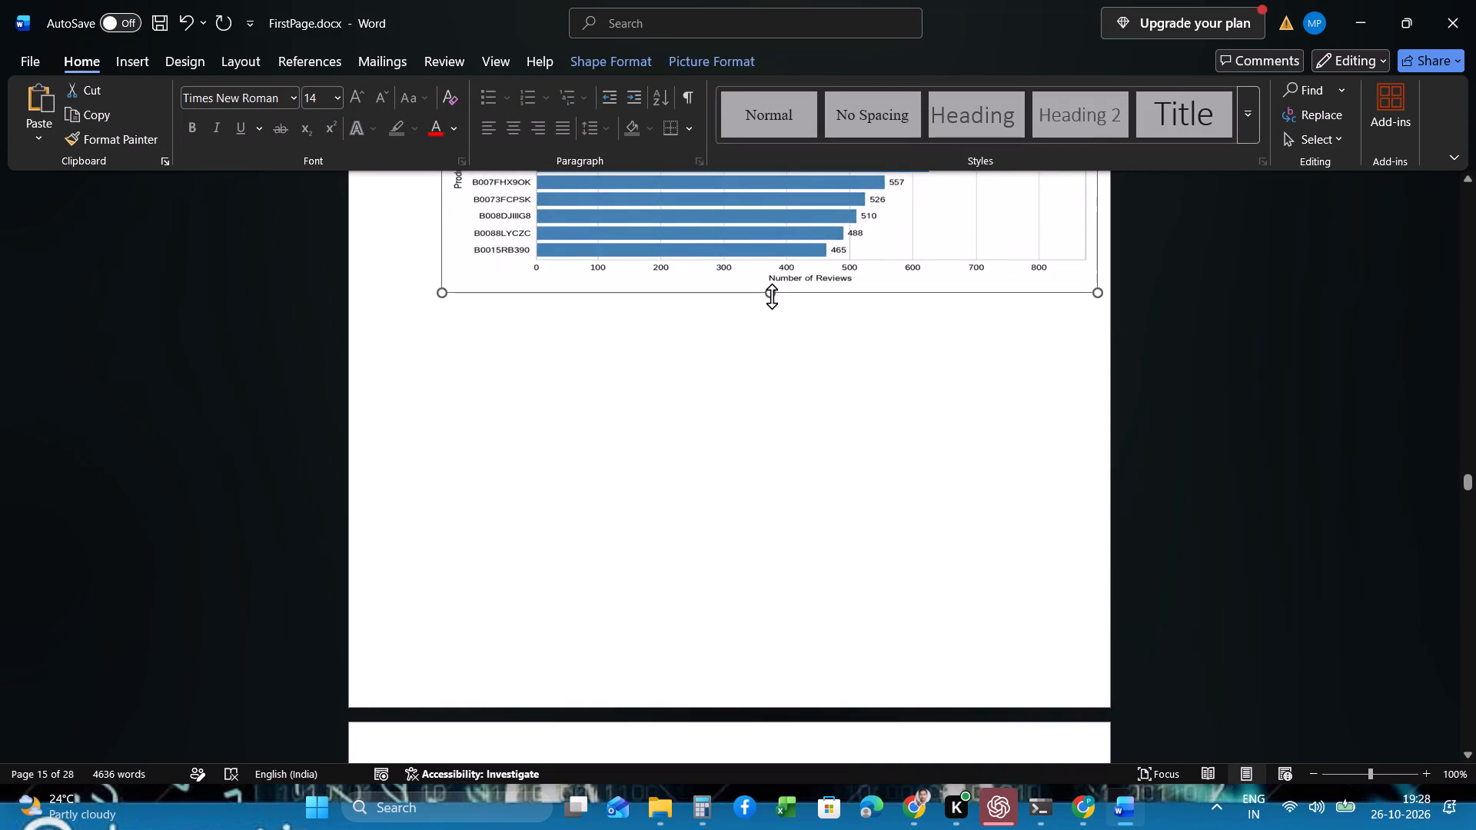
drag(772, 296, 780, 405)
scroll(720, 360, up, 1)
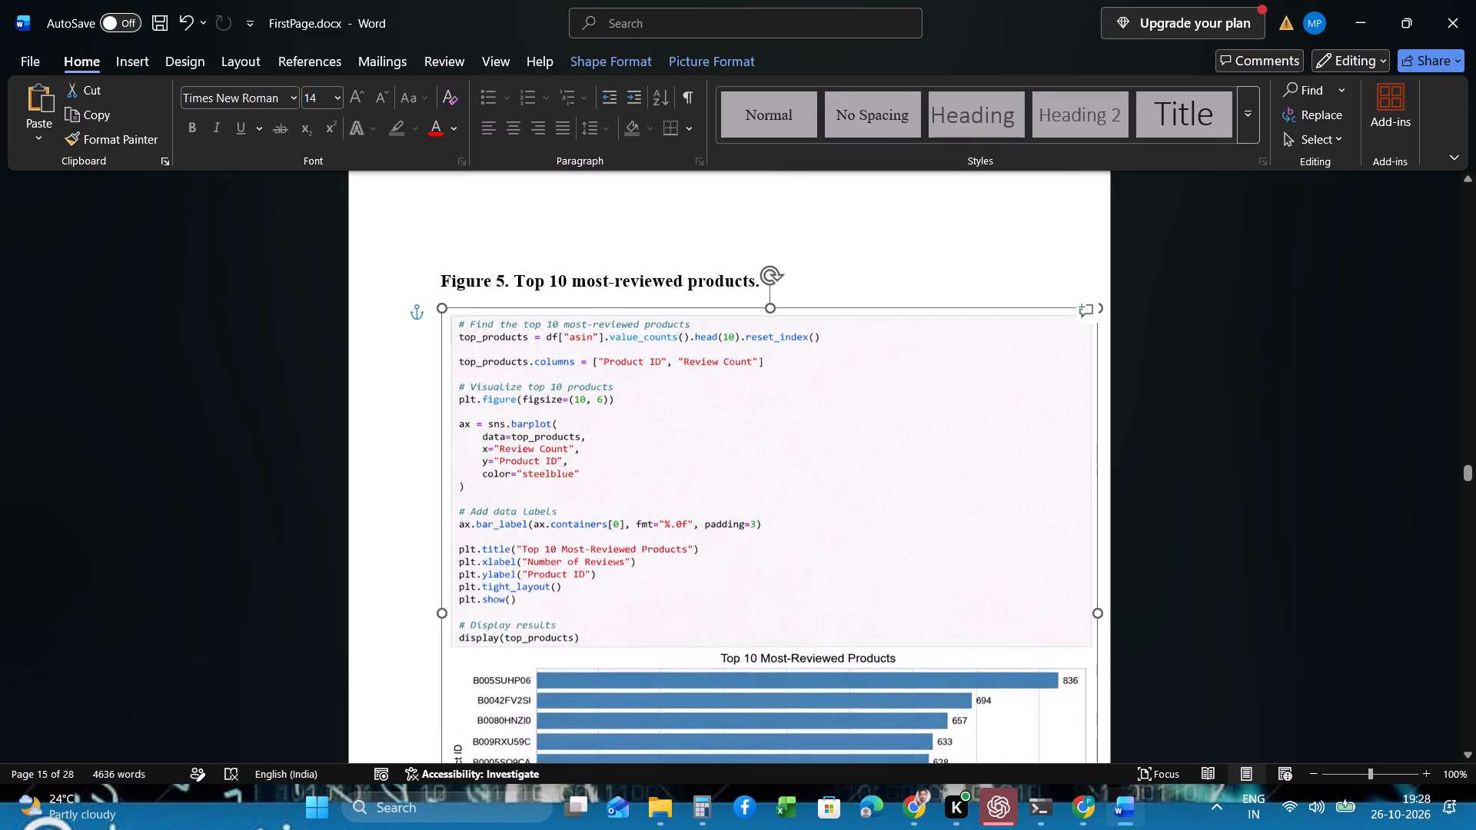
scroll(720, 360, up, 1)
click(754, 240)
scroll(819, 272, down, 1)
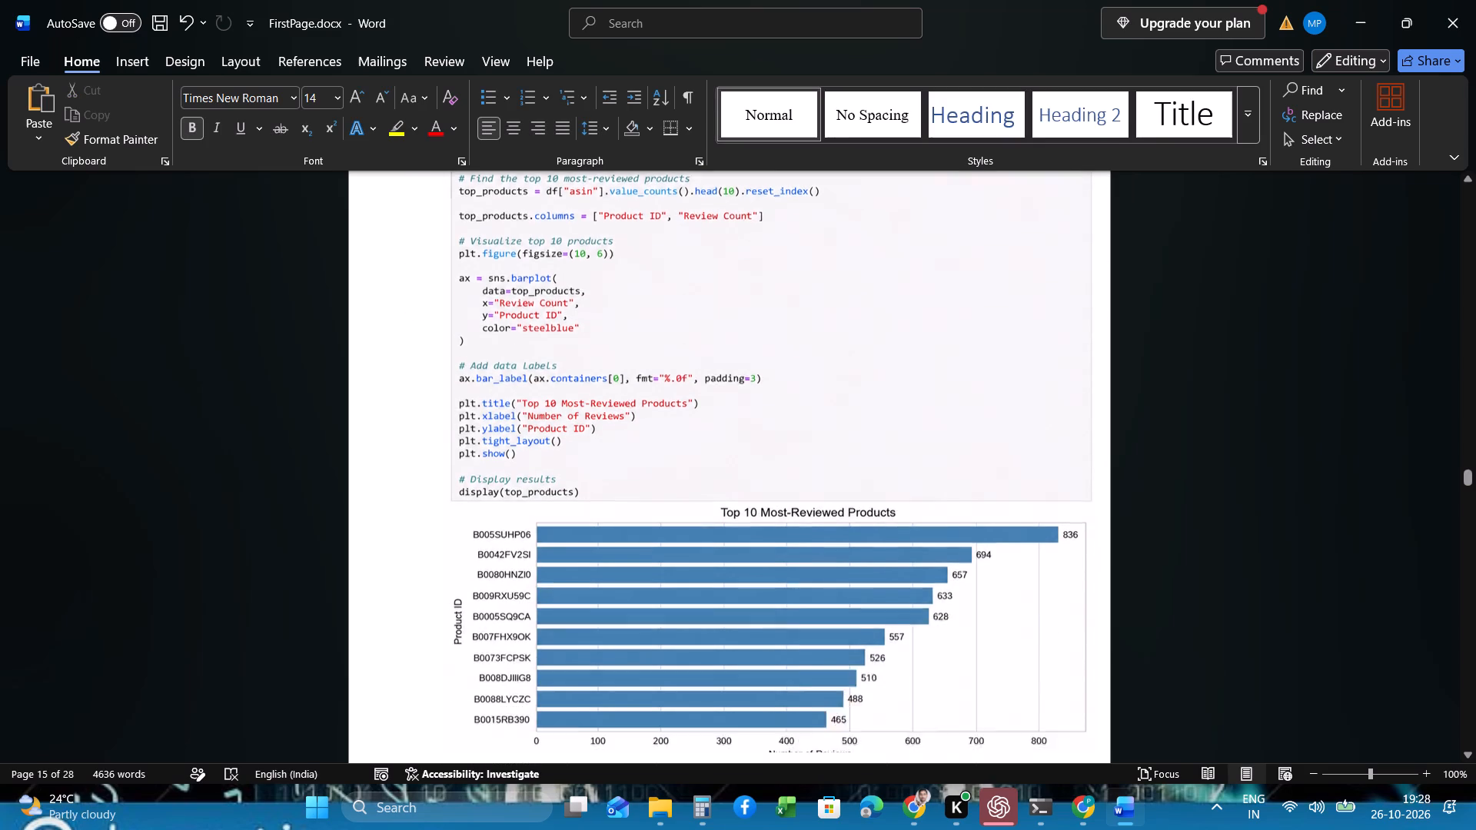
scroll(819, 272, down, 1)
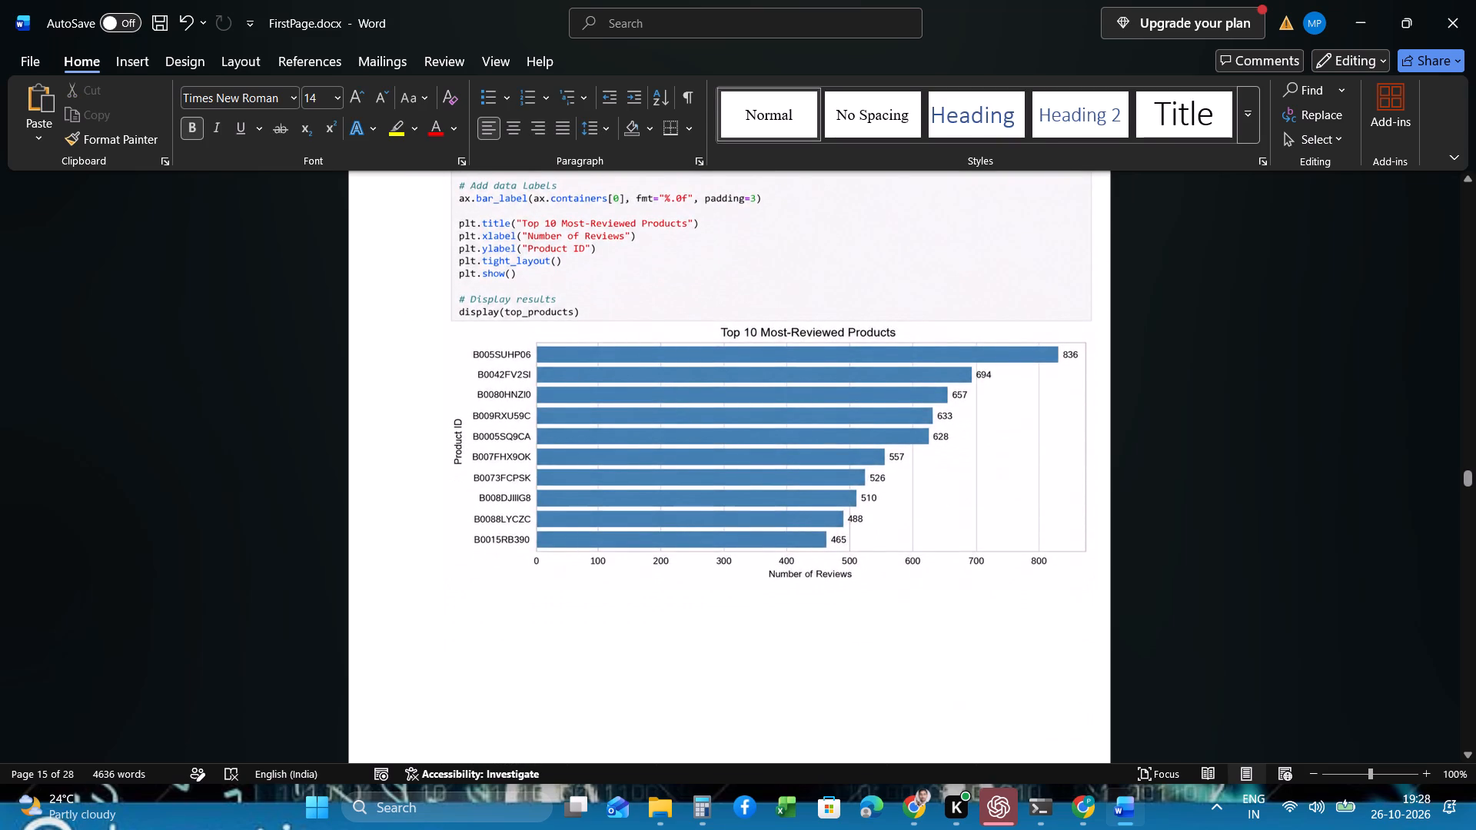
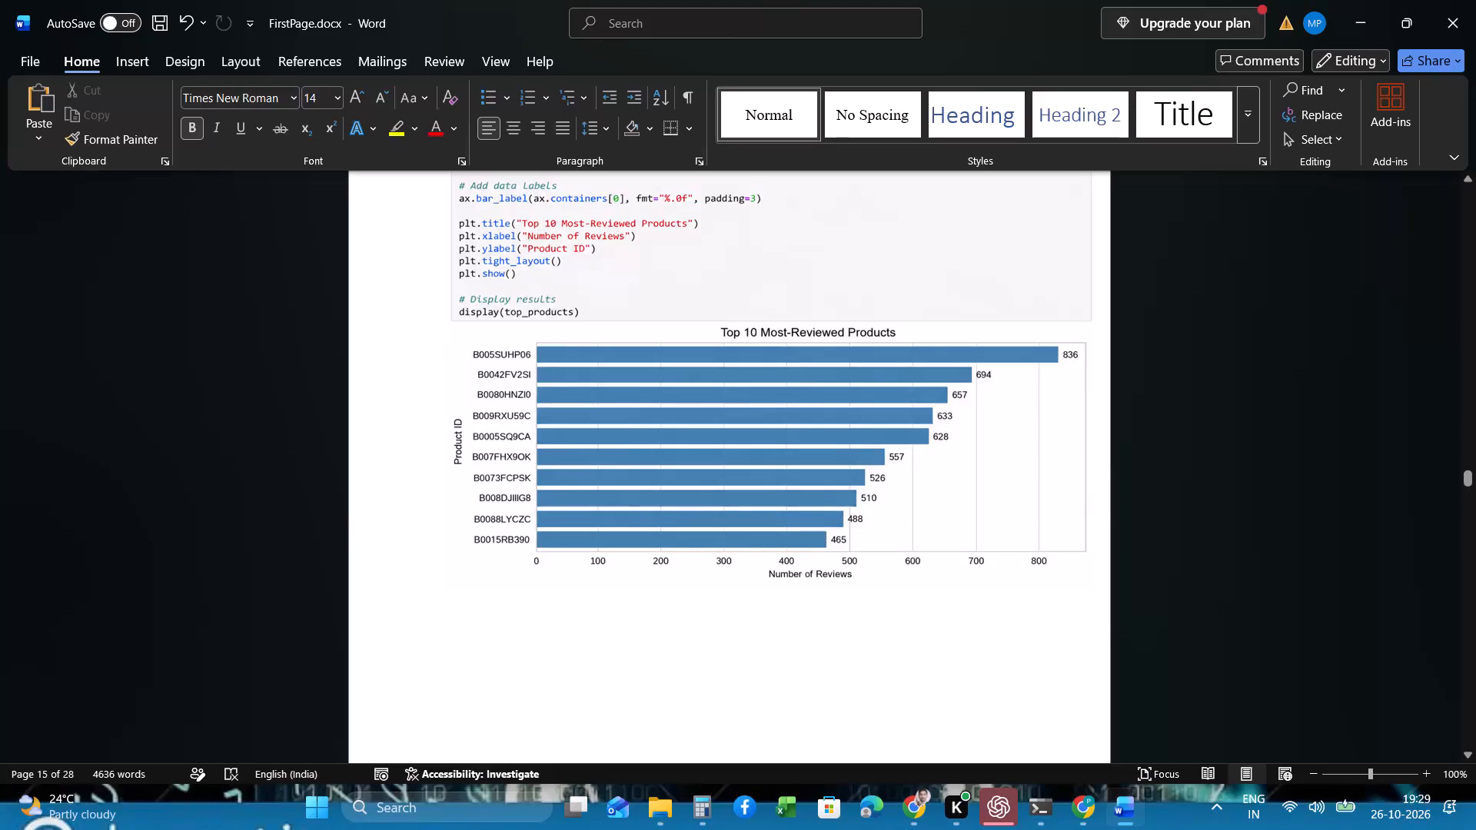
Review the report pages from Figure 3 through section 8.6, checking the inserted chart pictures and the Figure 6 and Figure 7 placeholders.
scroll(920, 451, up, 4)
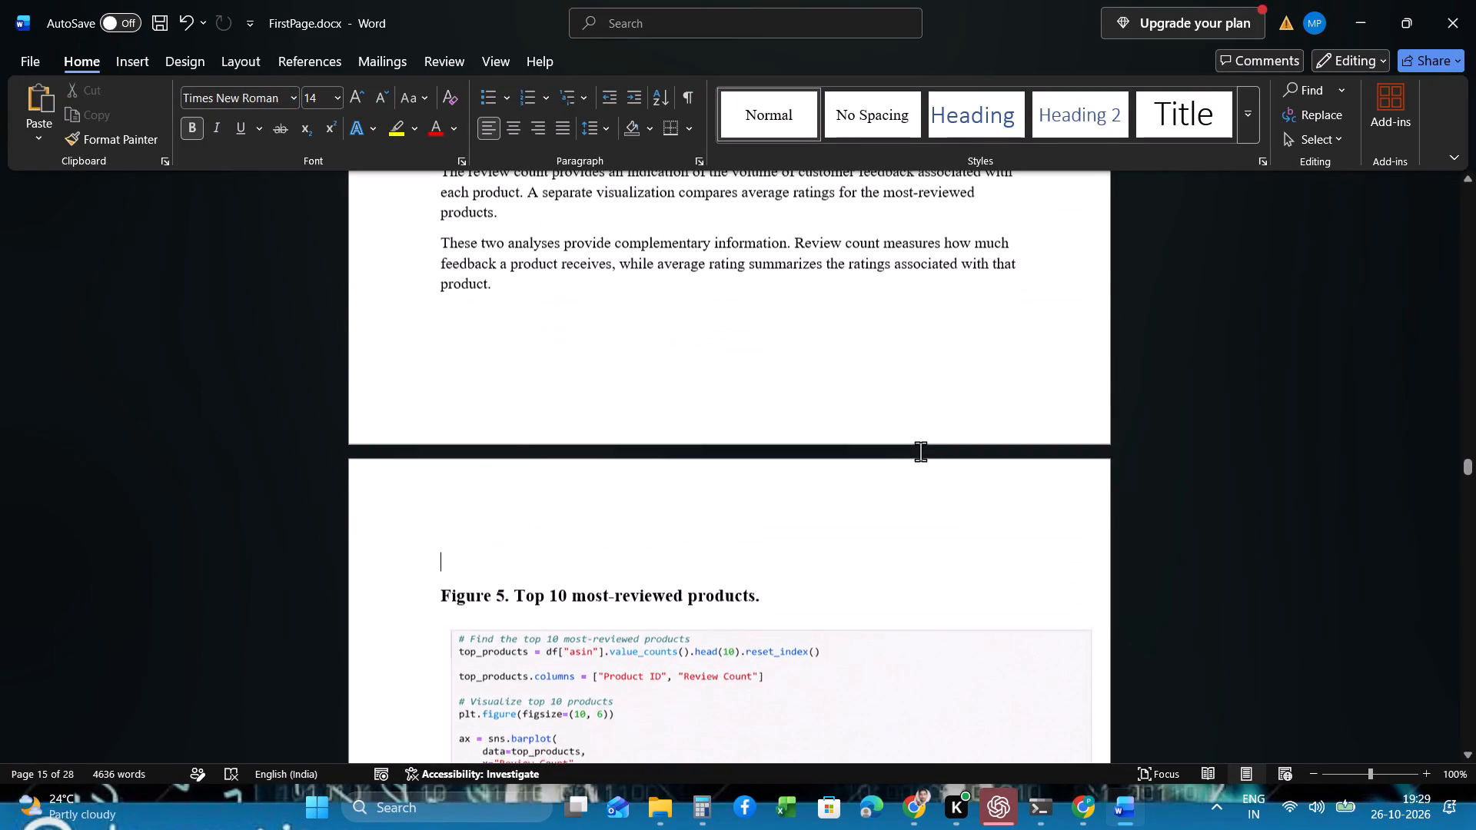
scroll(920, 451, up, 6)
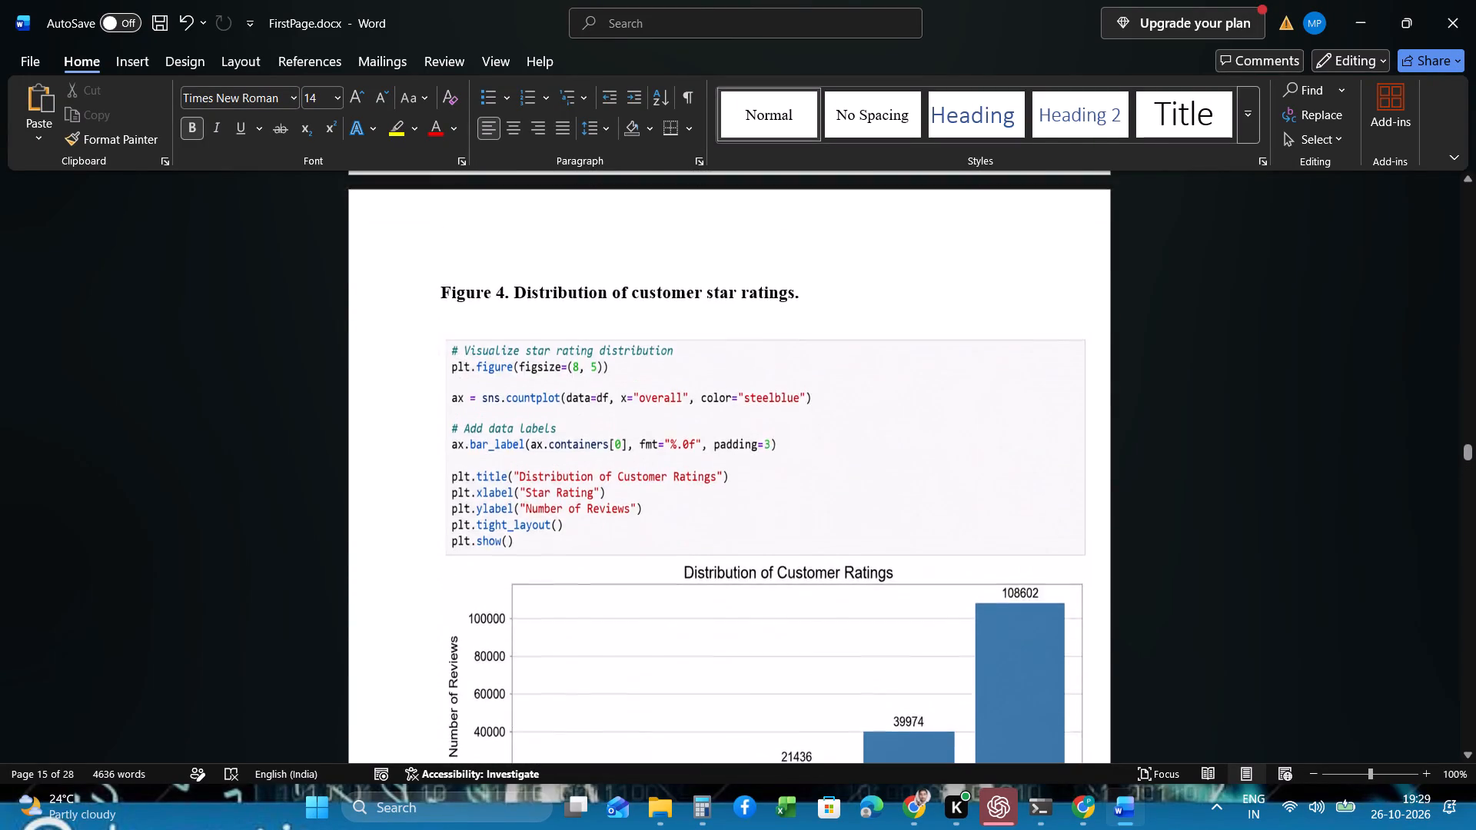
scroll(920, 451, up, 4)
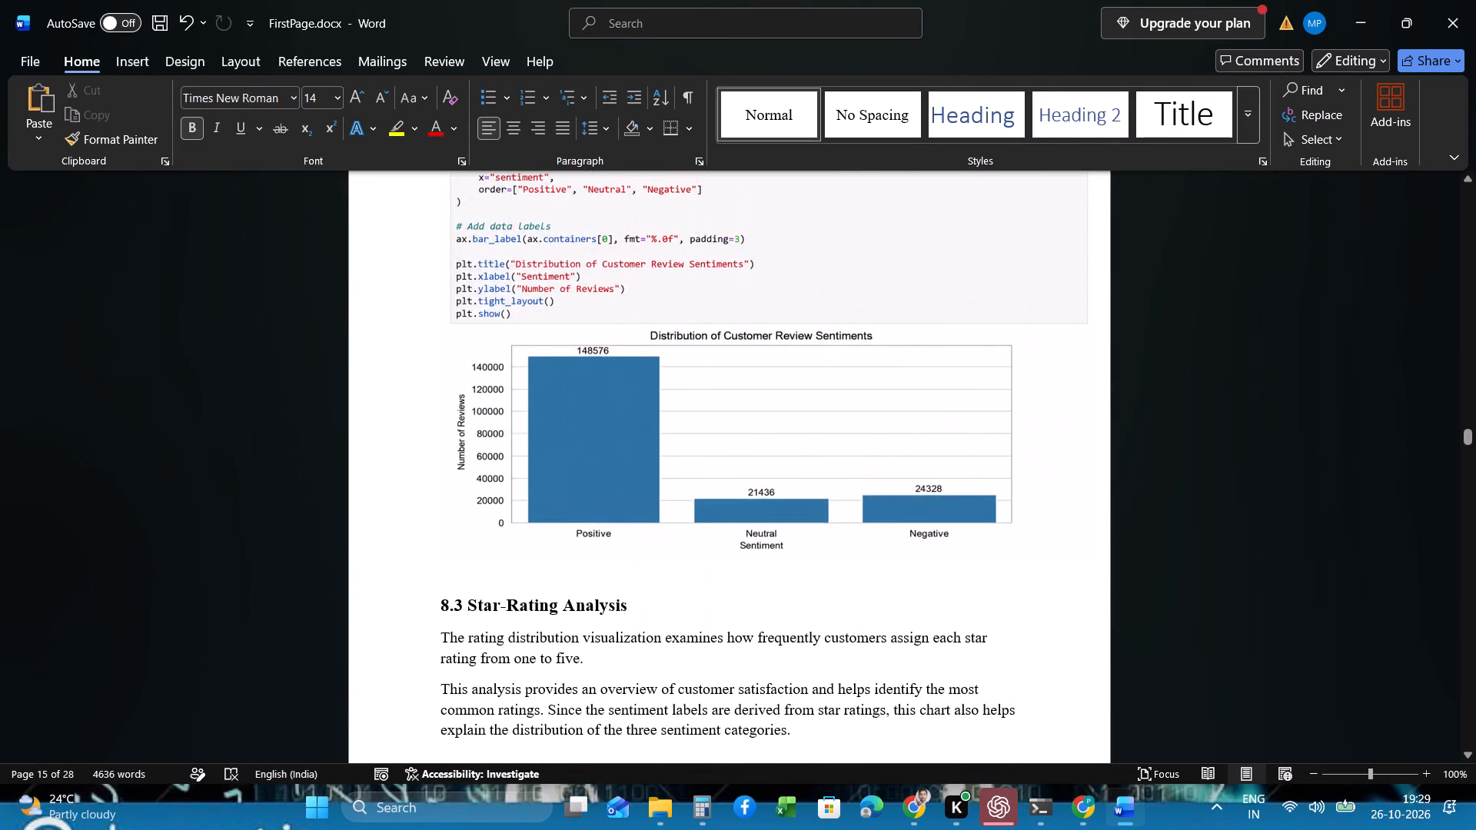
scroll(920, 451, down, 12)
scroll(920, 451, up, 1)
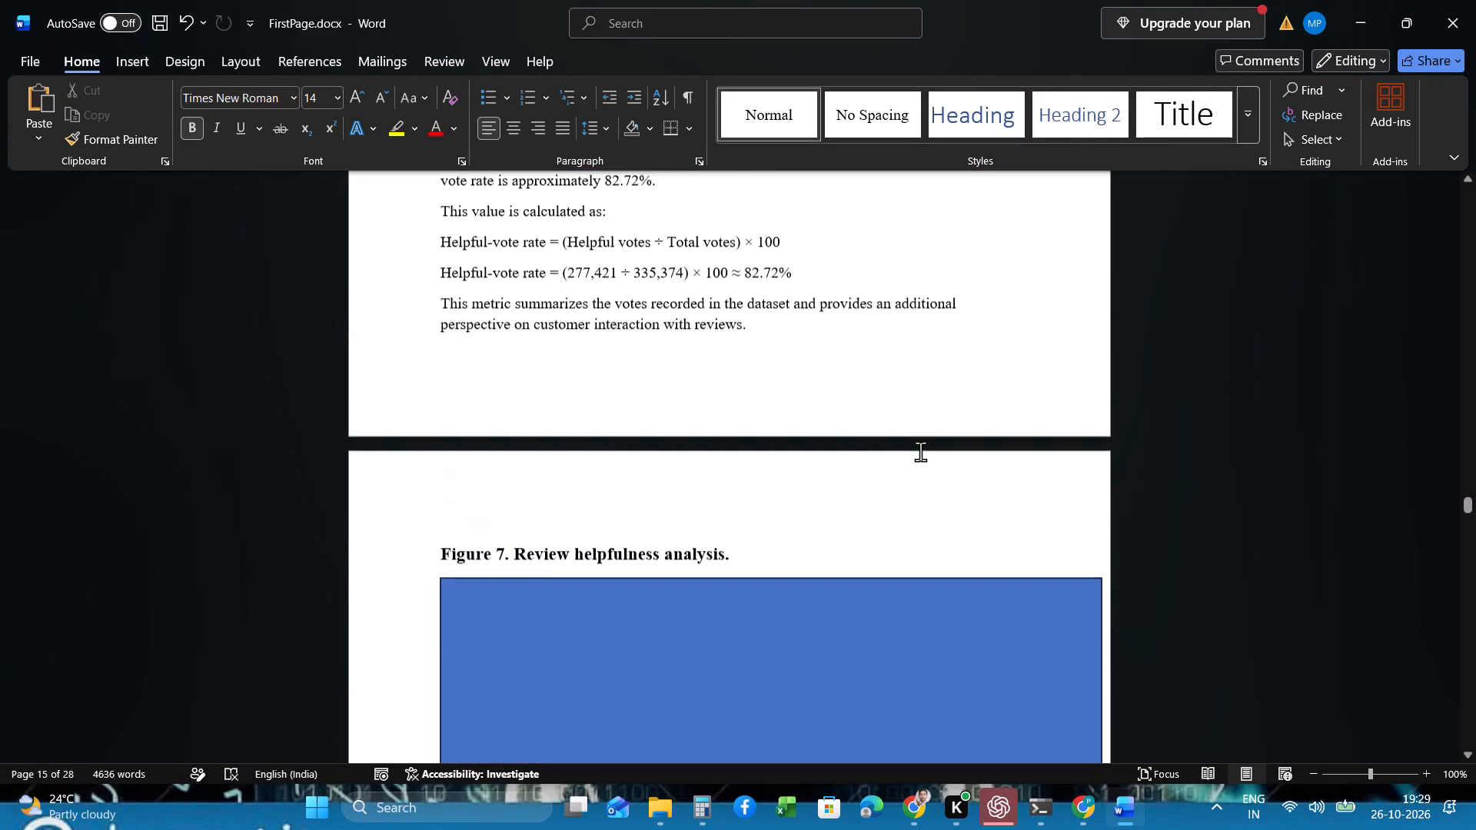
scroll(920, 451, up, 3)
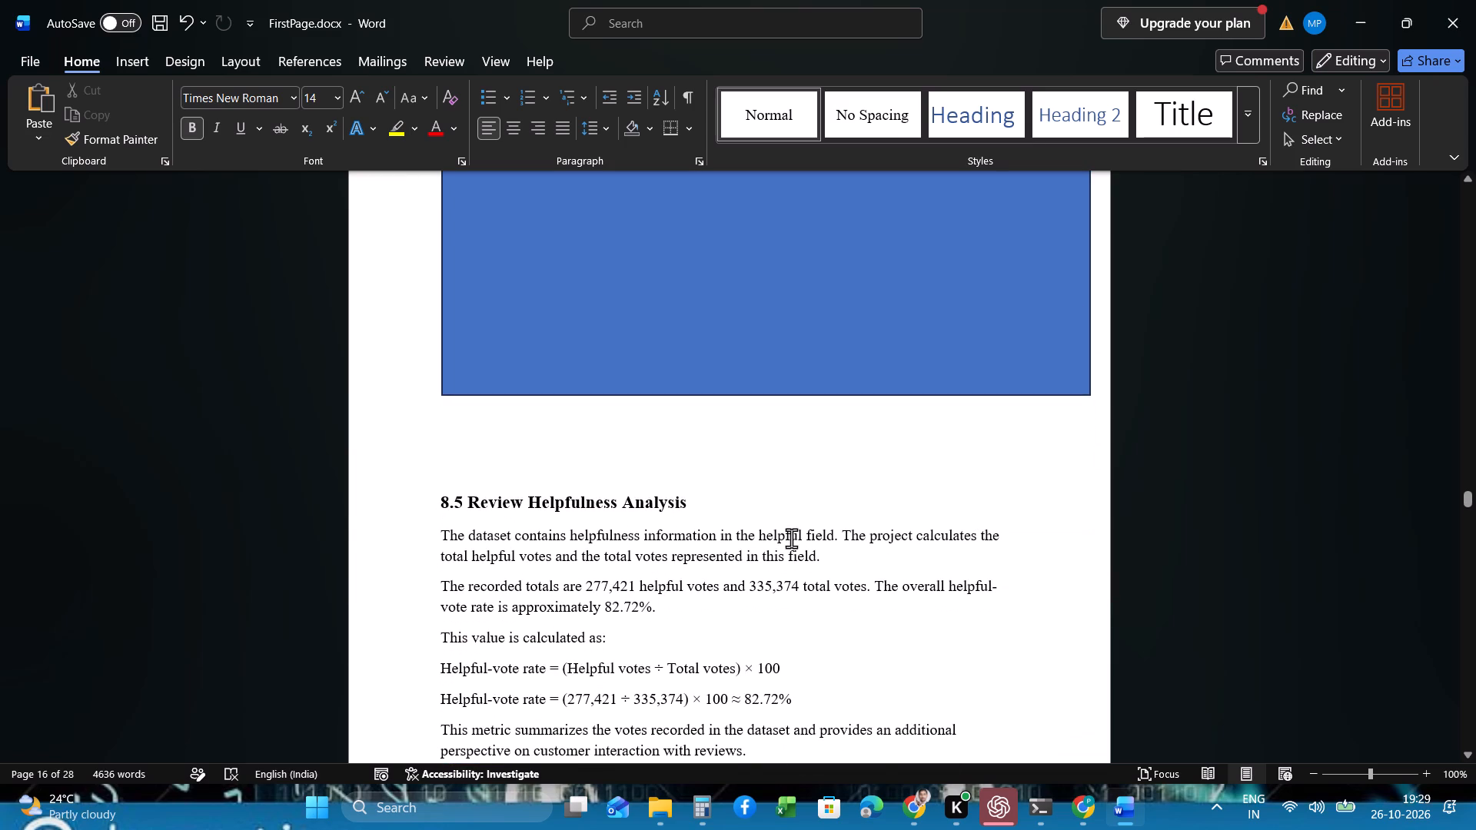
drag(785, 546, 792, 546)
click(811, 563)
drag(665, 510, 643, 500)
click(726, 567)
scroll(726, 567, down, 6)
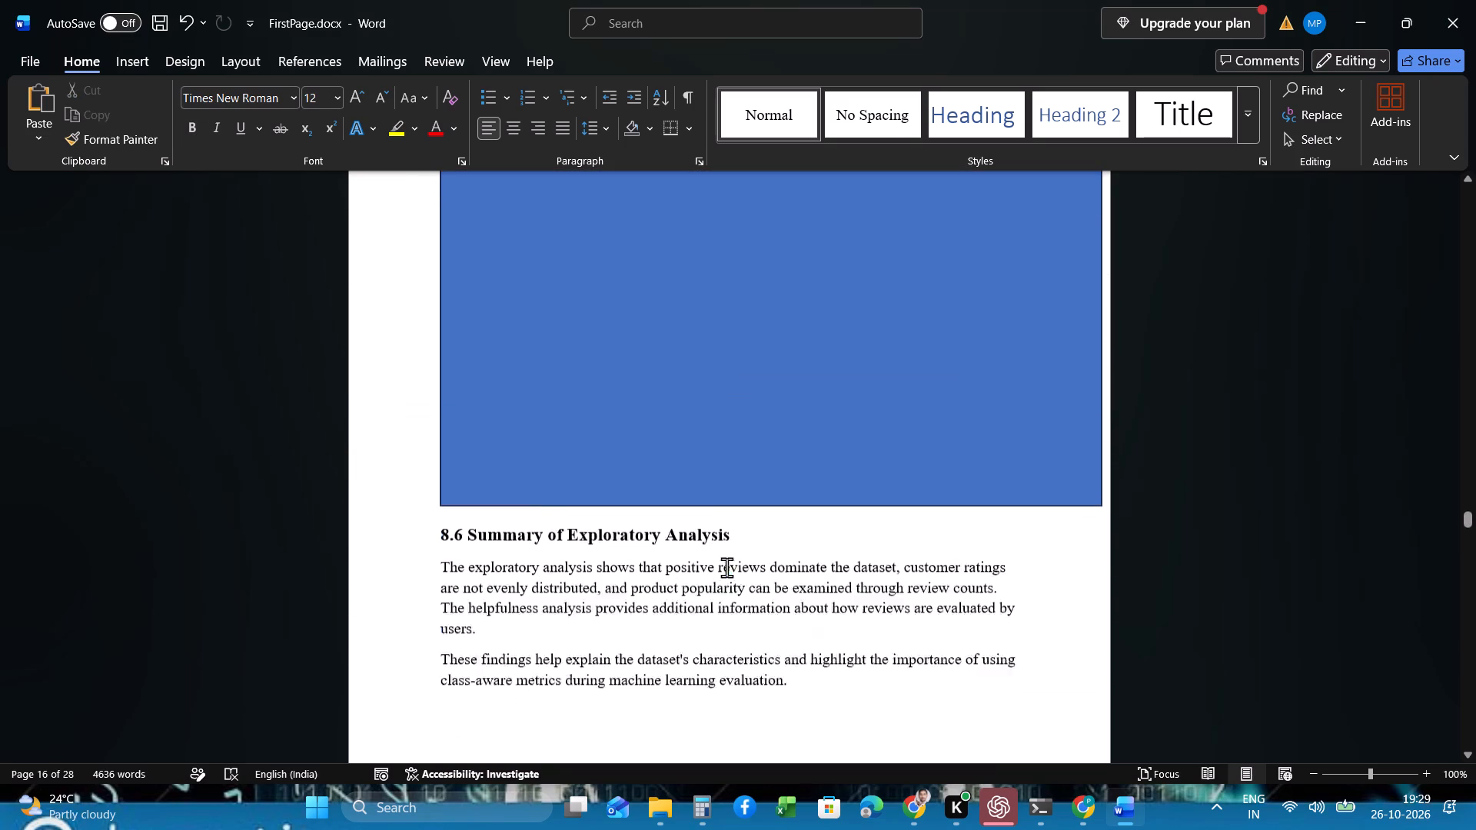
scroll(726, 567, down, 3)
scroll(726, 567, up, 1)
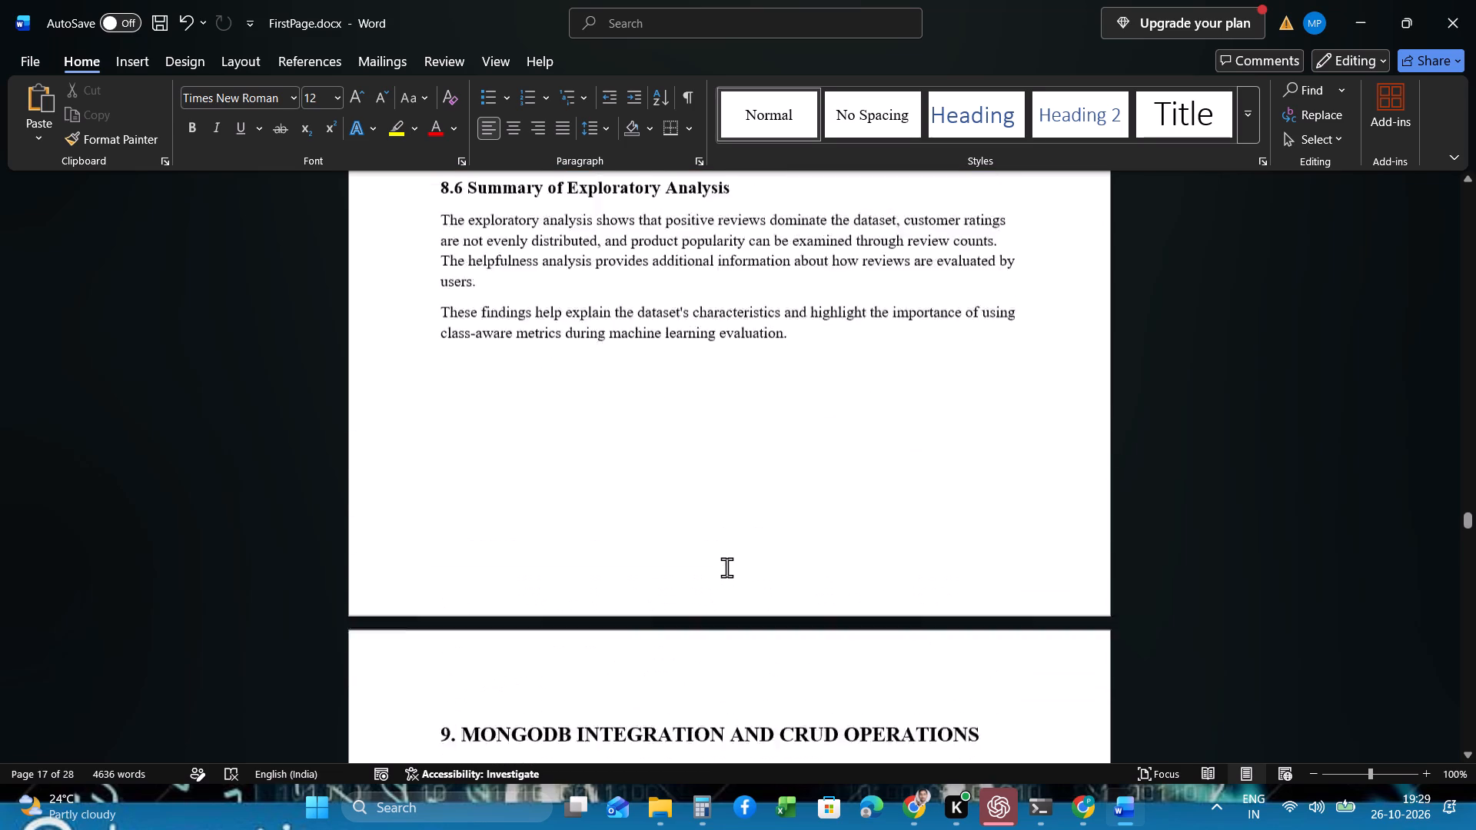
scroll(726, 567, up, 2)
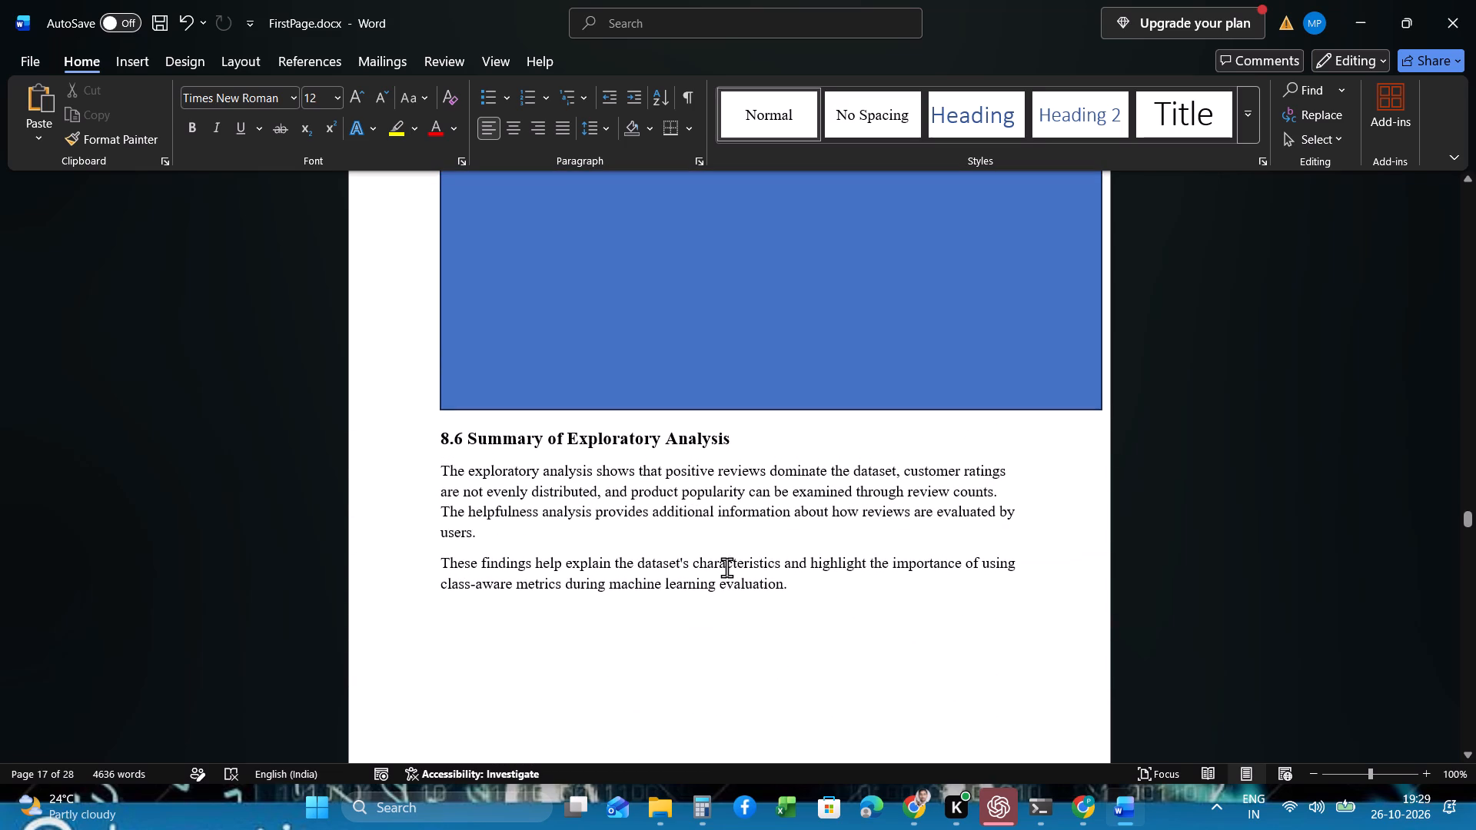
scroll(726, 567, up, 1)
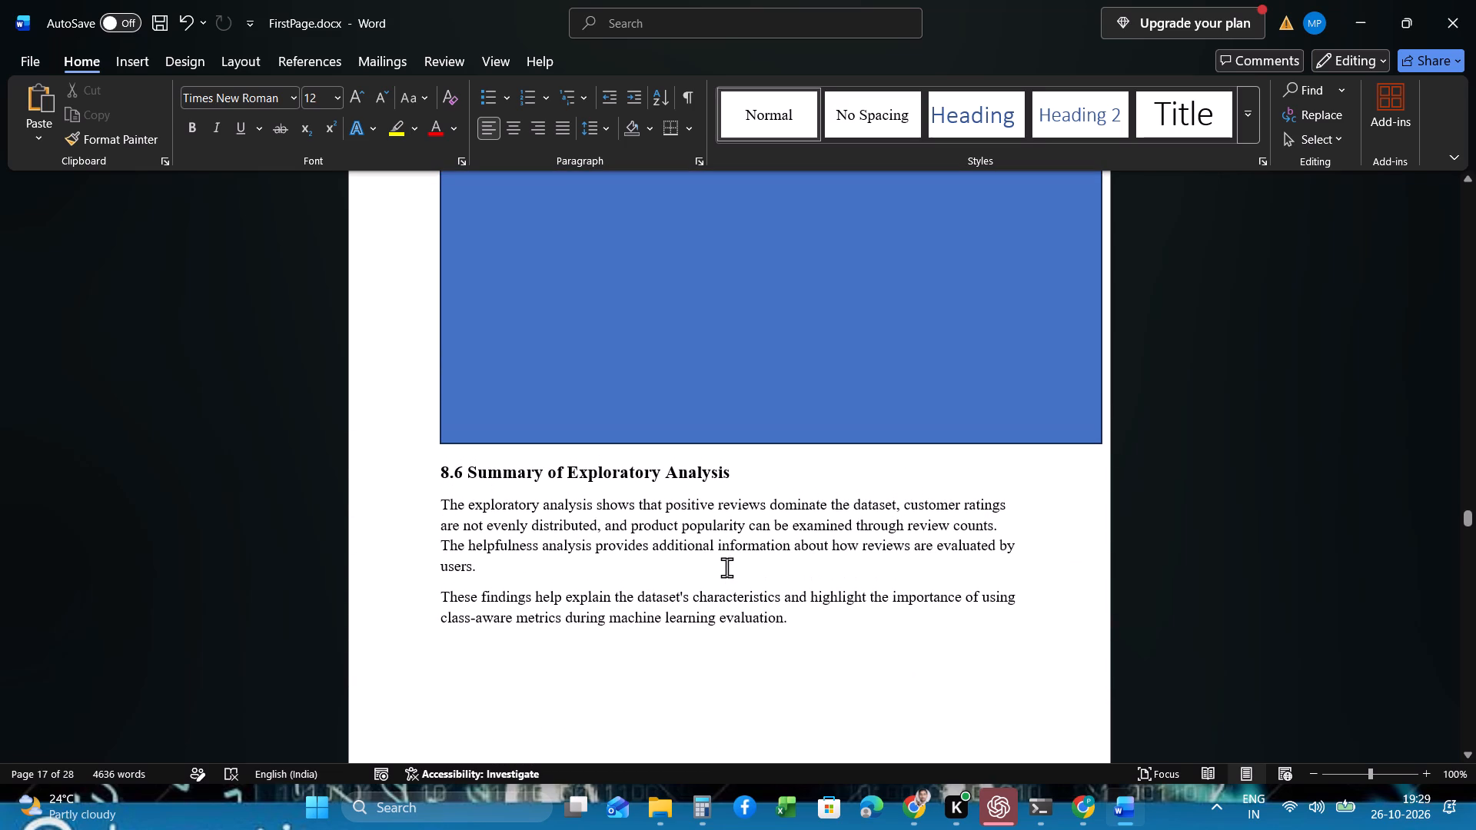
scroll(726, 567, up, 5)
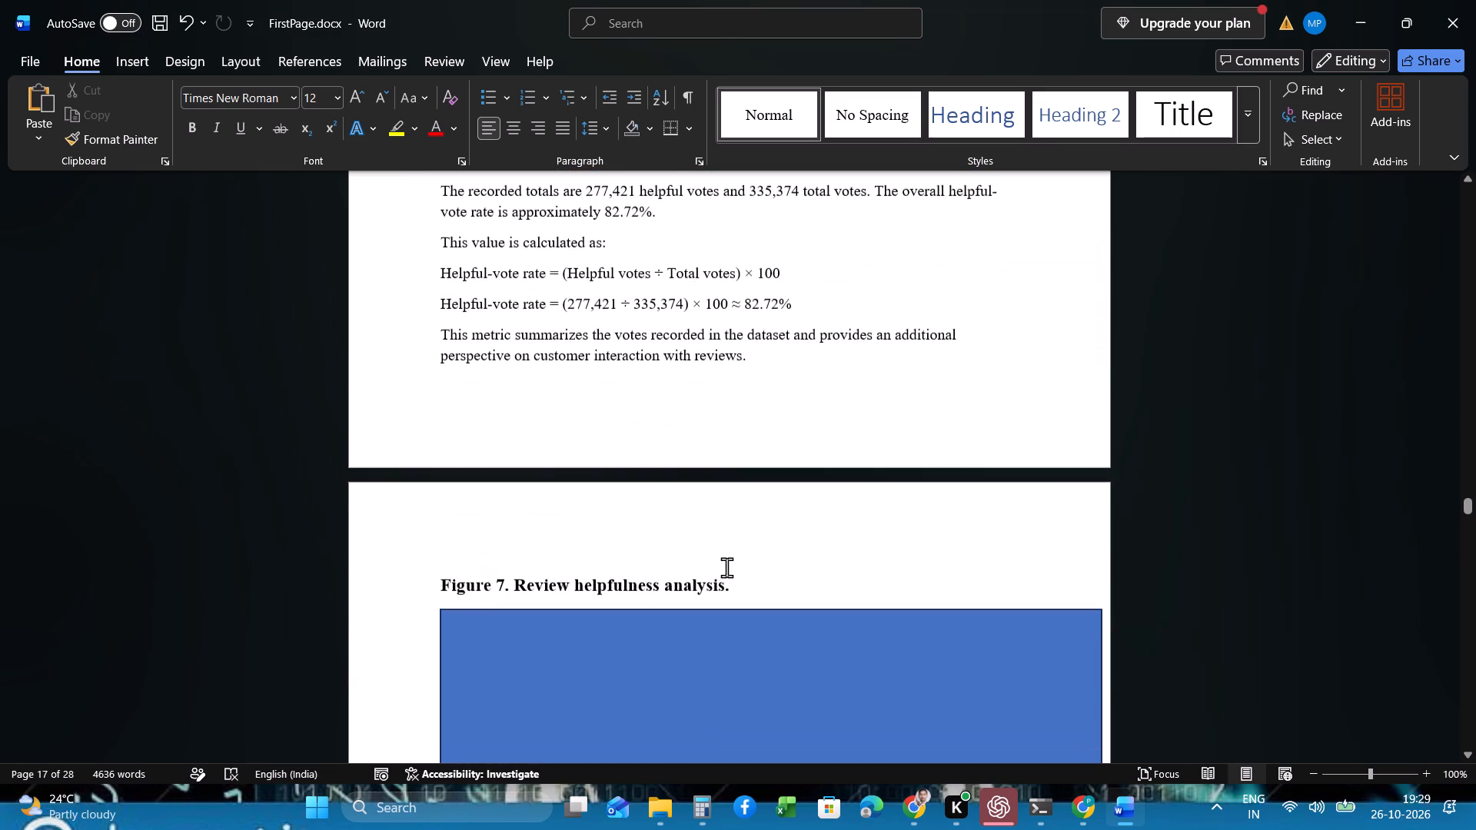
scroll(726, 567, up, 5)
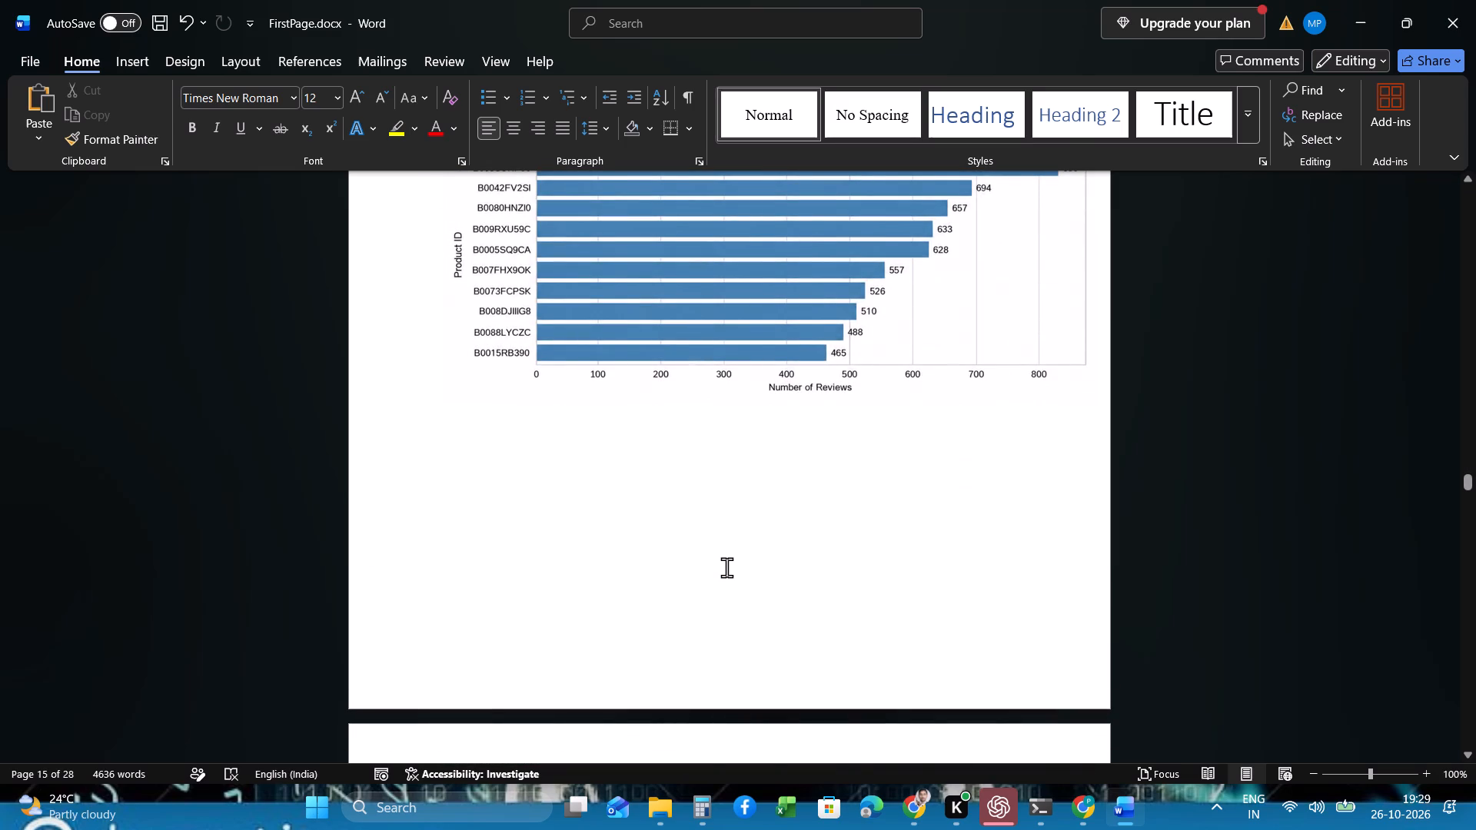
scroll(726, 567, down, 4)
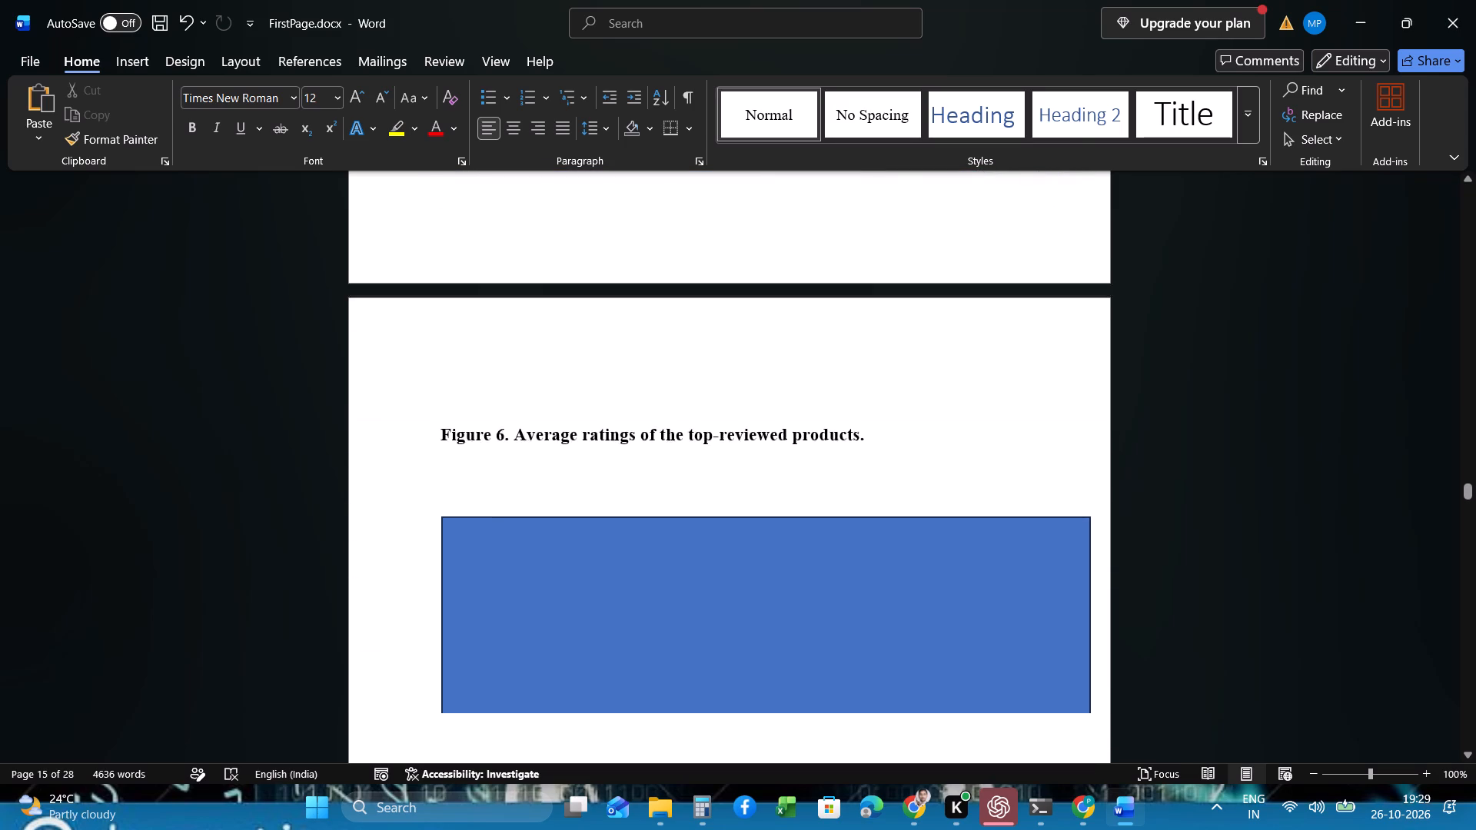
scroll(726, 567, down, 2)
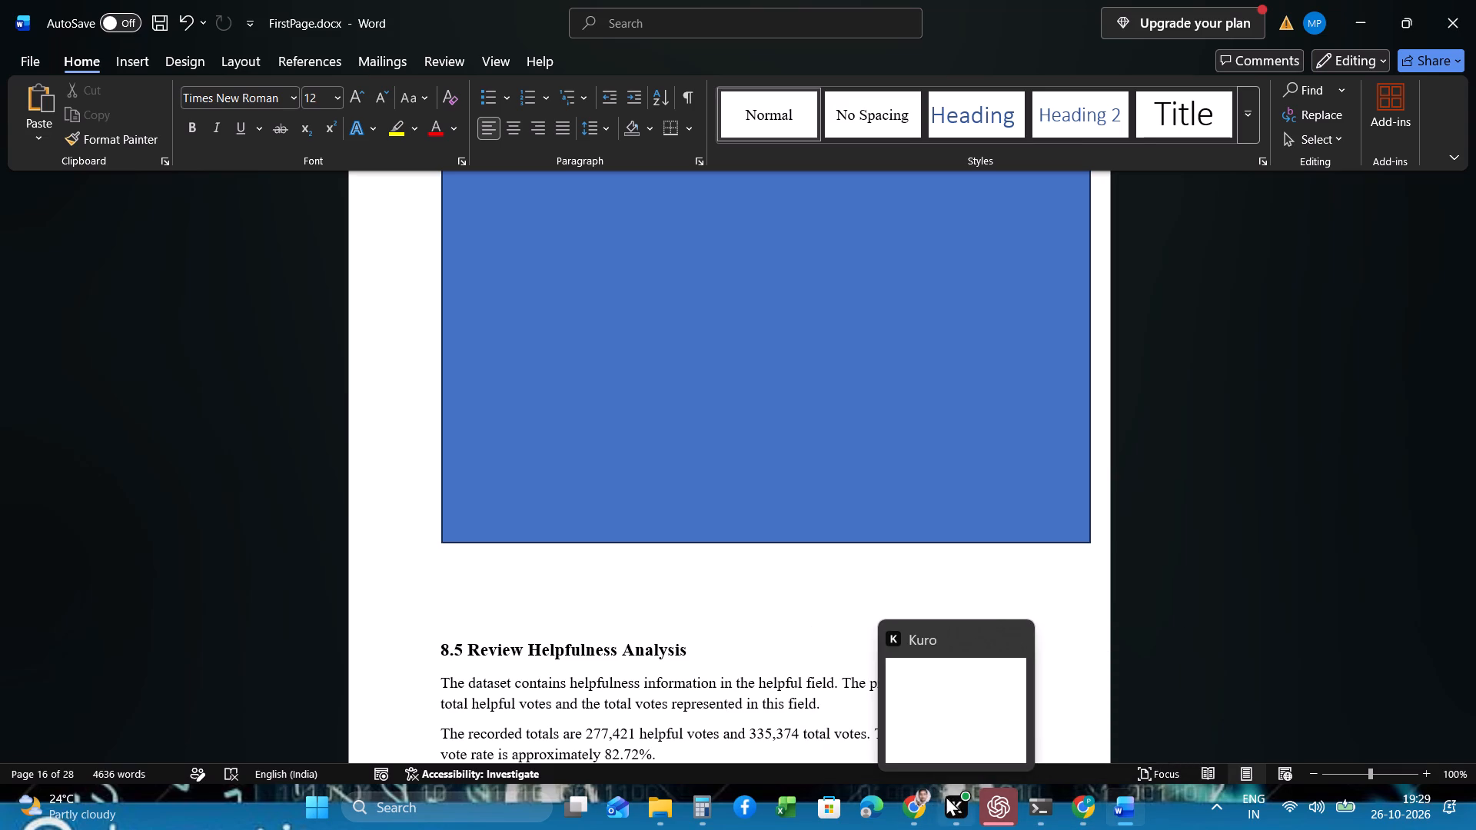
scroll(826, 528, up, 4)
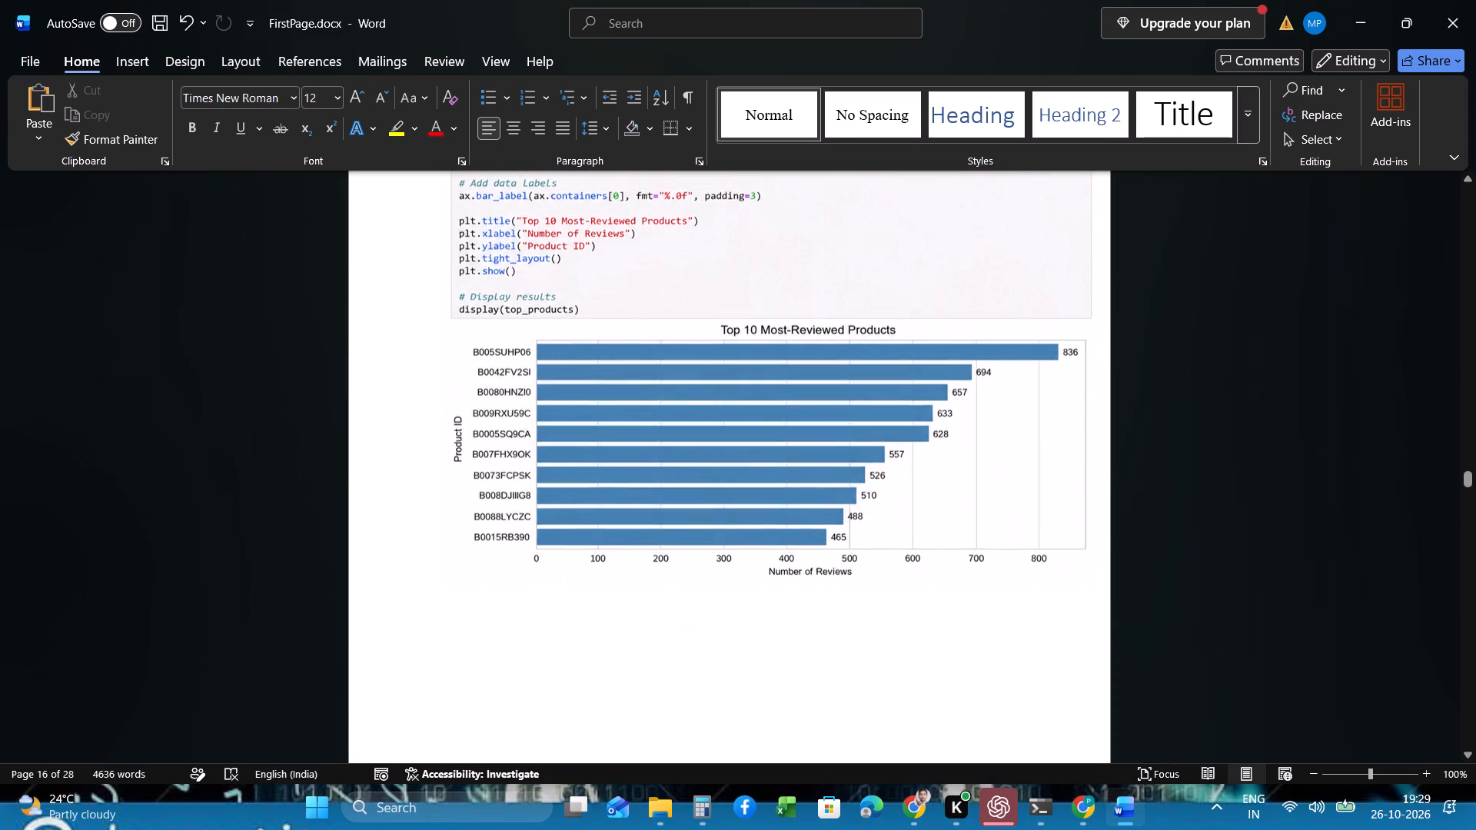
scroll(826, 528, up, 2)
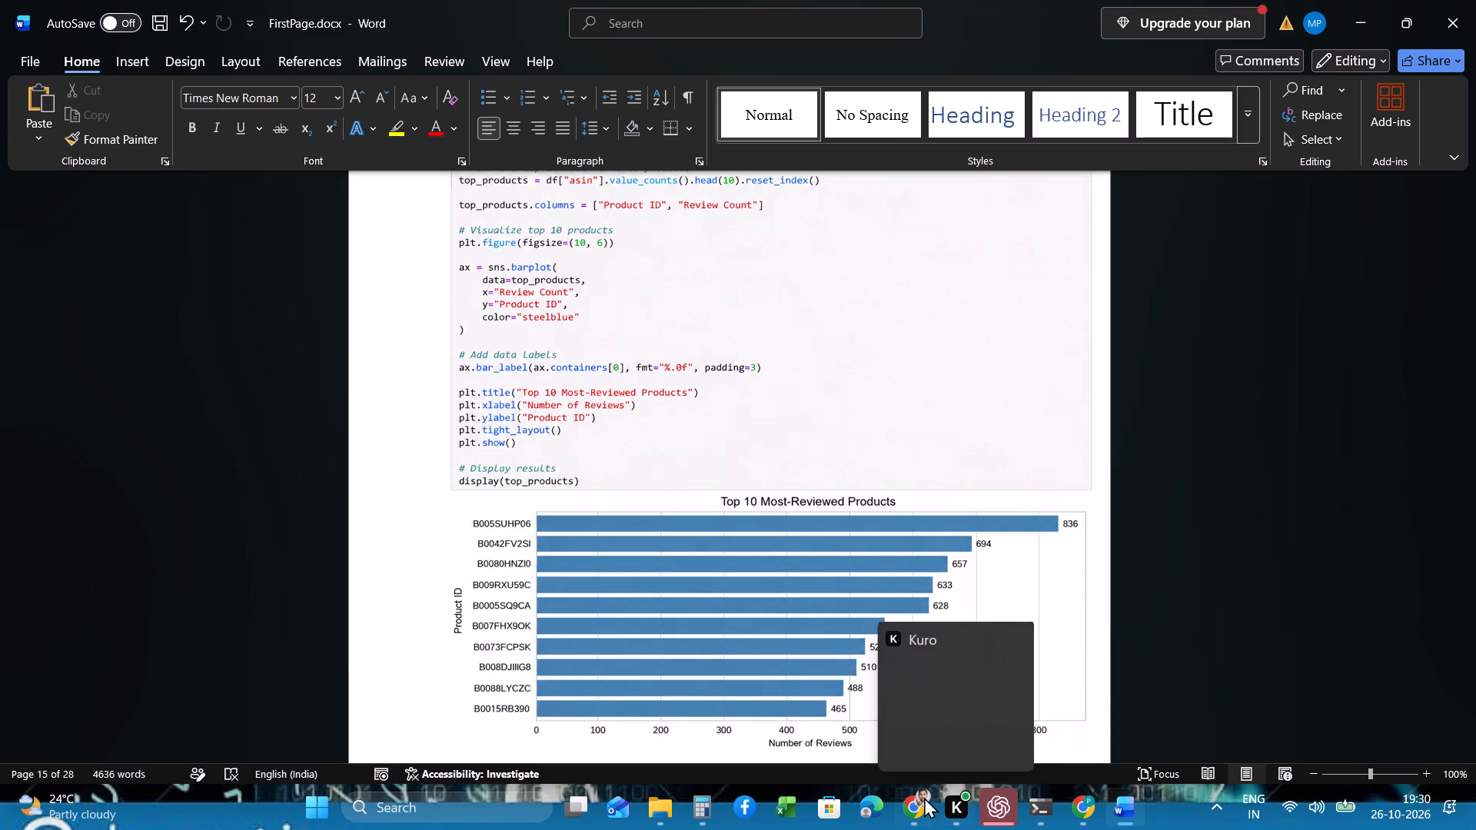
Switch to the Chrome window with the High Resolution ChatGPT chat and open a new browser tab.
click(936, 716)
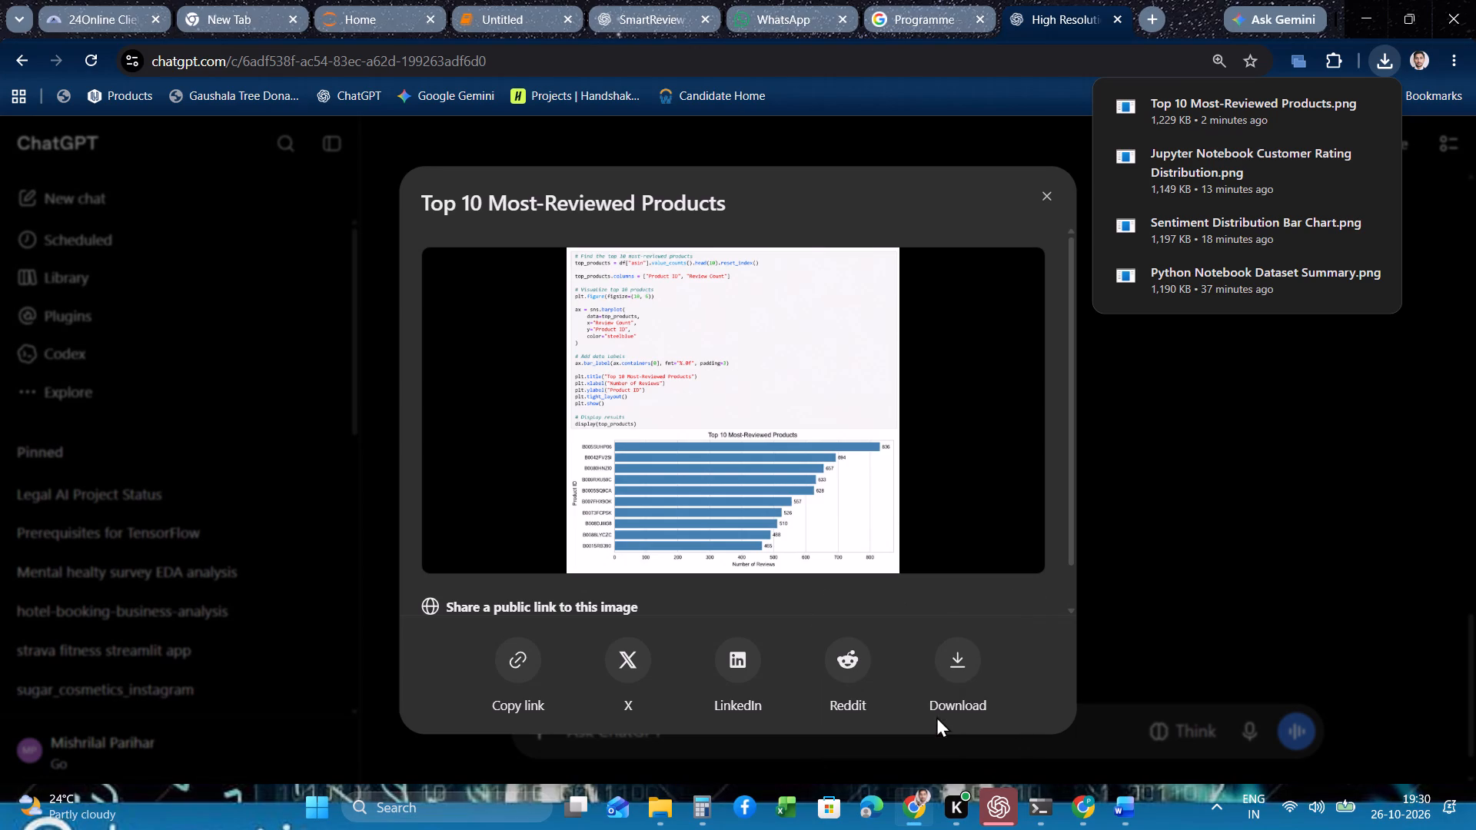
click(1157, 25)
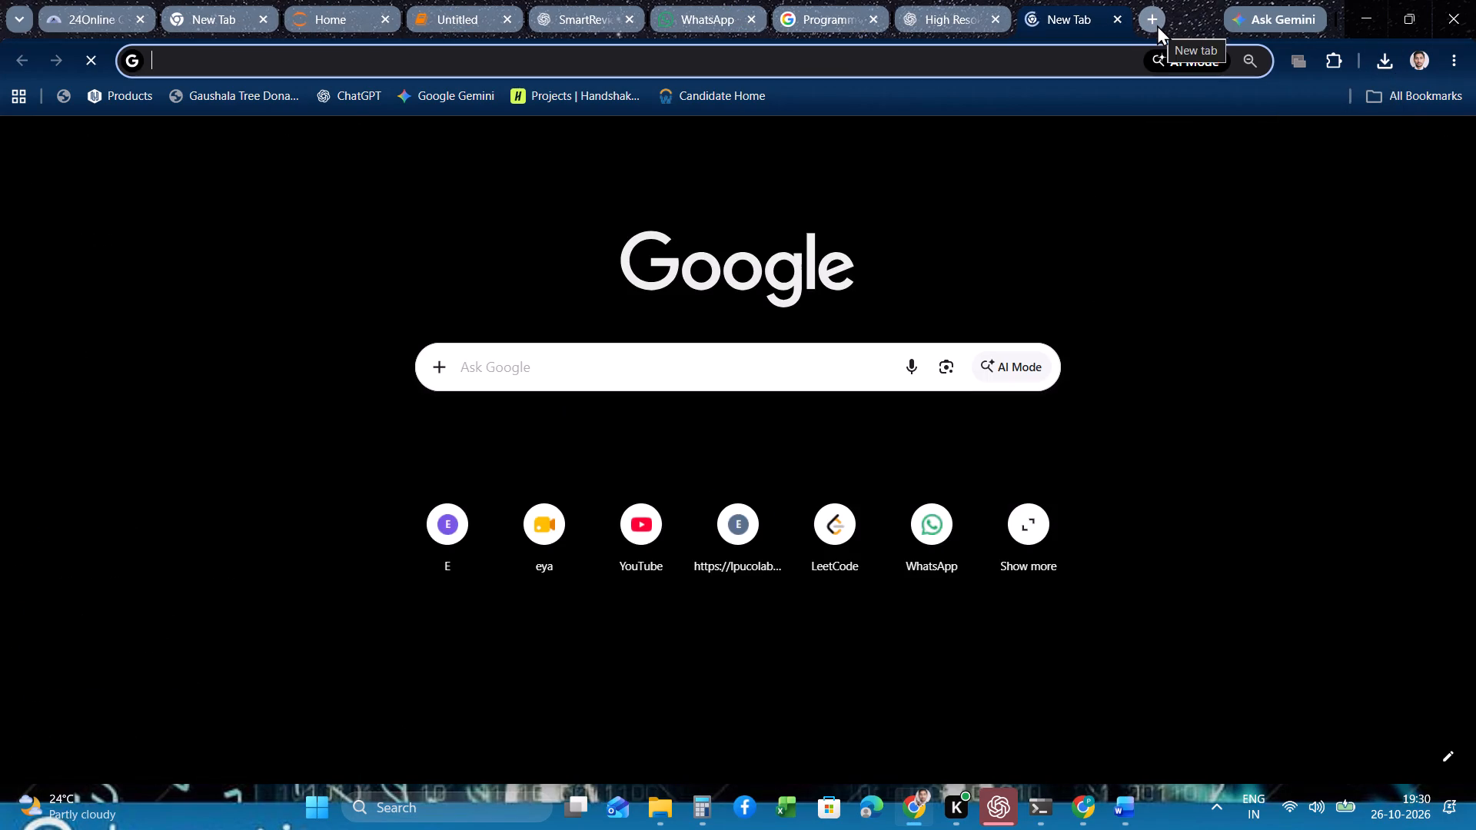
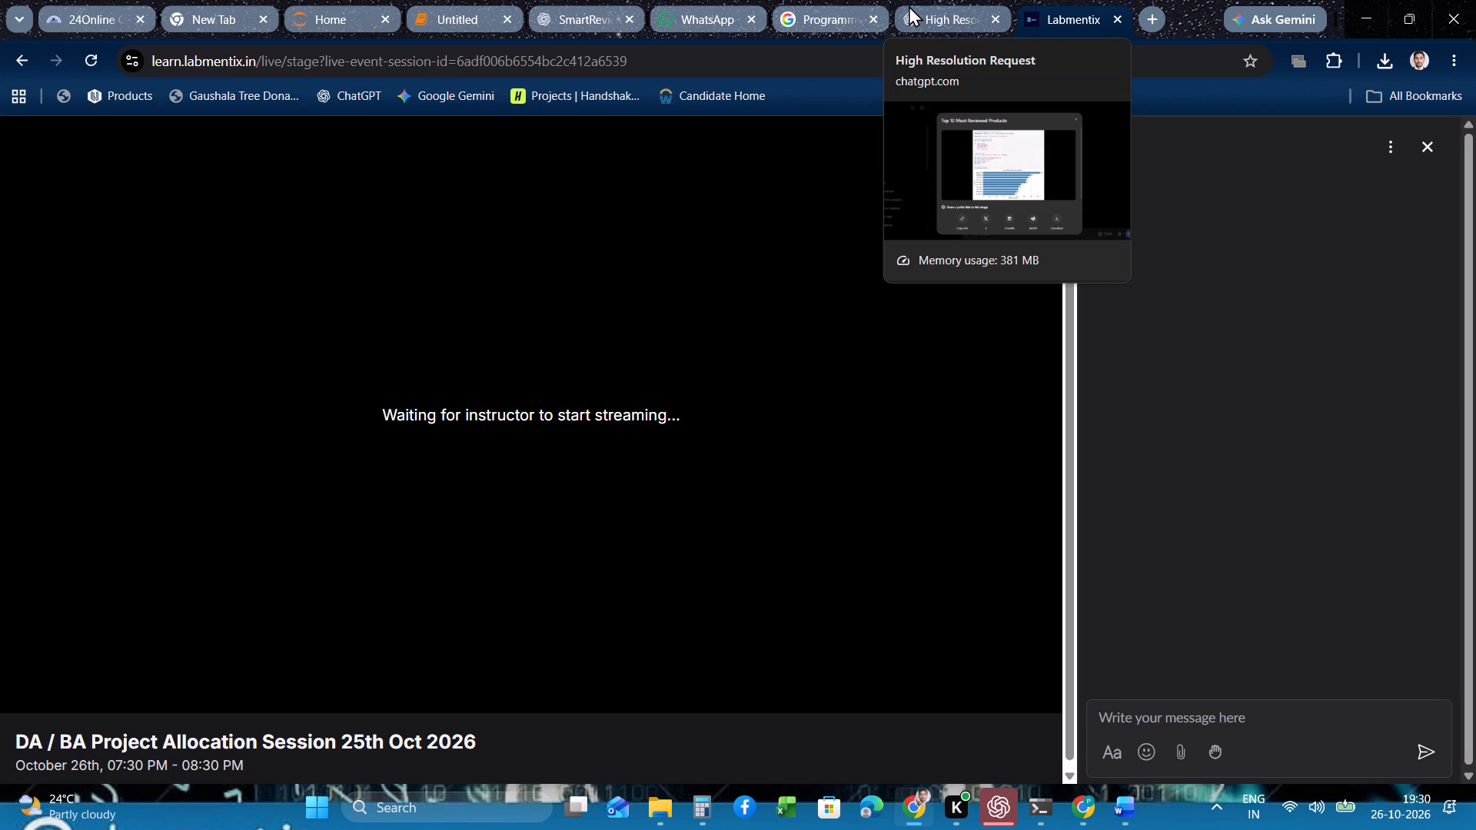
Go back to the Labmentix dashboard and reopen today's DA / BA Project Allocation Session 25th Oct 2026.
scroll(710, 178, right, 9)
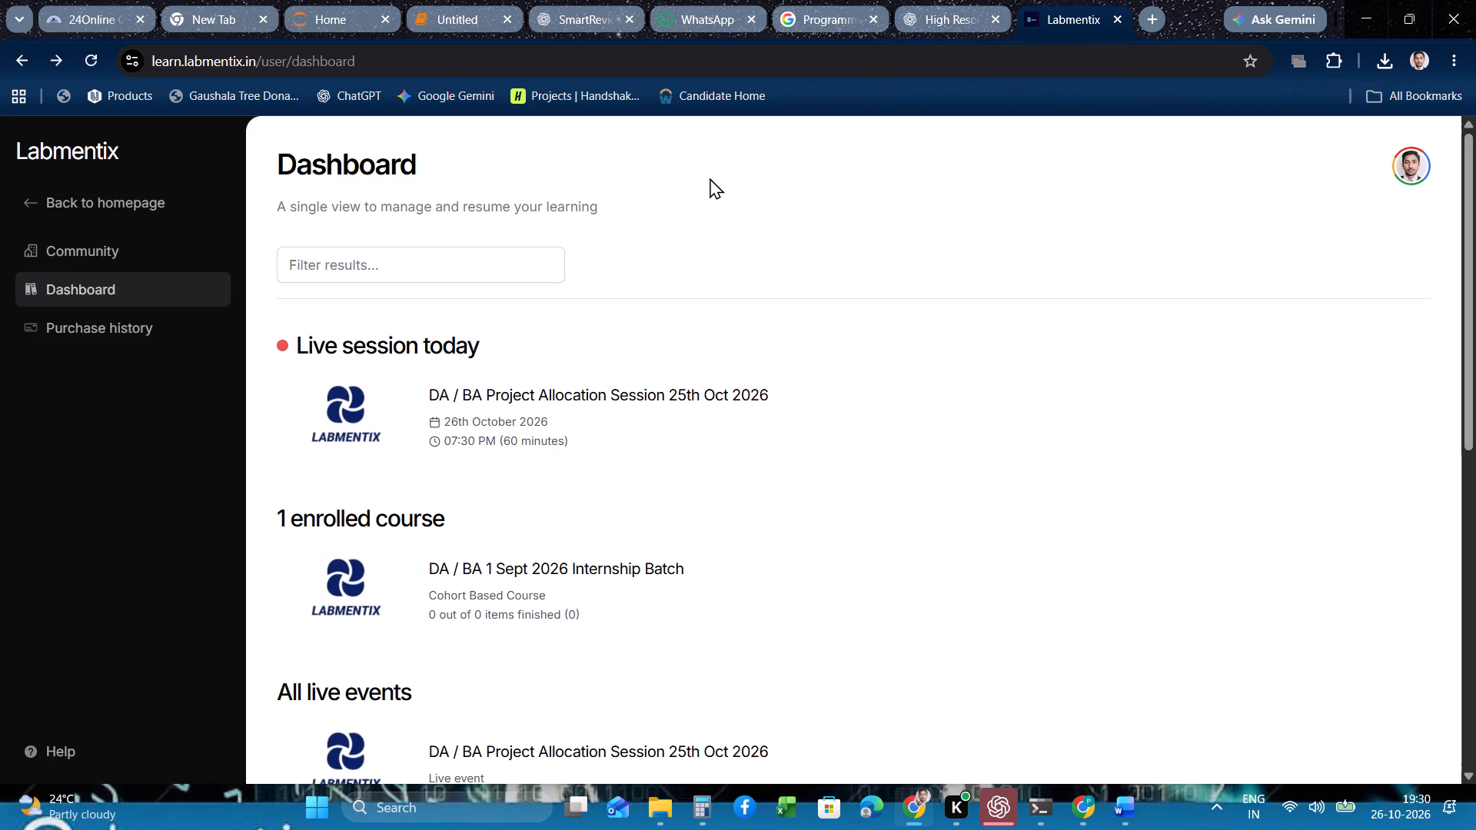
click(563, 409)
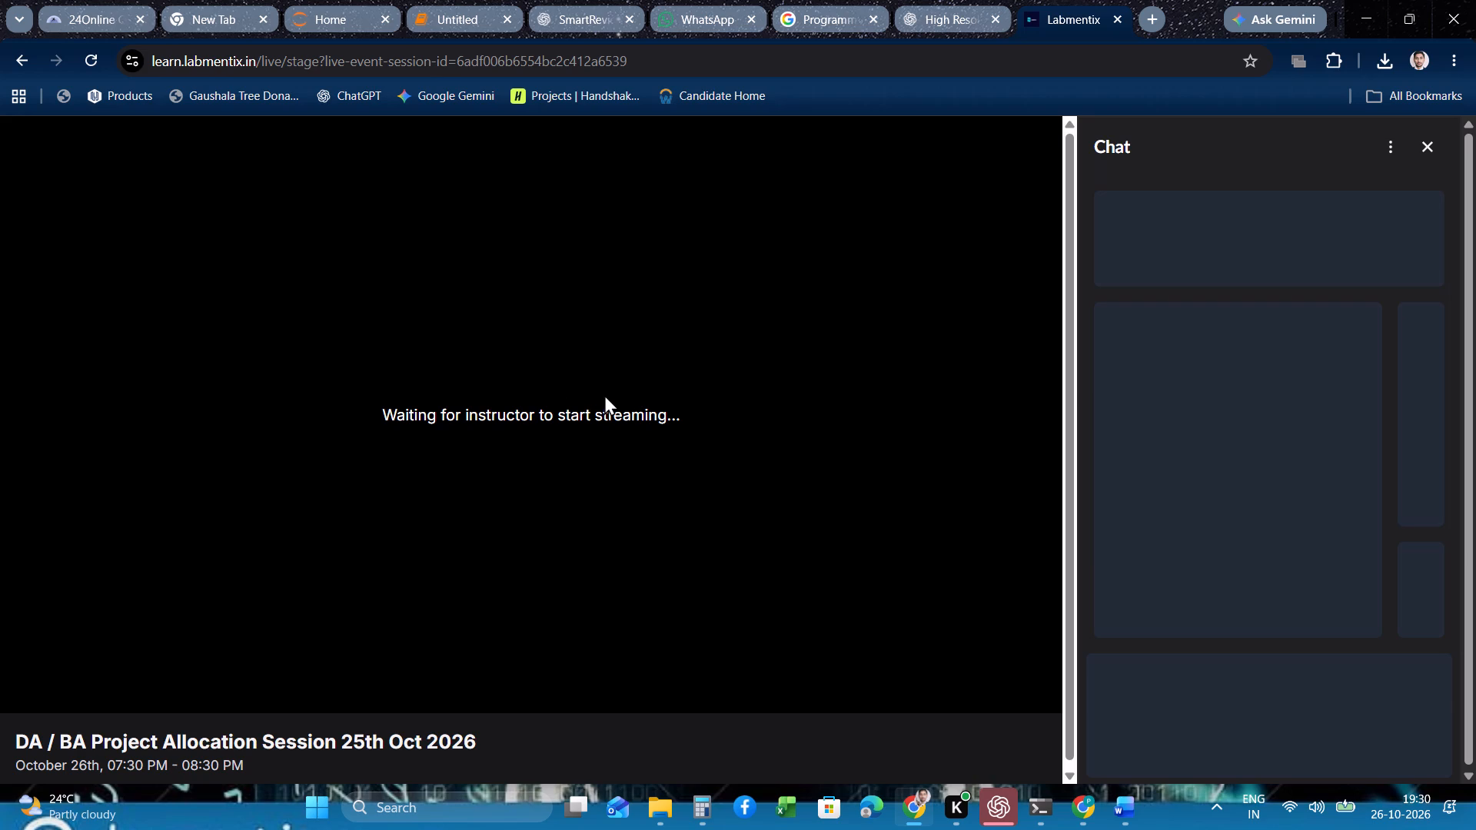
Return to the Labmentix dashboard, reload it, and open today's DA / BA Project Allocation Session again.
scroll(604, 394, right, 10)
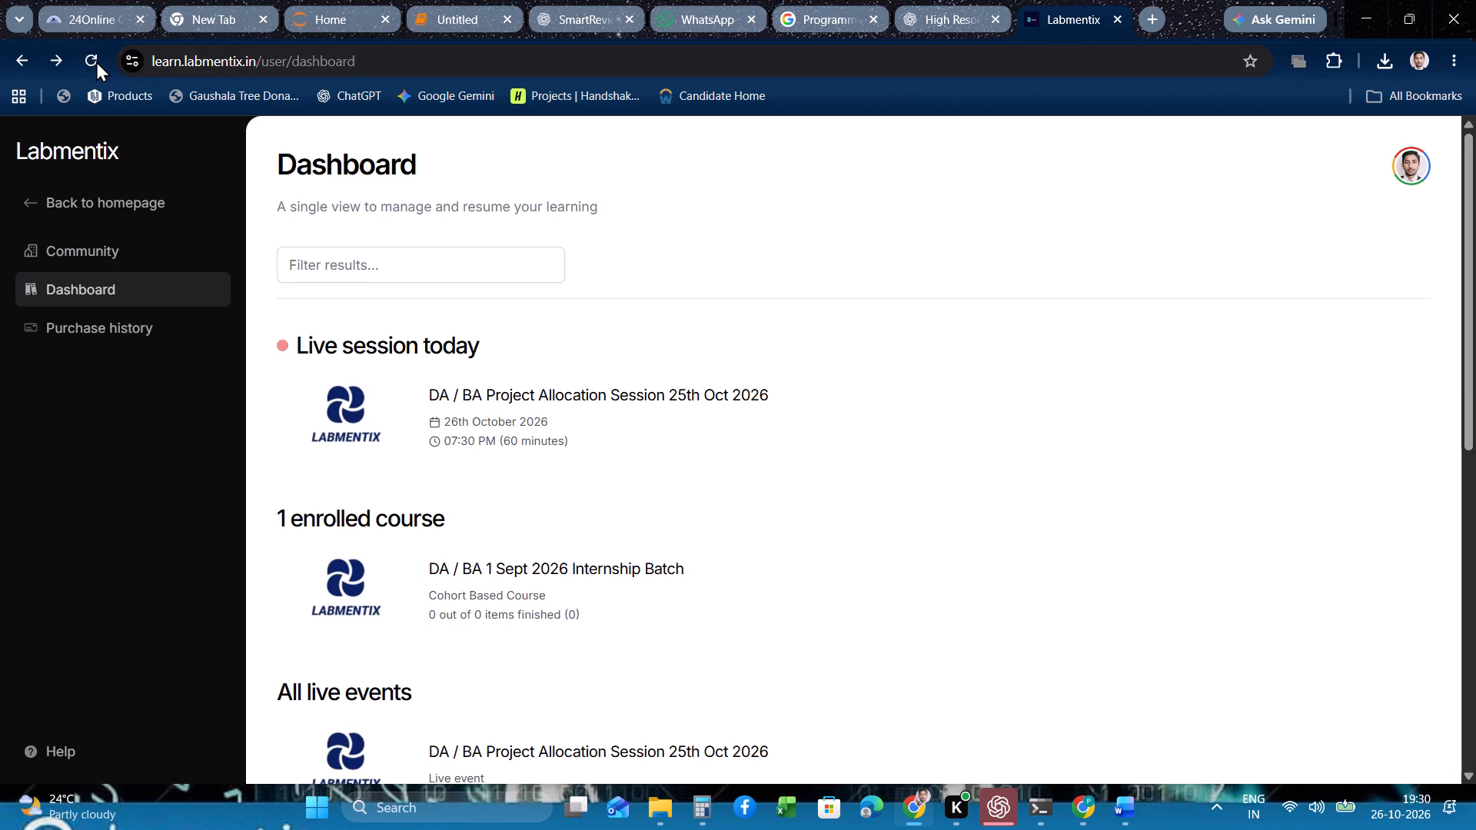
click(96, 61)
scroll(632, 360, up, 1)
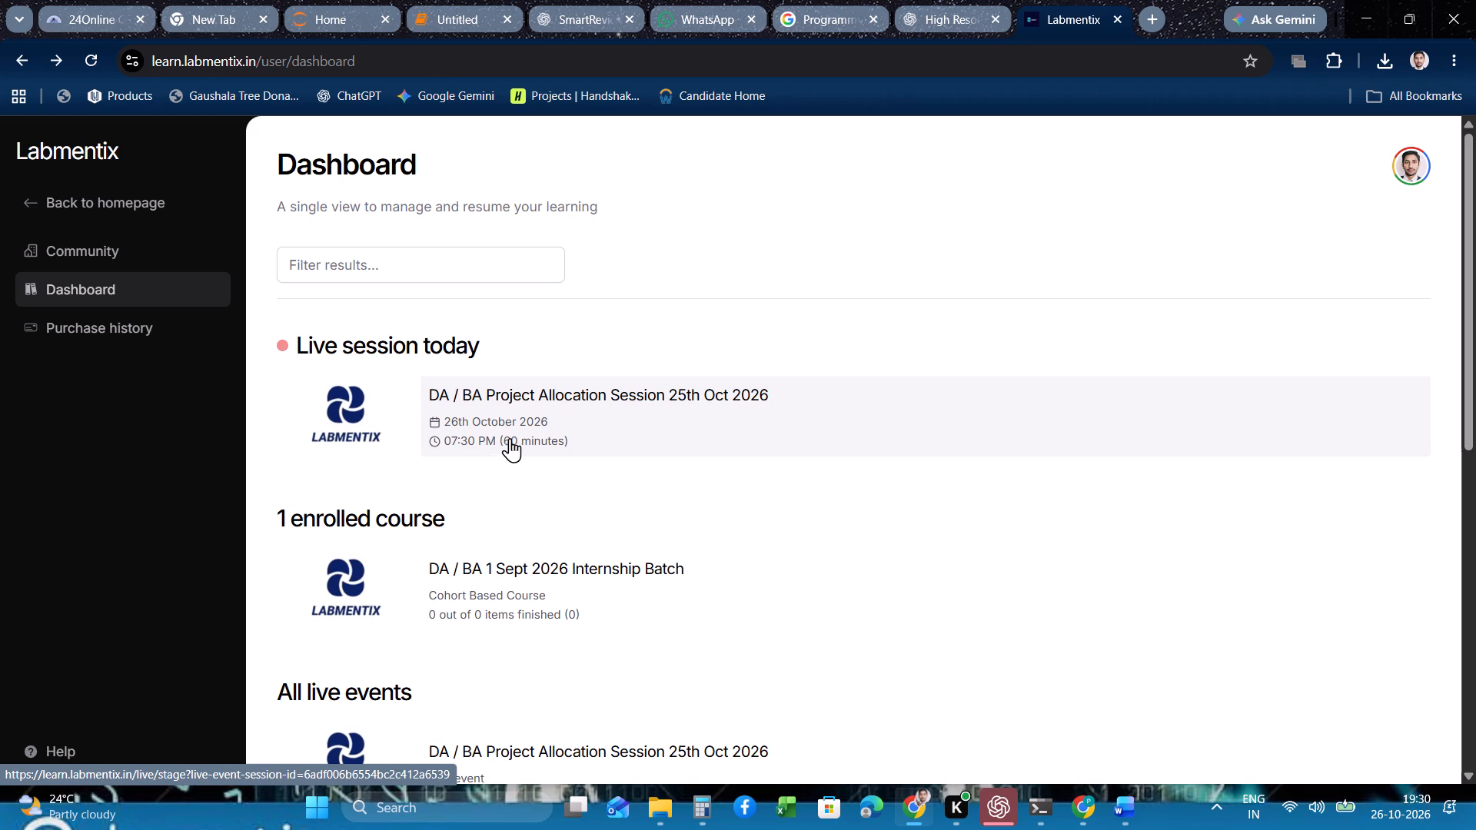
click(557, 435)
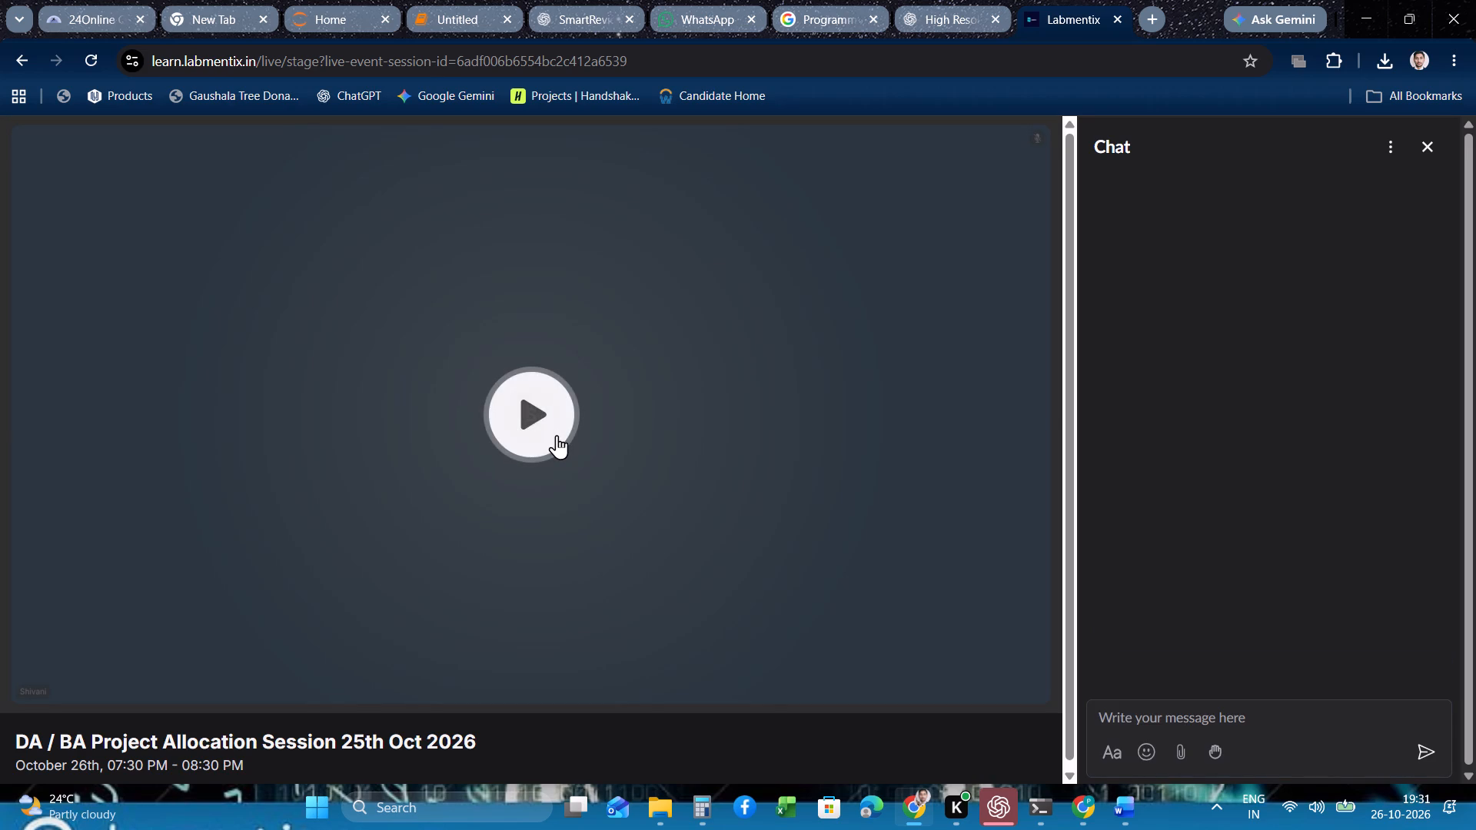
Start the live session, allow camera and microphone access for this time only, and join with both off.
click(557, 435)
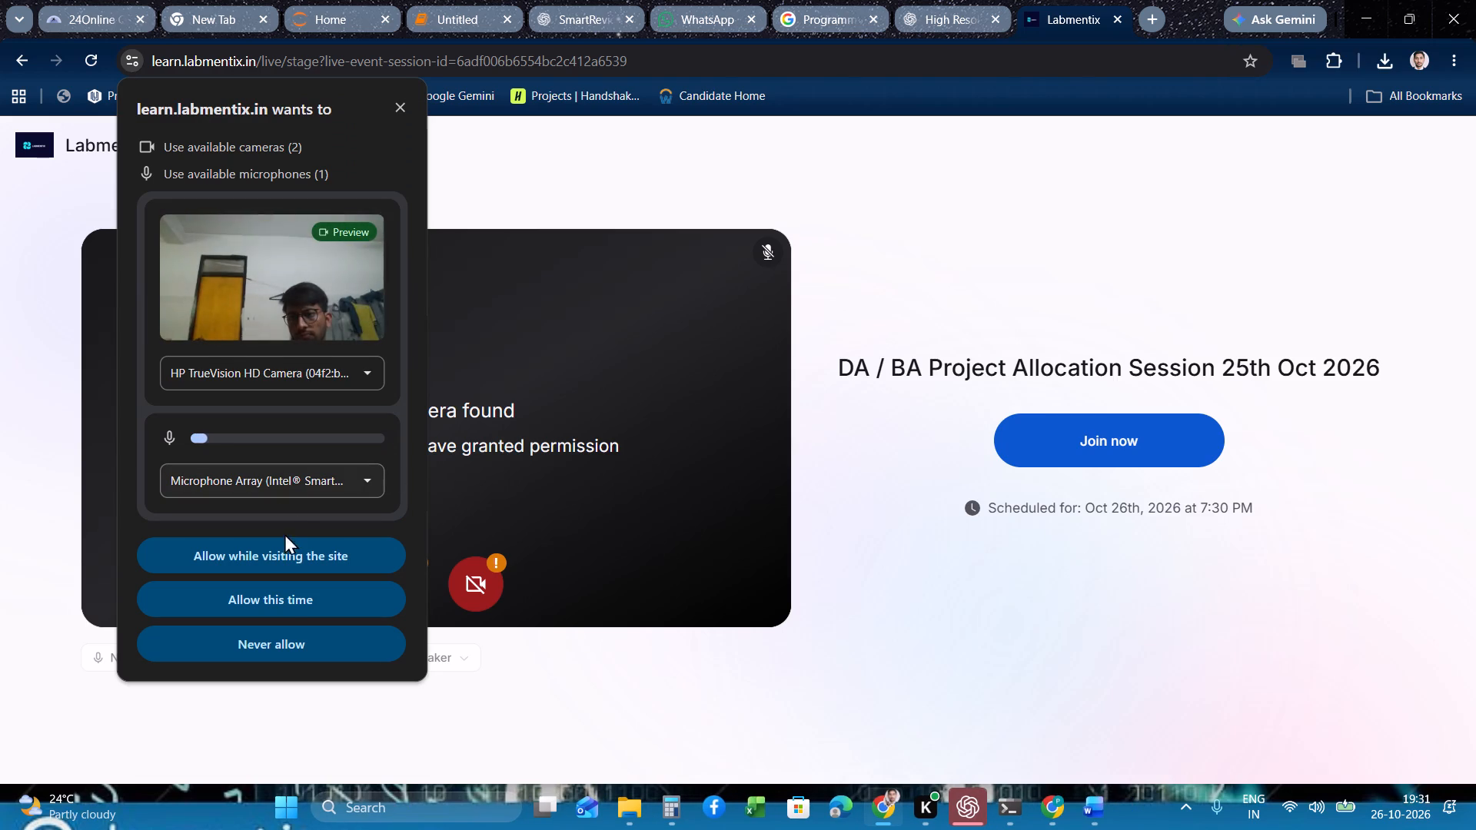
click(286, 600)
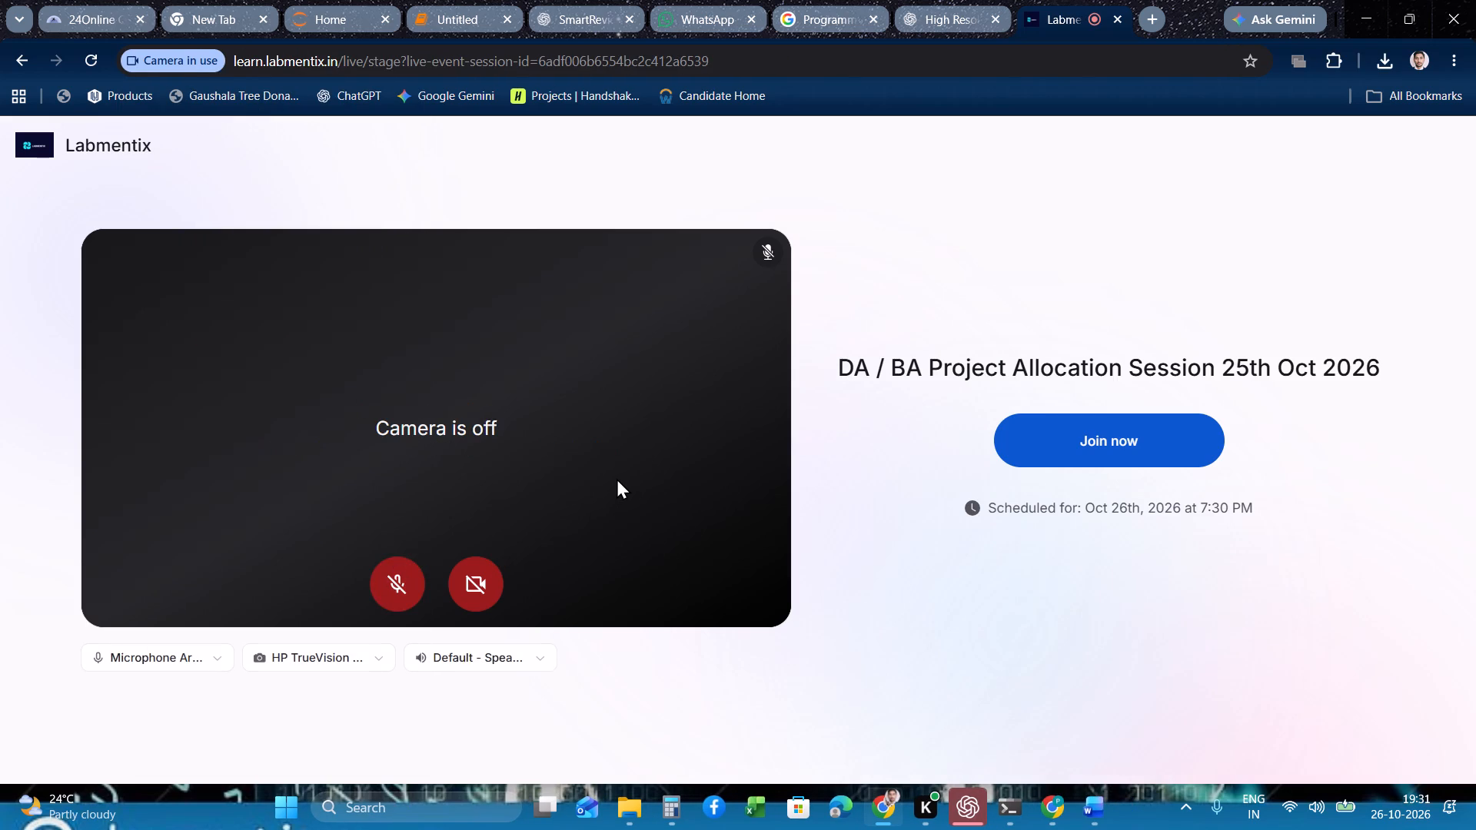
click(1131, 440)
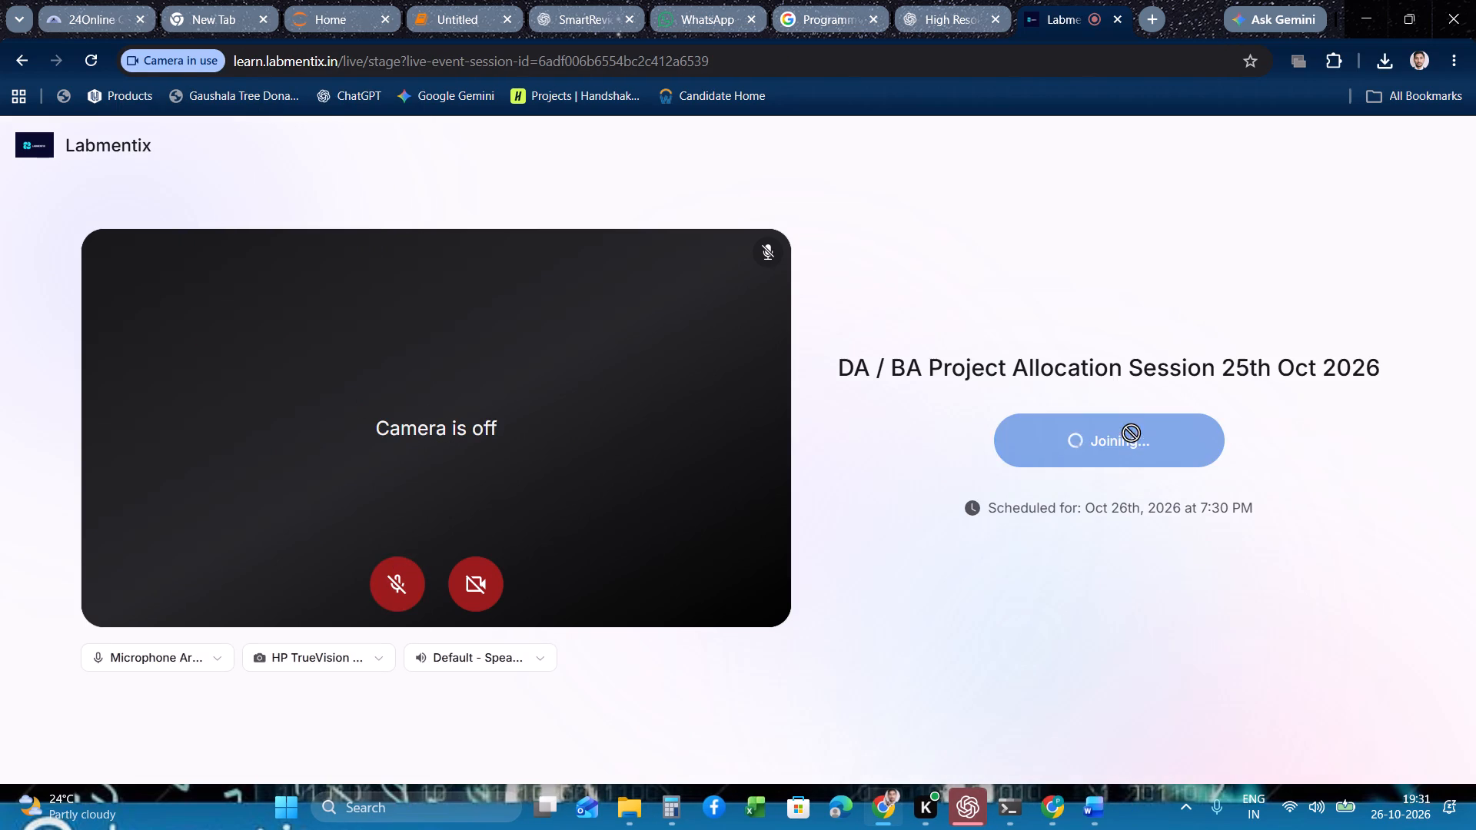